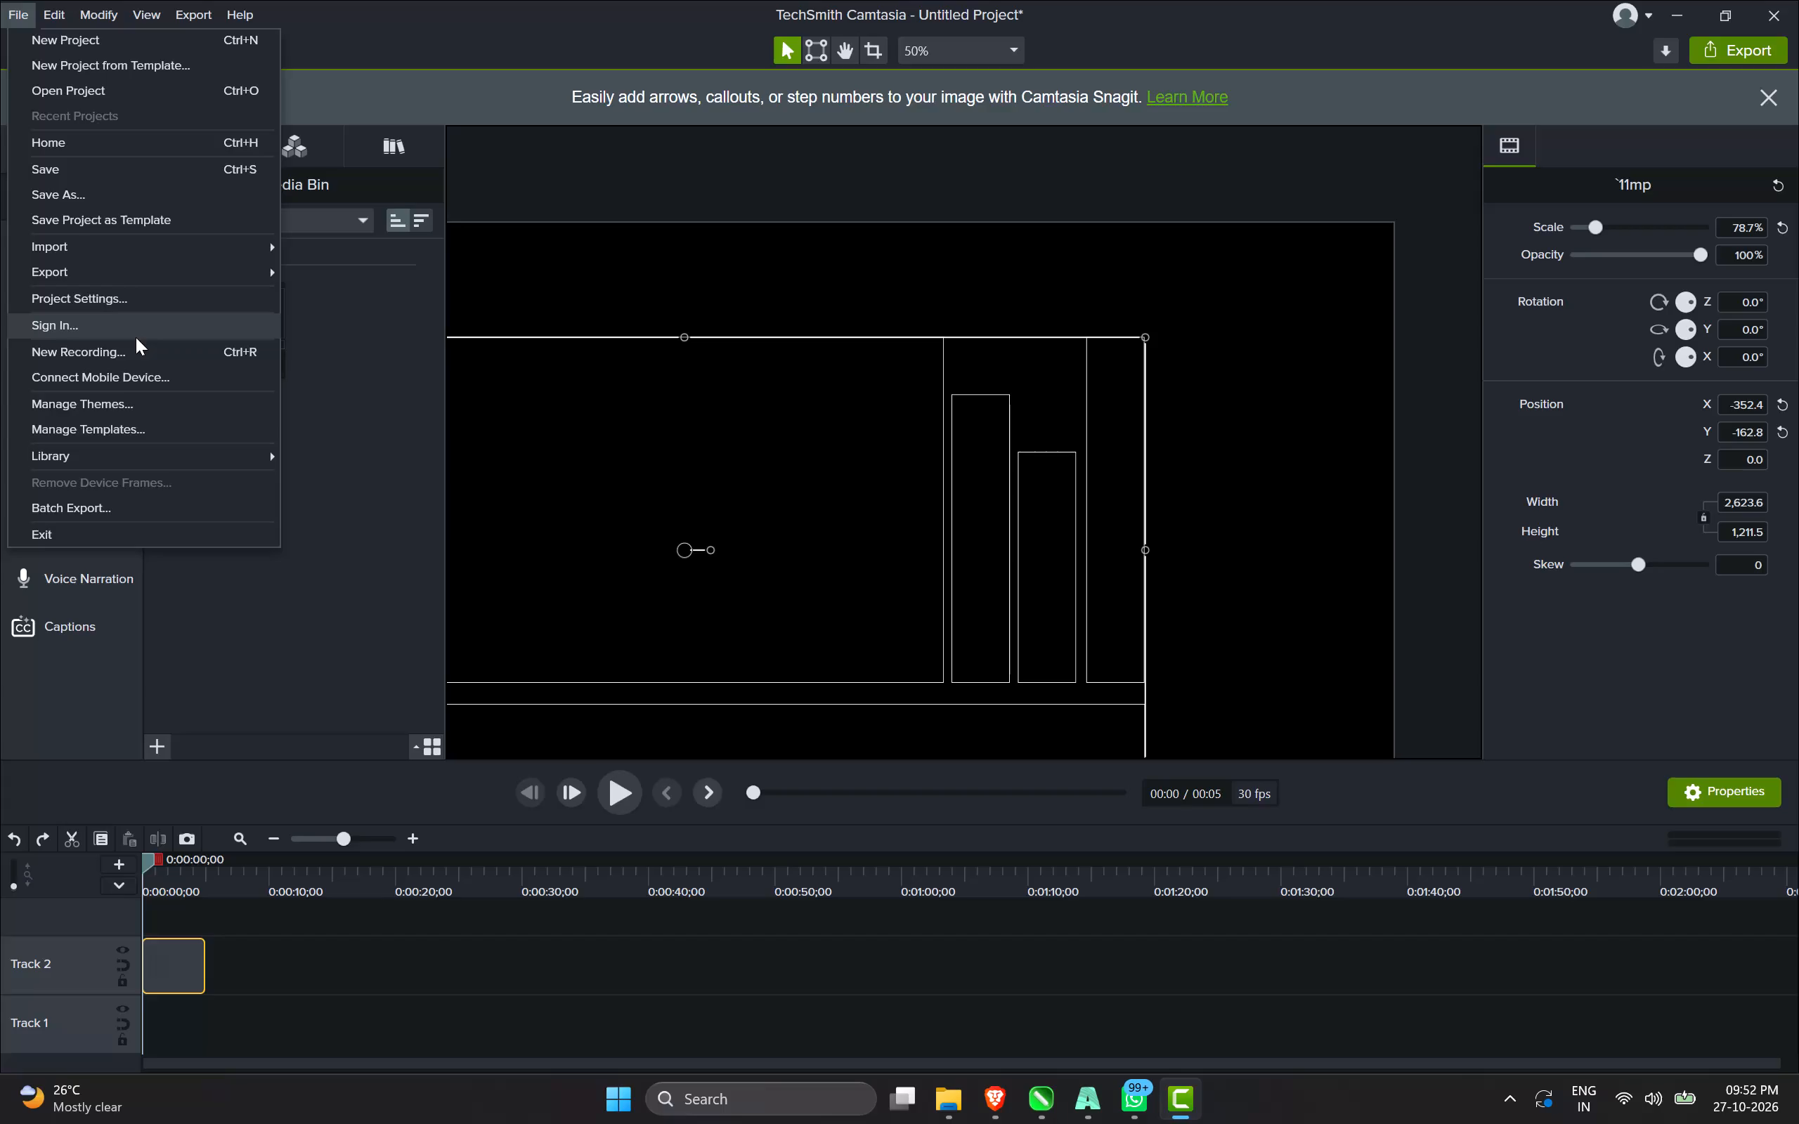
Check the project's canvas settings without changing them.
{"action": "left_click", "coordinate": [100, 289]}
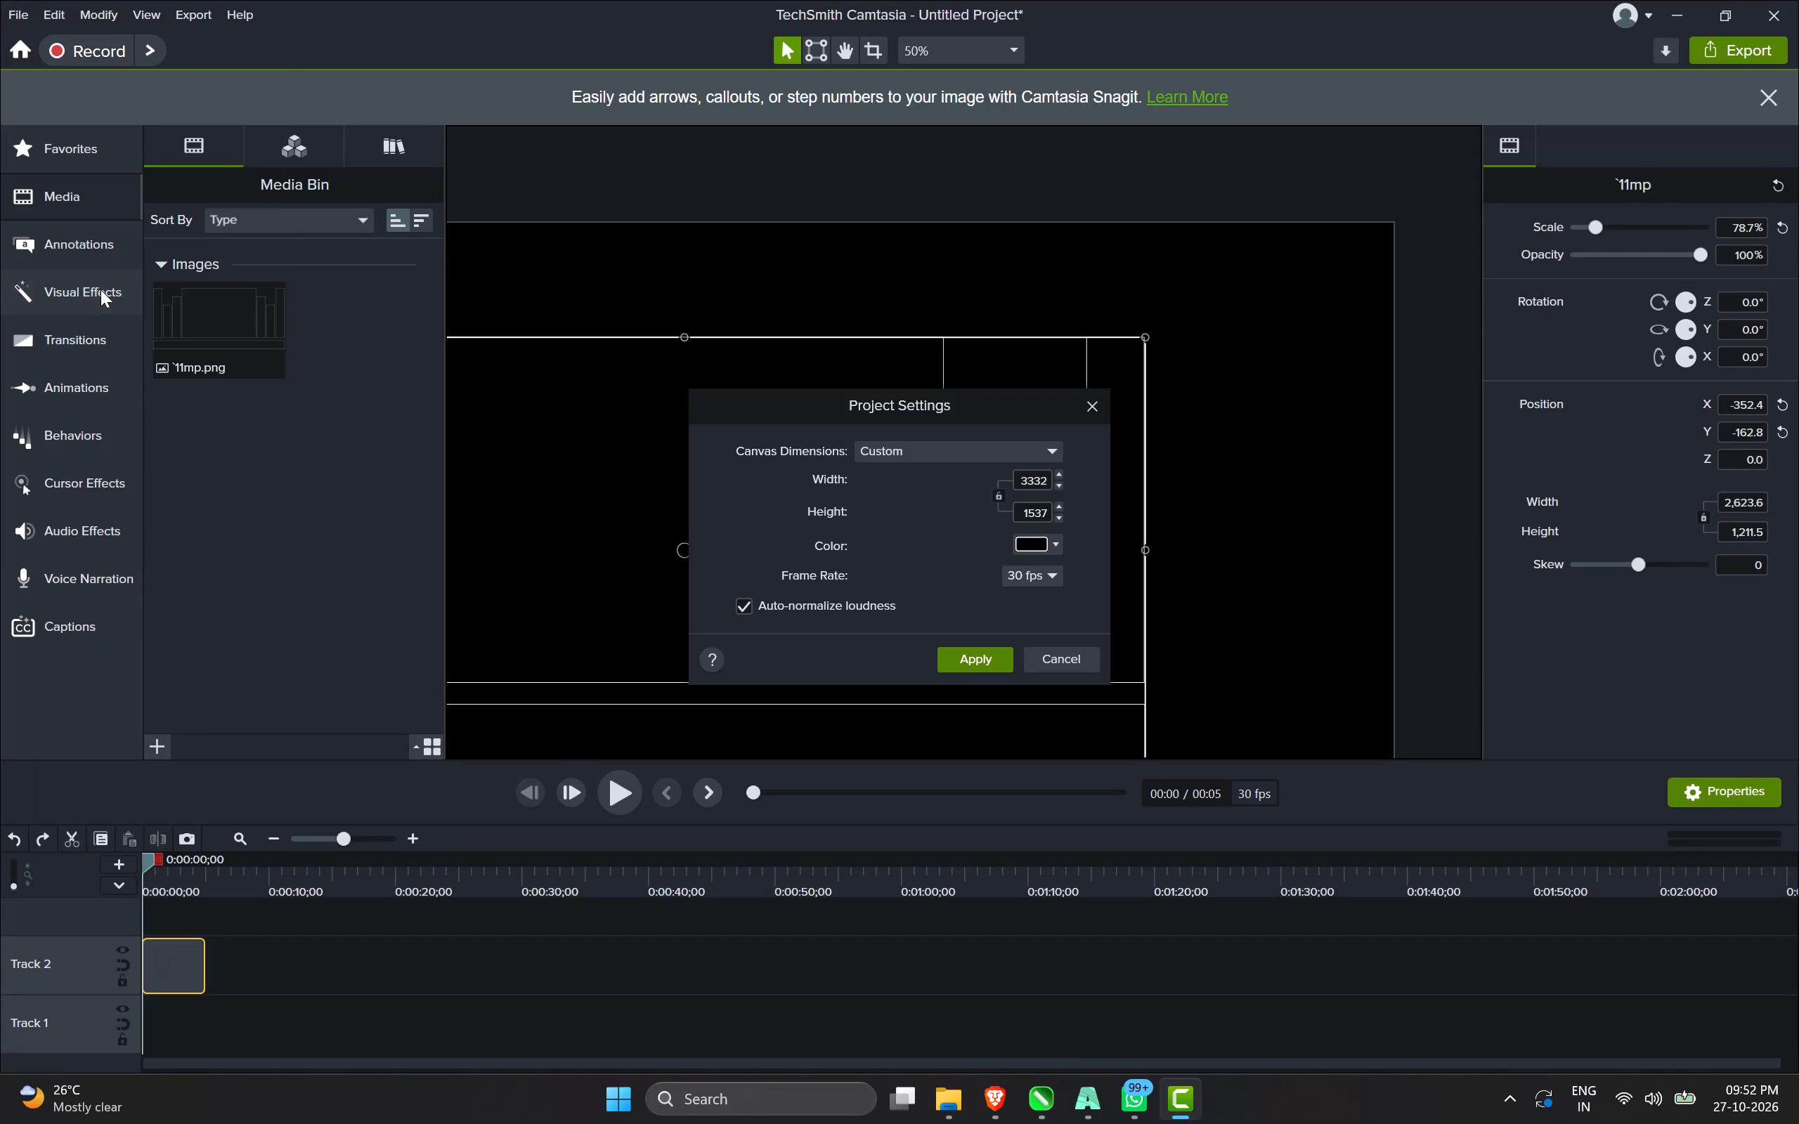
{"action": "left_click", "coordinate": [1091, 397]}
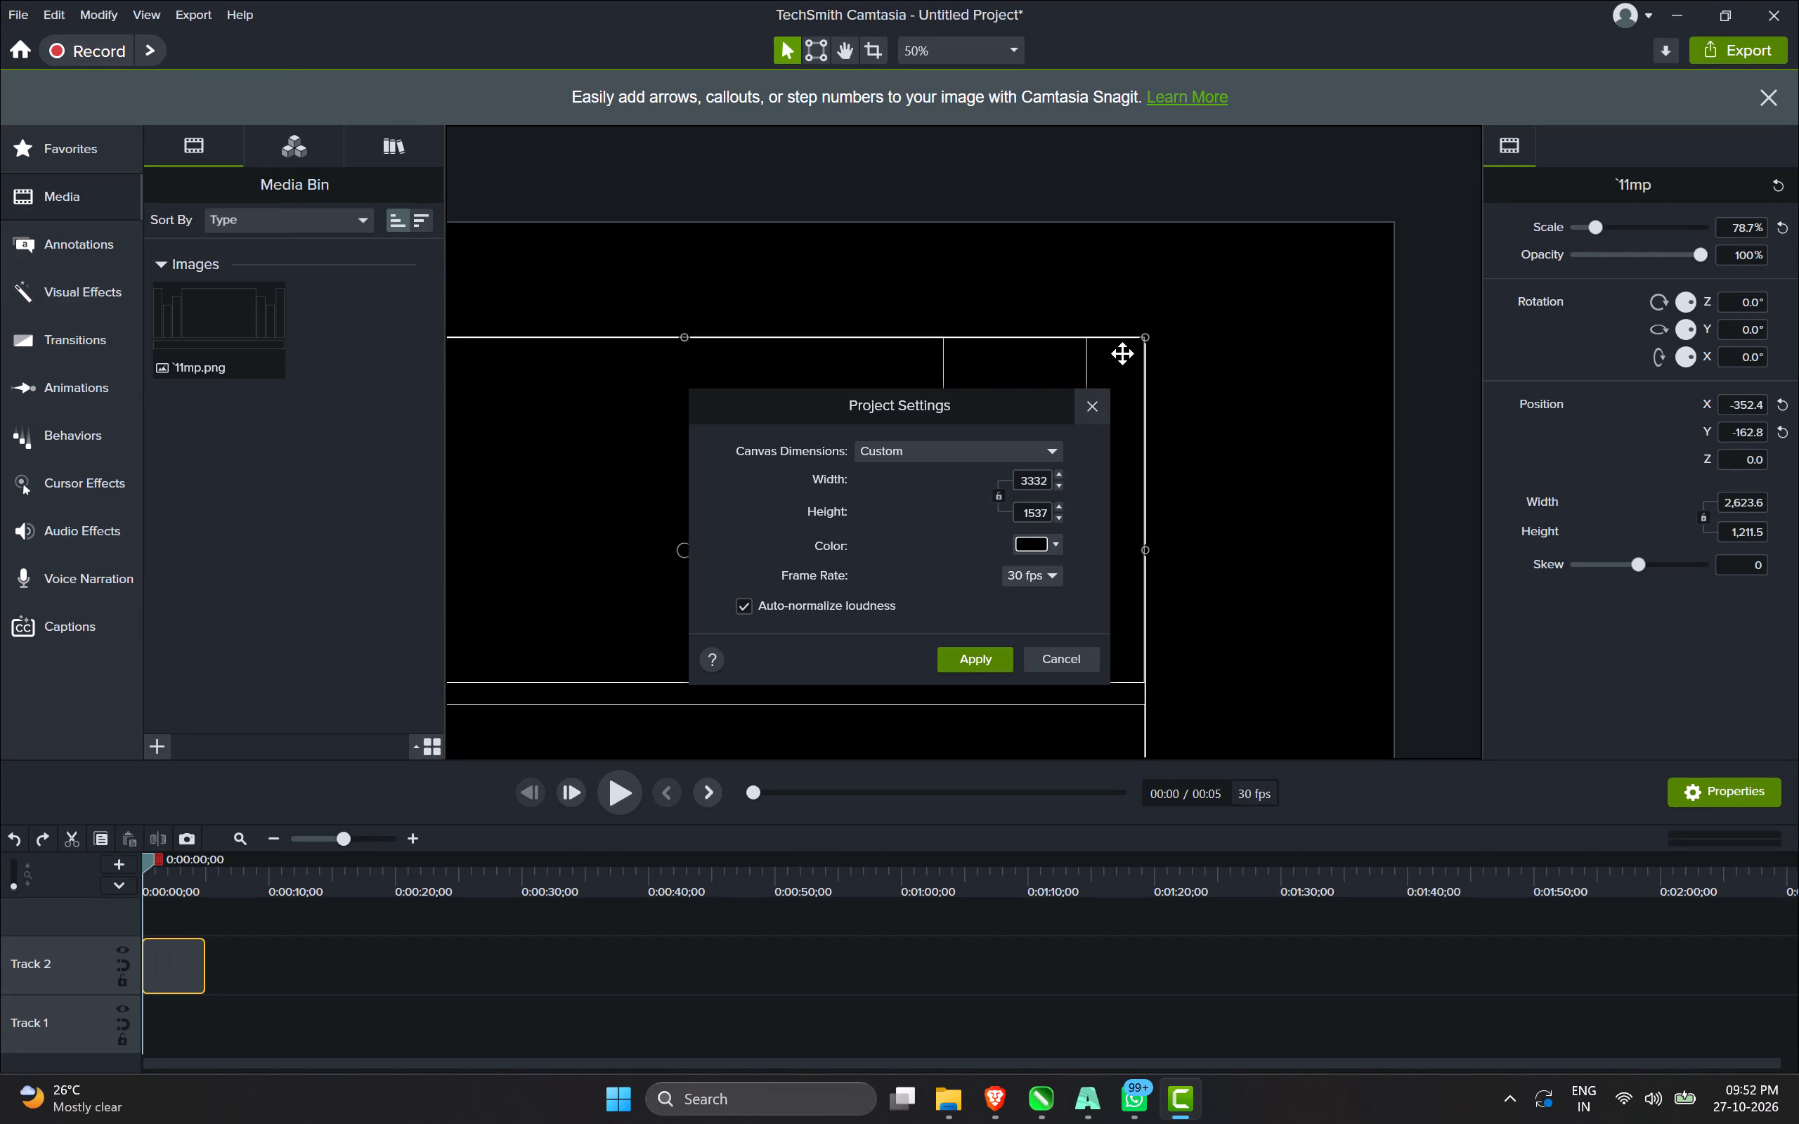
Scale the stage outline image to about 99.8% and centre it at position 0, 0 so it fills the canvas.
{"action": "scroll", "coordinate": [1211, 359], "scroll_direction": "down", "scroll_amount": 3}
{"action": "left_click_drag", "start_coordinate": [1211, 358], "coordinate": [1259, 339]}
{"action": "scroll", "coordinate": [1157, 362], "scroll_direction": "up", "scroll_amount": 3}
{"action": "scroll", "coordinate": [1108, 589], "scroll_direction": "down", "scroll_amount": 3}
{"action": "scroll", "coordinate": [1104, 686], "scroll_direction": "up", "scroll_amount": 4}
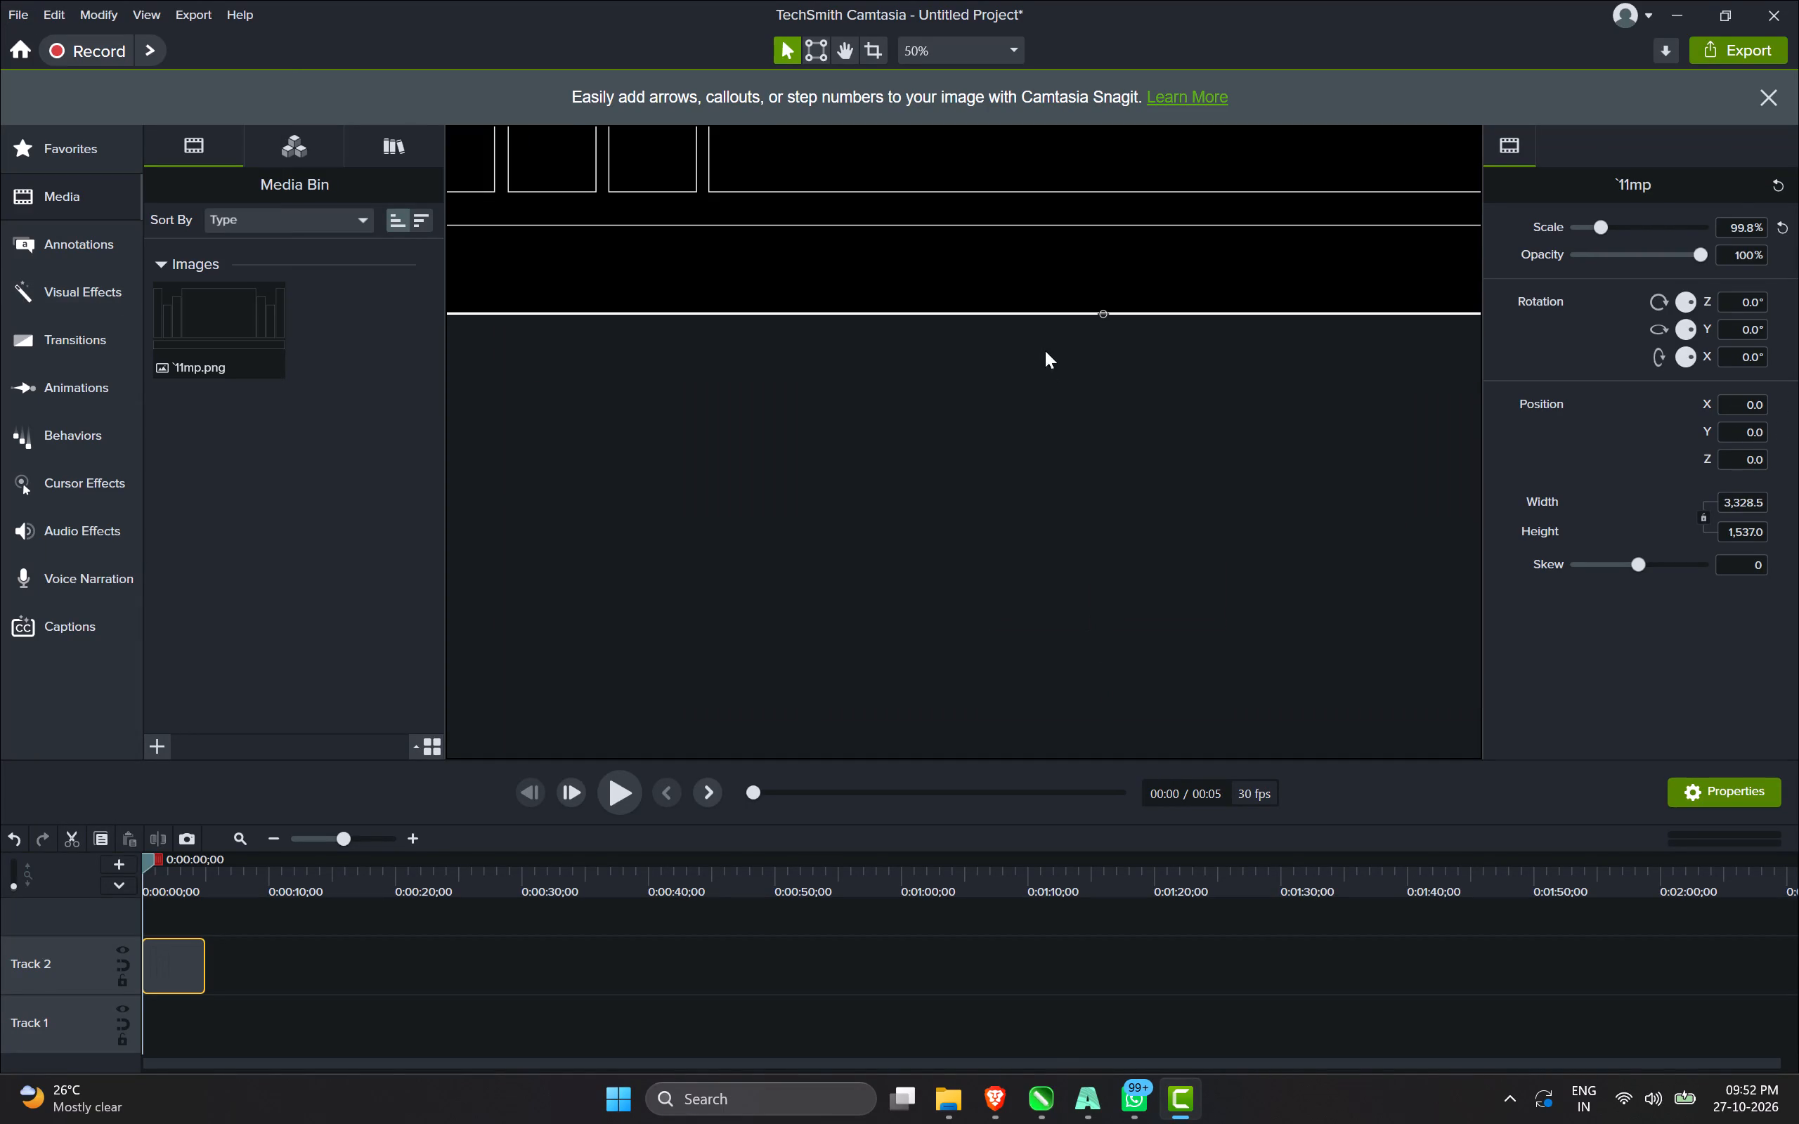
{"action": "scroll", "coordinate": [1079, 351], "scroll_direction": "down", "scroll_amount": 6}
{"action": "left_click", "coordinate": [1112, 201]}
{"action": "scroll", "coordinate": [1102, 372], "scroll_direction": "up", "scroll_amount": 2}
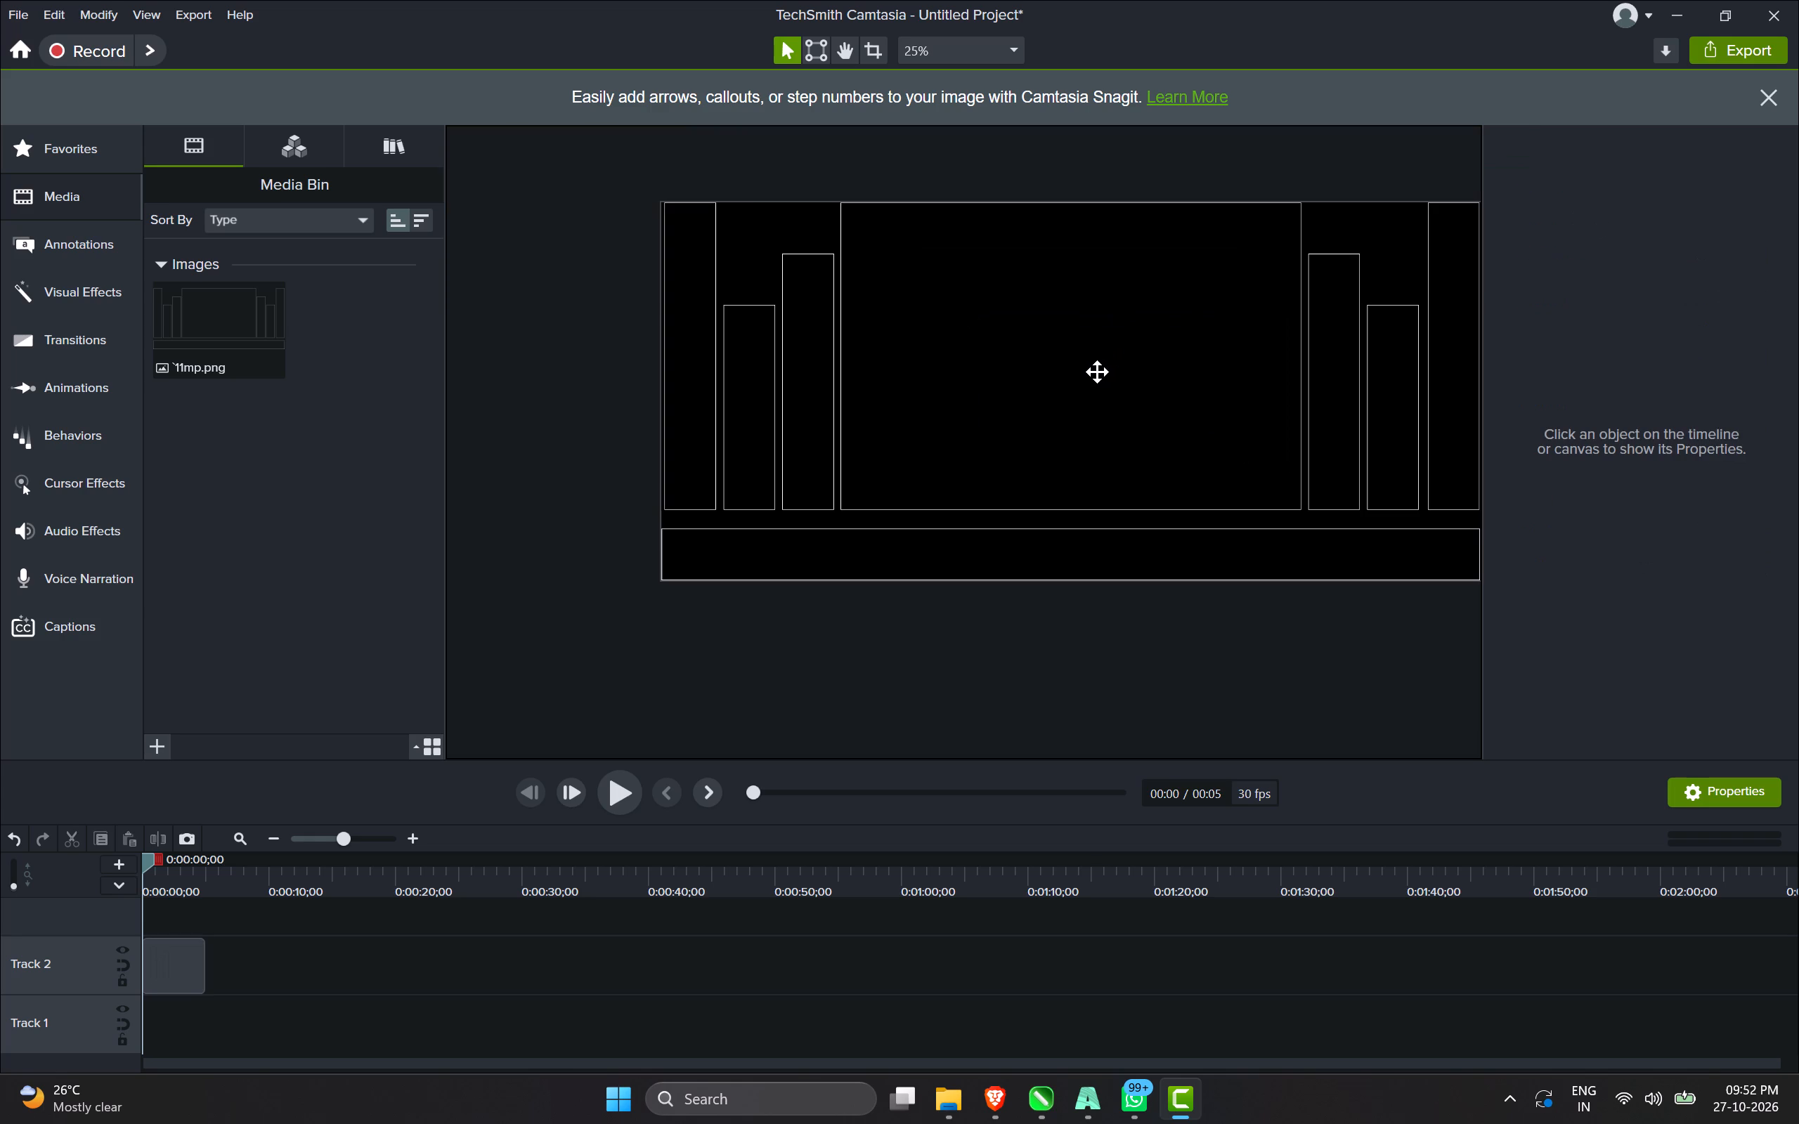
{"action": "double_click", "coordinate": [1097, 372]}
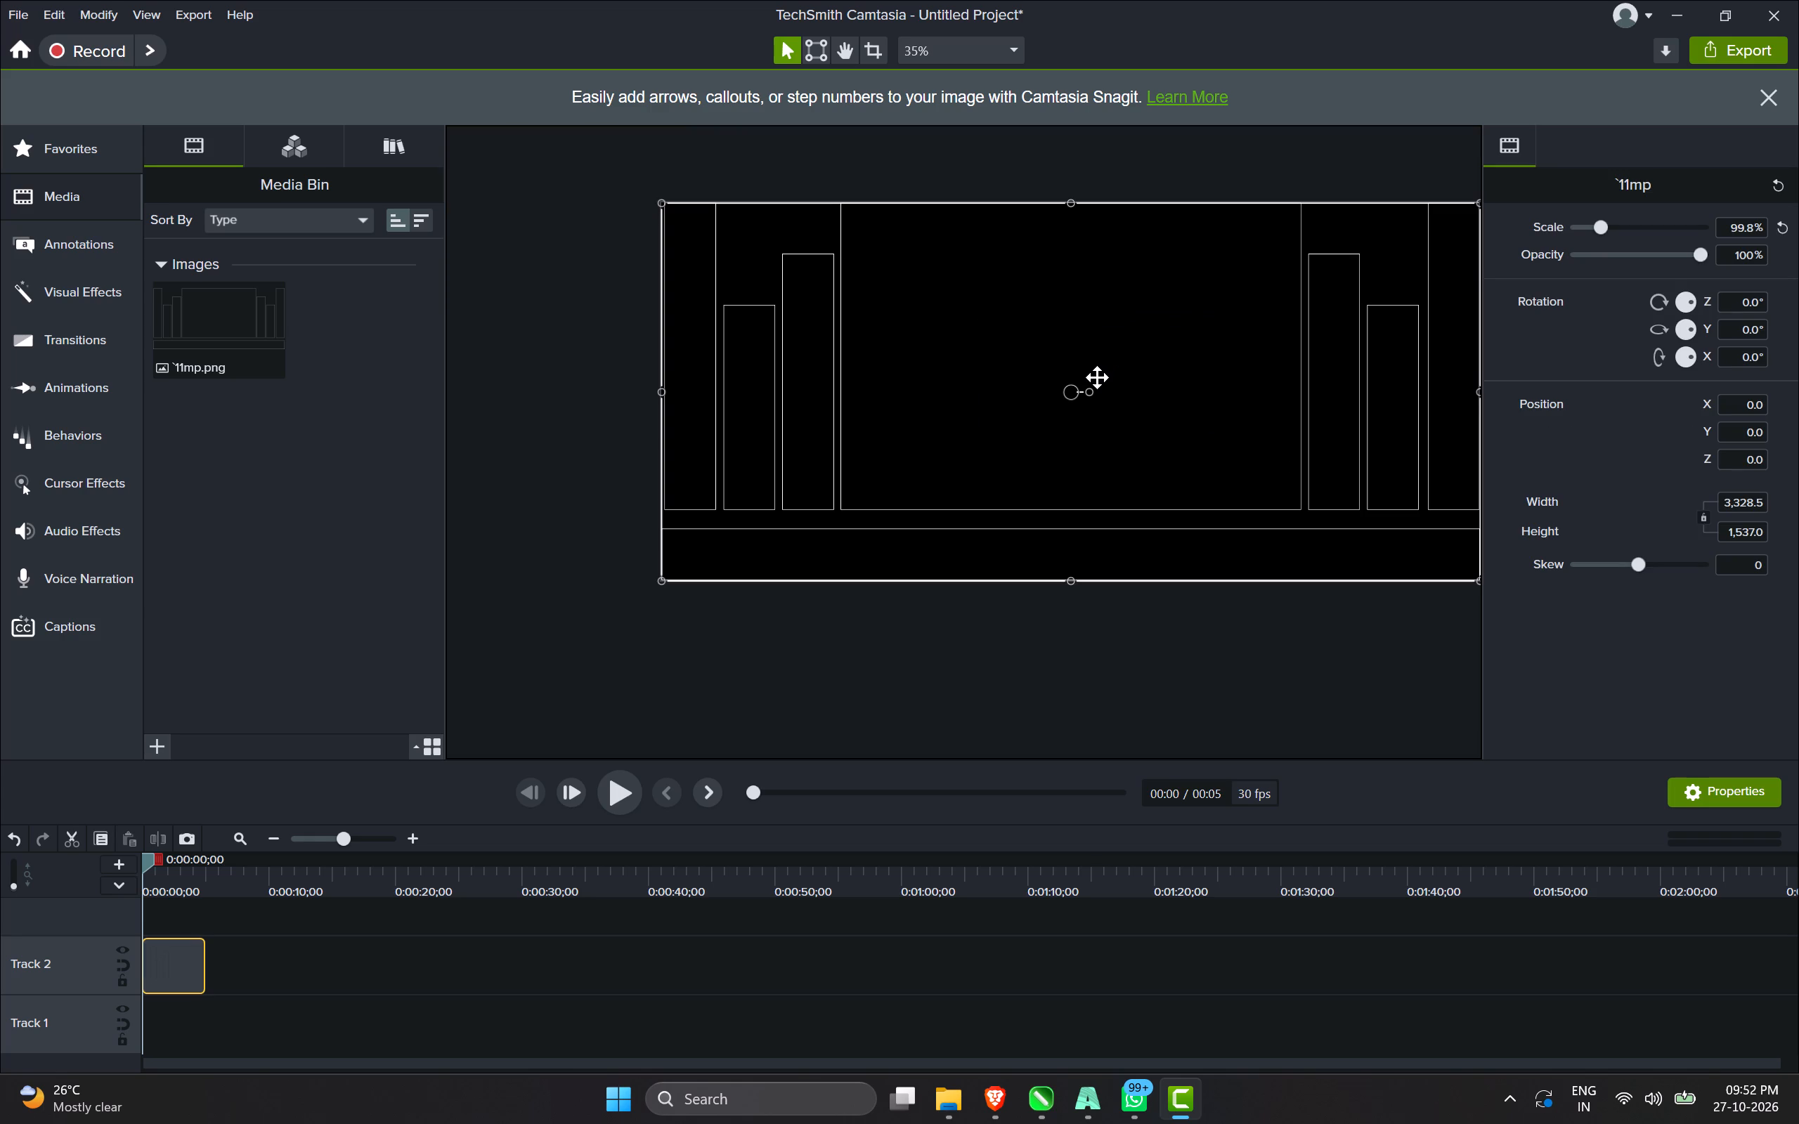
{"action": "left_click", "coordinate": [988, 601]}
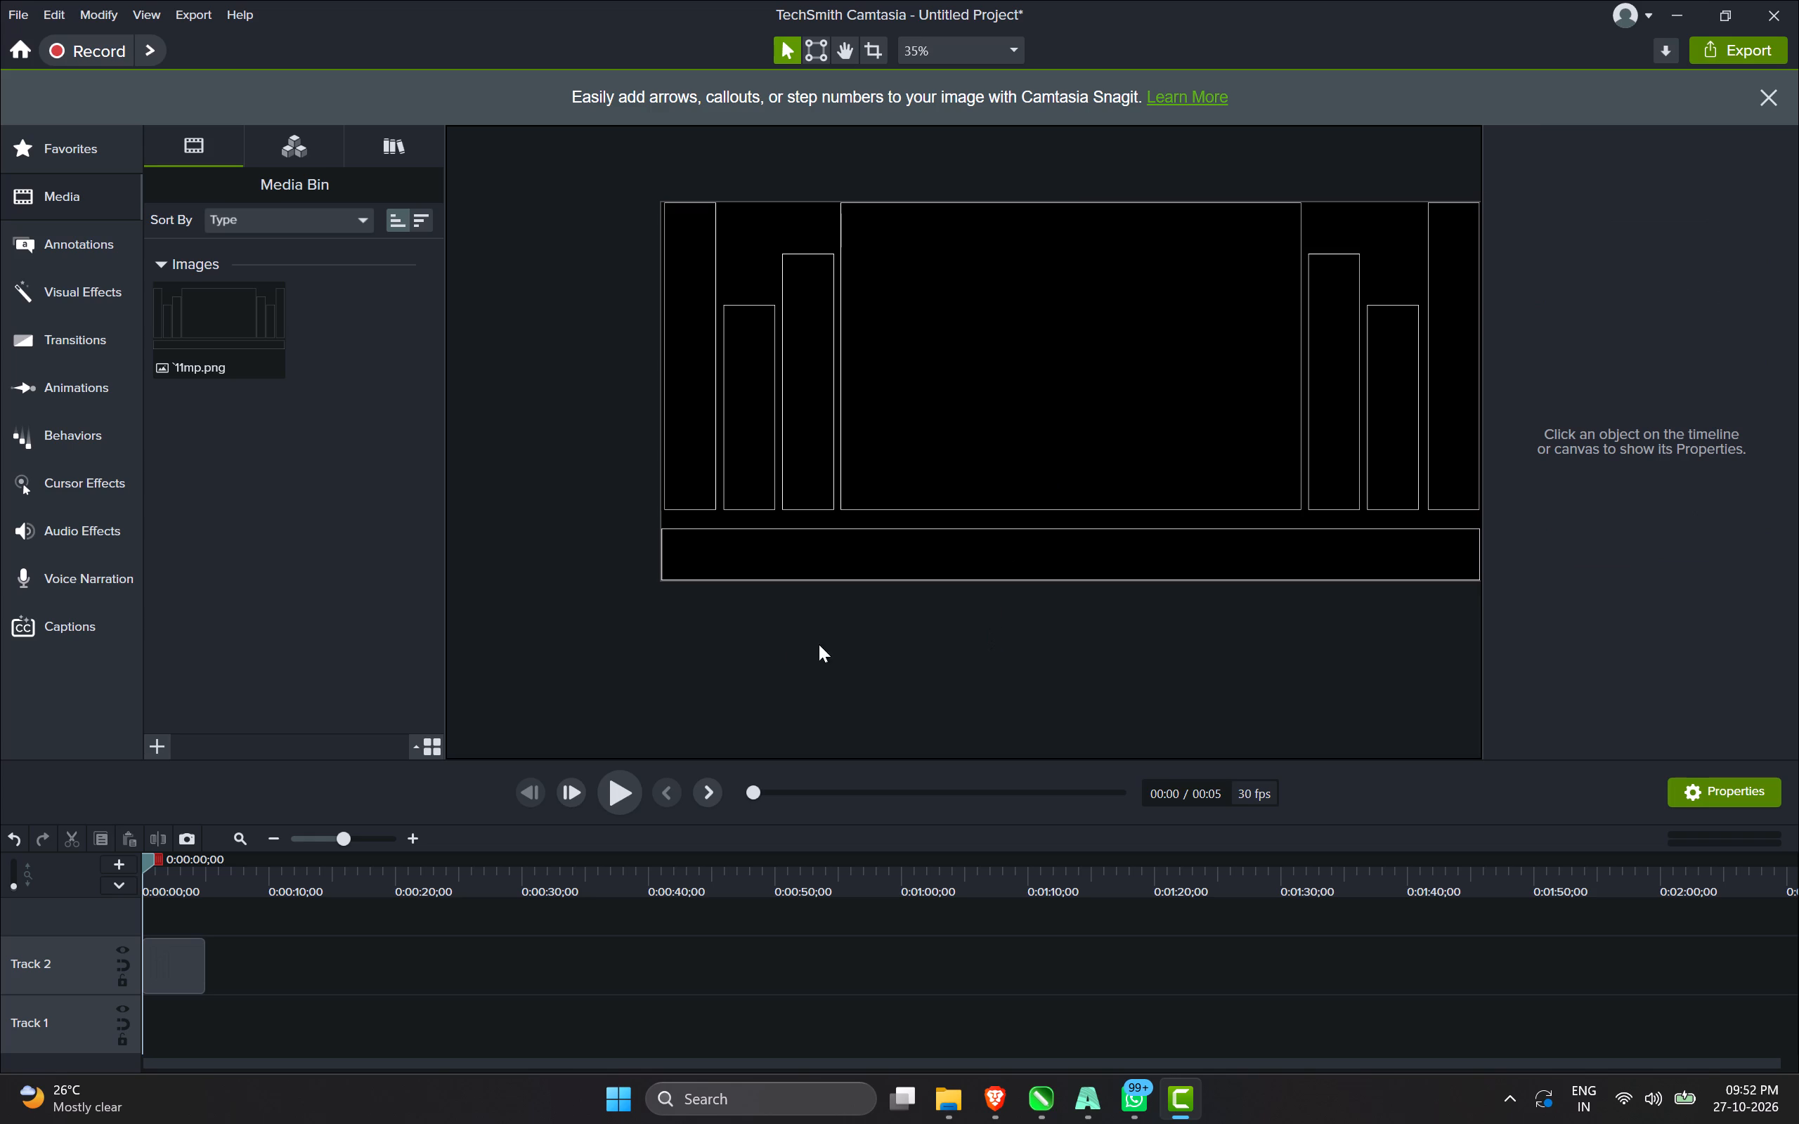
In File Explorer, go to the 16 Pack Set folder inside 0 CONTENT on the Graphics (D:) drive.
{"action": "left_click", "coordinate": [602, 974]}
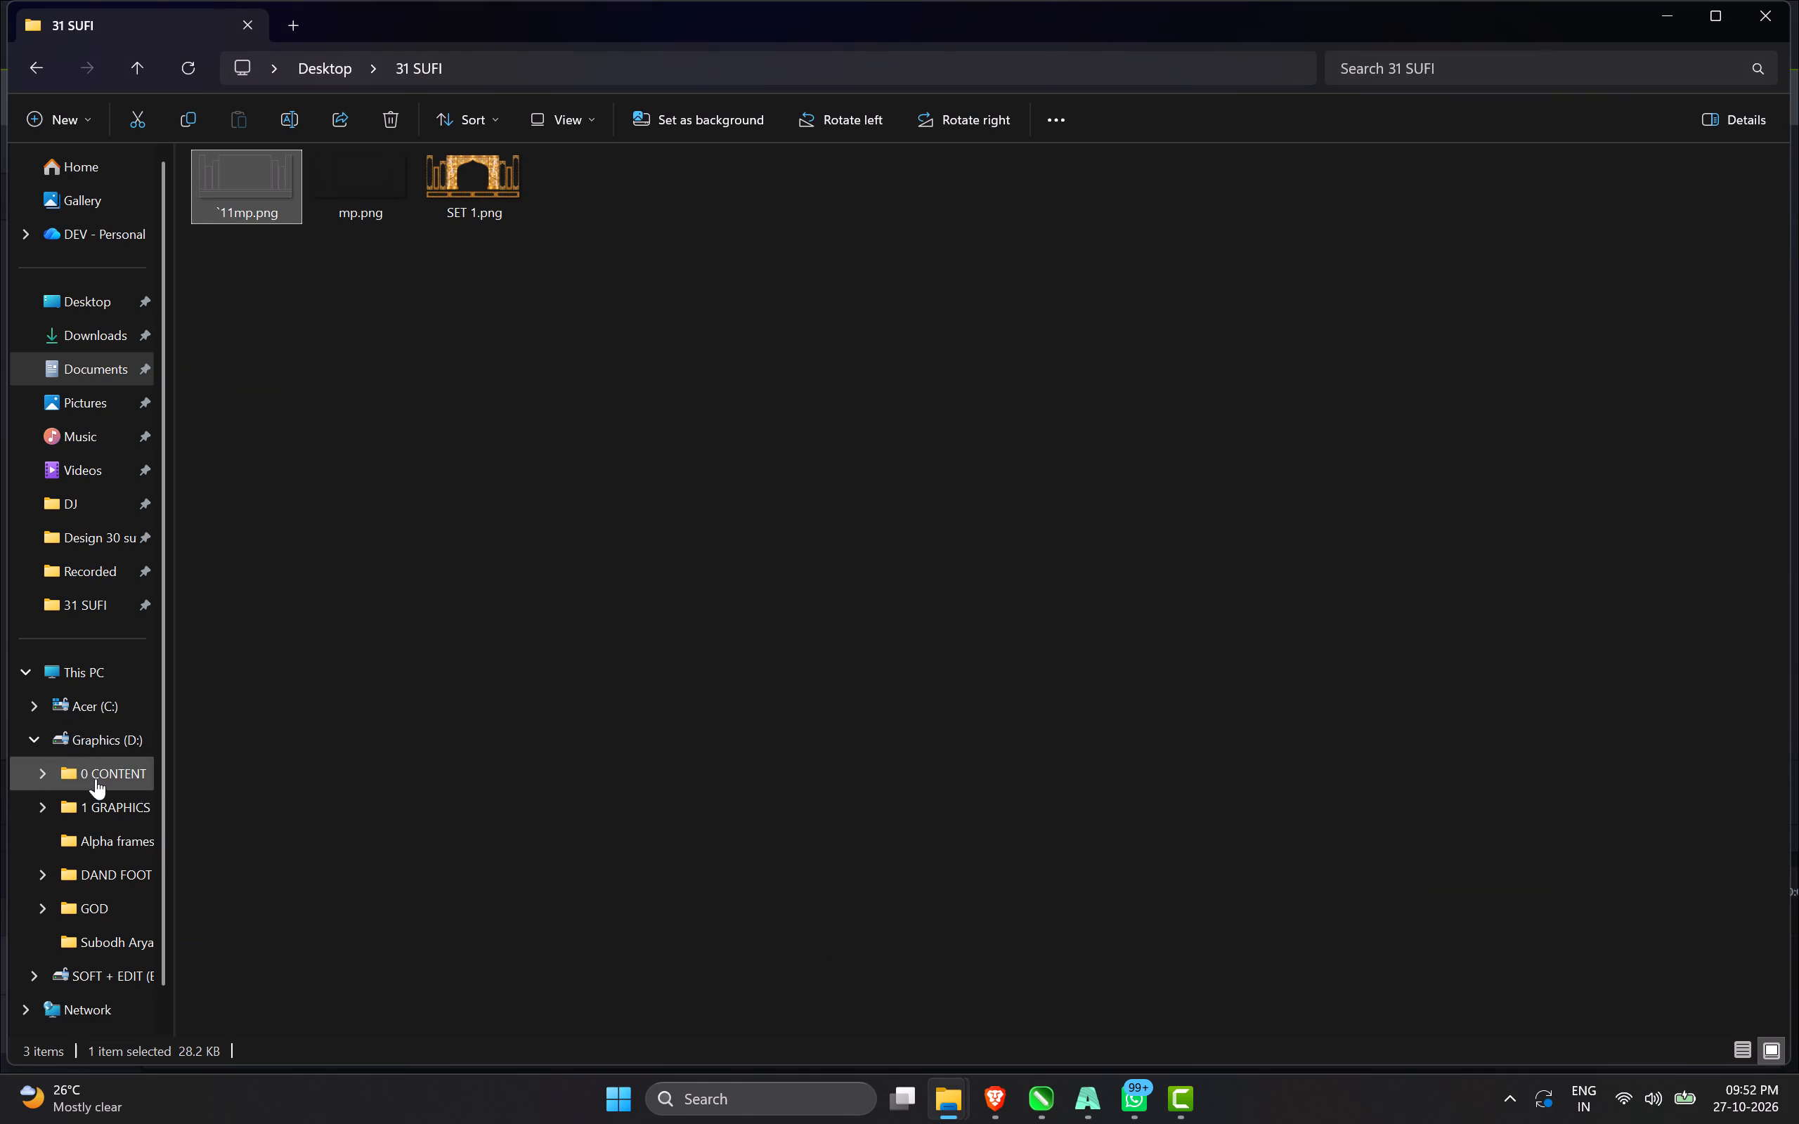
{"action": "left_click", "coordinate": [89, 737]}
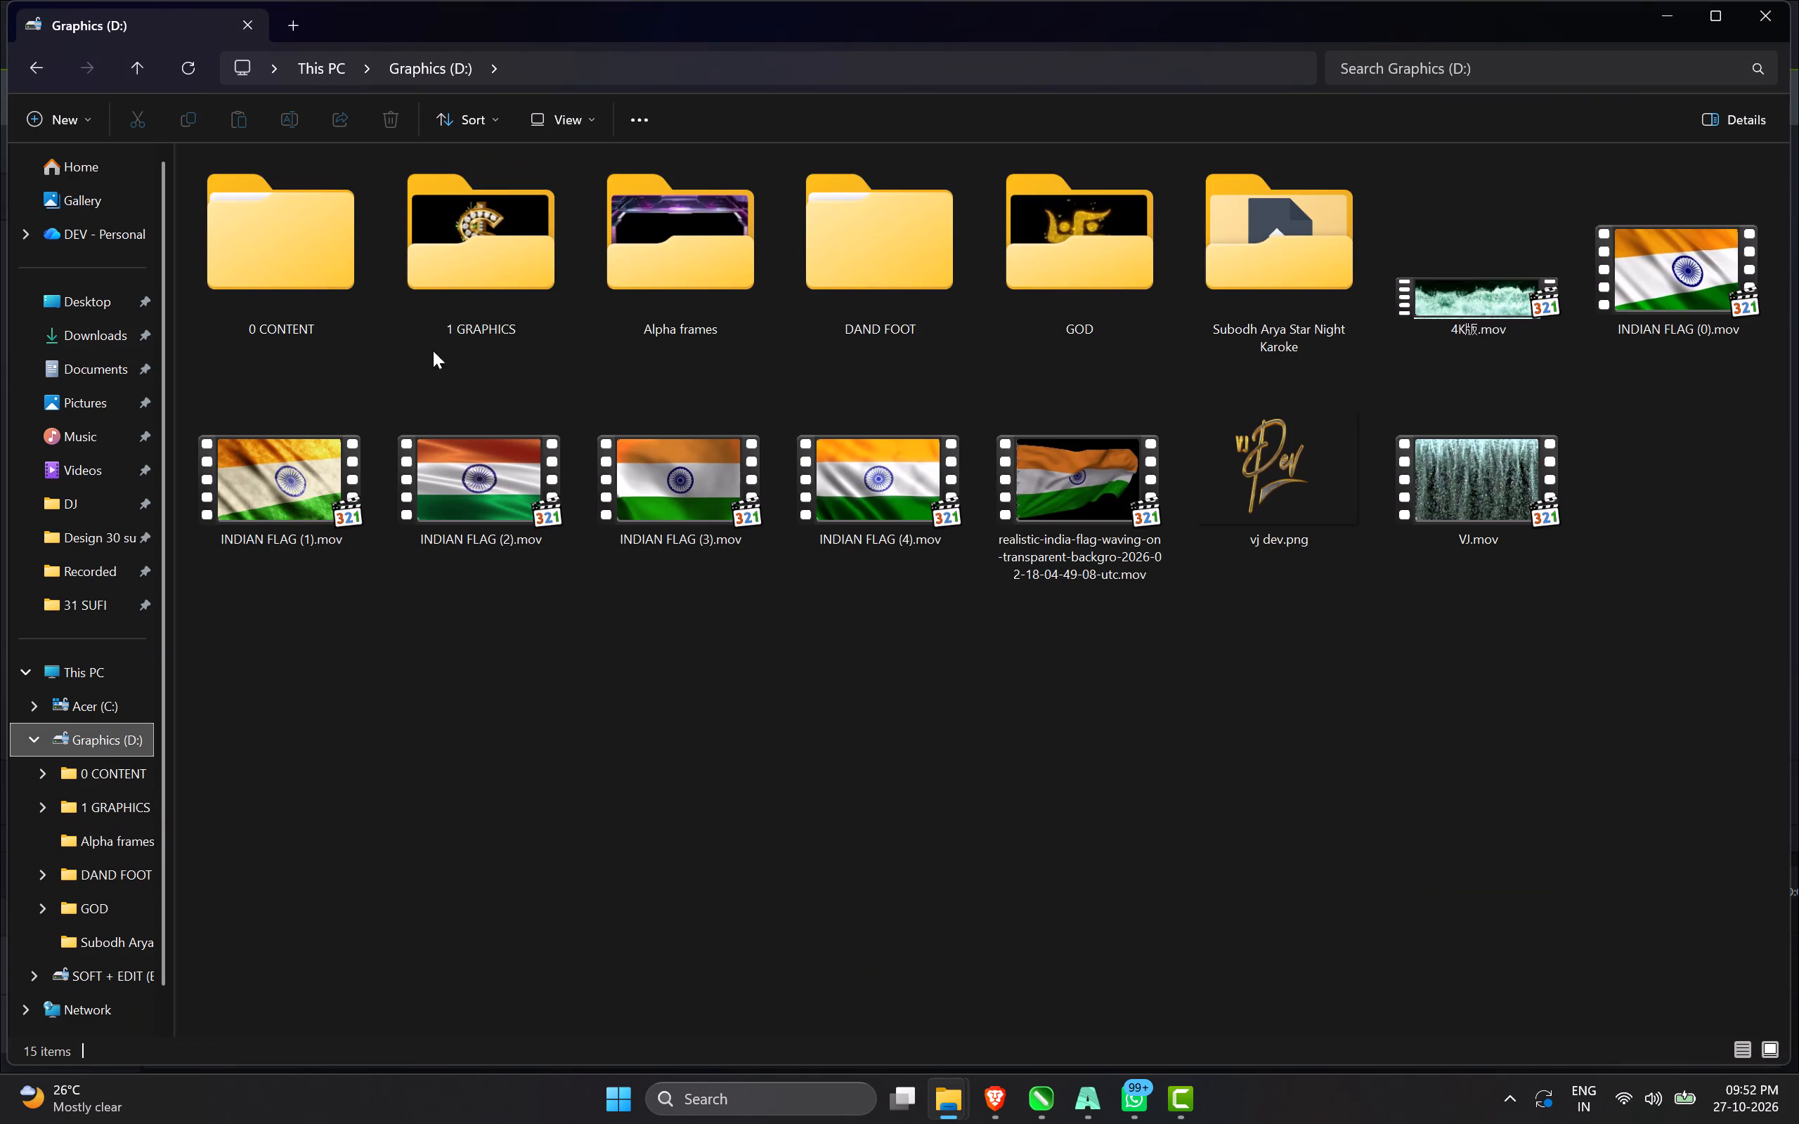
{"action": "double_click", "coordinate": [257, 306]}
{"action": "double_click", "coordinate": [275, 294]}
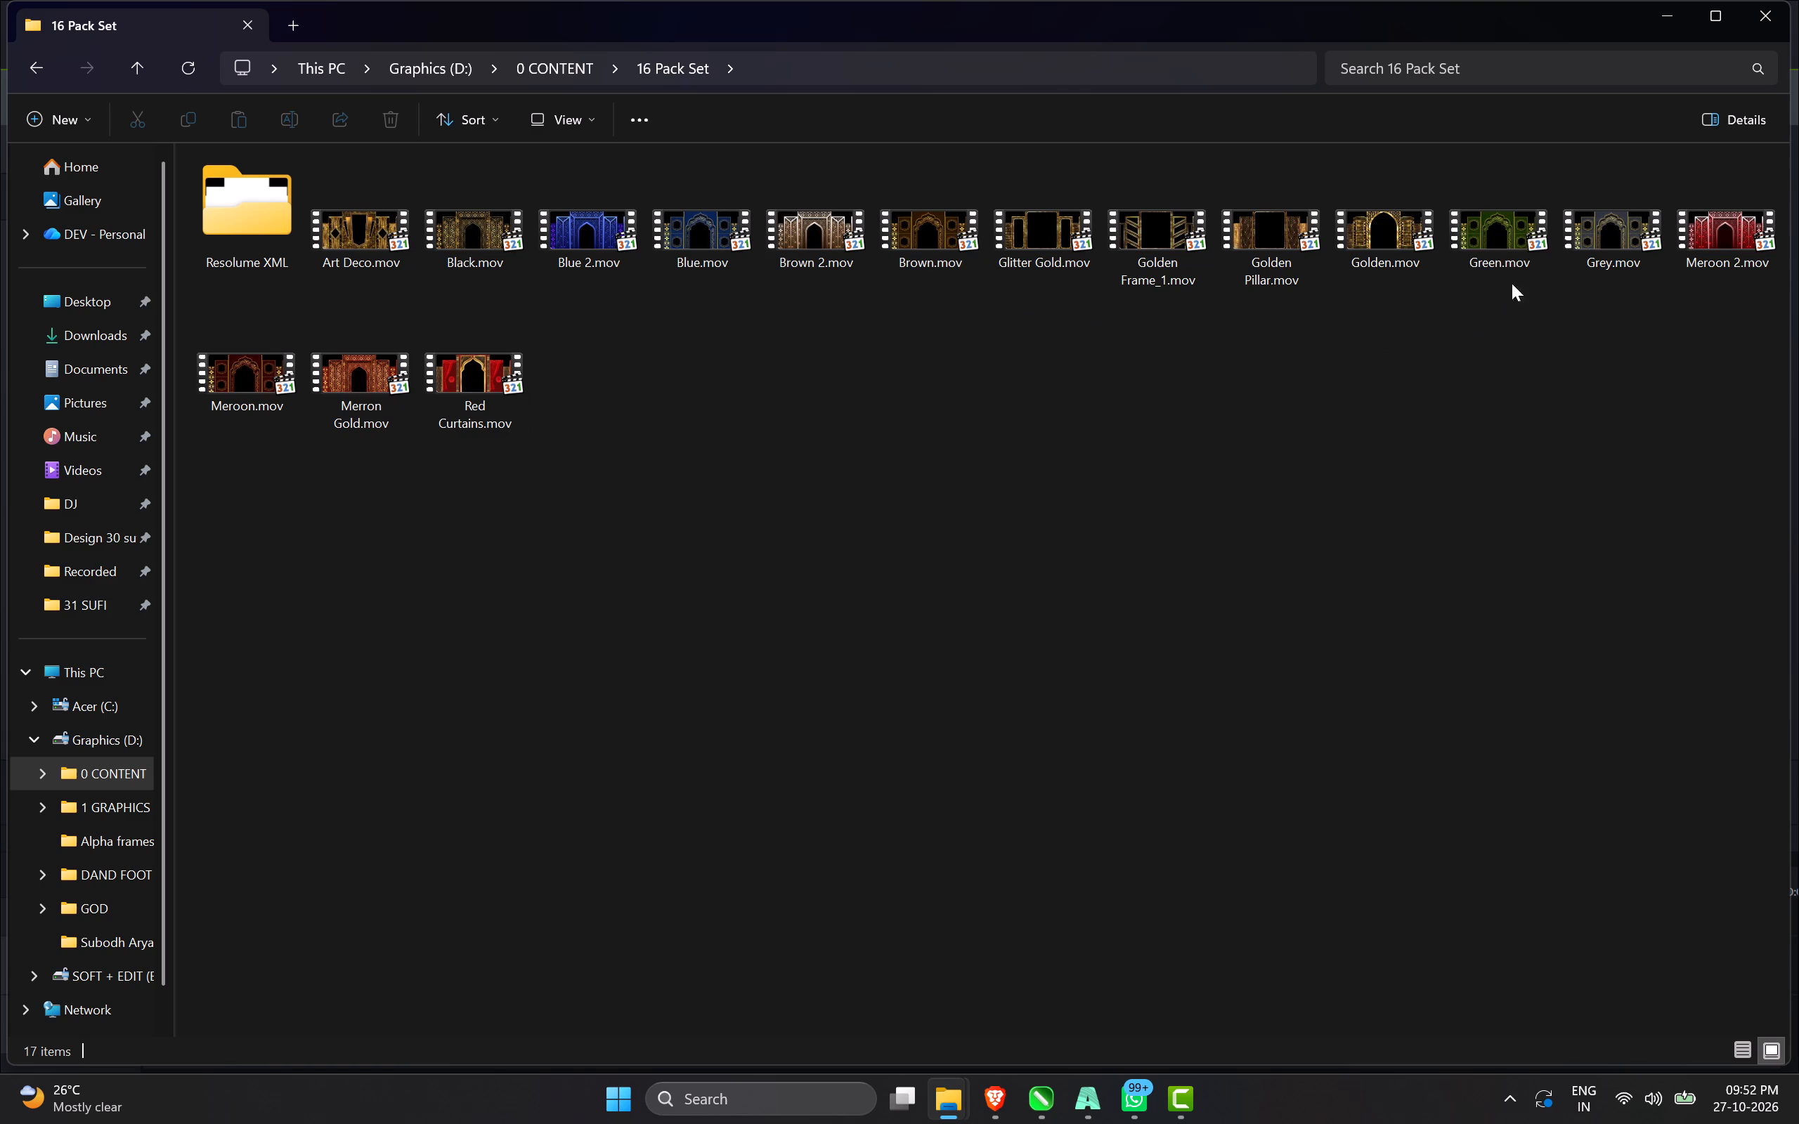
Preview the Golden.mov video and close the player.
{"action": "double_click", "coordinate": [1387, 238]}
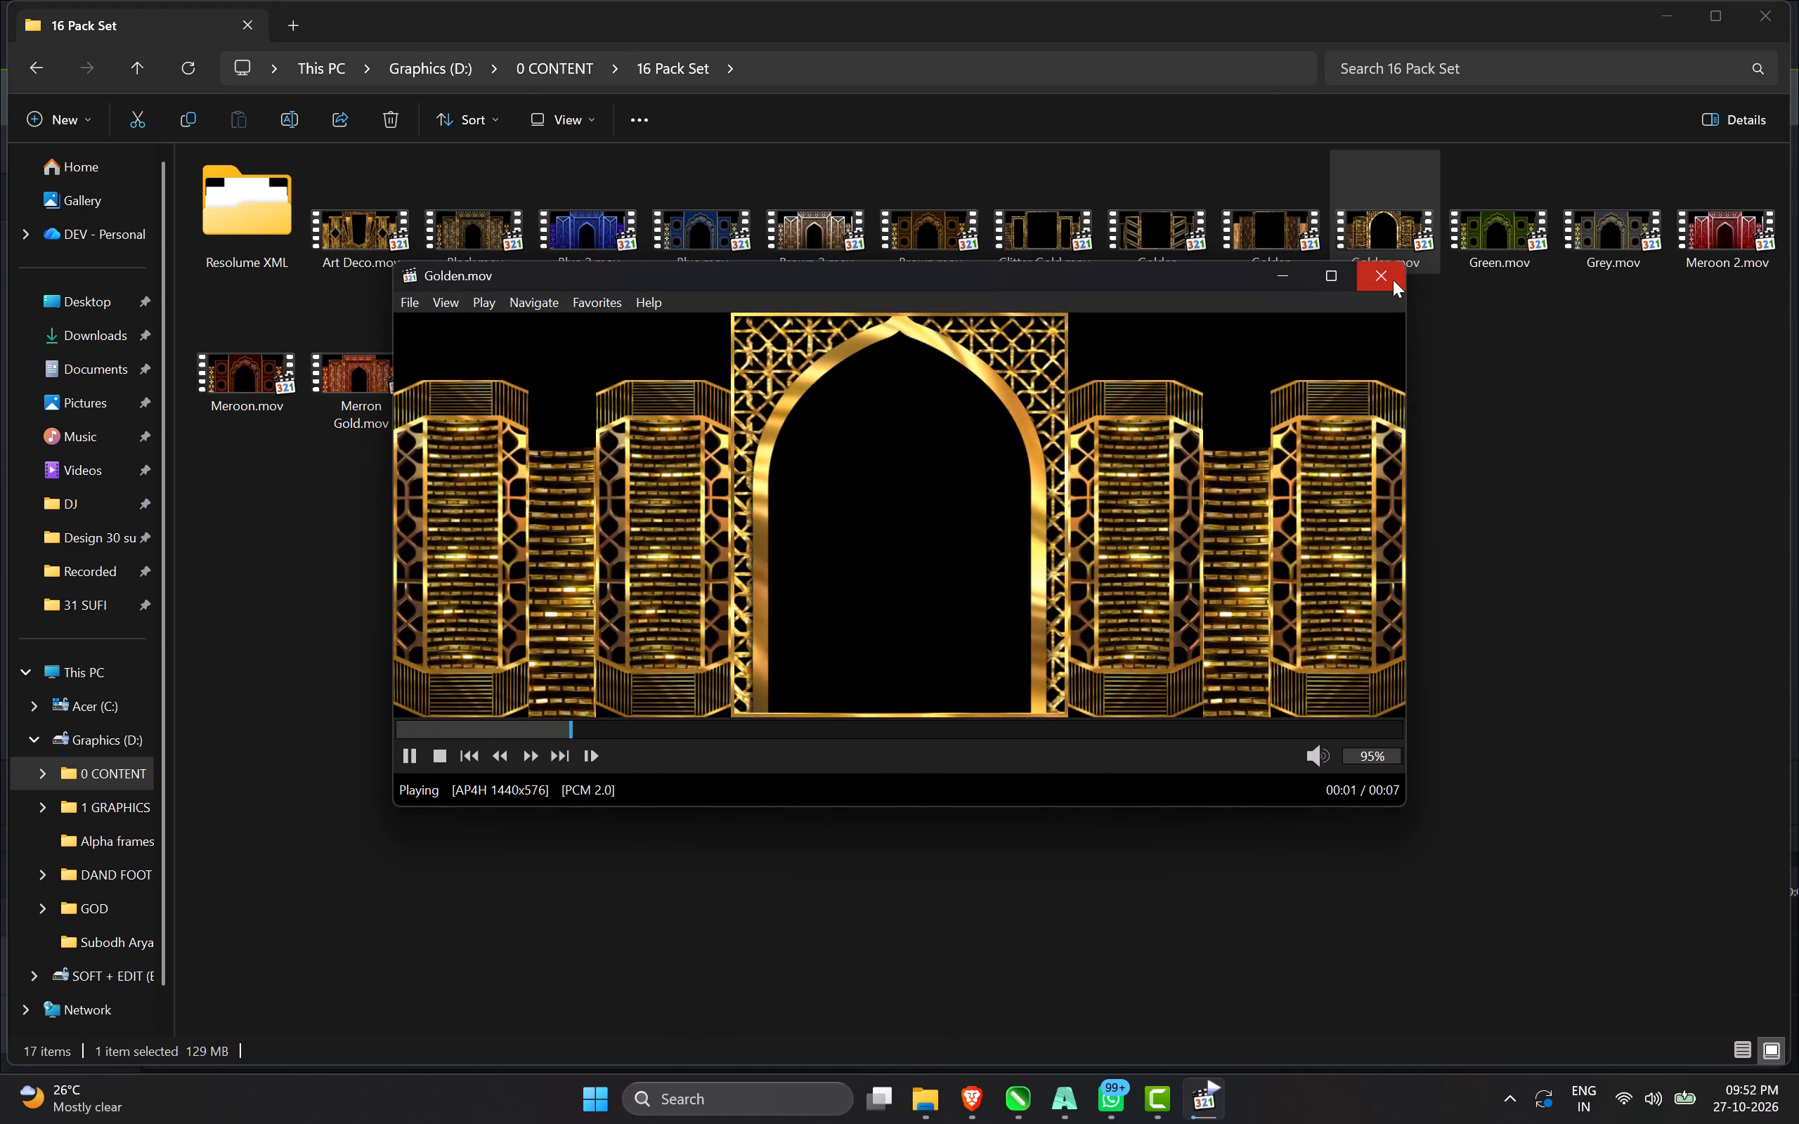
{"action": "left_click", "coordinate": [1393, 280]}
Add Golden.mov to the Camtasia timeline and place its clip at the start of Track 1.
{"action": "left_click_drag", "start_coordinate": [1390, 243], "coordinate": [1192, 873]}
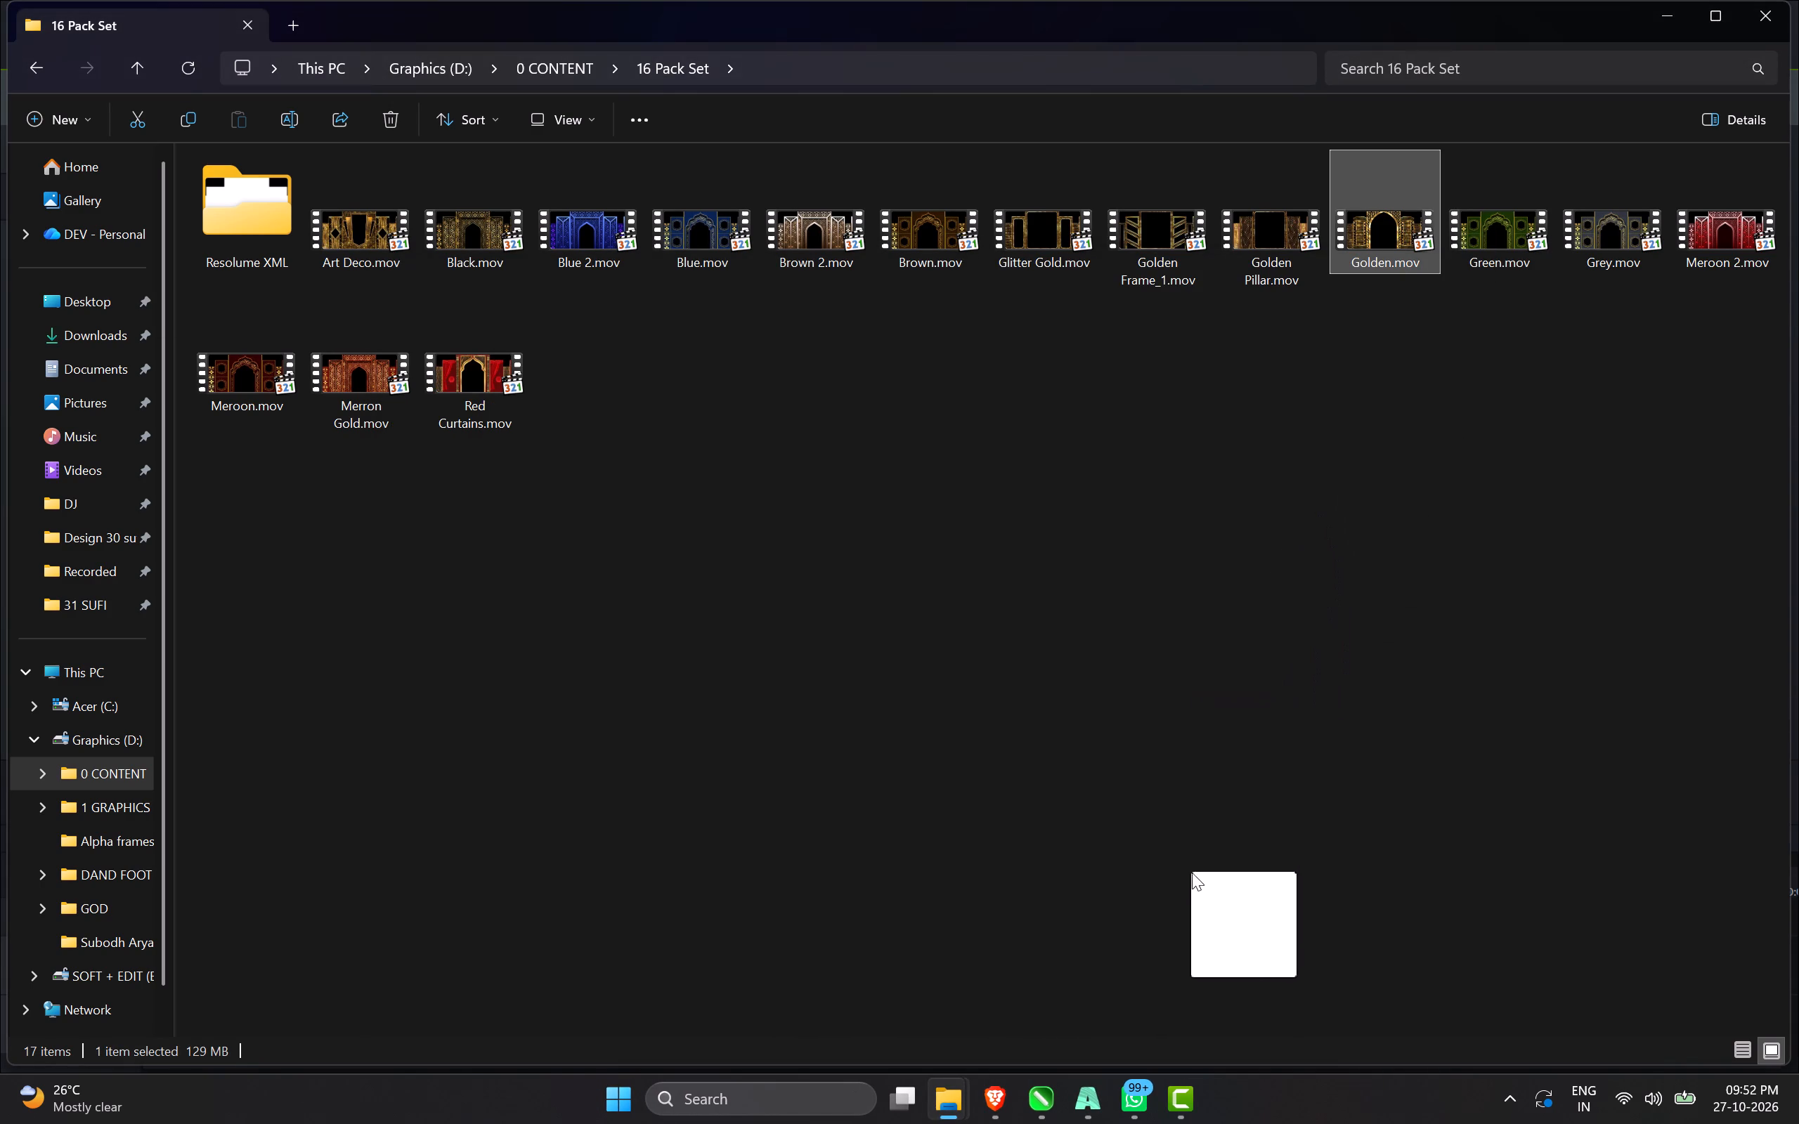
{"action": "left_click_drag", "start_coordinate": [1192, 873], "coordinate": [1188, 1092]}
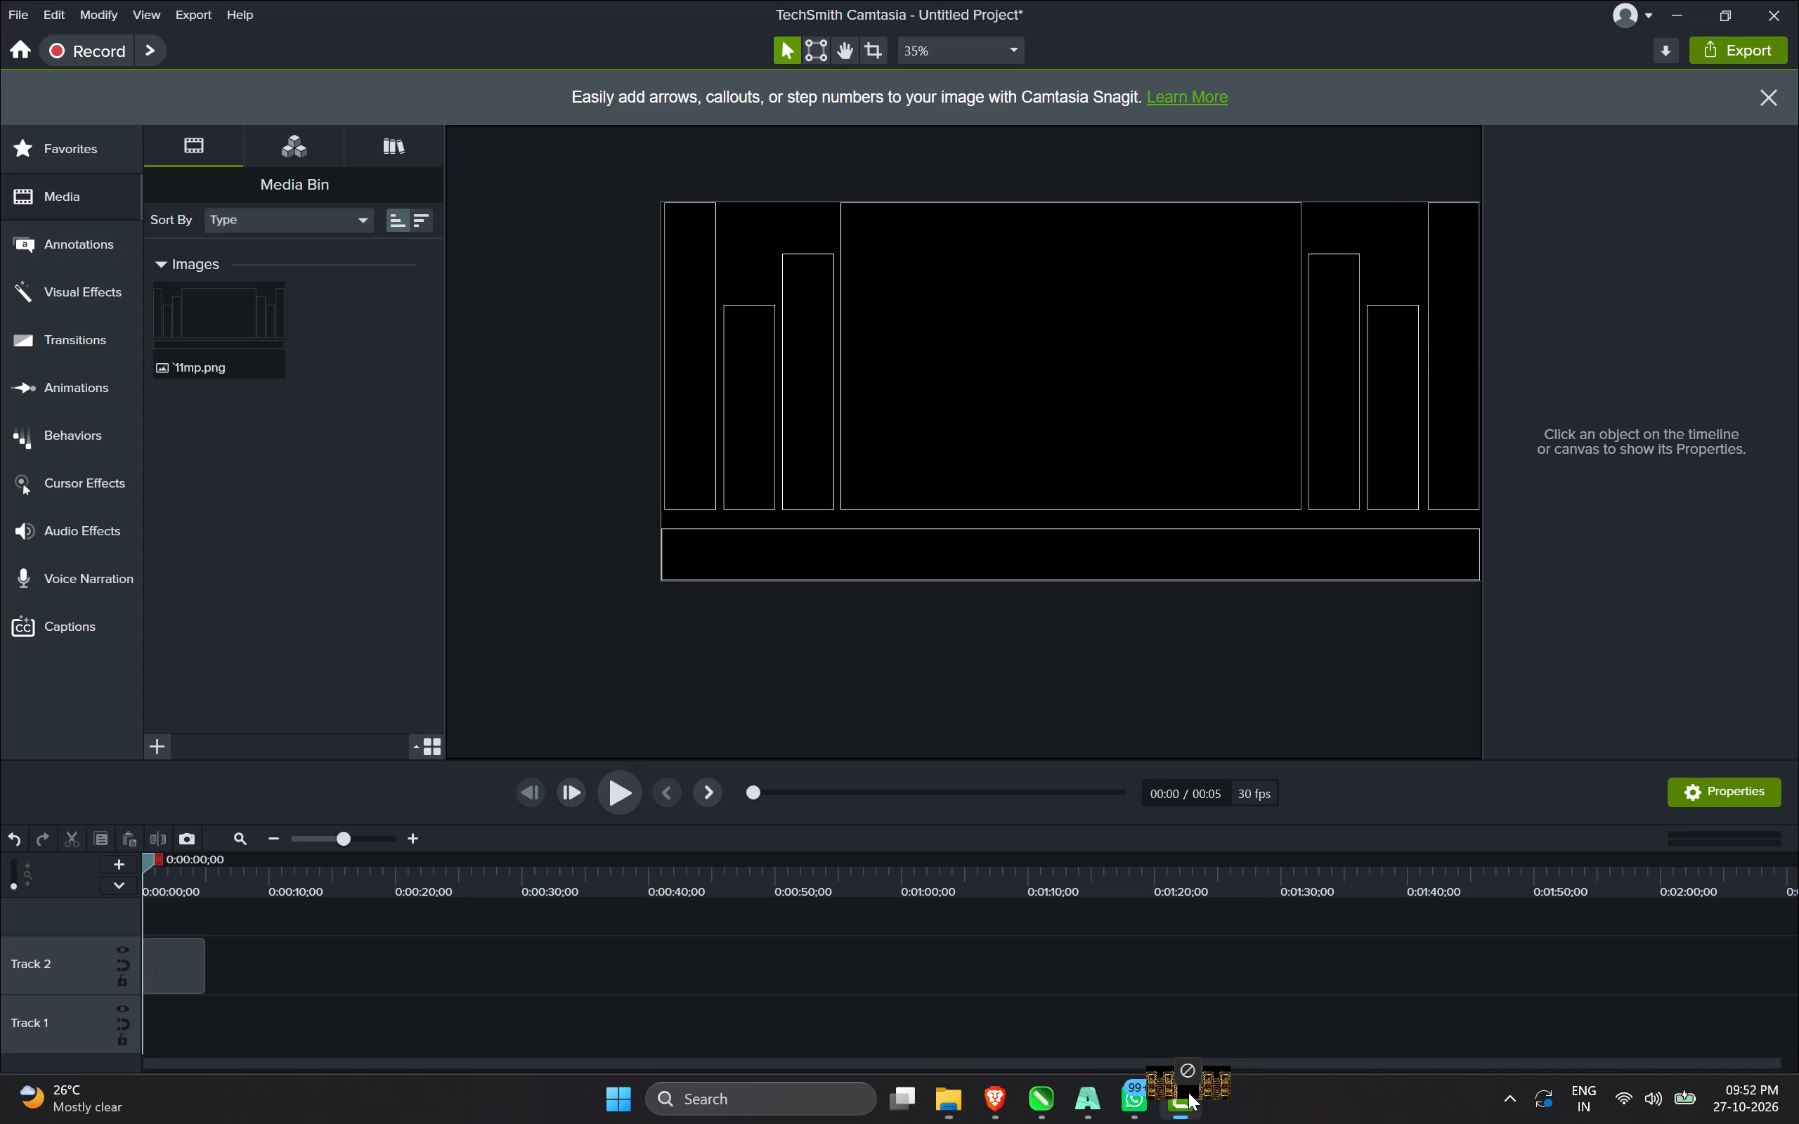
{"action": "left_click_drag", "start_coordinate": [1188, 1092], "coordinate": [287, 938]}
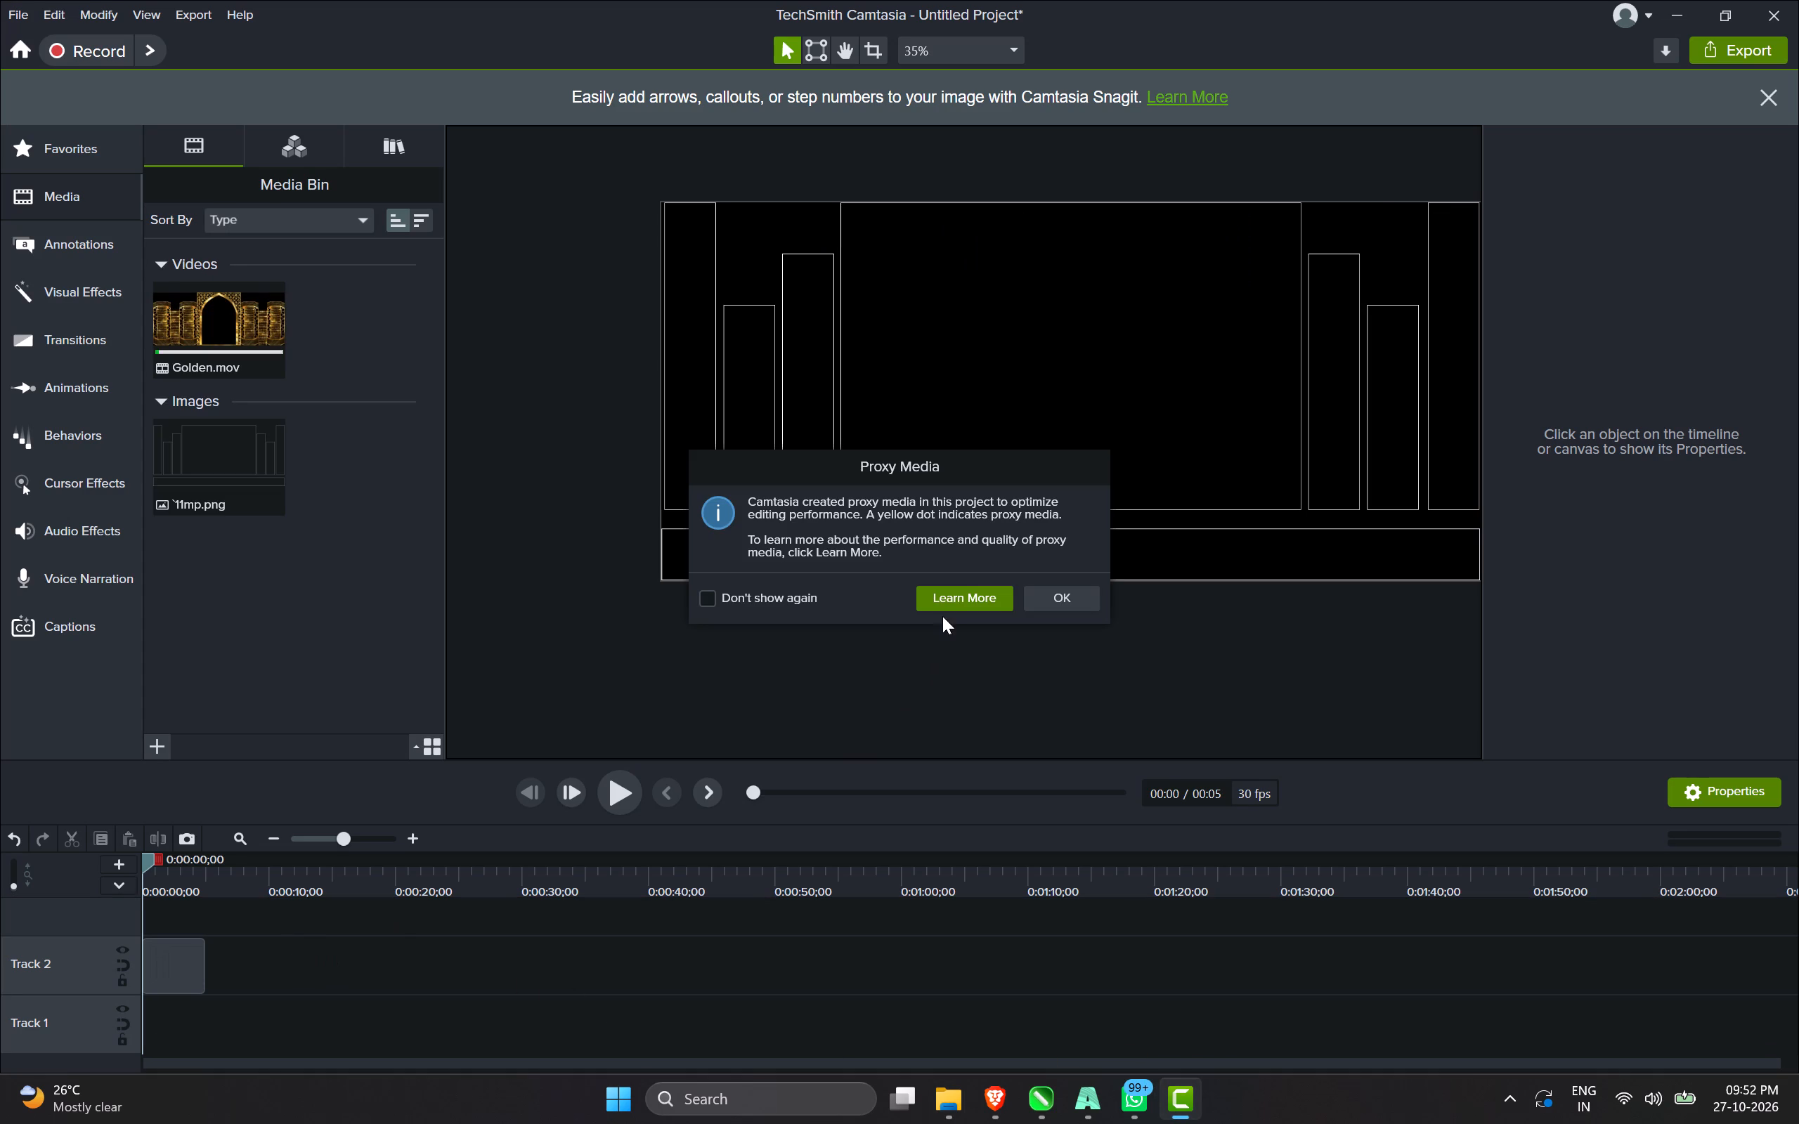
{"action": "left_click", "coordinate": [1037, 598]}
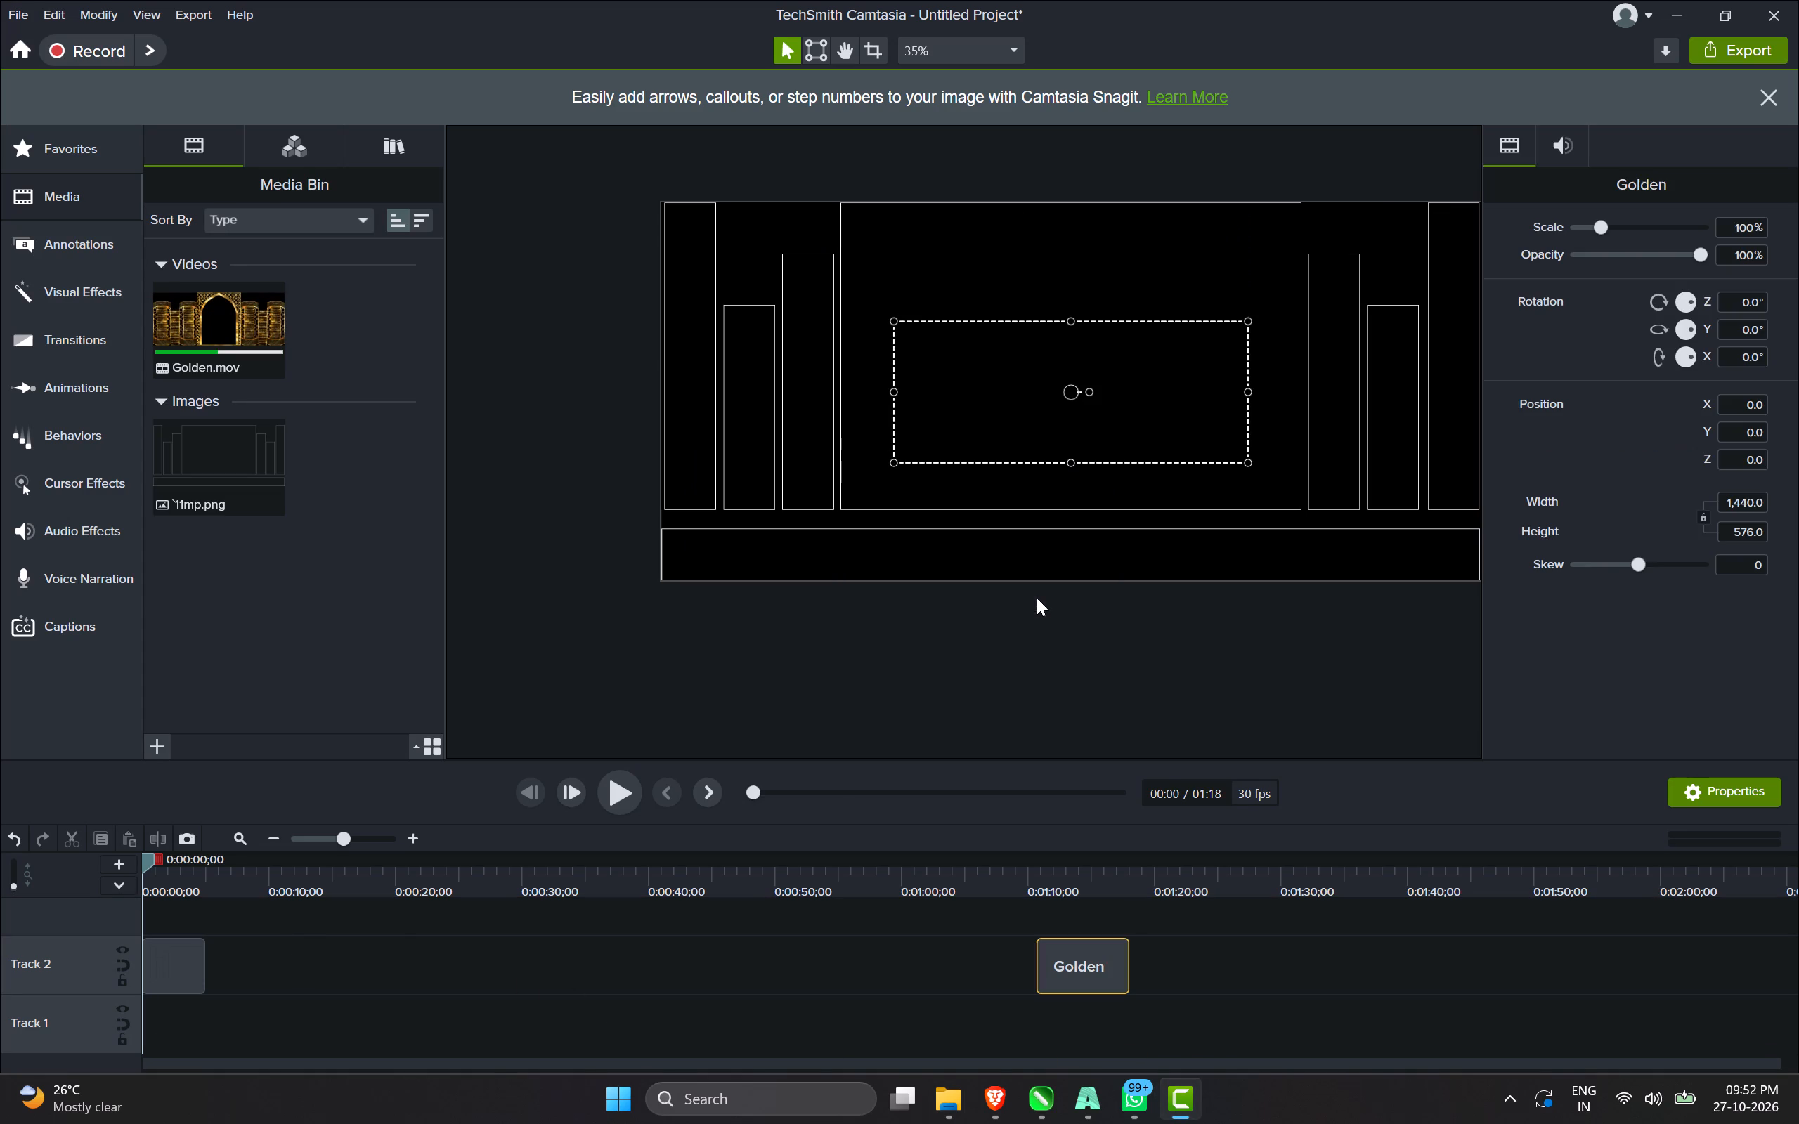
{"action": "left_click_drag", "start_coordinate": [1086, 981], "coordinate": [160, 903]}
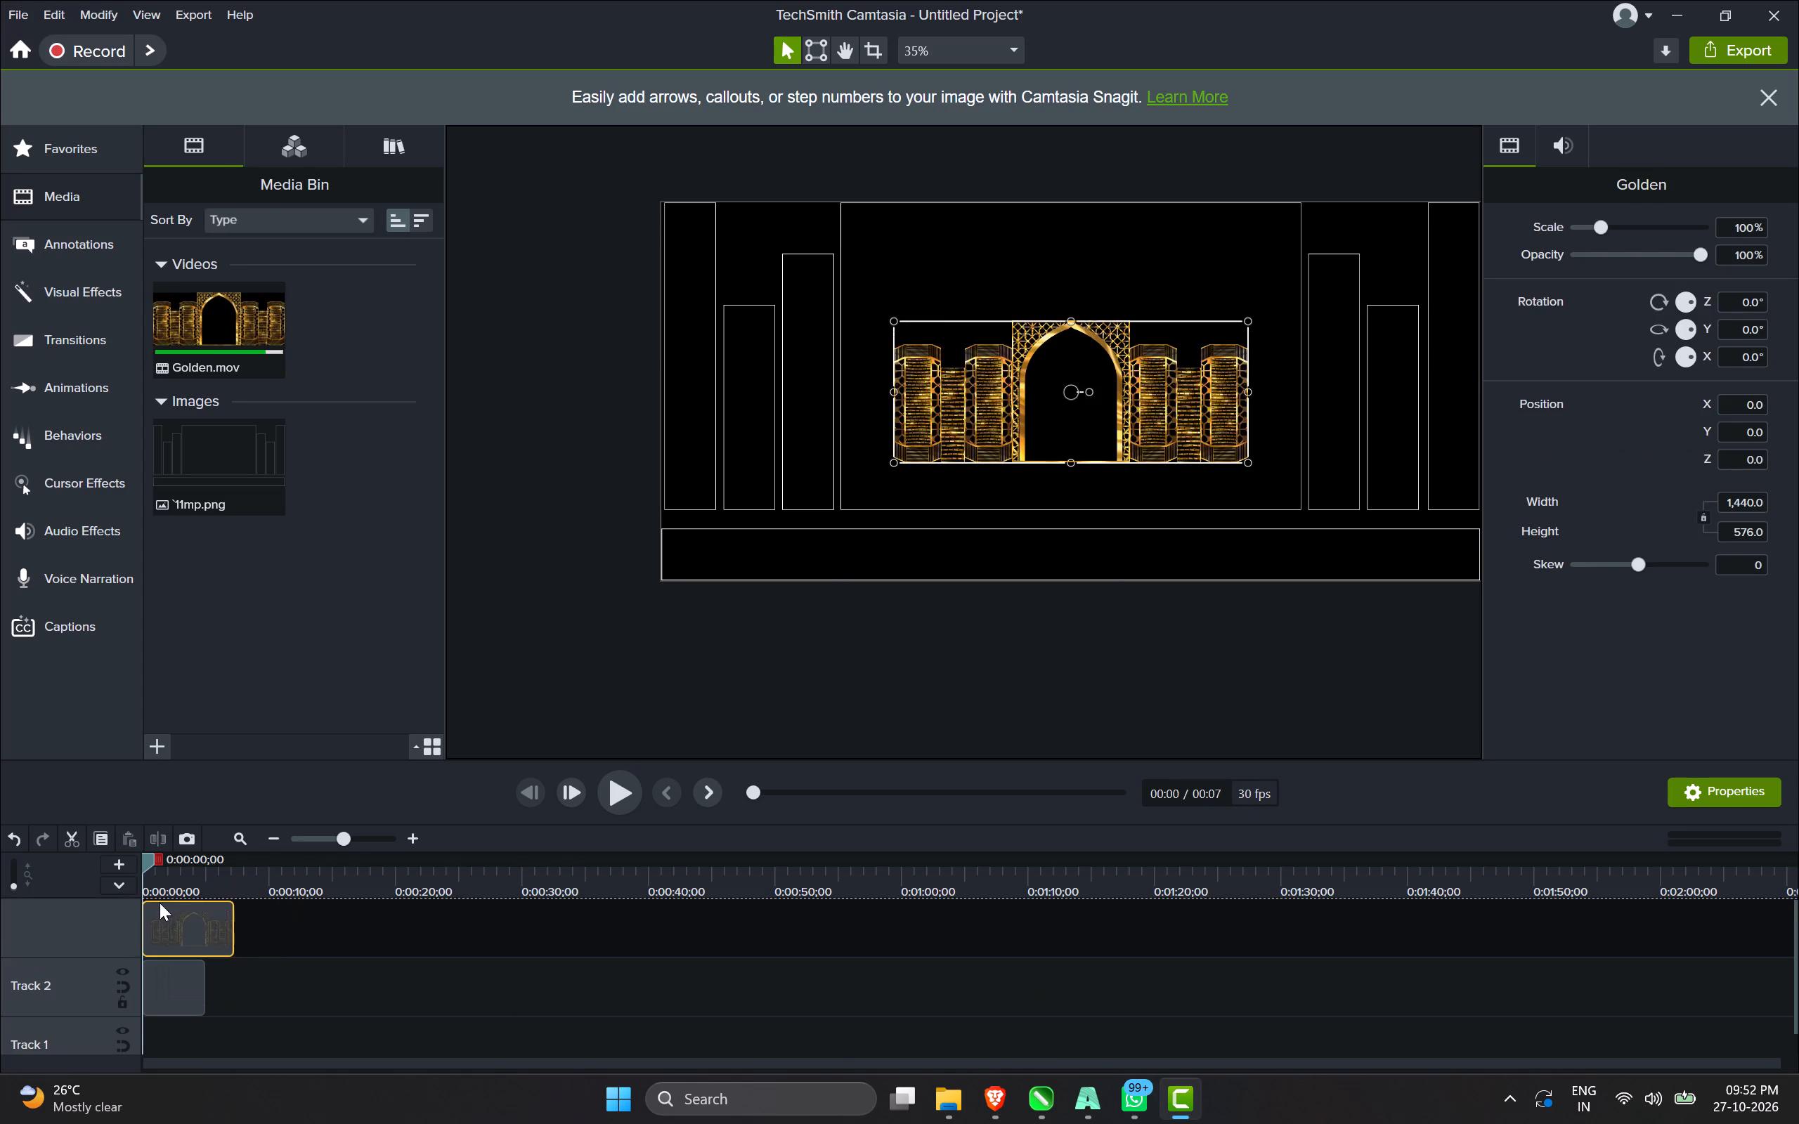
{"action": "left_click_drag", "start_coordinate": [160, 903], "coordinate": [155, 1050]}
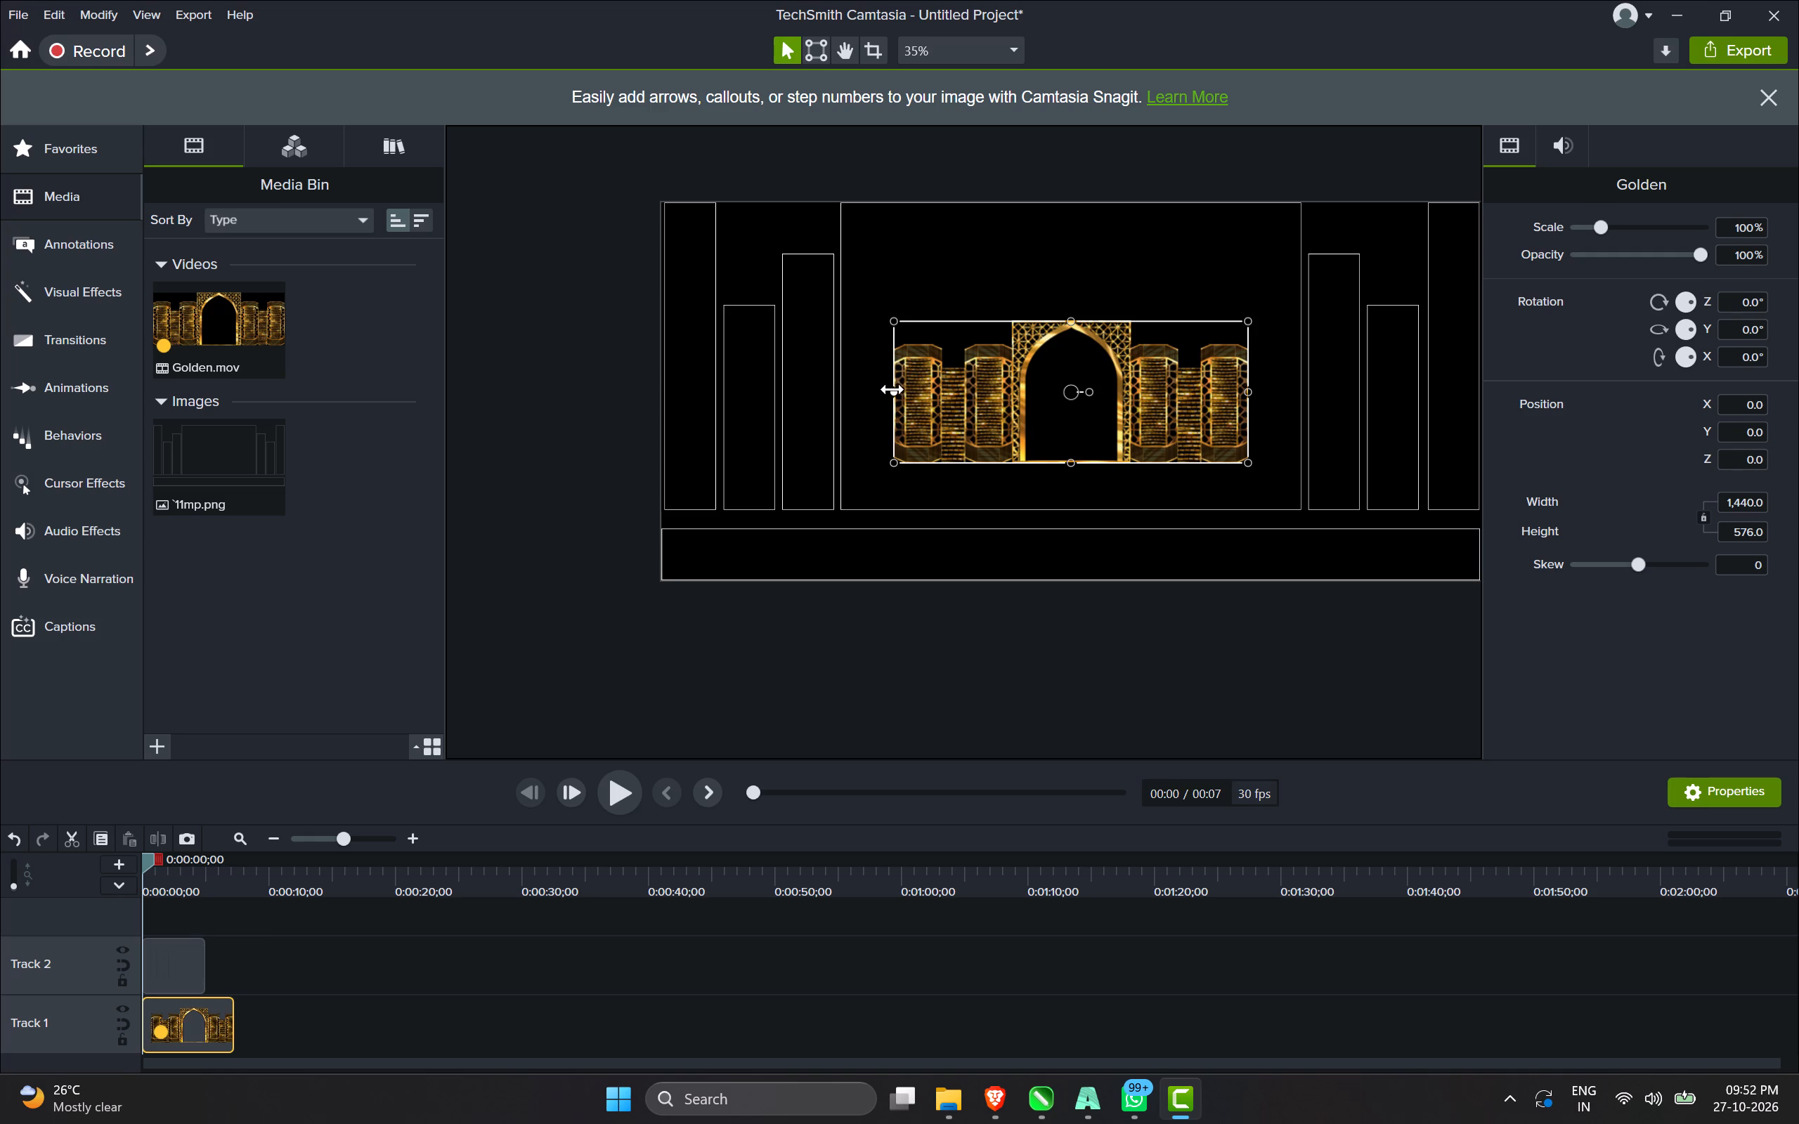
Crop the pillars off the Golden clip's left side, up to the arch's outer edge, leaving a width of about 958.
{"action": "left_click_drag", "start_coordinate": [892, 389], "coordinate": [1007, 430], "text": "alt"}
{"action": "scroll", "coordinate": [1020, 379], "scroll_direction": "up", "scroll_amount": 10}
{"action": "scroll", "coordinate": [976, 426], "scroll_direction": "down", "scroll_amount": 5}
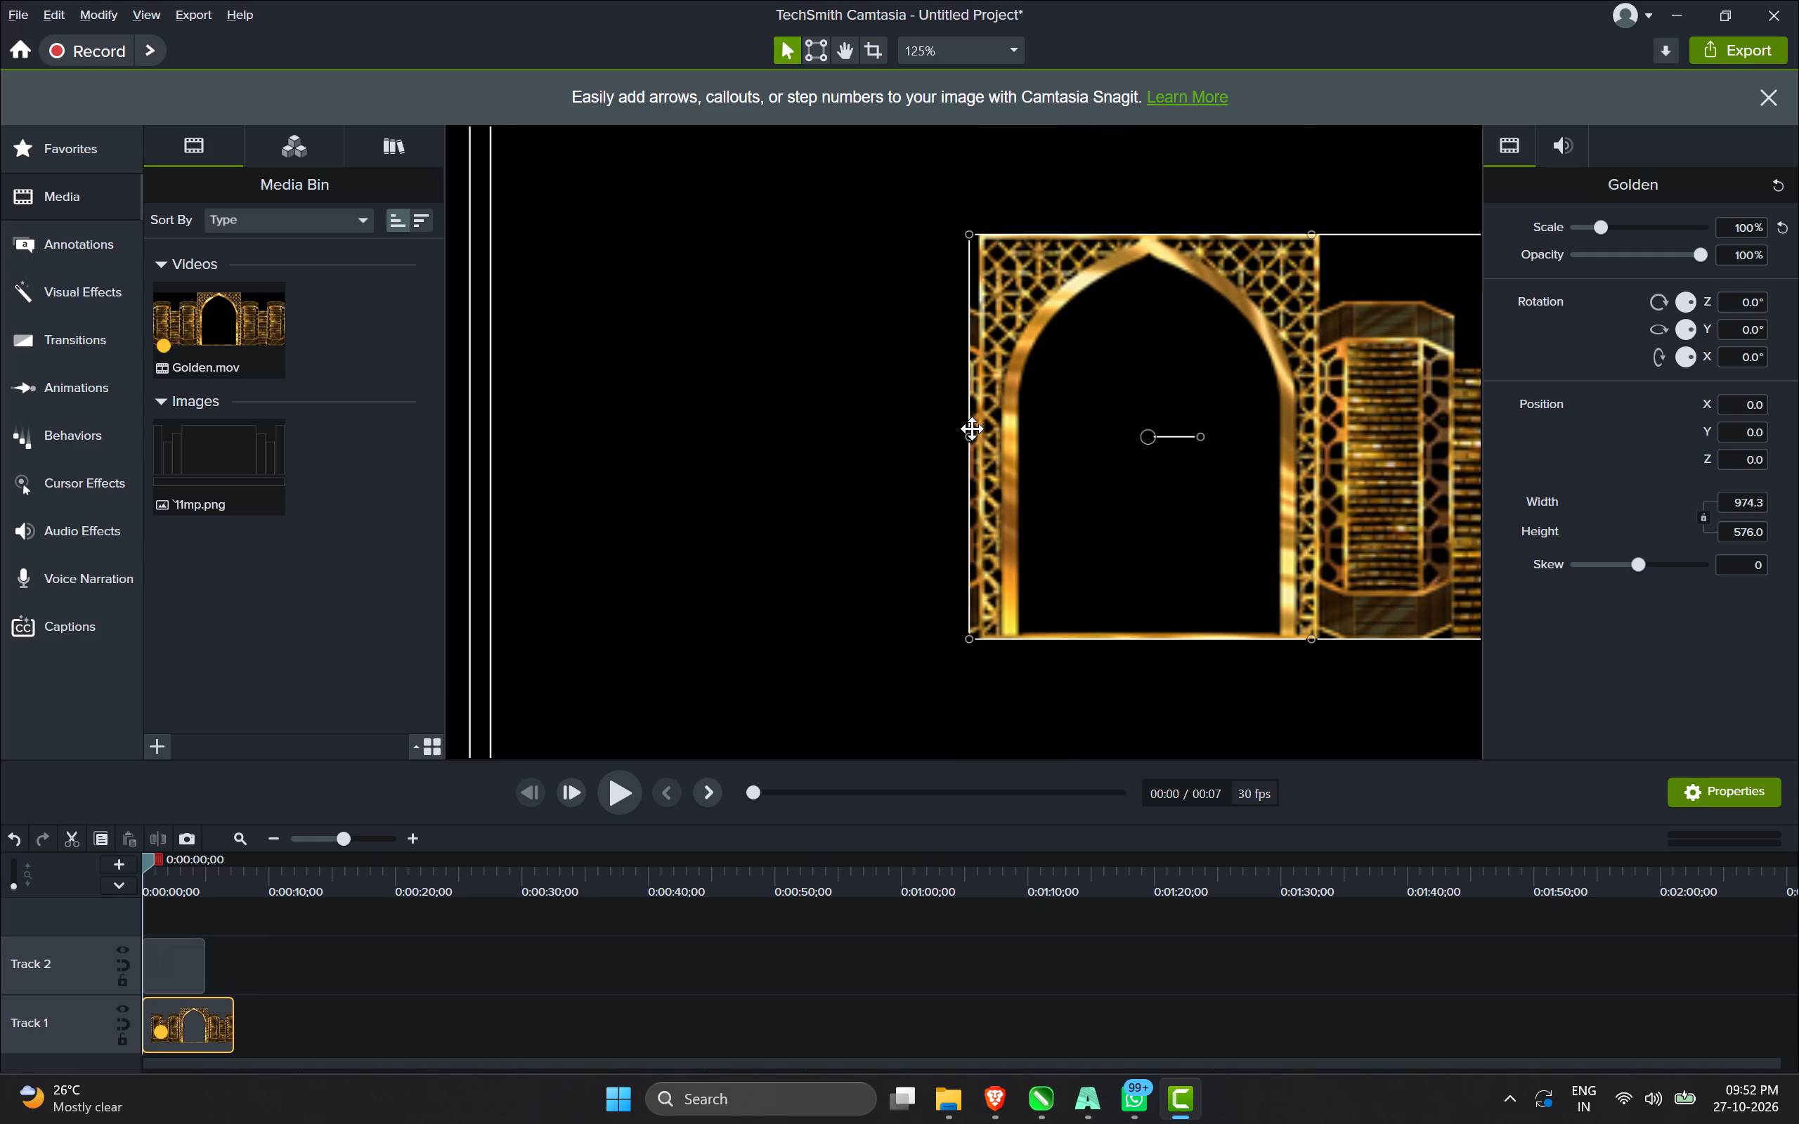
{"action": "scroll", "coordinate": [972, 431], "scroll_direction": "up", "scroll_amount": 5}
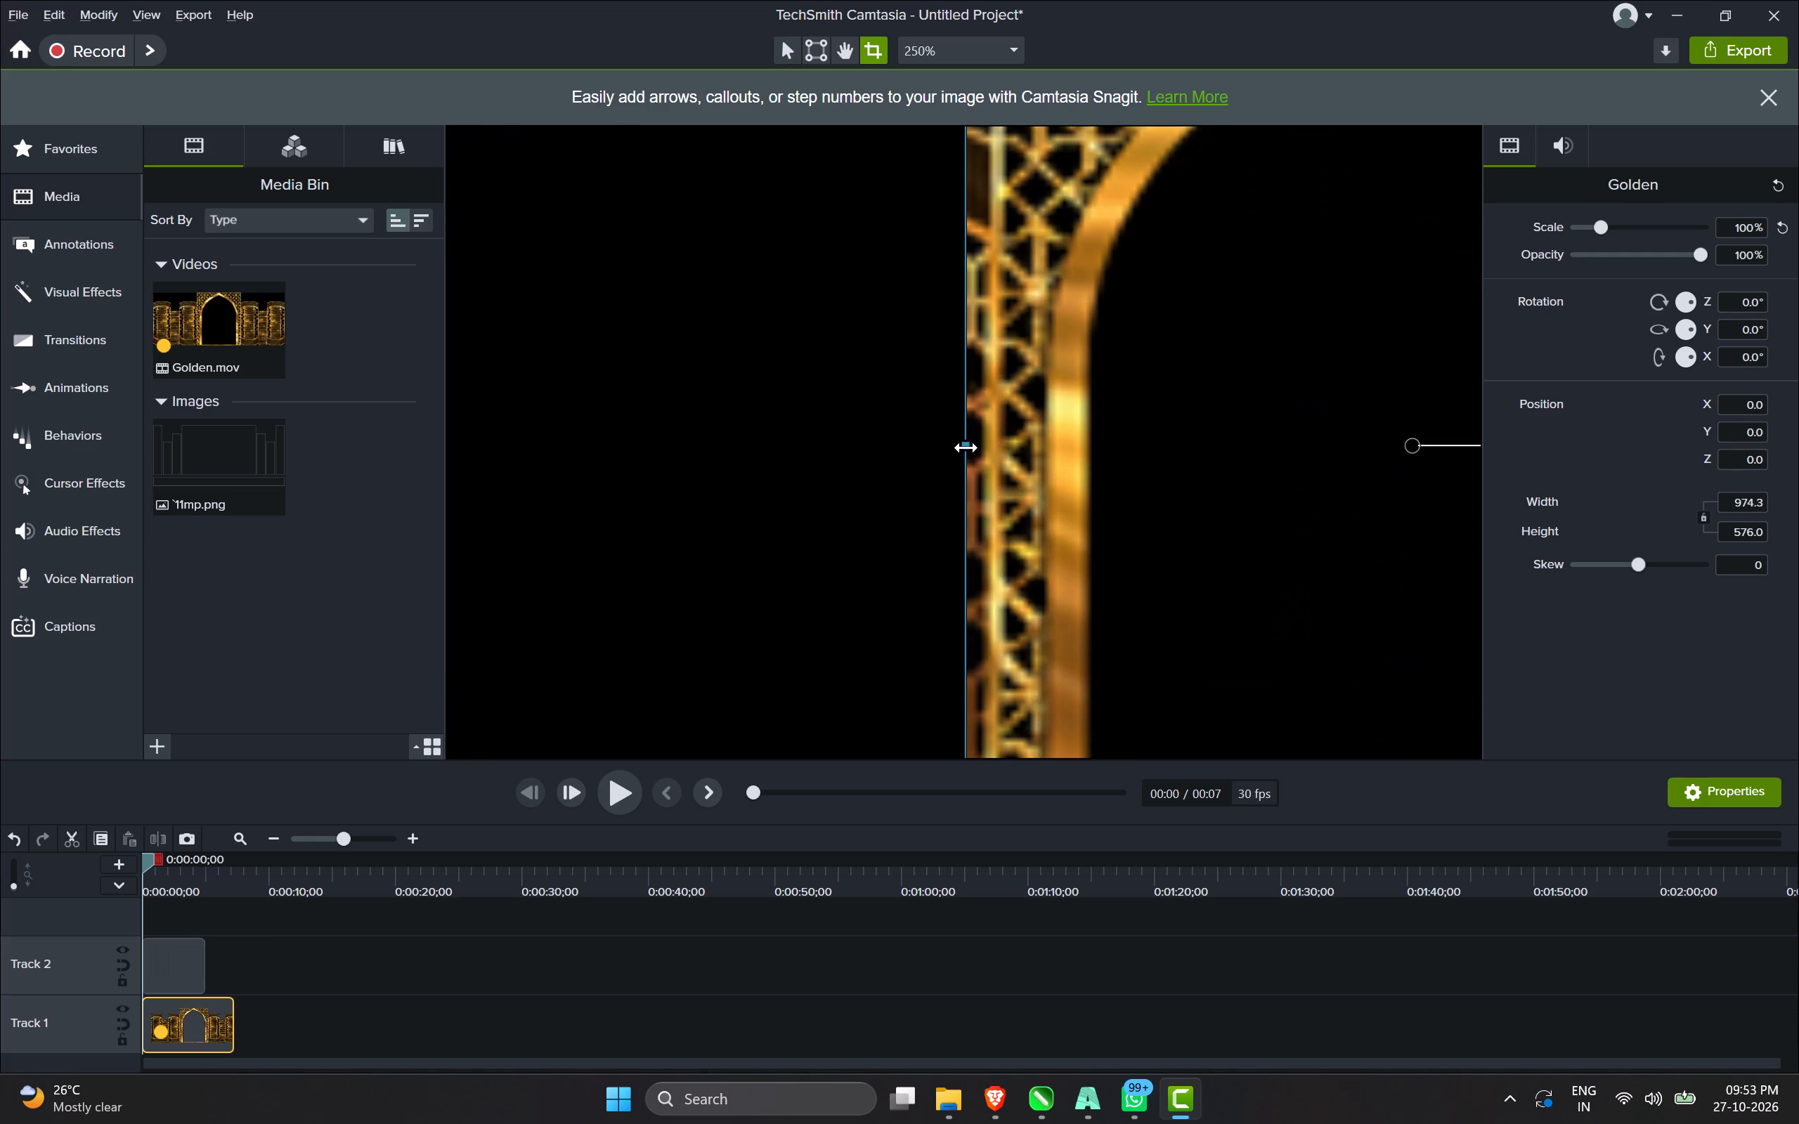
{"action": "left_click_drag", "start_coordinate": [966, 447], "coordinate": [994, 455], "text": "alt"}
{"action": "scroll", "coordinate": [916, 455], "scroll_direction": "down", "scroll_amount": 2}
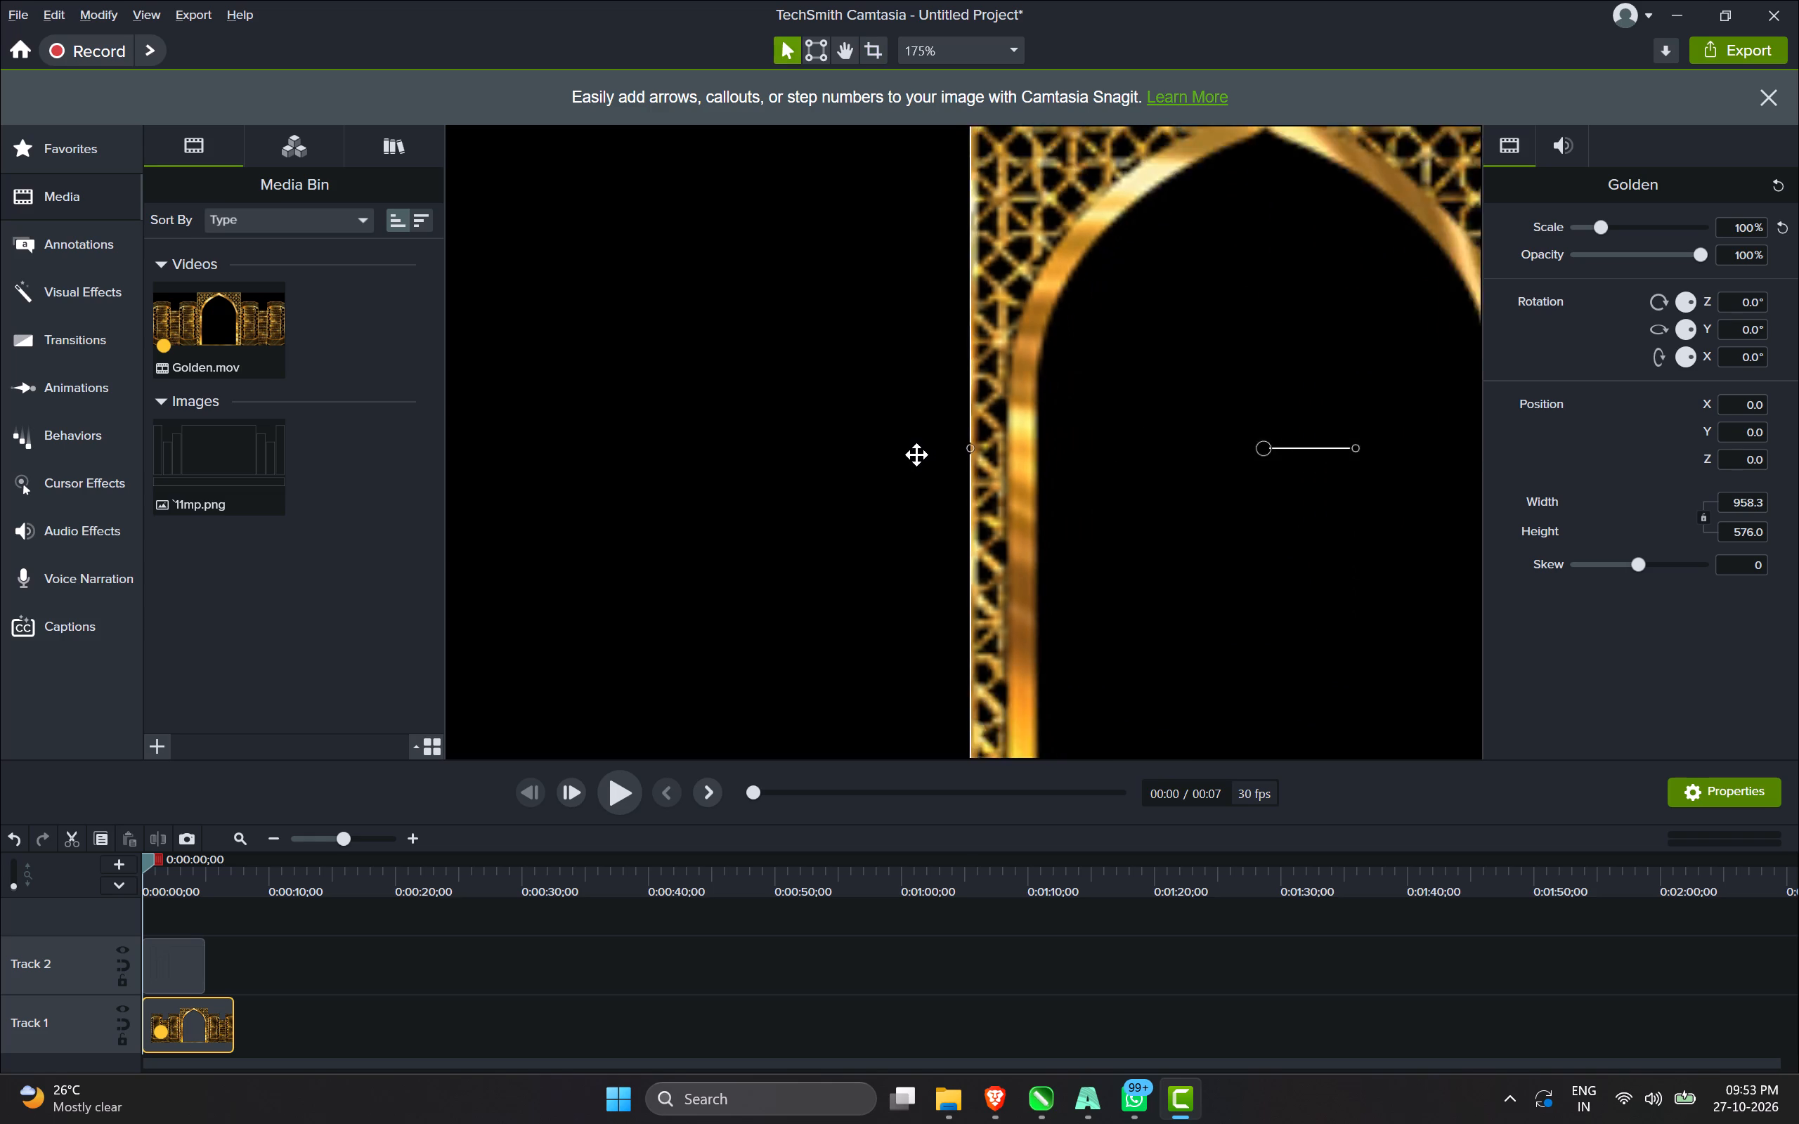
Crop the pillars off the Golden clip's right side so only the arch remains, about 483 wide.
{"action": "scroll", "coordinate": [916, 455], "scroll_direction": "down", "scroll_amount": 3}
{"action": "scroll", "coordinate": [1144, 442], "scroll_direction": "down", "scroll_amount": 5}
{"action": "scroll", "coordinate": [1331, 456], "scroll_direction": "up", "scroll_amount": 6}
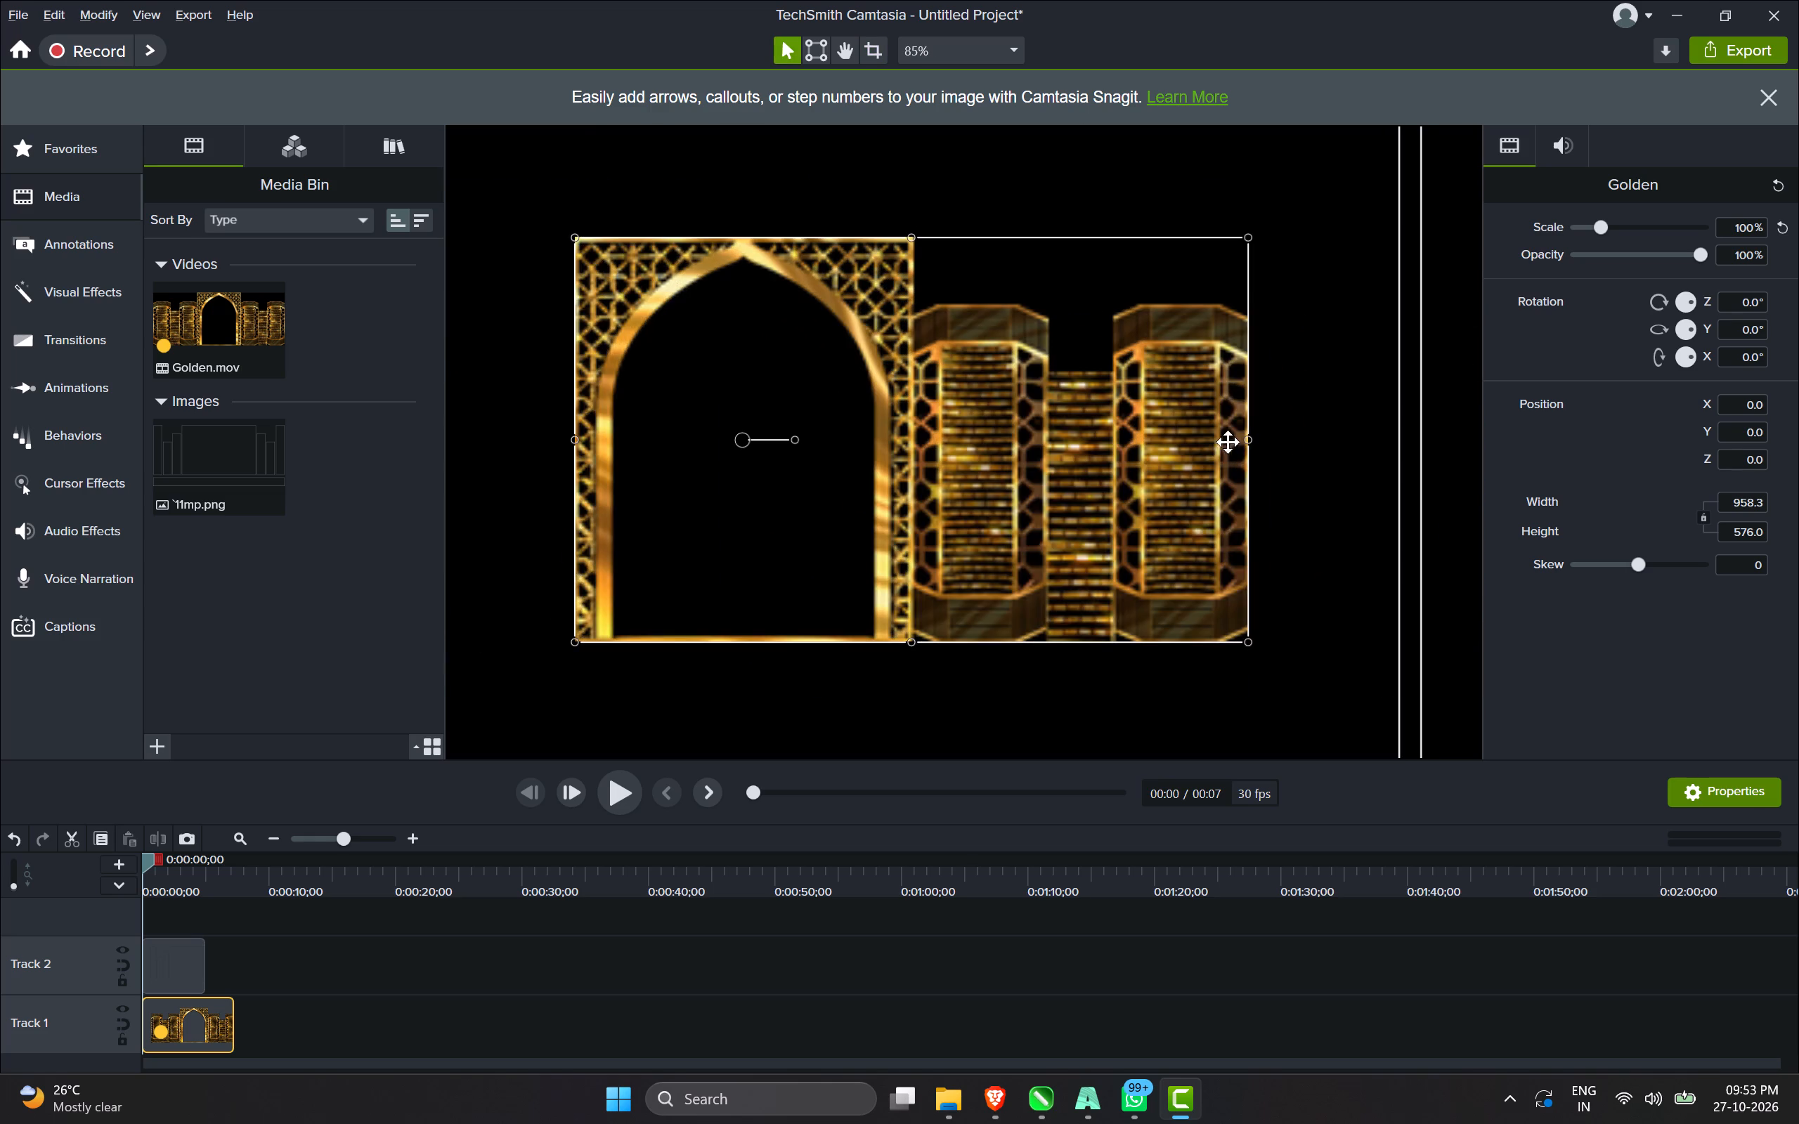
{"action": "left_click_drag", "start_coordinate": [1239, 434], "coordinate": [824, 498], "text": "alt"}
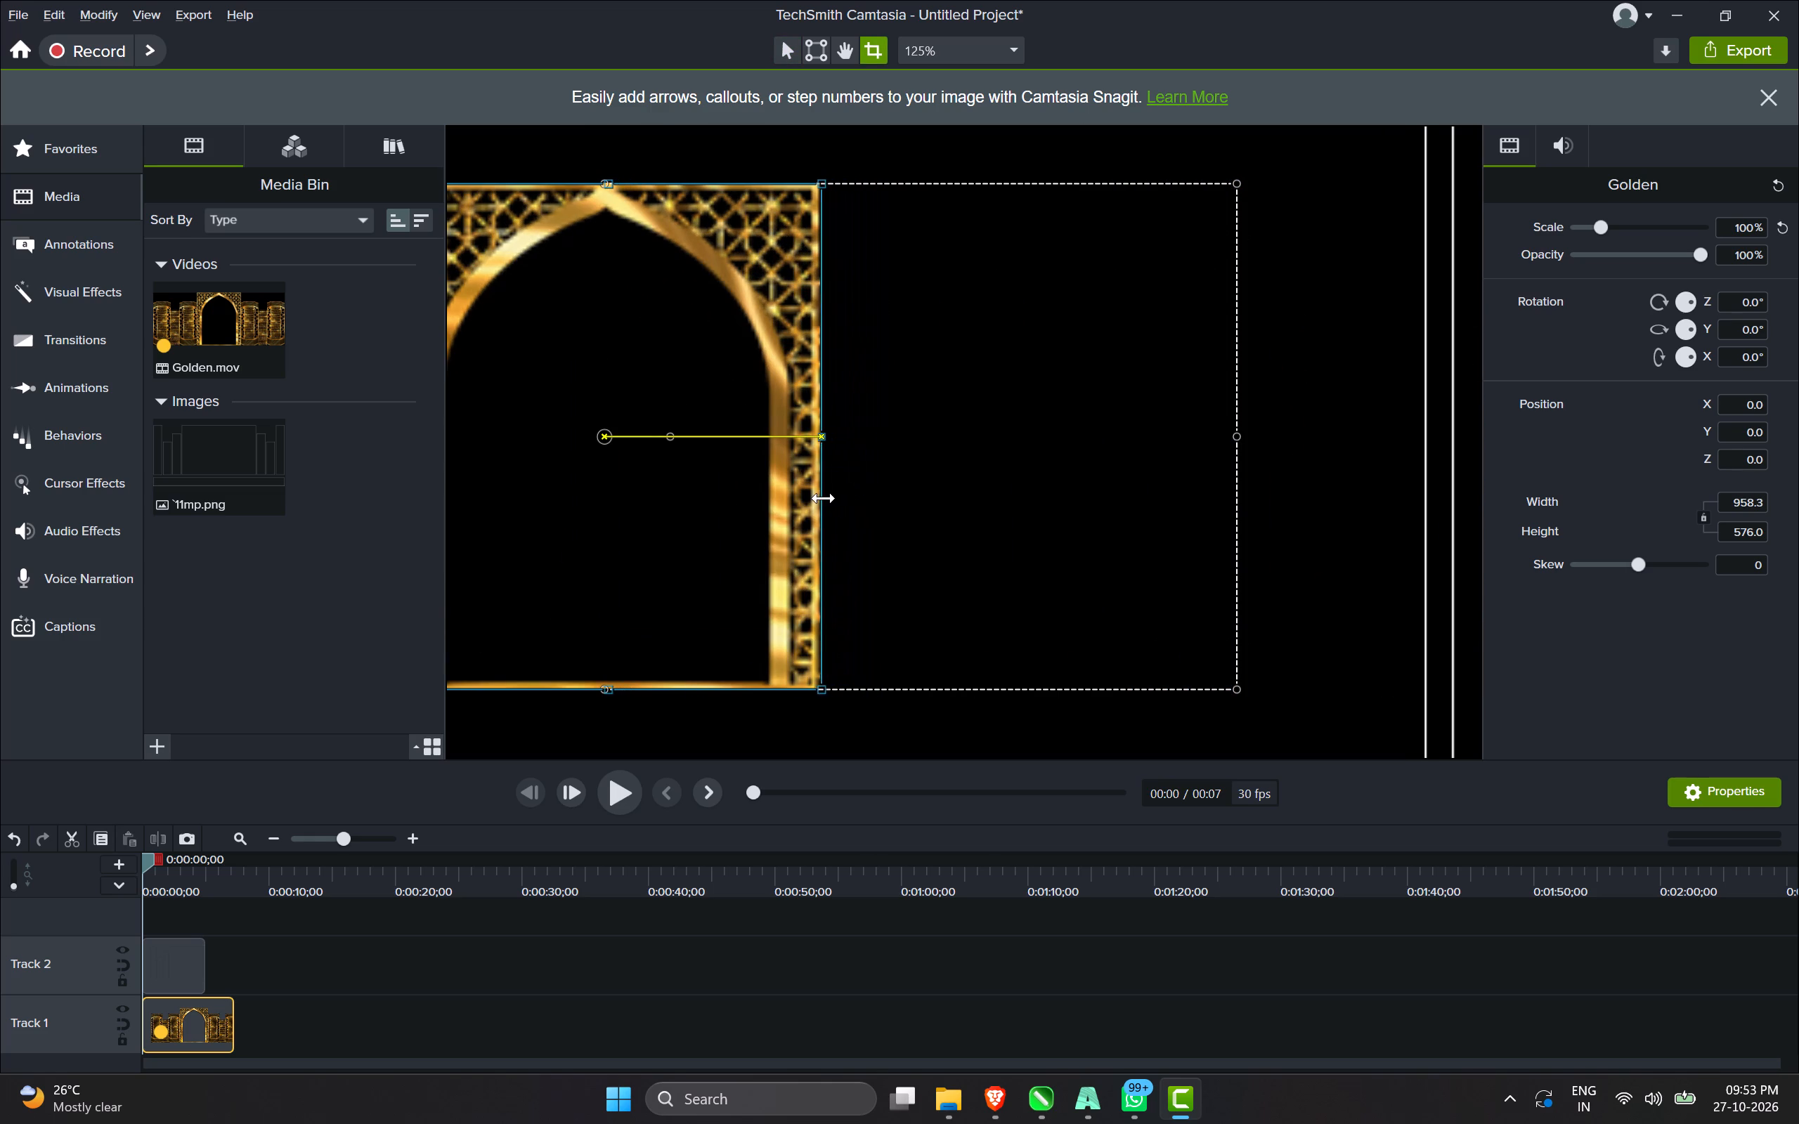
{"action": "left_click_drag", "start_coordinate": [824, 498], "coordinate": [821, 498], "text": "alt"}
{"action": "scroll", "coordinate": [1029, 471], "scroll_direction": "down", "scroll_amount": 4}
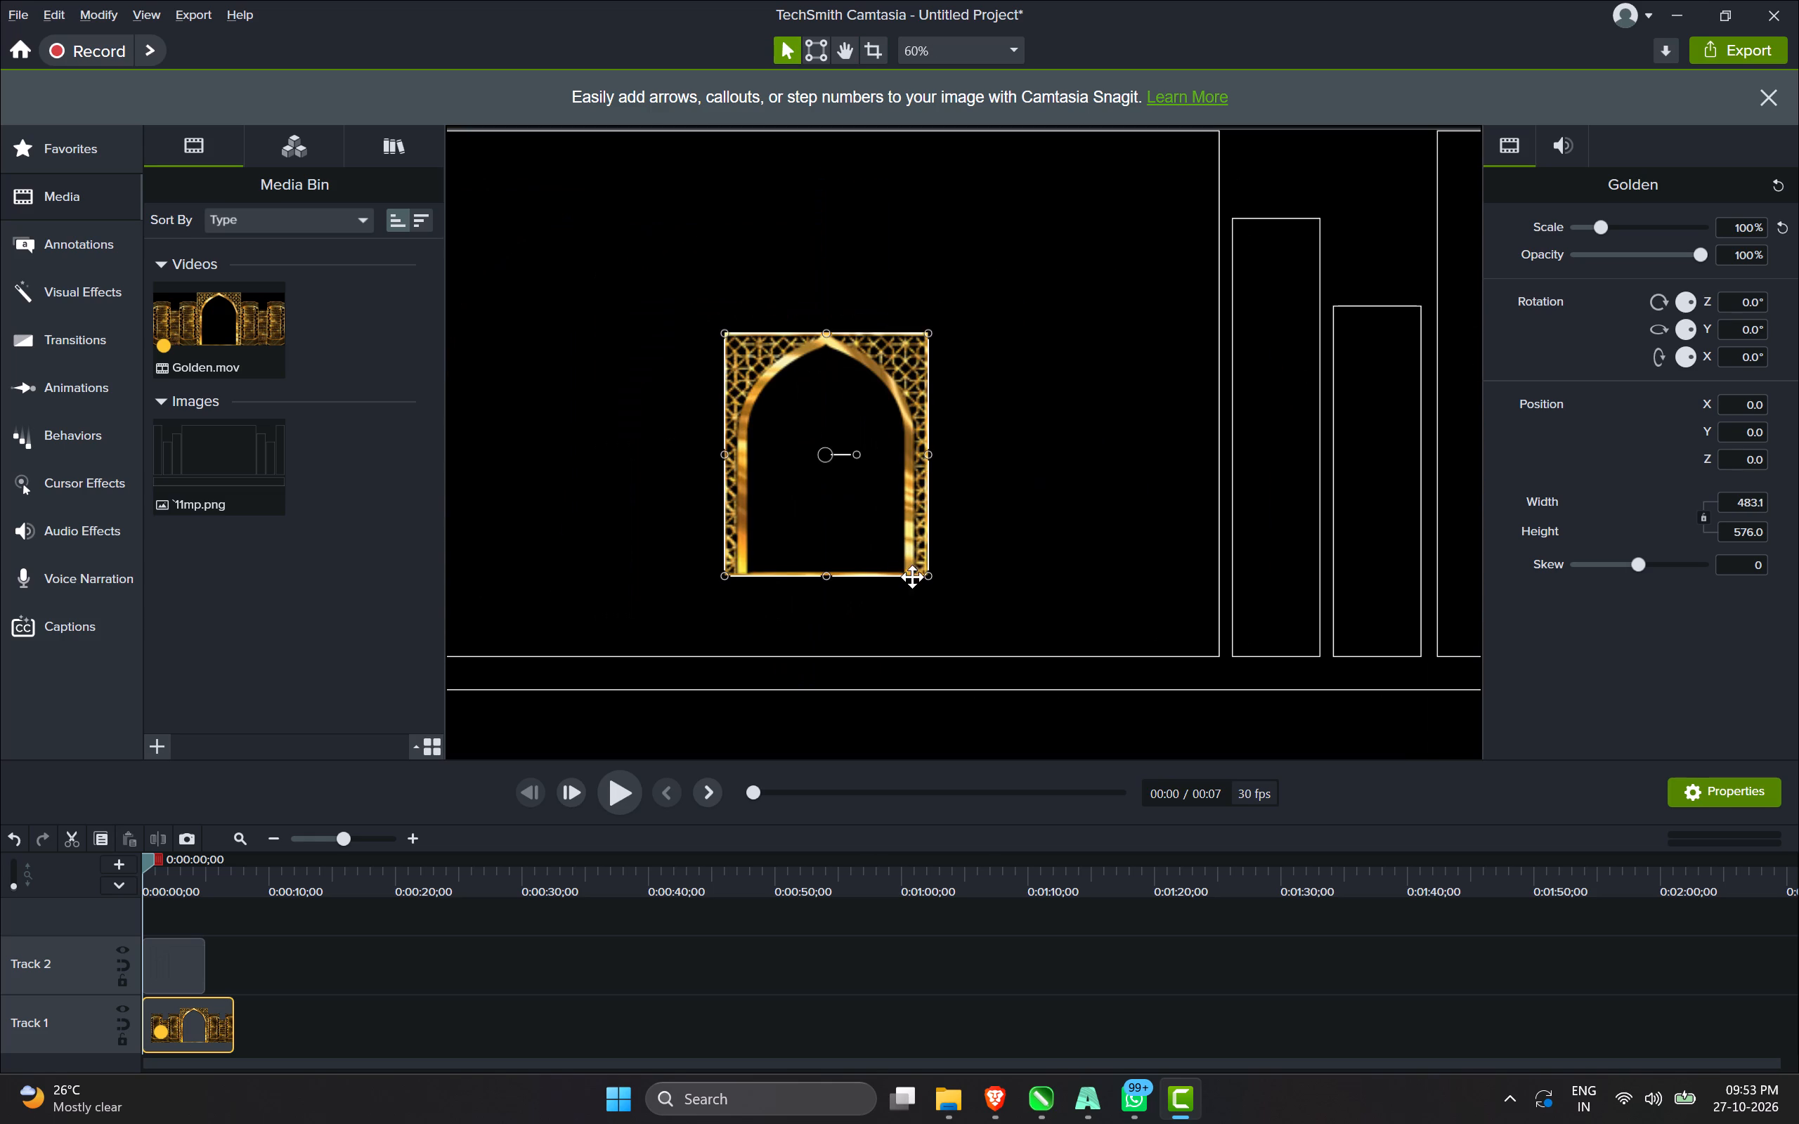
Enlarge the cropped arch proportionally to about 276% so it spans the height of the stage outline.
{"action": "left_click_drag", "start_coordinate": [928, 575], "coordinate": [948, 600], "text": "shift"}
{"action": "left_click_drag", "start_coordinate": [942, 606], "coordinate": [956, 633], "text": "shift"}
{"action": "key", "text": "ctrl+z"}
{"action": "left_click", "coordinate": [884, 511]}
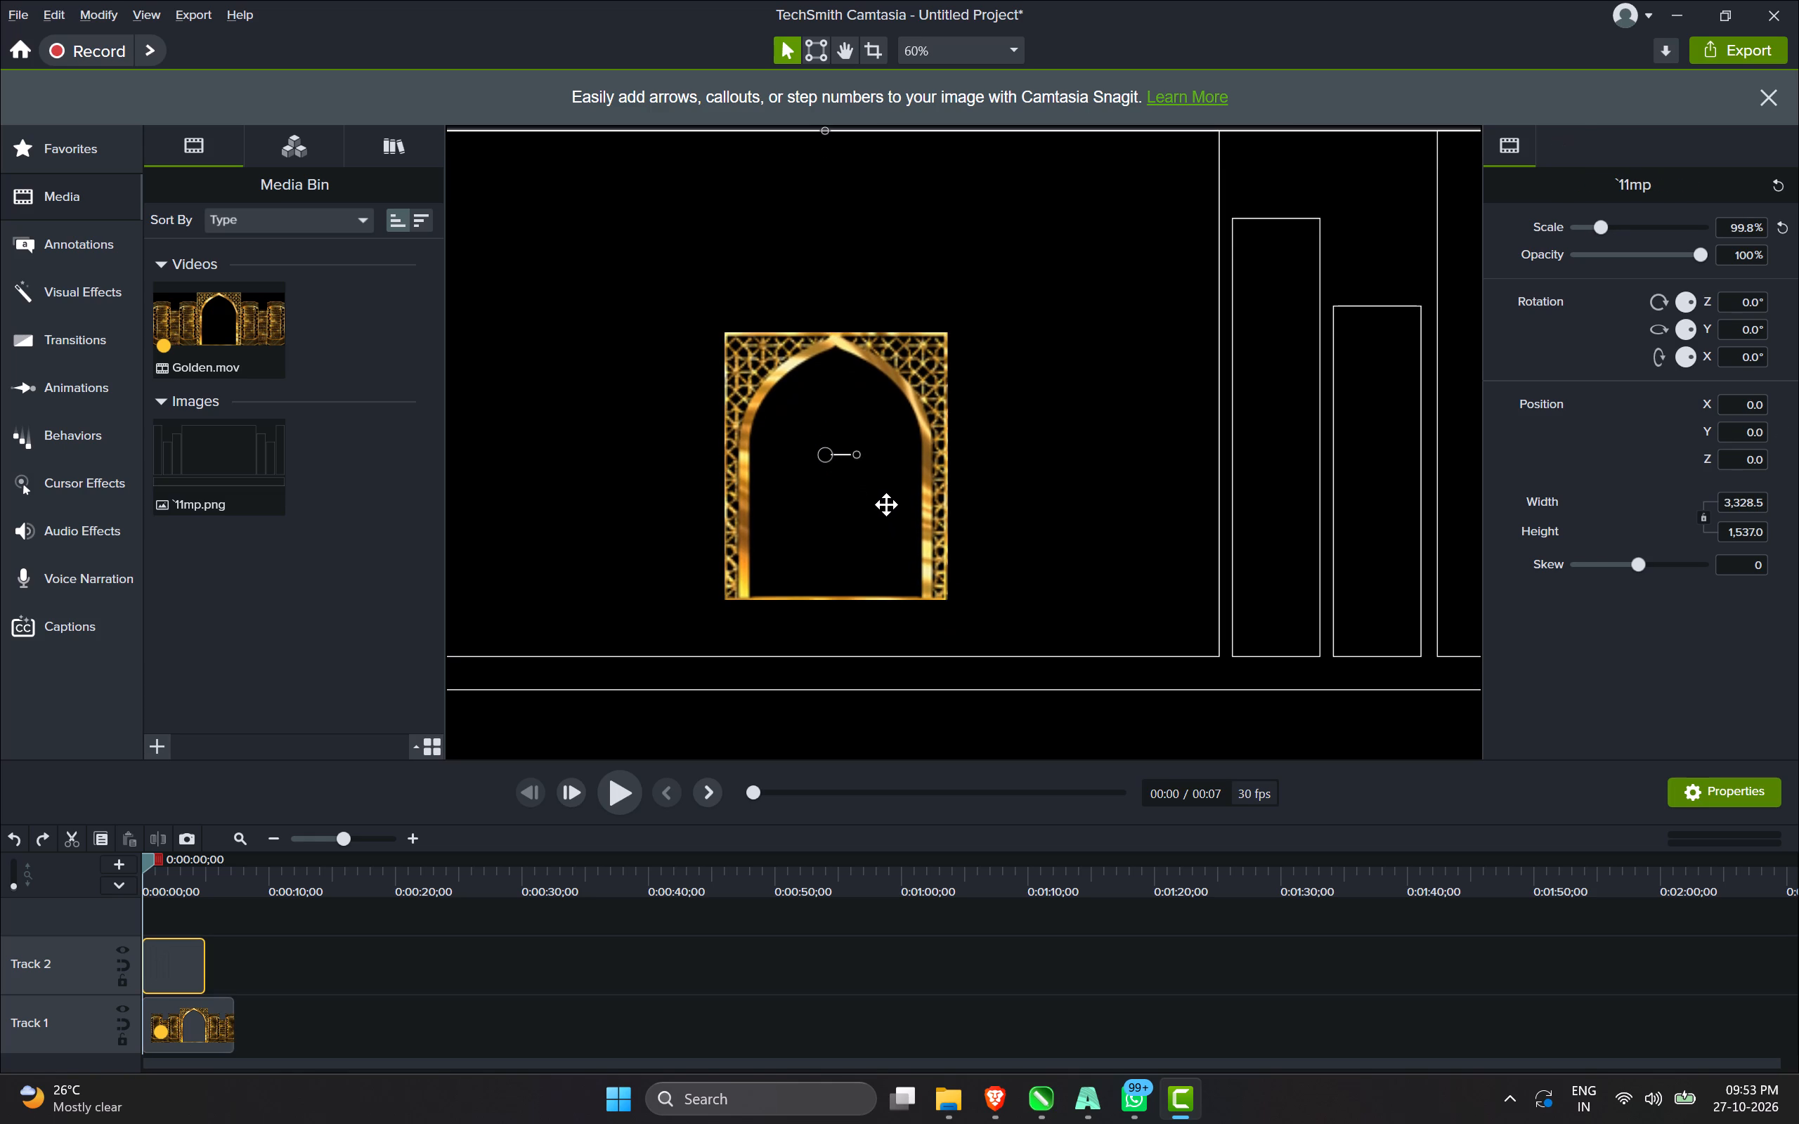
{"action": "left_click", "coordinate": [913, 561]}
{"action": "scroll", "coordinate": [933, 540], "scroll_direction": "down", "scroll_amount": 3}
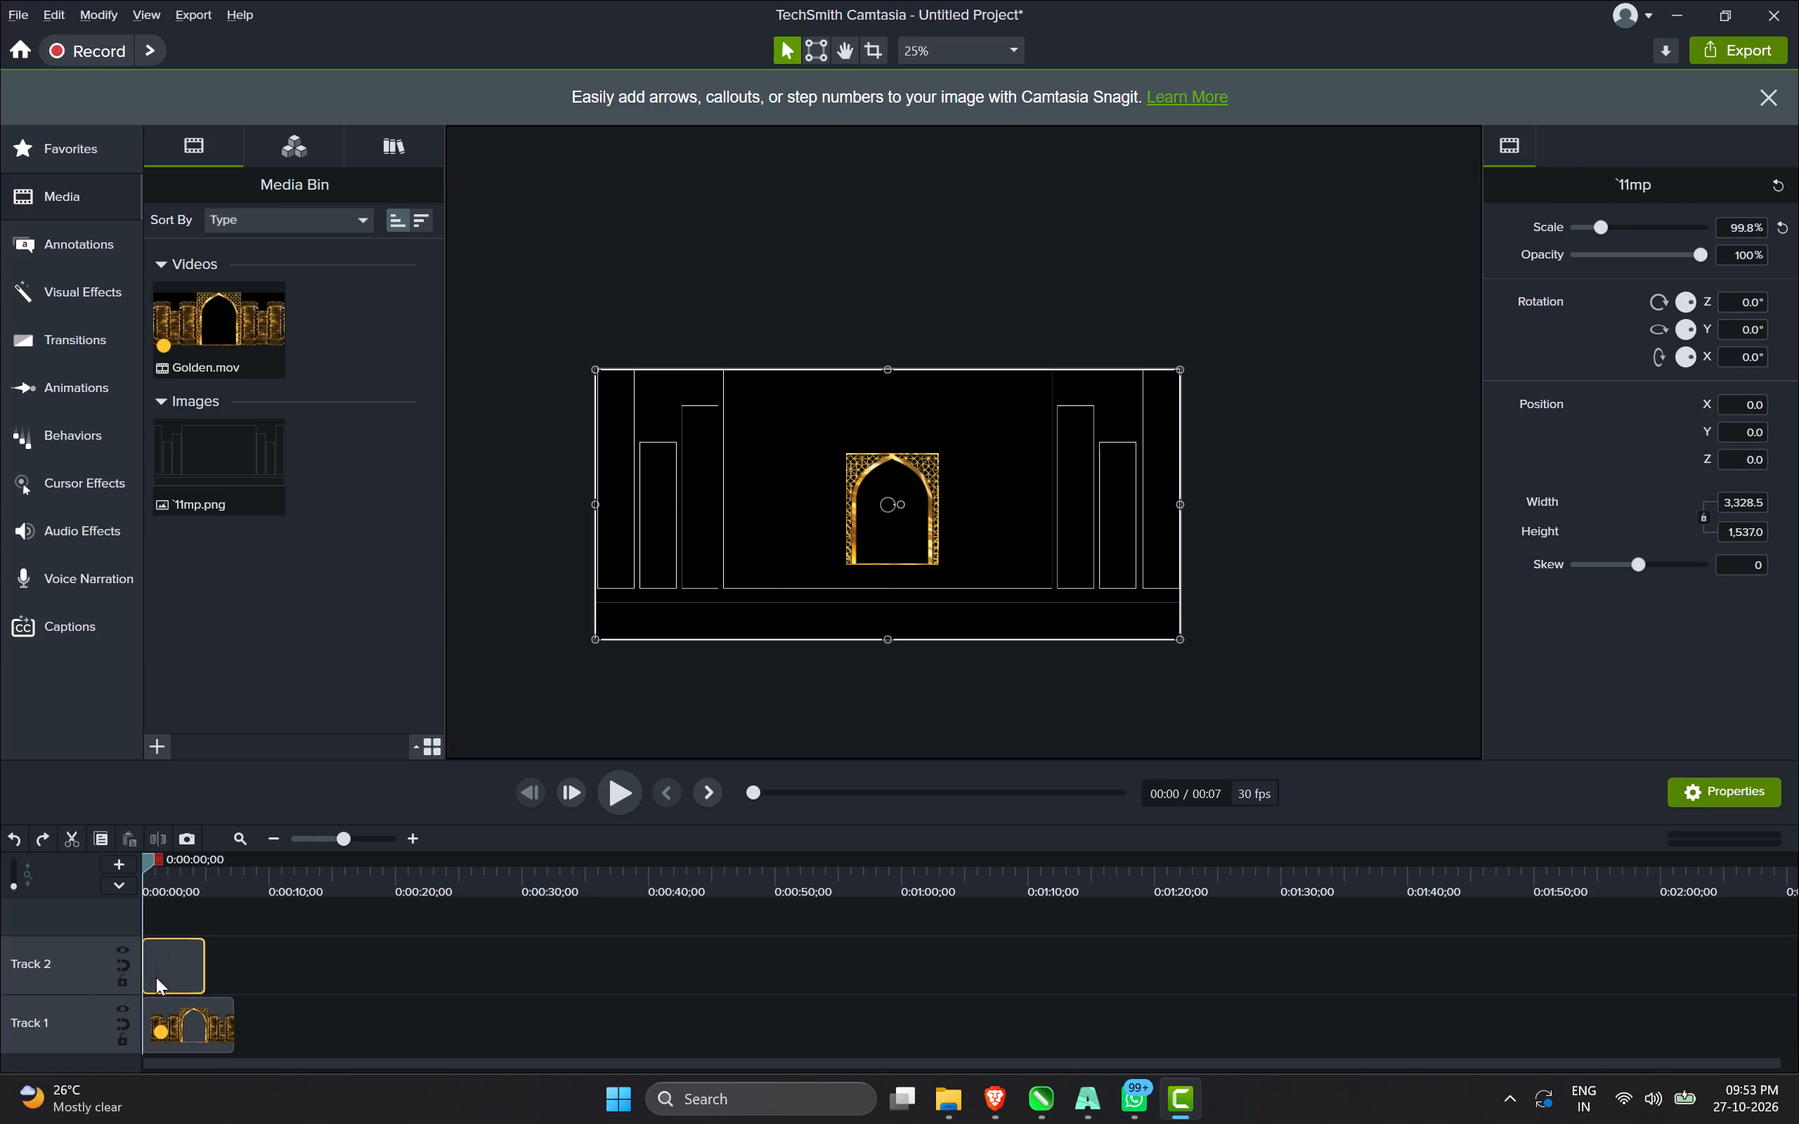
{"action": "left_click_drag", "start_coordinate": [225, 960], "coordinate": [181, 976]}
{"action": "left_click", "coordinate": [171, 1027]}
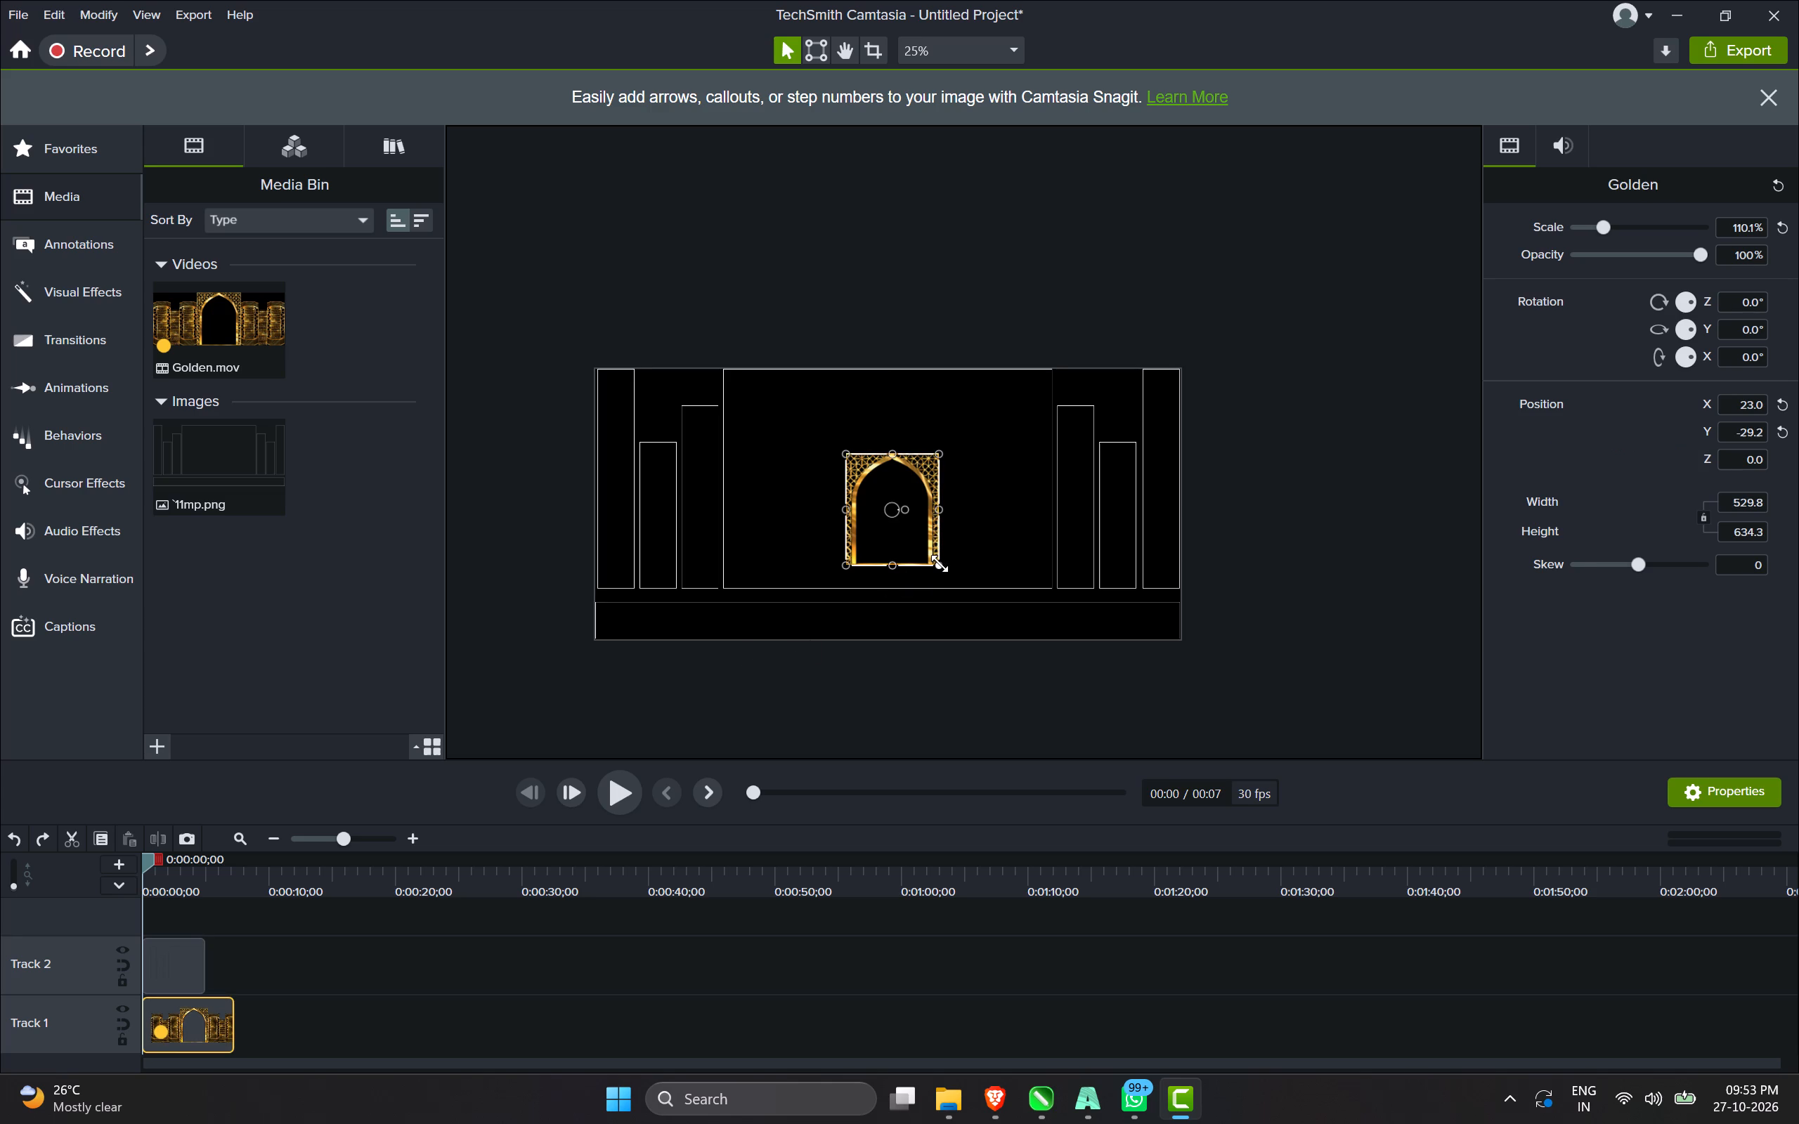
{"action": "left_click_drag", "start_coordinate": [940, 563], "coordinate": [956, 585], "text": "ctrl"}
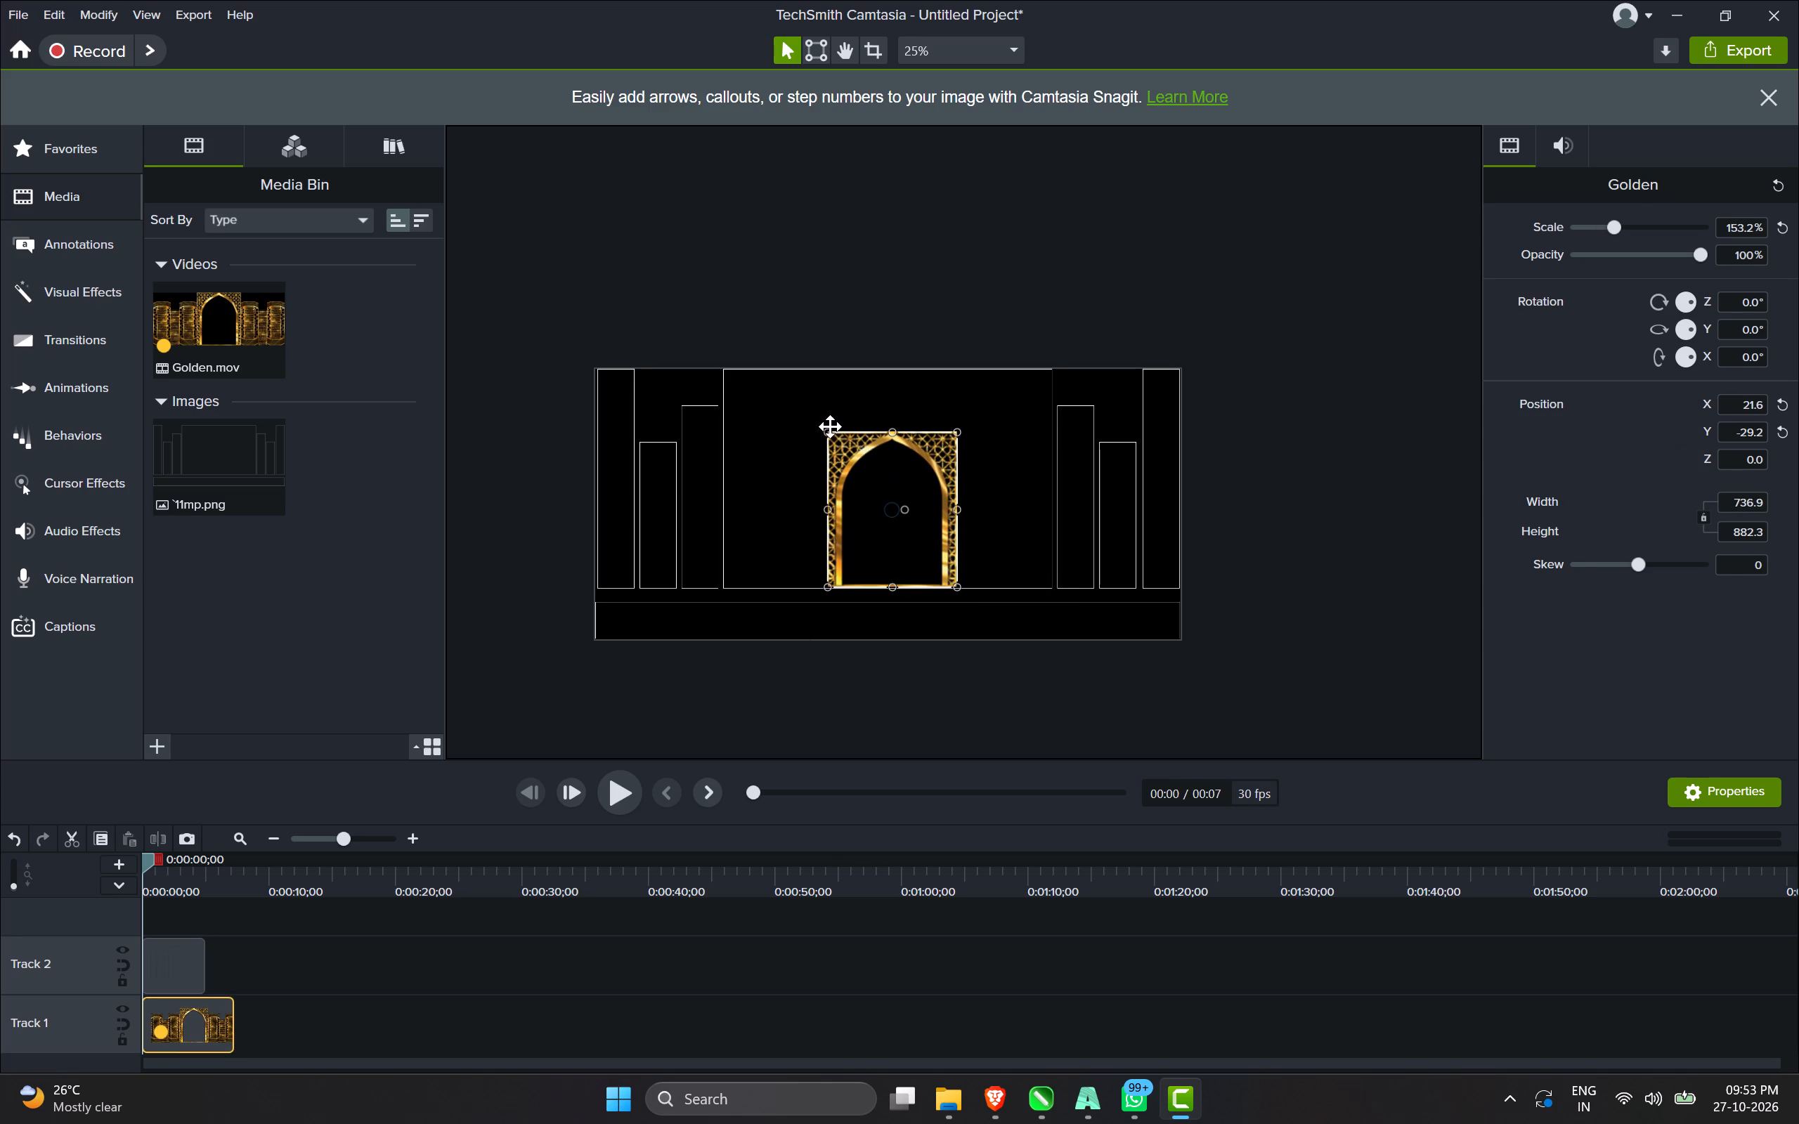
{"action": "left_click_drag", "start_coordinate": [828, 431], "coordinate": [803, 400], "text": "ctrl"}
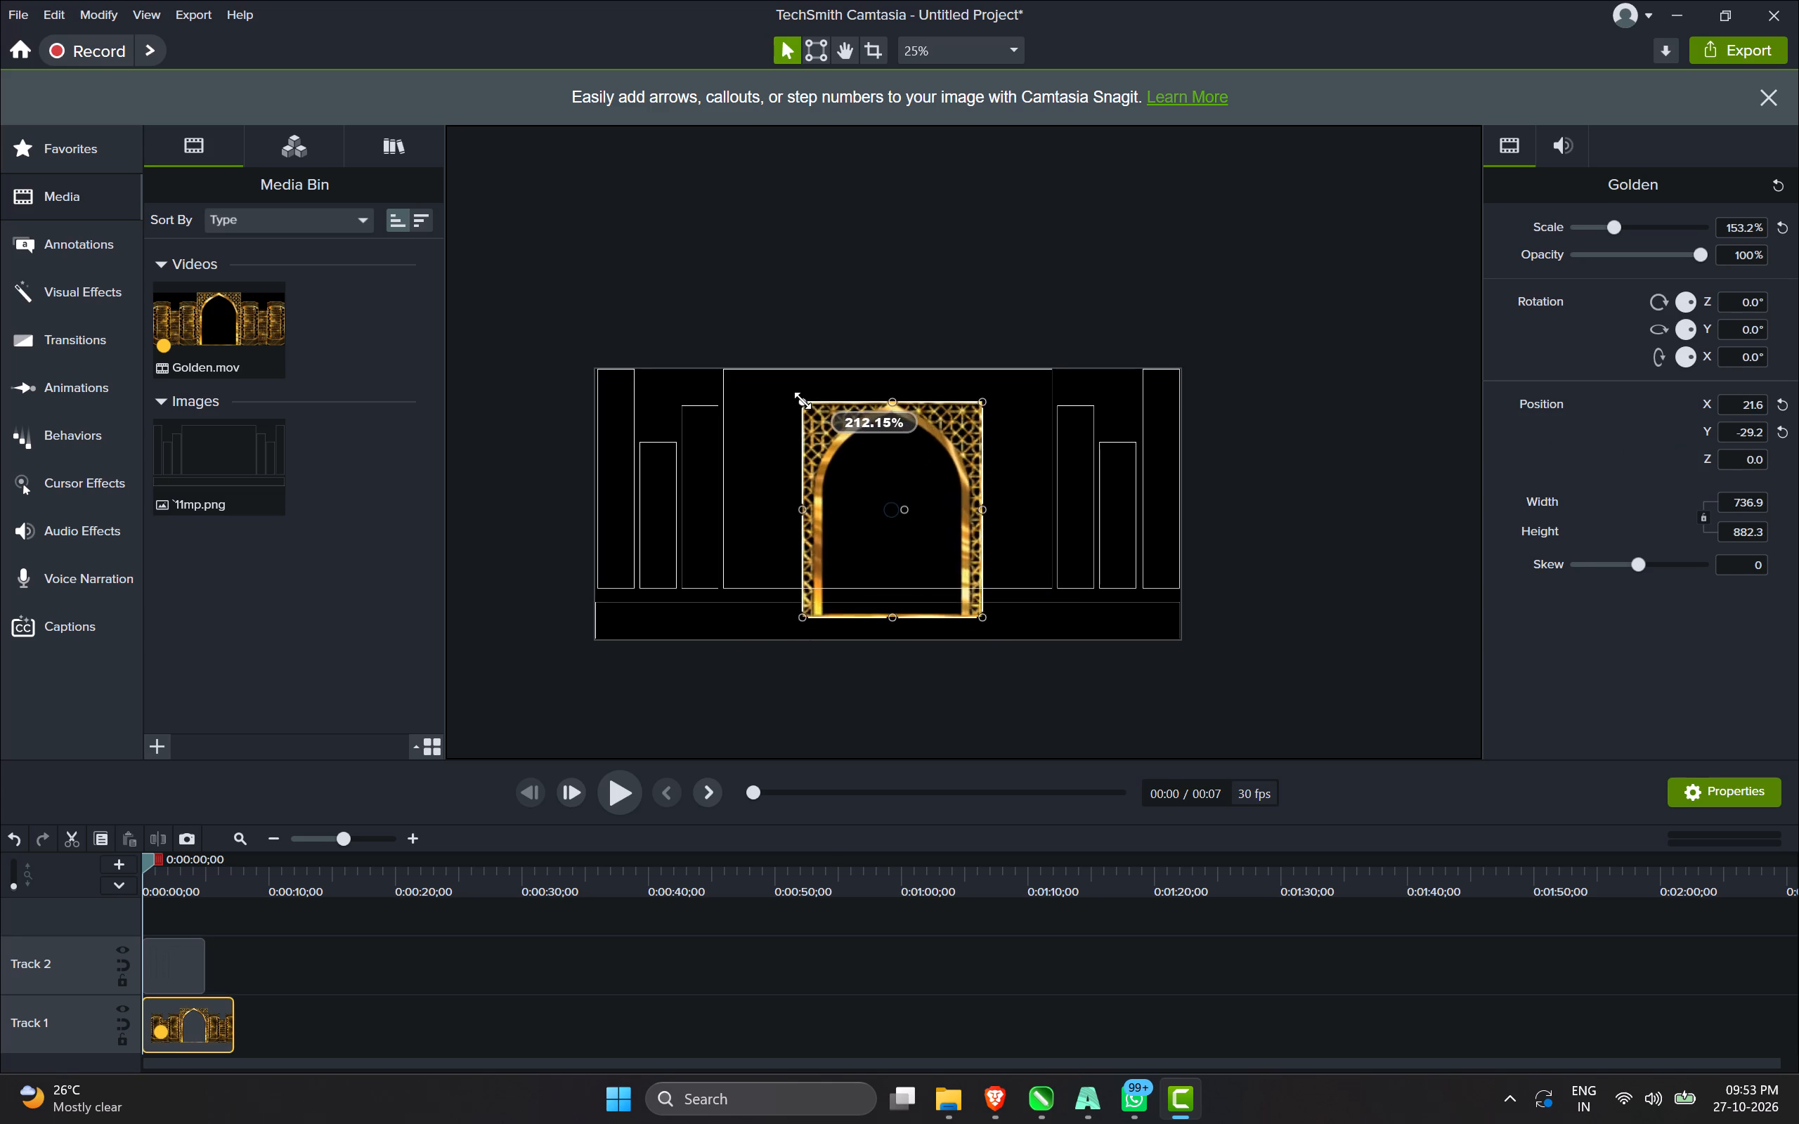
{"action": "left_click_drag", "start_coordinate": [803, 400], "coordinate": [776, 377], "text": "ctrl"}
Scale the arch down to about 215.5% so its base sits on the central panel's lower edge.
{"action": "scroll", "coordinate": [817, 482], "scroll_direction": "up", "scroll_amount": 5}
{"action": "scroll", "coordinate": [816, 483], "scroll_direction": "down", "scroll_amount": 3}
{"action": "scroll", "coordinate": [1085, 613], "scroll_direction": "down", "scroll_amount": 2}
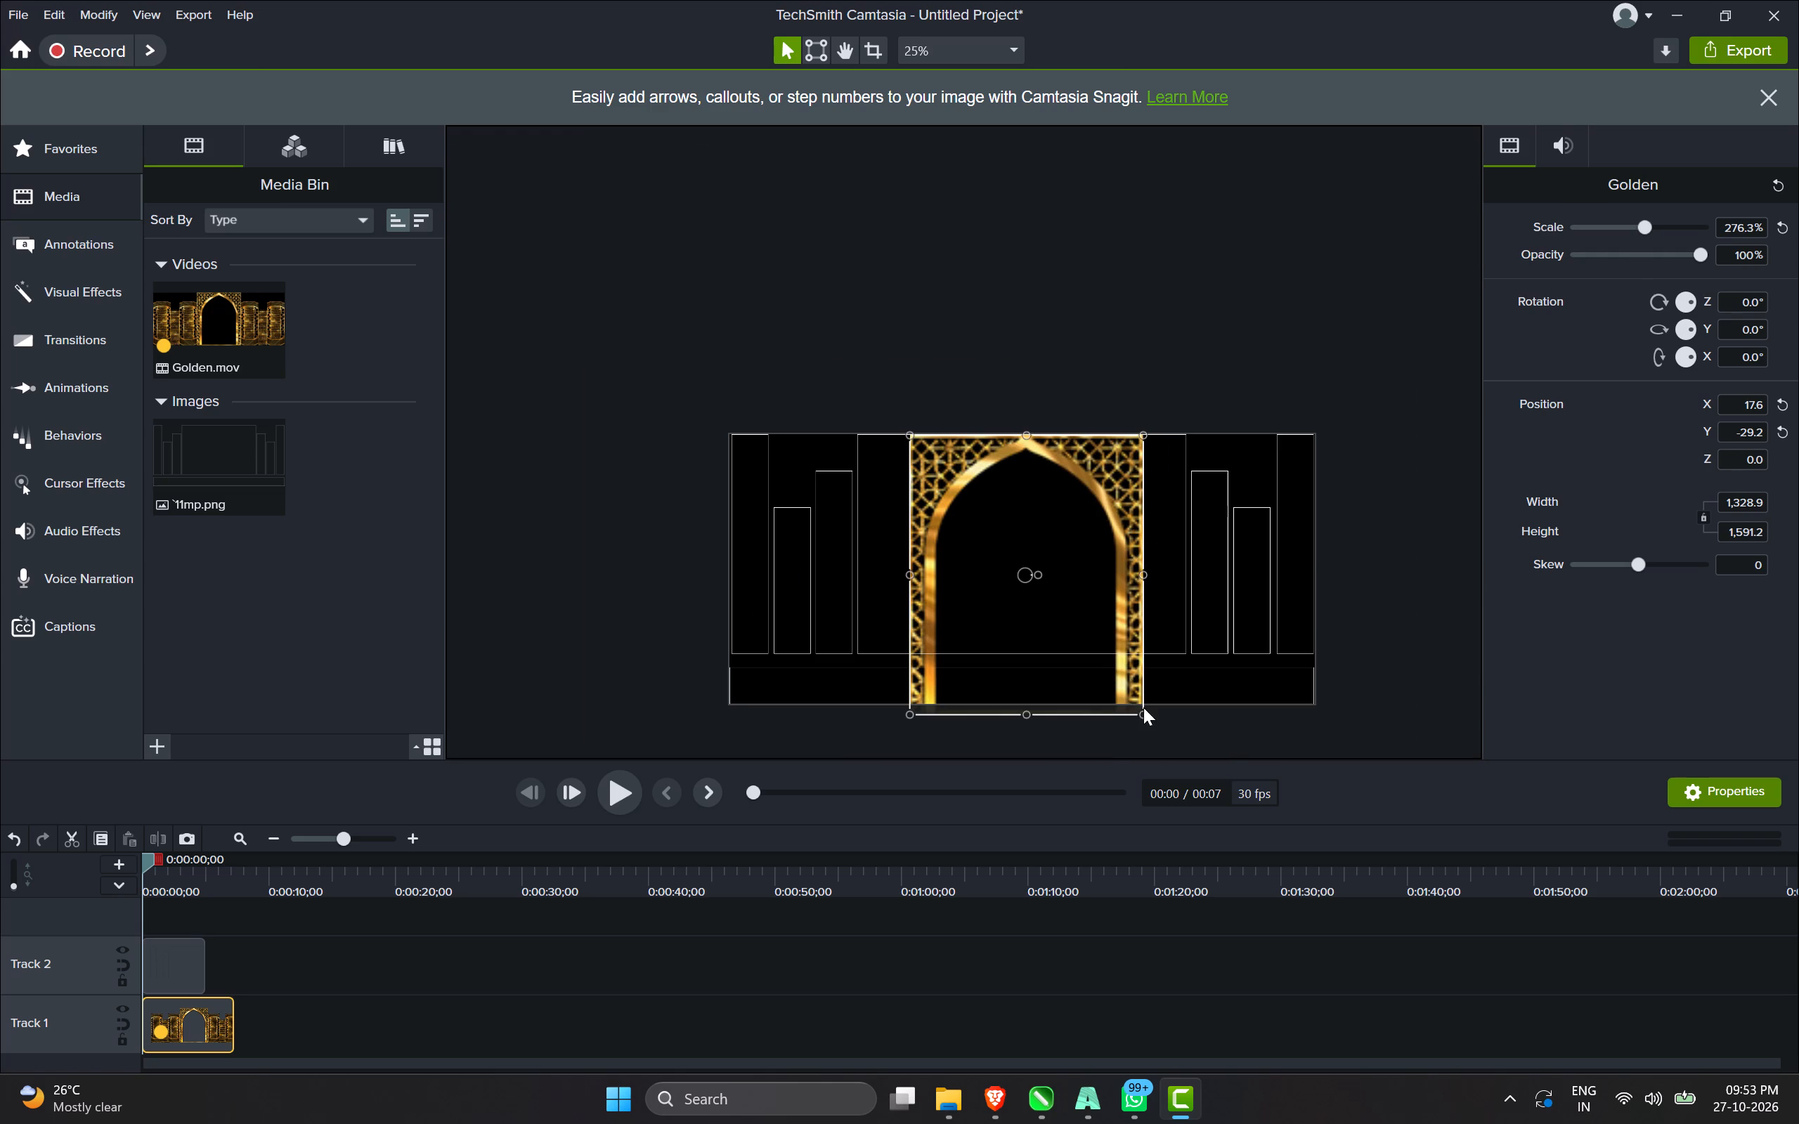
{"action": "left_click_drag", "start_coordinate": [1145, 714], "coordinate": [1092, 648]}
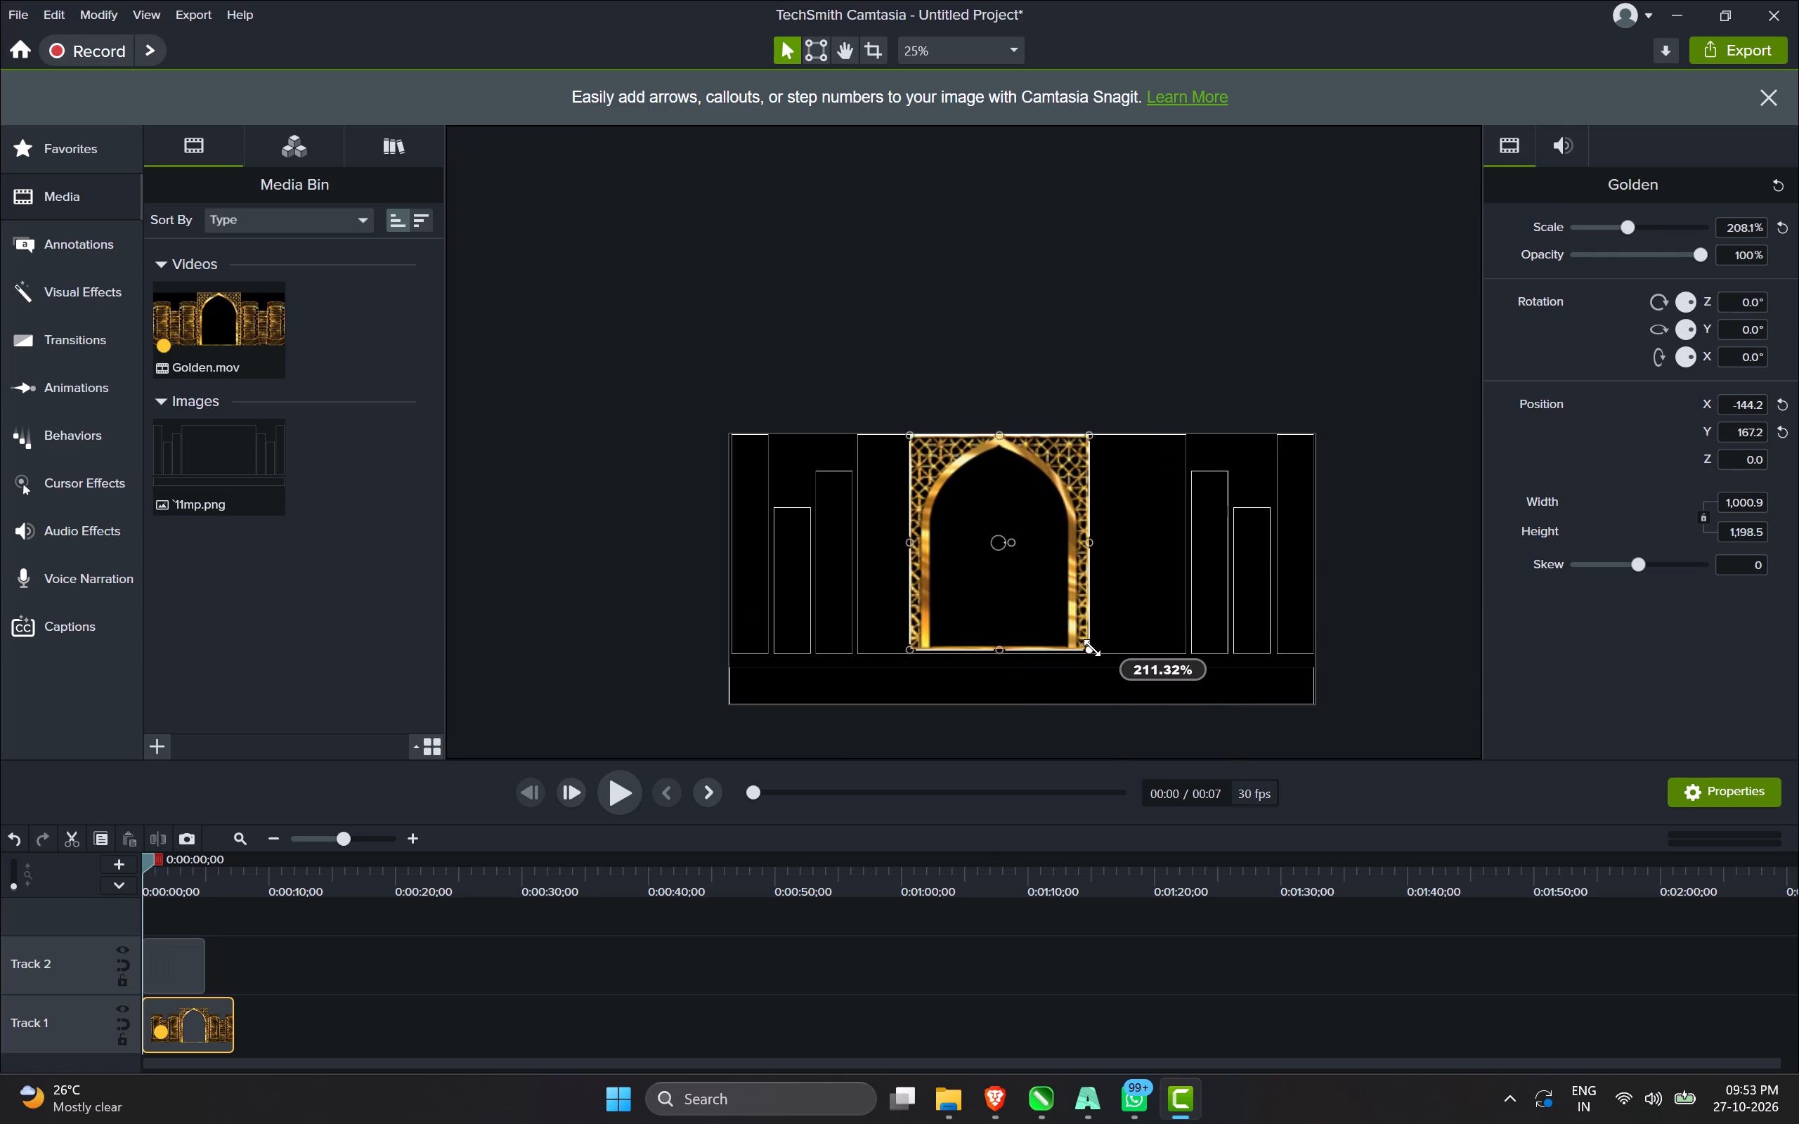
{"action": "left_click_drag", "start_coordinate": [1092, 648], "coordinate": [1094, 652]}
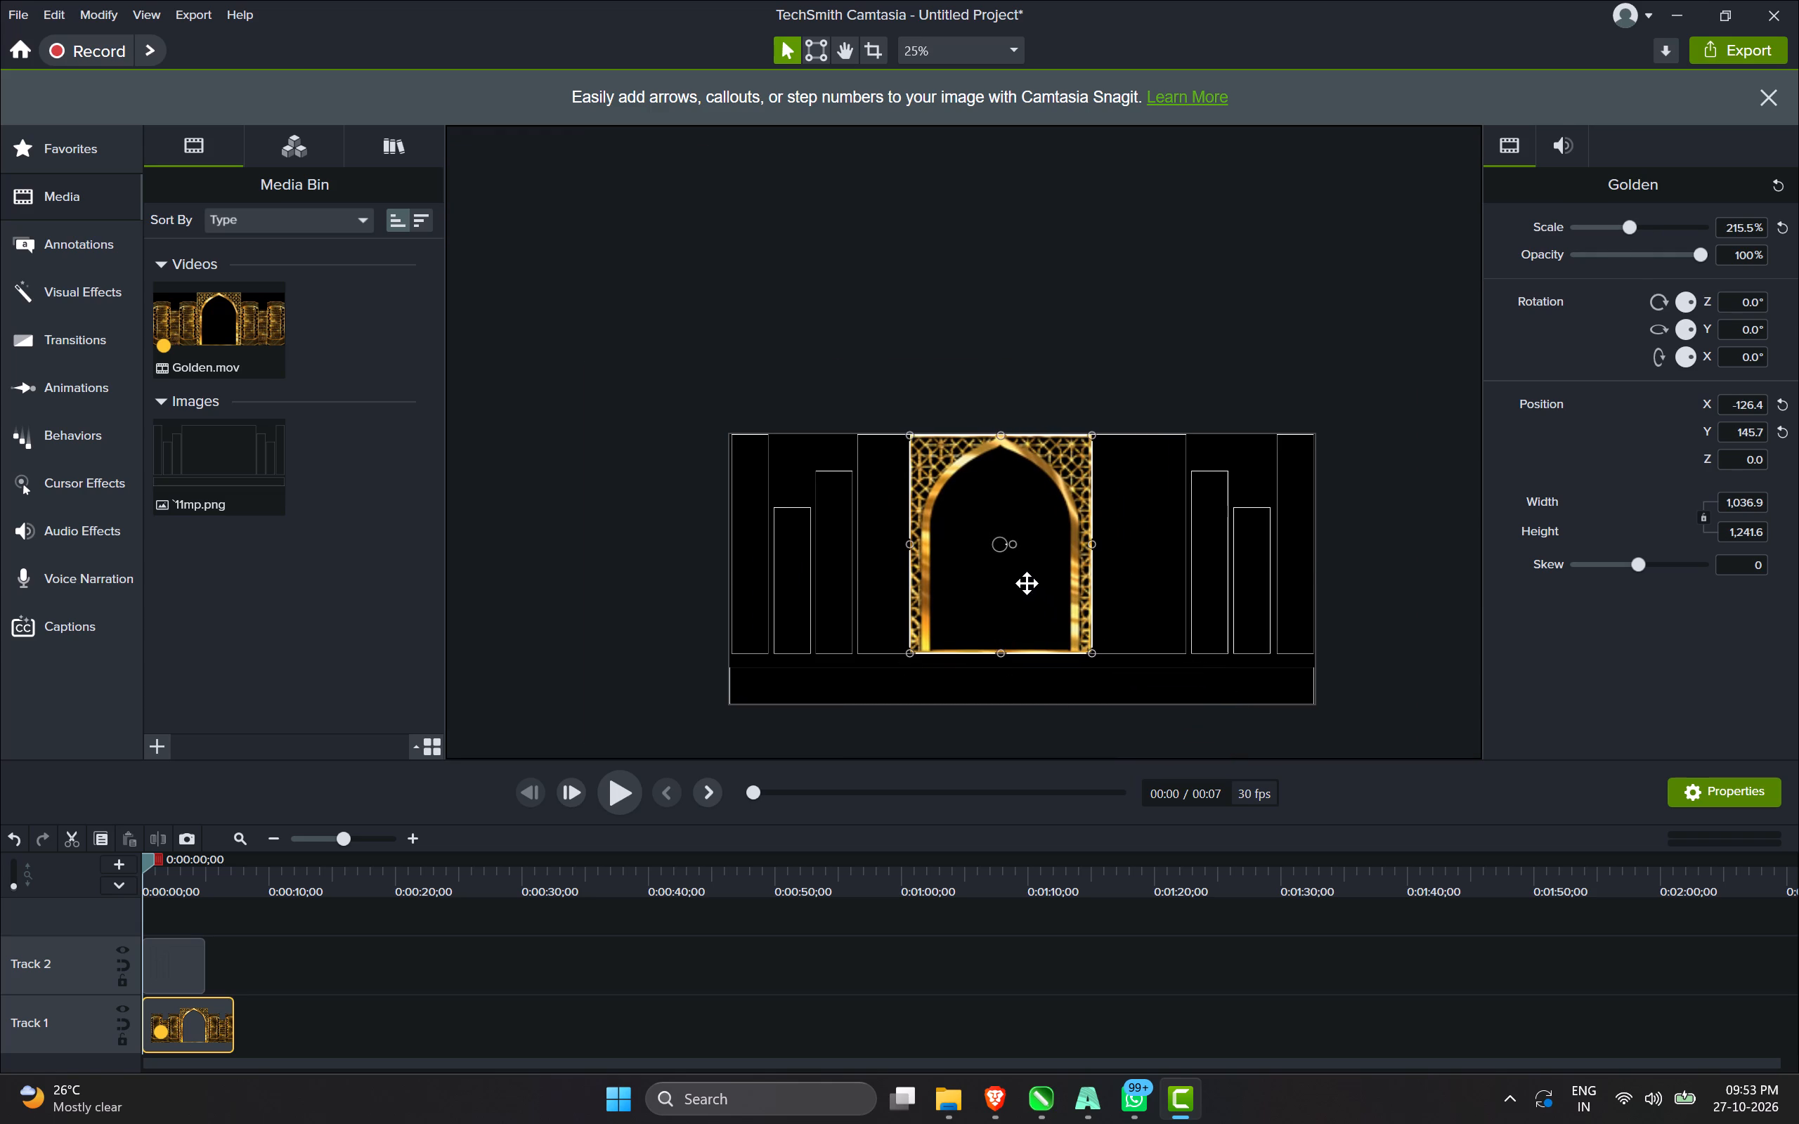
Move the Golden clip to a new track above the stage outline image, starting at 0:00.
{"action": "left_click_drag", "start_coordinate": [1027, 583], "coordinate": [1039, 586]}
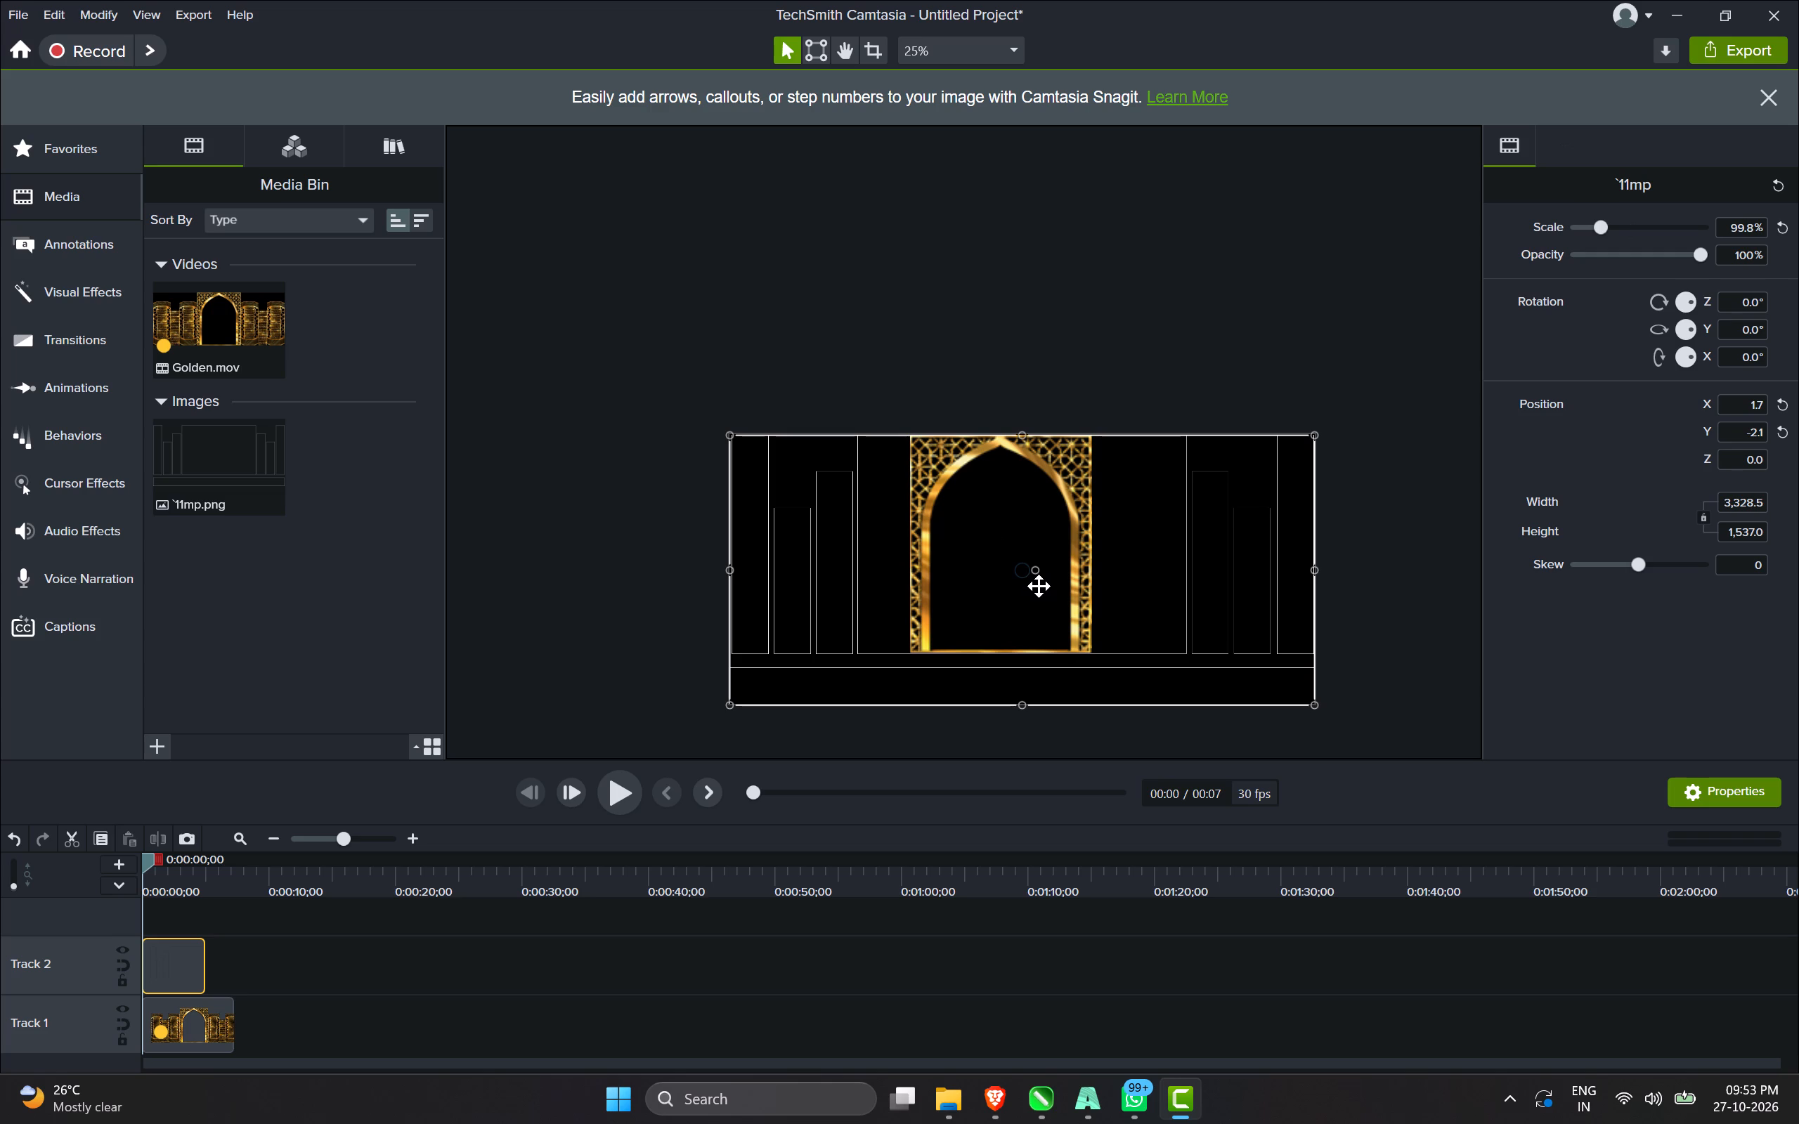
{"action": "key", "text": "ctrl+z"}
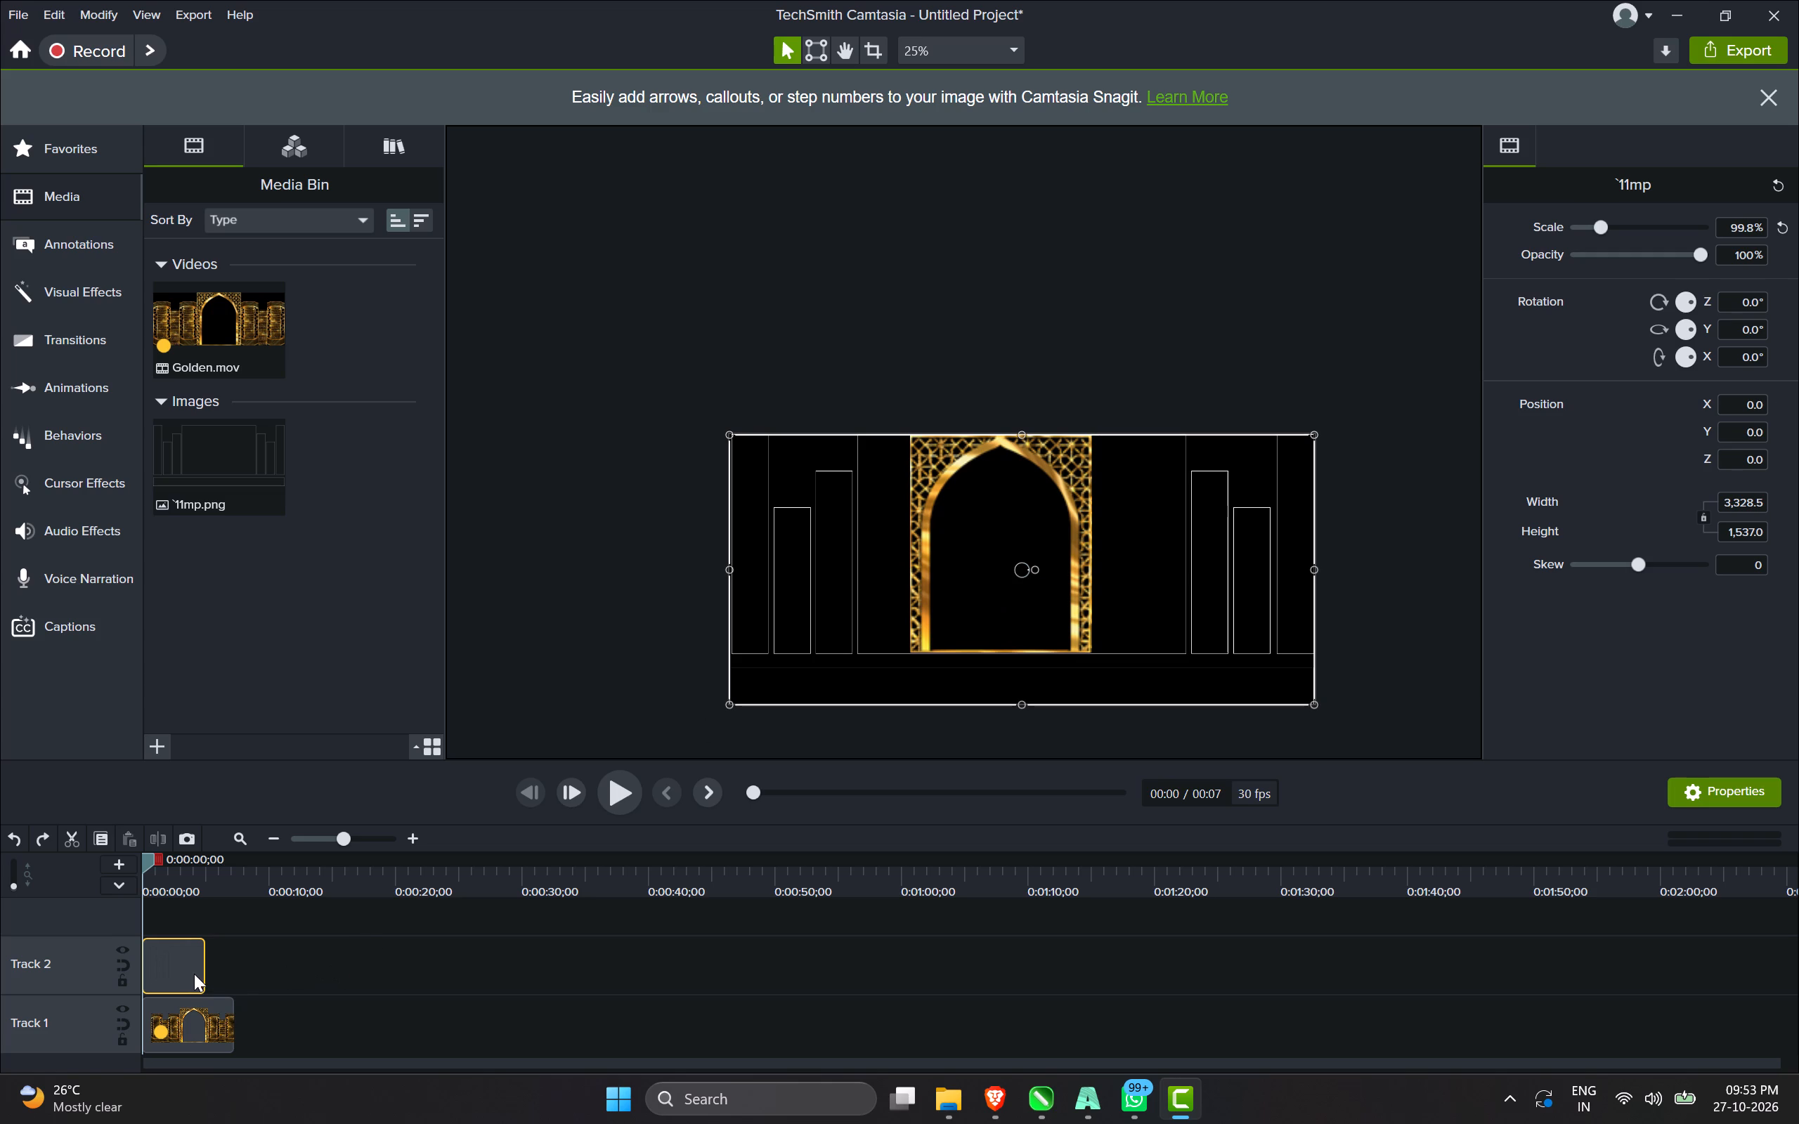
{"action": "left_click_drag", "start_coordinate": [195, 1016], "coordinate": [193, 917]}
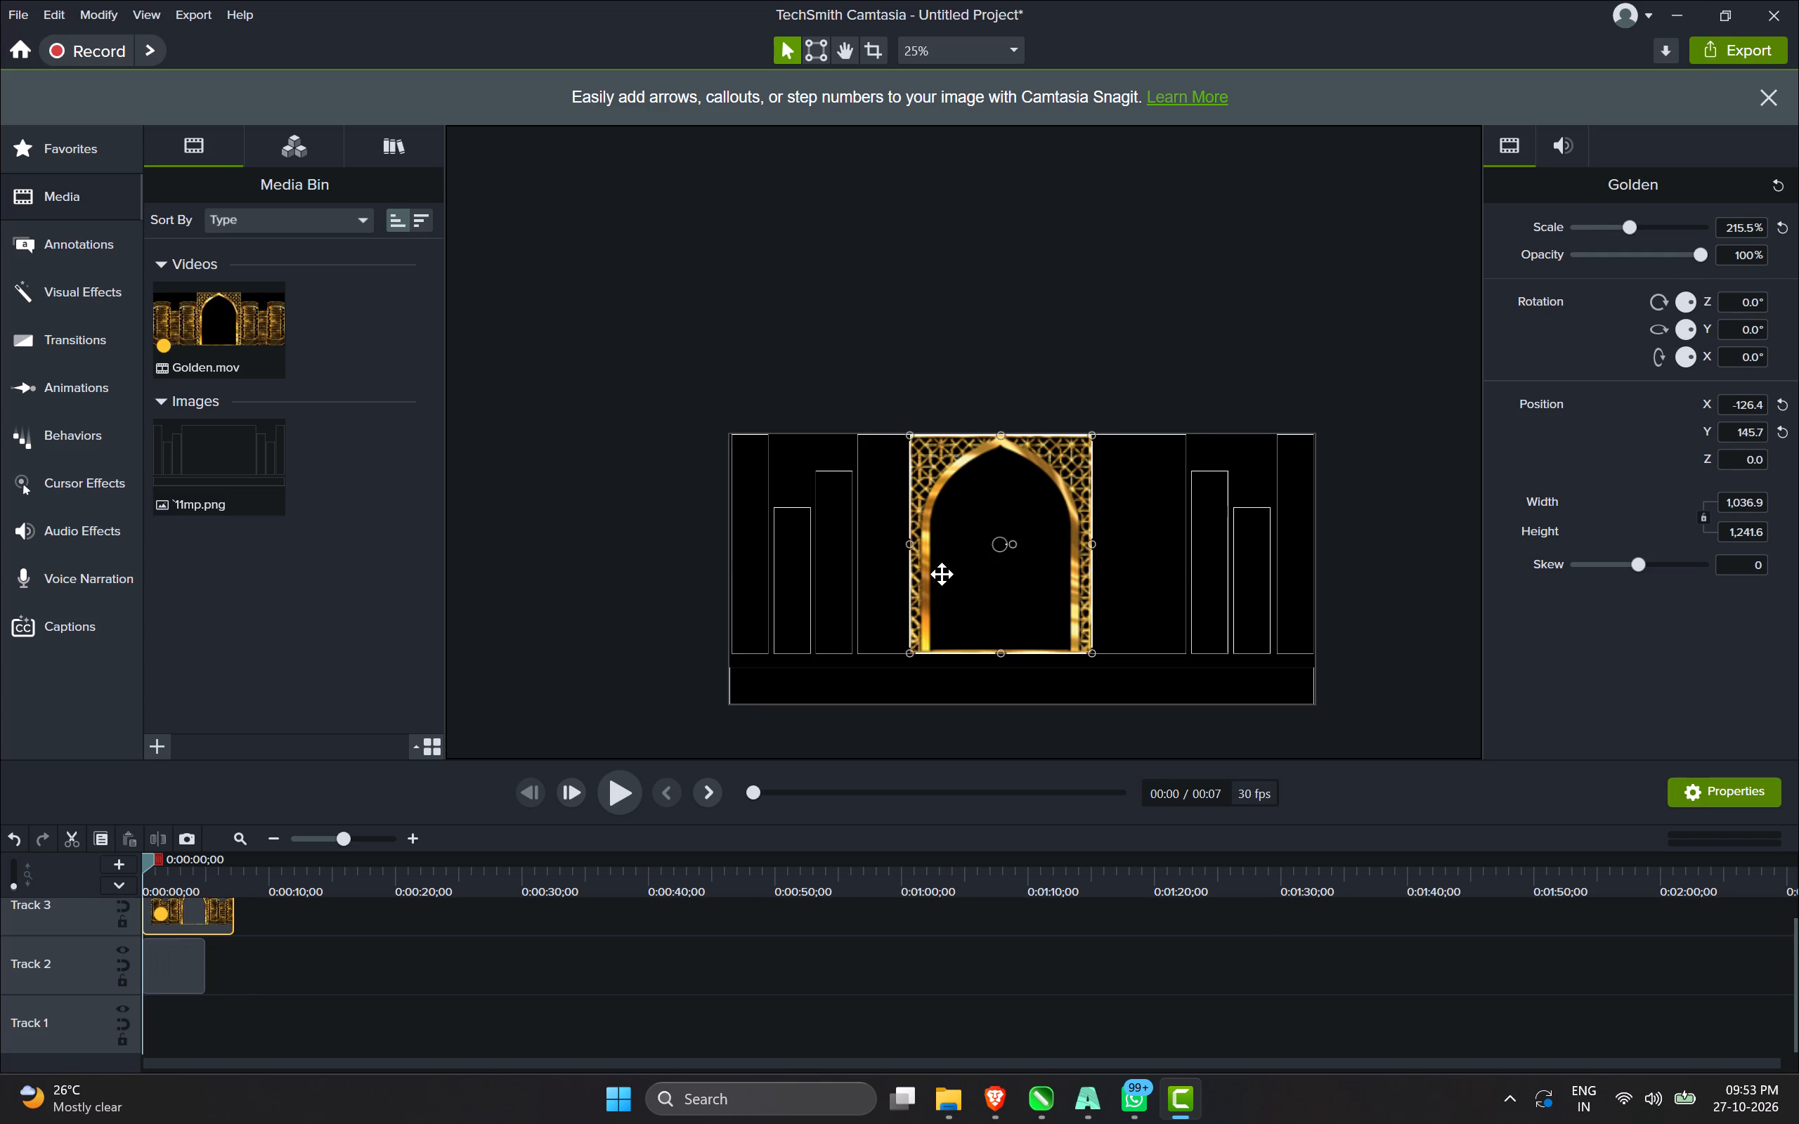
Centre the golden arch horizontally within the central panel of the stage outline.
{"action": "left_click", "coordinate": [942, 574]}
{"action": "left_click_drag", "start_coordinate": [963, 568], "coordinate": [978, 573]}
{"action": "left_click", "coordinate": [968, 362]}
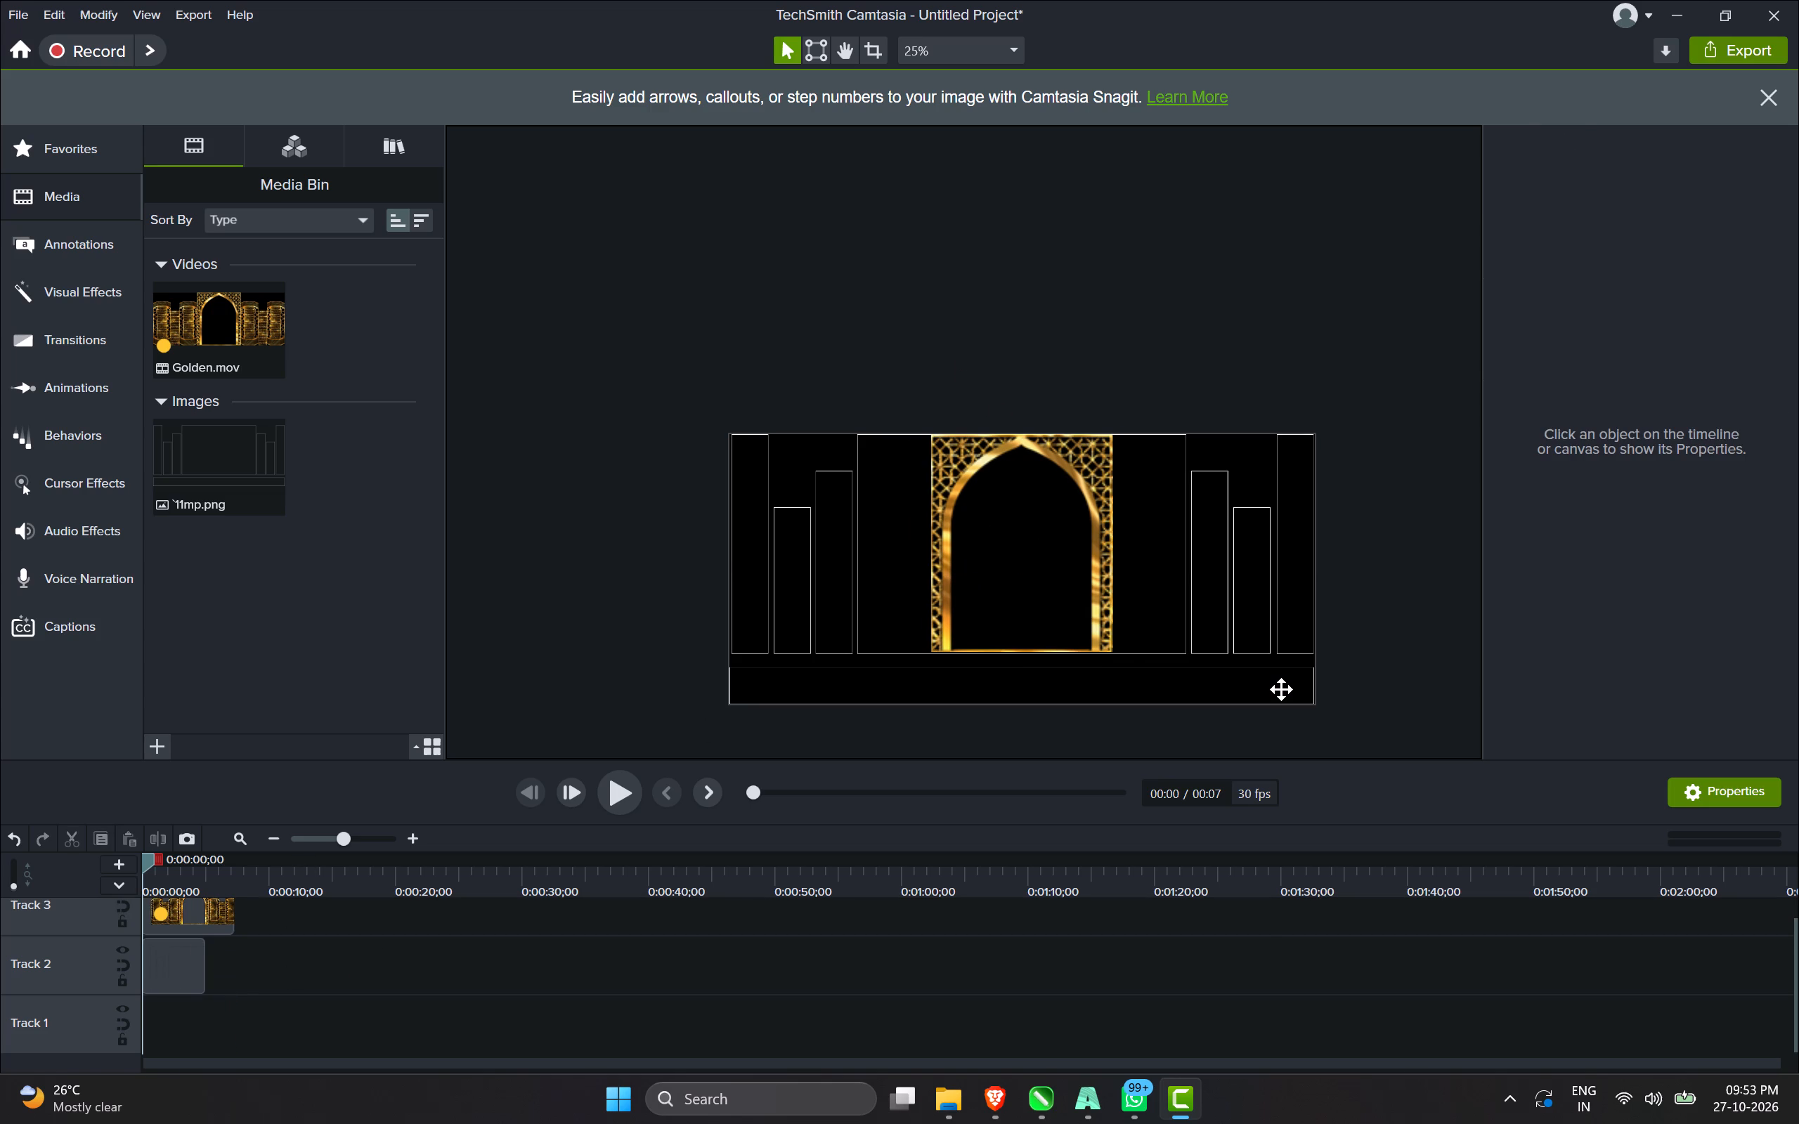
Play the timeline to preview the arch animation in the stage outline.
{"action": "left_click", "coordinate": [627, 782]}
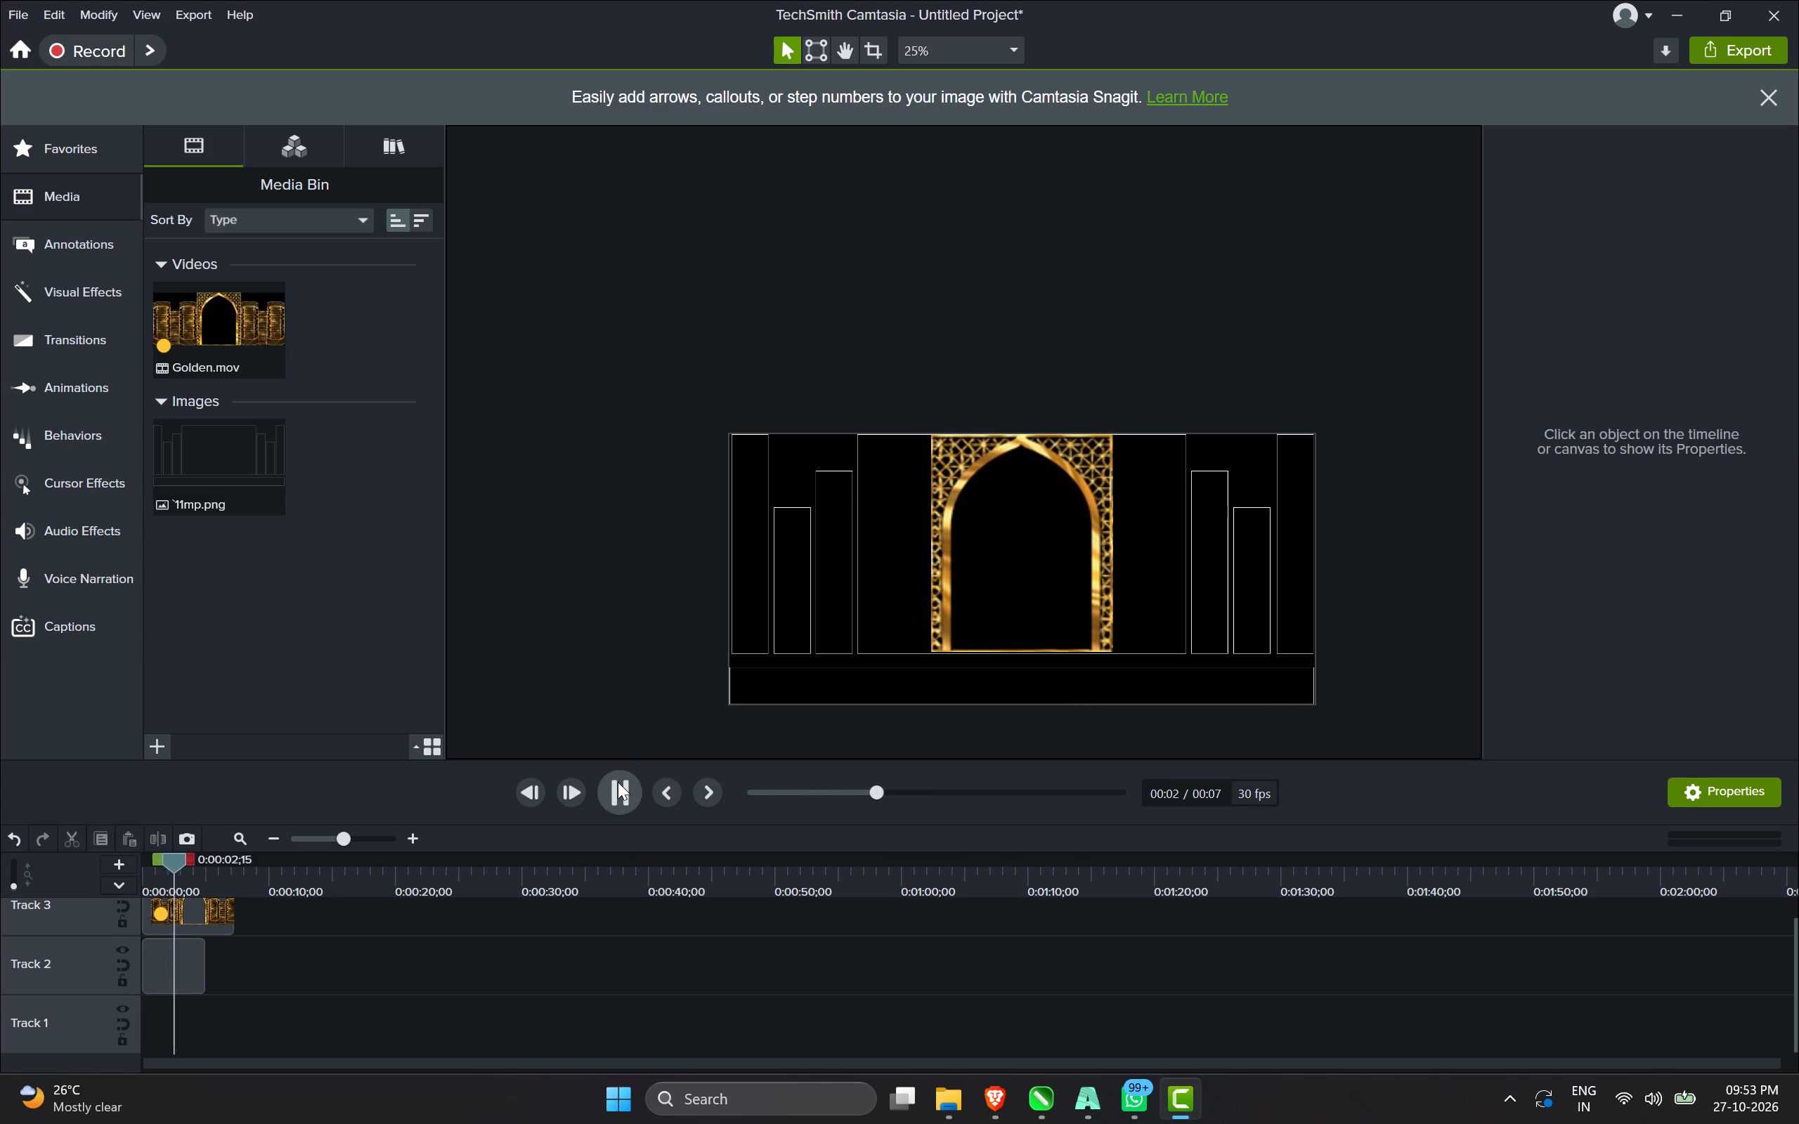
Pause the playback and examine the golden arch's preview sharpness up close on the canvas.
{"action": "left_click", "coordinate": [618, 782]}
{"action": "scroll", "coordinate": [966, 528], "scroll_direction": "up", "scroll_amount": 5}
{"action": "scroll", "coordinate": [904, 487], "scroll_direction": "up", "scroll_amount": 6}
{"action": "scroll", "coordinate": [900, 488], "scroll_direction": "down", "scroll_amount": 5}
{"action": "scroll", "coordinate": [900, 488], "scroll_direction": "up", "scroll_amount": 5}
{"action": "scroll", "coordinate": [900, 488], "scroll_direction": "down", "scroll_amount": 4}
{"action": "scroll", "coordinate": [900, 488], "scroll_direction": "up", "scroll_amount": 6}
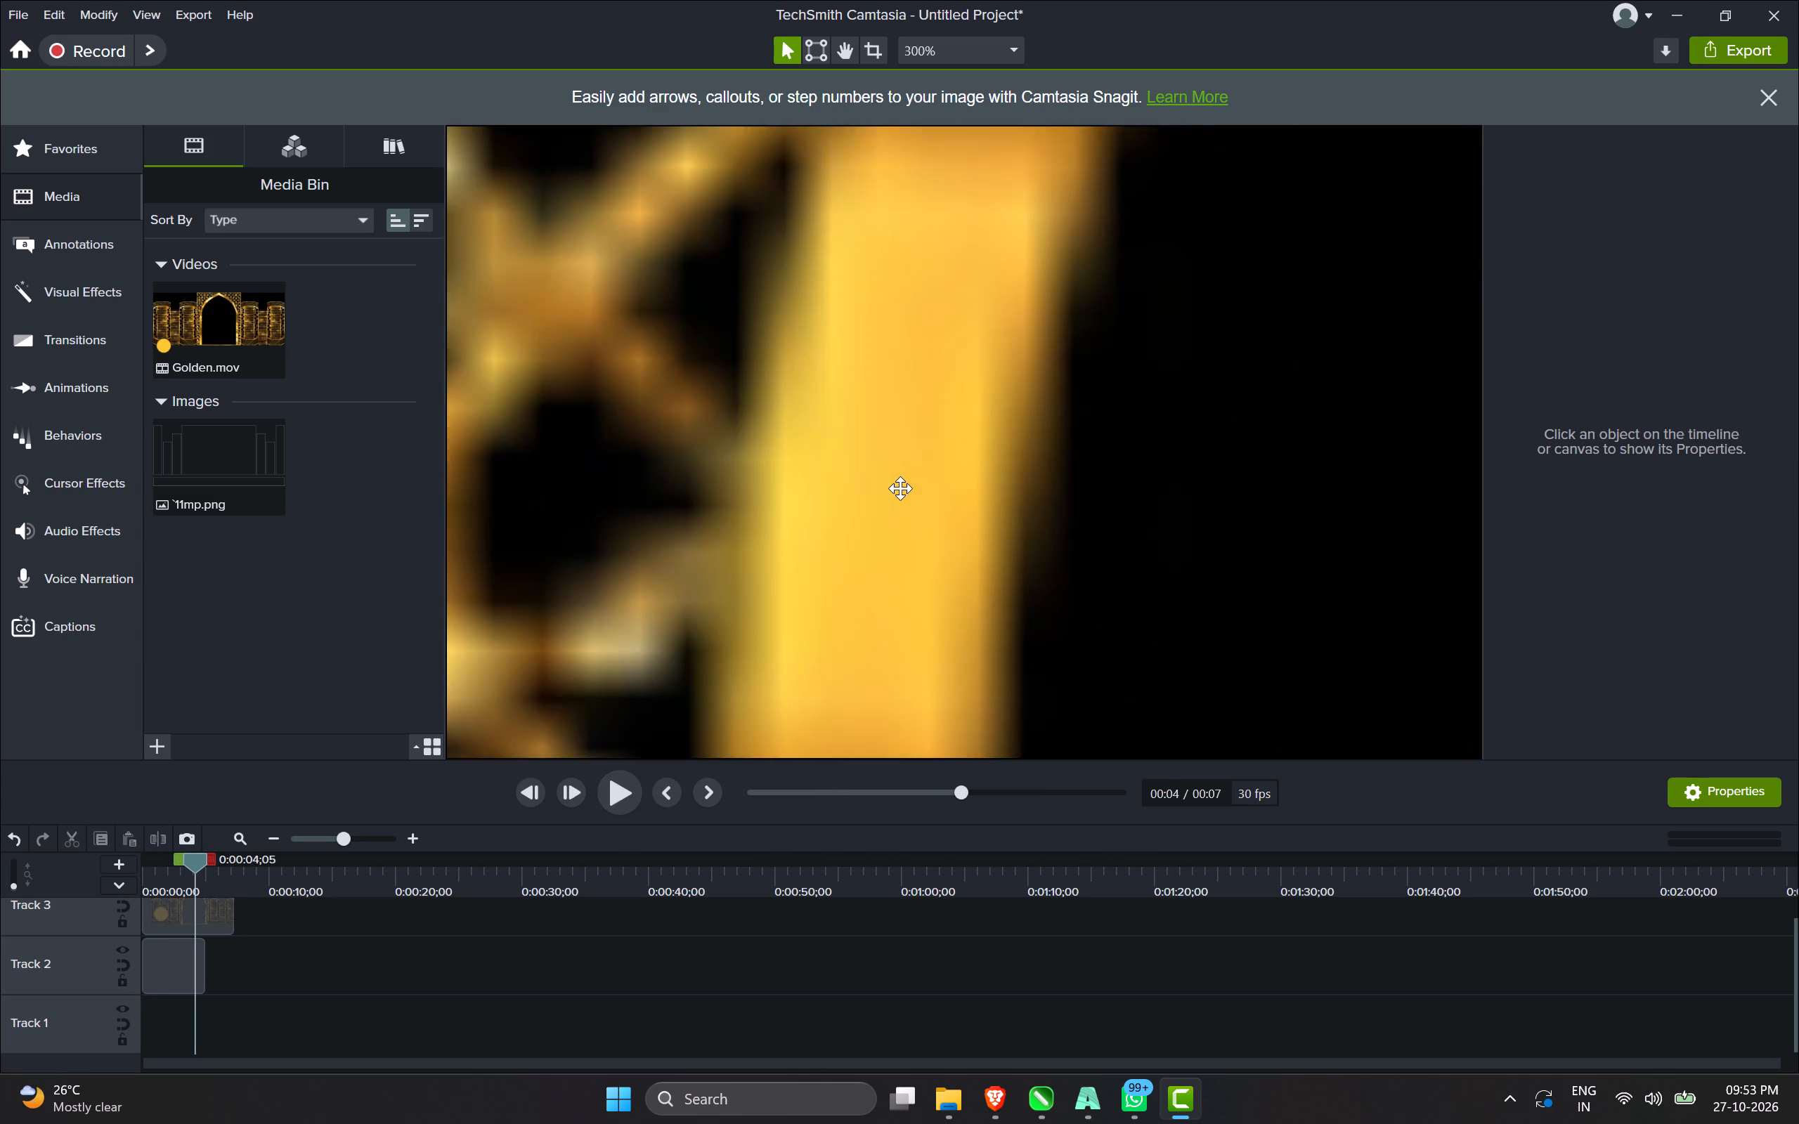
{"action": "scroll", "coordinate": [900, 488], "scroll_direction": "down", "scroll_amount": 10}
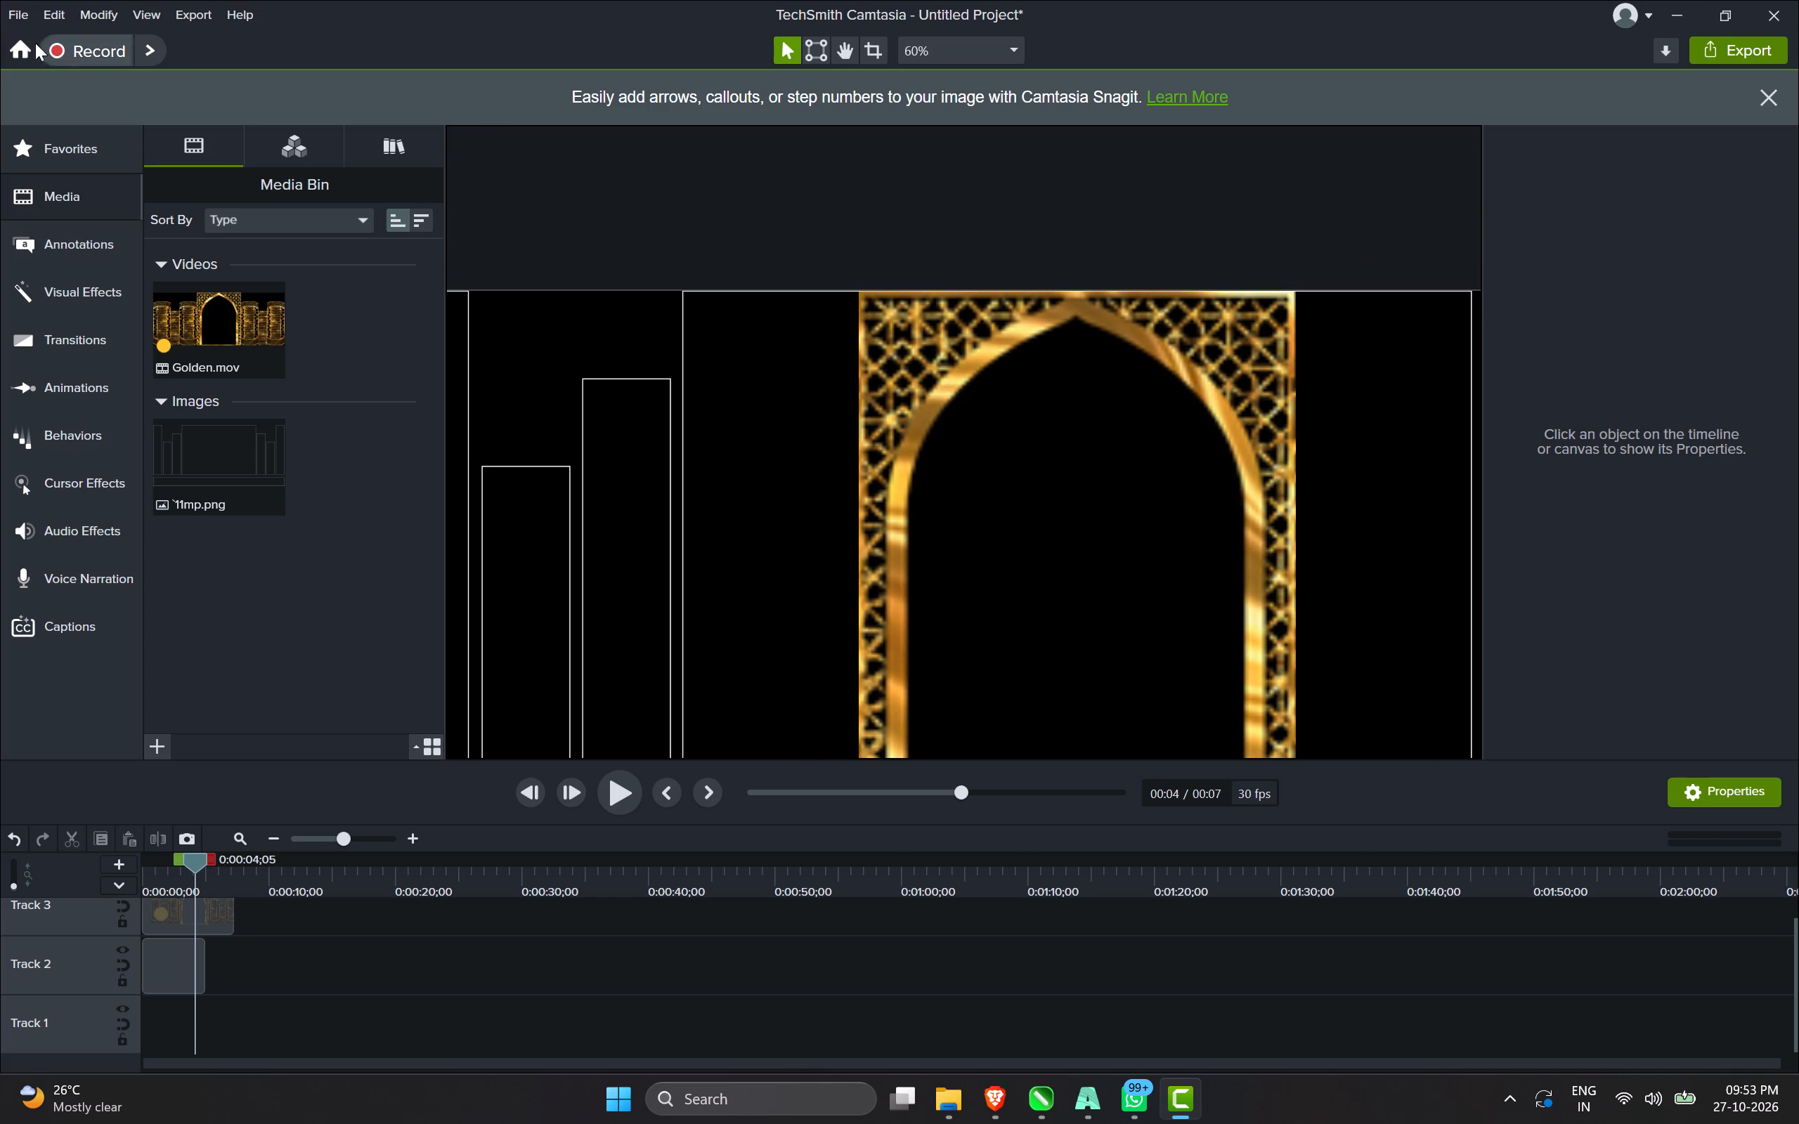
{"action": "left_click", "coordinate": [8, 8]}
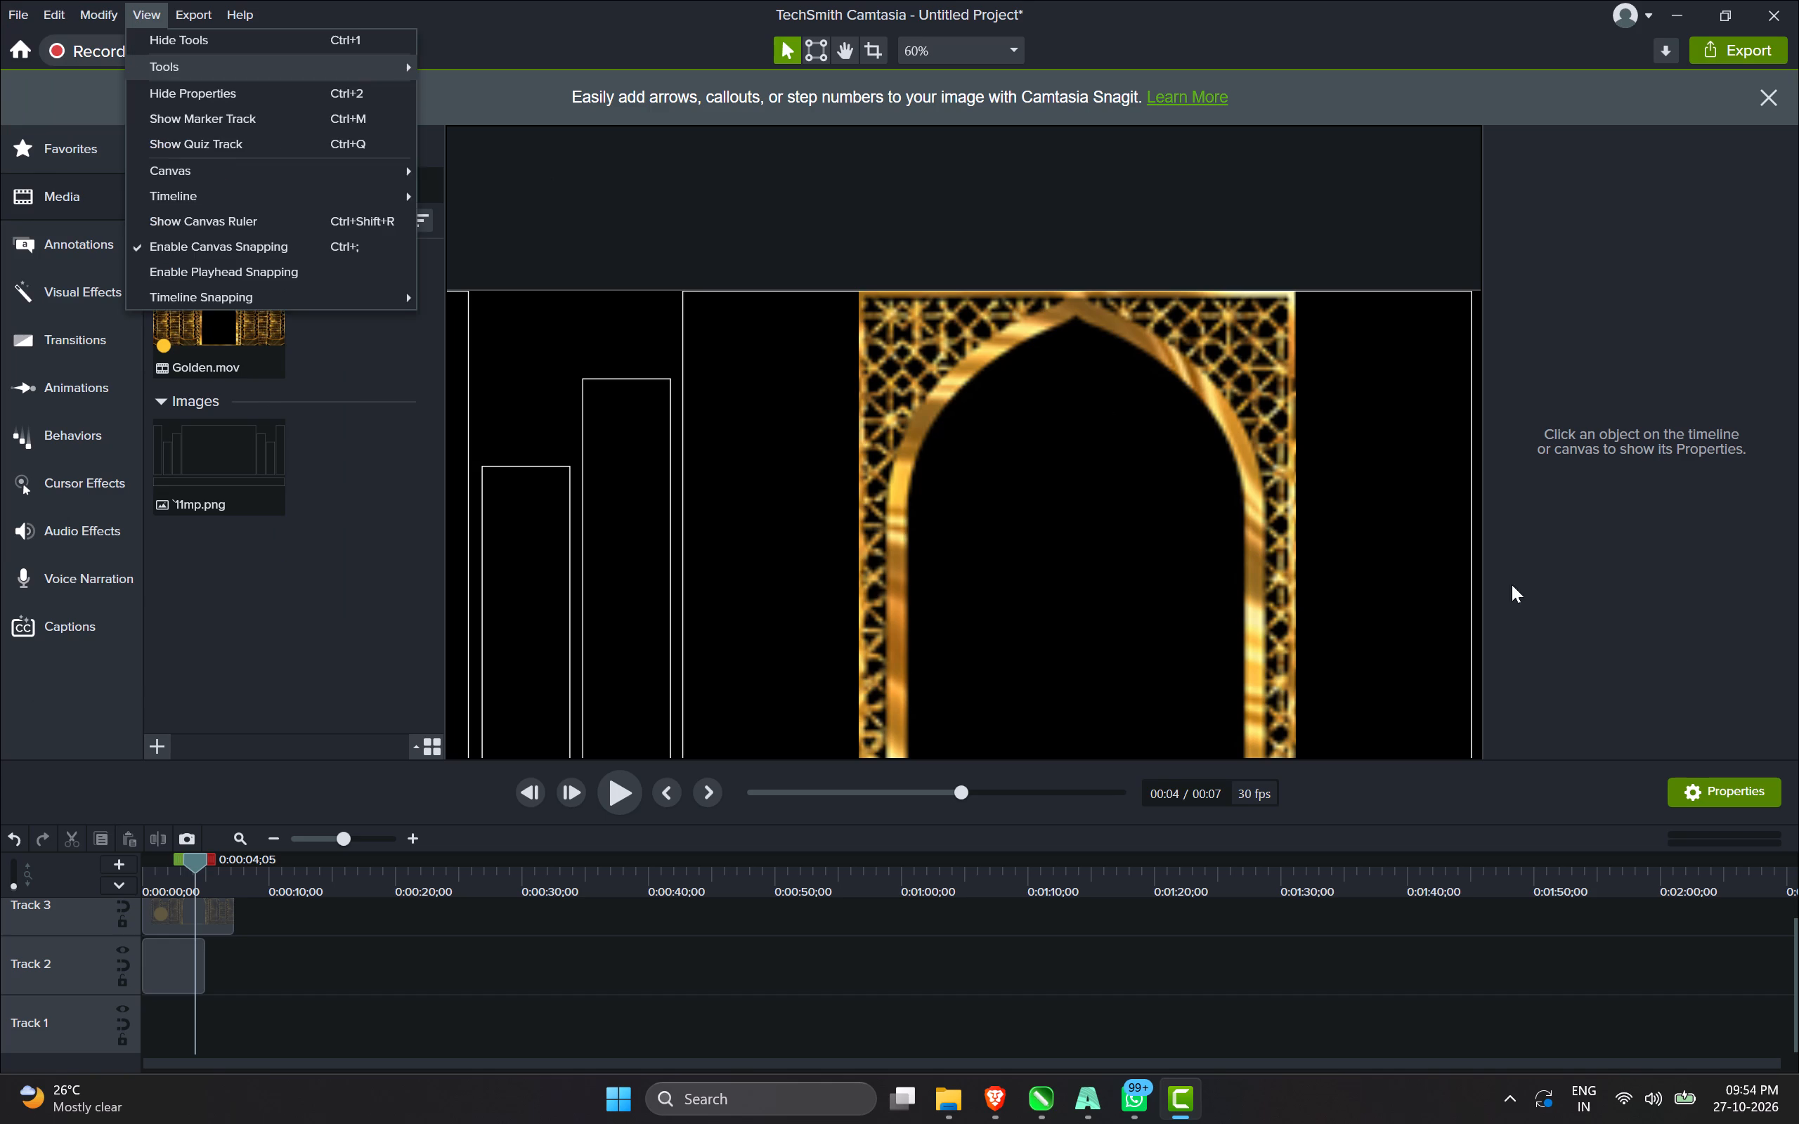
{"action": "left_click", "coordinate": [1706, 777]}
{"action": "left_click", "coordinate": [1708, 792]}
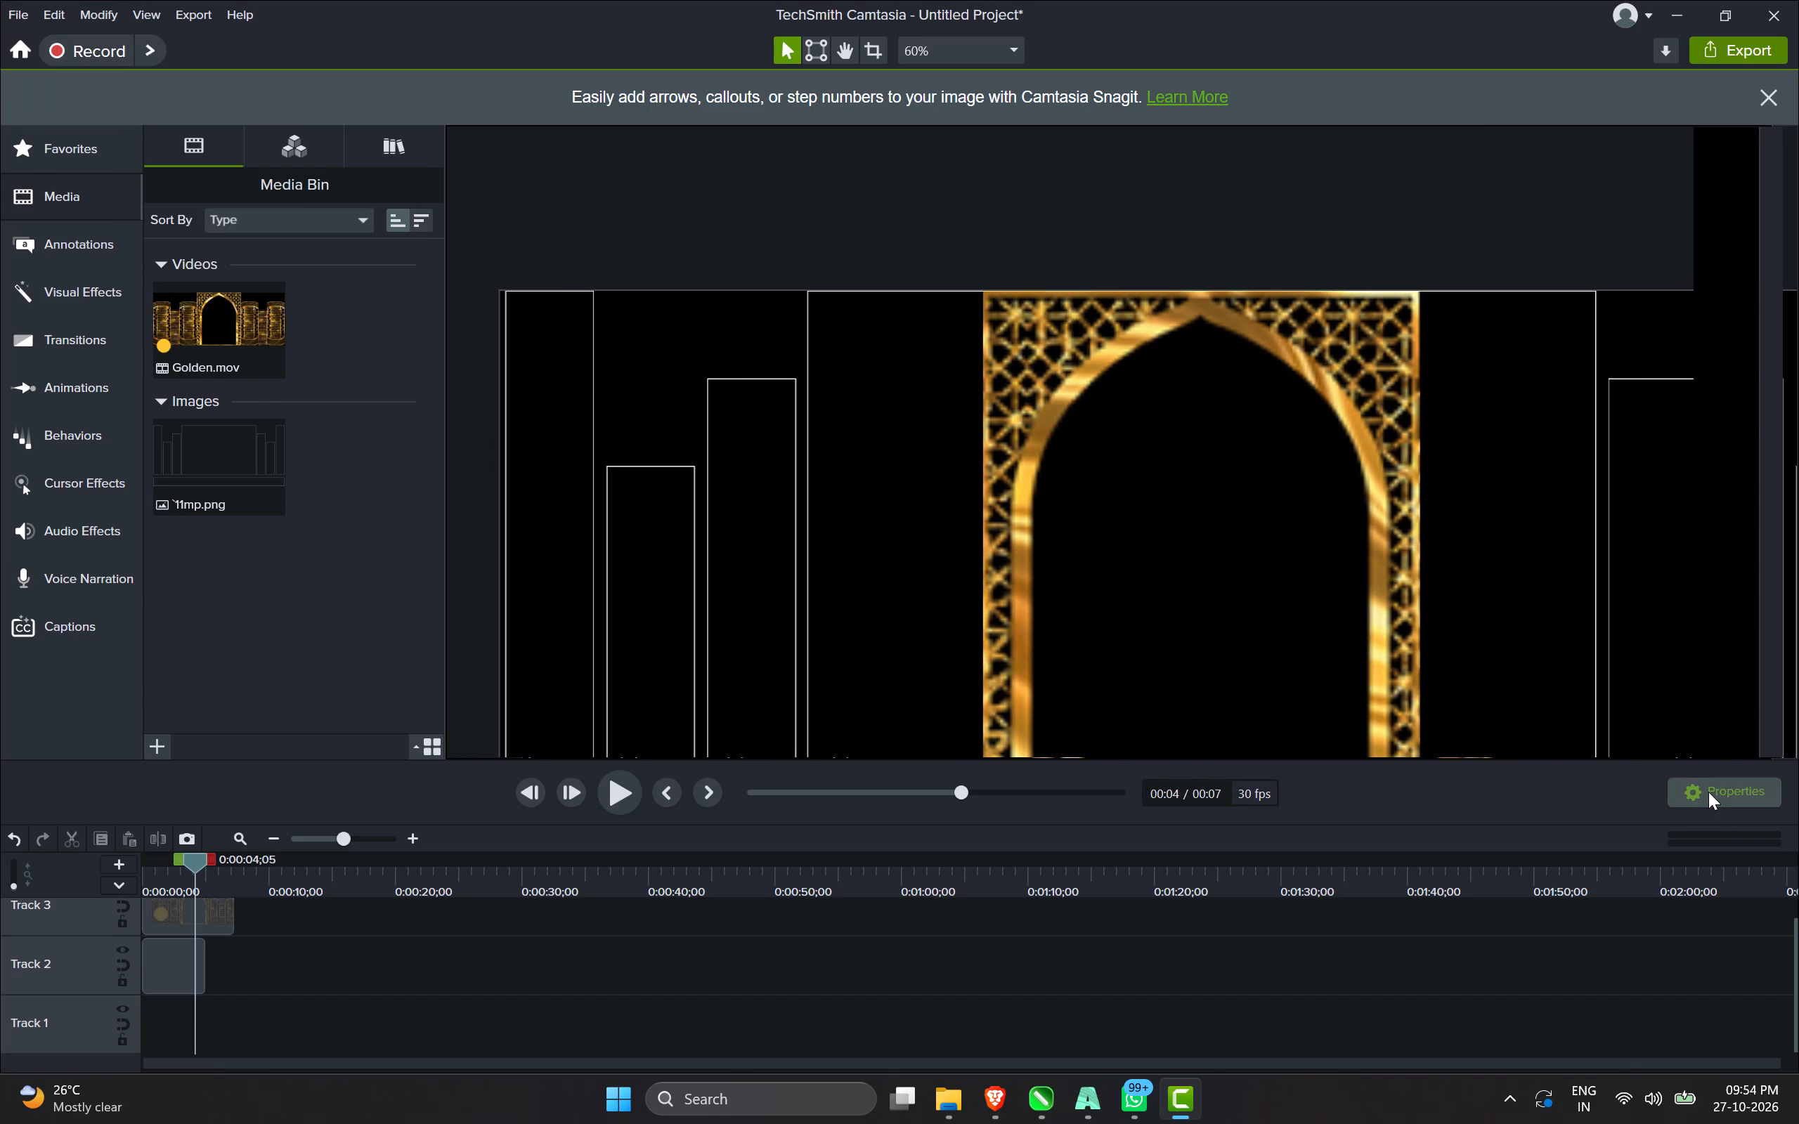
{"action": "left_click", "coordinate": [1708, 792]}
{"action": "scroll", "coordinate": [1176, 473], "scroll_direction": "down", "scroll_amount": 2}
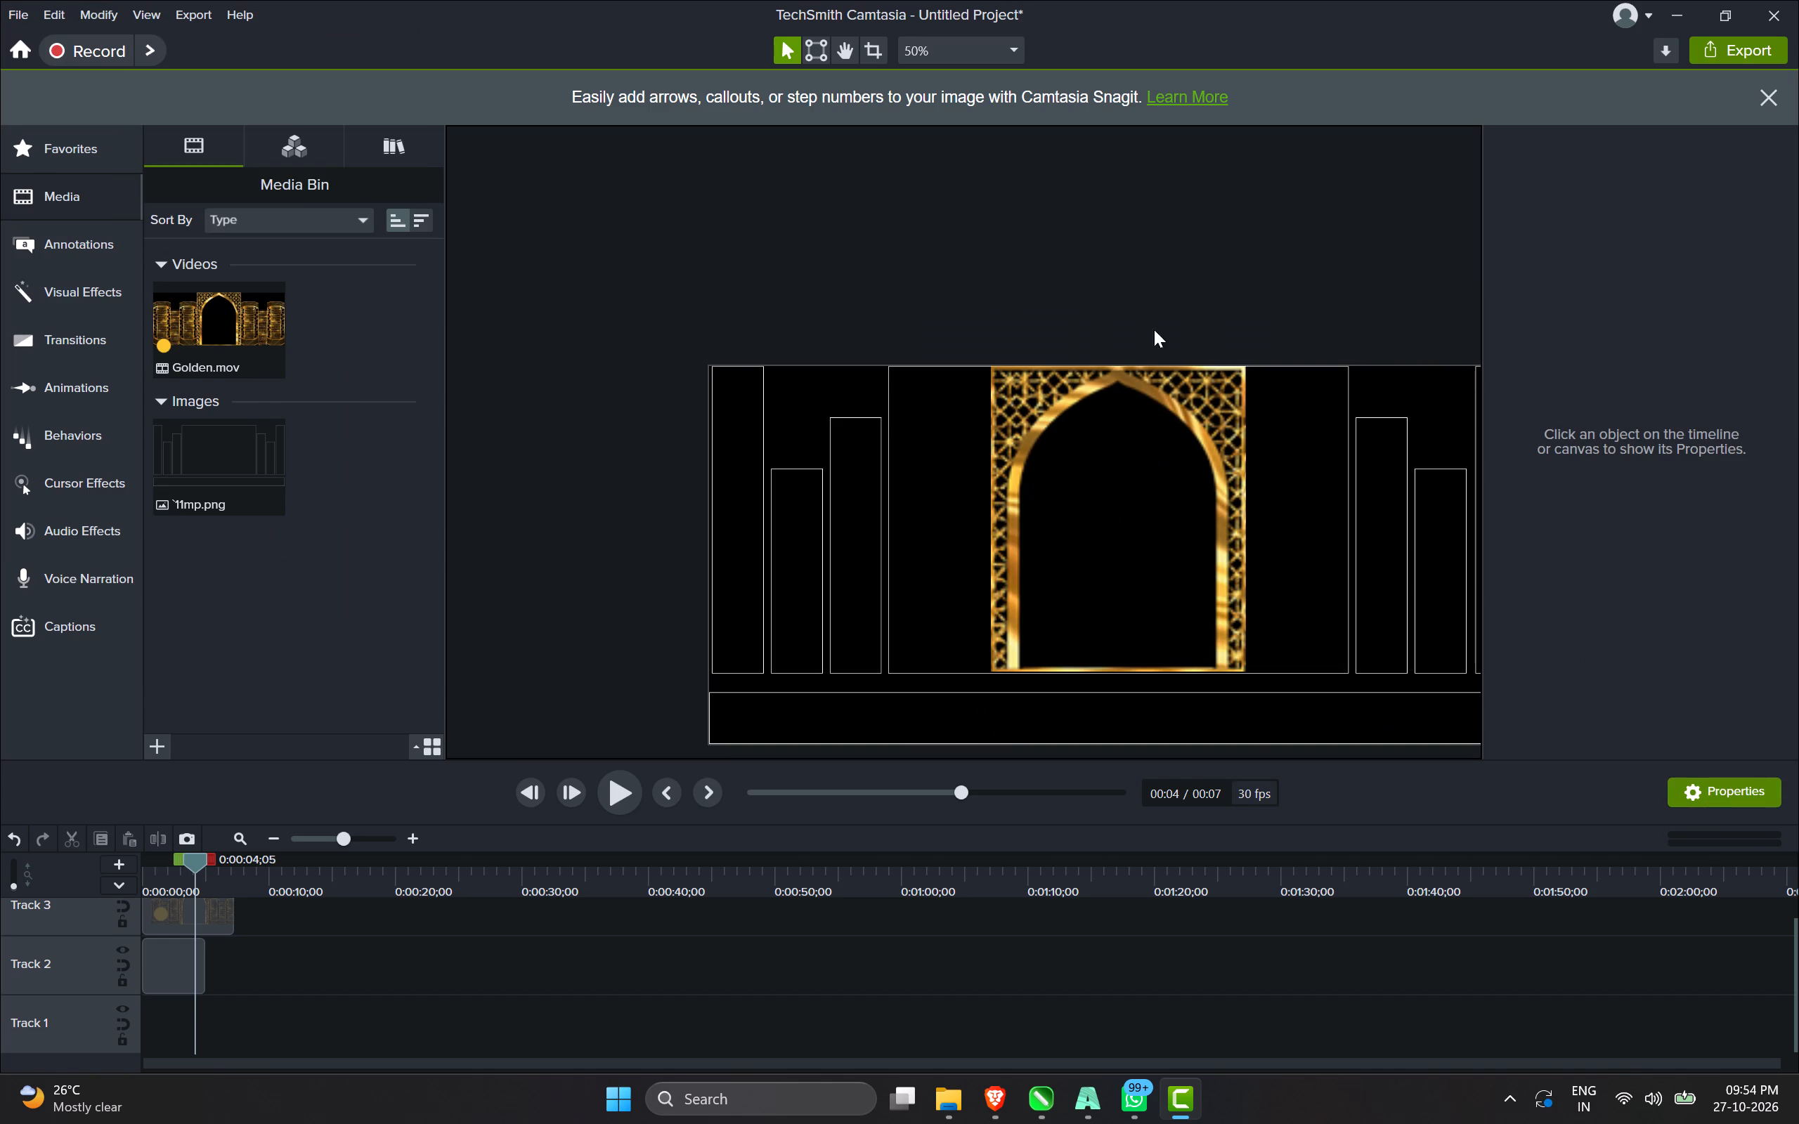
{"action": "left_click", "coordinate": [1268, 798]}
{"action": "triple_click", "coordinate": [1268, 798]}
Switch to the Brave browser and search the web for "HOW TO ENABLE BEST PREVIEW IN CAMTASIA".
{"action": "left_click", "coordinate": [980, 1091]}
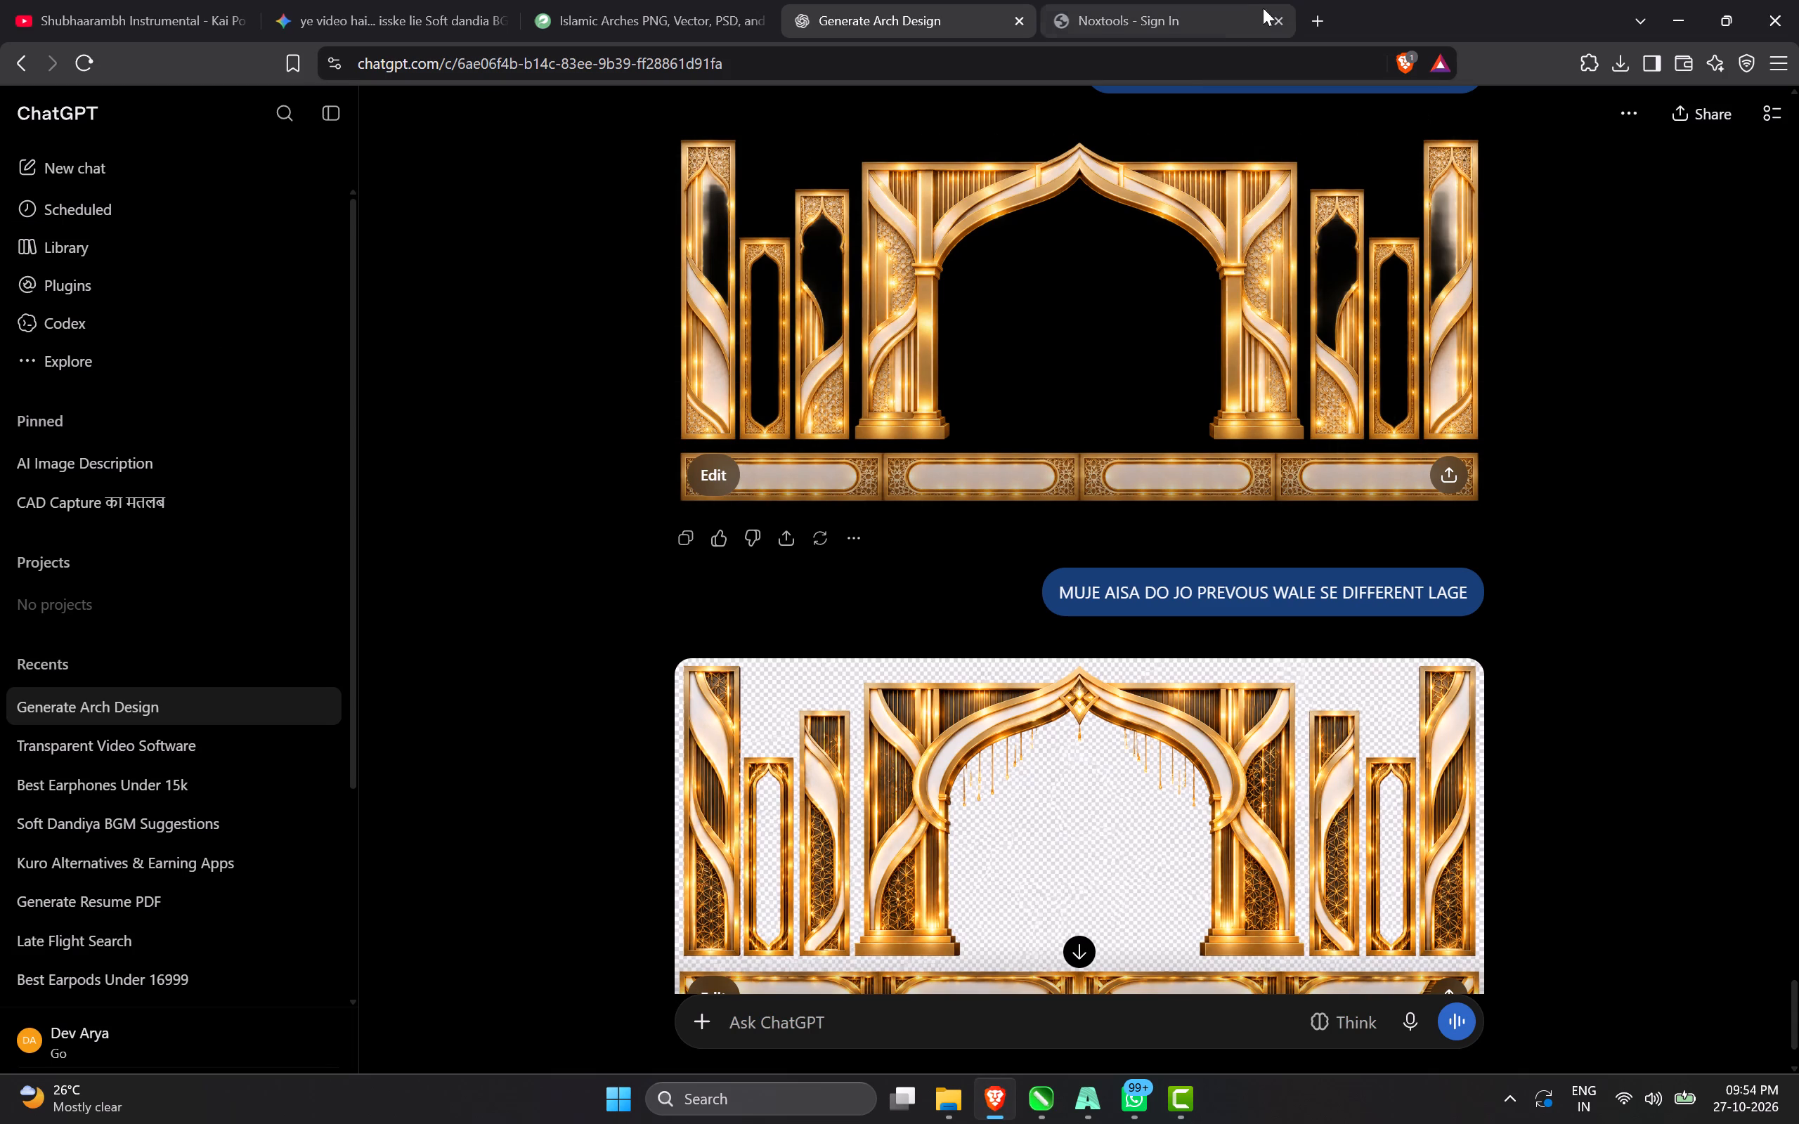
{"action": "left_click", "coordinate": [1318, 20]}
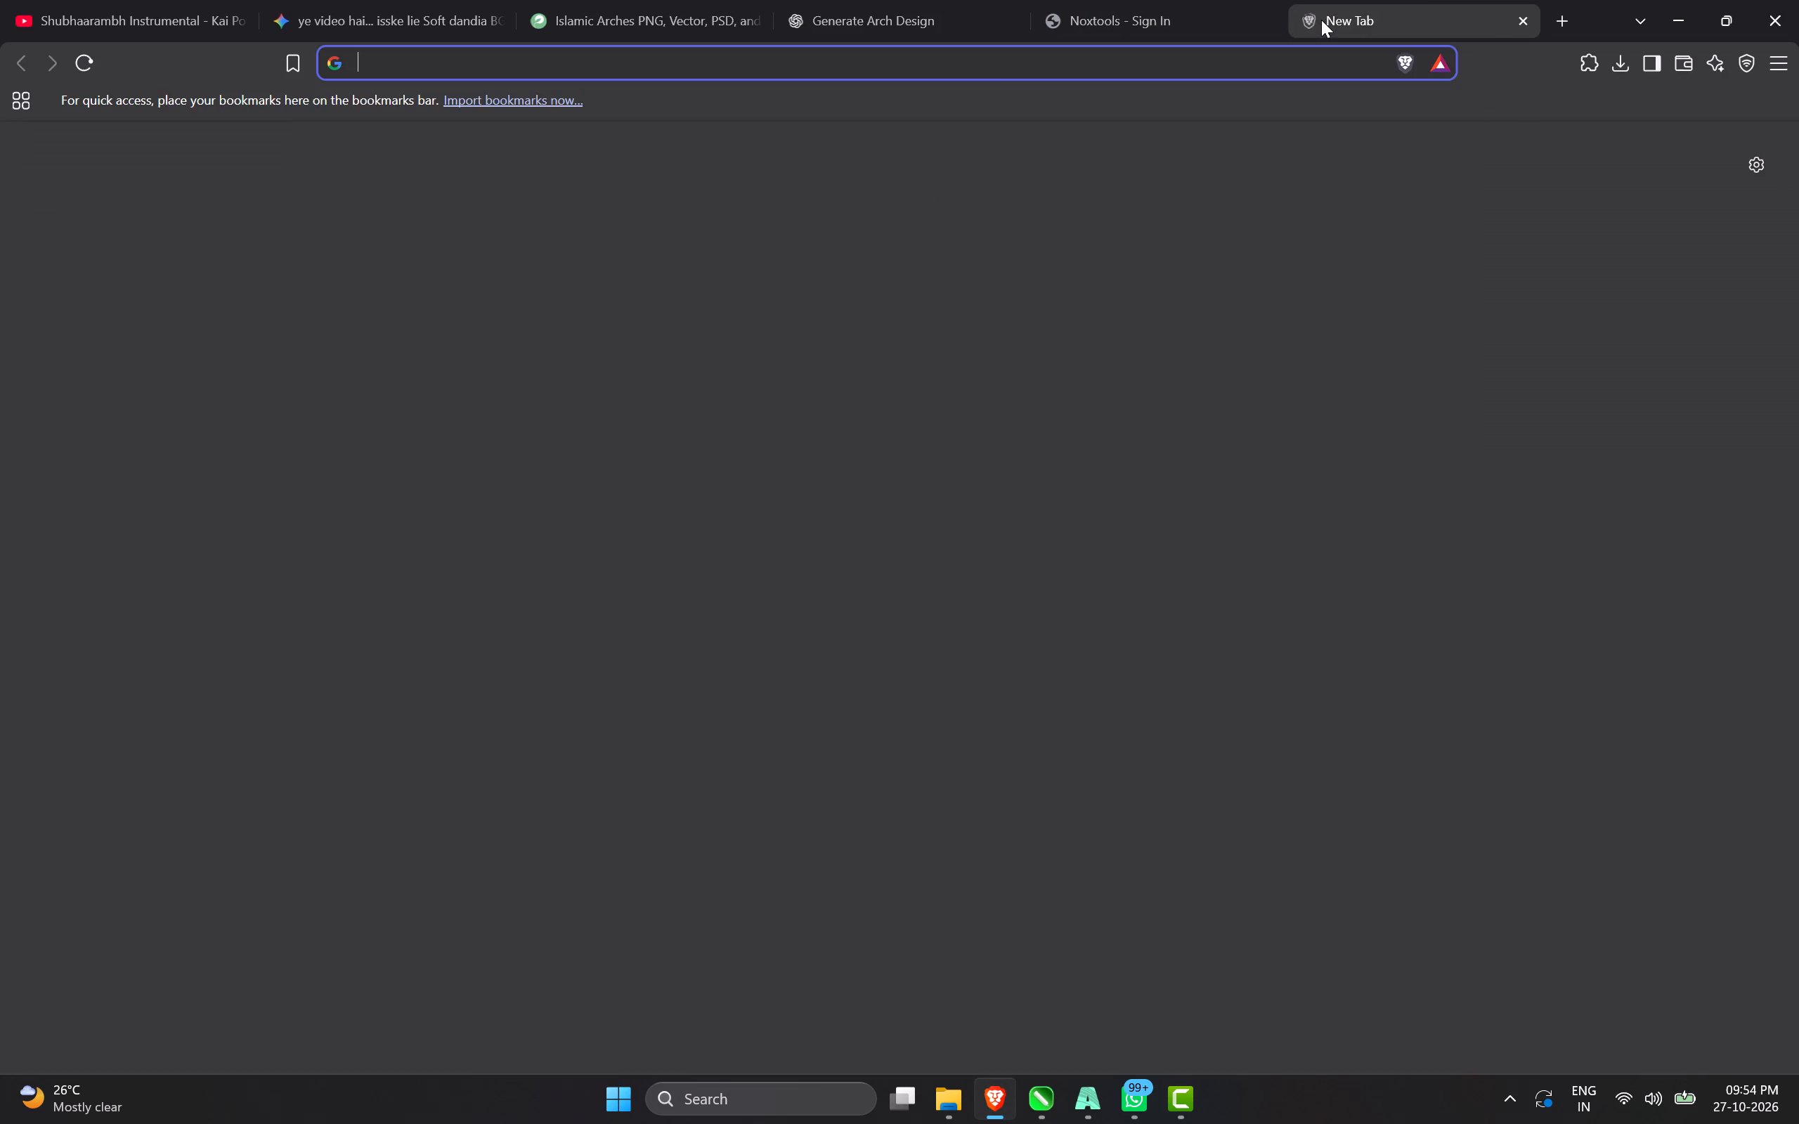
{"action": "type", "text": "HOW TO ENABLE BEST PREVIEW IN CAMTA"}
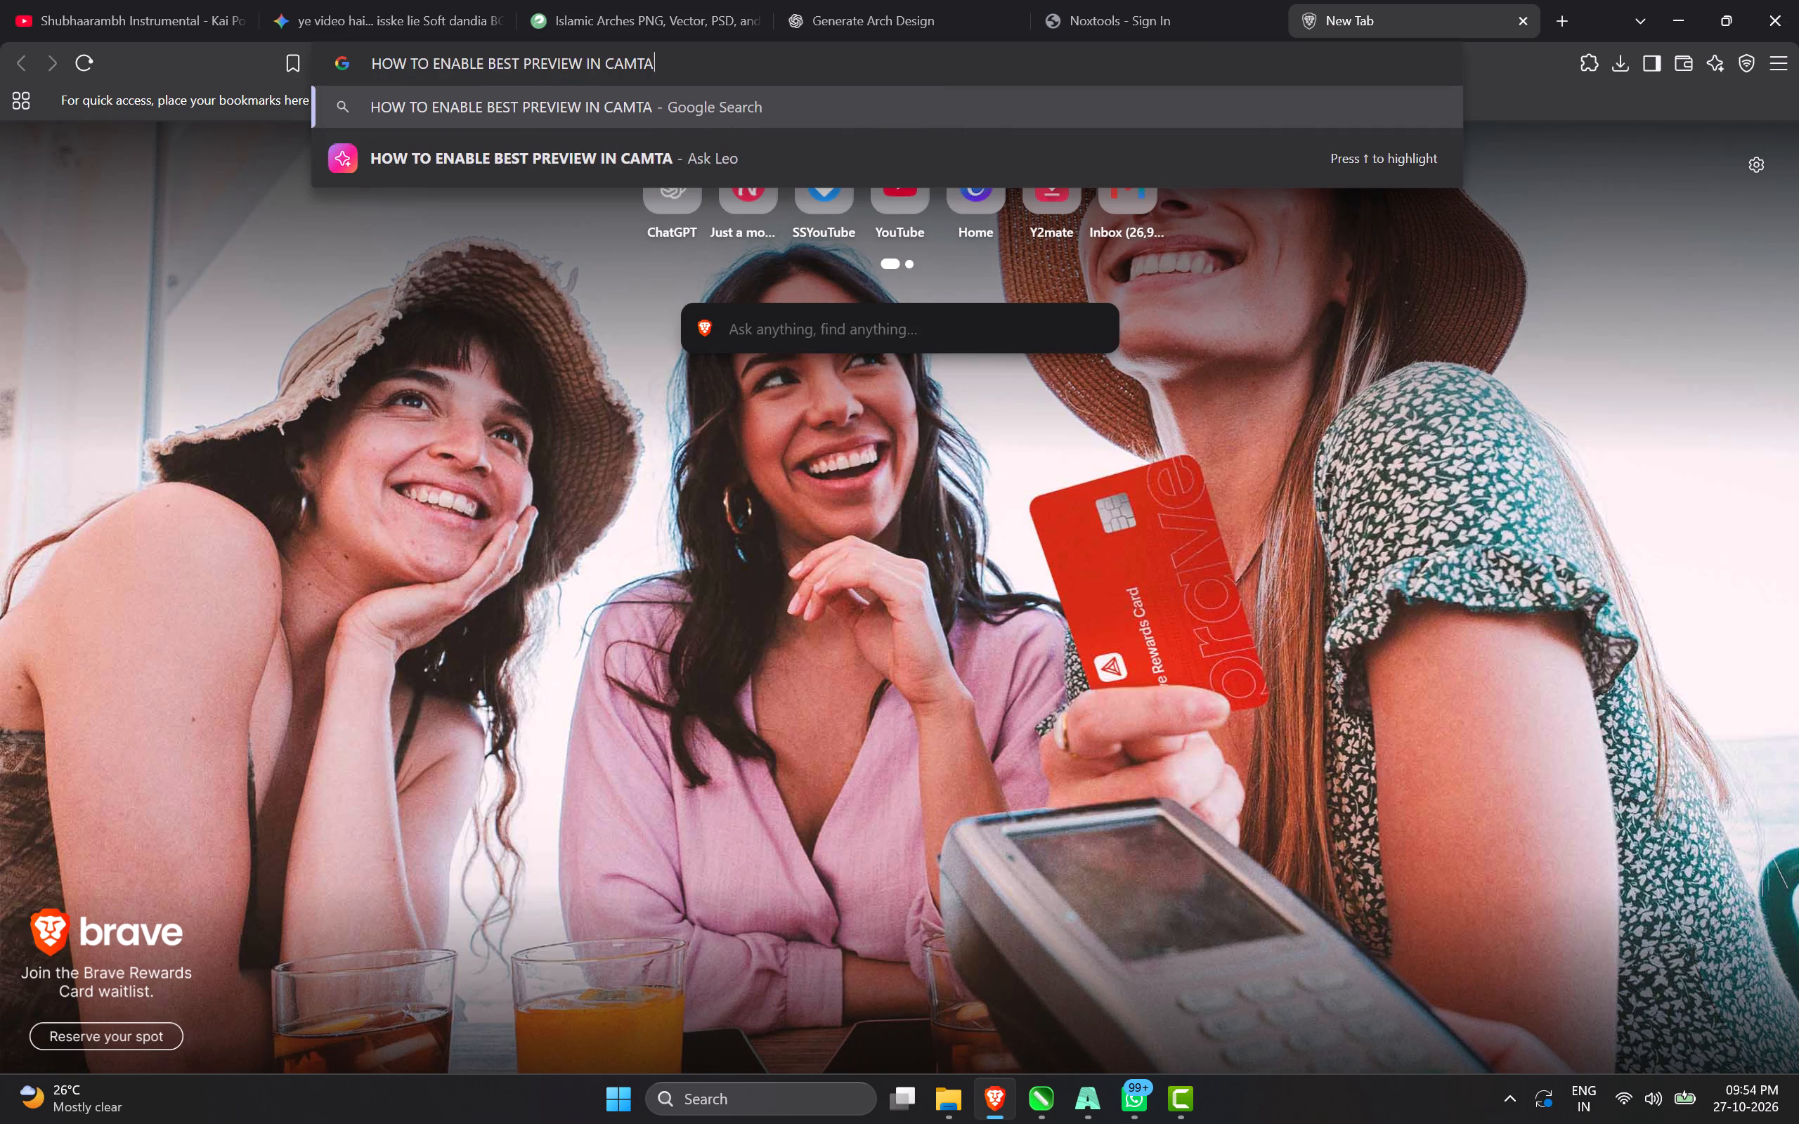
{"action": "type", "text": "SIA"}
{"action": "key", "text": "Return"}
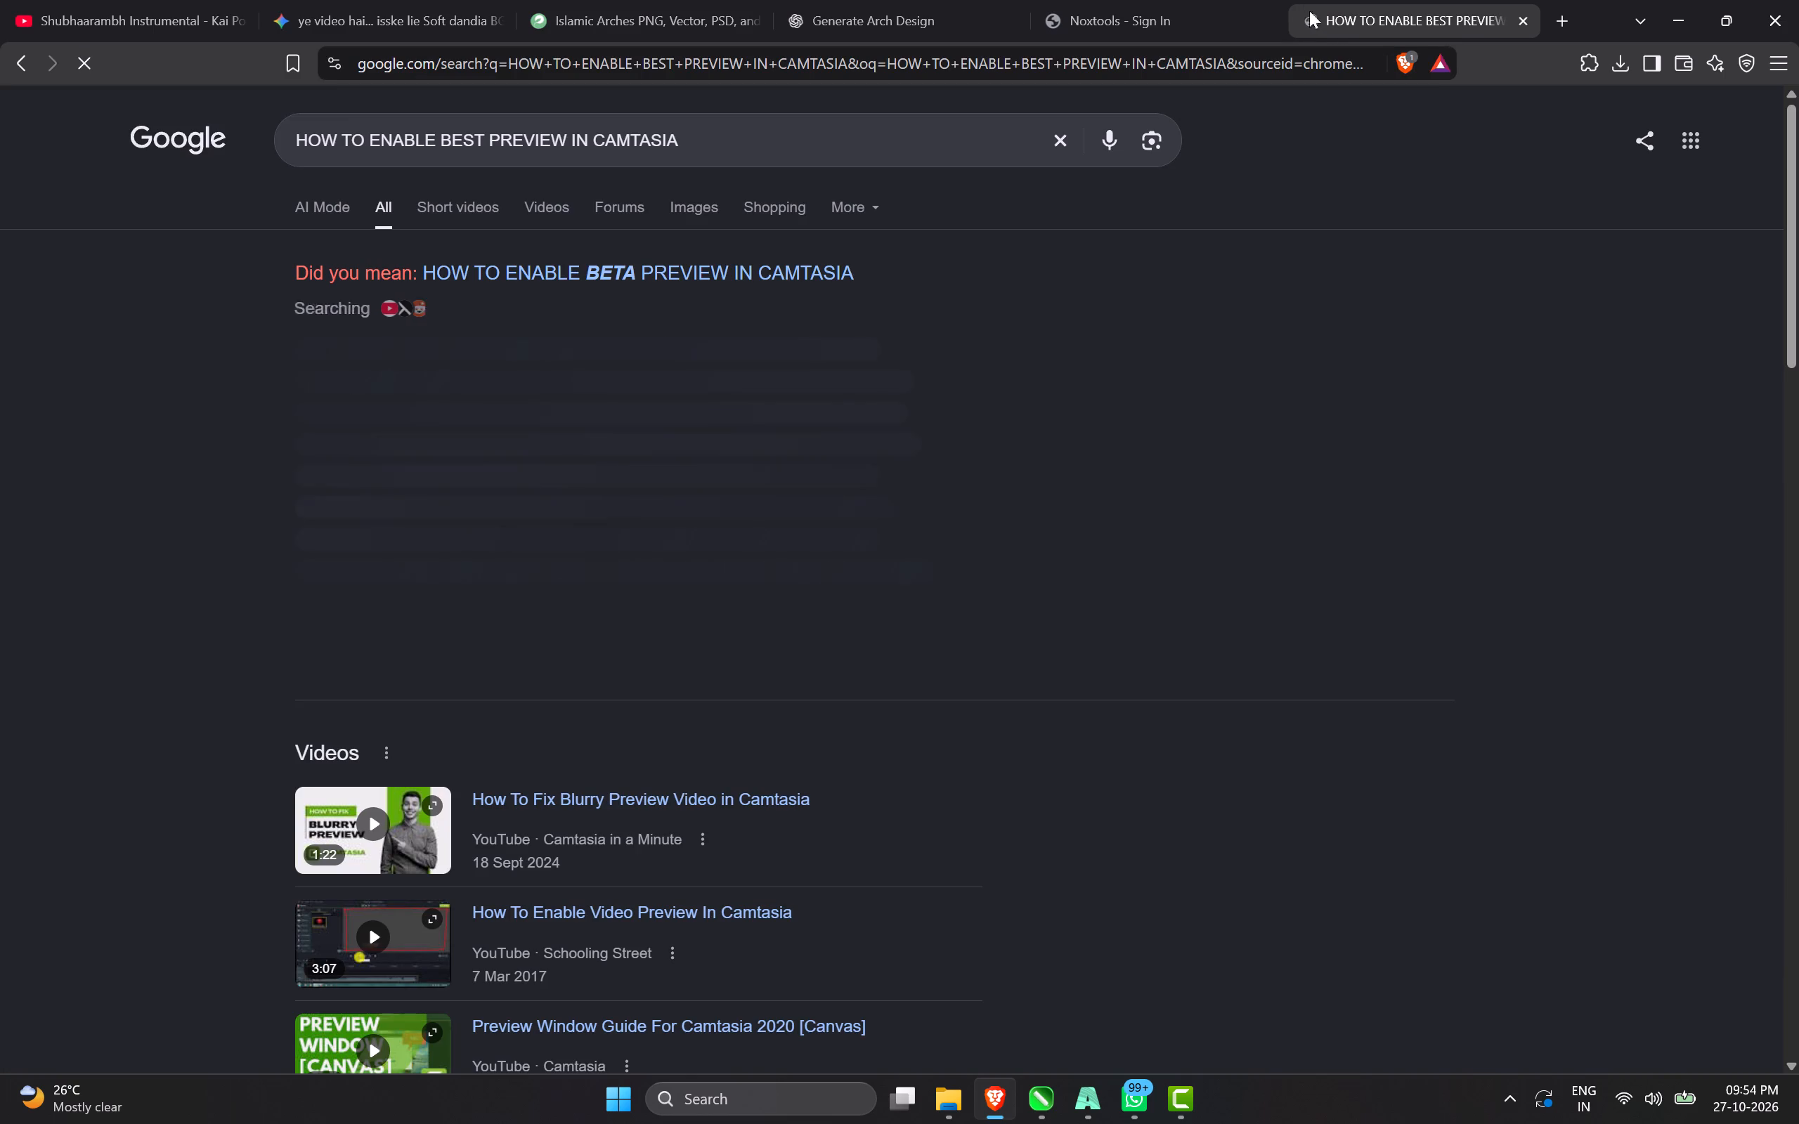
Skim the video "How To Fix Blurry Preview Video in Camtasia" for the proxy video instructions and pause it there.
{"action": "left_click", "coordinate": [765, 787]}
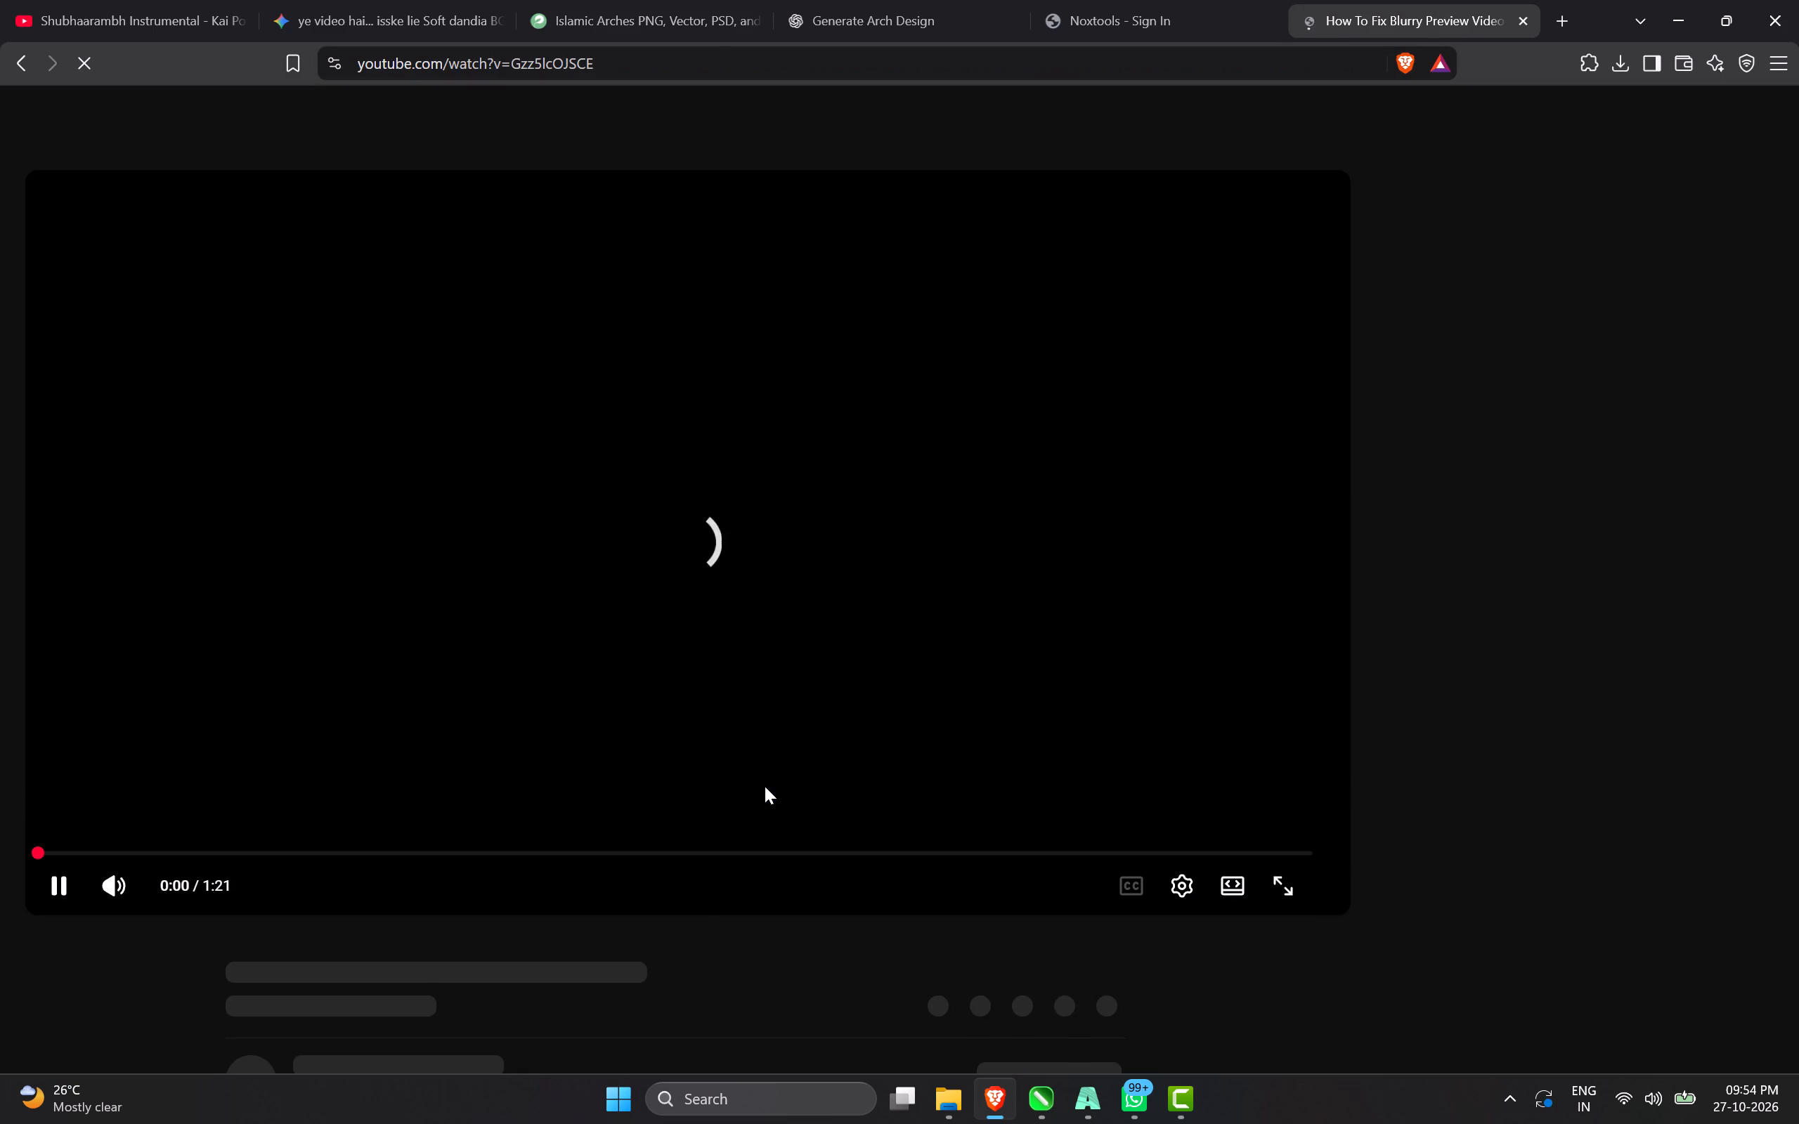
{"action": "left_click", "coordinate": [186, 840]}
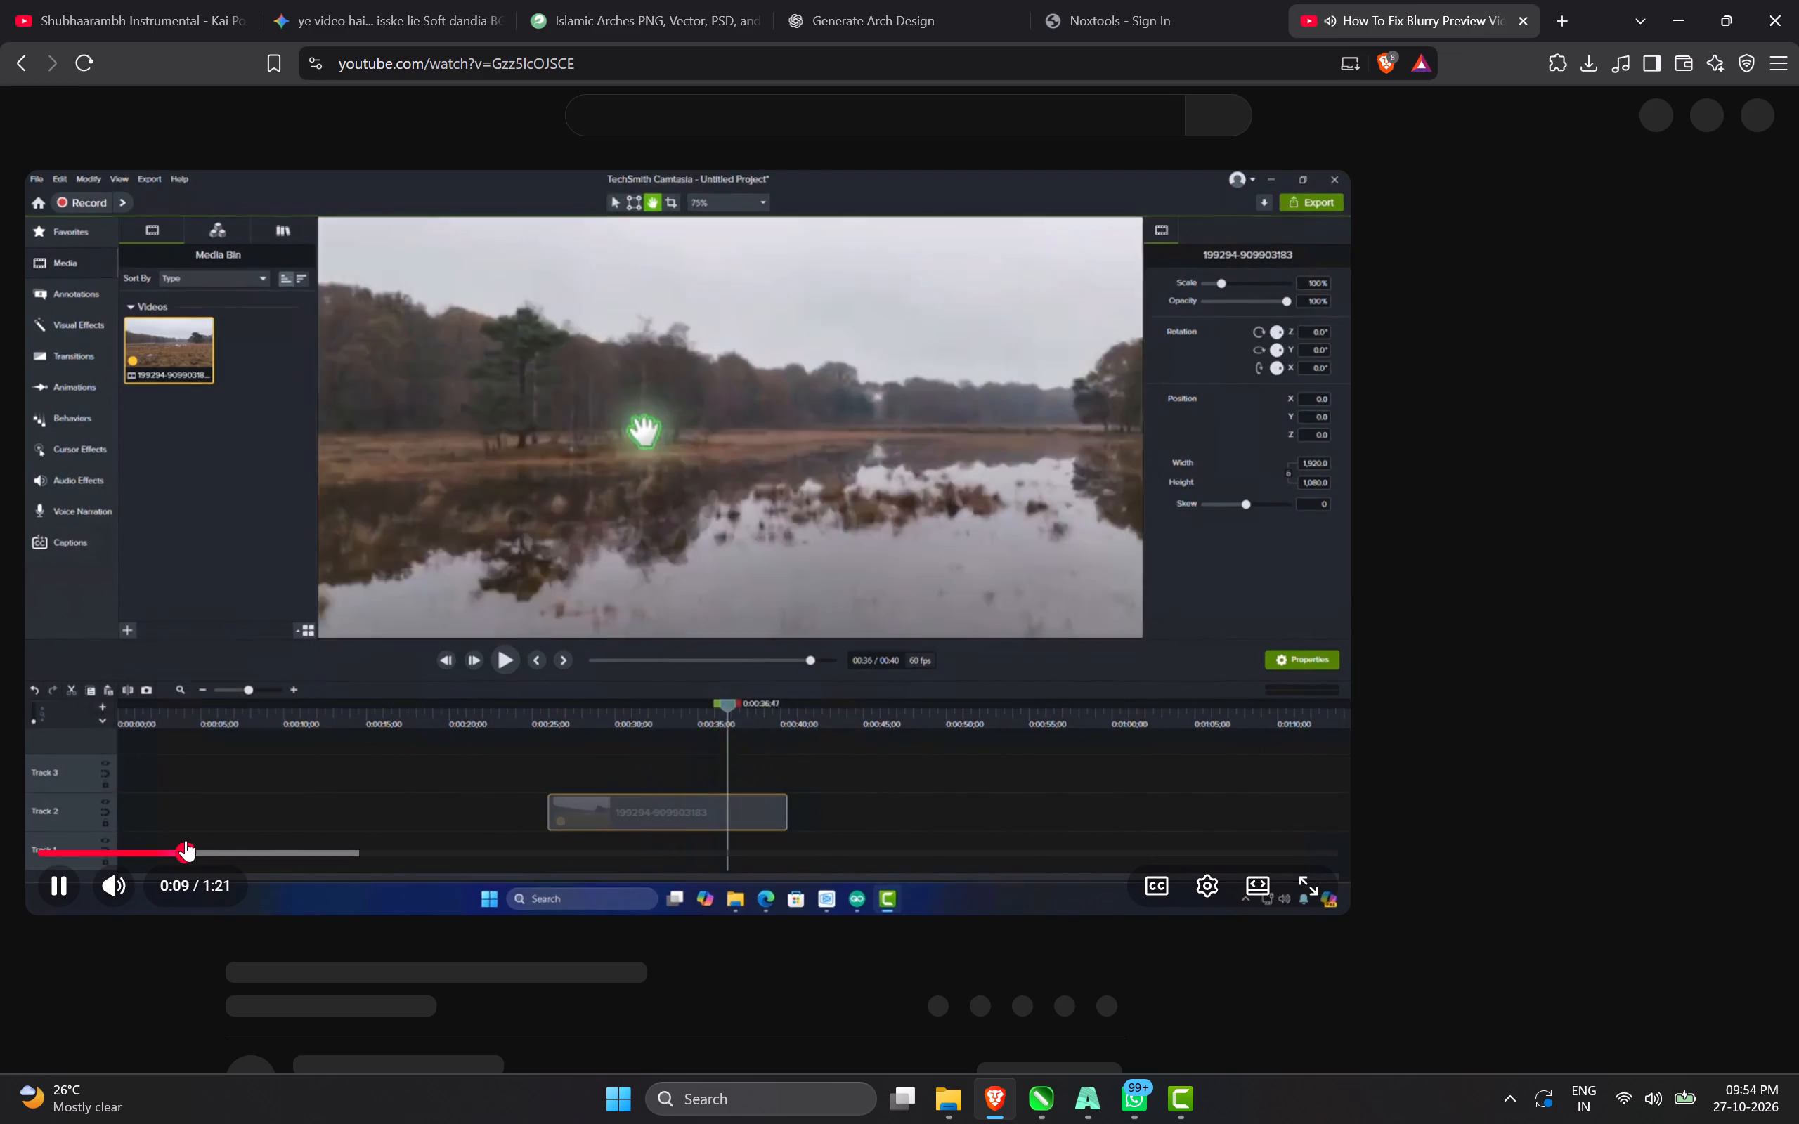
{"action": "left_click_drag", "start_coordinate": [186, 840], "coordinate": [297, 841]}
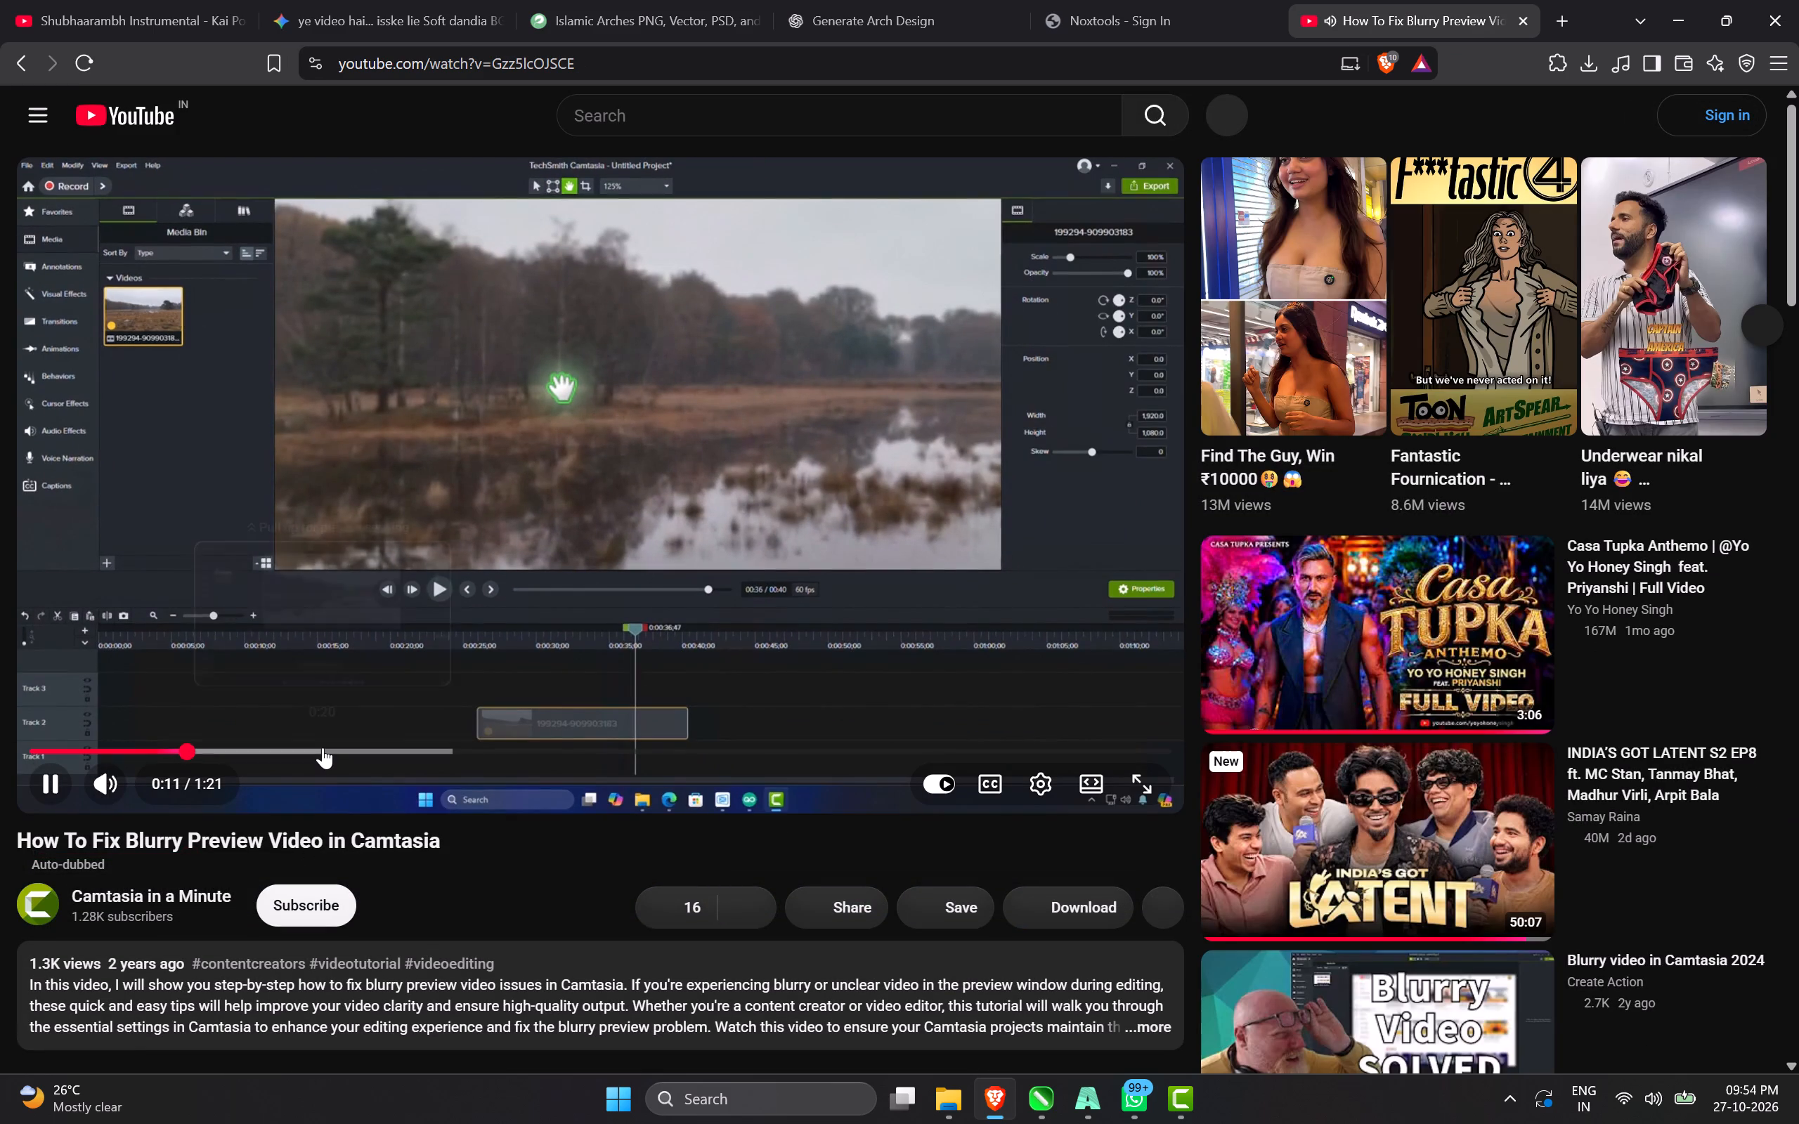
{"action": "left_click", "coordinate": [323, 747]}
{"action": "left_click_drag", "start_coordinate": [323, 747], "coordinate": [420, 747]}
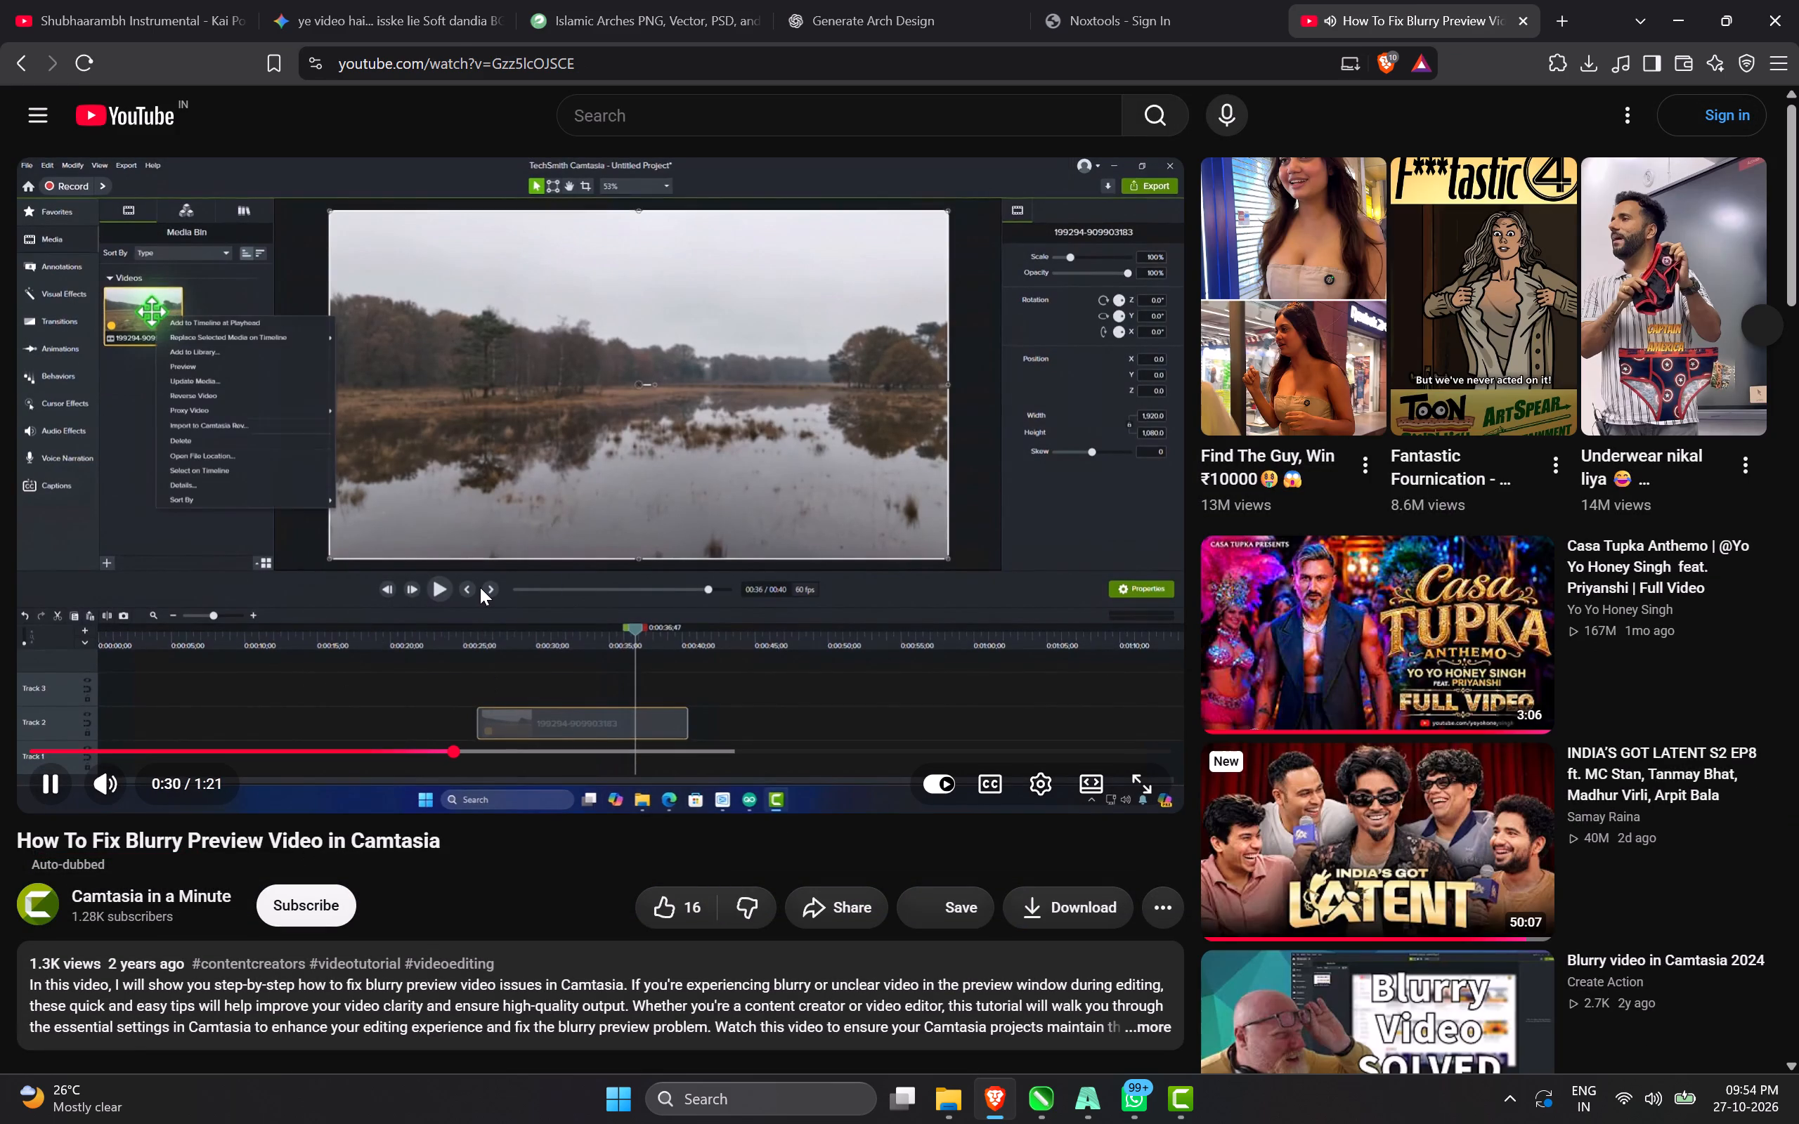
{"action": "left_click", "coordinate": [592, 752]}
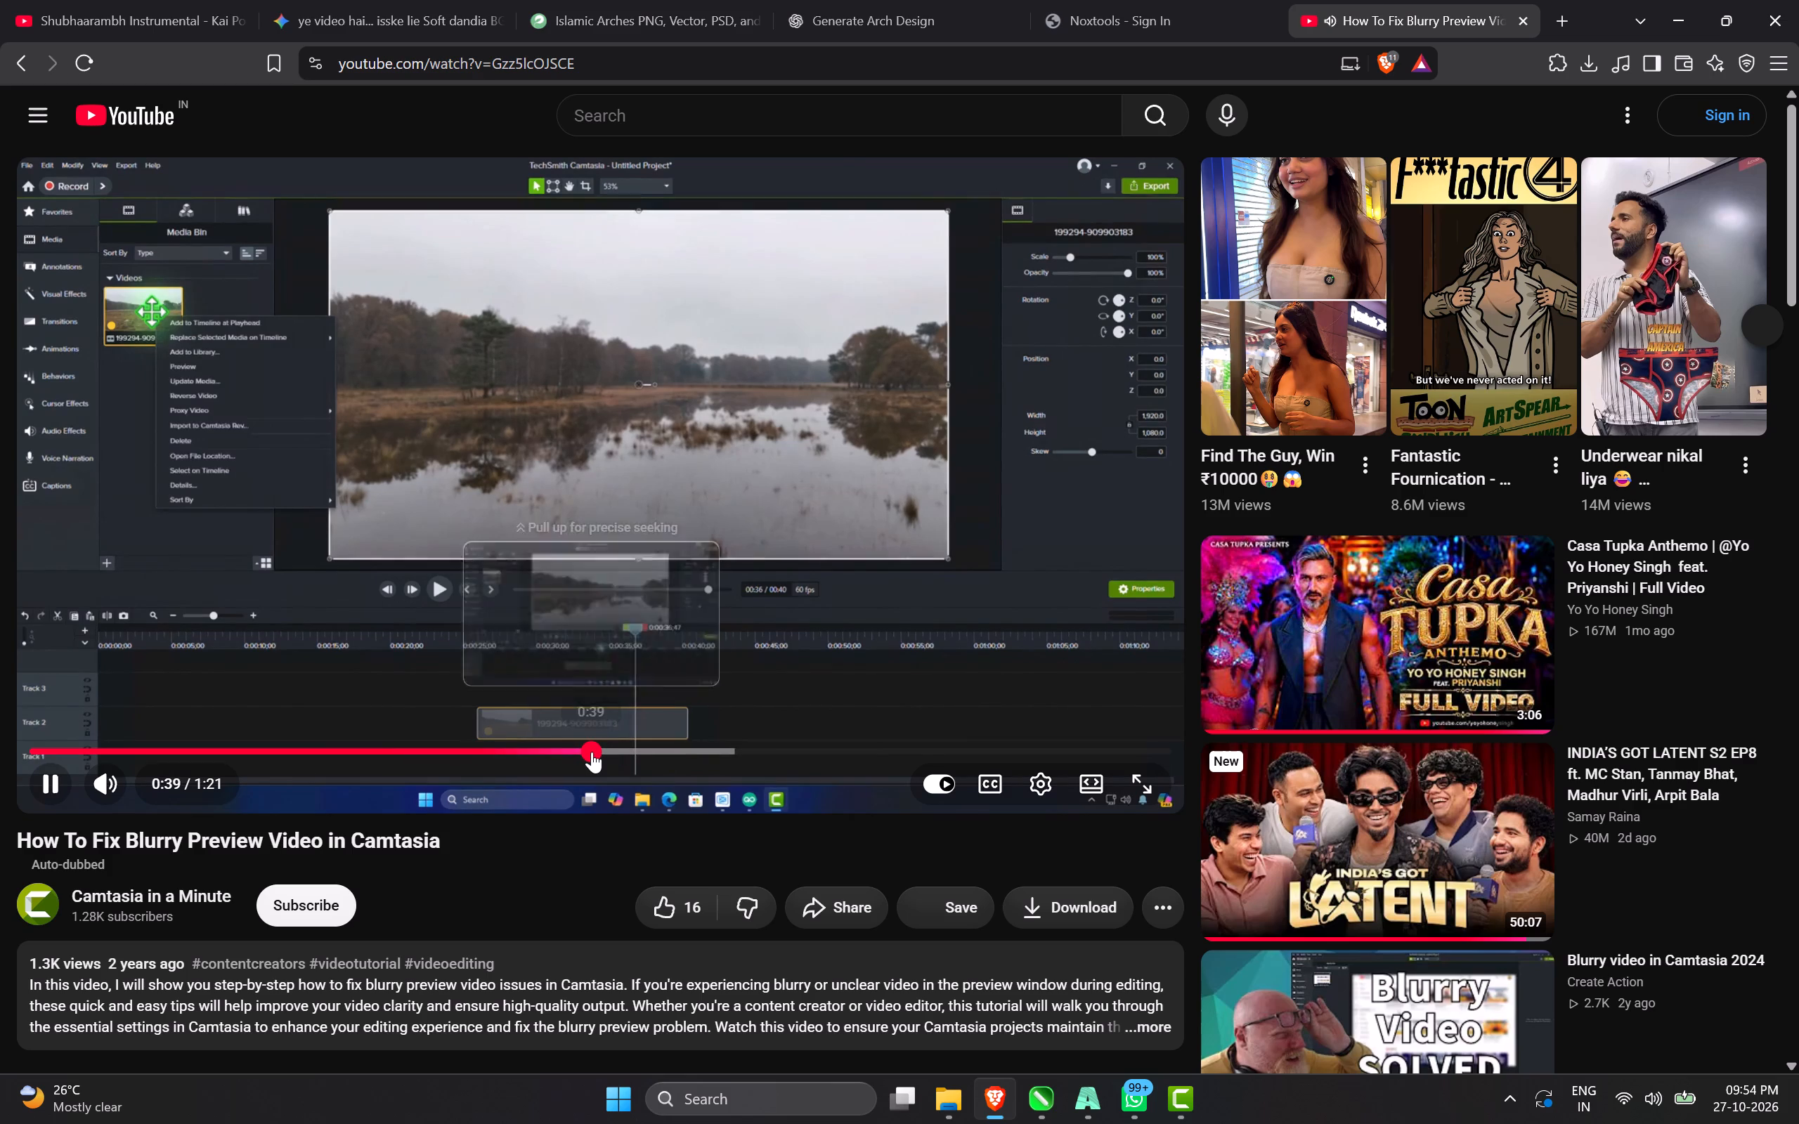
{"action": "left_click", "coordinate": [648, 751]}
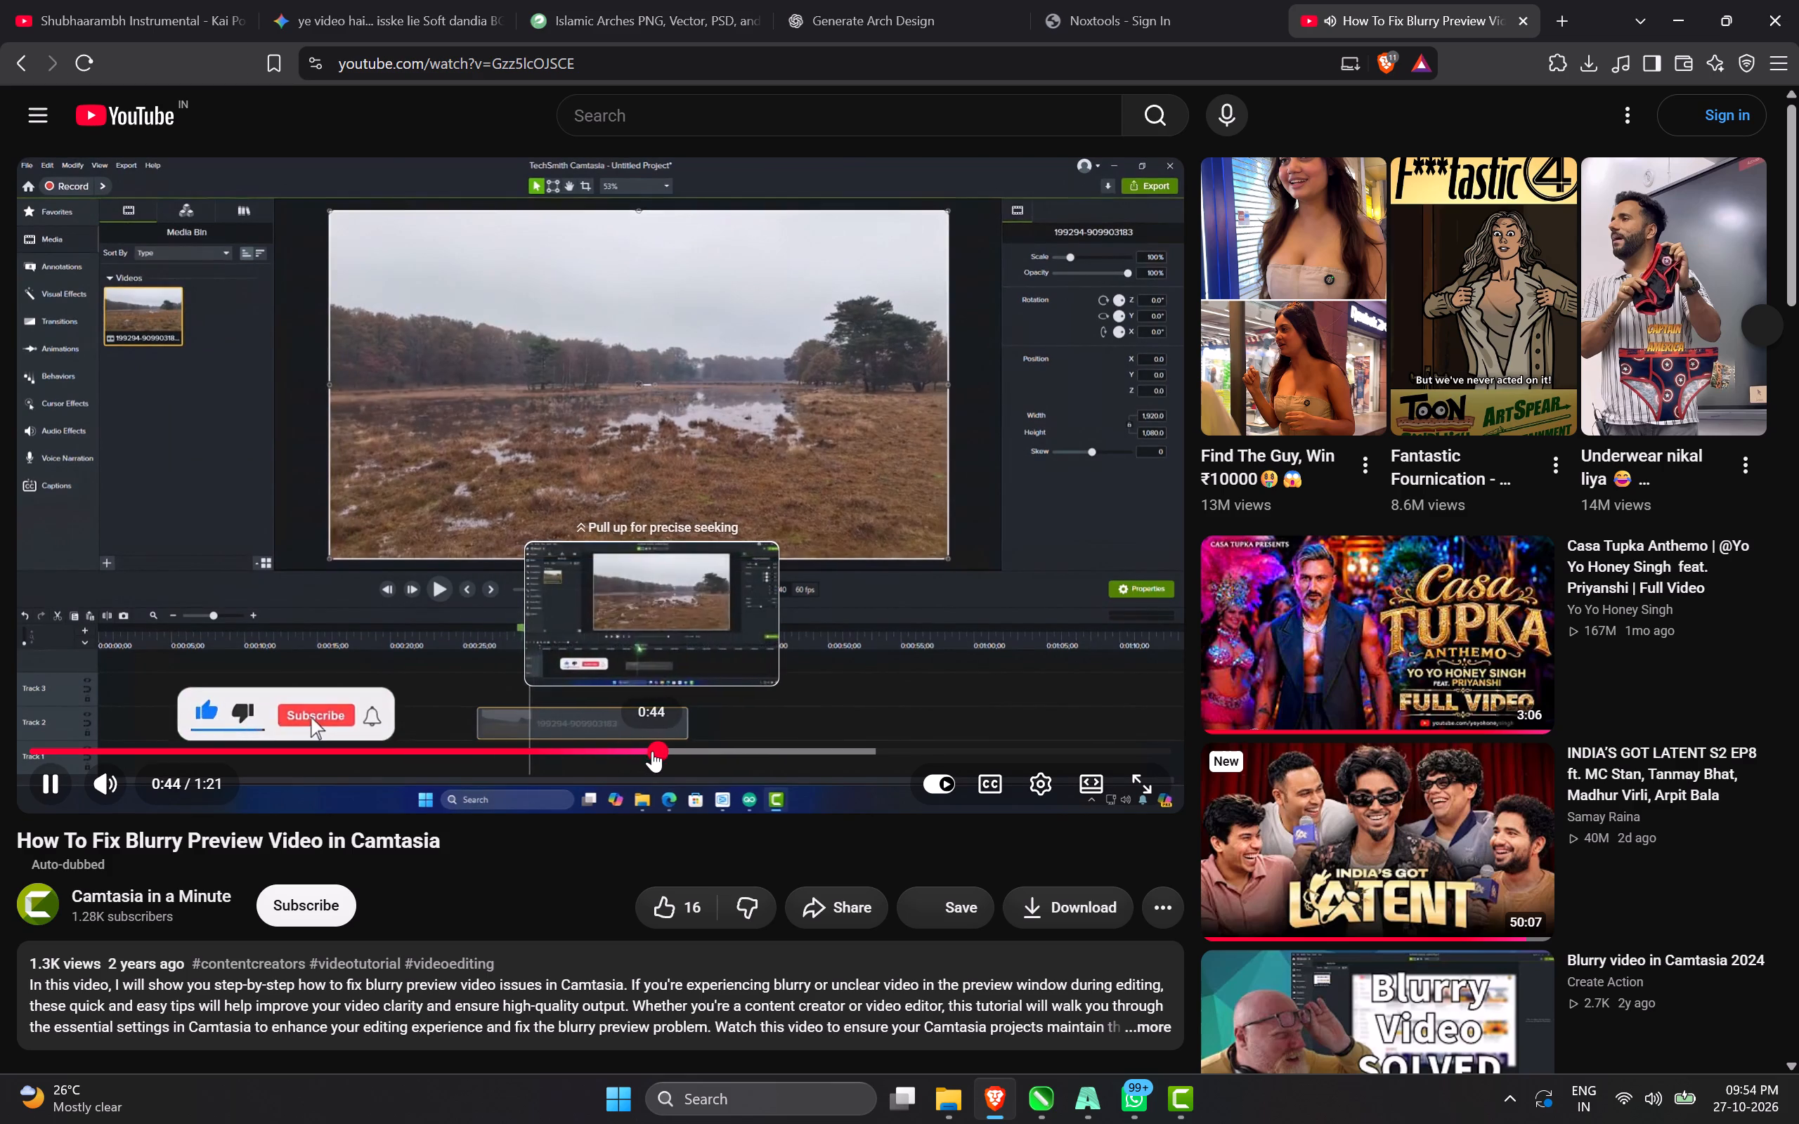
{"action": "left_click_drag", "start_coordinate": [652, 751], "coordinate": [706, 751]}
{"action": "left_click_drag", "start_coordinate": [706, 751], "coordinate": [465, 738]}
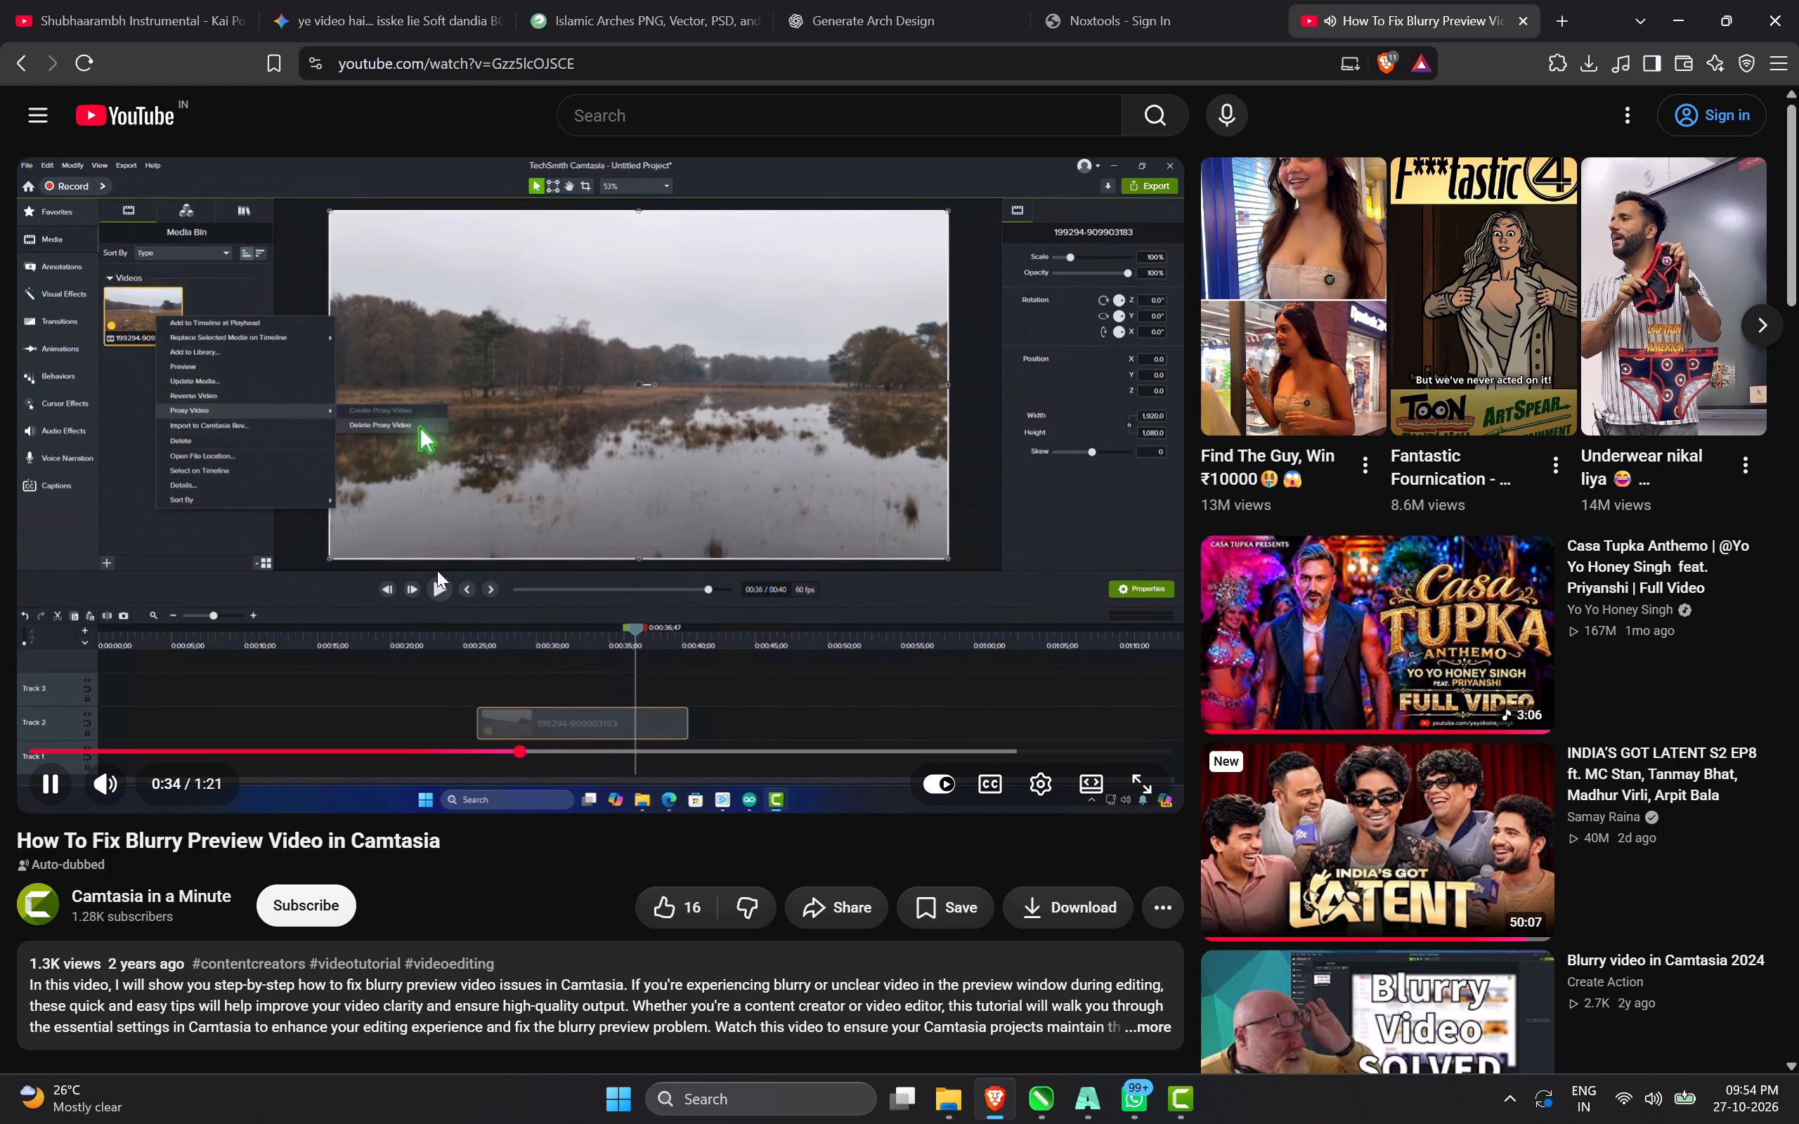
{"action": "left_click", "coordinate": [437, 570]}
Return to Camtasia and delete the proxy video of Golden.mov in the Media Bin.
{"action": "left_click", "coordinate": [1696, 4]}
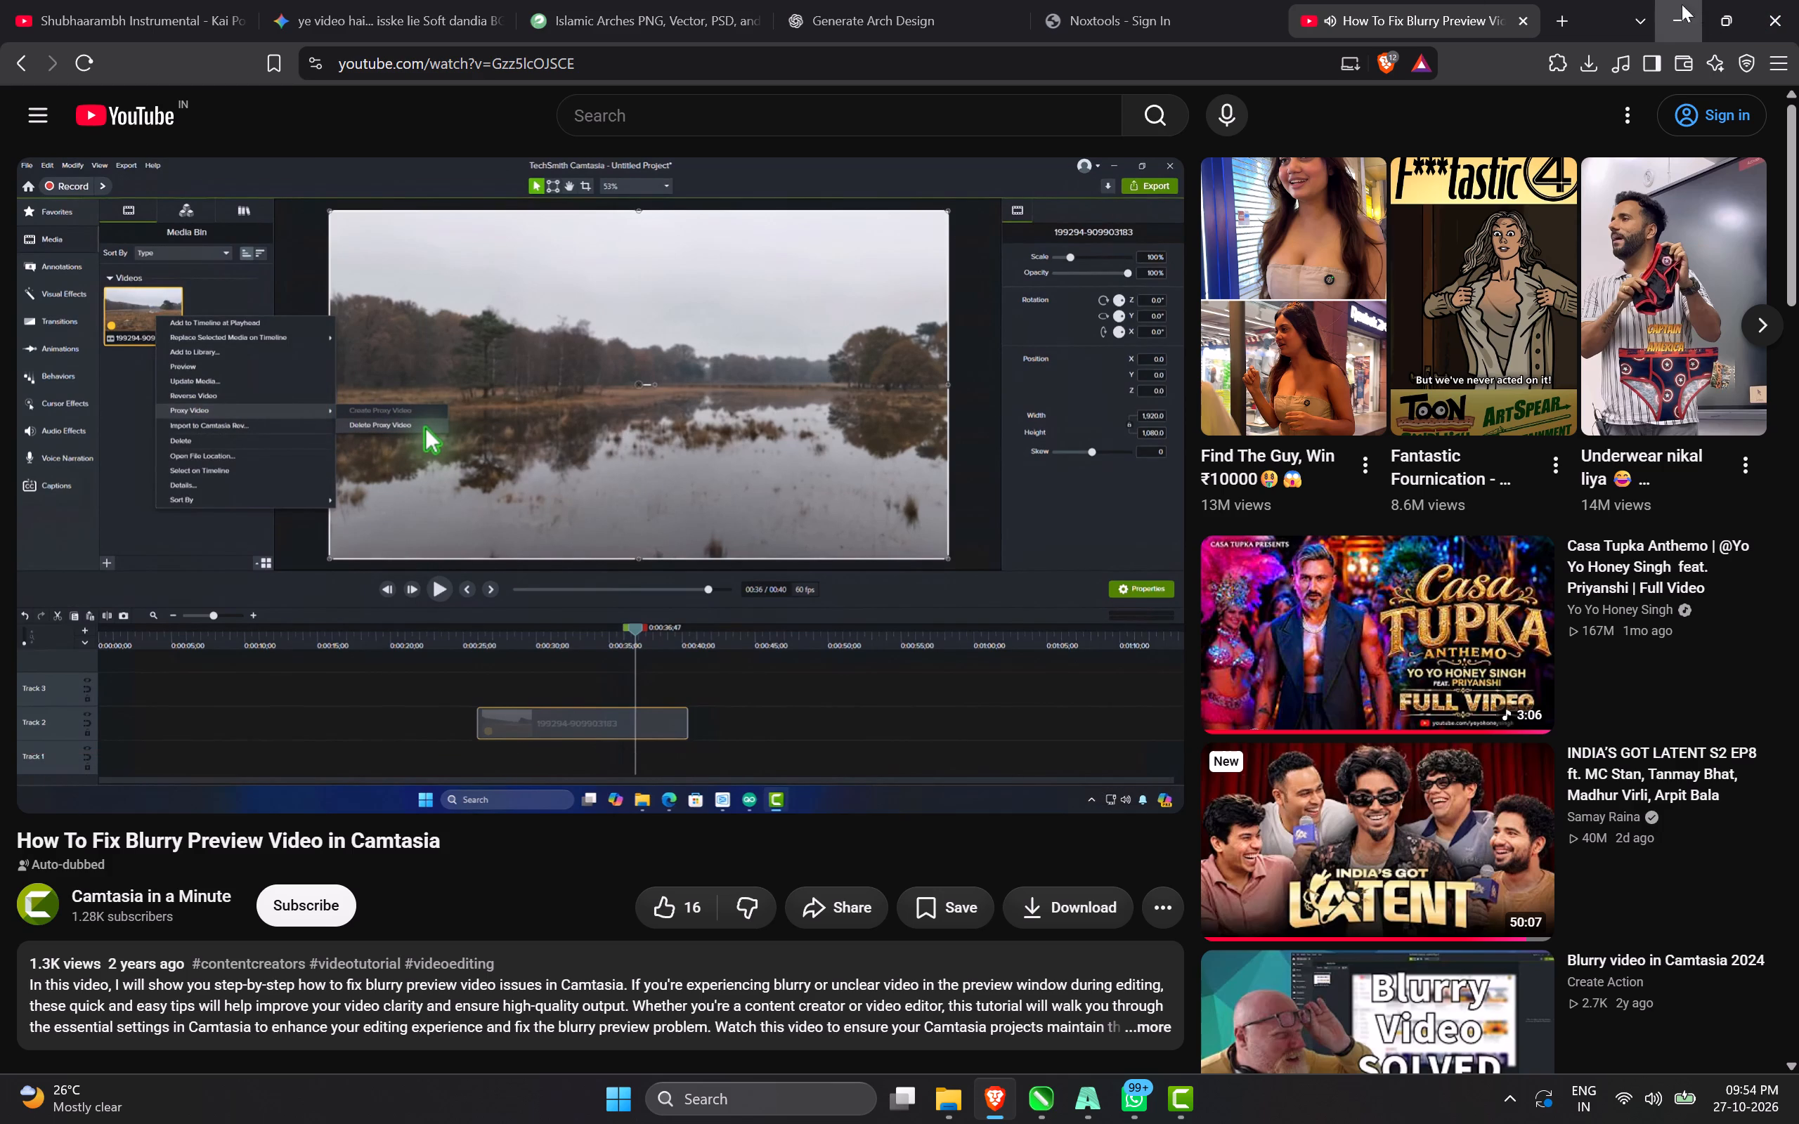
{"action": "right_click", "coordinate": [238, 310]}
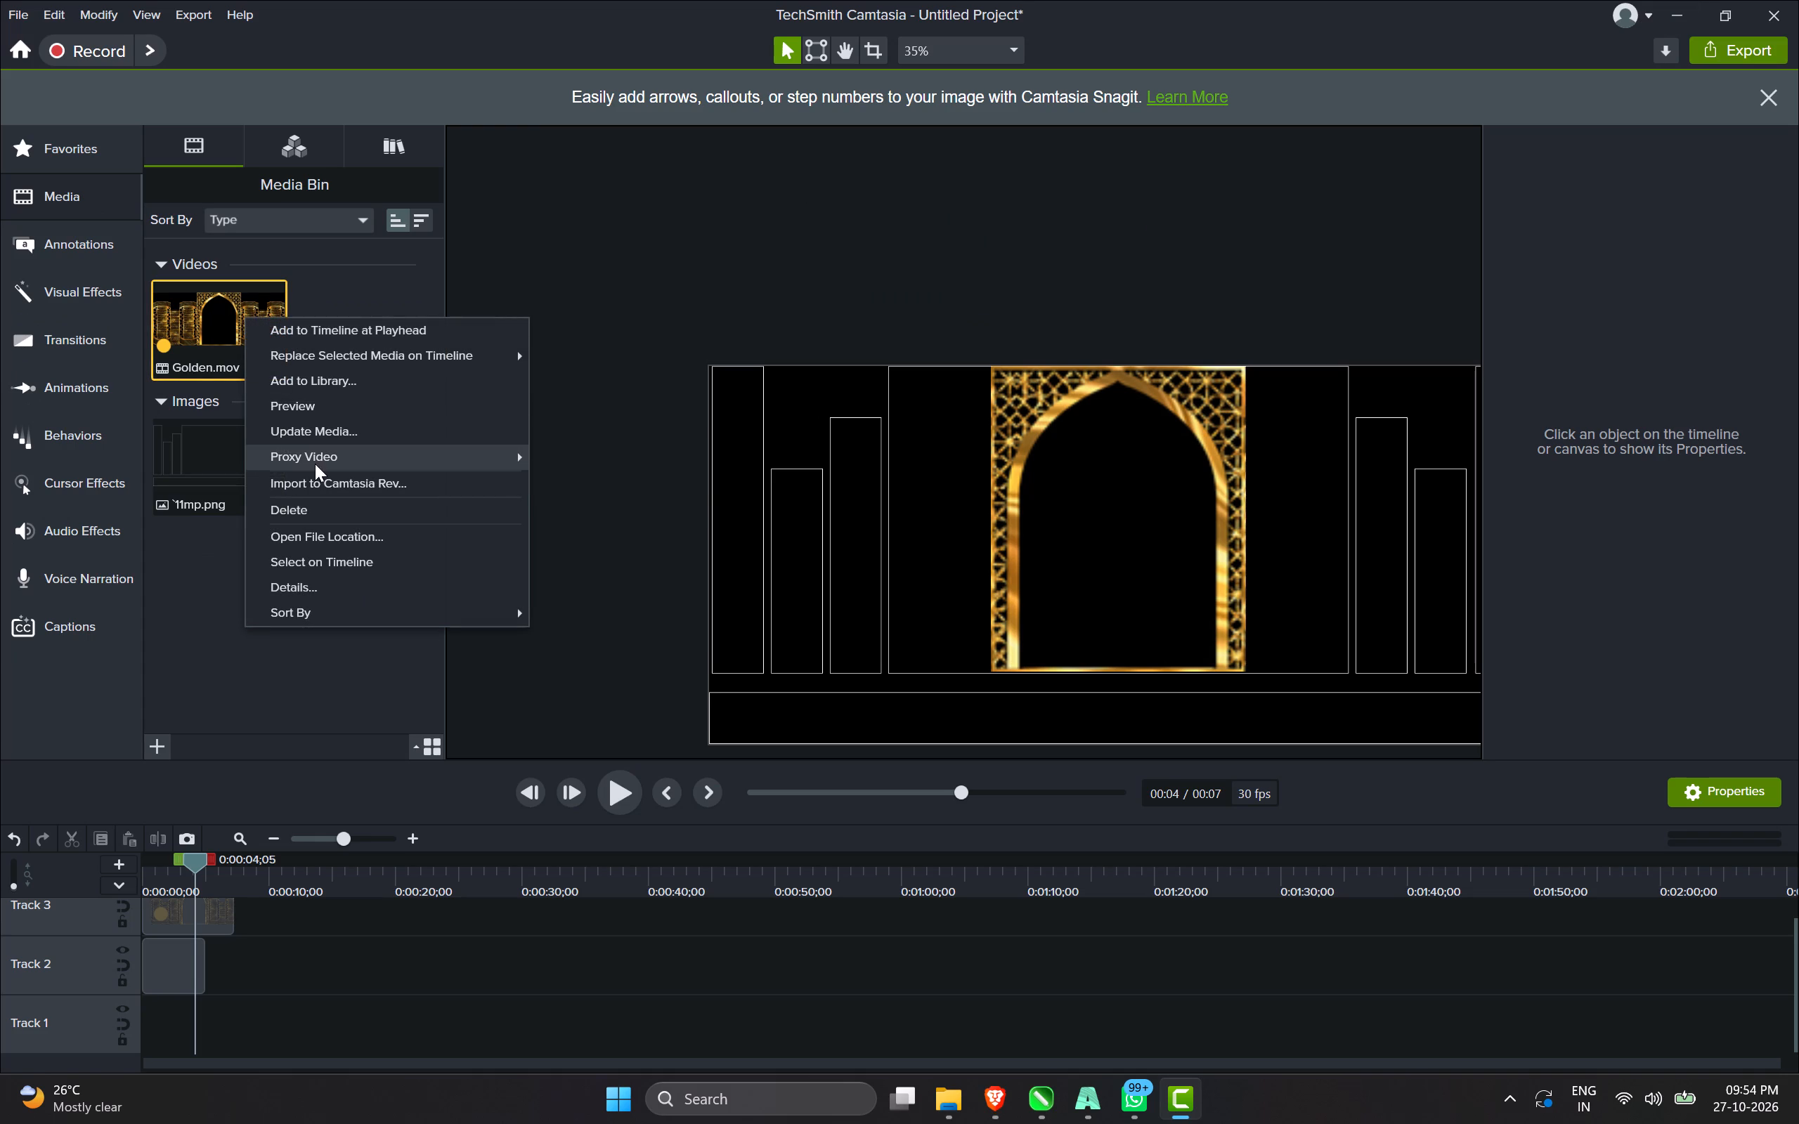
{"action": "left_click", "coordinate": [560, 486]}
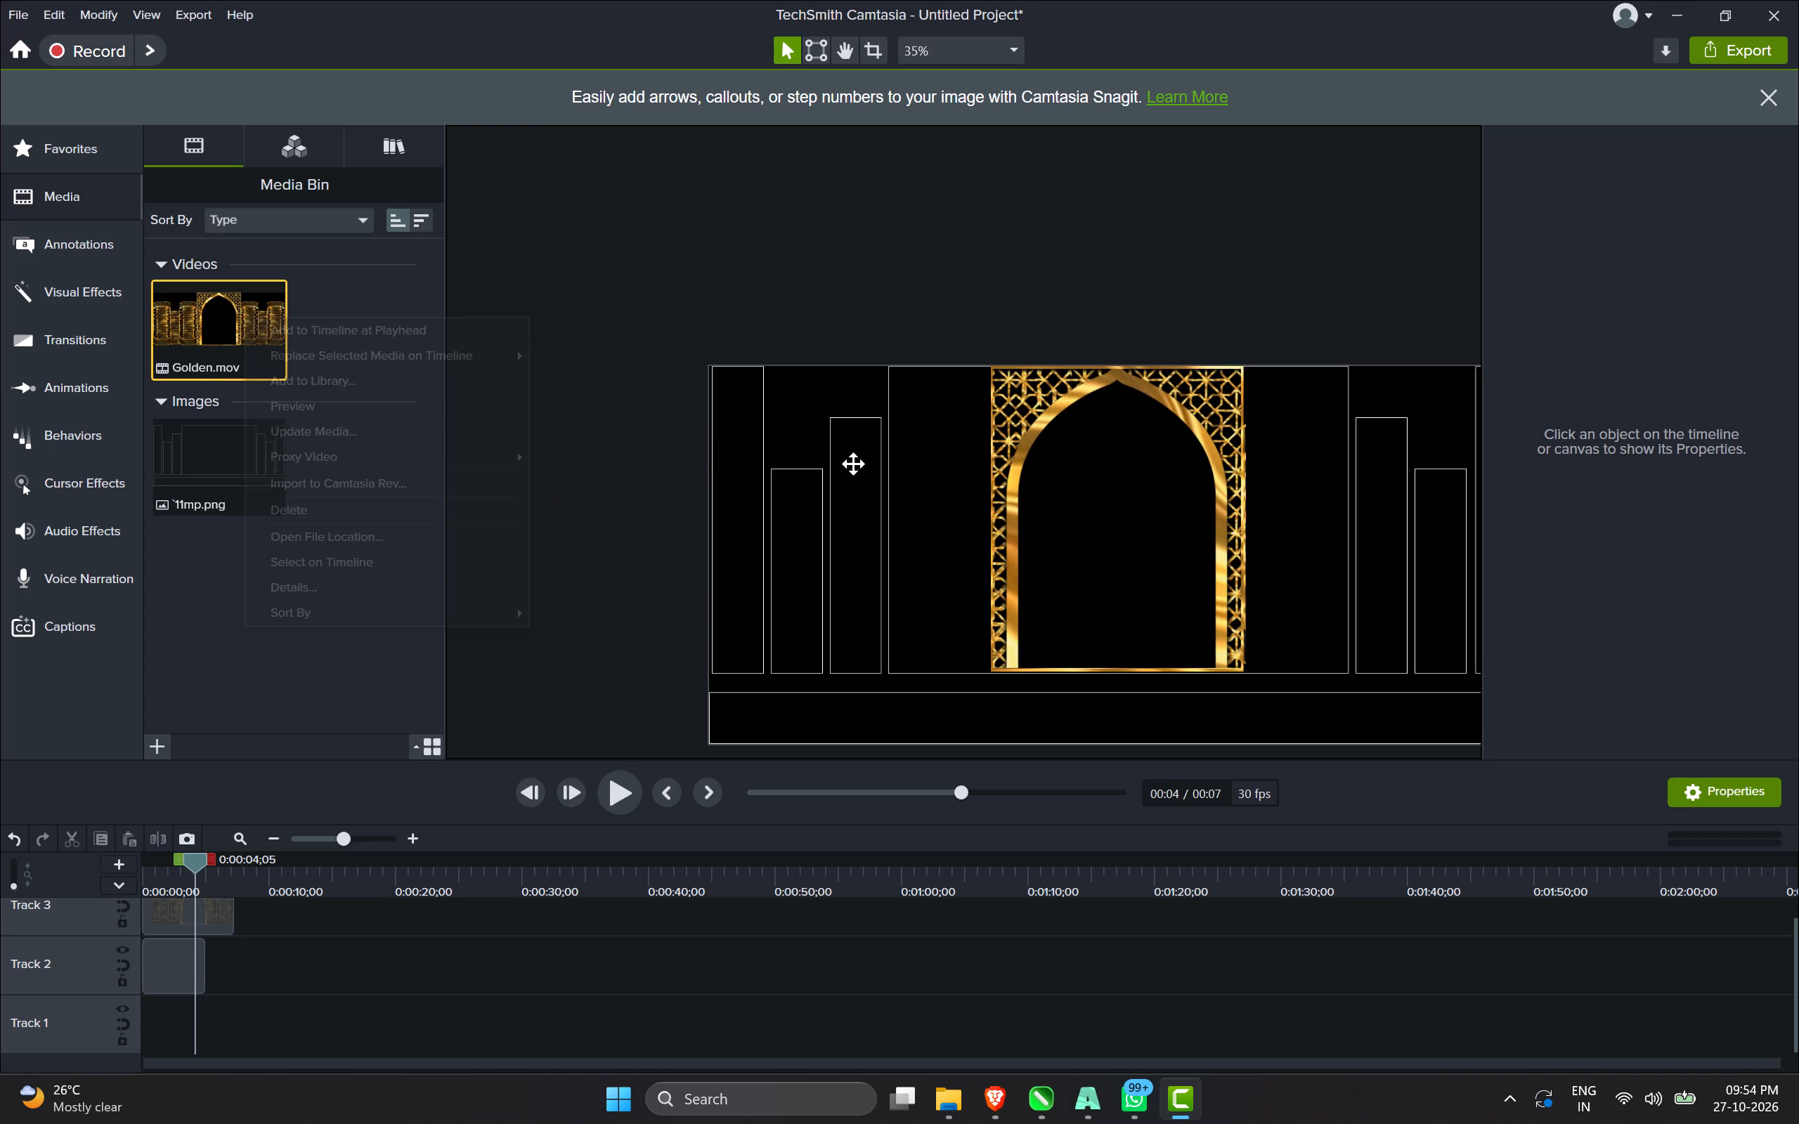
Examine the golden arch's preview sharpness on the canvas, both close up and against the whole stage outline.
{"action": "left_click", "coordinate": [1074, 310]}
{"action": "scroll", "coordinate": [980, 447], "scroll_direction": "up", "scroll_amount": 11}
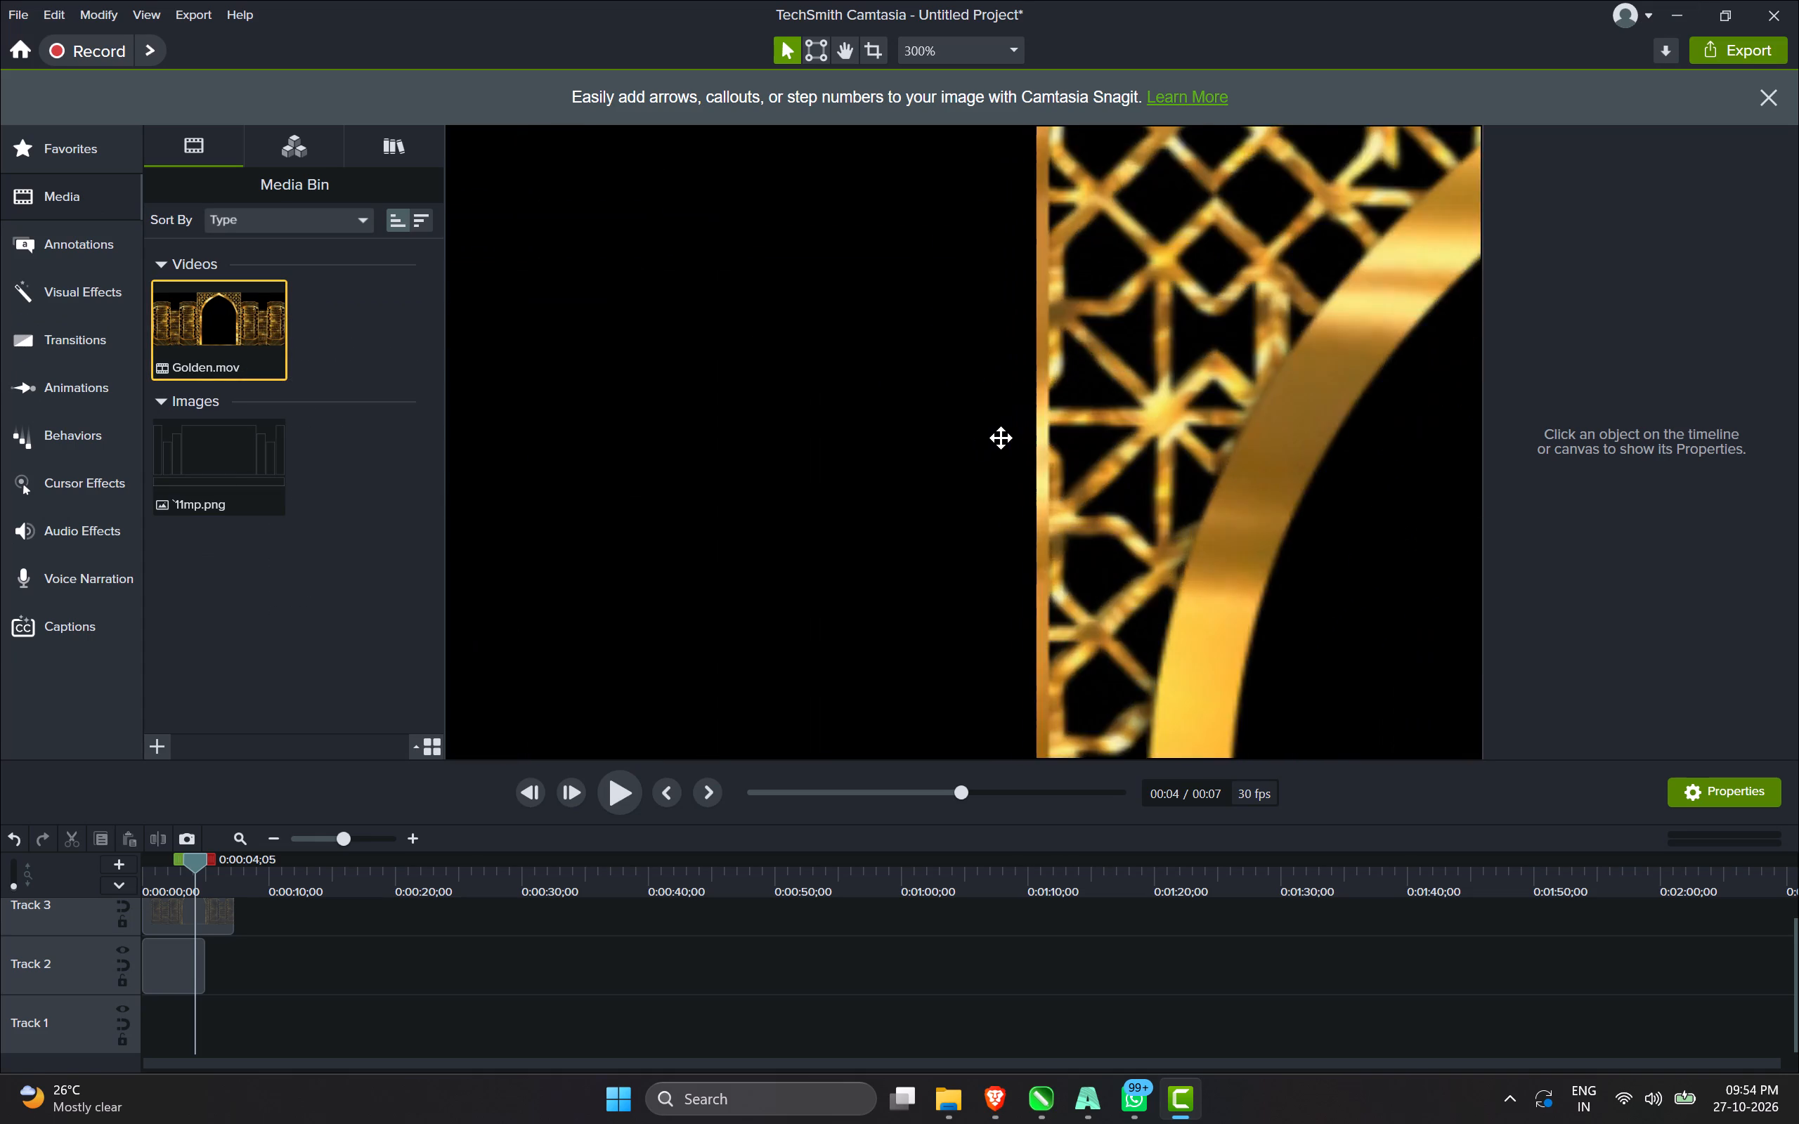
{"action": "scroll", "coordinate": [1001, 438], "scroll_direction": "down", "scroll_amount": 11}
{"action": "scroll", "coordinate": [925, 403], "scroll_direction": "down", "scroll_amount": 3}
{"action": "scroll", "coordinate": [929, 344], "scroll_direction": "down", "scroll_amount": 1}
{"action": "scroll", "coordinate": [930, 346], "scroll_direction": "up", "scroll_amount": 2}
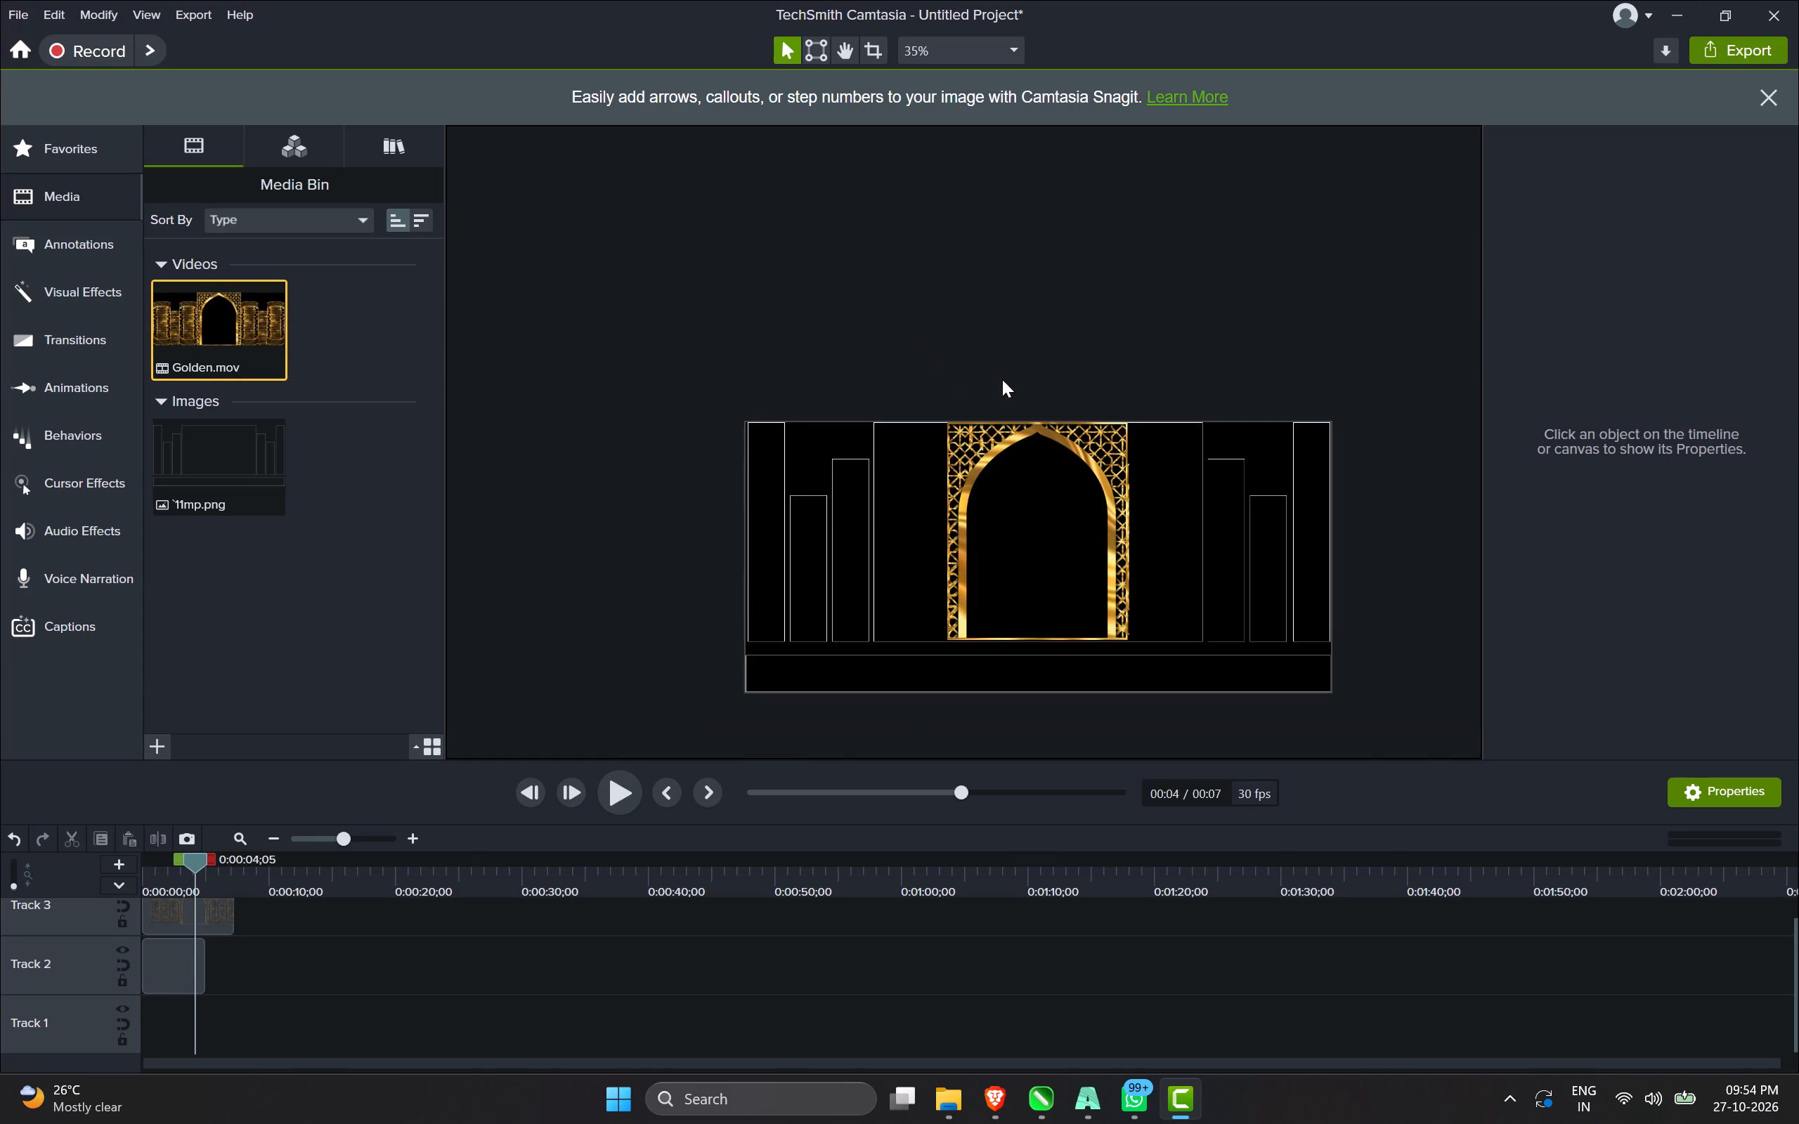
{"action": "scroll", "coordinate": [1013, 360], "scroll_direction": "down", "scroll_amount": 2}
{"action": "scroll", "coordinate": [1021, 450], "scroll_direction": "up", "scroll_amount": 2}
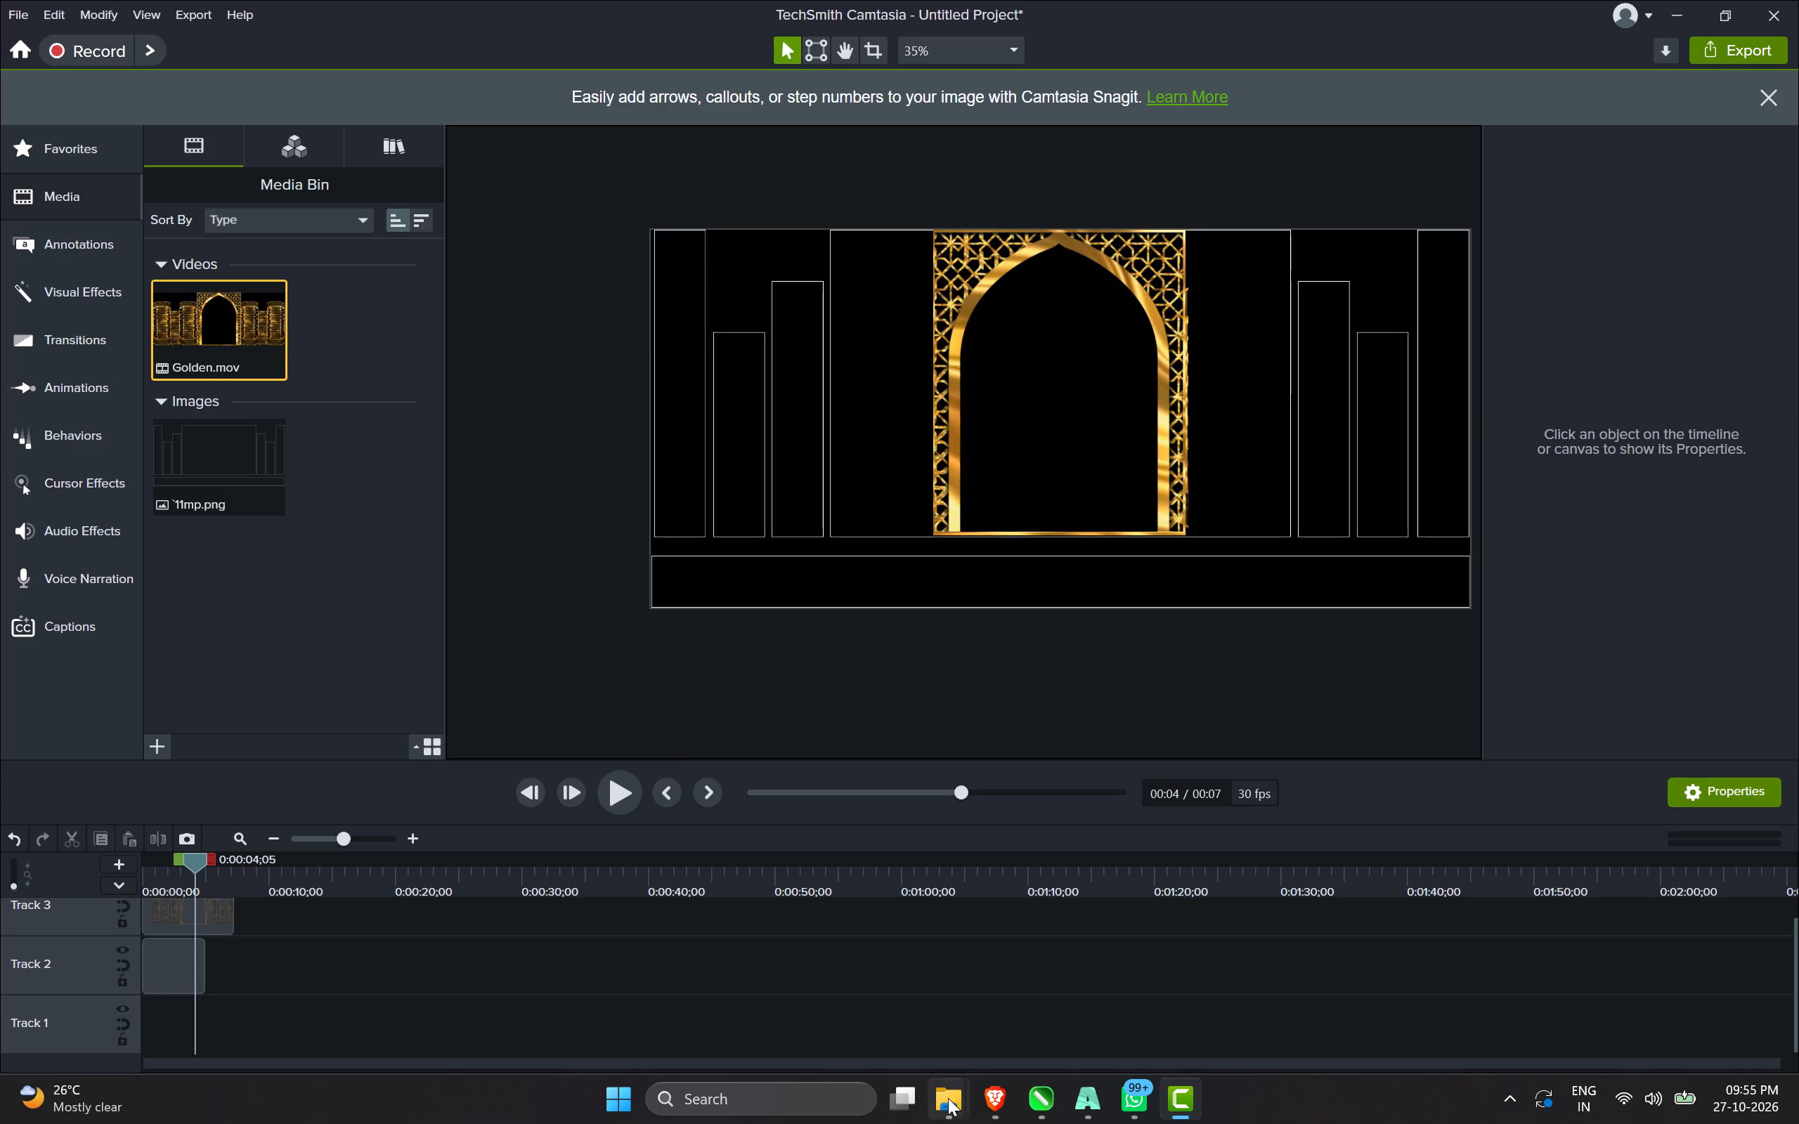
Switch to File Explorer and browse the design folders in 0 CONTENT, including Design 73 and Design 7 sufi, for another video.
{"action": "left_click", "coordinate": [948, 1098]}
{"action": "left_click", "coordinate": [682, 990]}
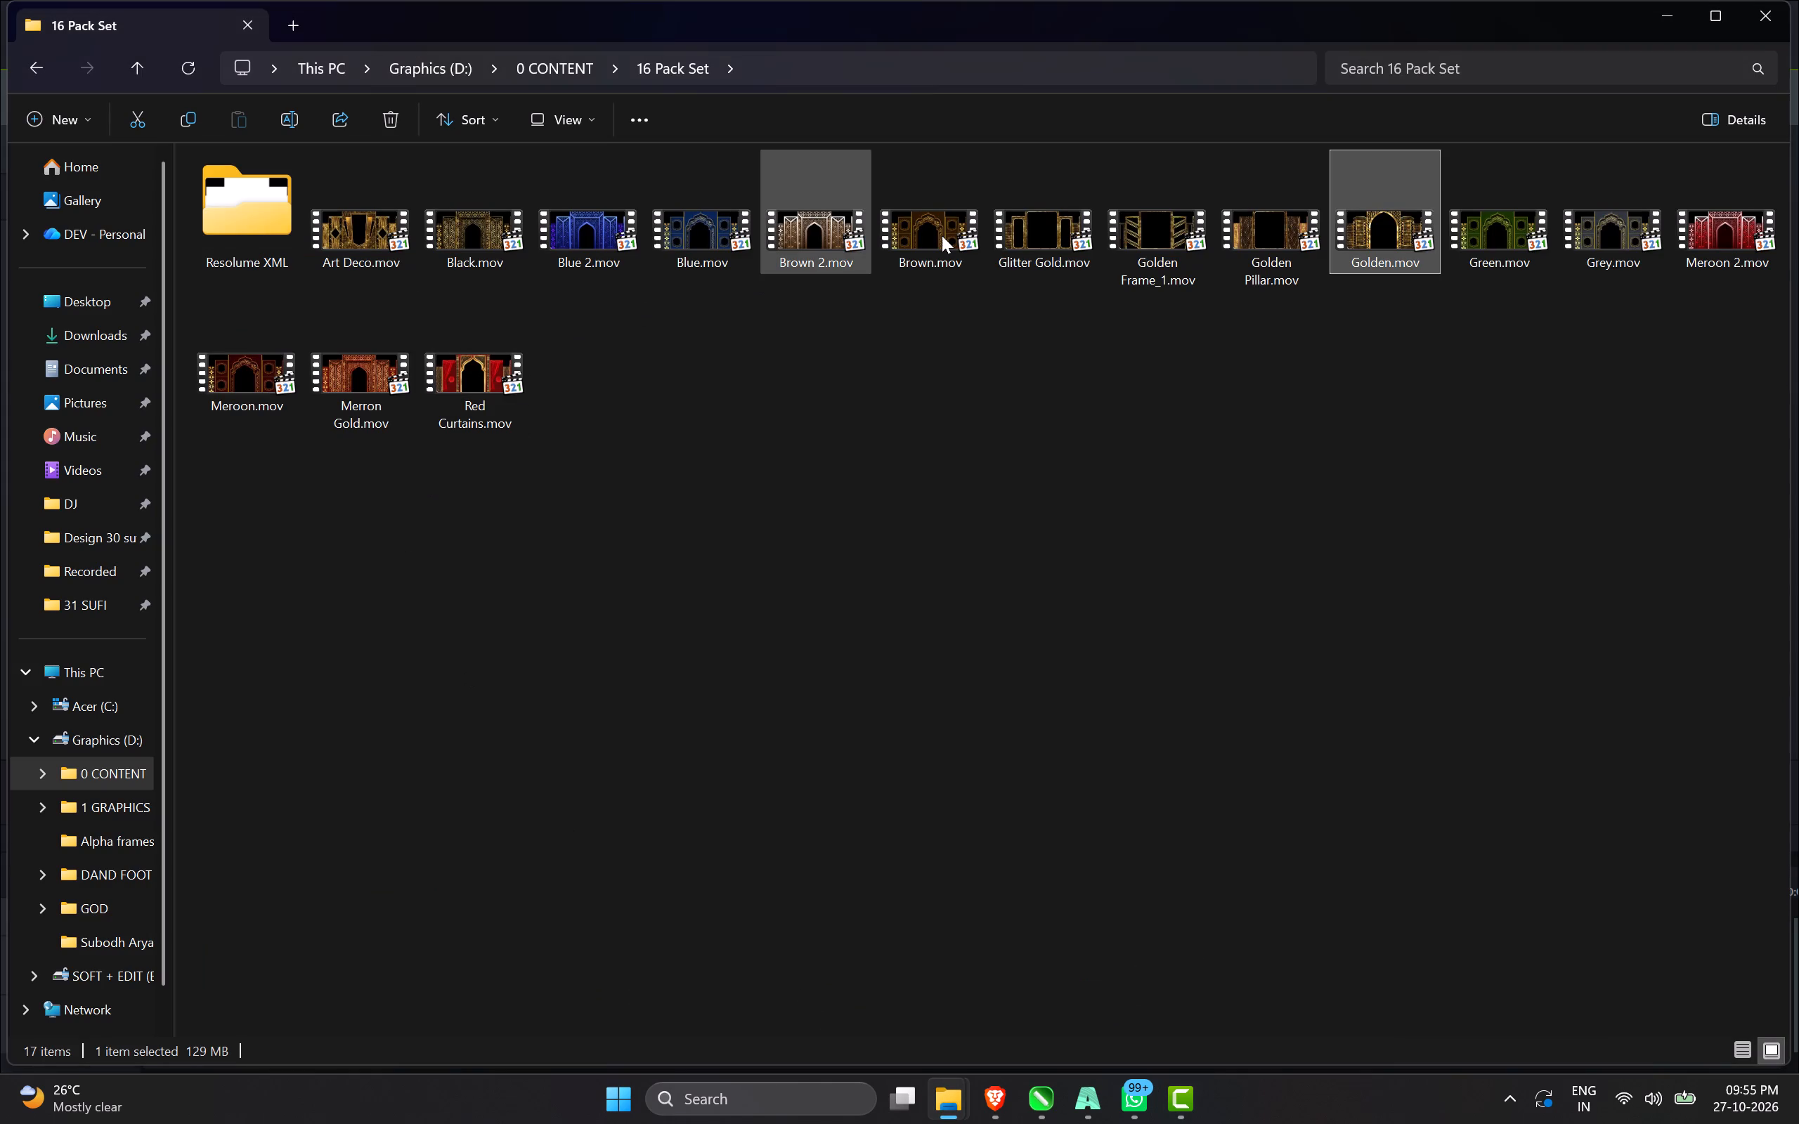
{"action": "left_click", "coordinate": [942, 235]}
{"action": "double_click", "coordinate": [1098, 262]}
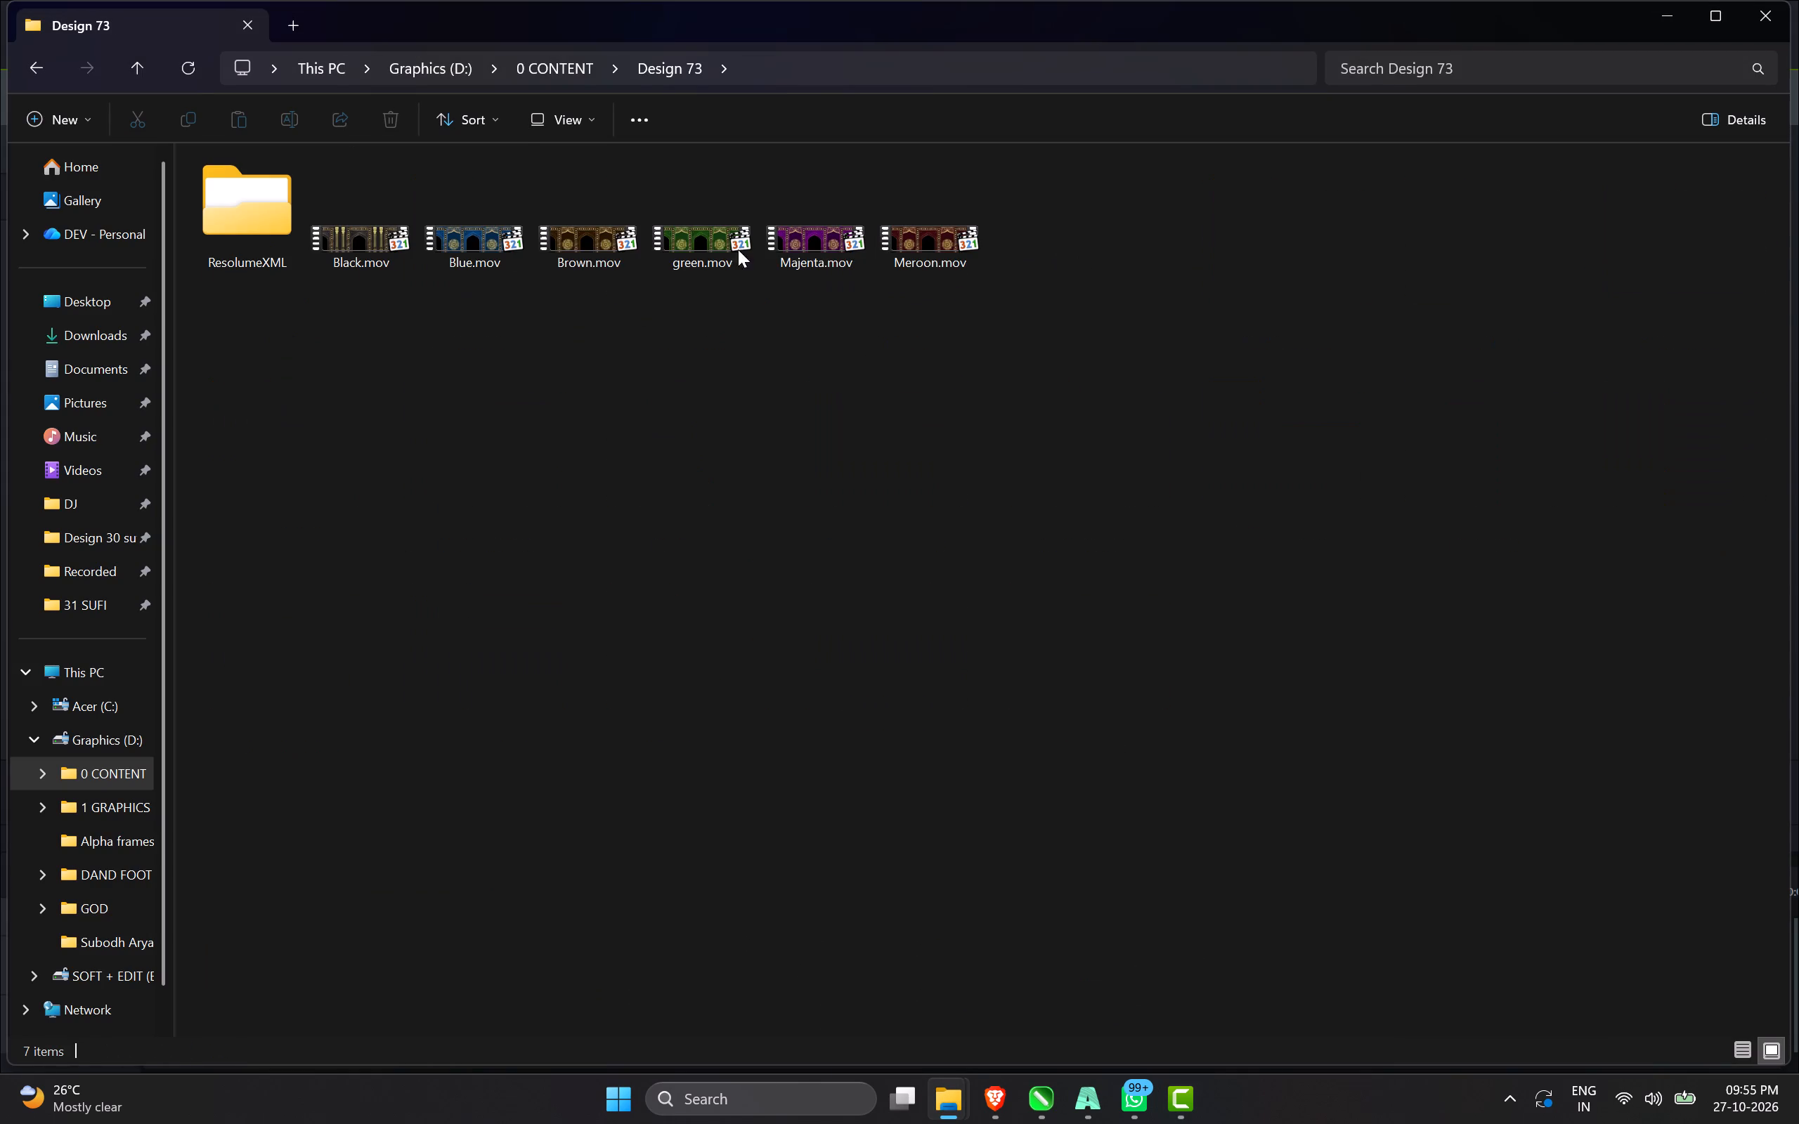
{"action": "left_click", "coordinate": [567, 263]}
{"action": "triple_click", "coordinate": [427, 263]}
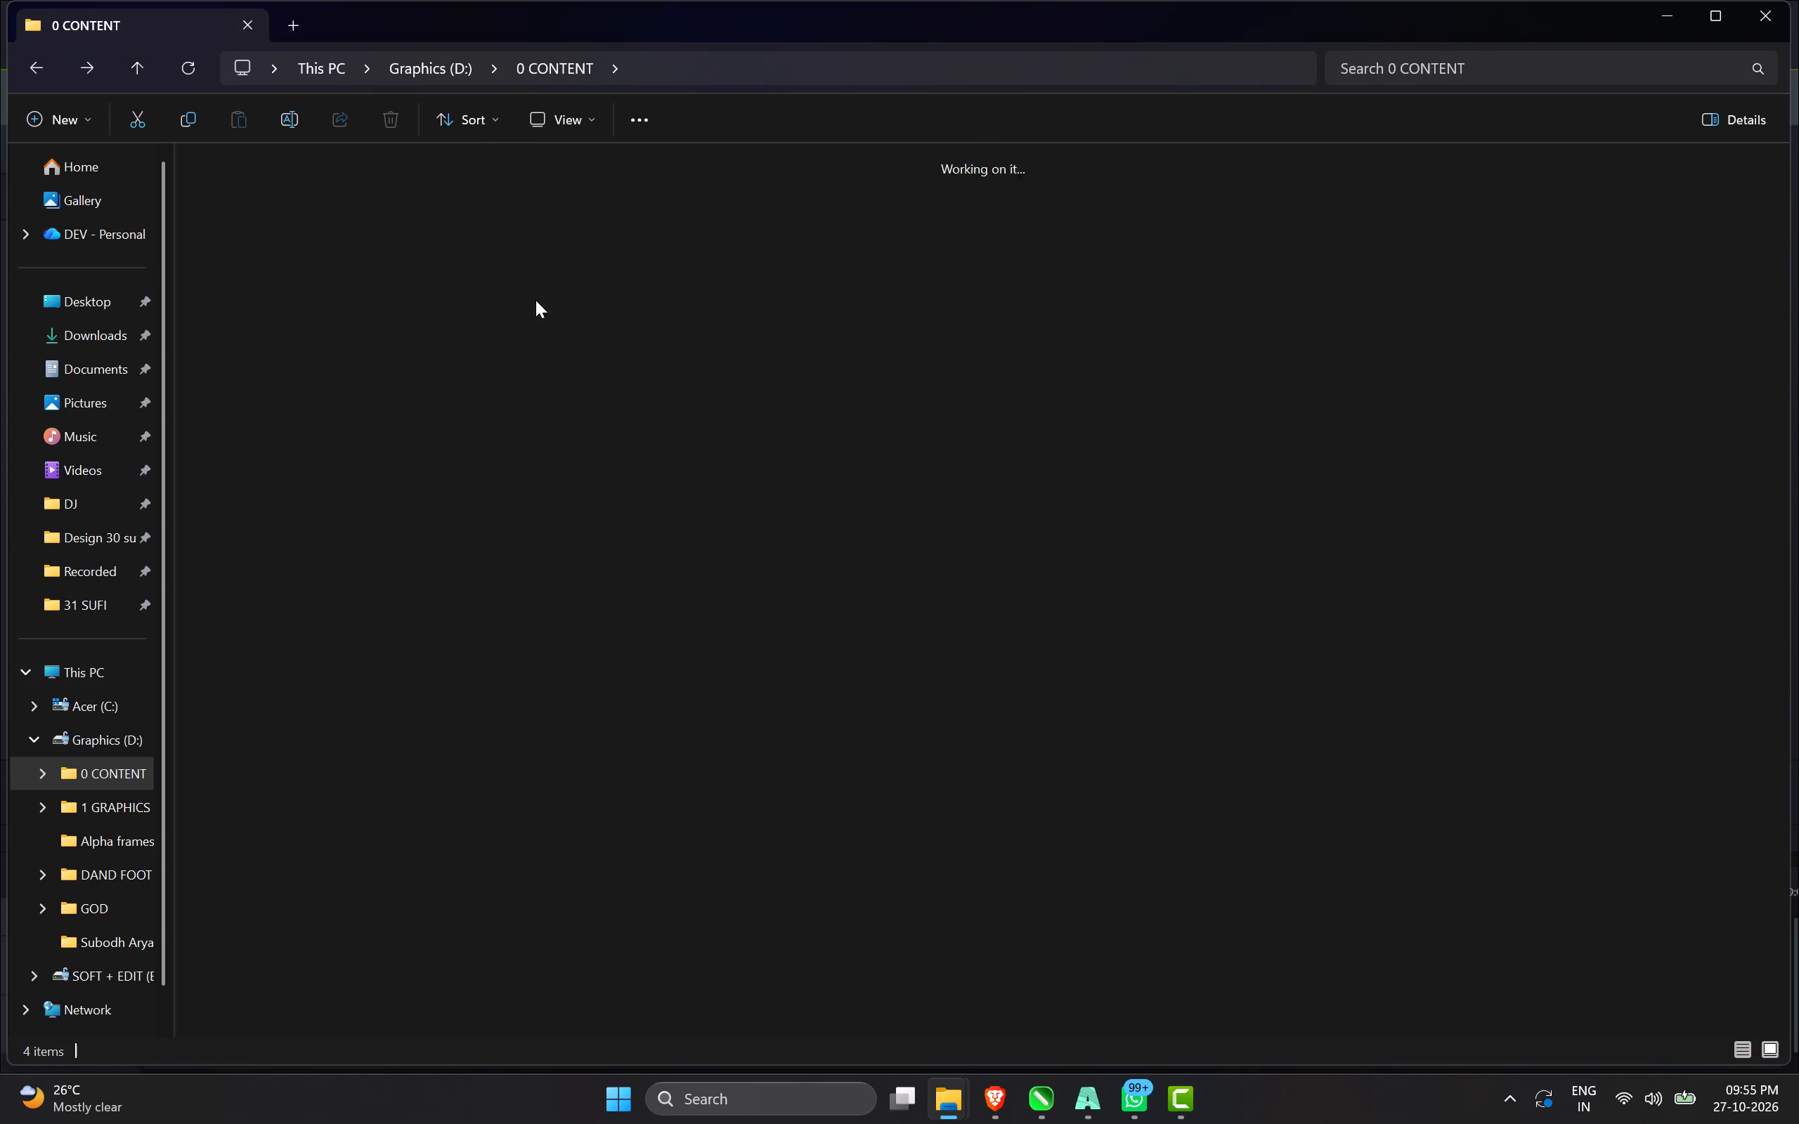
{"action": "double_click", "coordinate": [675, 285]}
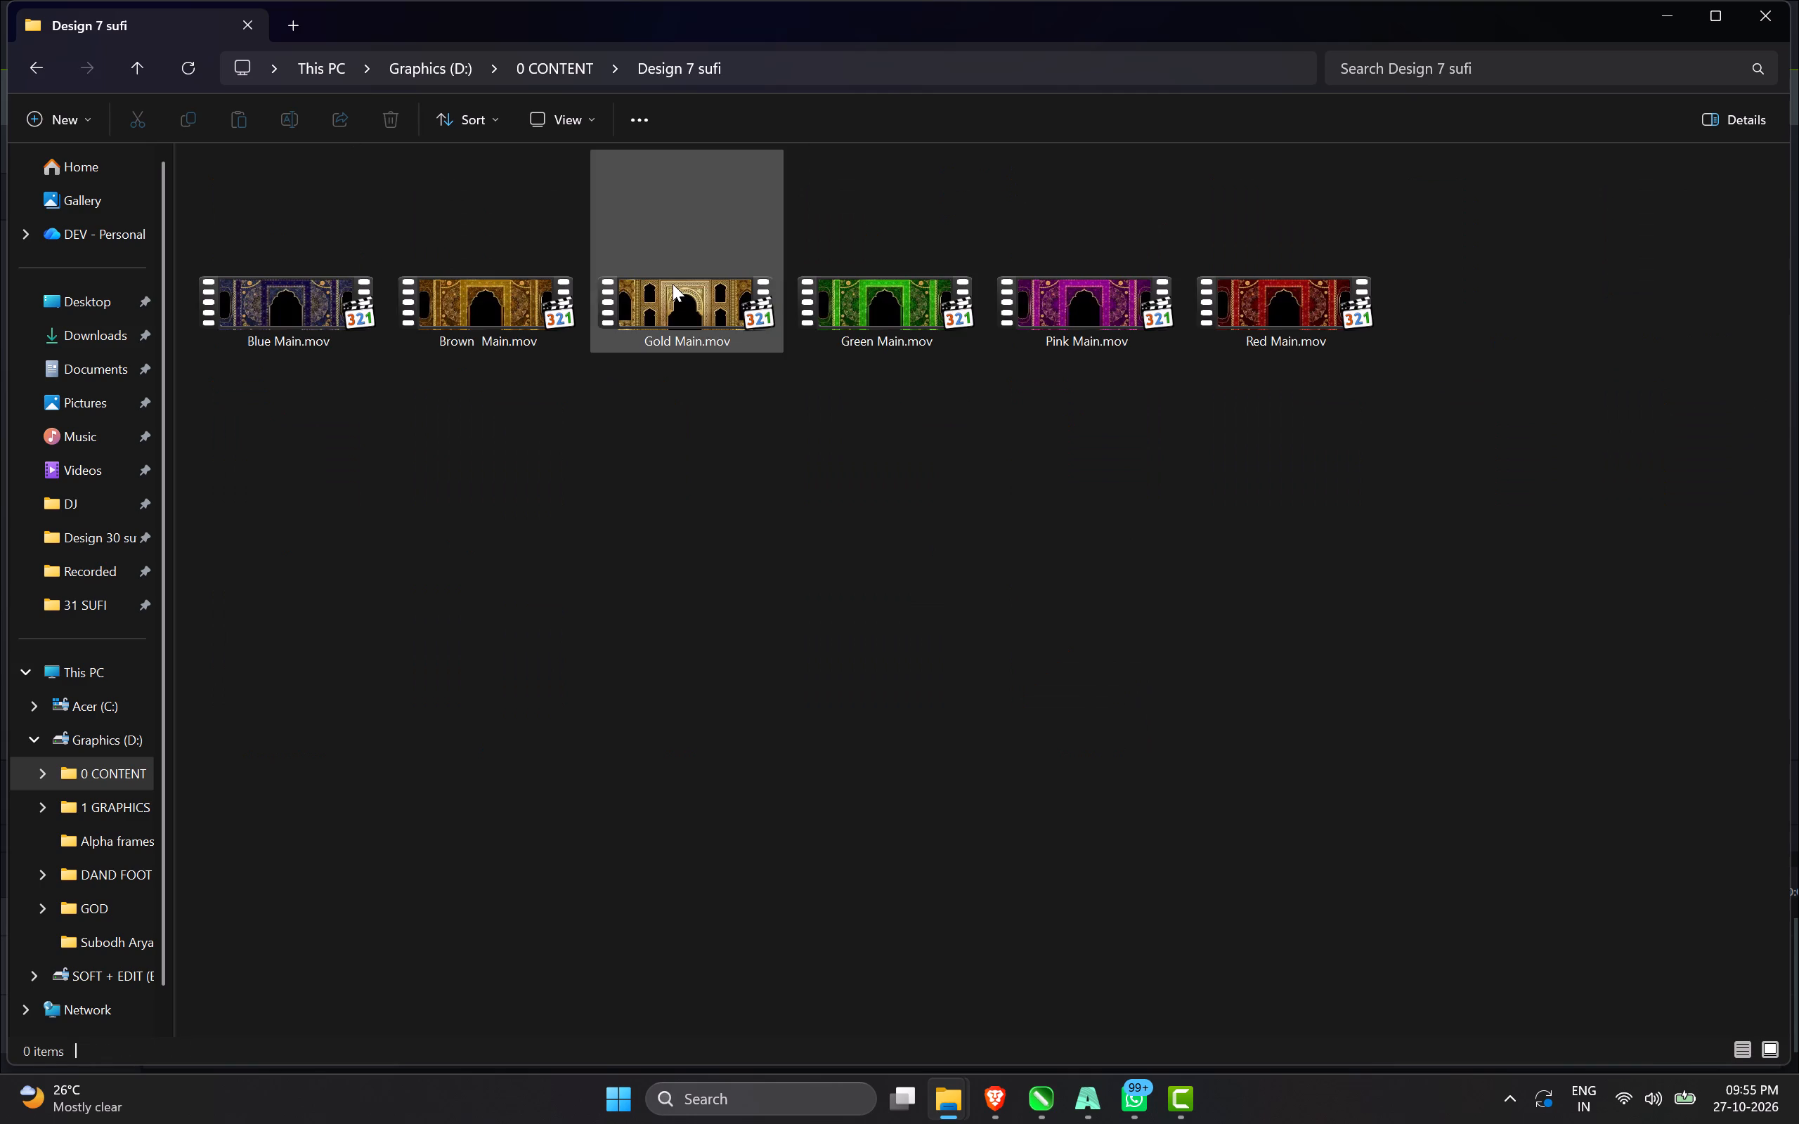
{"action": "left_click", "coordinate": [673, 284]}
{"action": "double_click", "coordinate": [356, 282]}
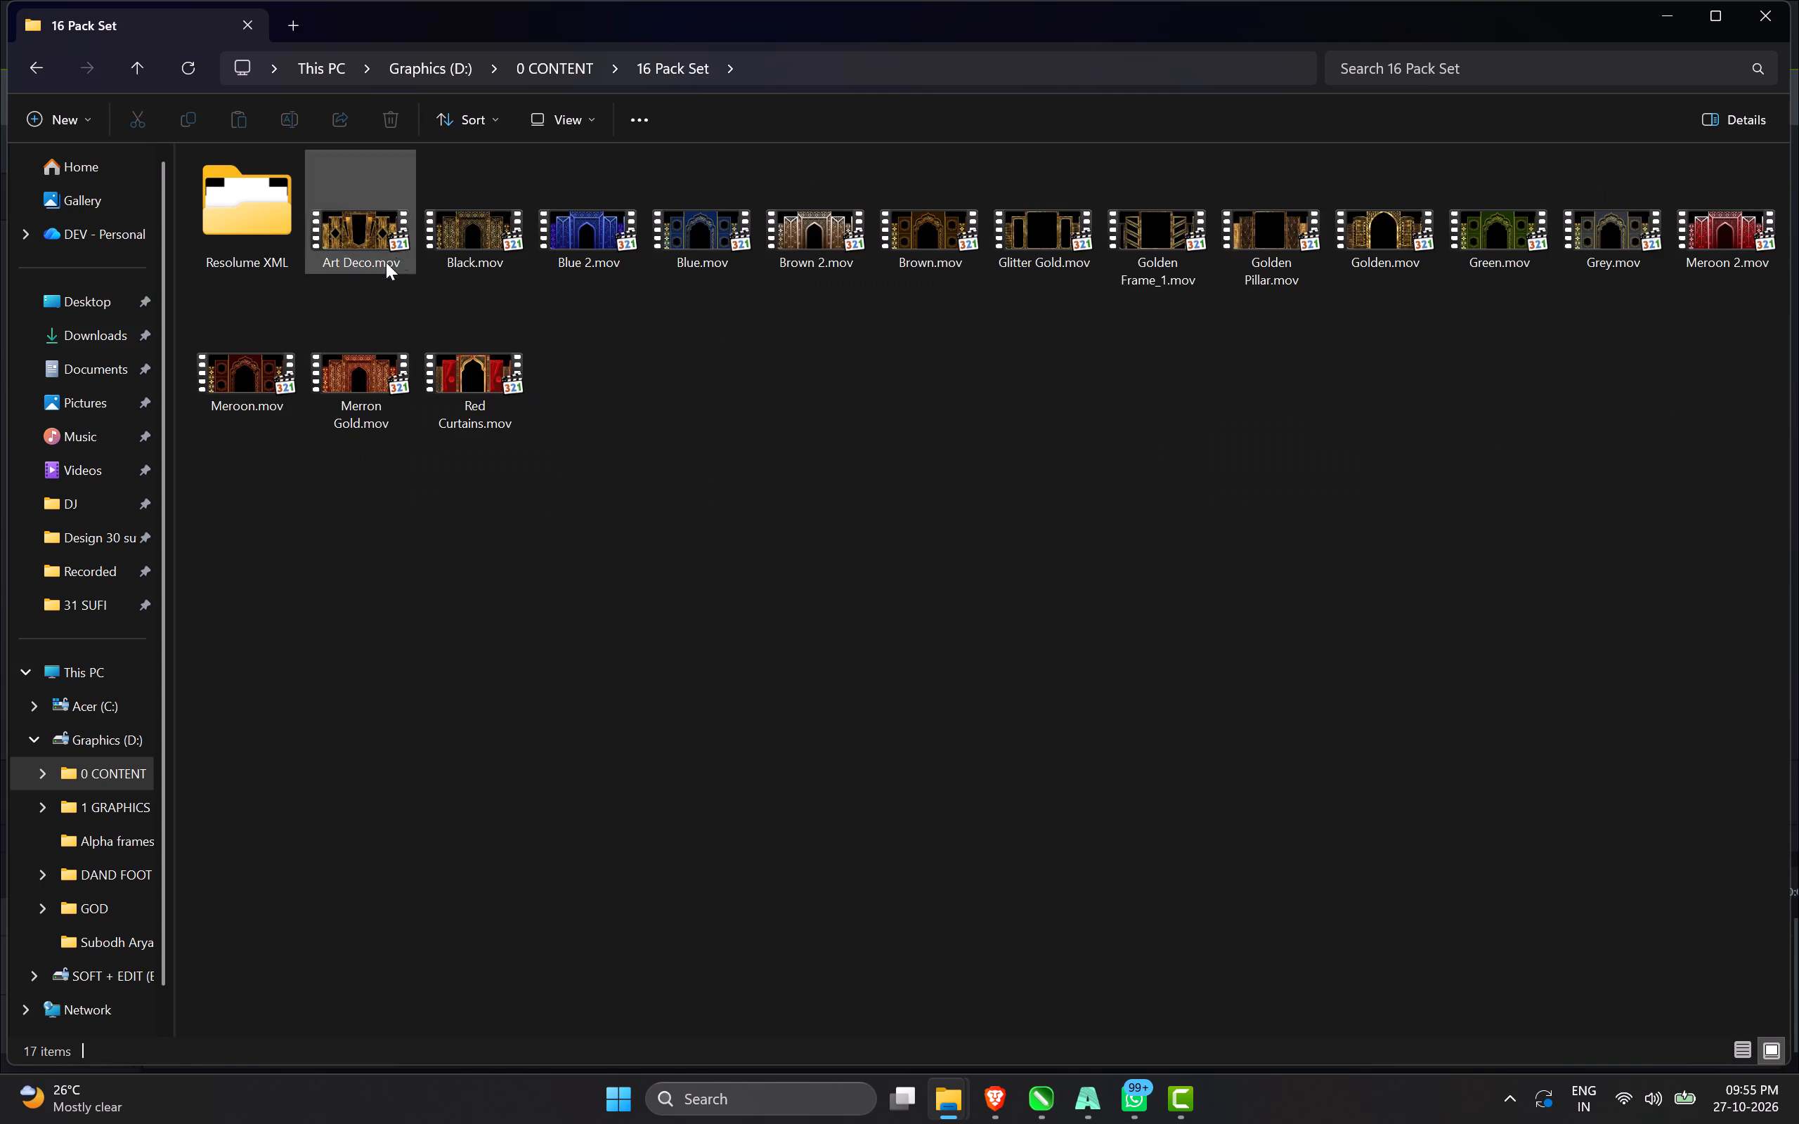
{"action": "left_click", "coordinate": [491, 203]}
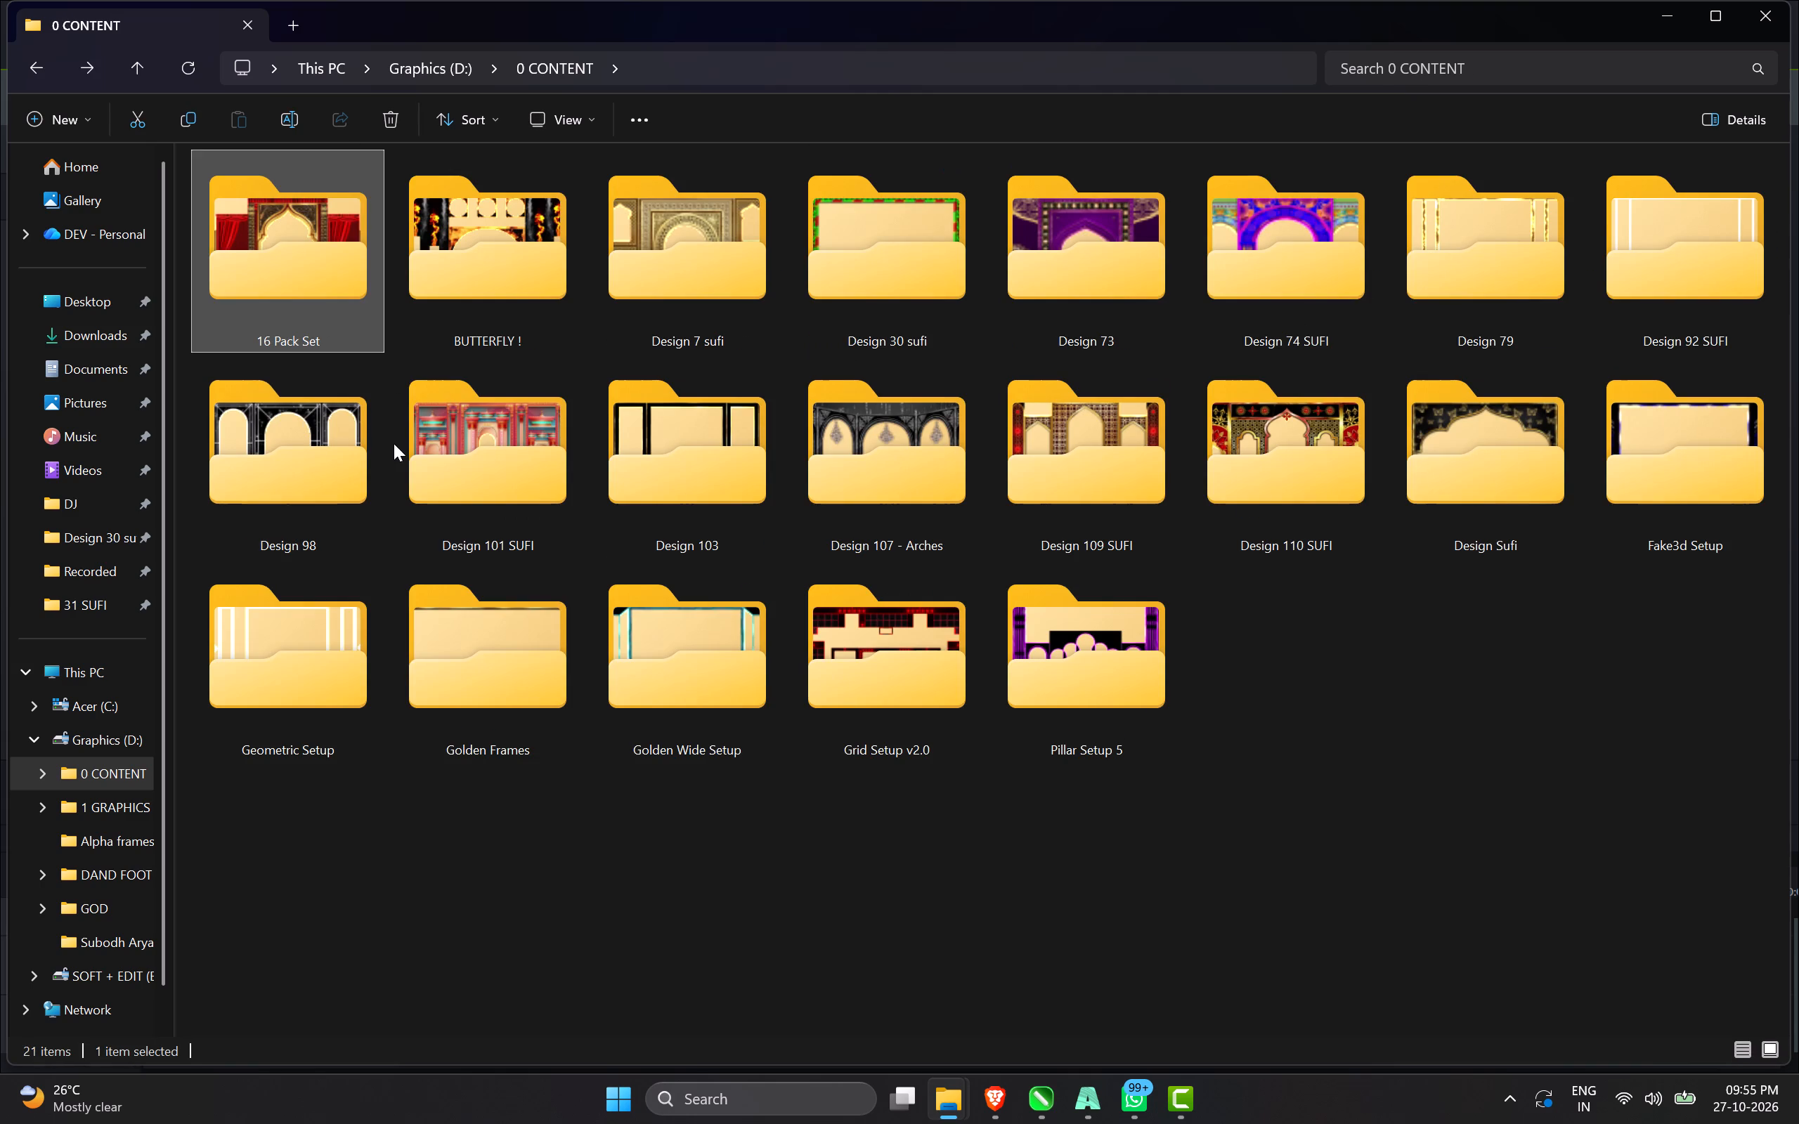
Preview Clip04.mov from the Design 101 SUFI folder in the media player, closing the player when done.
{"action": "double_click", "coordinate": [394, 443]}
{"action": "double_click", "coordinate": [688, 230]}
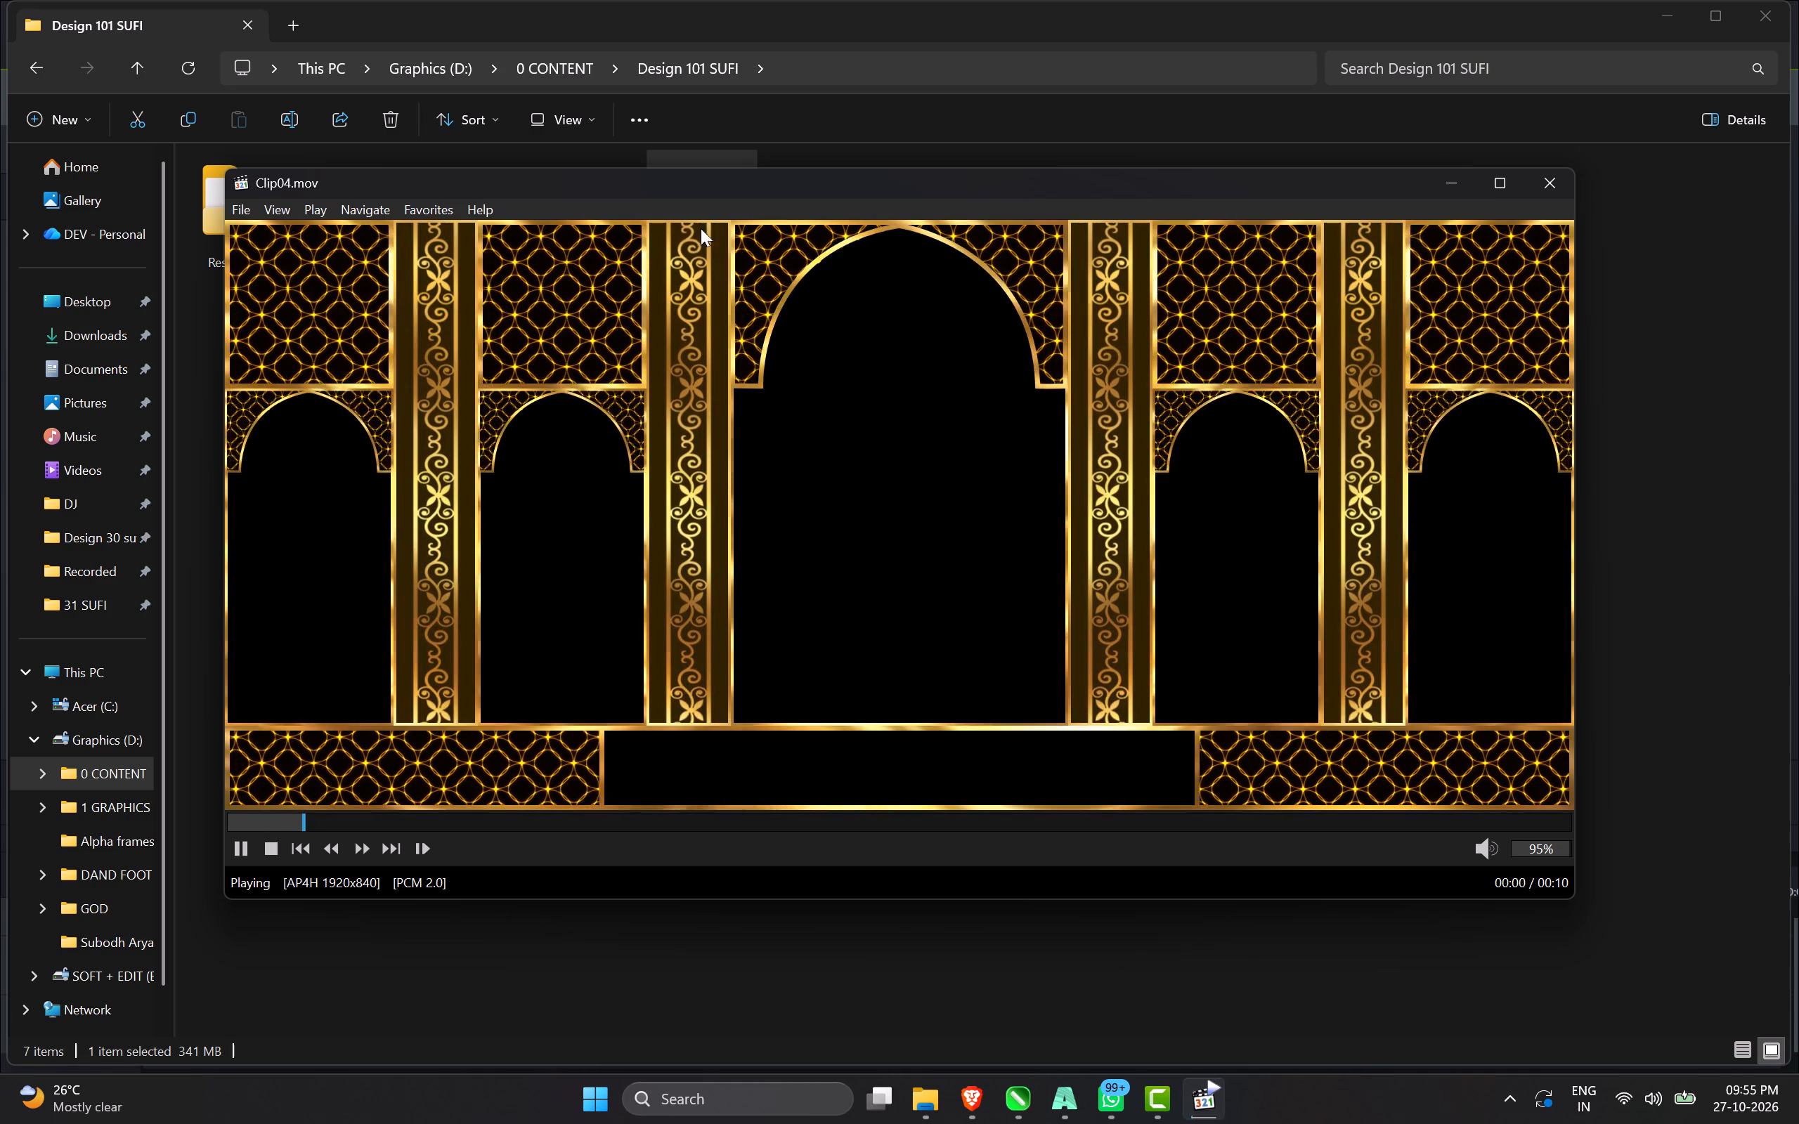
{"action": "left_click", "coordinate": [1562, 184]}
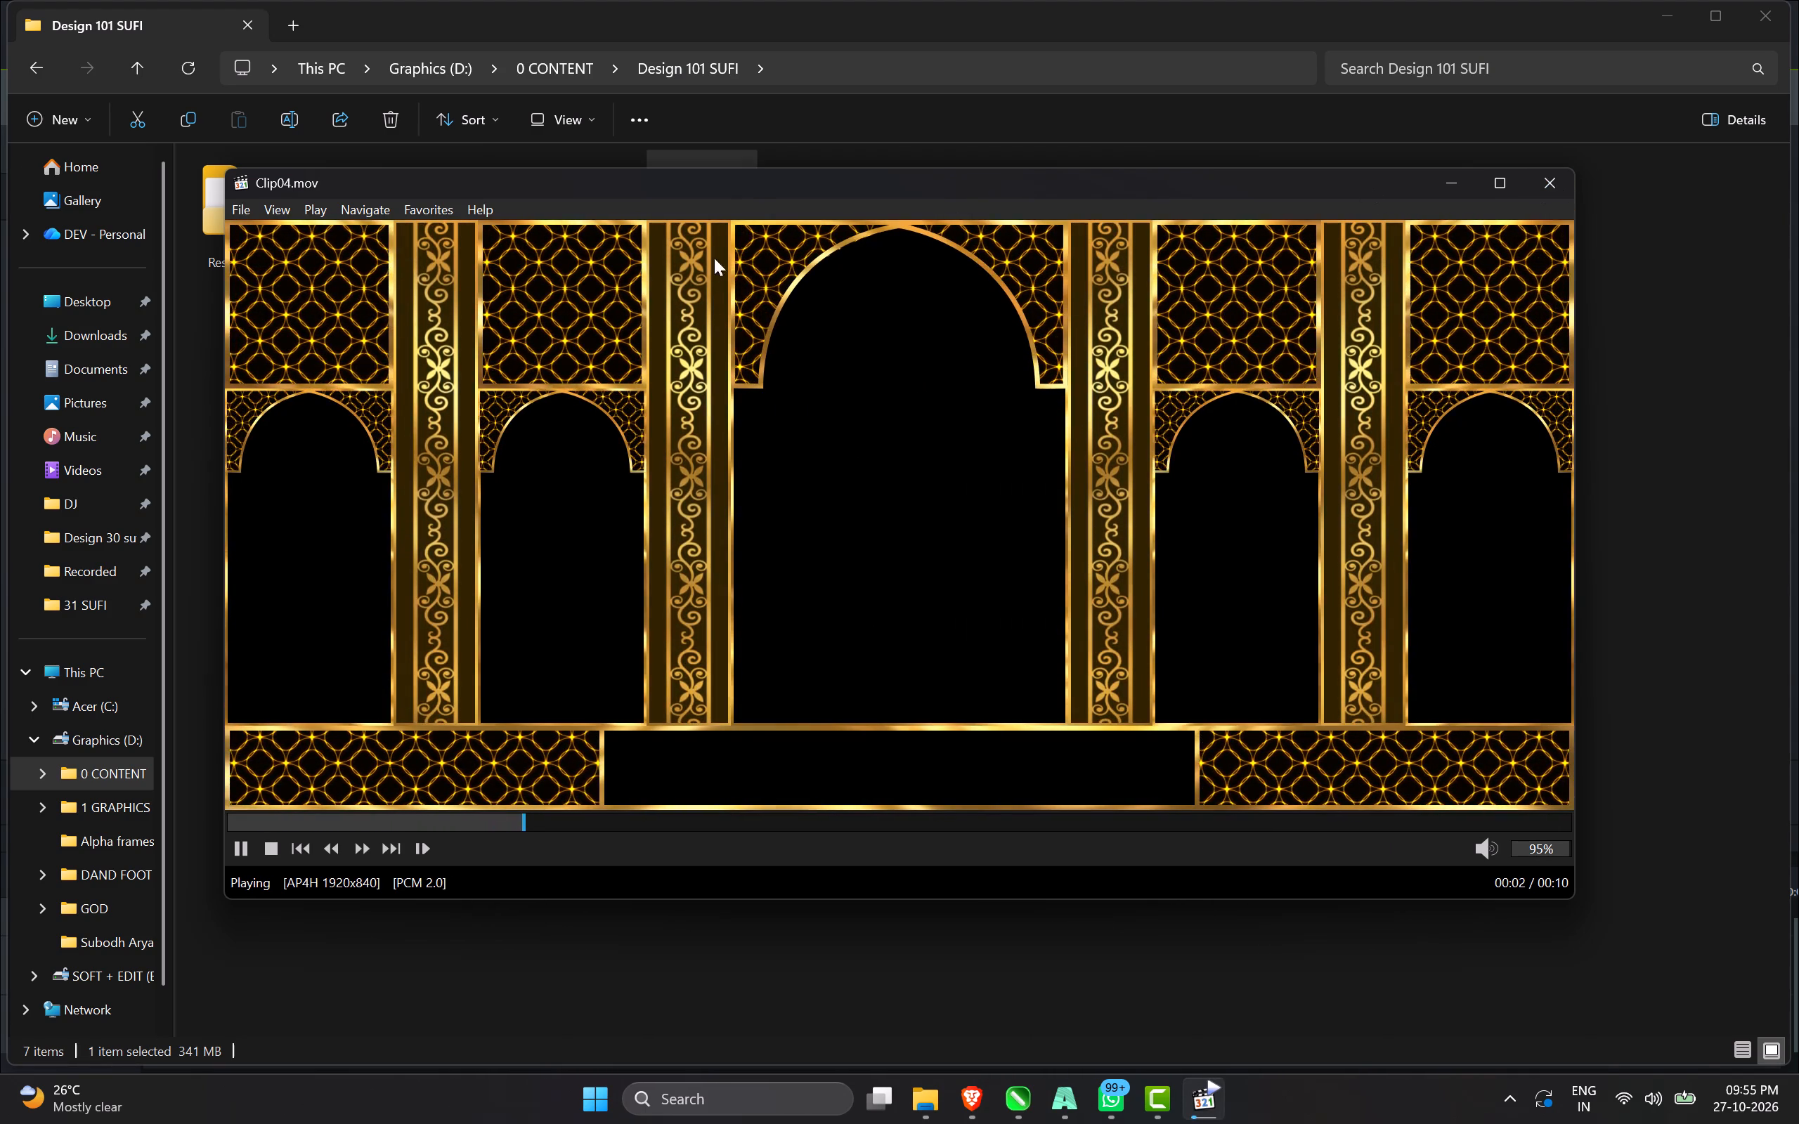
Add Clip04.mov to the Camtasia timeline on a new track above the Golden clip, starting at 0:00.
{"action": "left_click_drag", "start_coordinate": [692, 231], "coordinate": [1197, 1077]}
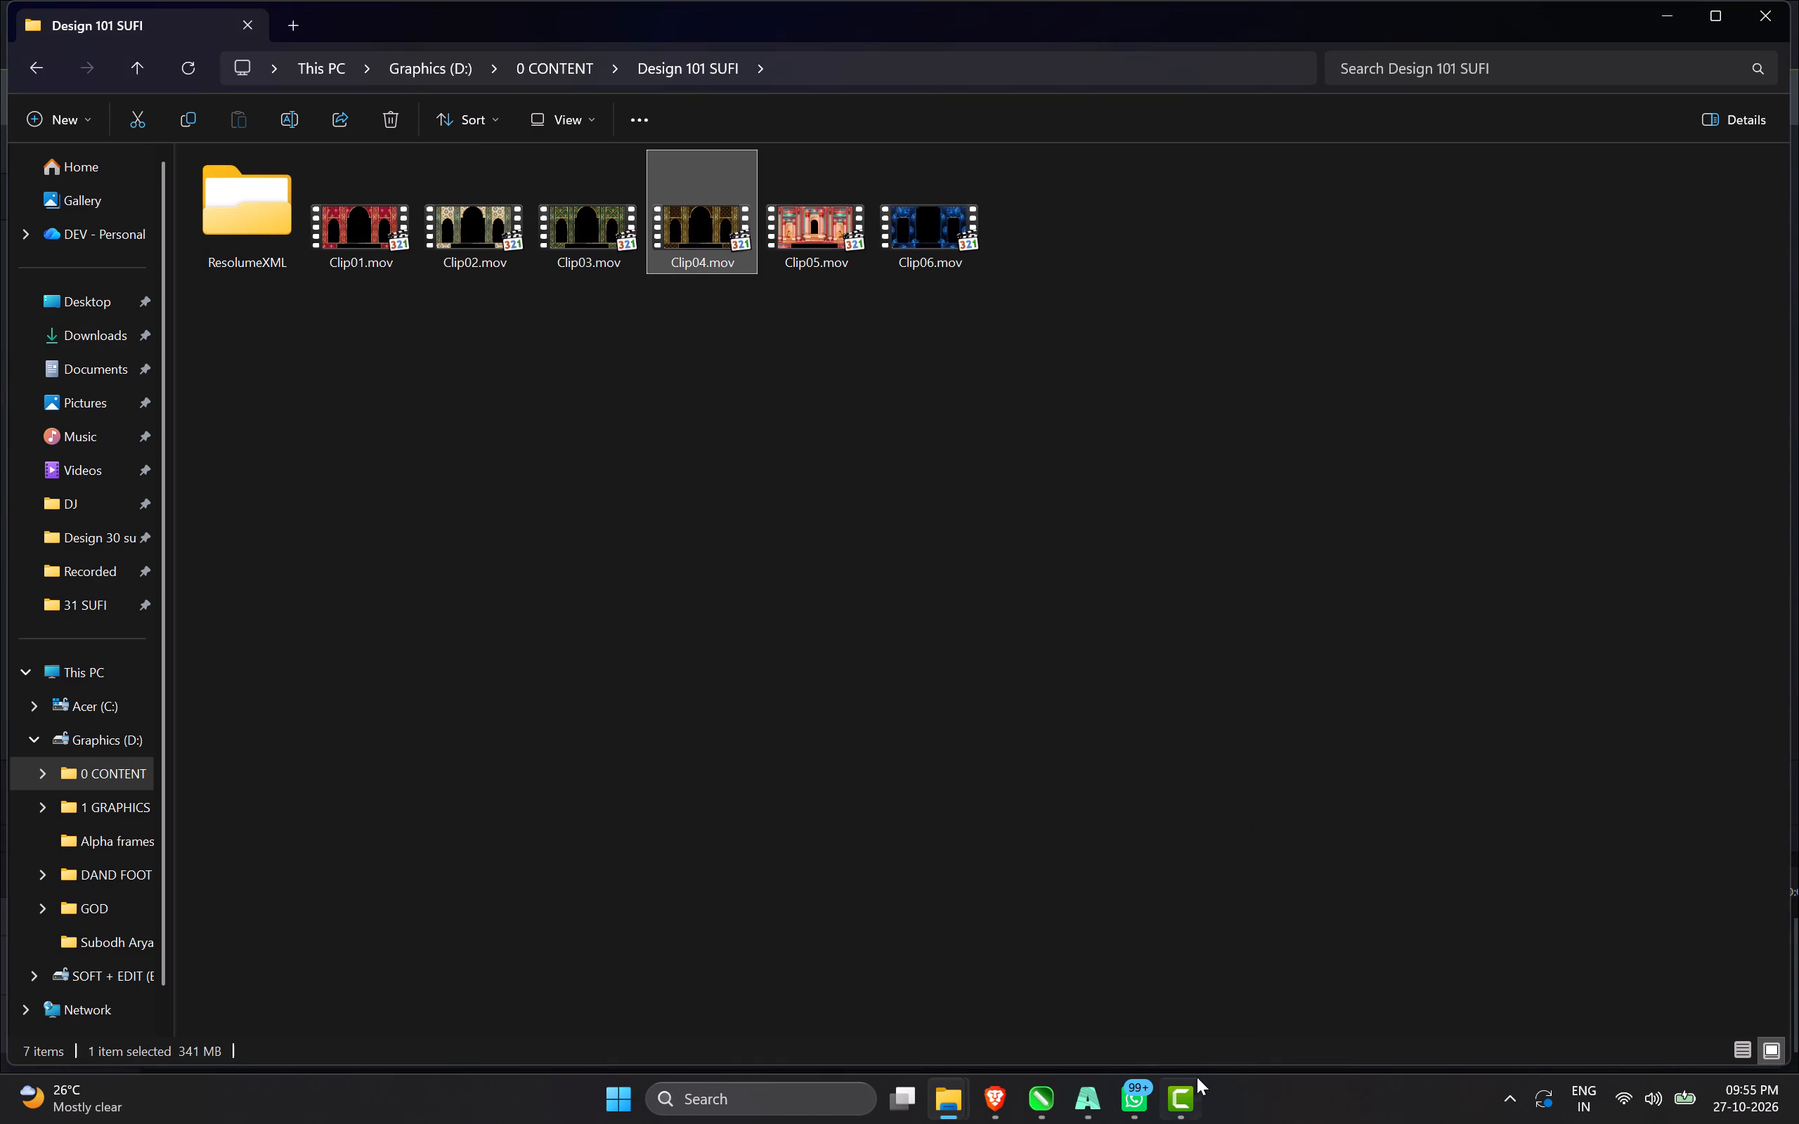
{"action": "left_click_drag", "start_coordinate": [1197, 1077], "coordinate": [322, 916]}
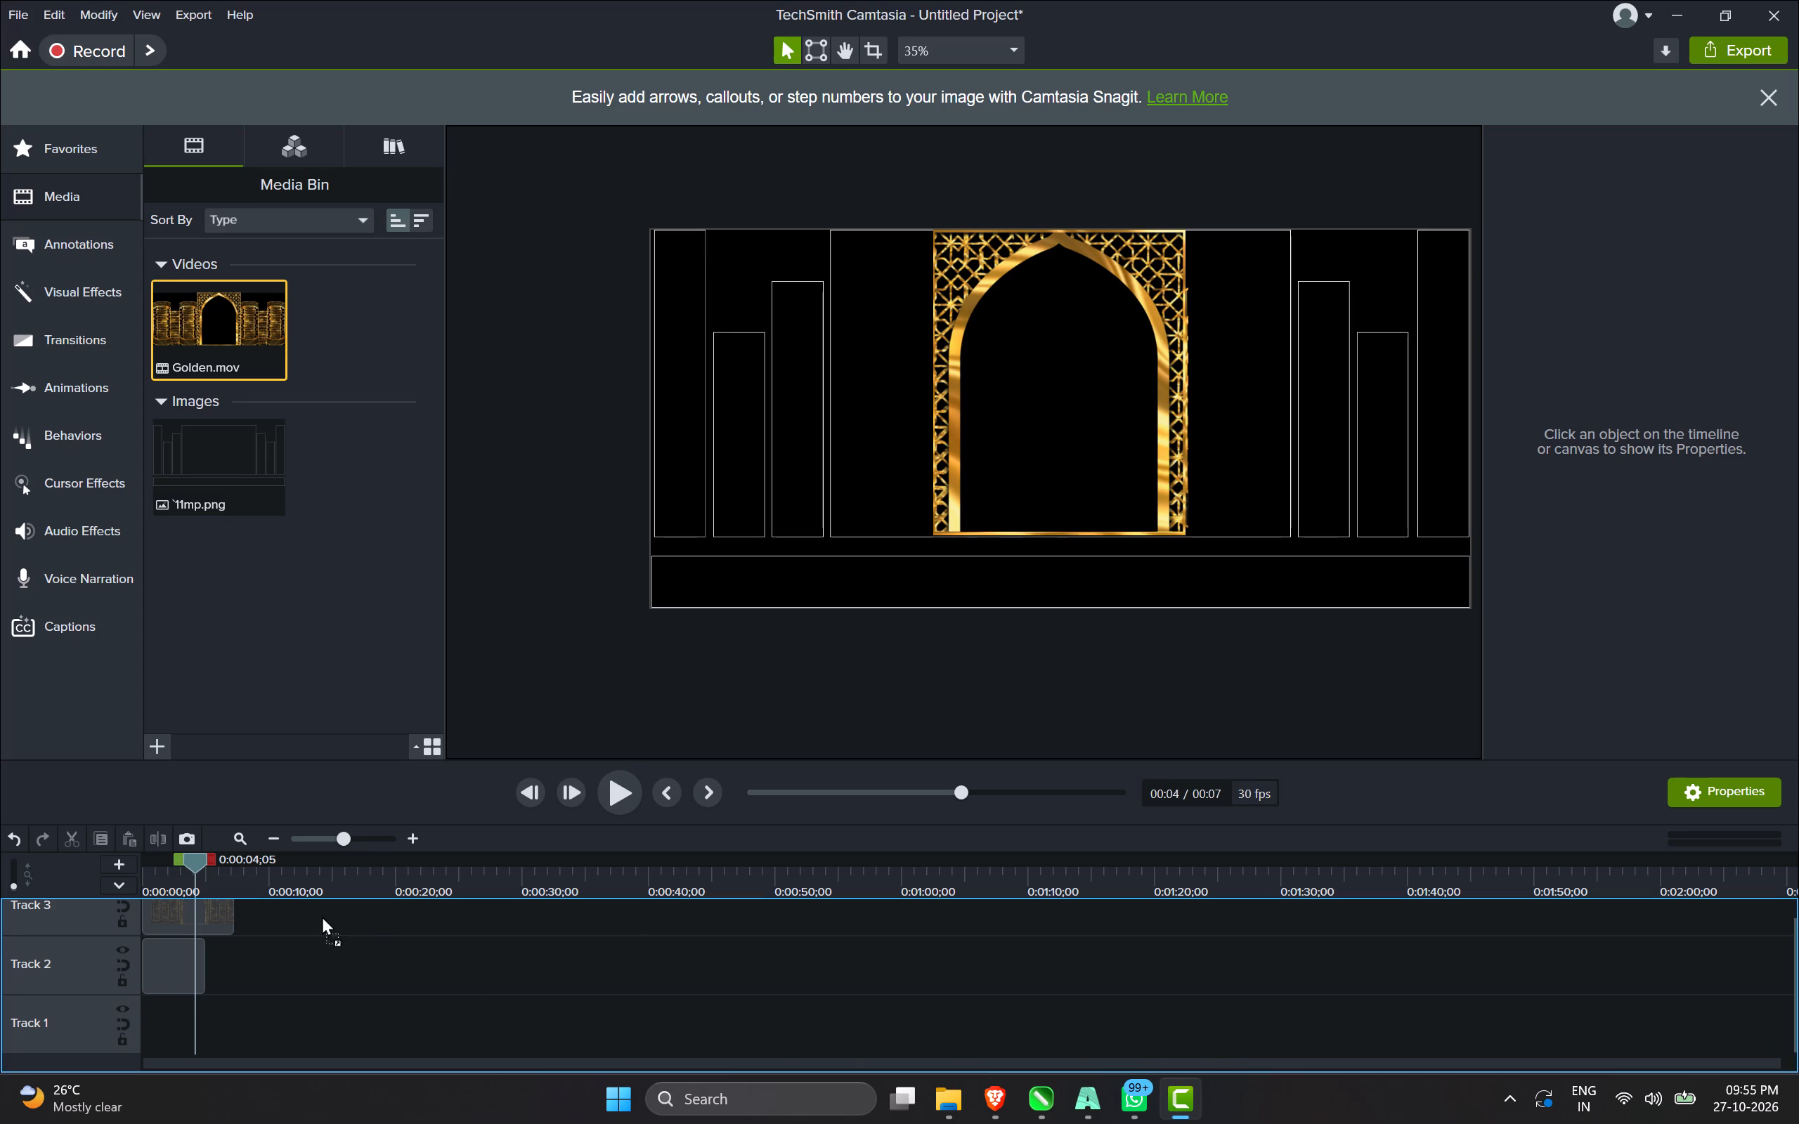
{"action": "left_click_drag", "start_coordinate": [322, 916], "coordinate": [293, 917]}
{"action": "left_click_drag", "start_coordinate": [327, 936], "coordinate": [299, 885]}
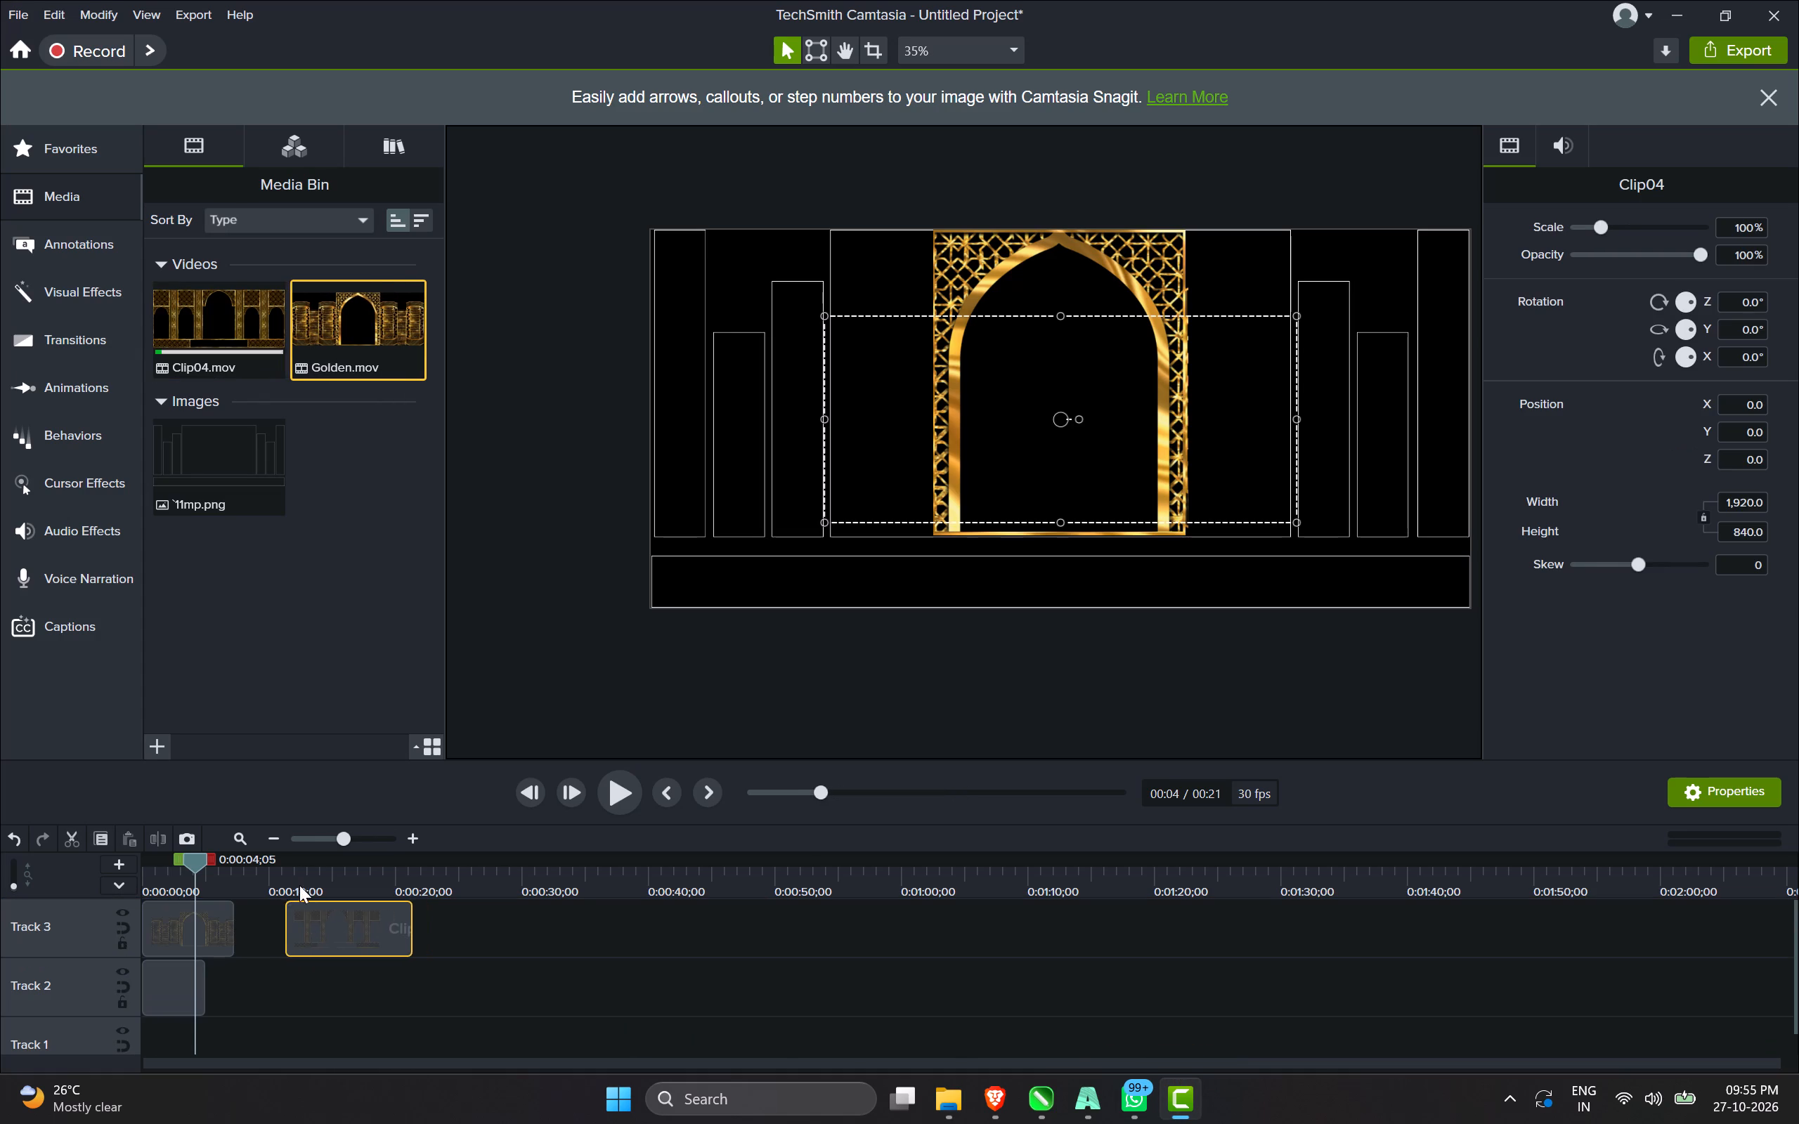
{"action": "left_click_drag", "start_coordinate": [299, 885], "coordinate": [120, 889]}
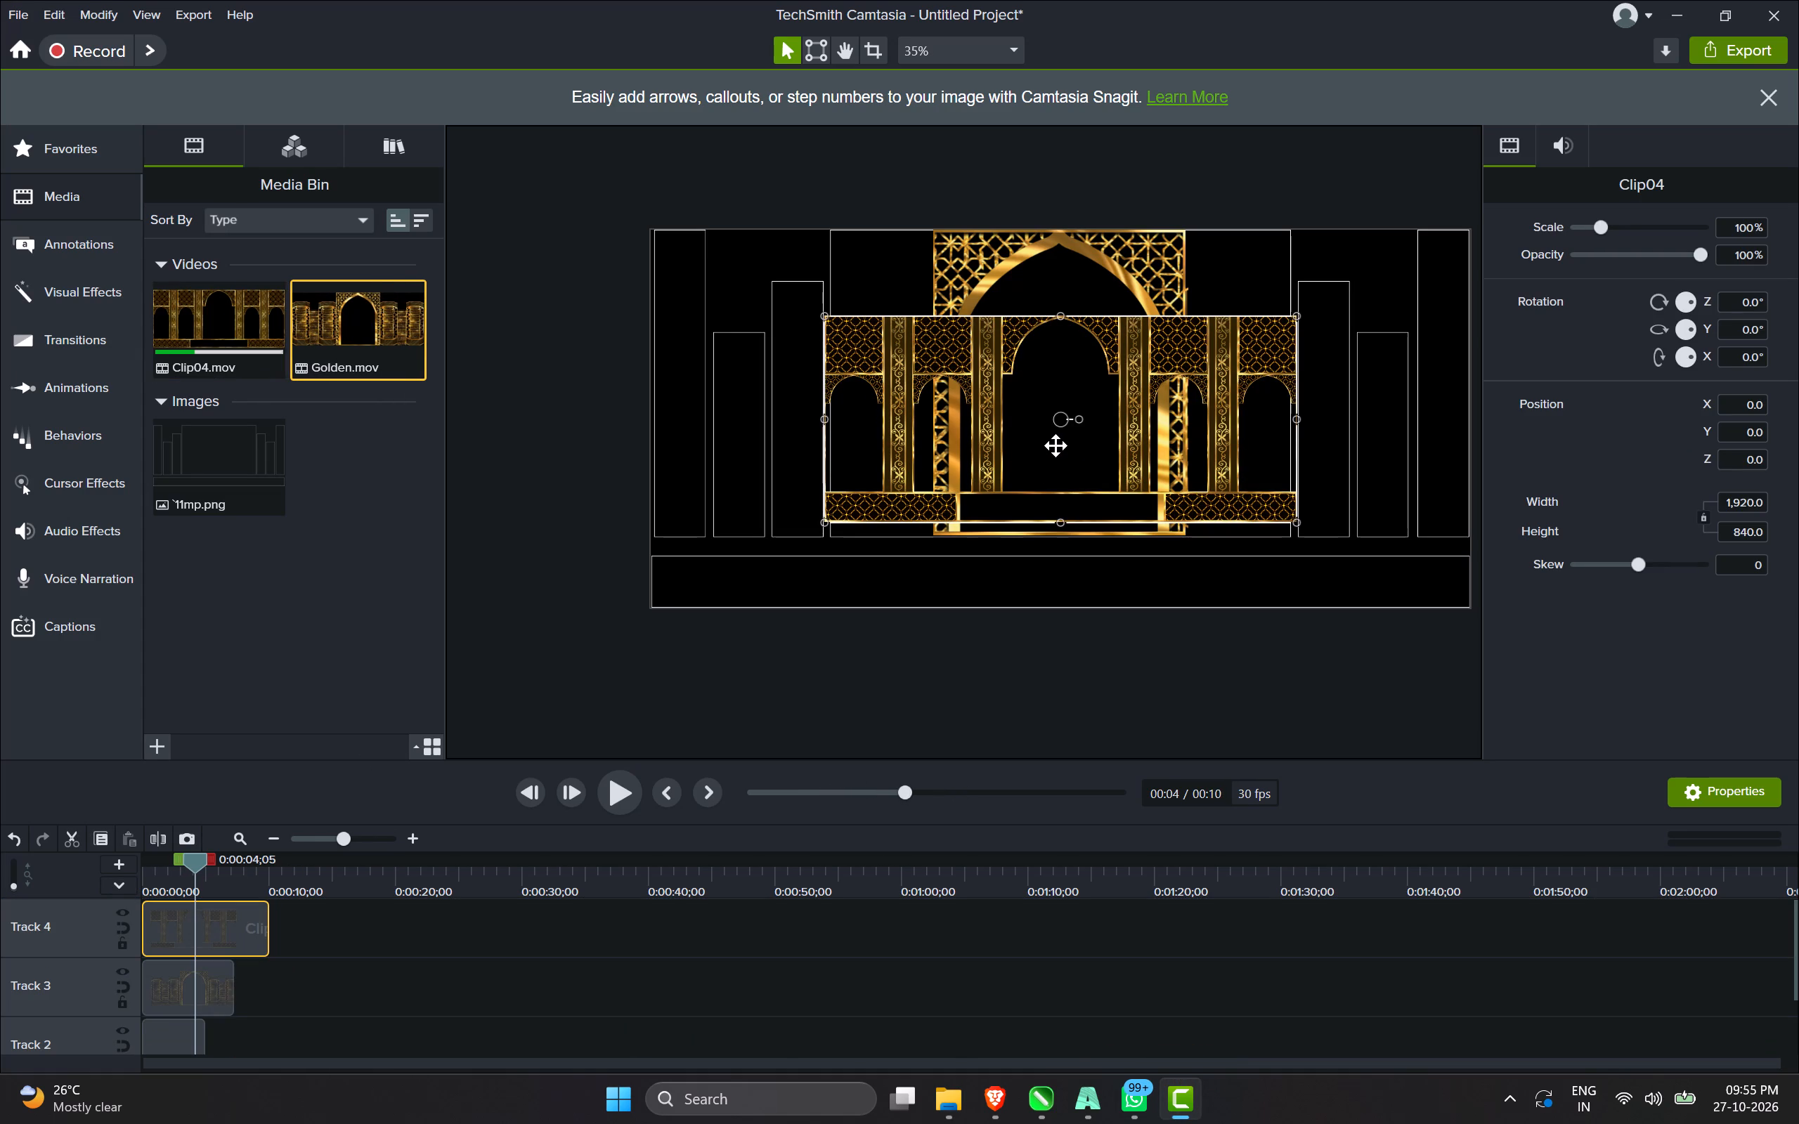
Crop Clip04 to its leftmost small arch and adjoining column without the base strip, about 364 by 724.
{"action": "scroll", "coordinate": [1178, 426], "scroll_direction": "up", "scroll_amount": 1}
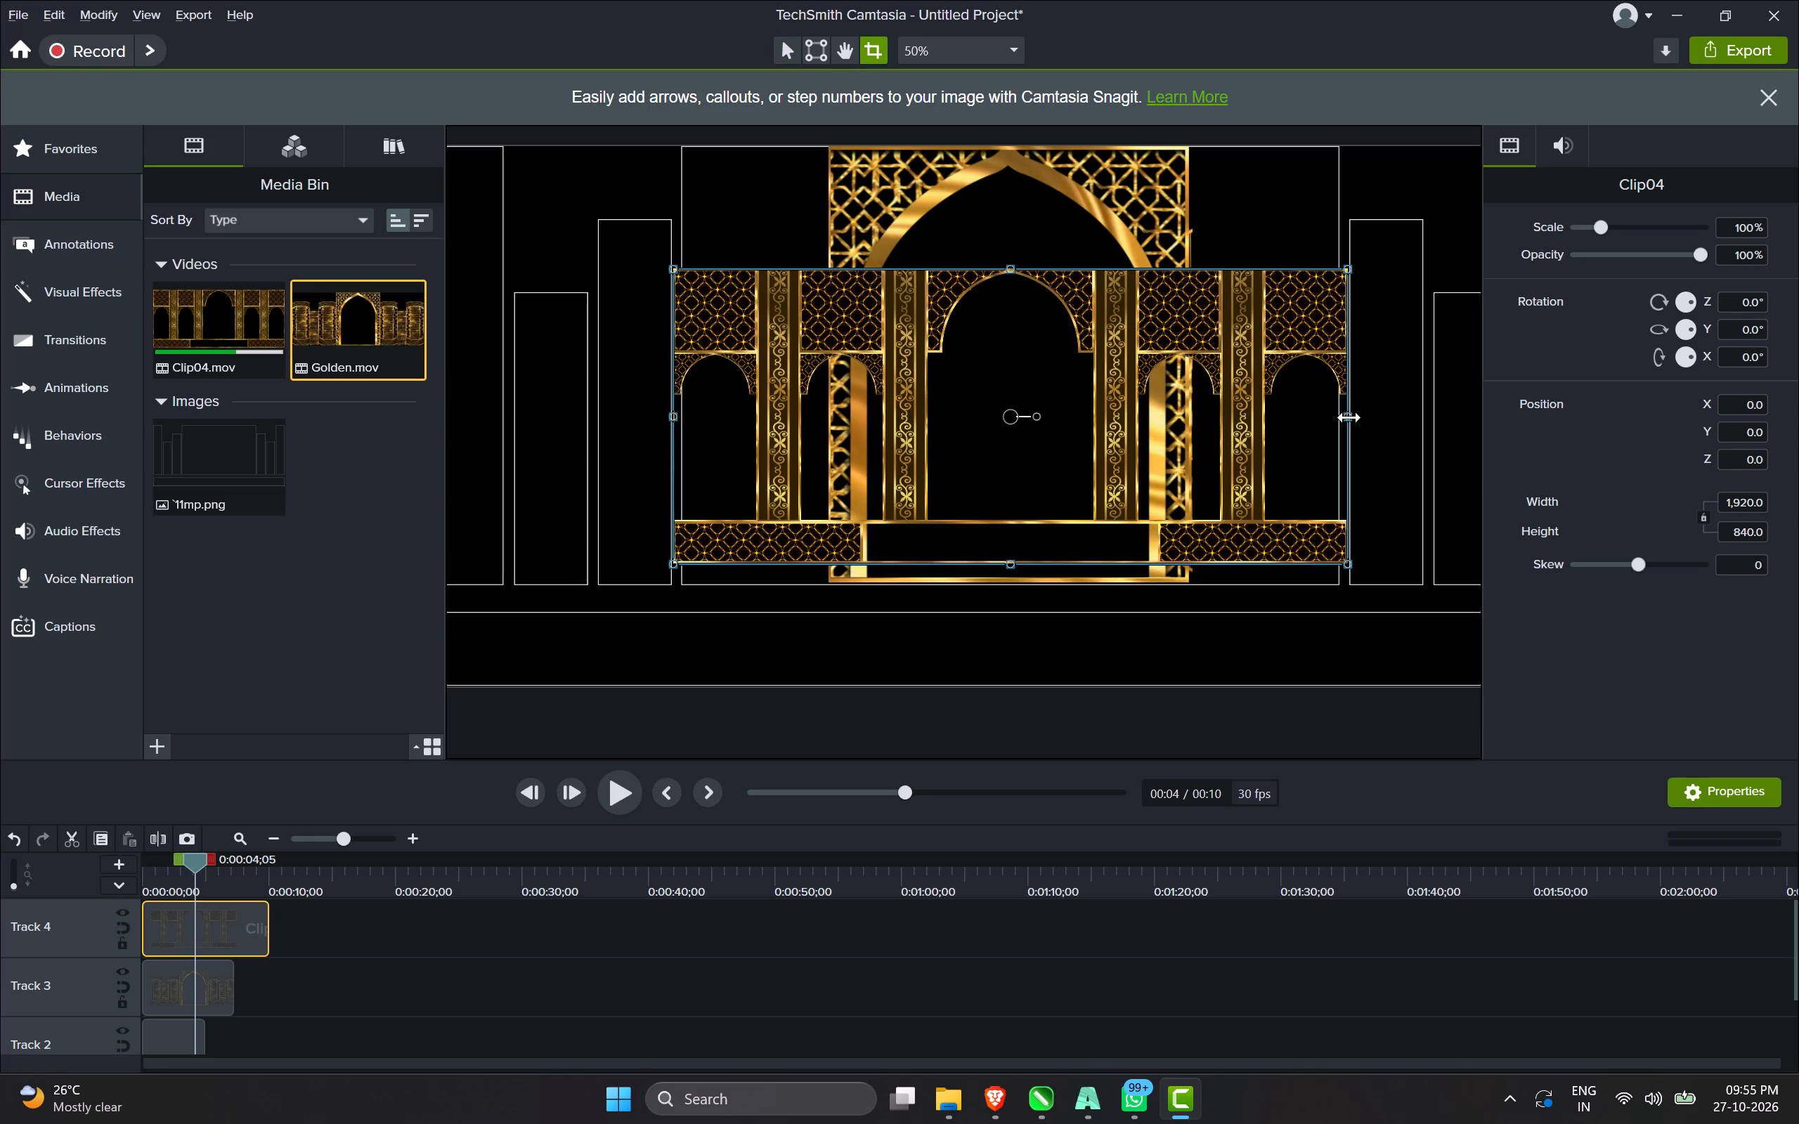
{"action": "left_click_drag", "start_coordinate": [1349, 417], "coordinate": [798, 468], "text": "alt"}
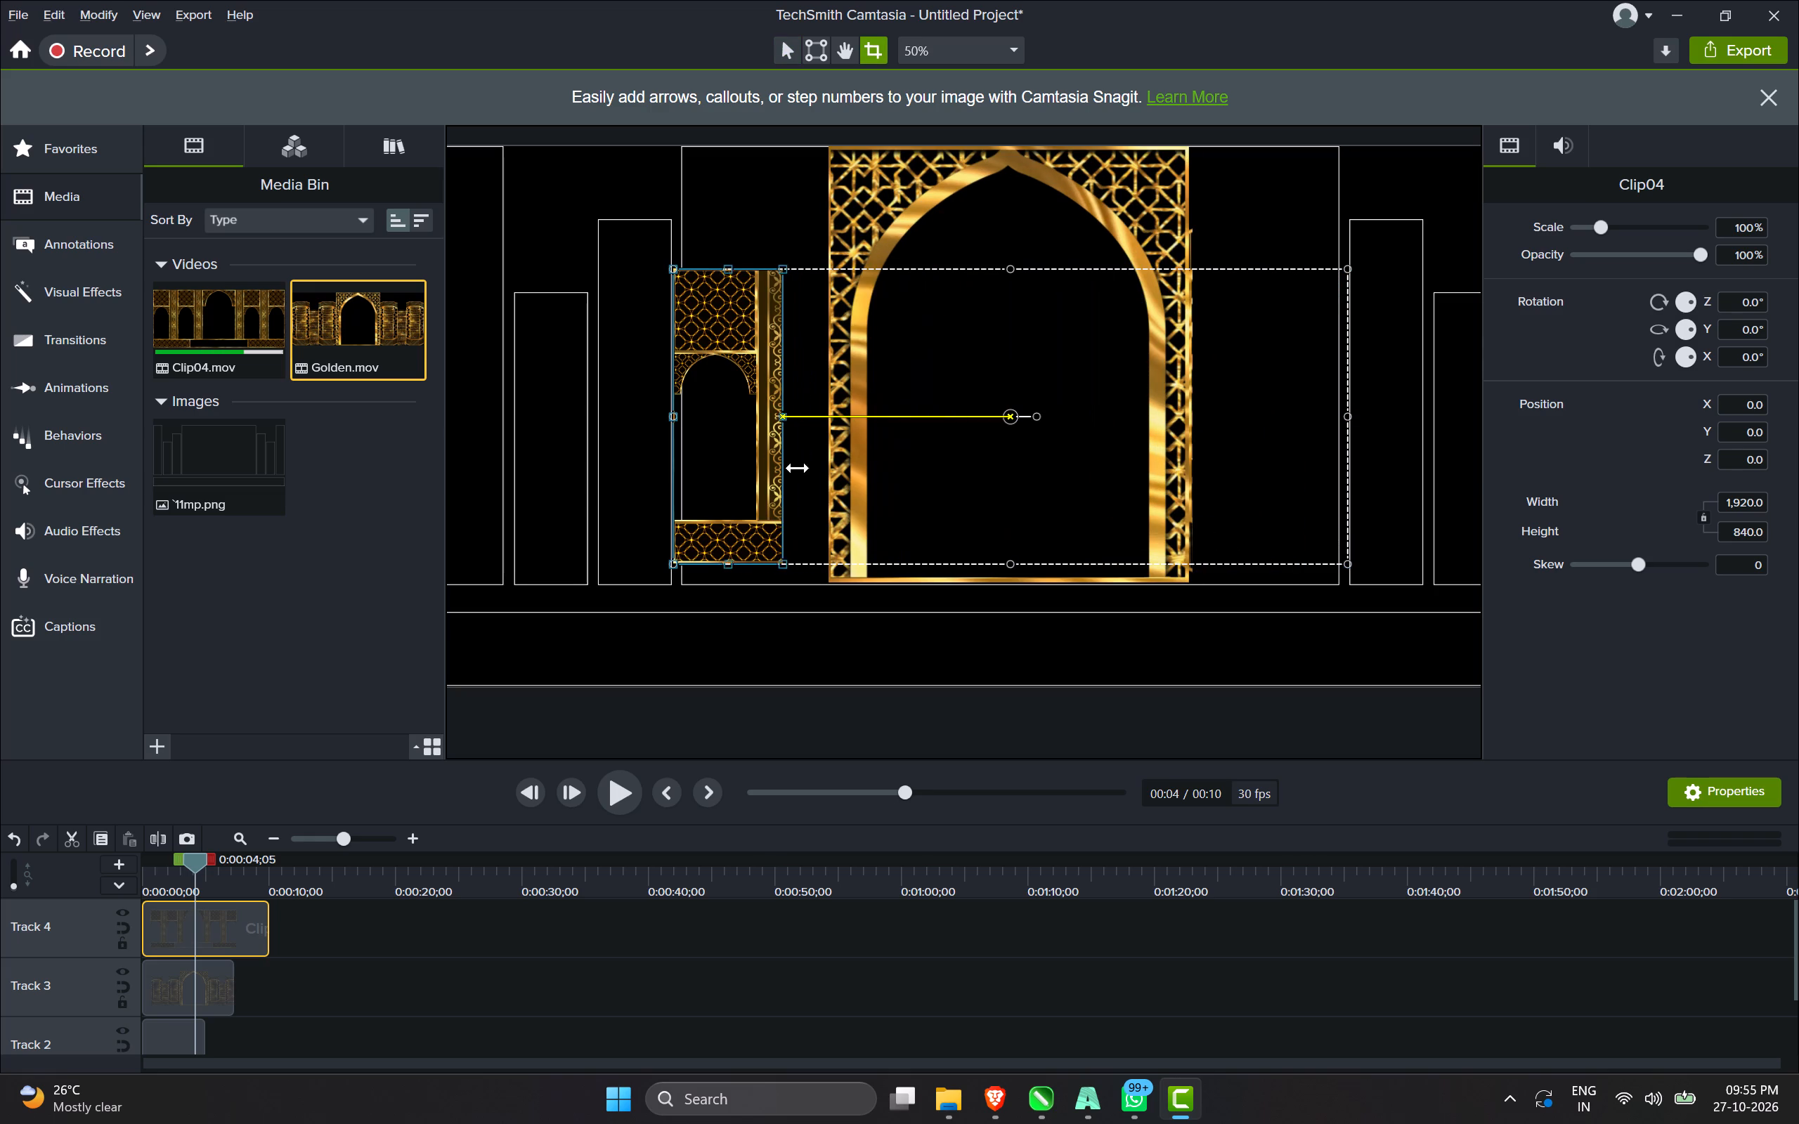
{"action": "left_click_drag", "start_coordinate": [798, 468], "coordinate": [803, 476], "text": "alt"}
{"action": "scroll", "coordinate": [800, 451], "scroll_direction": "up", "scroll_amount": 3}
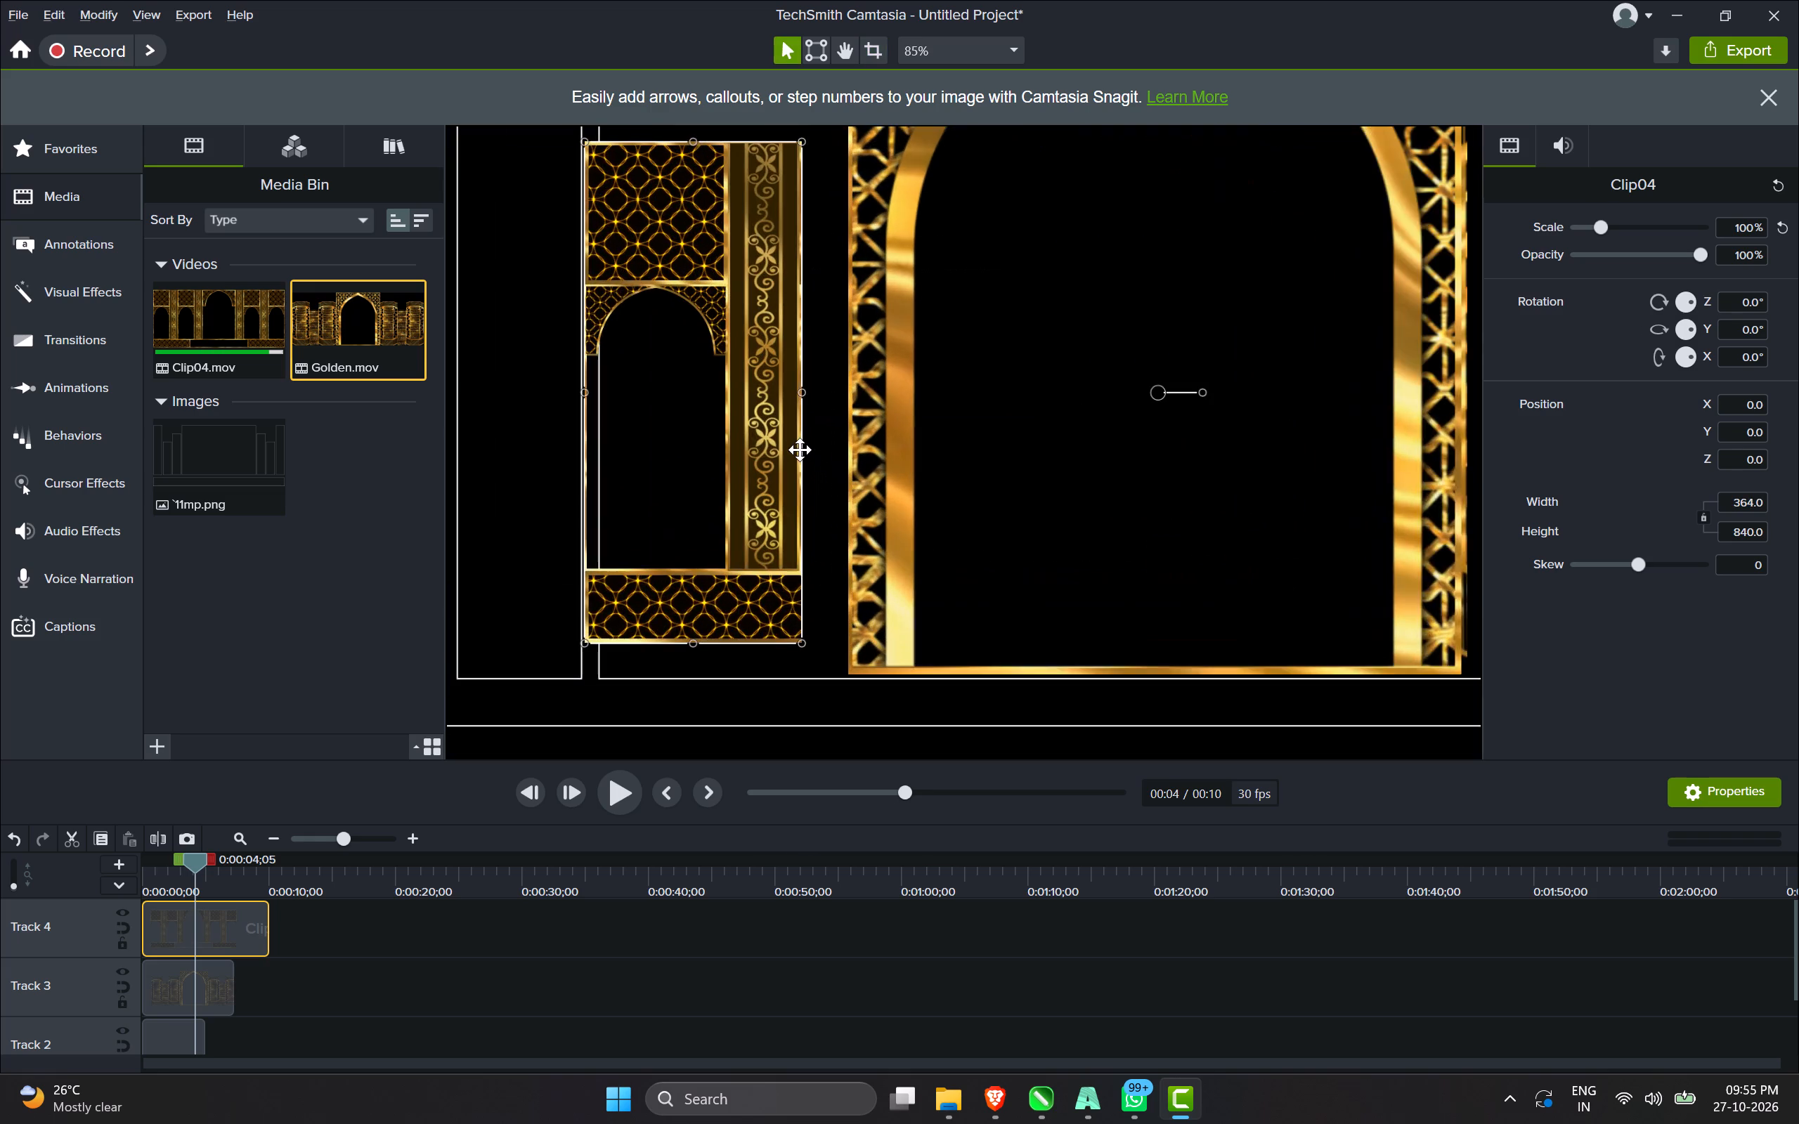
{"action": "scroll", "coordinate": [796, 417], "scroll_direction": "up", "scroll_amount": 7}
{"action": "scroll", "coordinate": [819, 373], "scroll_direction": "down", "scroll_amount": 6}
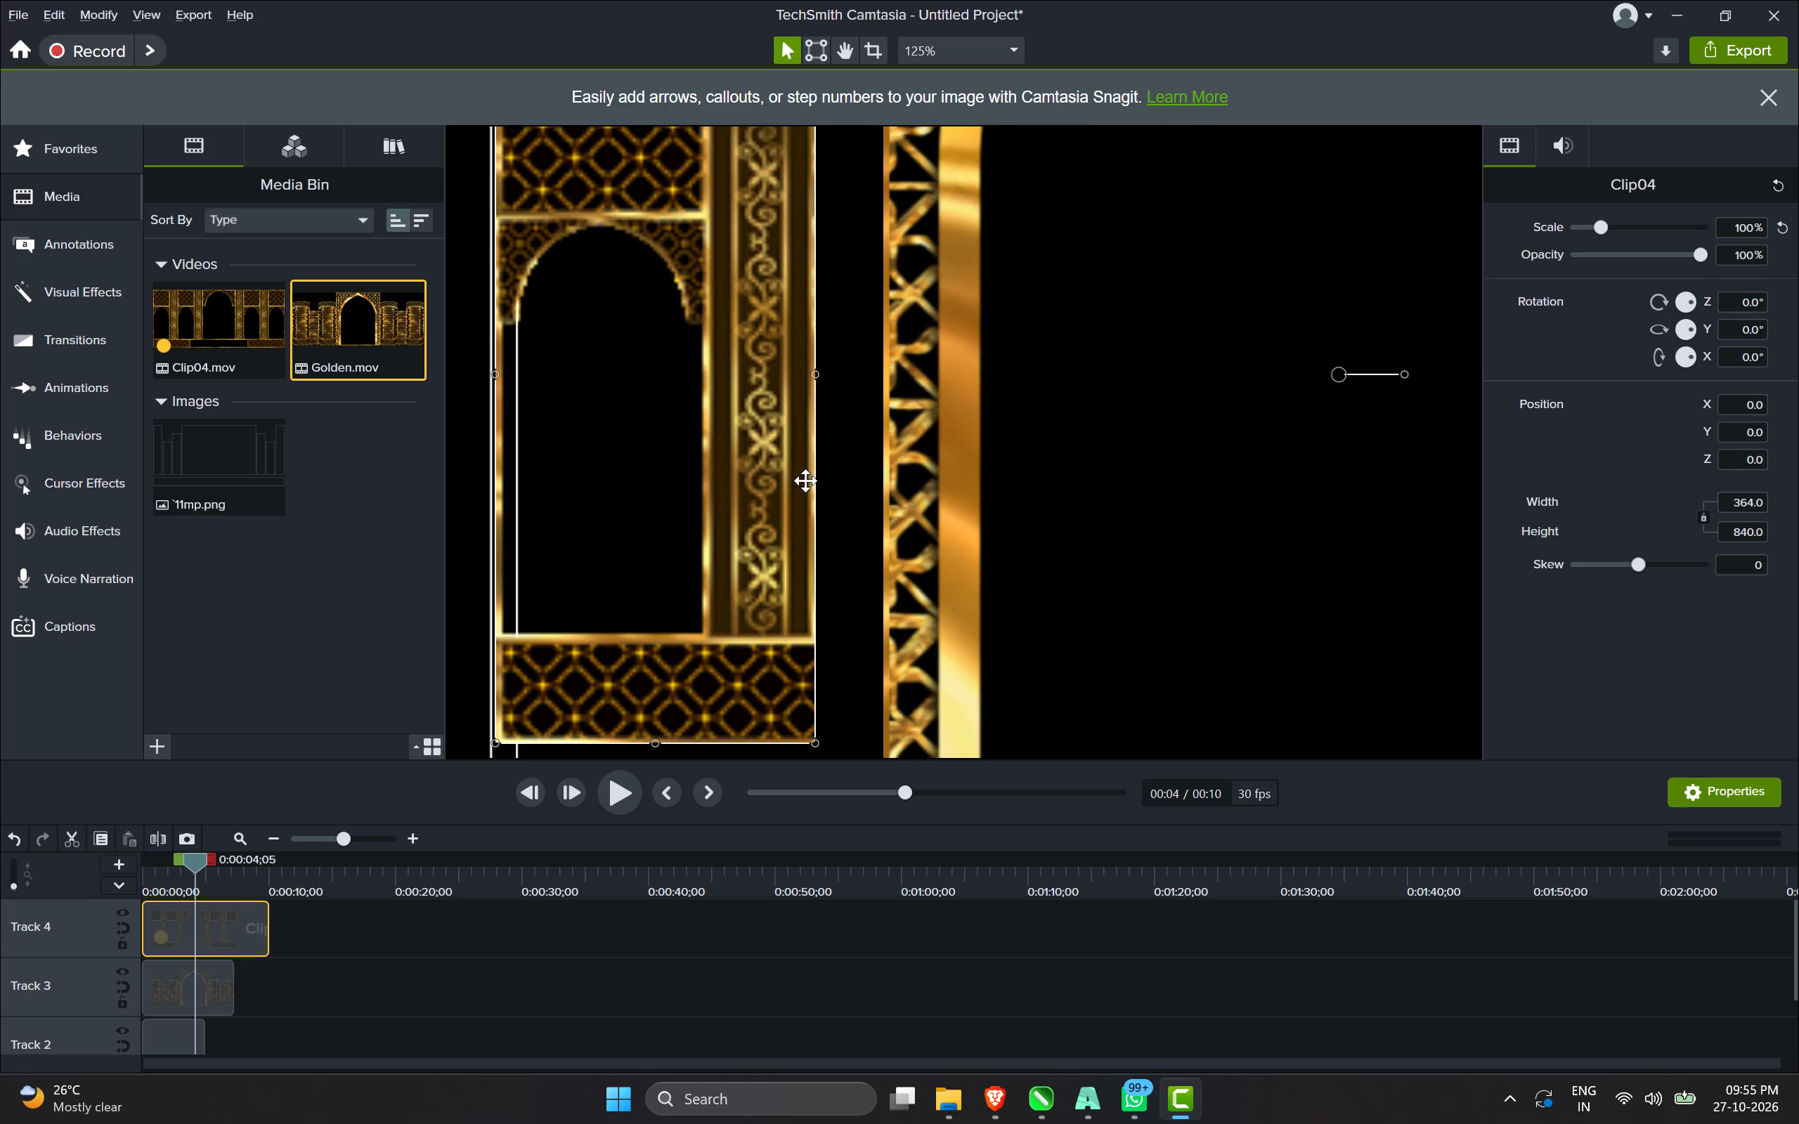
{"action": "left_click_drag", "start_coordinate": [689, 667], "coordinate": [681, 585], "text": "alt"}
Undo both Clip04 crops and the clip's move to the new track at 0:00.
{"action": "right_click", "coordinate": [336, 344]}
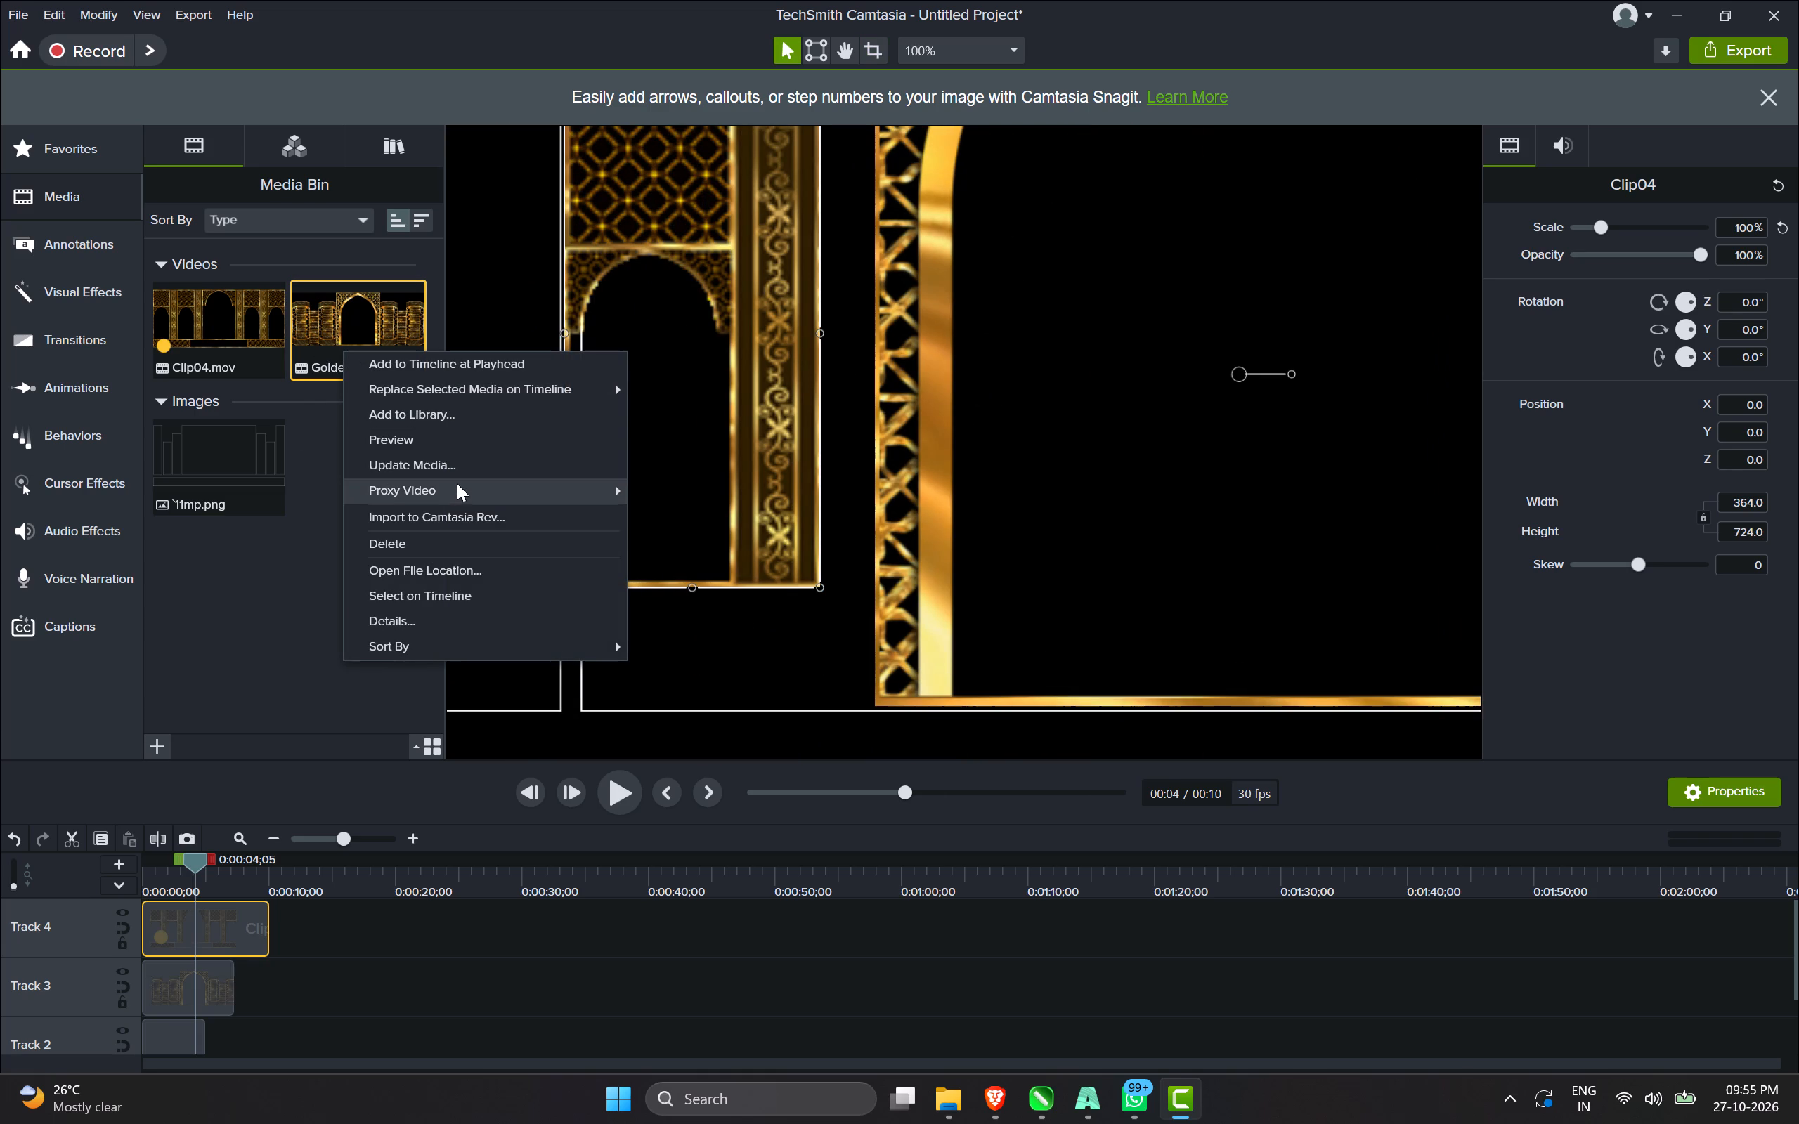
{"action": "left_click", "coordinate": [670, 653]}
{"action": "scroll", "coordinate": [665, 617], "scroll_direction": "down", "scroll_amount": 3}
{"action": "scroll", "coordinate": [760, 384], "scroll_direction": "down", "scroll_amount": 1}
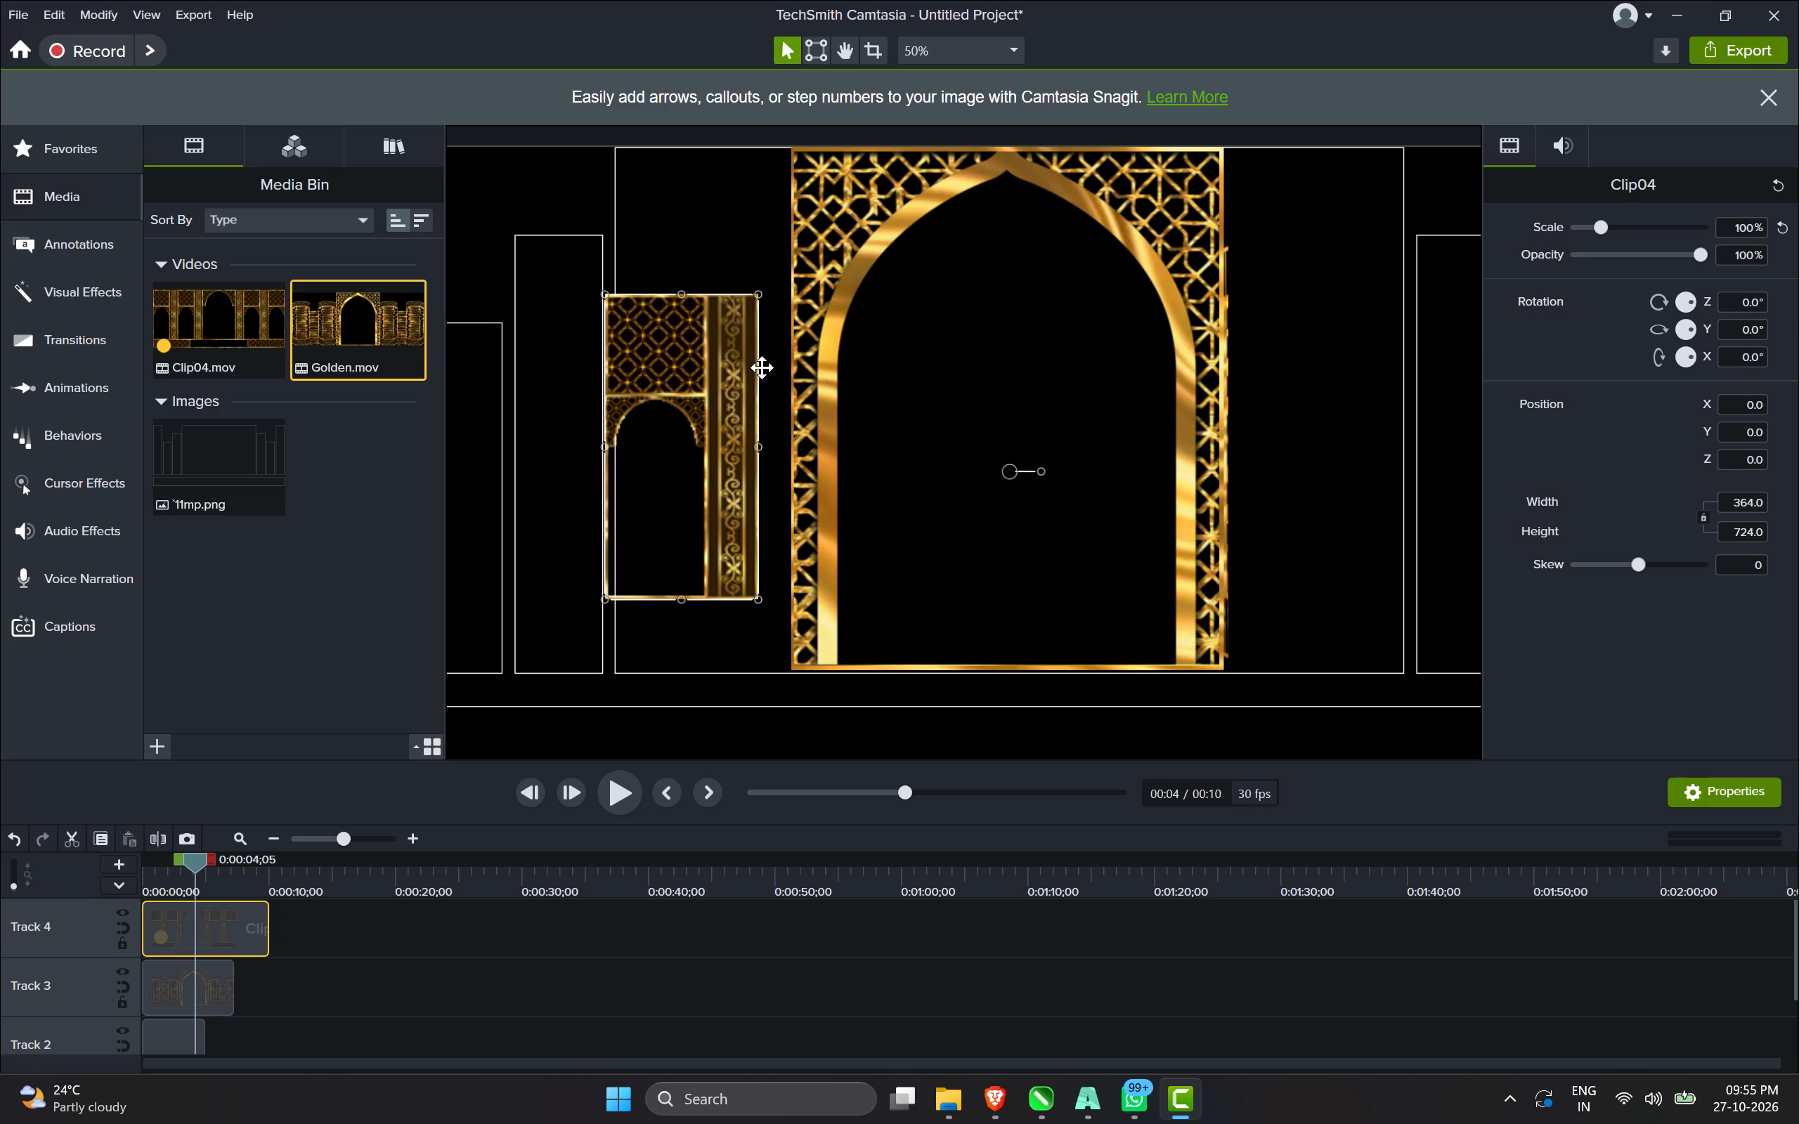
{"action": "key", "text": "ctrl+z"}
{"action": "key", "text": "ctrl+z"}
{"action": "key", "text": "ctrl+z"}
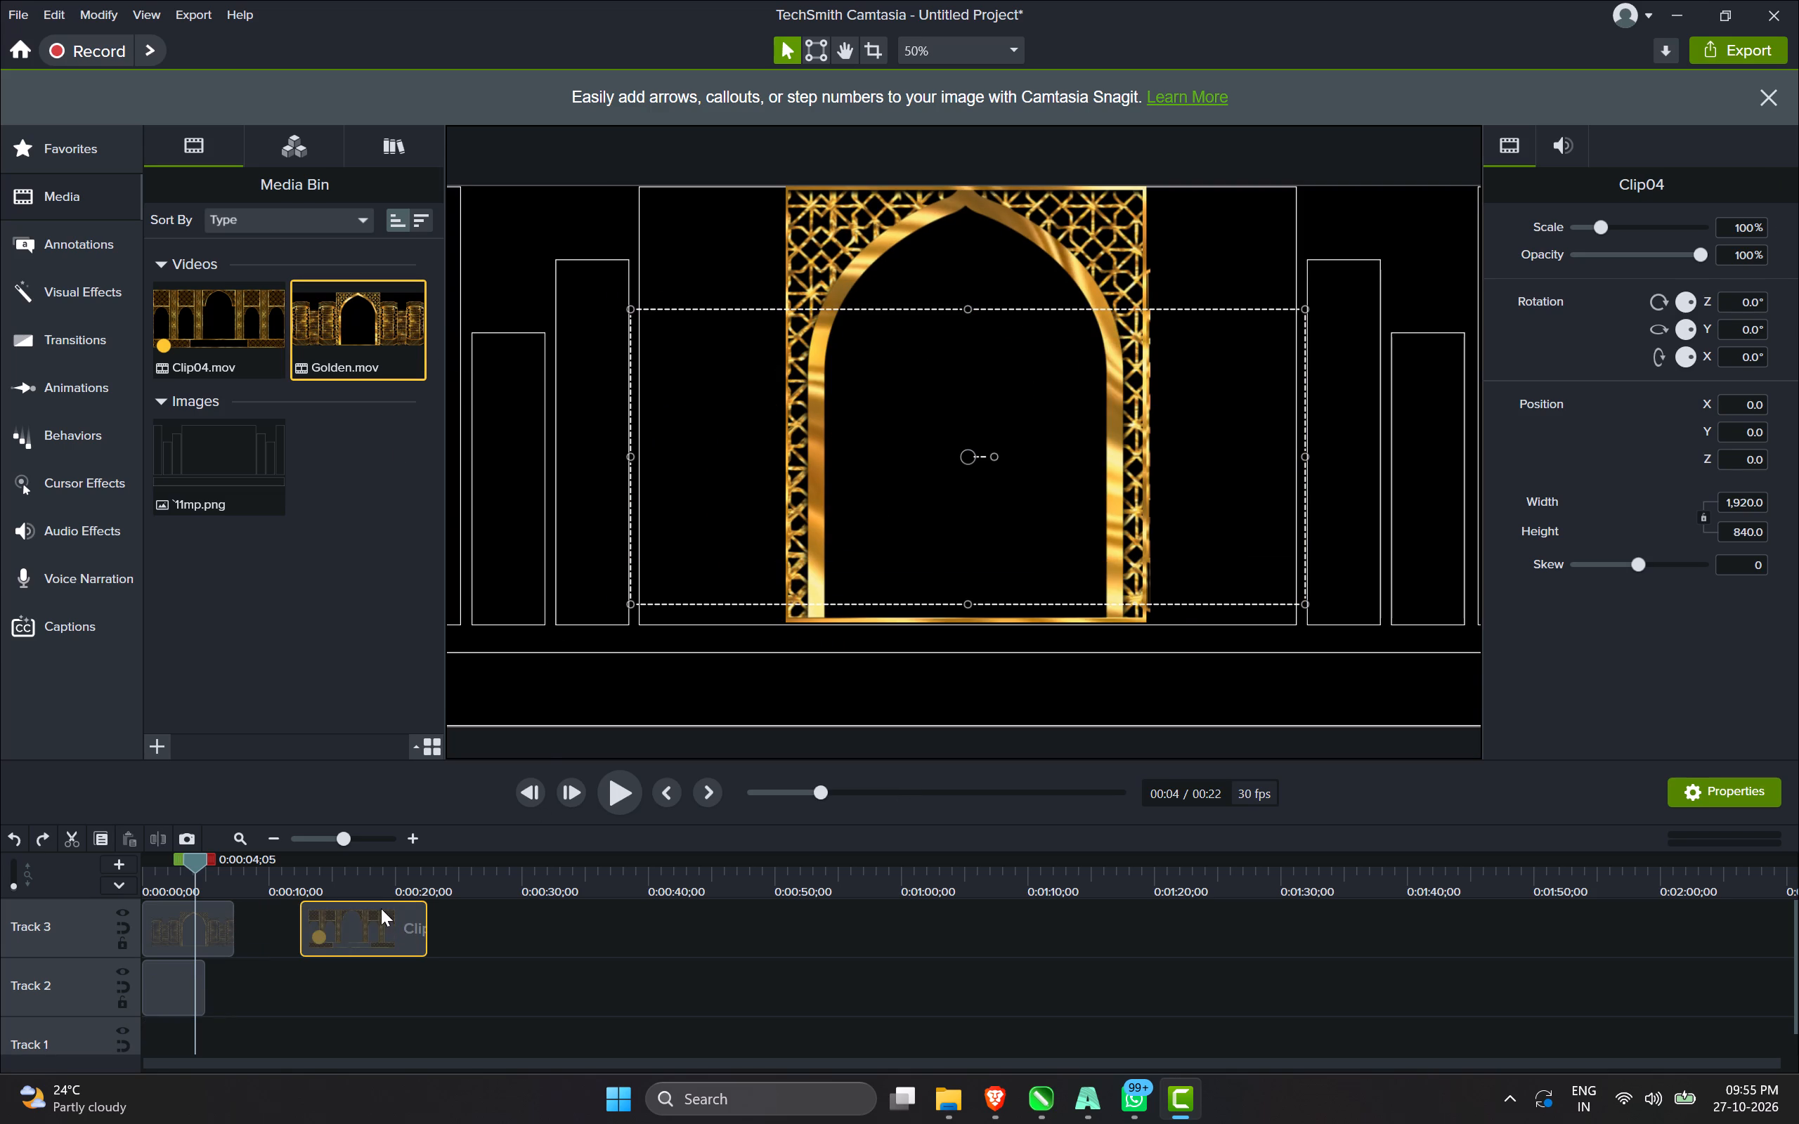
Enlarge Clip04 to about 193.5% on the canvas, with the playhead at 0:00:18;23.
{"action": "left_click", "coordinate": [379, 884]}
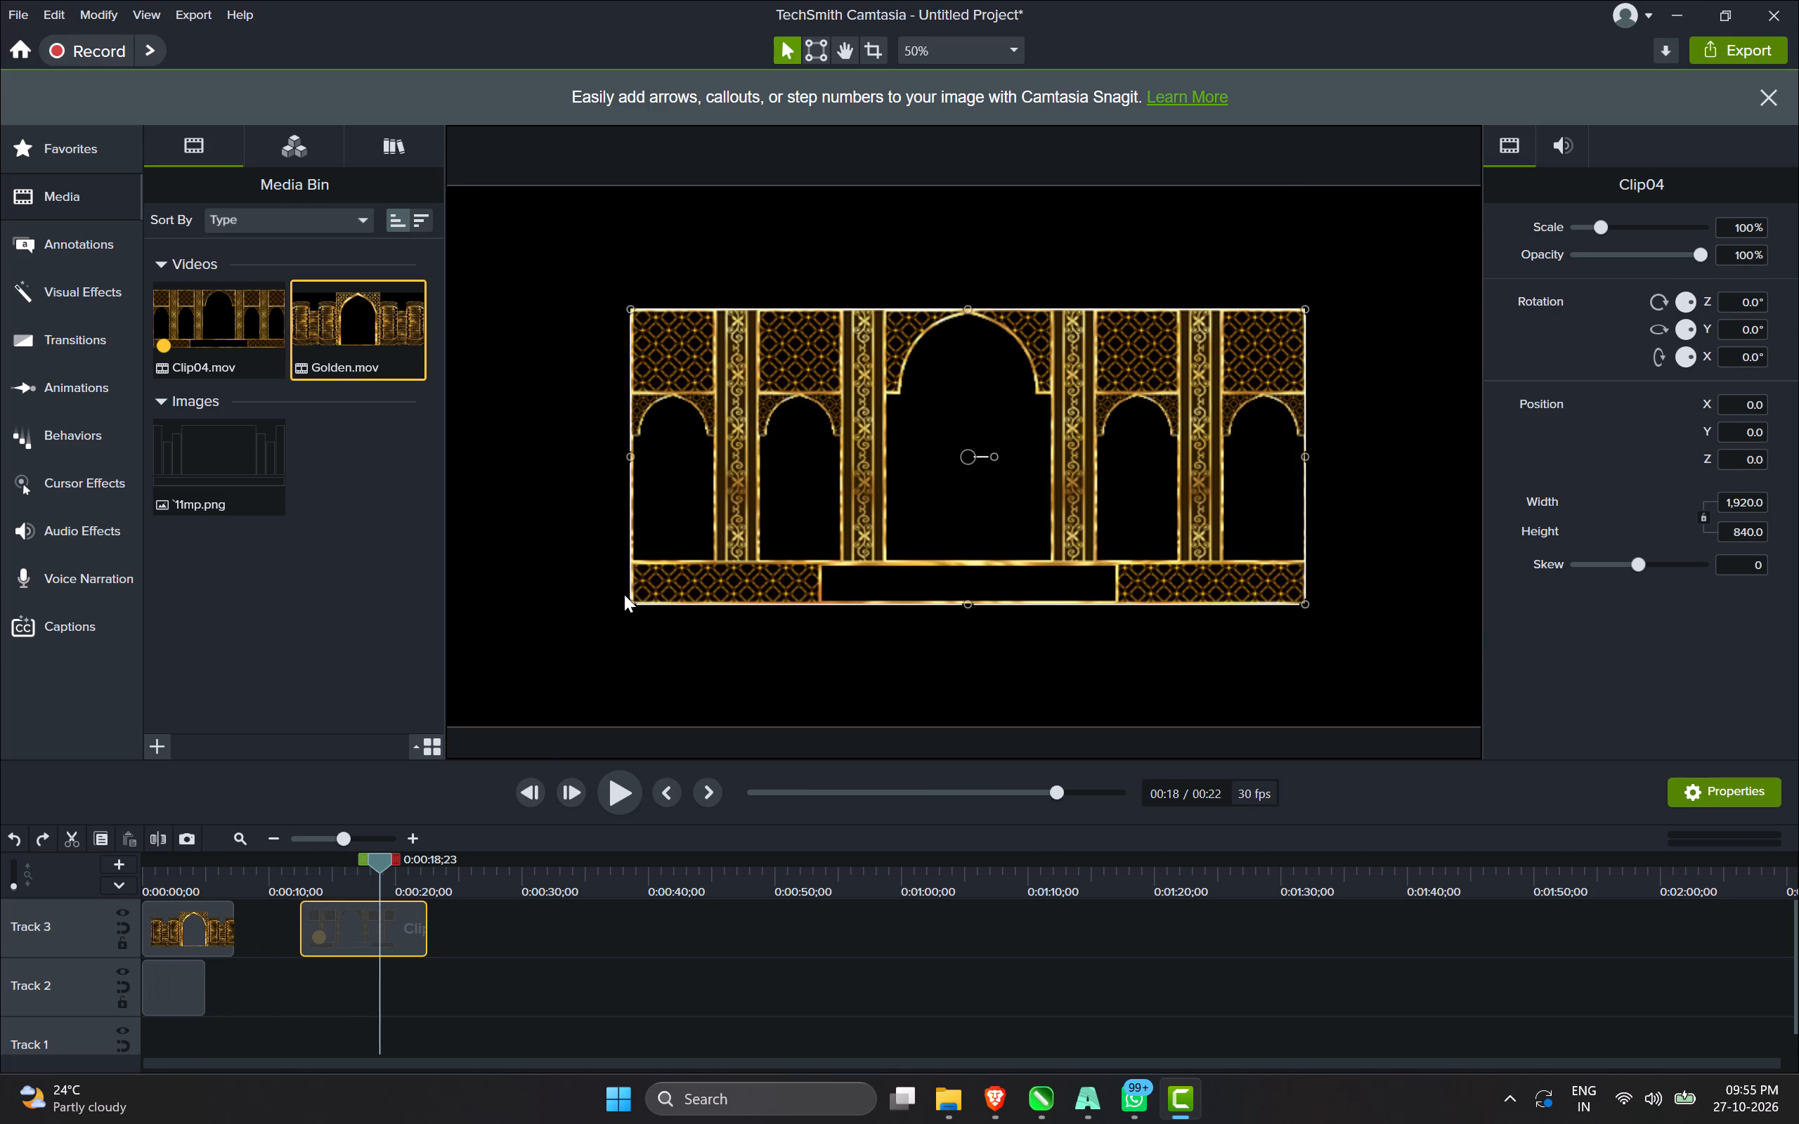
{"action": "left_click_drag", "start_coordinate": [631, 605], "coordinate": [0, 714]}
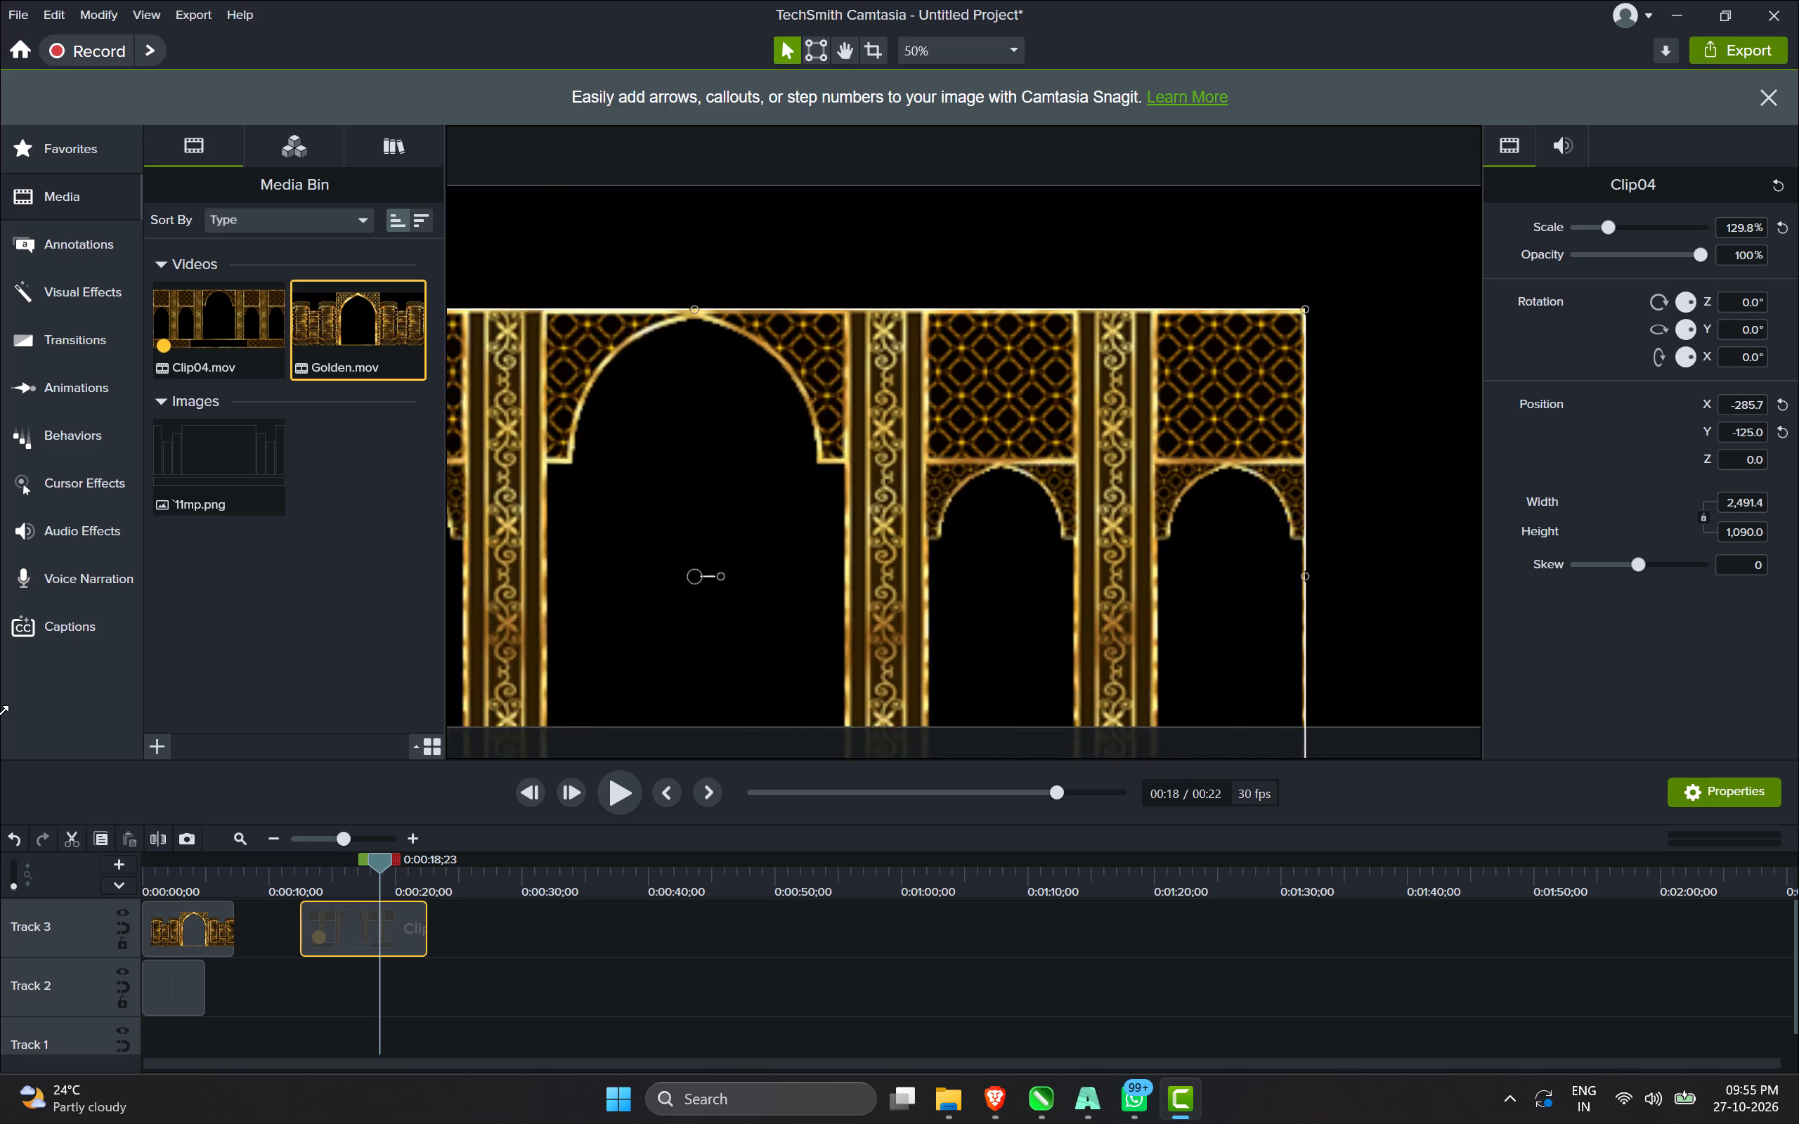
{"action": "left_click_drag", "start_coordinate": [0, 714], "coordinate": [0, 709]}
Create a proxy video for Golden.mov.
{"action": "right_click", "coordinate": [355, 340]}
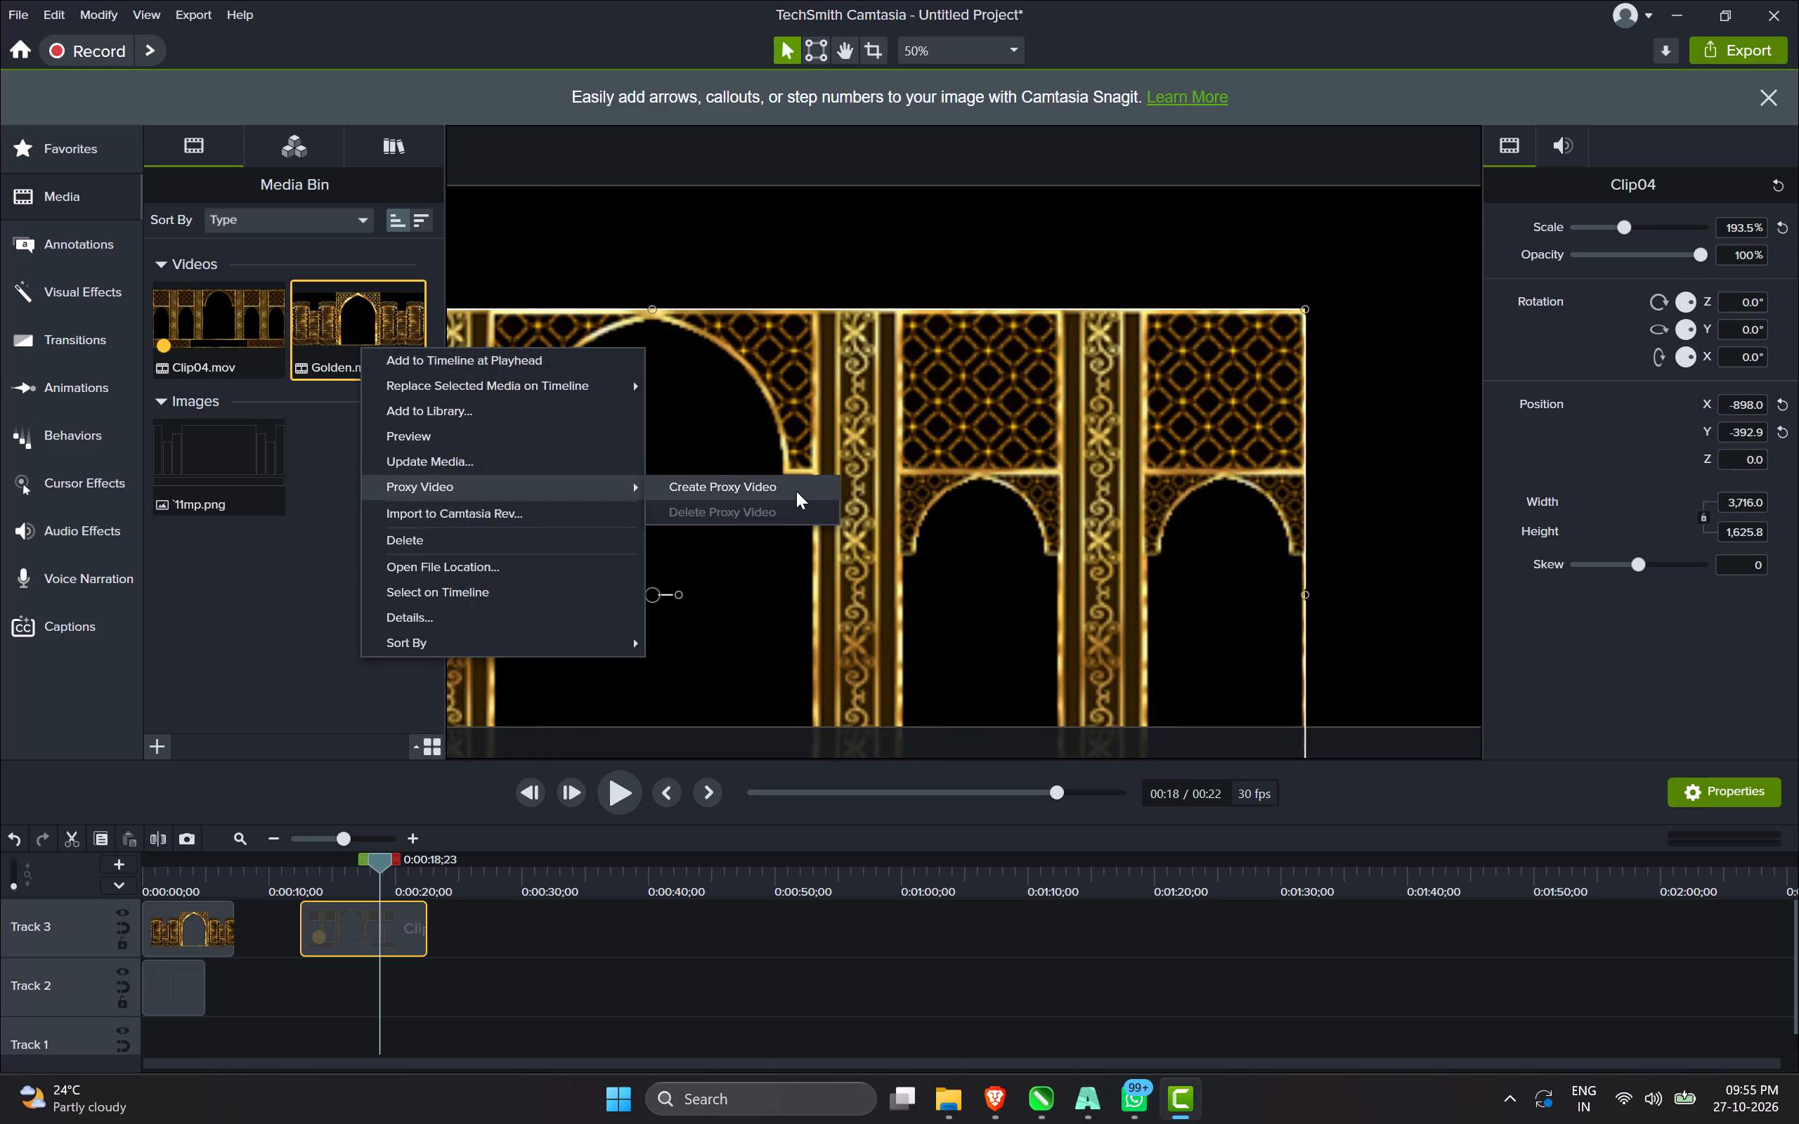
{"action": "left_click", "coordinate": [796, 491]}
Delete the enlarged Clip04 clip from the timeline.
{"action": "scroll", "coordinate": [944, 370], "scroll_direction": "down", "scroll_amount": 3}
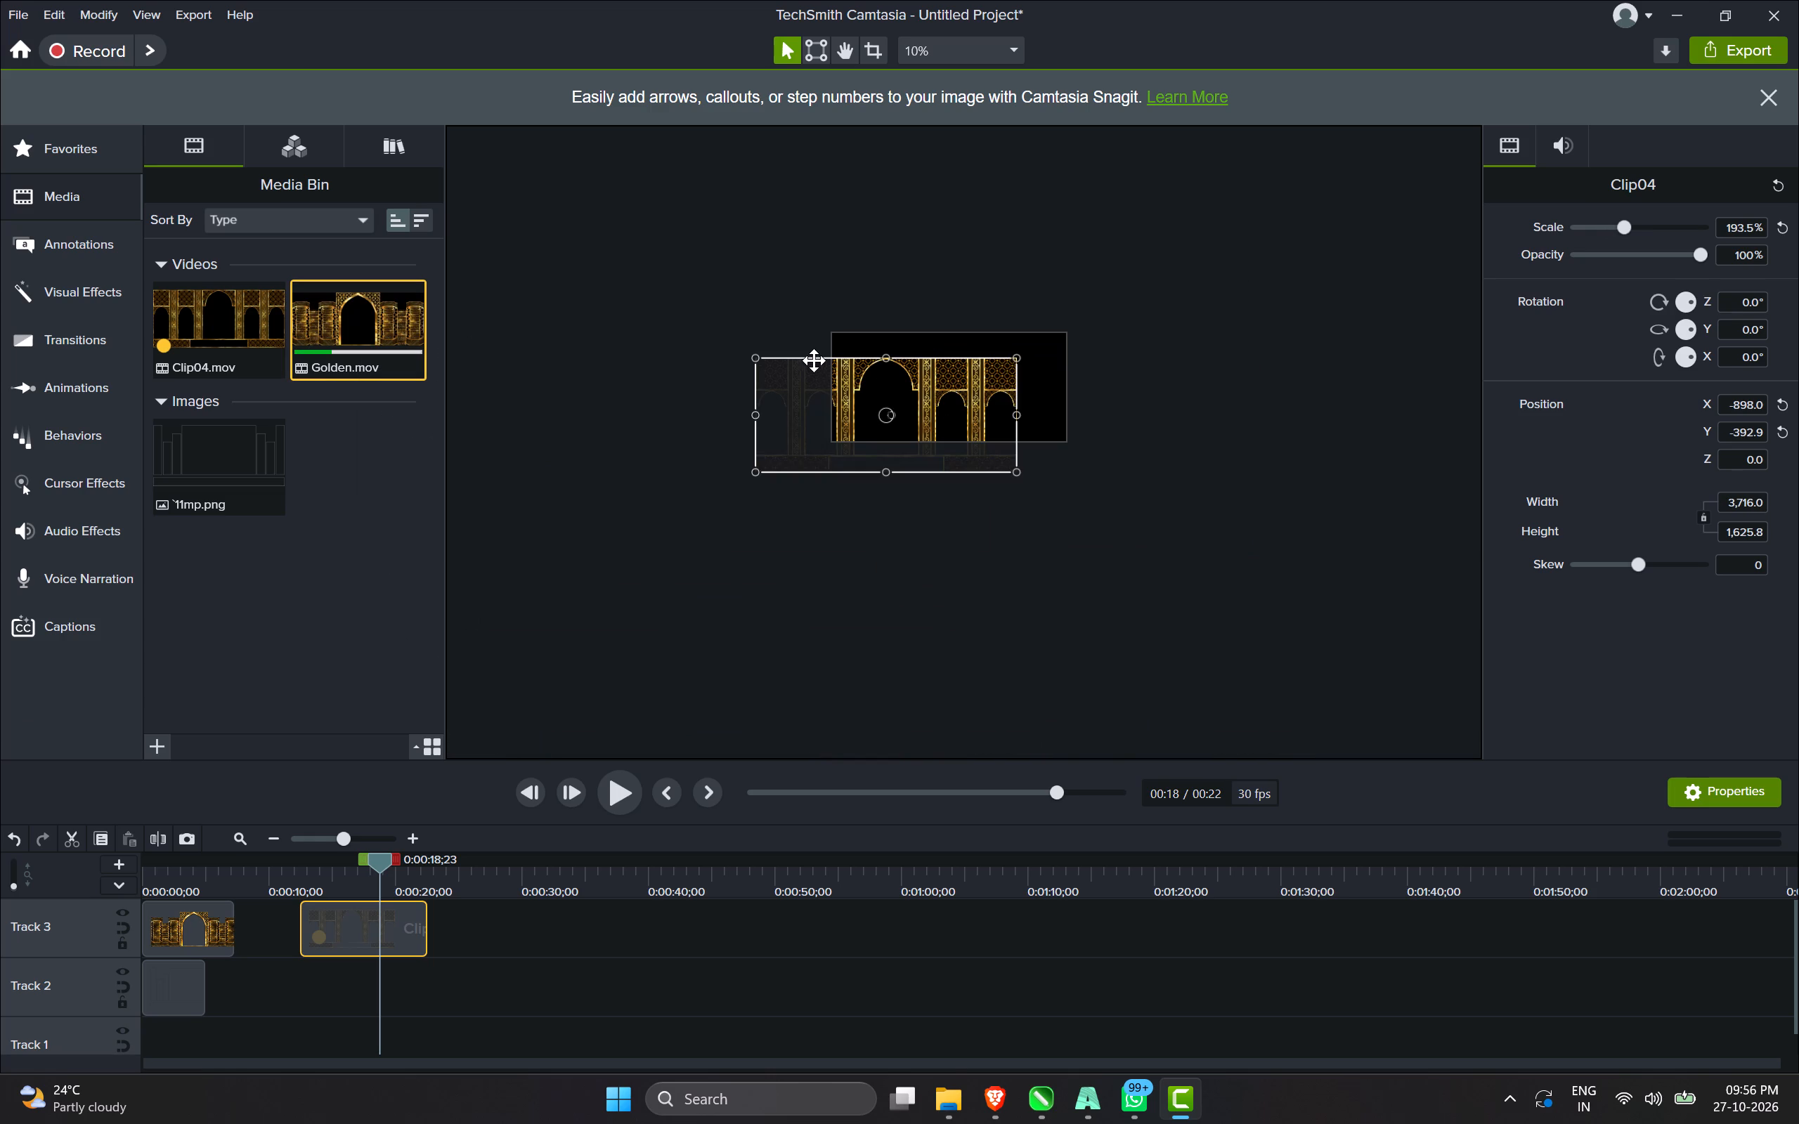
{"action": "key", "text": "Delete"}
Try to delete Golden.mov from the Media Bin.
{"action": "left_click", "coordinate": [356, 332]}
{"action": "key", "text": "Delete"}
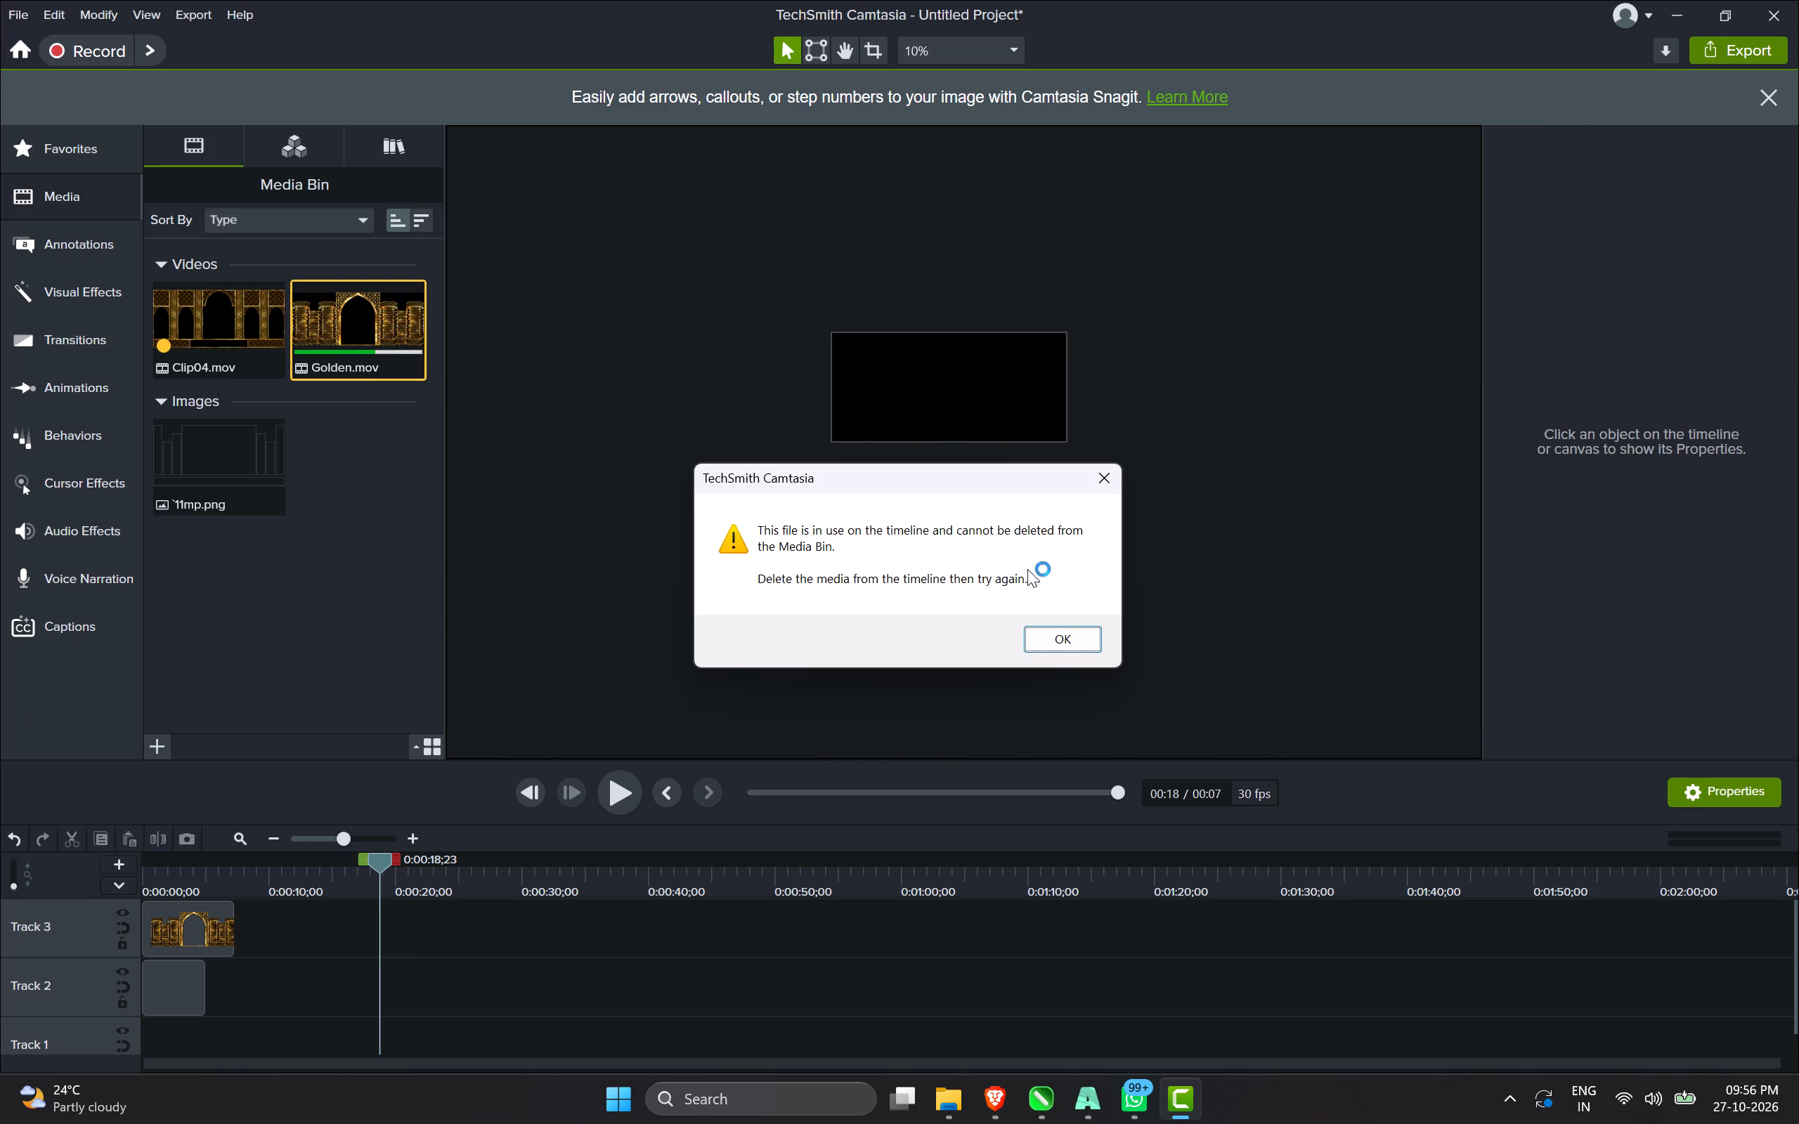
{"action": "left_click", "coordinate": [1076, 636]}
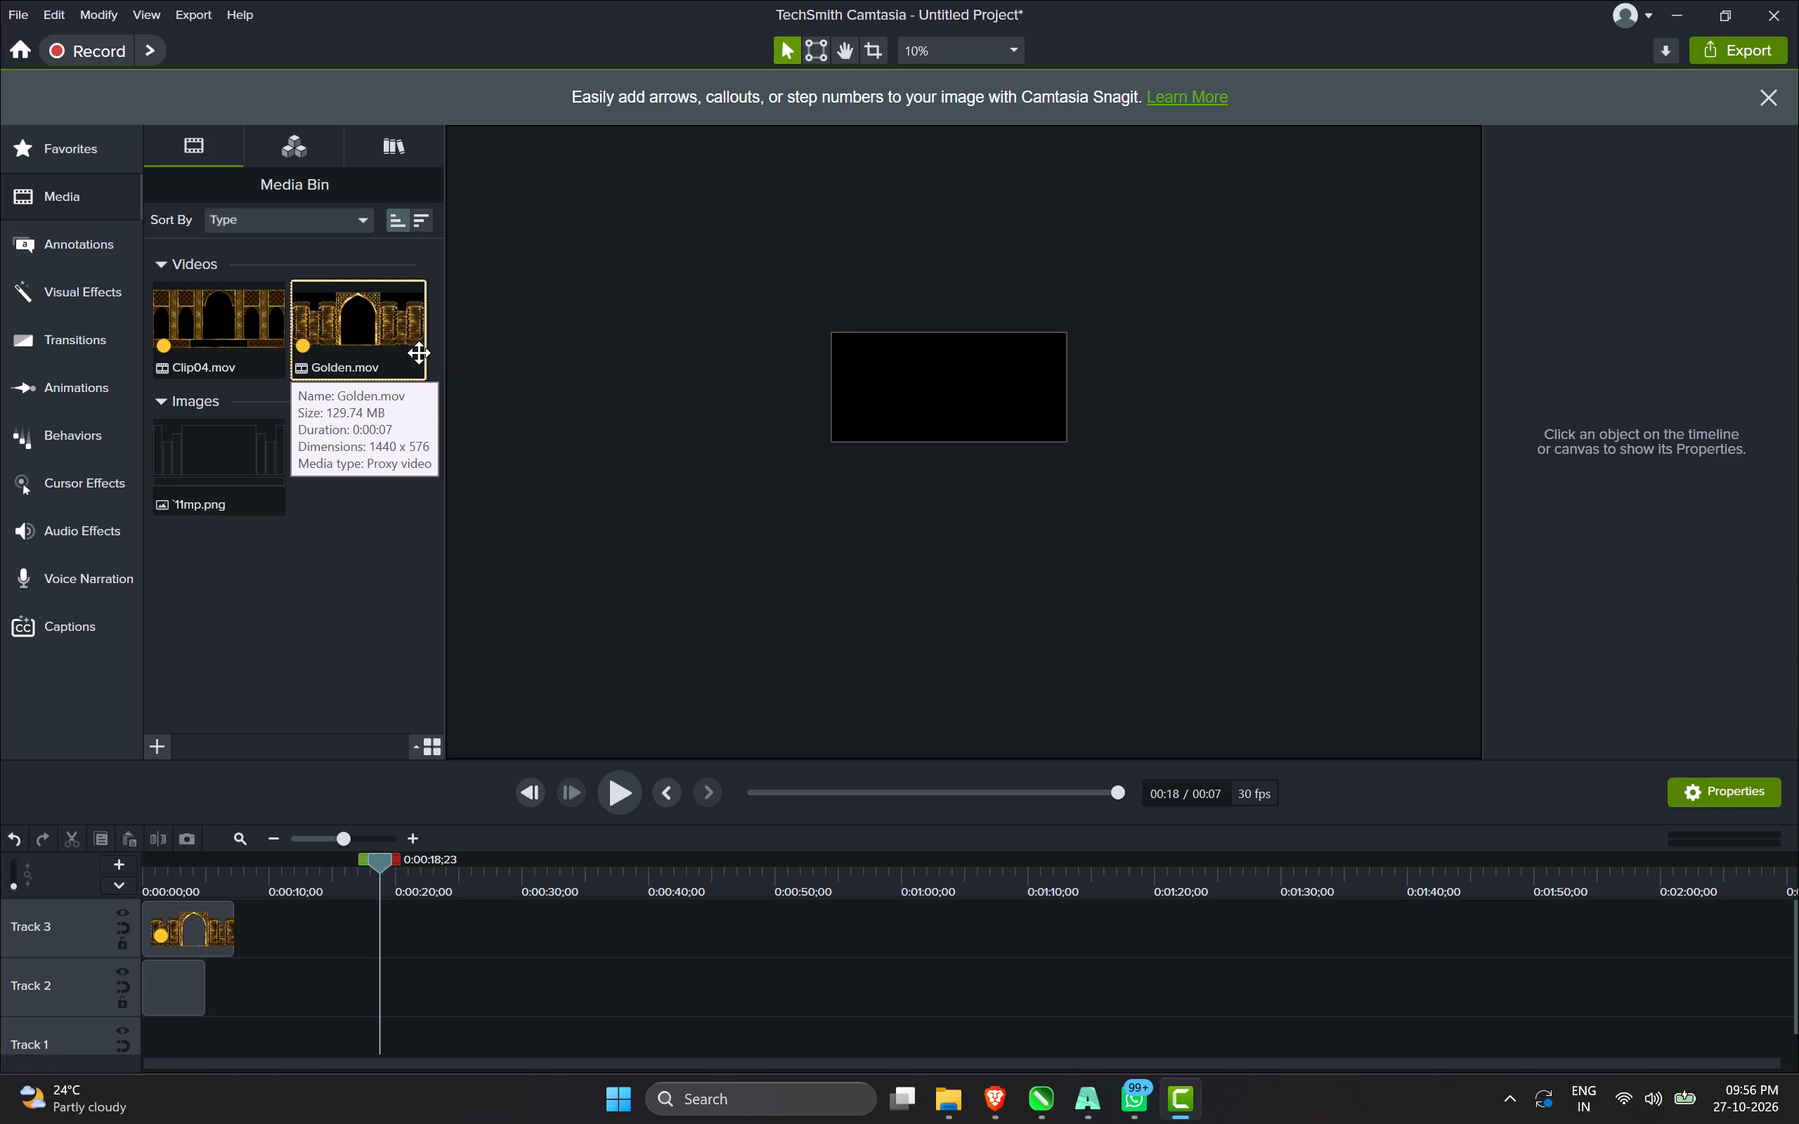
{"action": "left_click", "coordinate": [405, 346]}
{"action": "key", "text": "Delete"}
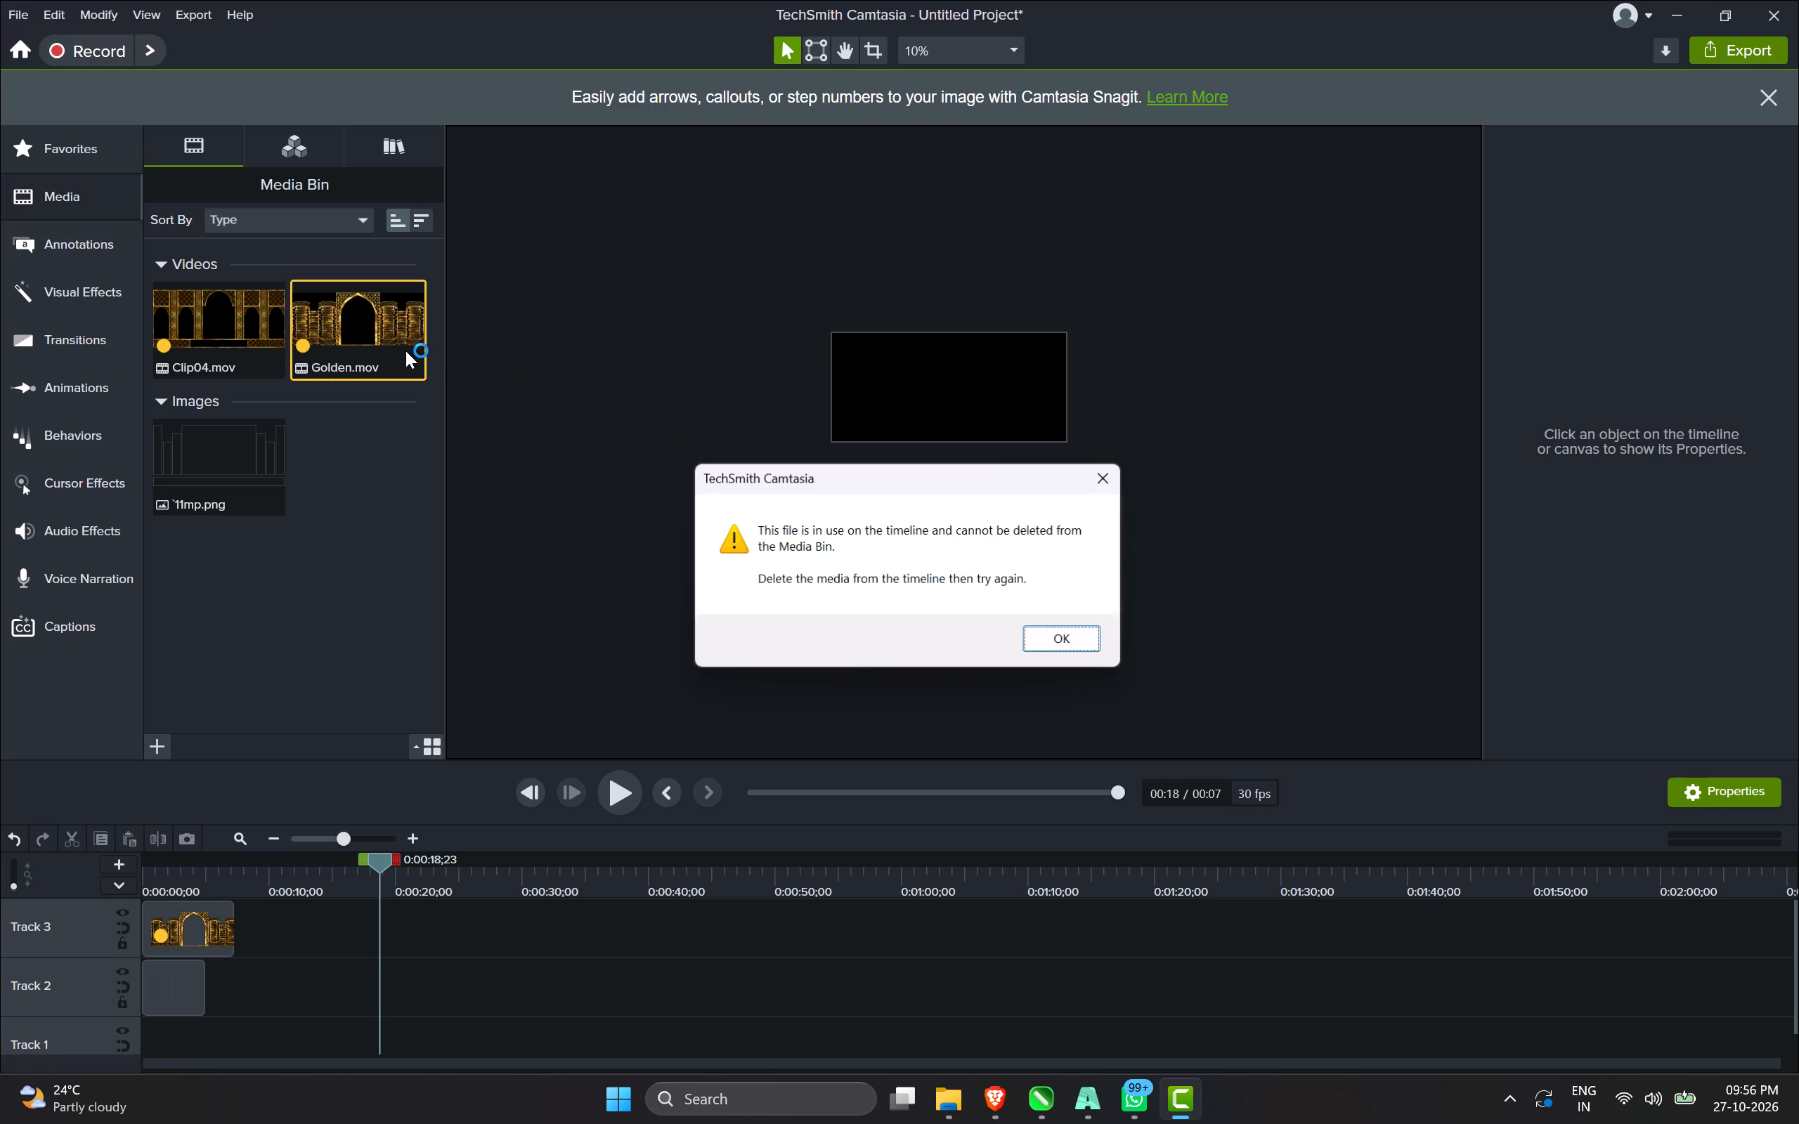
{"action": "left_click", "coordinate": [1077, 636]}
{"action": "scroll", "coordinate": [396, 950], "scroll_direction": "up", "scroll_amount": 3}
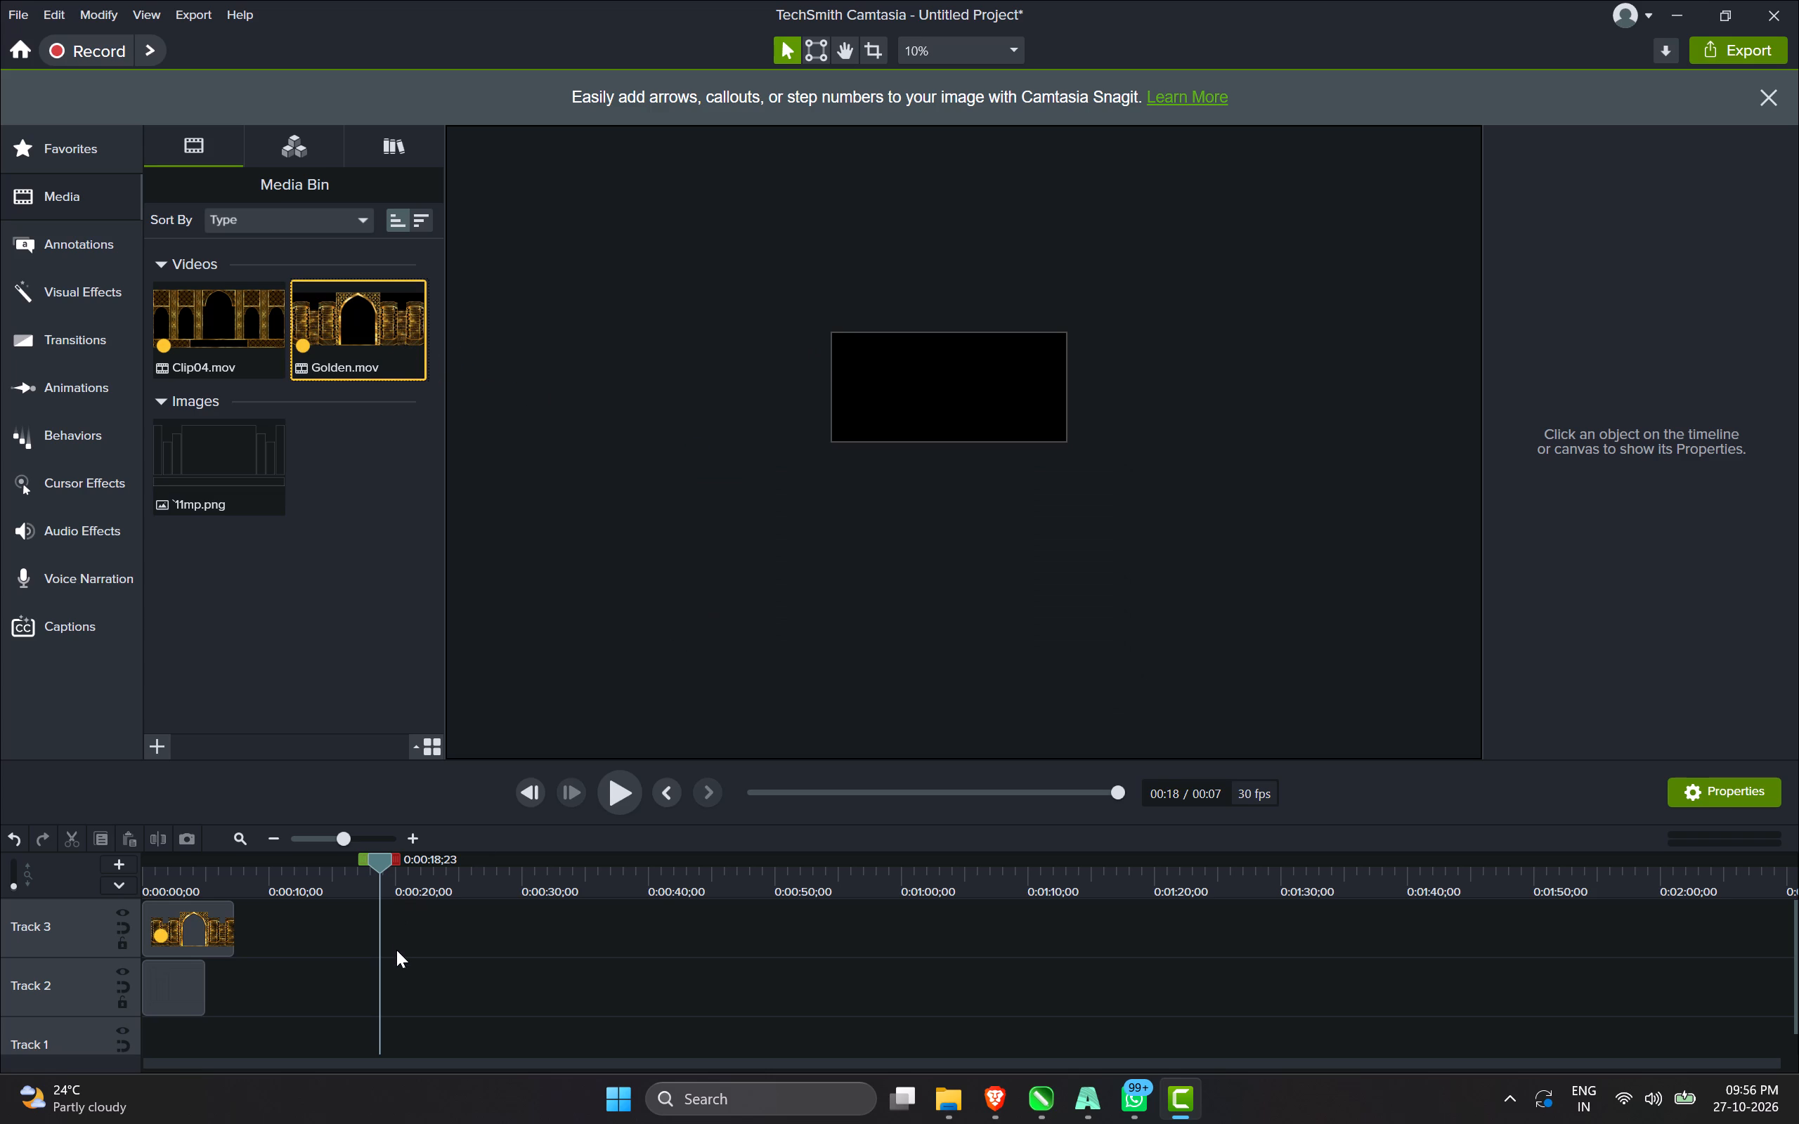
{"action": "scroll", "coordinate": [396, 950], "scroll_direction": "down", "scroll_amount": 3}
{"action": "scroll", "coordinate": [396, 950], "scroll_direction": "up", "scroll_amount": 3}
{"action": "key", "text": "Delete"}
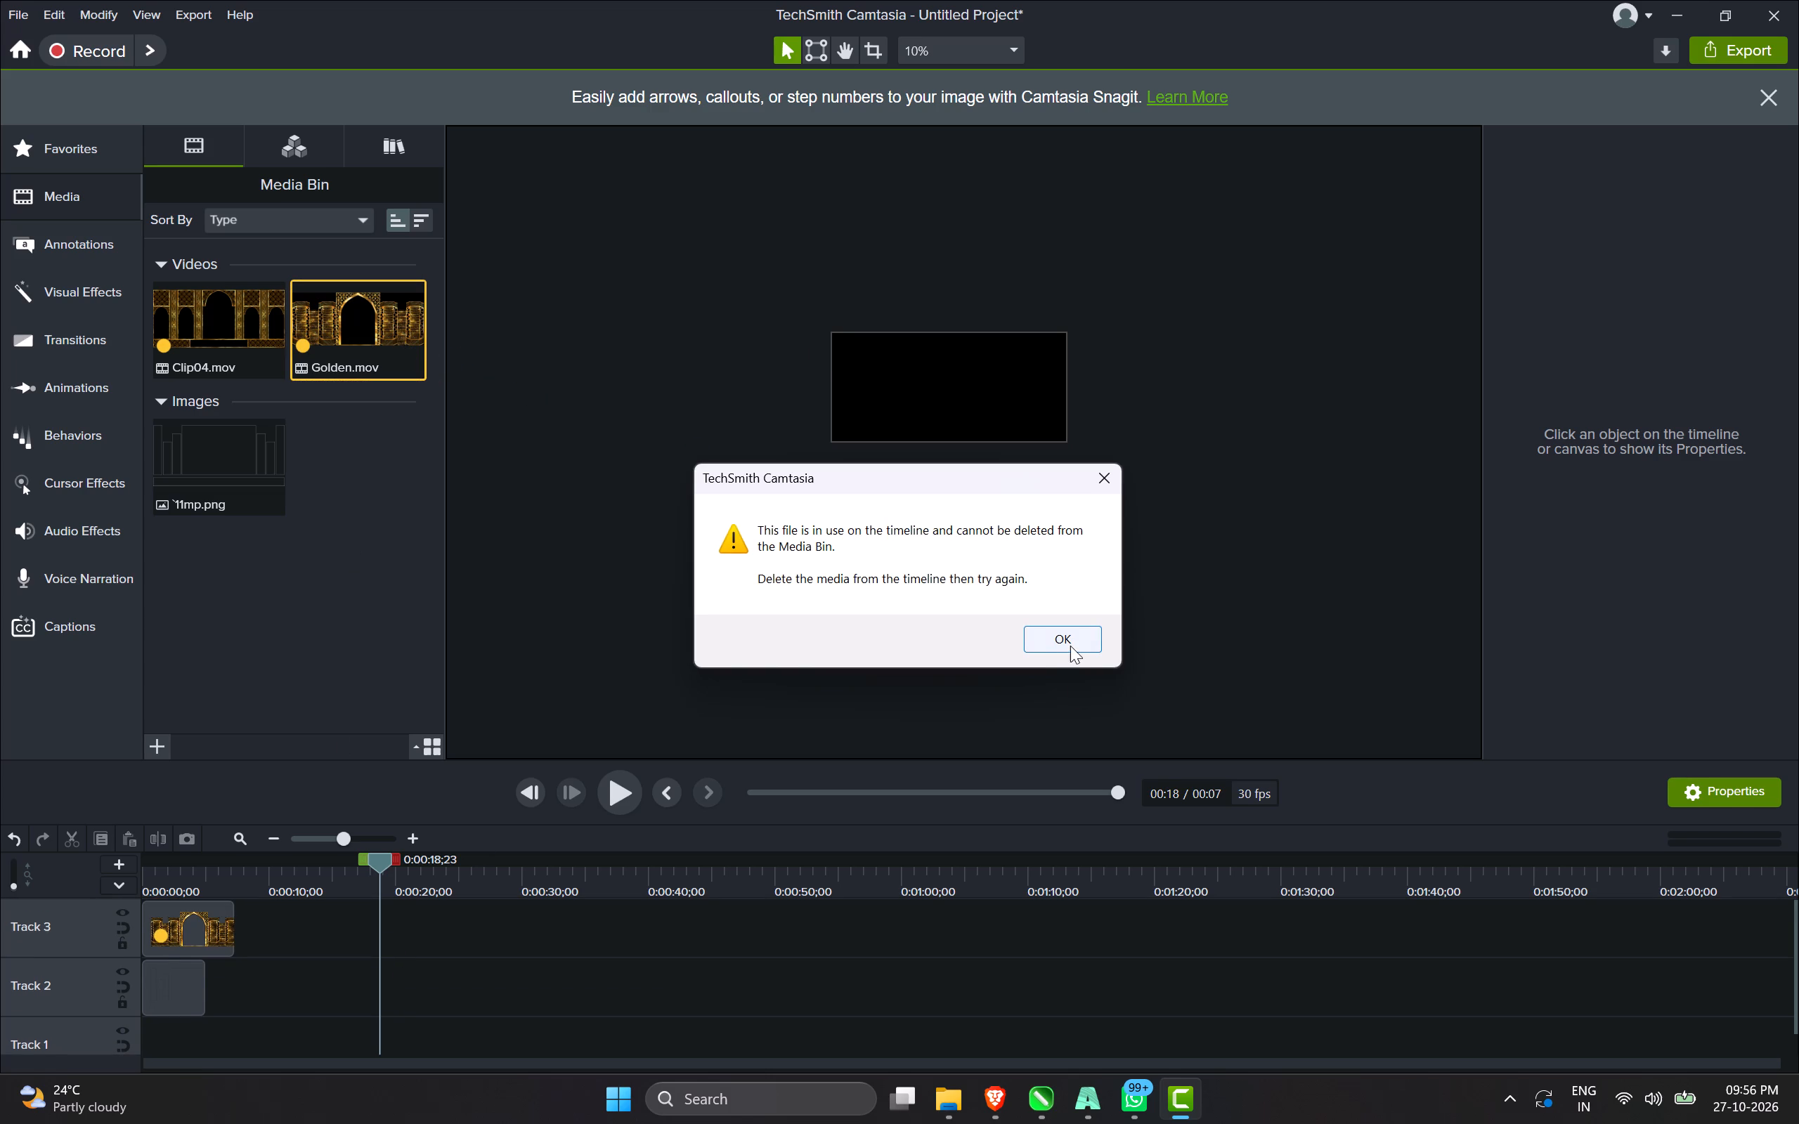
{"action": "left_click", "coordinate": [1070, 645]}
Delete Clip04.mov from the Media Bin.
{"action": "left_click", "coordinate": [200, 346]}
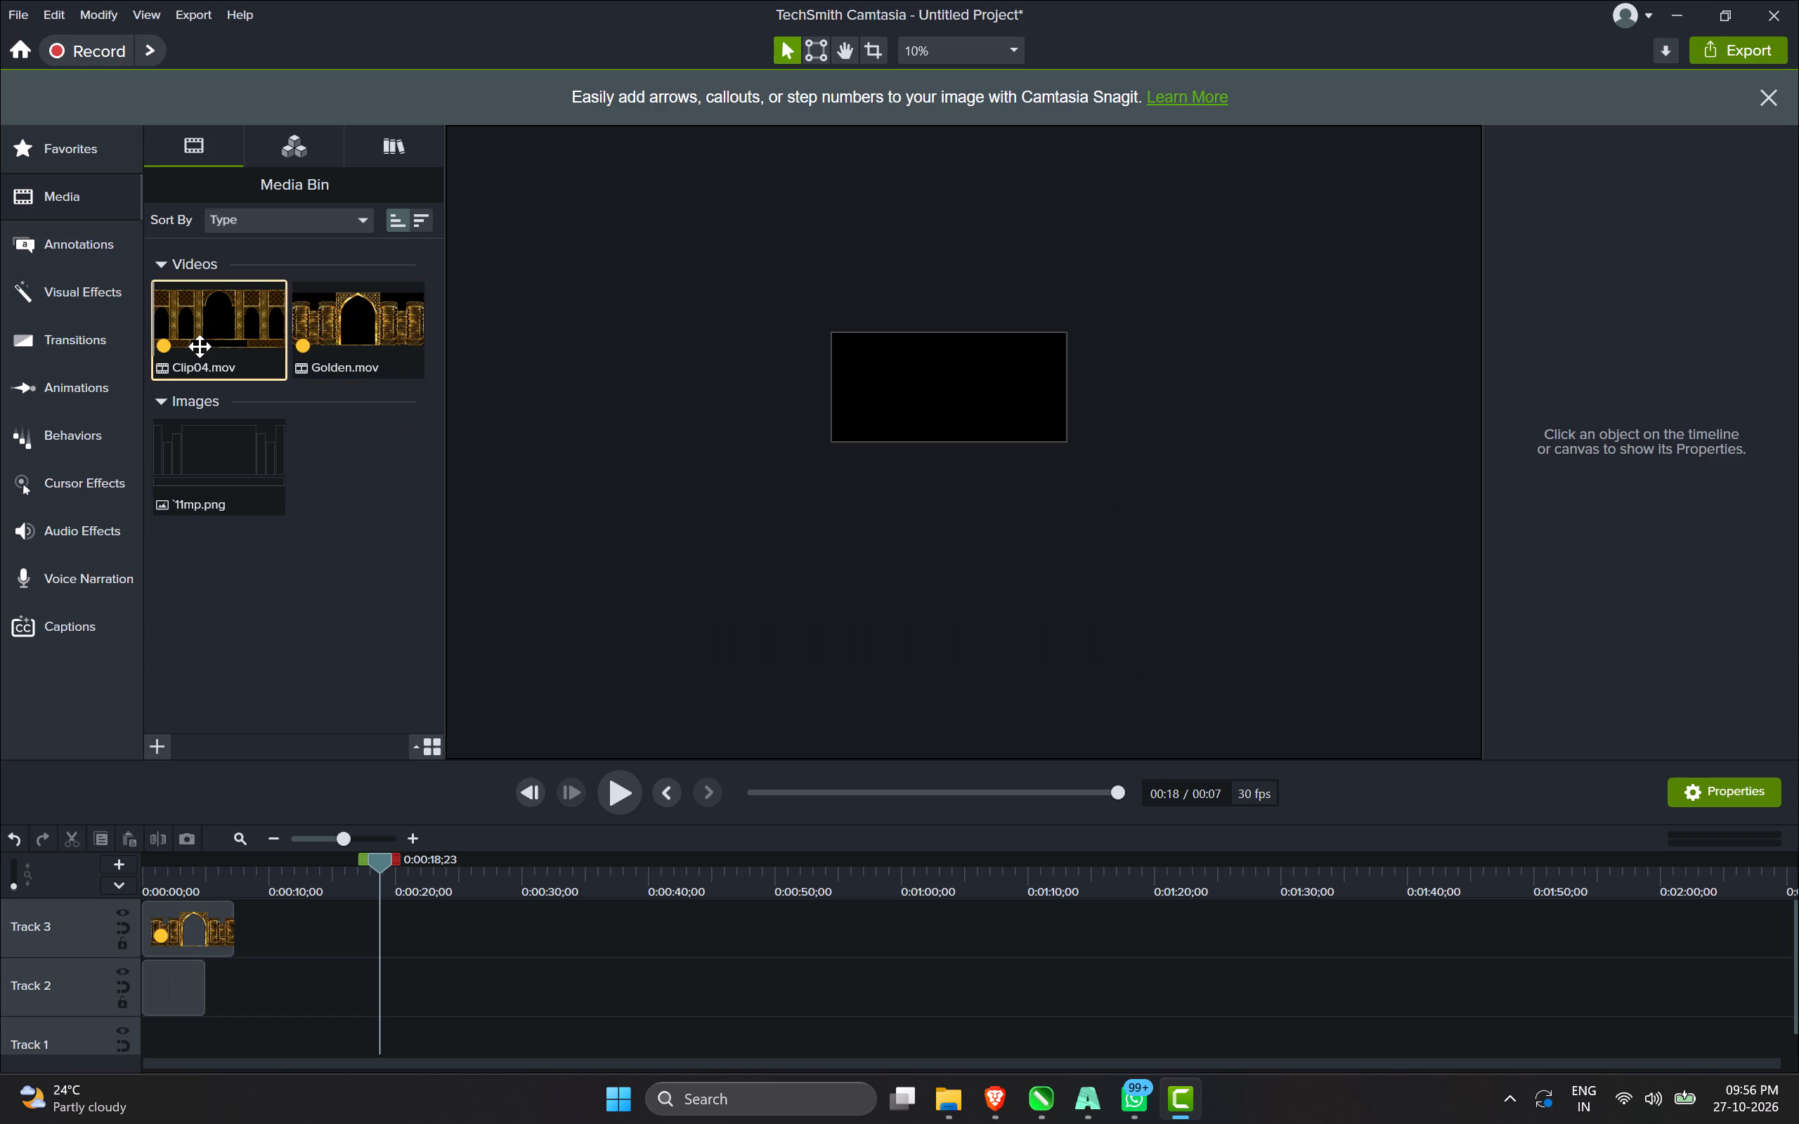
{"action": "key", "text": "Delete"}
Import Clip04.mov again from the Design 101 SUFI folder and place it on a new track above the Golden clip at 0:00.
{"action": "left_click", "coordinate": [937, 1108]}
{"action": "left_click", "coordinate": [679, 954]}
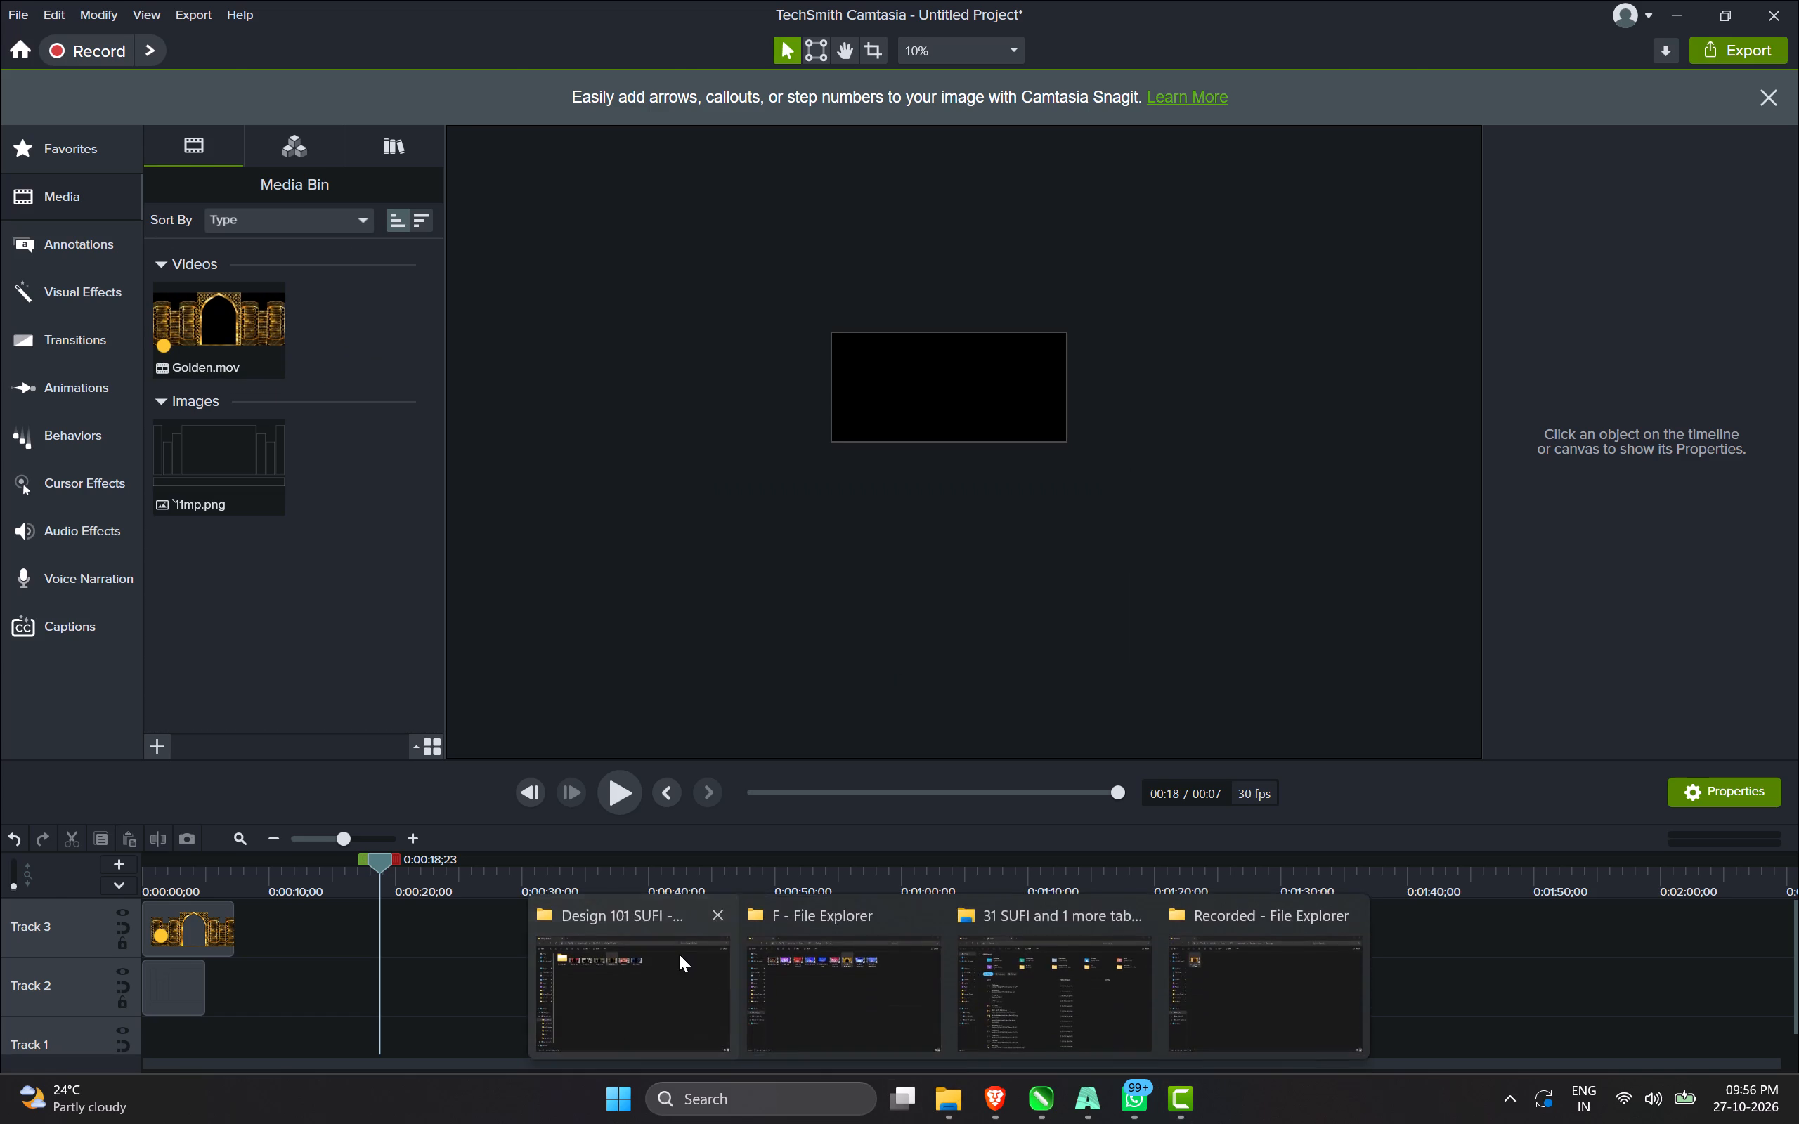
{"action": "left_click_drag", "start_coordinate": [703, 219], "coordinate": [1099, 1027]}
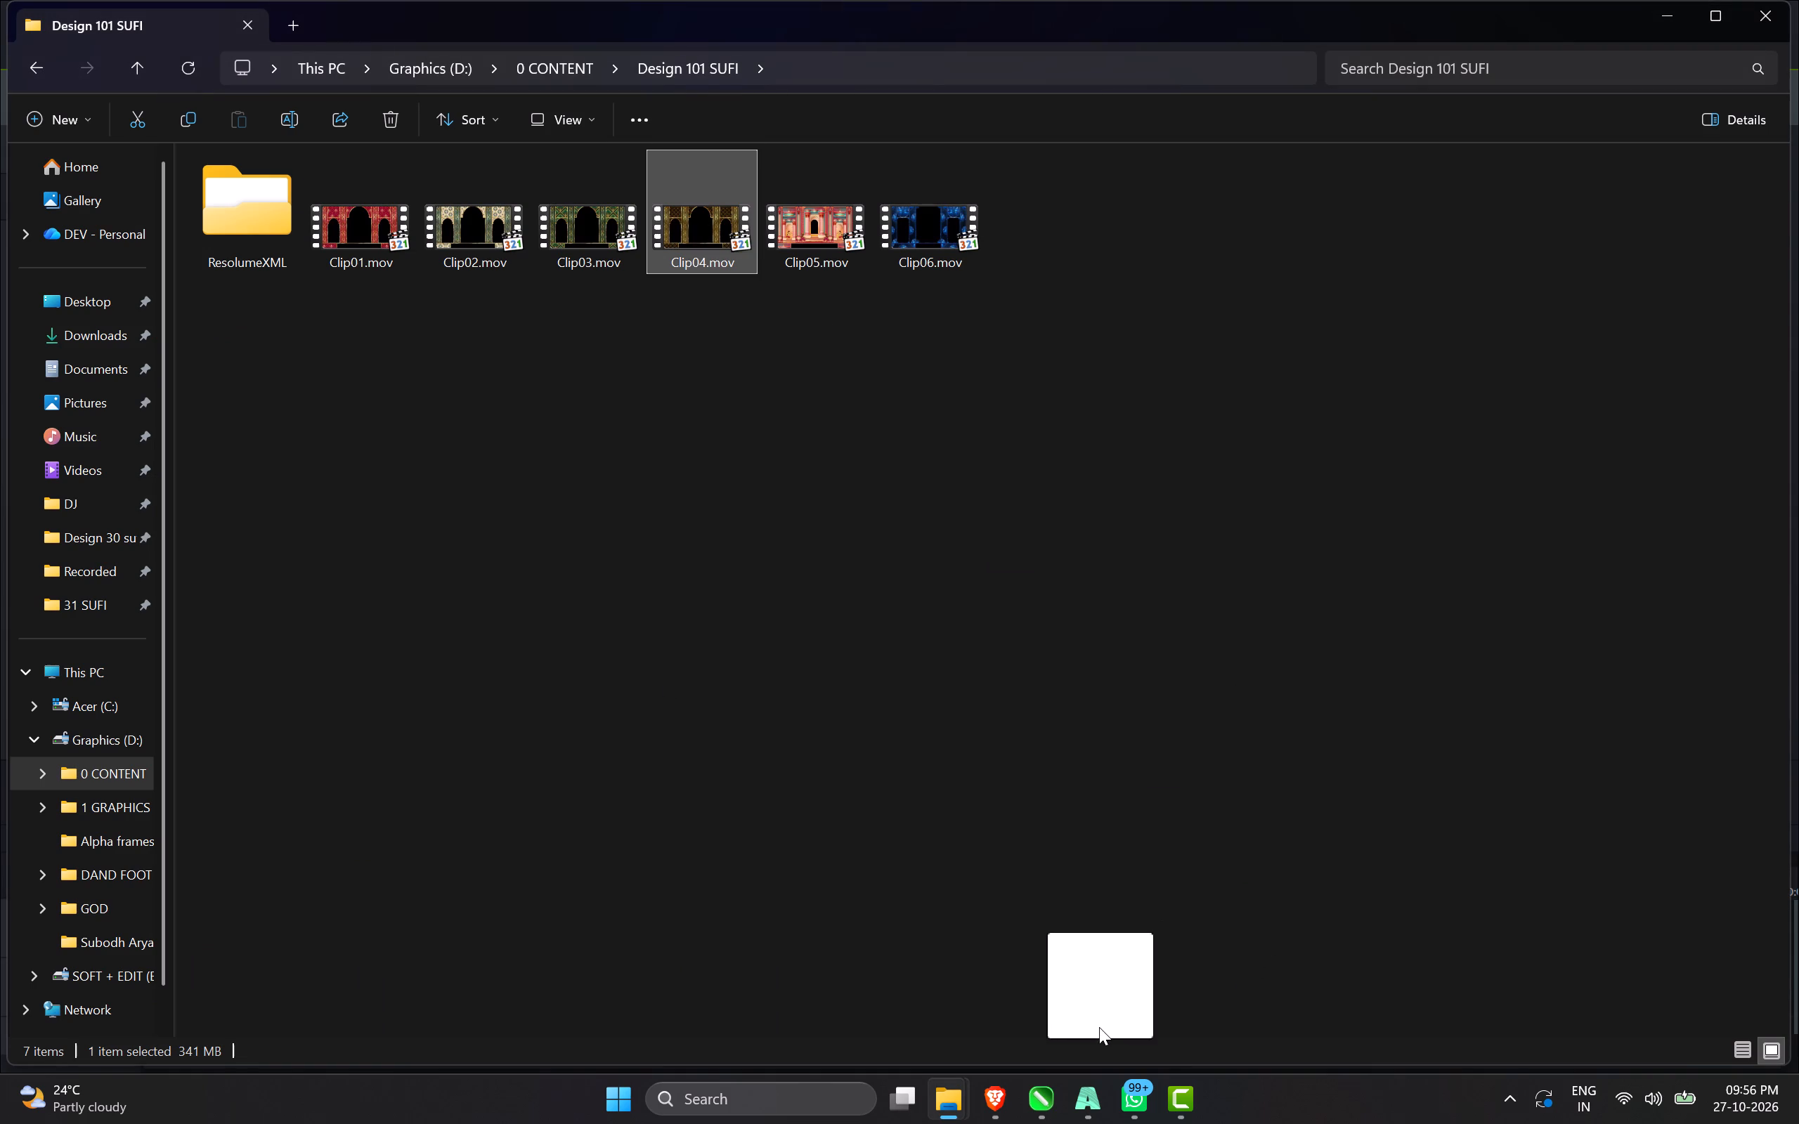
{"action": "left_click_drag", "start_coordinate": [1099, 1027], "coordinate": [432, 953]}
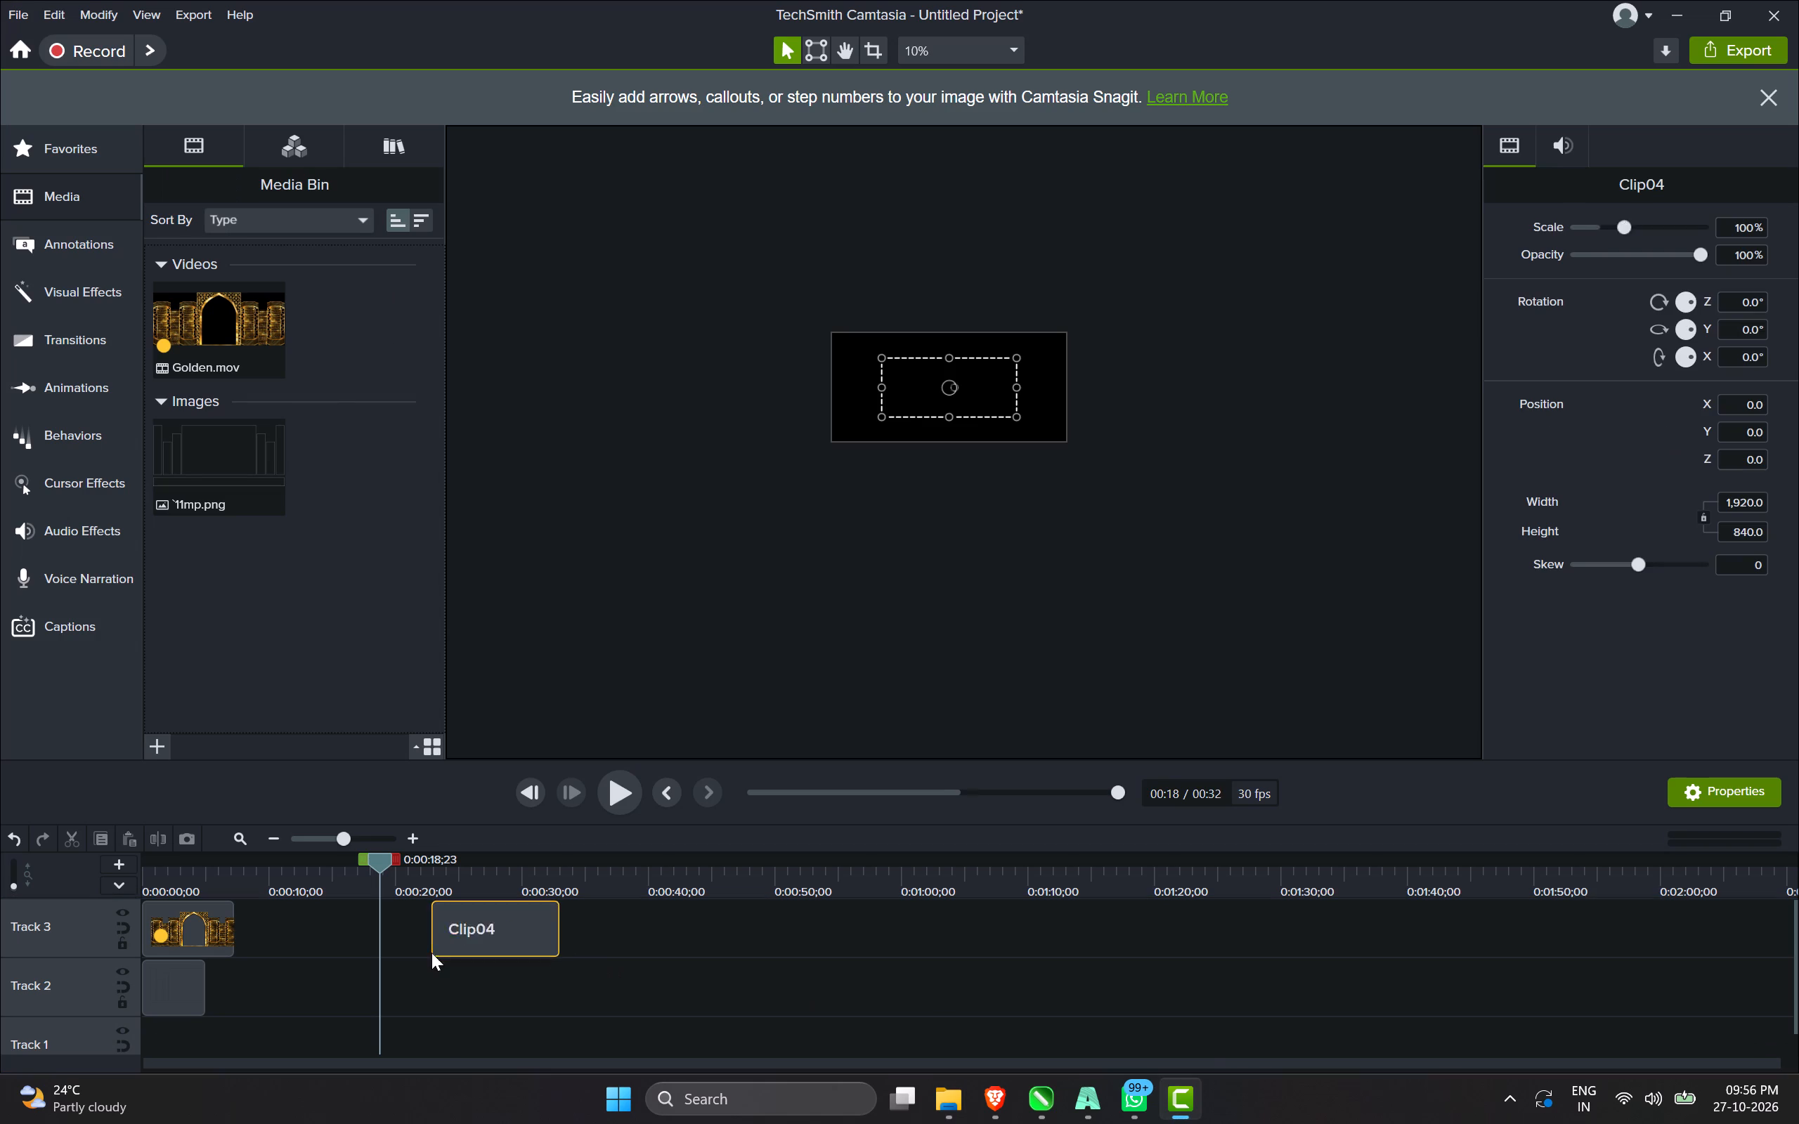
{"action": "left_click_drag", "start_coordinate": [493, 921], "coordinate": [175, 889]}
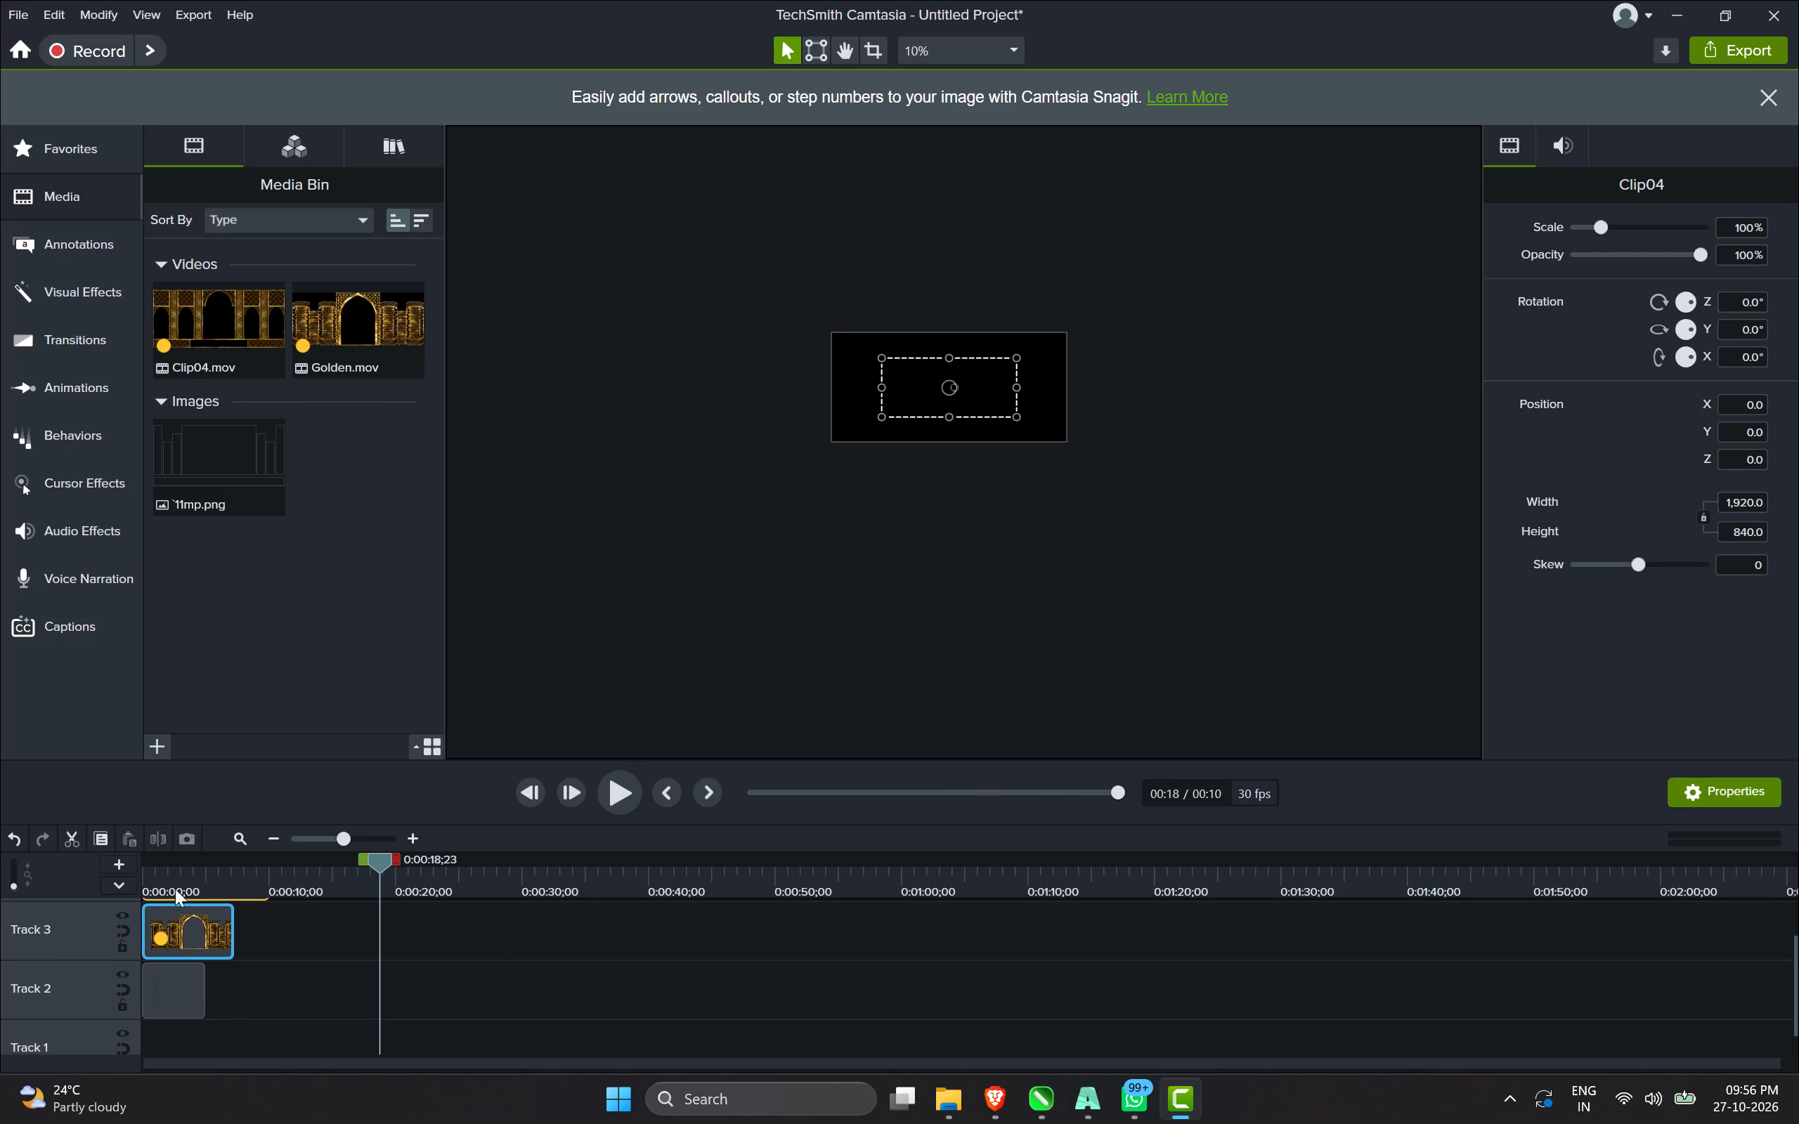
{"action": "left_click_drag", "start_coordinate": [175, 889], "coordinate": [162, 898]}
With the playhead at 0:00:02;20, delete the proxy video of Clip04.mov.
{"action": "left_click", "coordinate": [176, 884]}
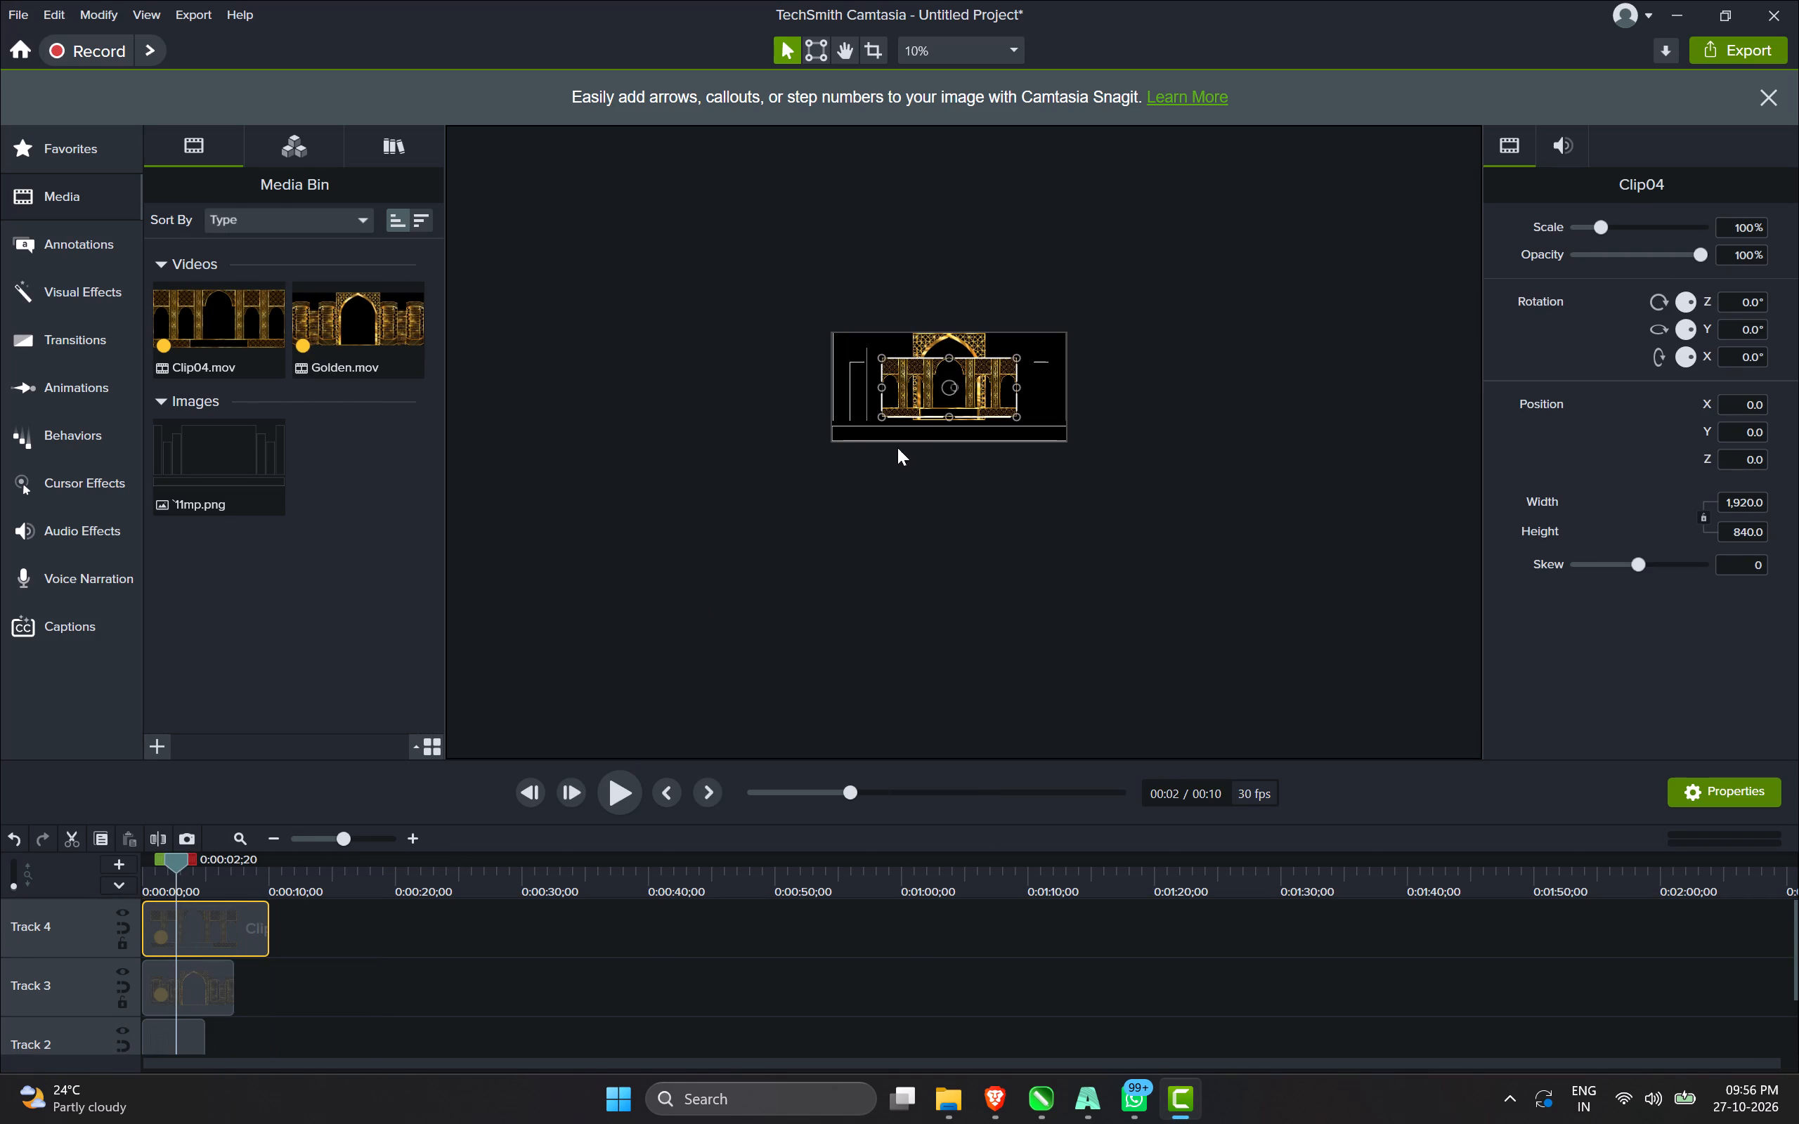
{"action": "scroll", "coordinate": [926, 412], "scroll_direction": "up", "scroll_amount": 5}
{"action": "right_click", "coordinate": [214, 345]}
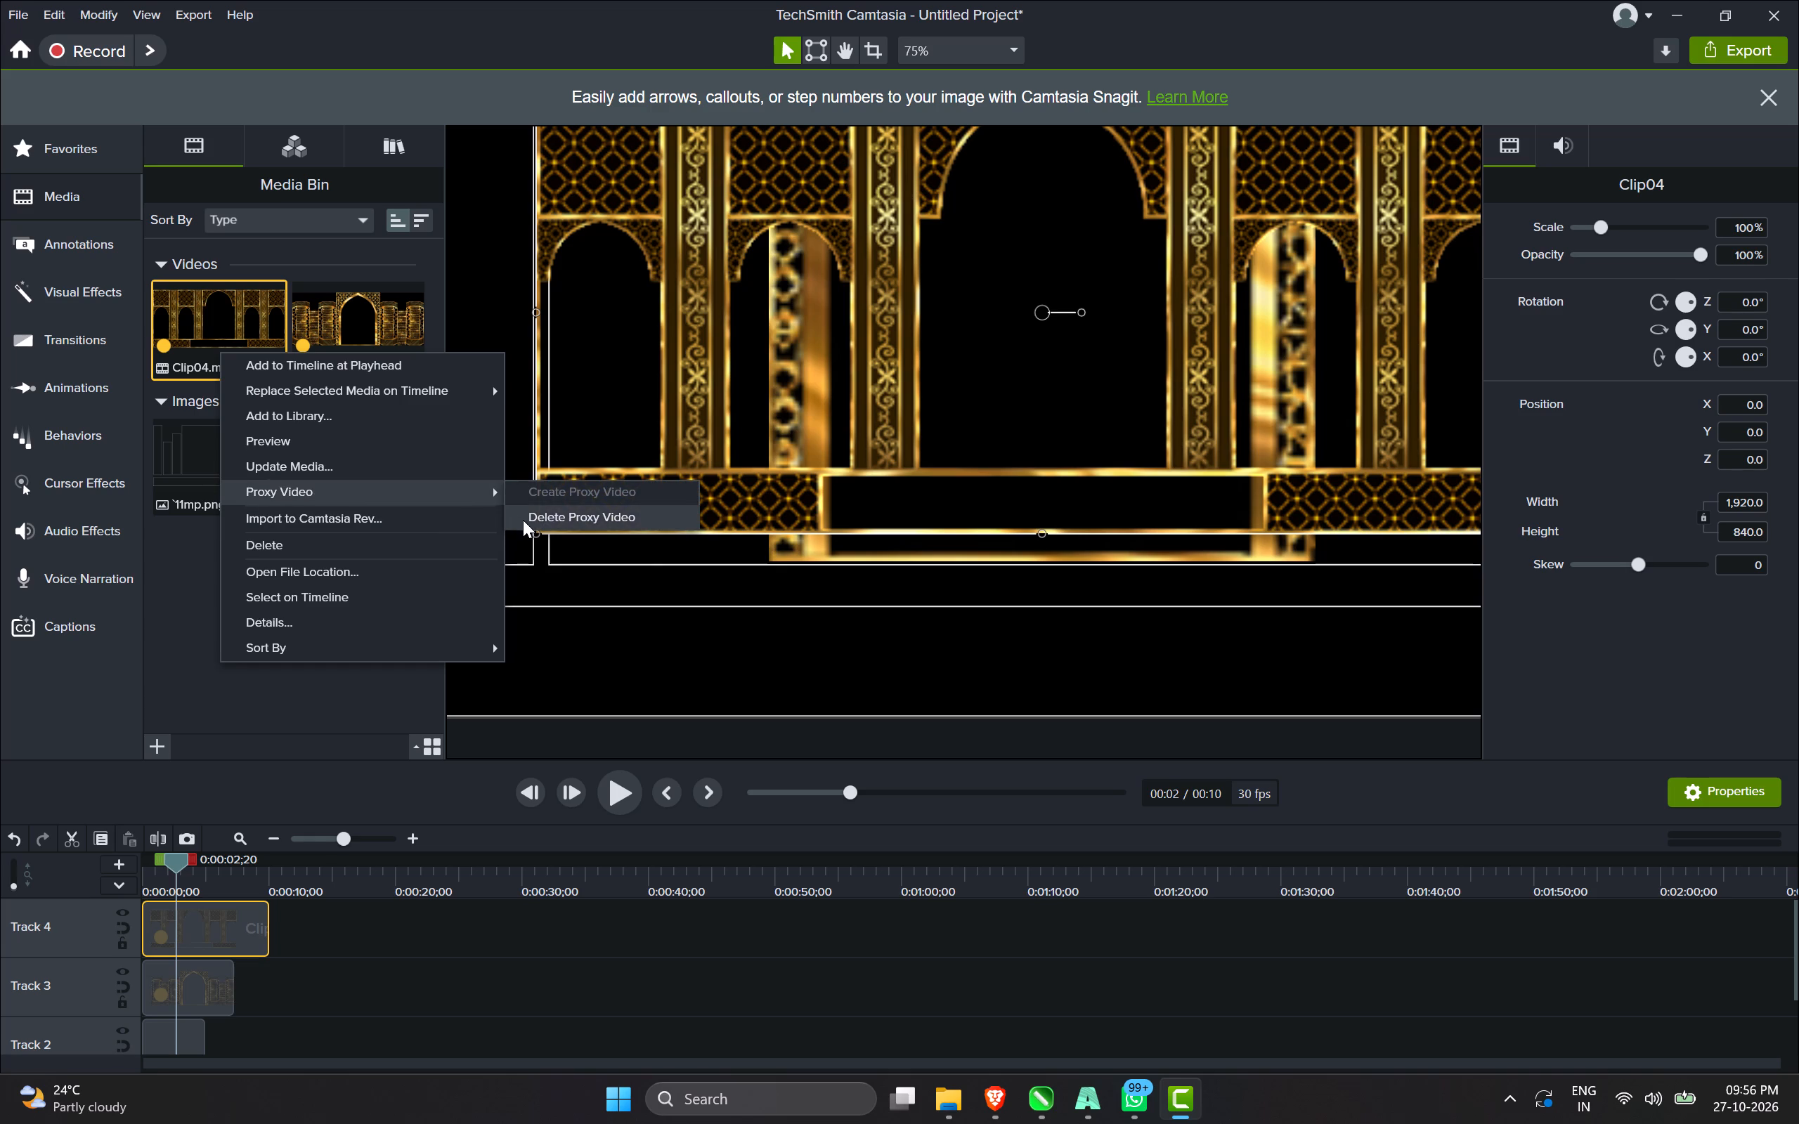
{"action": "left_click", "coordinate": [523, 520]}
Crop Clip04 to its leftmost small arch and adjoining column without the base strip, about 361 by 724.
{"action": "scroll", "coordinate": [523, 520], "scroll_direction": "down", "scroll_amount": 1}
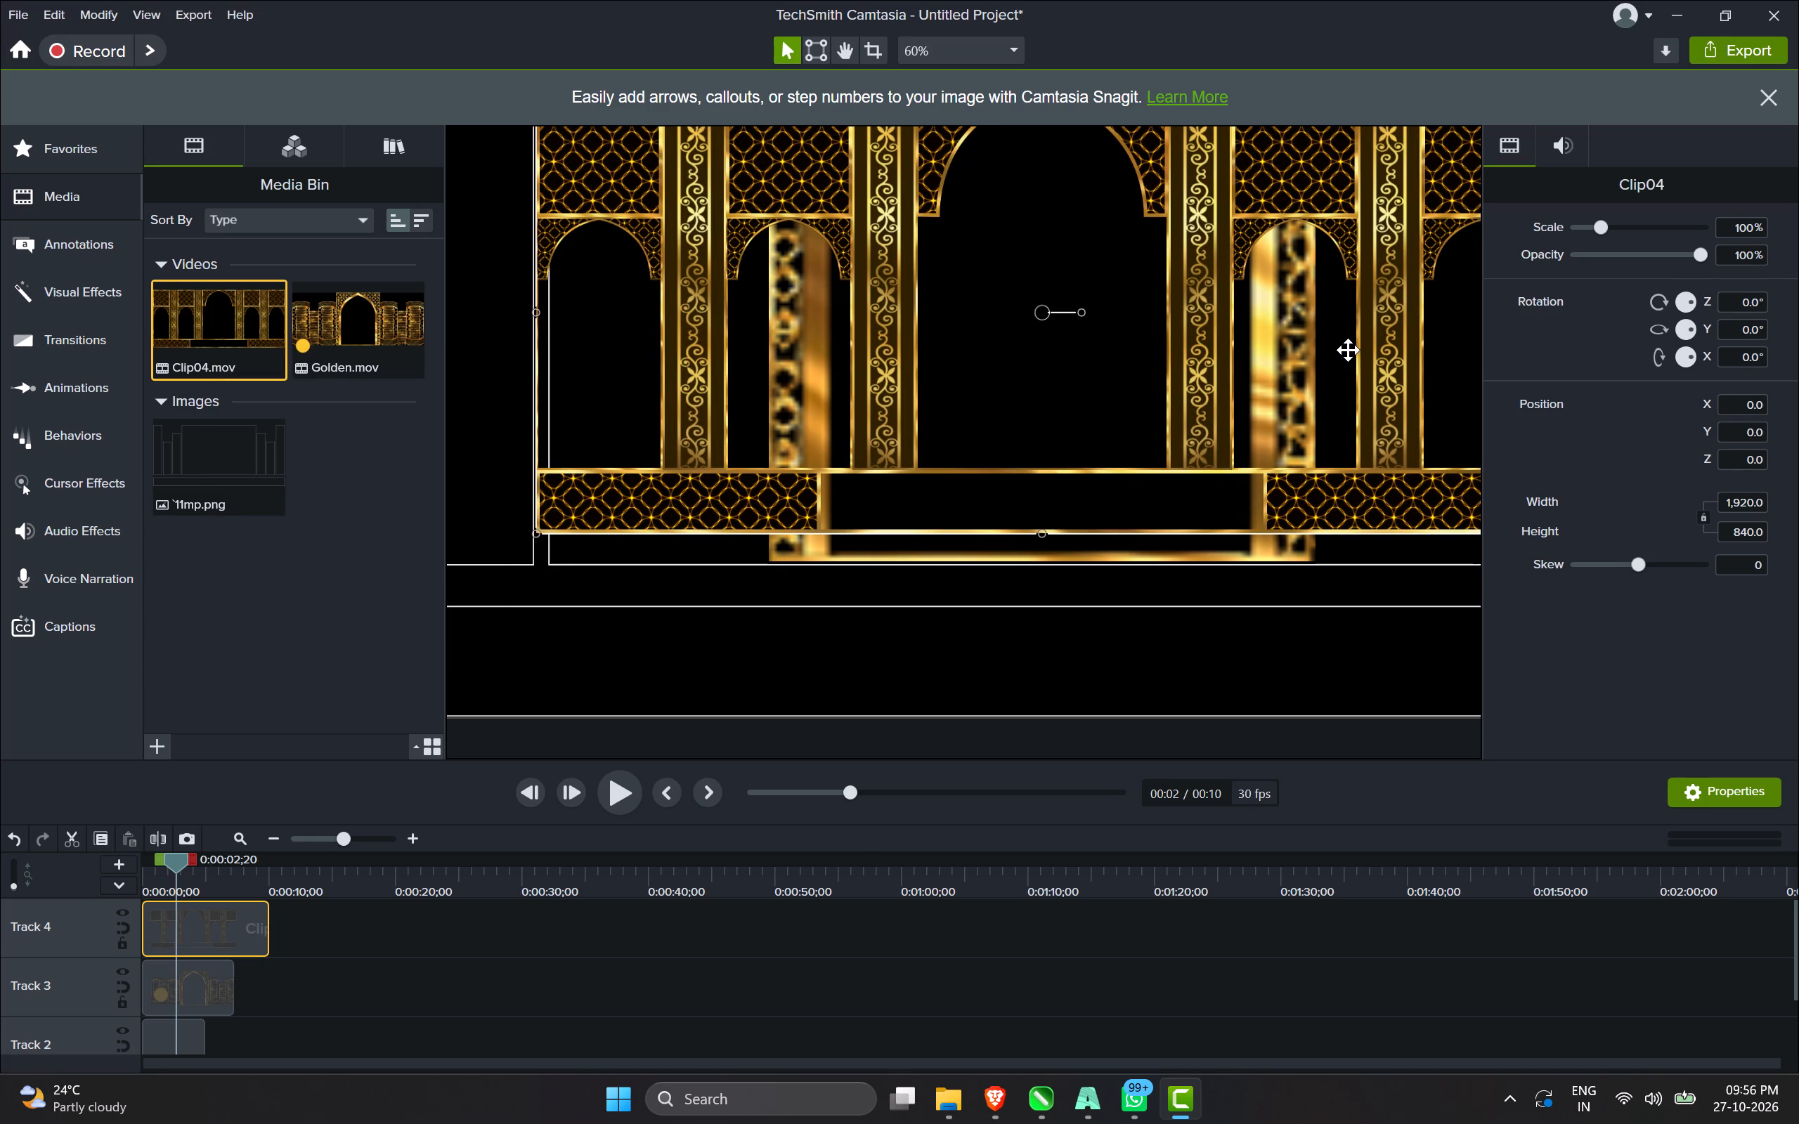
{"action": "left_click_drag", "start_coordinate": [1346, 353], "coordinate": [753, 399], "text": "alt"}
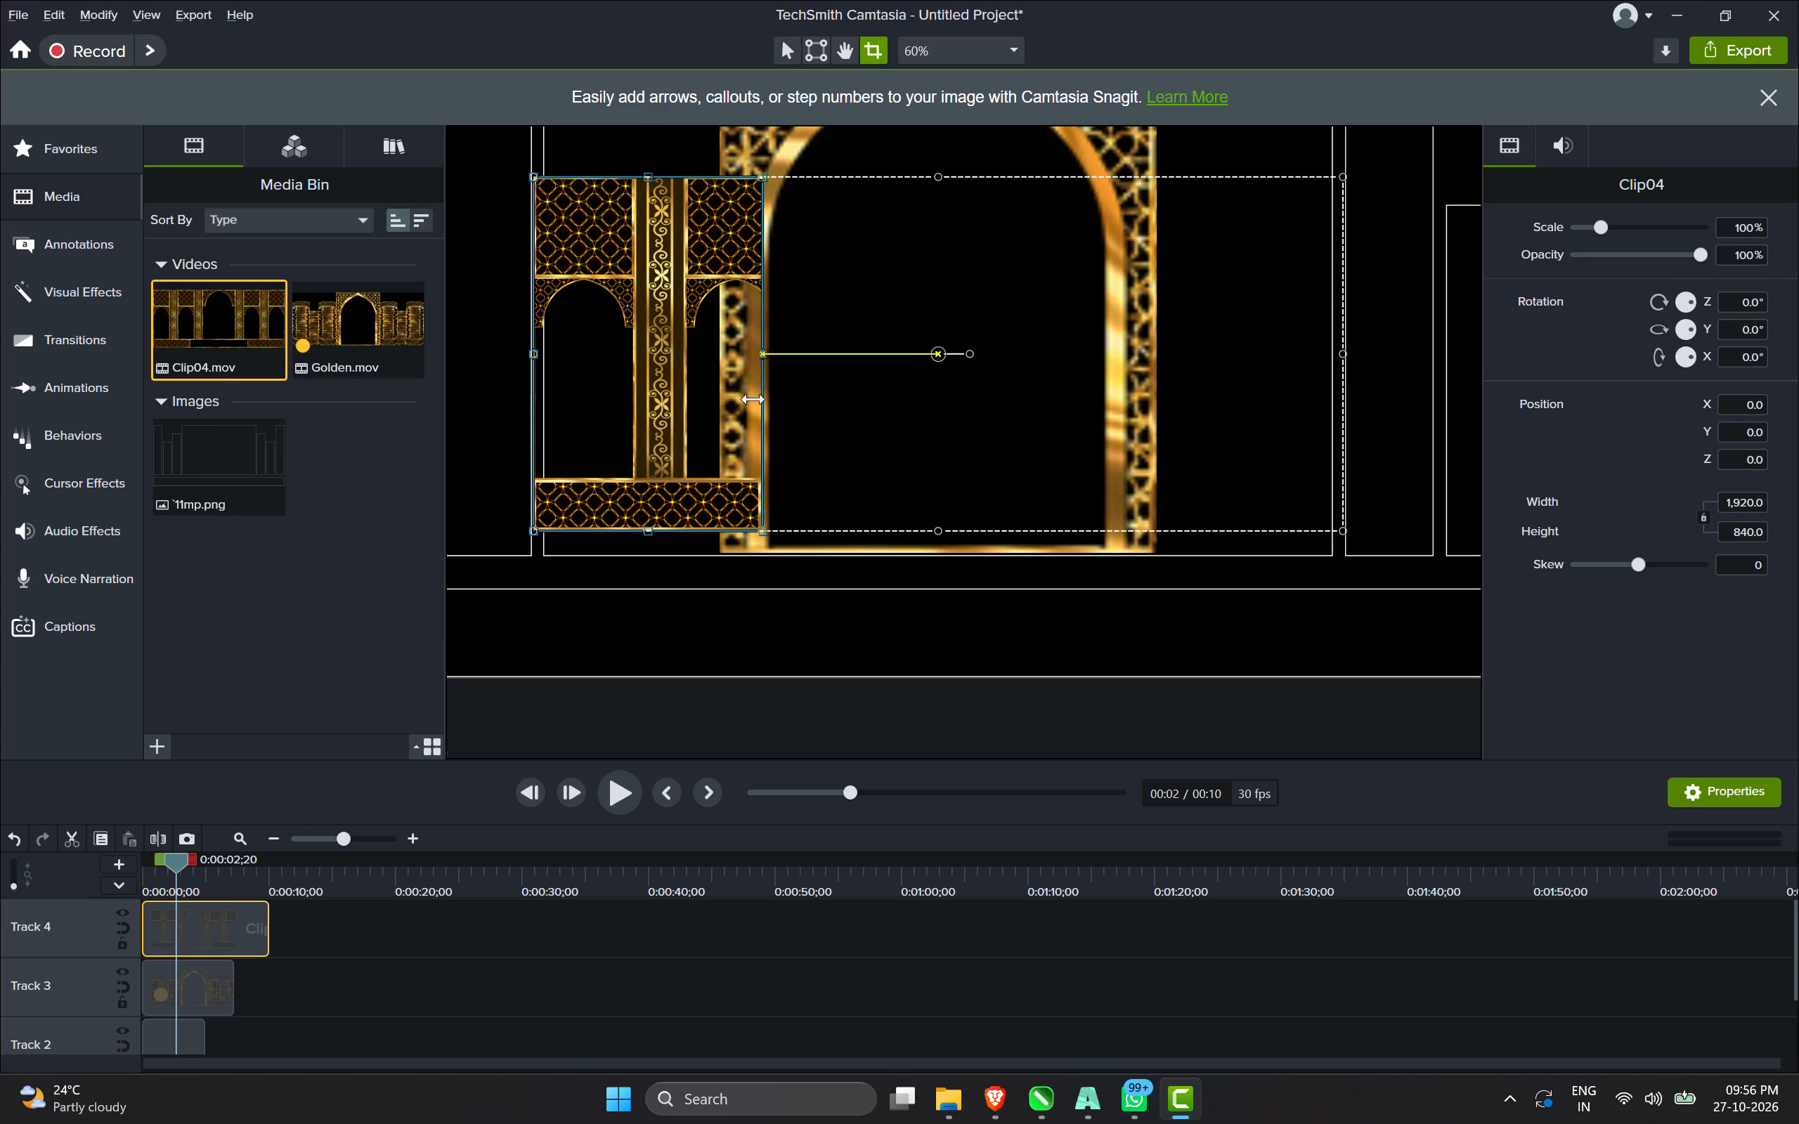
{"action": "left_click_drag", "start_coordinate": [753, 399], "coordinate": [696, 464], "text": "alt"}
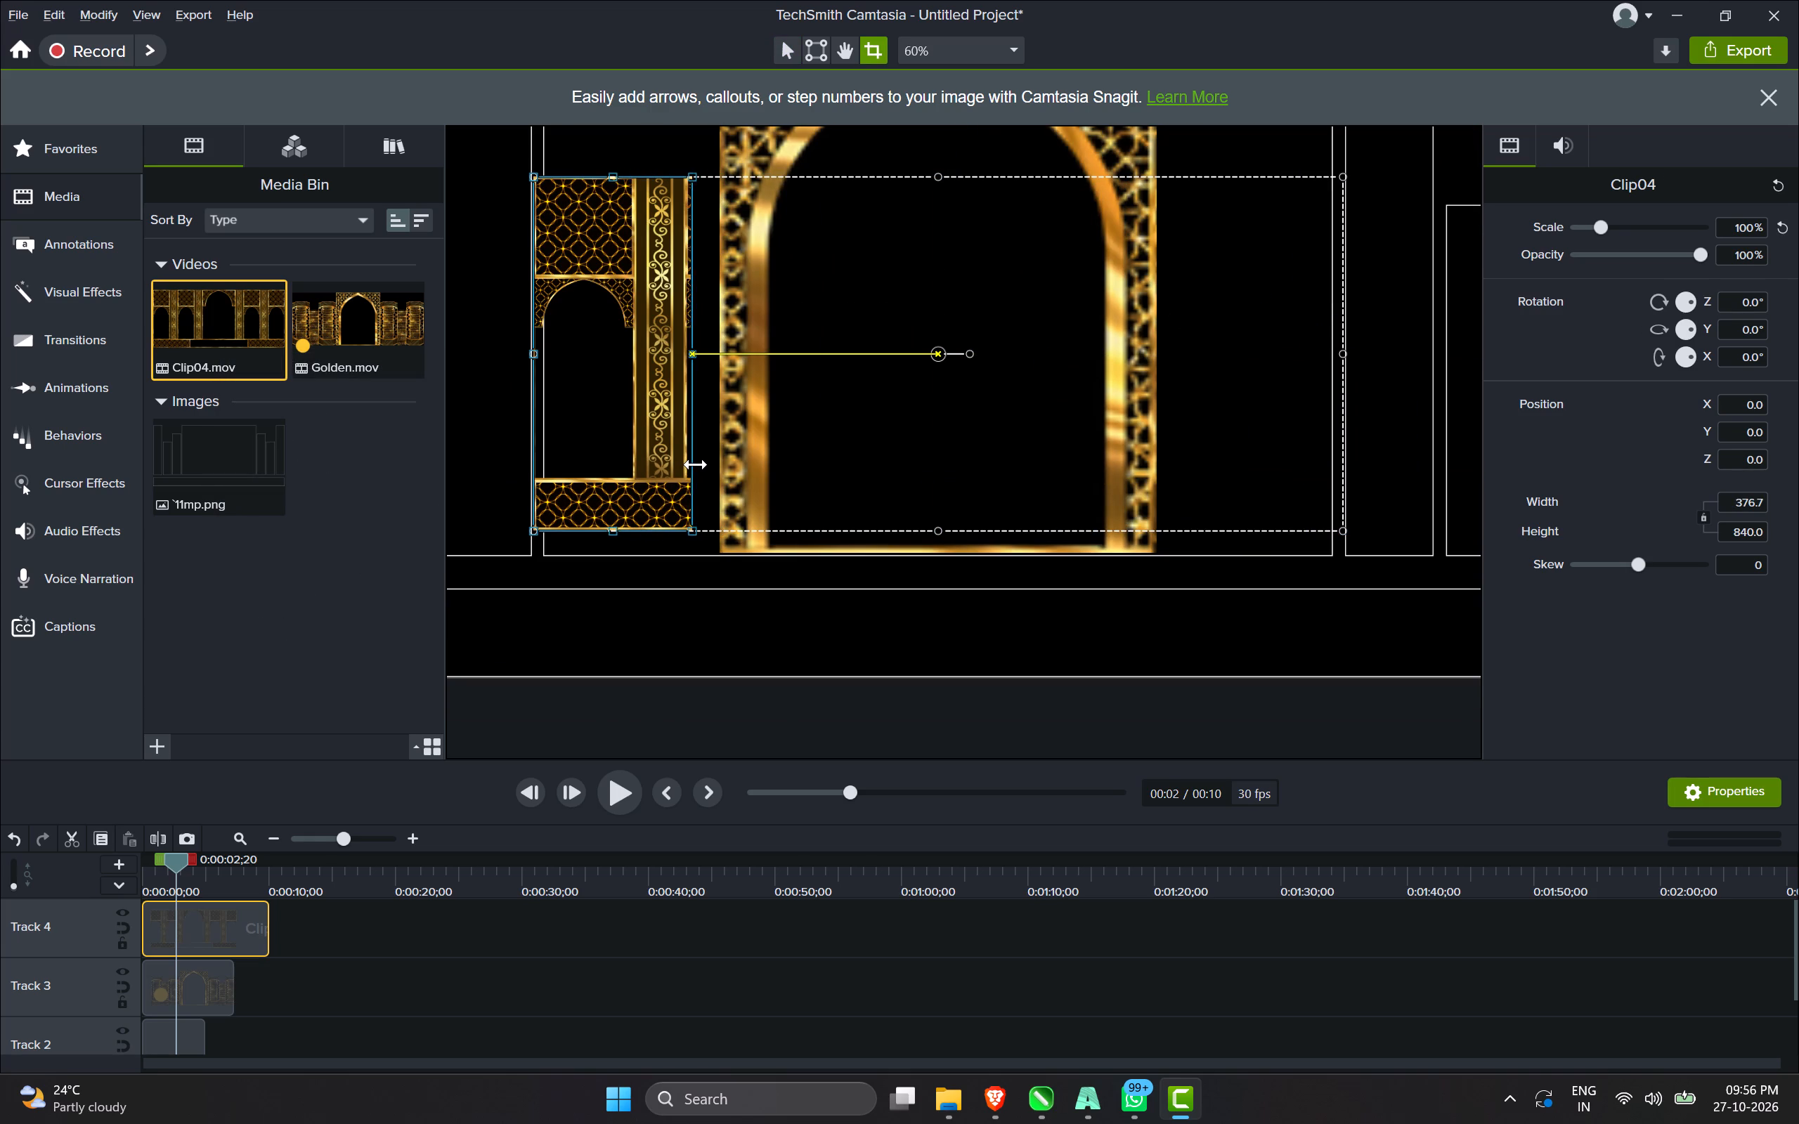
{"action": "left_click_drag", "start_coordinate": [696, 464], "coordinate": [691, 464], "text": "alt"}
{"action": "scroll", "coordinate": [629, 519], "scroll_direction": "up", "scroll_amount": 4}
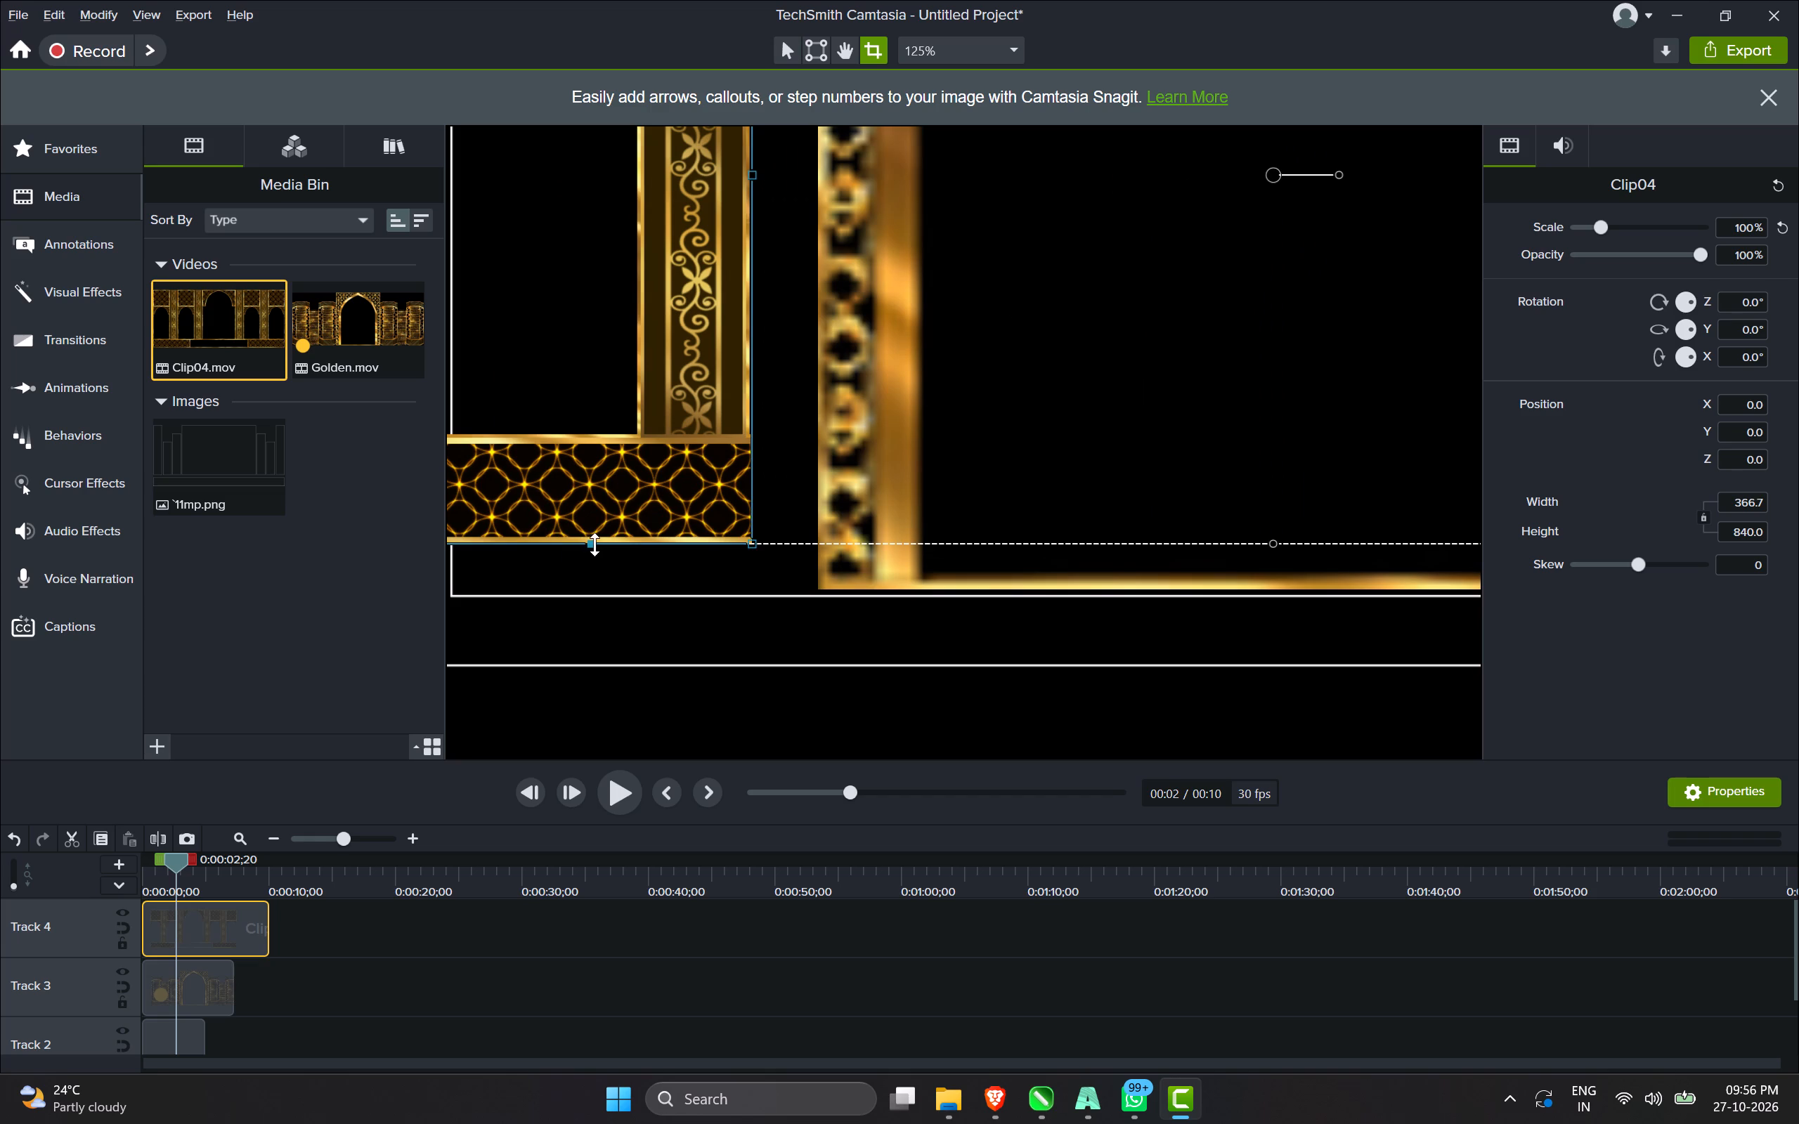
{"action": "left_click_drag", "start_coordinate": [592, 544], "coordinate": [592, 443], "text": "alt"}
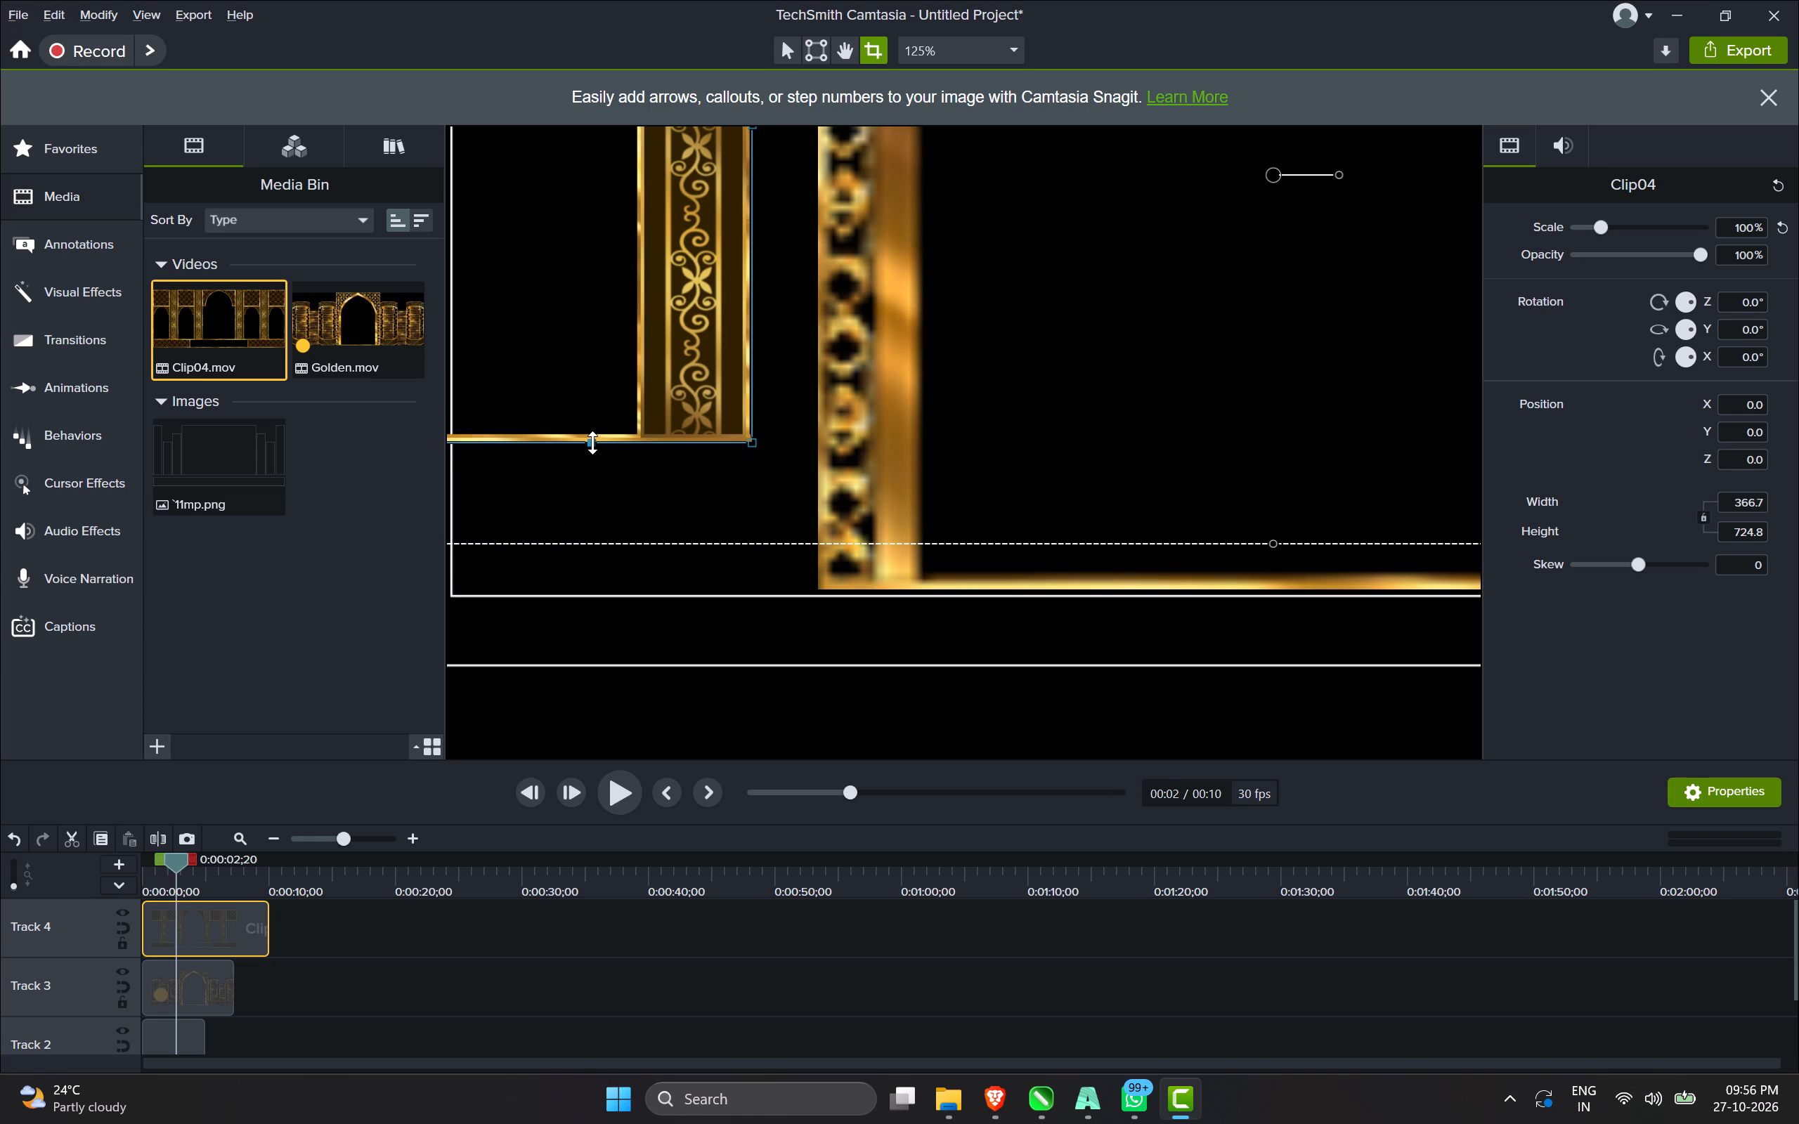
{"action": "left_click_drag", "start_coordinate": [592, 443], "coordinate": [592, 442], "text": "alt"}
{"action": "scroll", "coordinate": [668, 533], "scroll_direction": "down", "scroll_amount": 3}
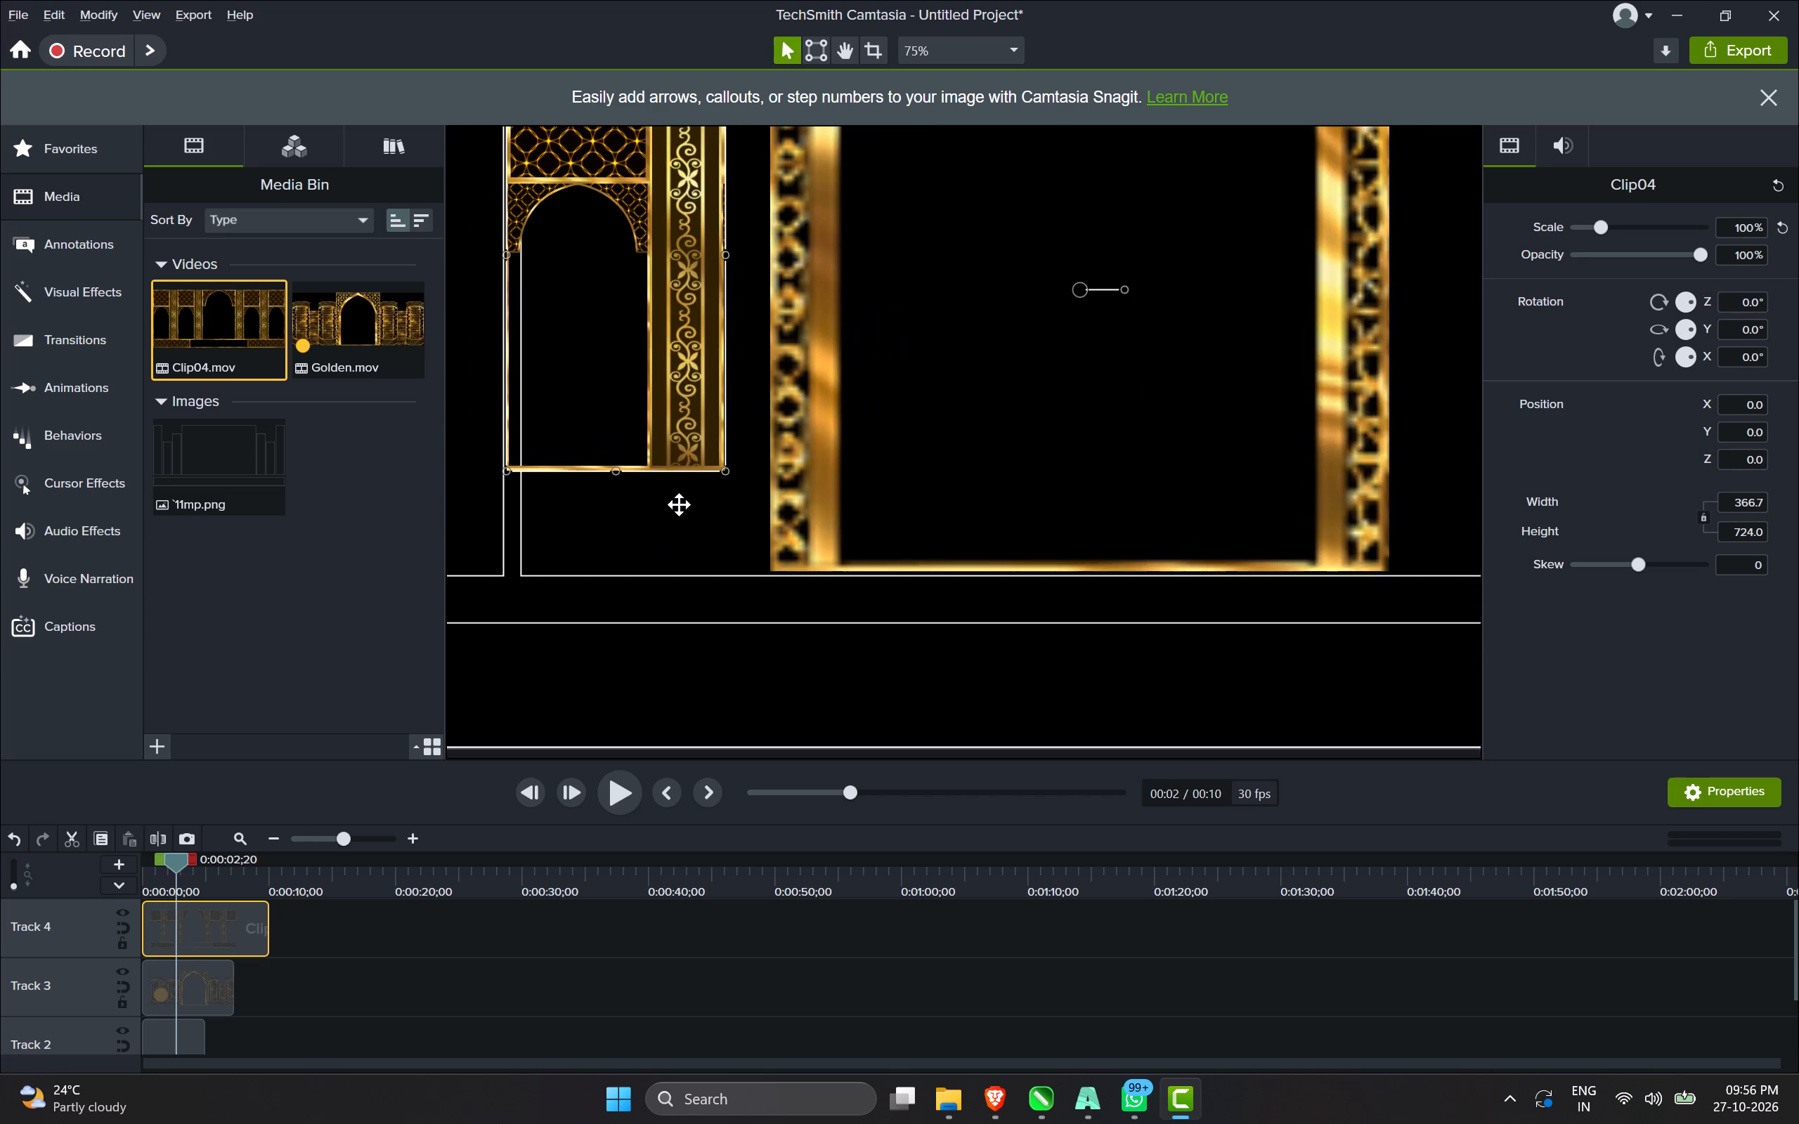
{"action": "scroll", "coordinate": [733, 258], "scroll_direction": "up", "scroll_amount": 13}
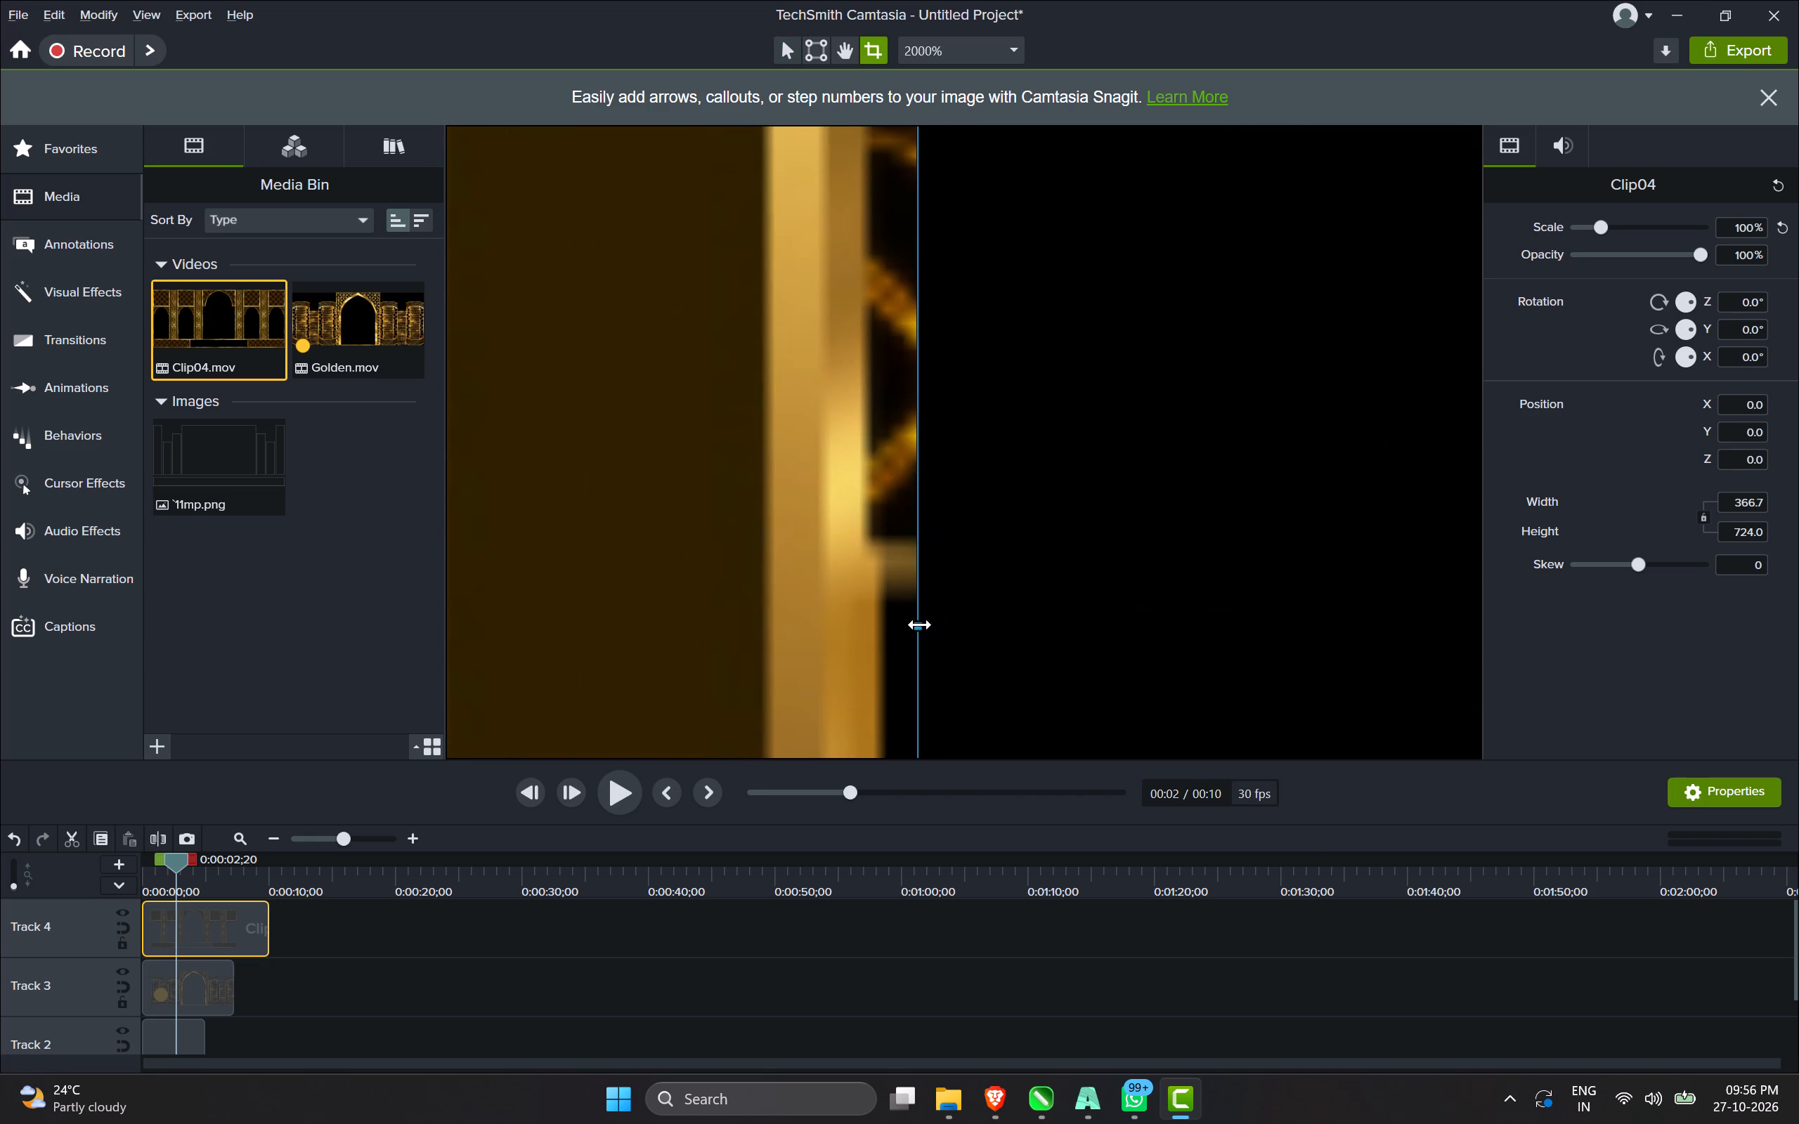
{"action": "left_click_drag", "start_coordinate": [920, 625], "coordinate": [843, 625], "text": "alt"}
{"action": "scroll", "coordinate": [960, 462], "scroll_direction": "down", "scroll_amount": 11}
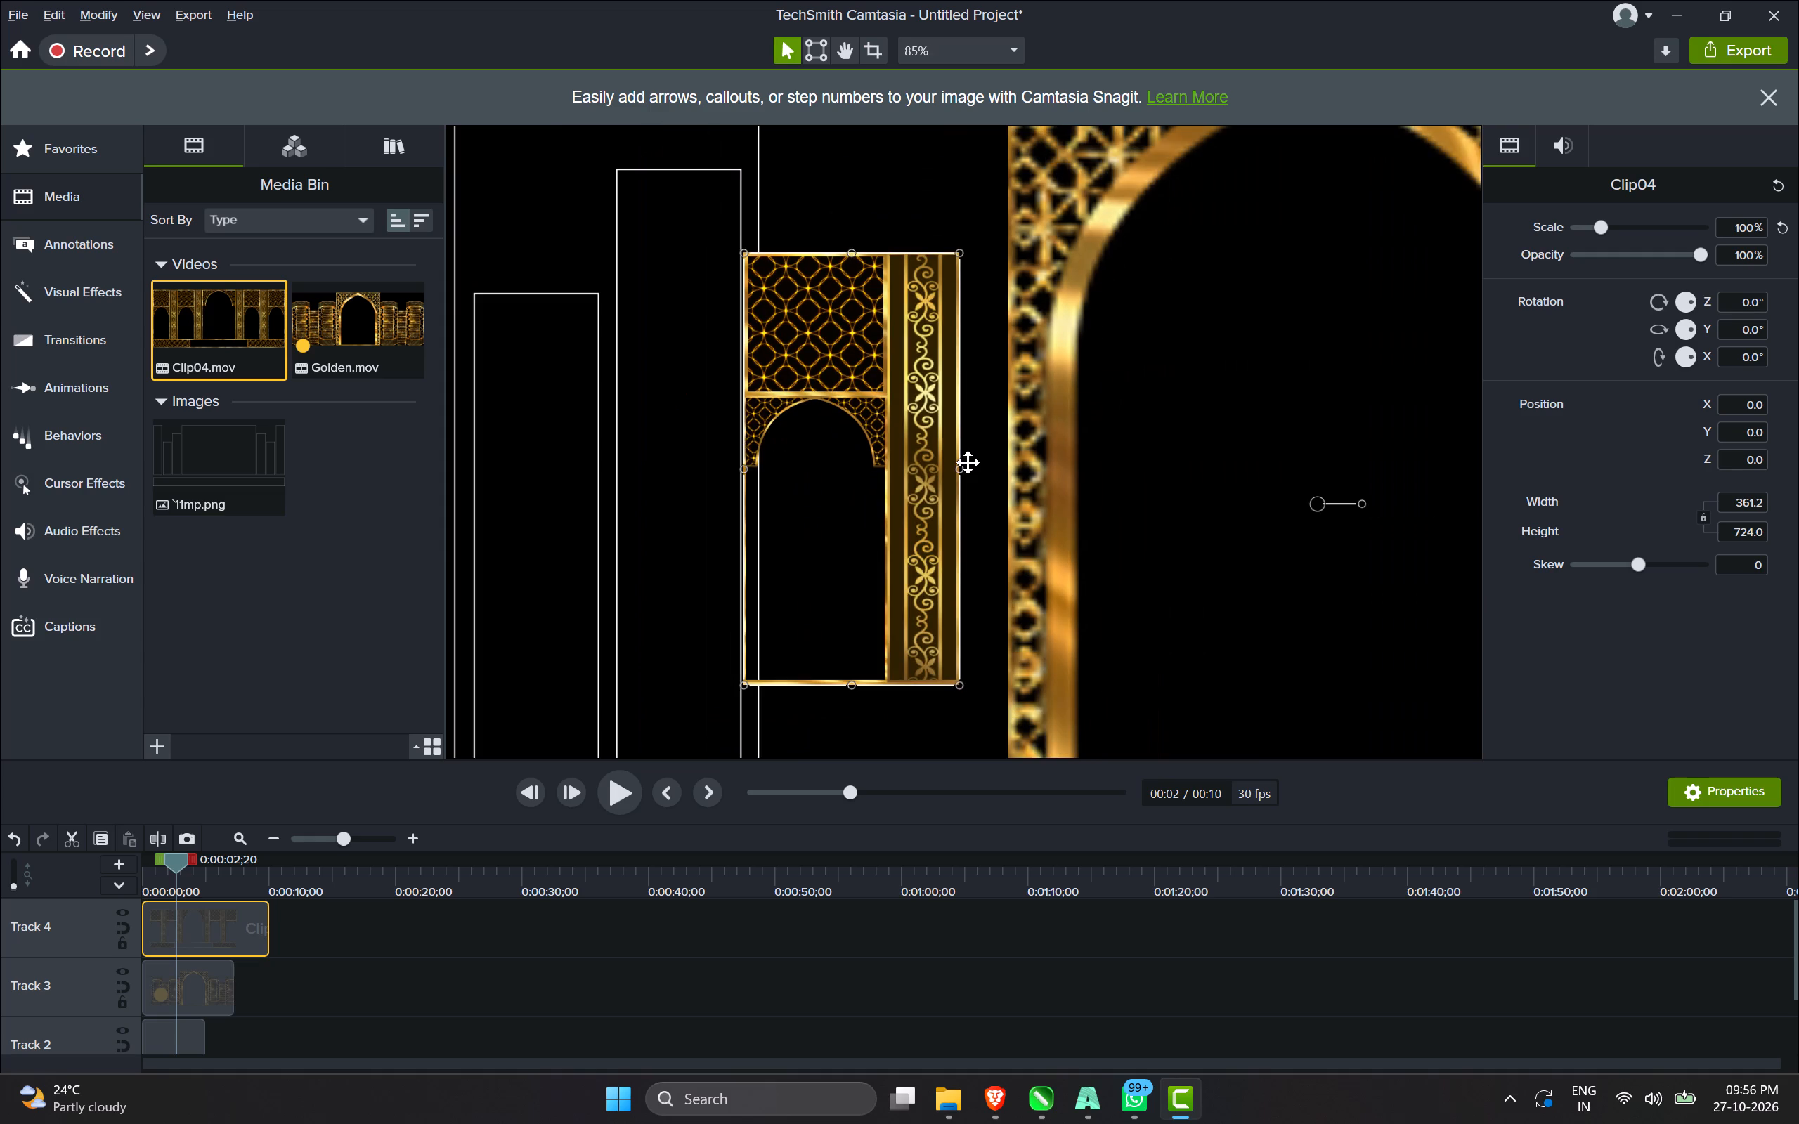
Scale the cropped Clip04 to about 171.5% to span the central panel's height, aligned with that panel's left edge.
{"action": "scroll", "coordinate": [870, 478], "scroll_direction": "down", "scroll_amount": 2}
{"action": "left_click_drag", "start_coordinate": [854, 481], "coordinate": [880, 478]}
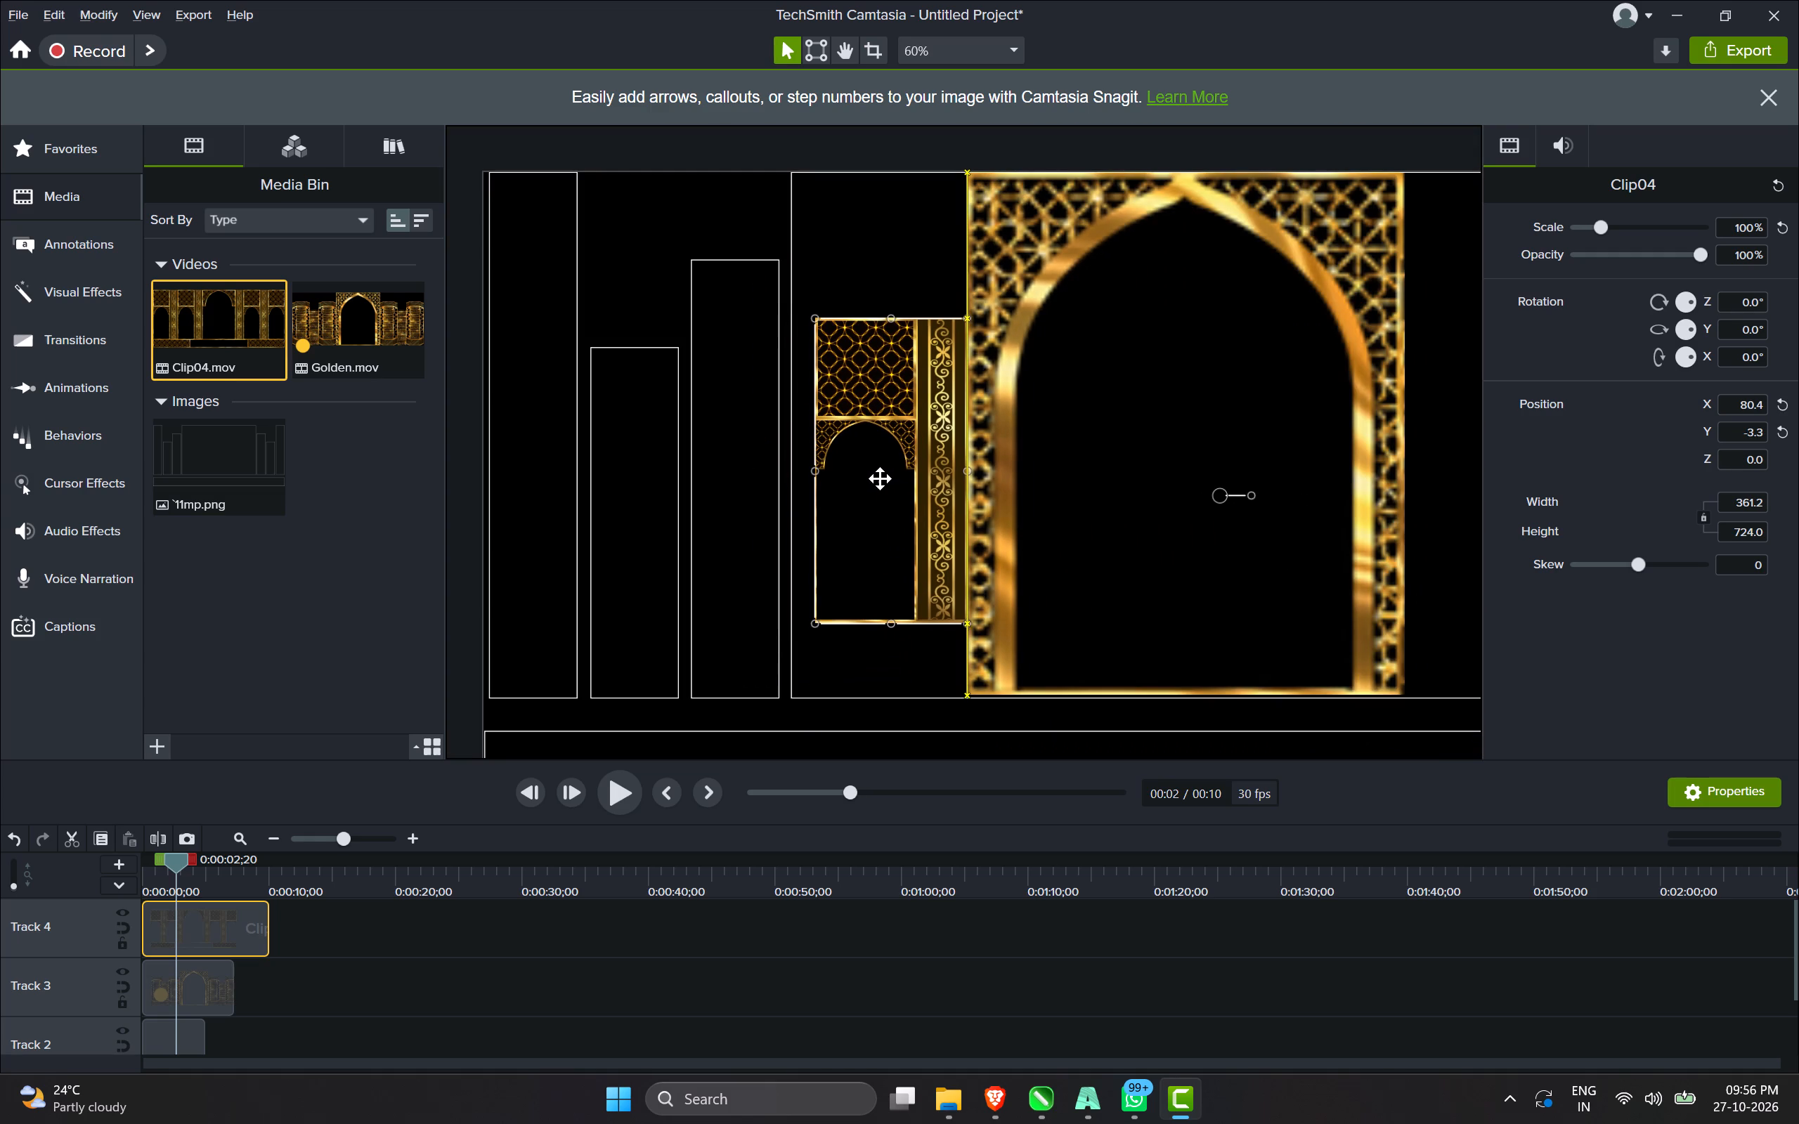
{"action": "left_click_drag", "start_coordinate": [880, 478], "coordinate": [881, 447]}
{"action": "left_click_drag", "start_coordinate": [890, 587], "coordinate": [893, 658]}
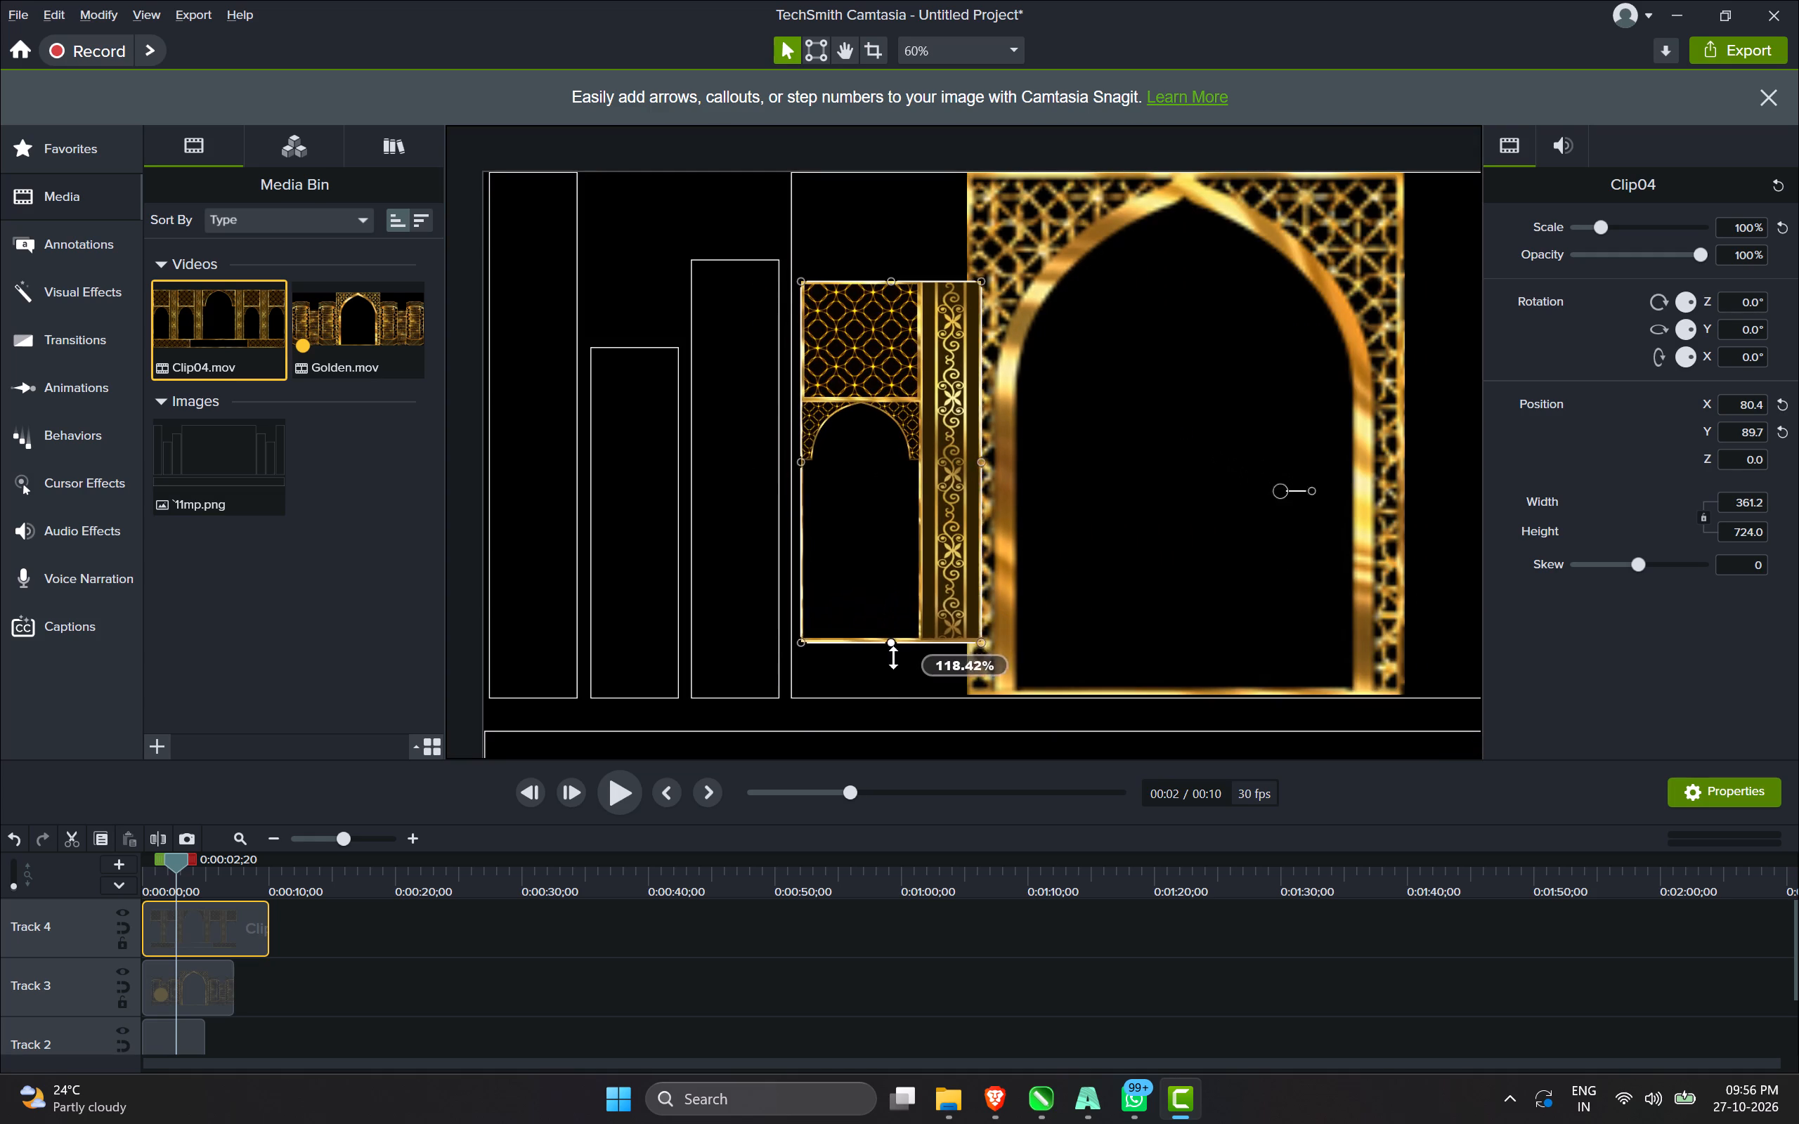
{"action": "left_click_drag", "start_coordinate": [893, 658], "coordinate": [893, 688]}
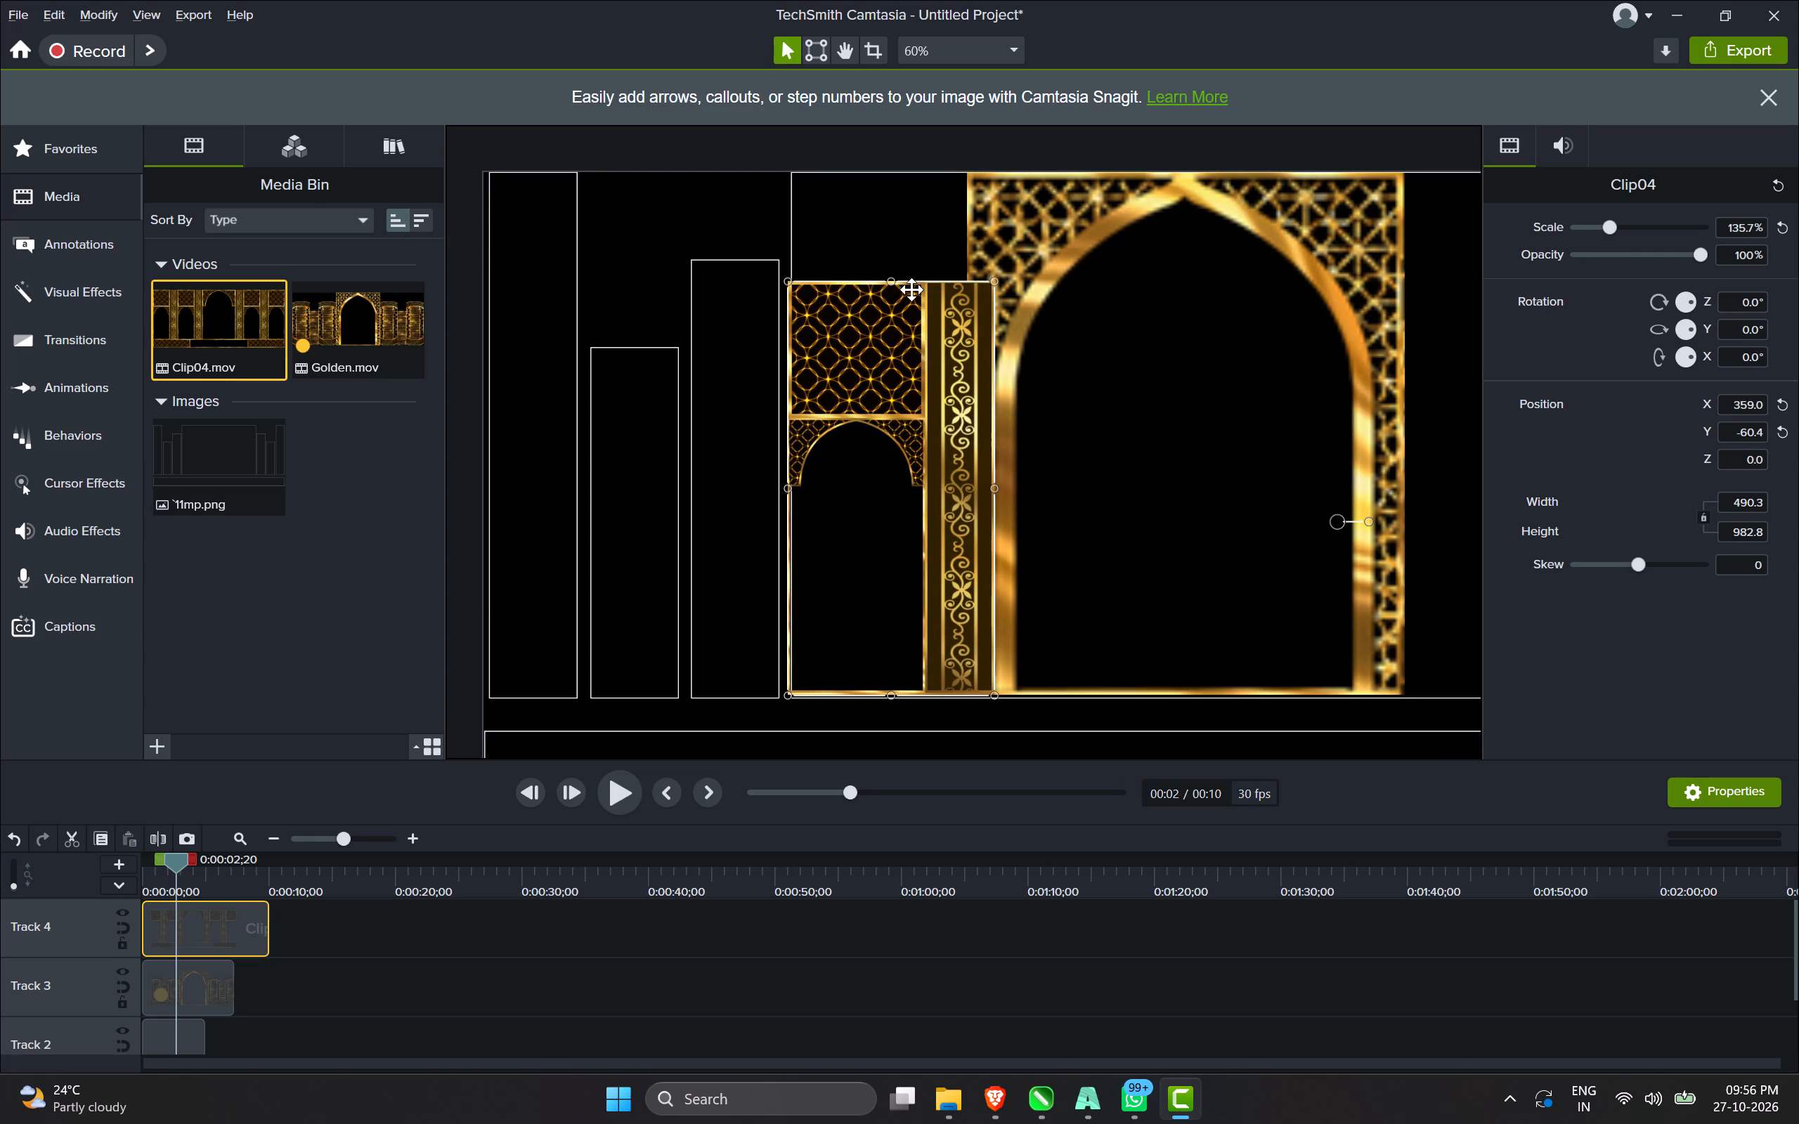
{"action": "left_click_drag", "start_coordinate": [891, 282], "coordinate": [874, 177]}
{"action": "left_click_drag", "start_coordinate": [929, 393], "coordinate": [959, 393]}
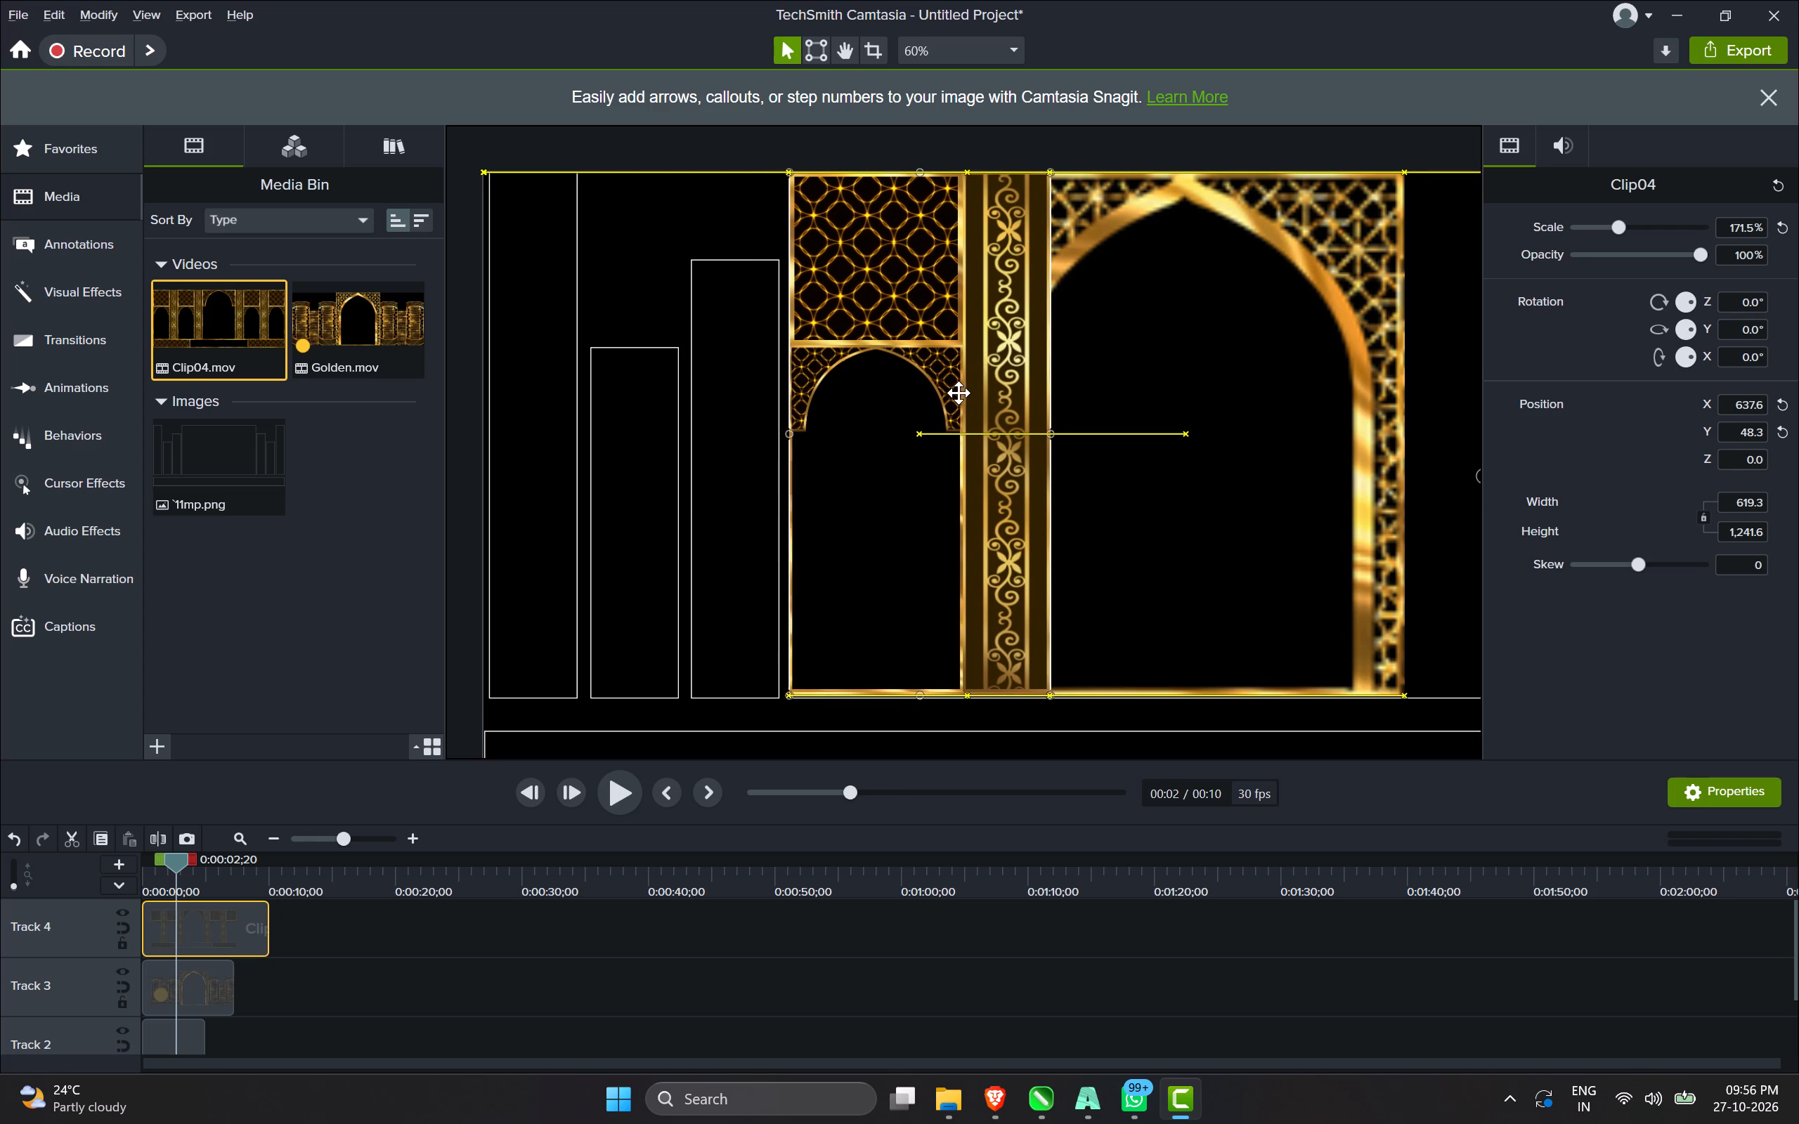
Nudge the cropped Clip04 to about X 709.5 so its left edge covers the central panel's left outline.
{"action": "left_click_drag", "start_coordinate": [959, 393], "coordinate": [962, 393]}
{"action": "left_click", "coordinate": [653, 153]}
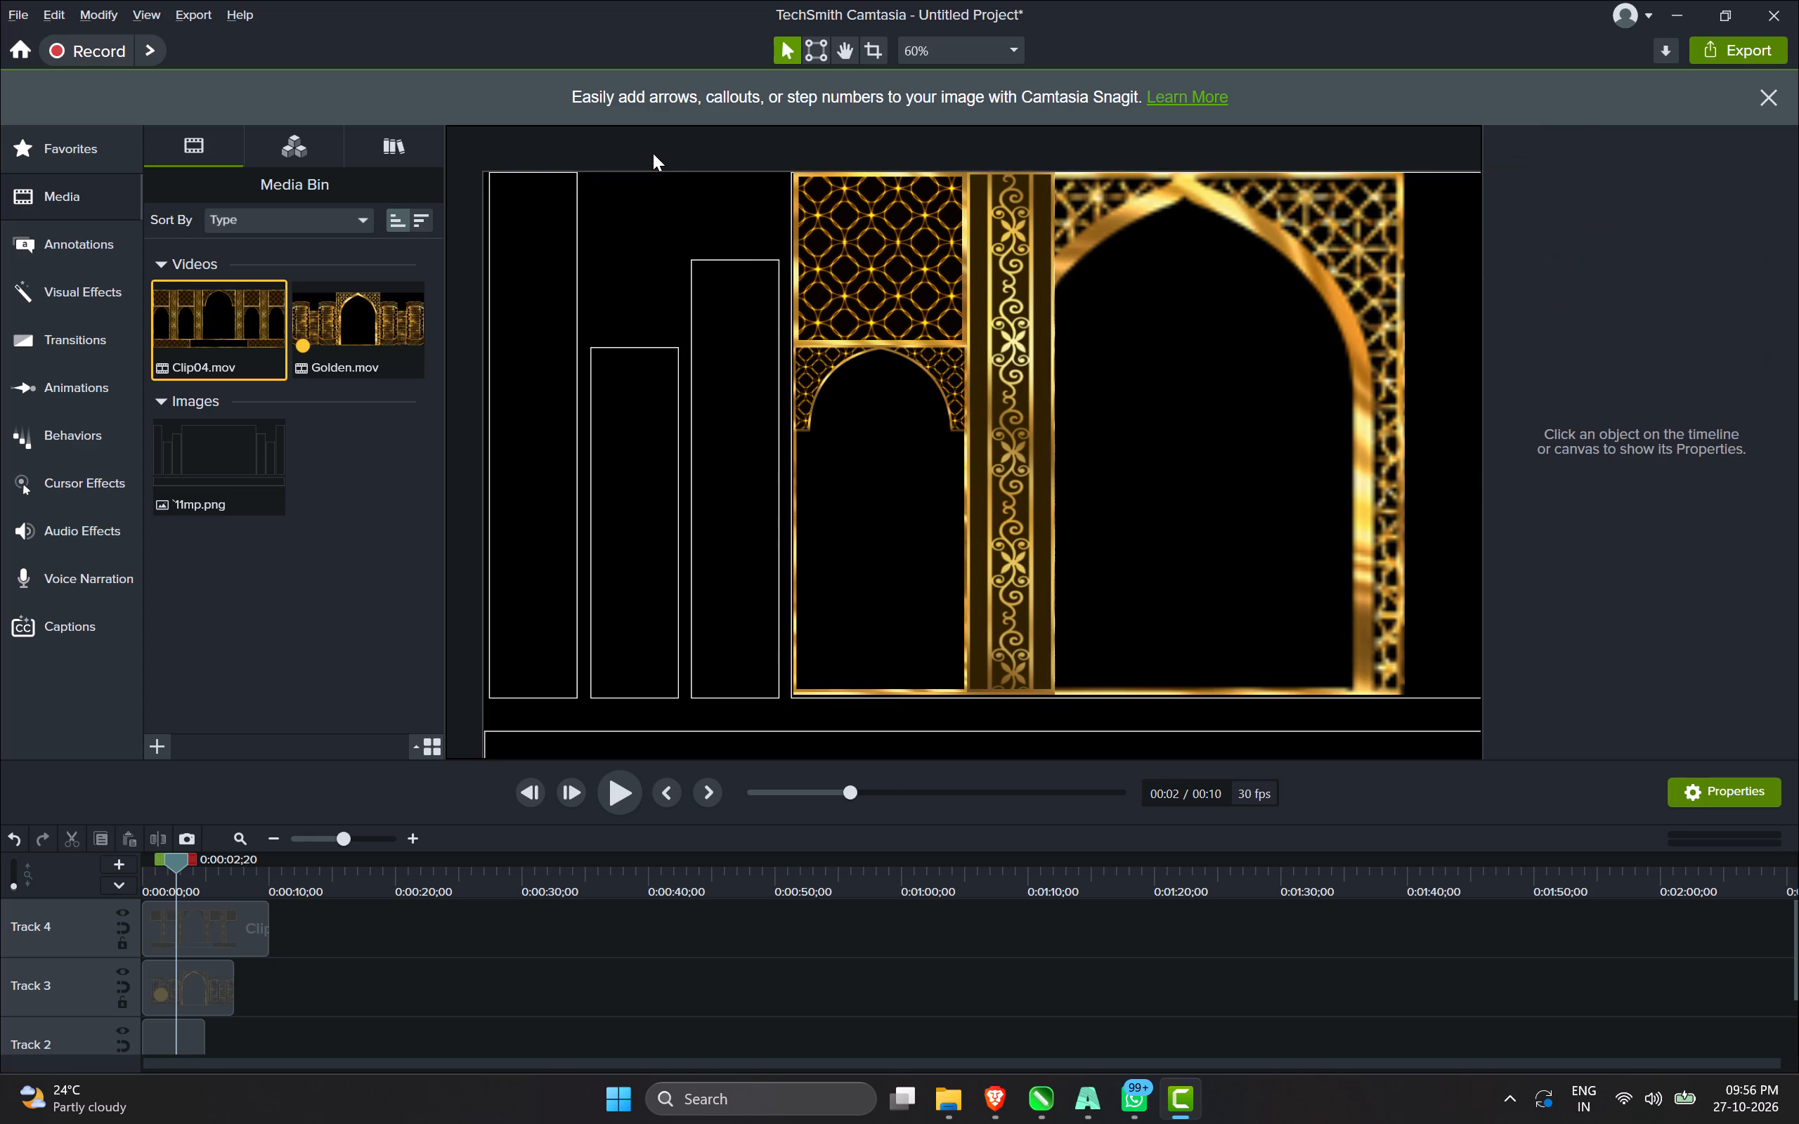
{"action": "left_click", "coordinate": [891, 317]}
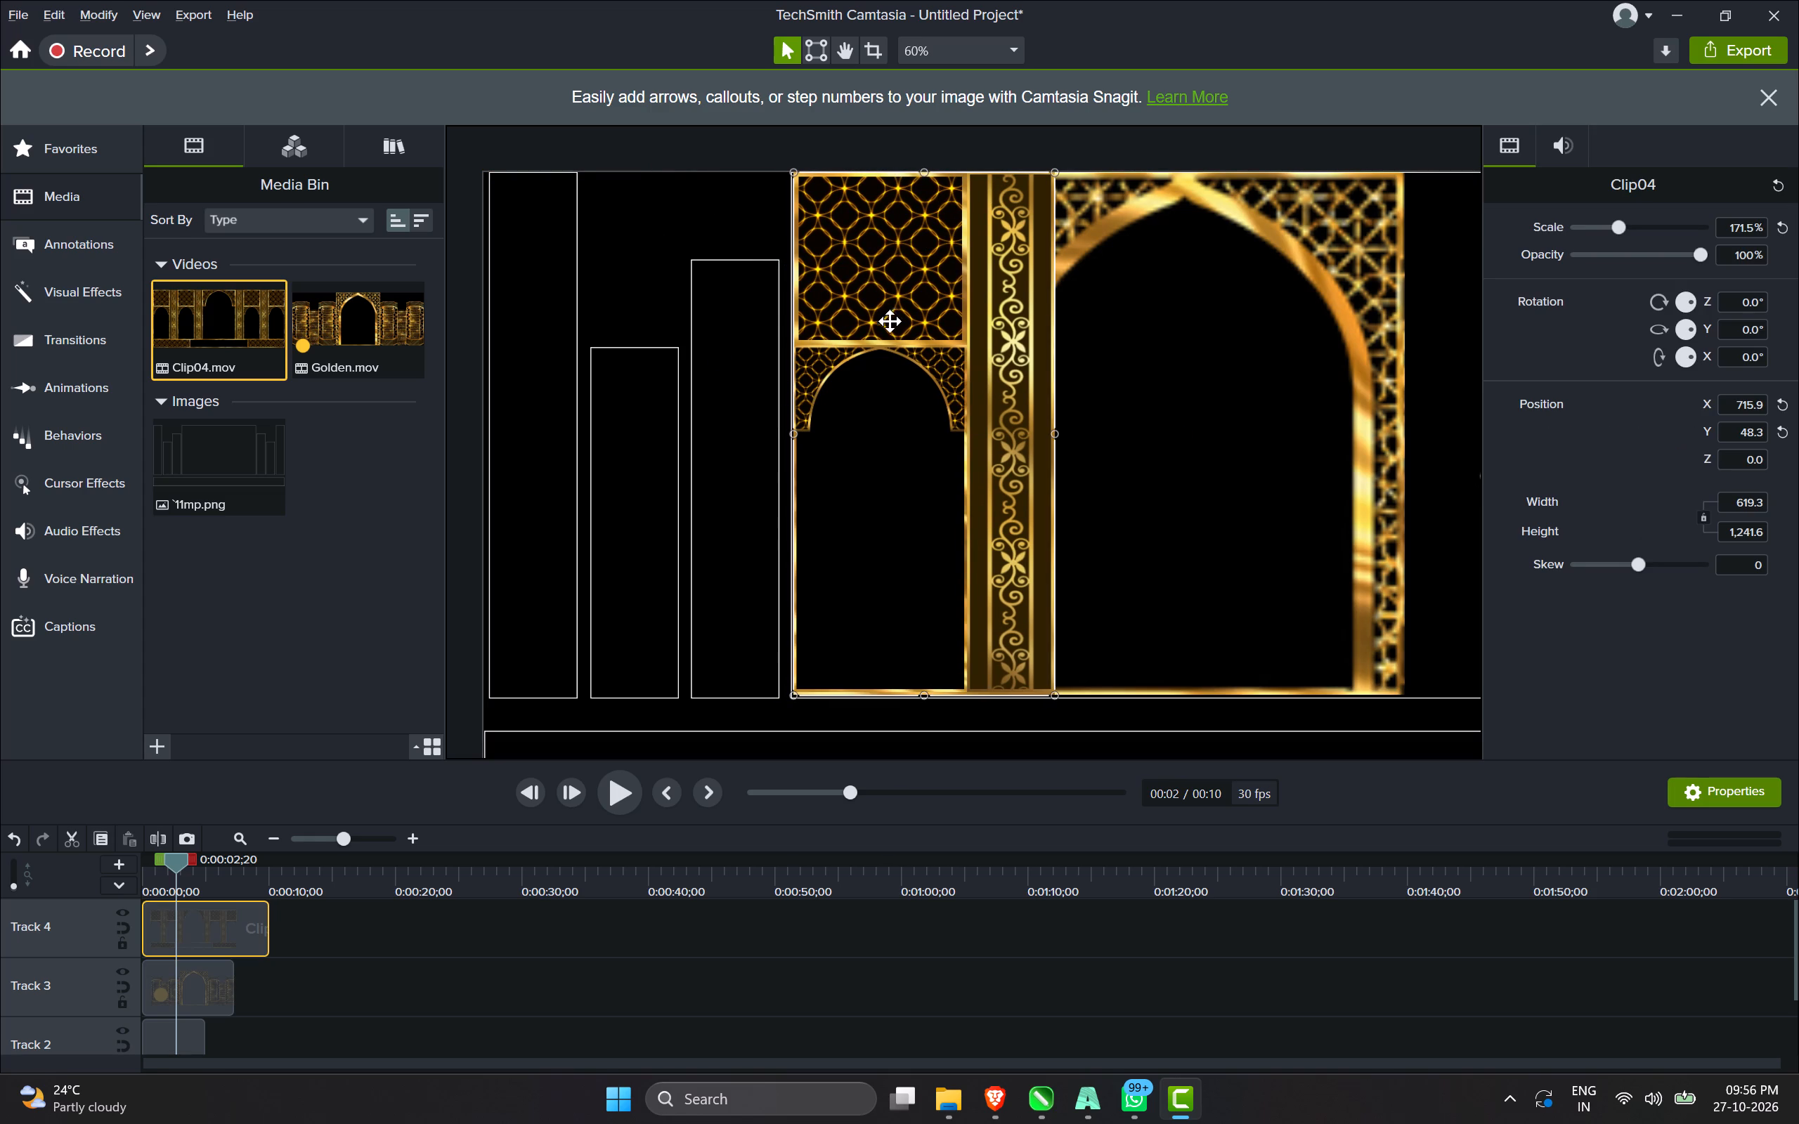
{"action": "scroll", "coordinate": [871, 349], "scroll_direction": "up", "scroll_amount": 2}
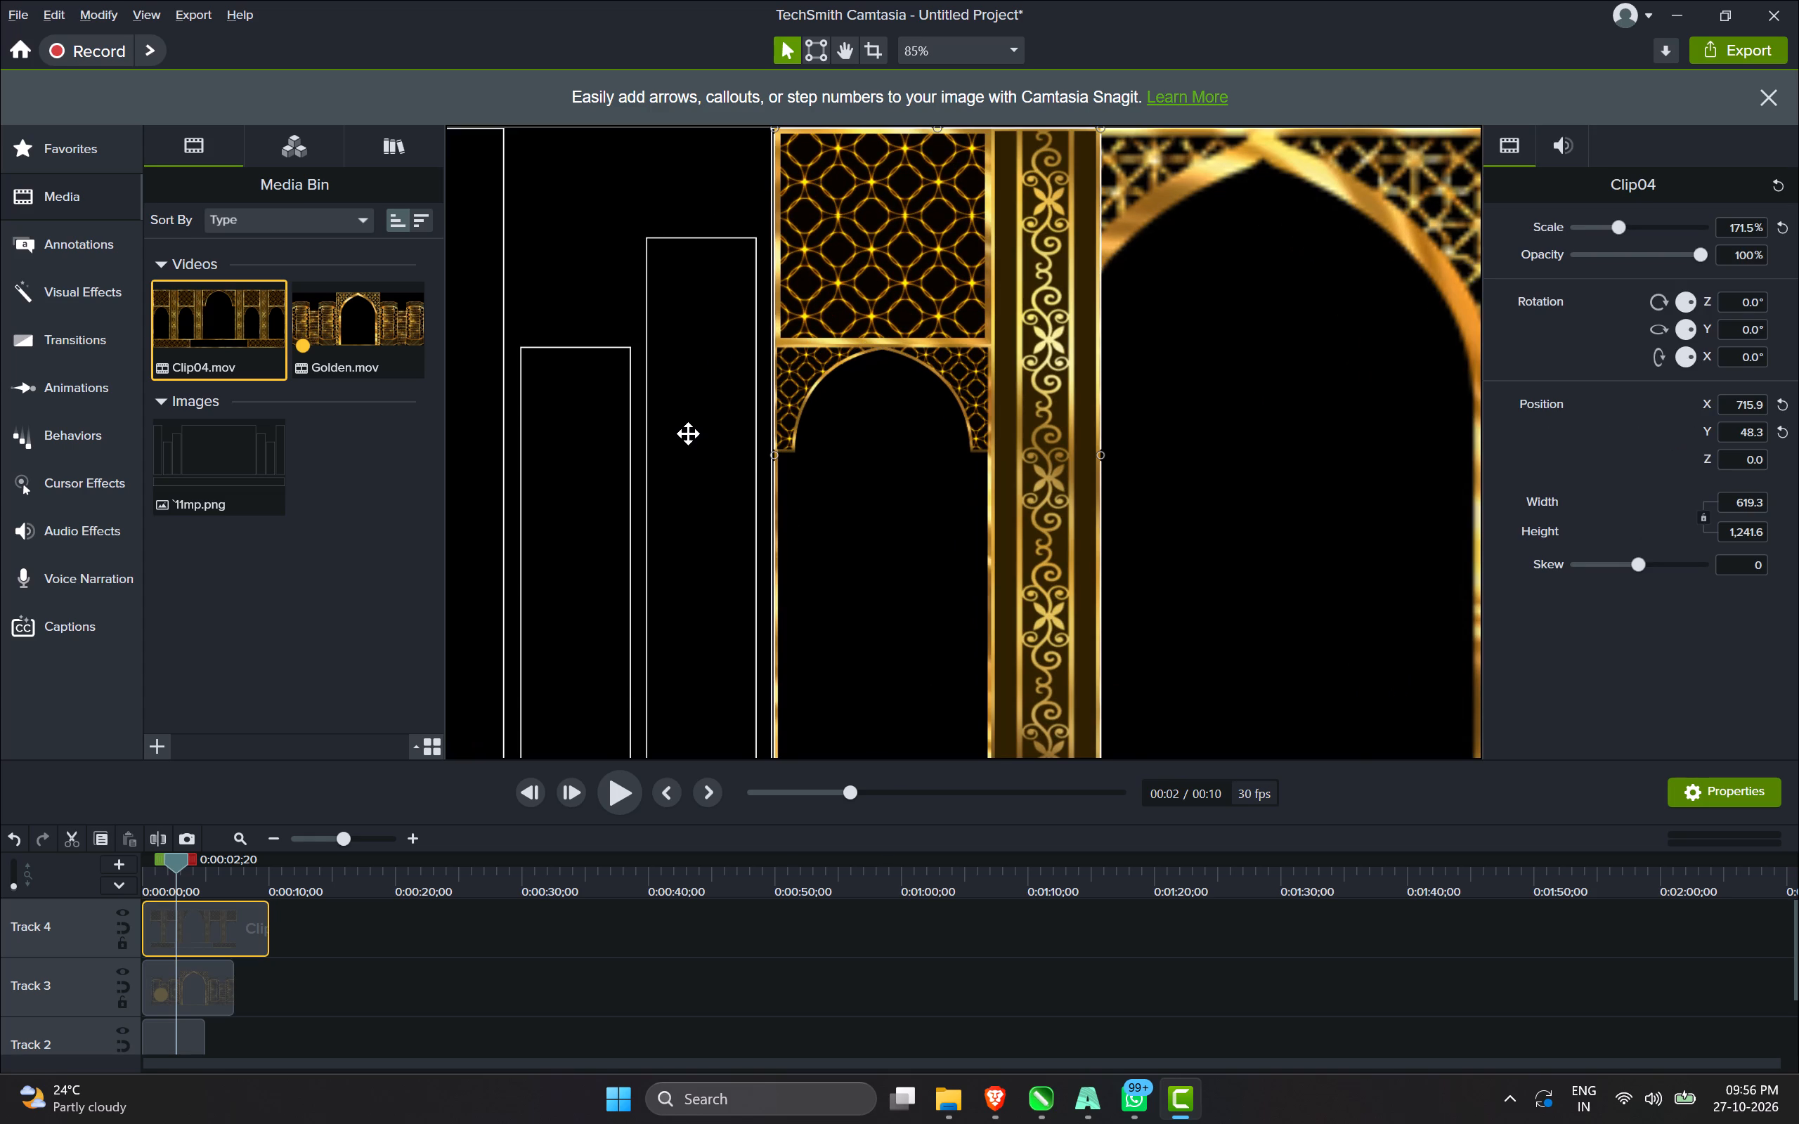
{"action": "key", "text": "Left"}
{"action": "key", "text": "Left"}
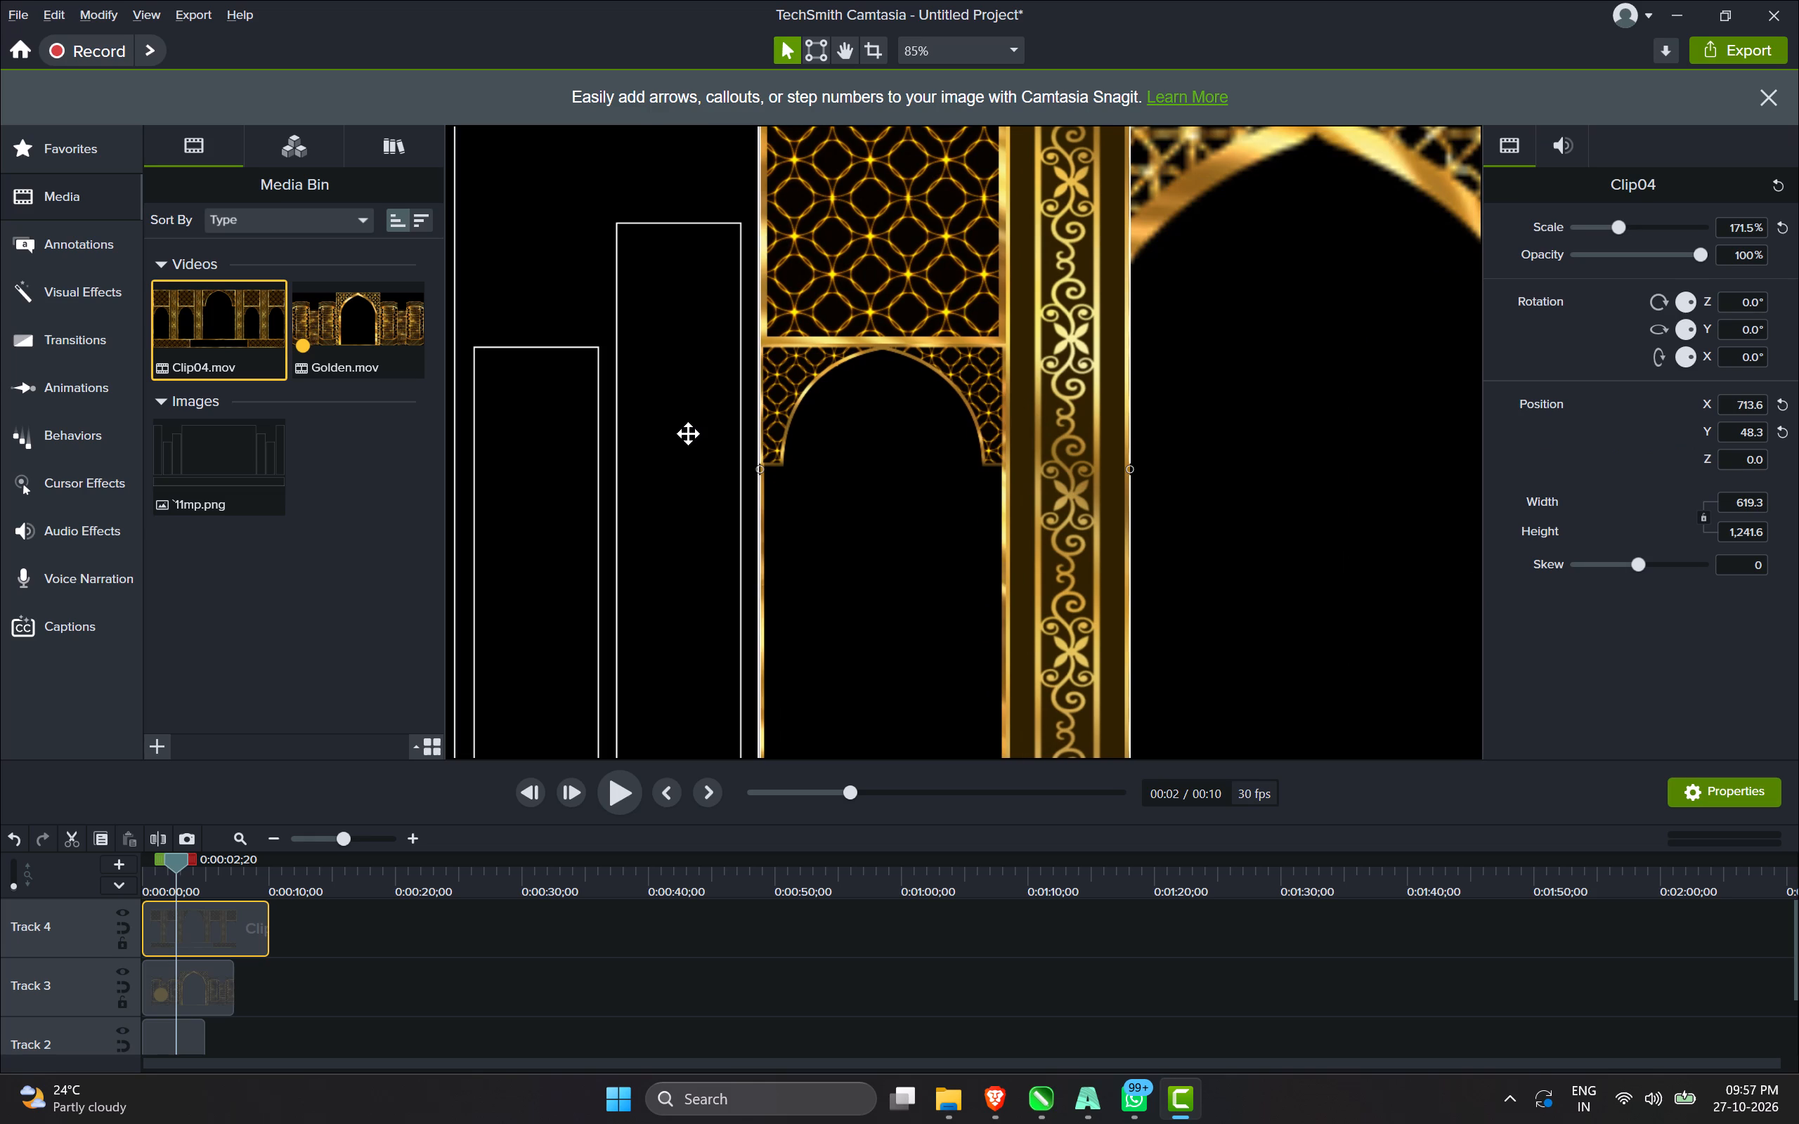
{"action": "key", "text": "Left"}
{"action": "scroll", "coordinate": [748, 472], "scroll_direction": "up", "scroll_amount": 9}
{"action": "key", "text": "Left"}
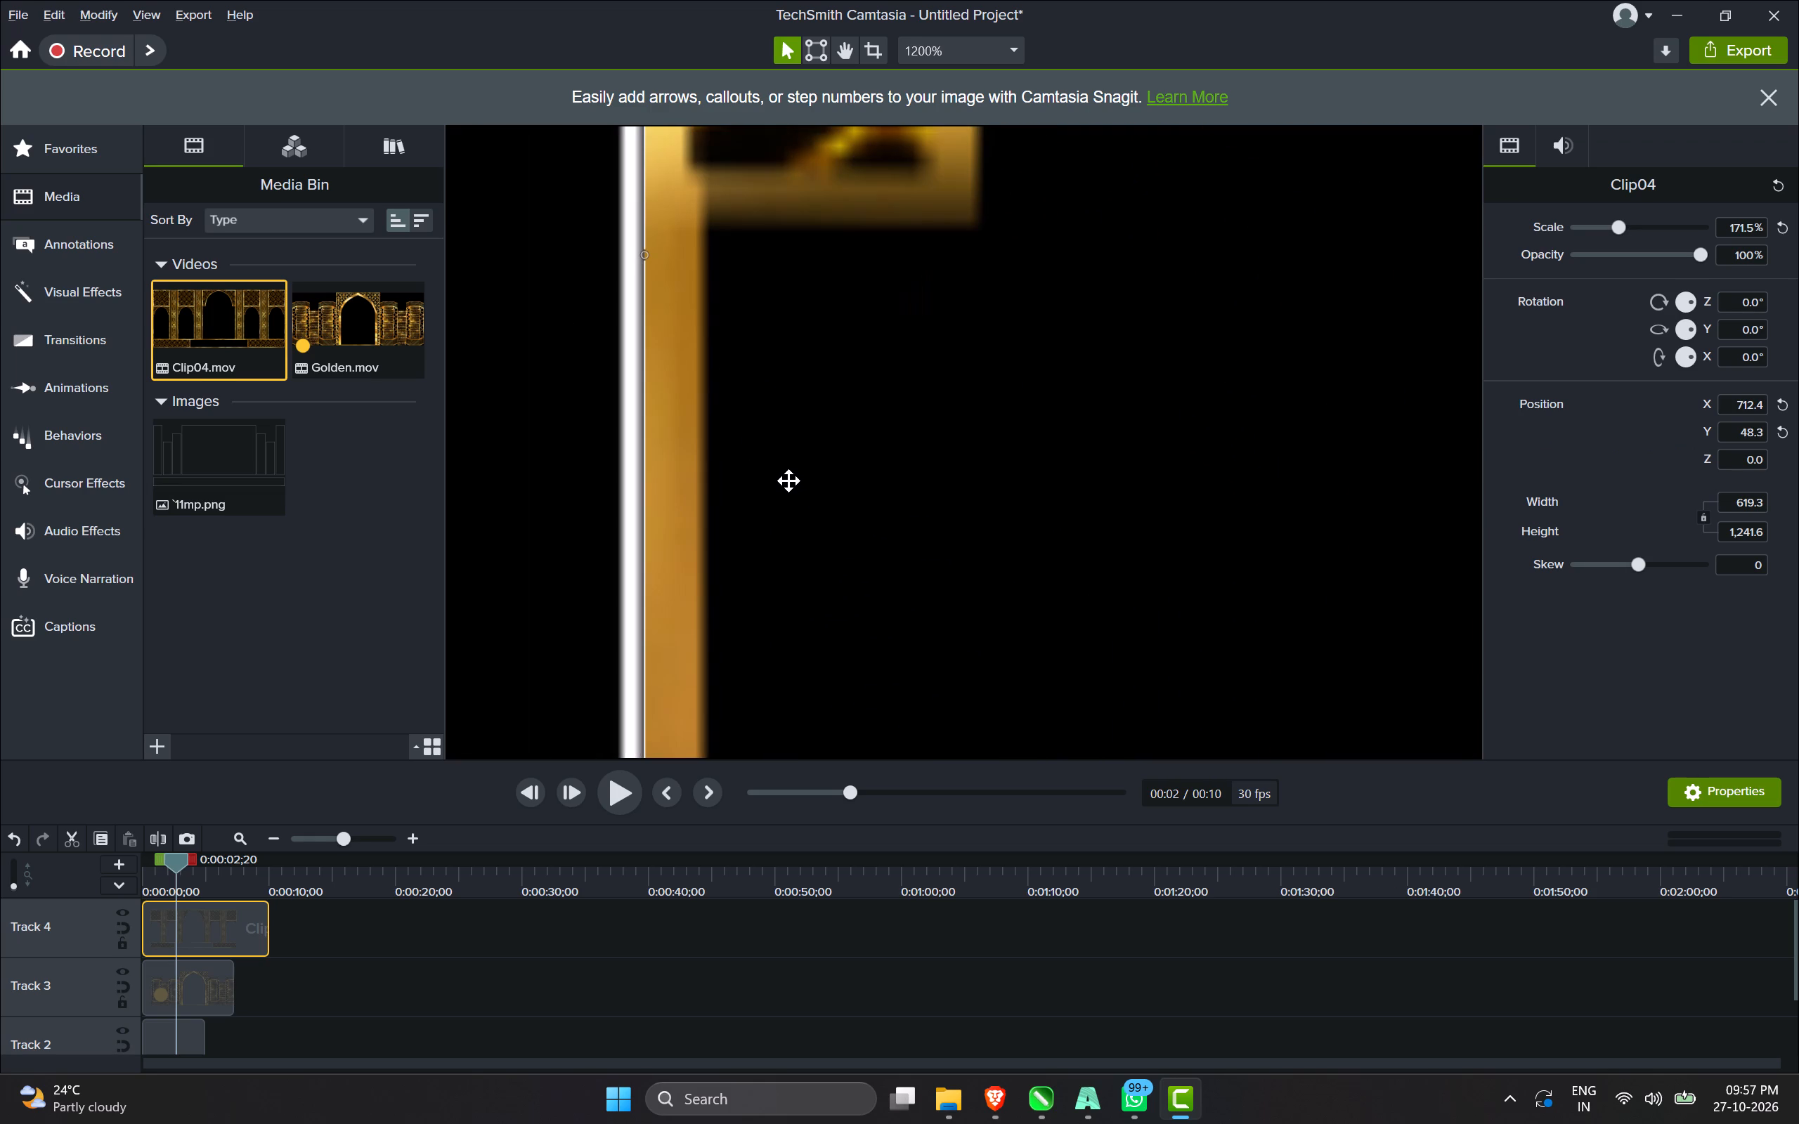
{"action": "key", "text": "Left"}
{"action": "key", "text": "Left"}
{"action": "key", "text": "Left"}
{"action": "key", "text": "Left"}
{"action": "key", "text": "Left"}
{"action": "key", "text": "Left"}
{"action": "key", "text": "Left"}
{"action": "key", "text": "Left"}
{"action": "key", "text": "Left"}
{"action": "key", "text": "Left"}
{"action": "key", "text": "Left"}
{"action": "key", "text": "Left"}
{"action": "key", "text": "Left"}
{"action": "key", "text": "Left"}
{"action": "key", "text": "Left"}
{"action": "key", "text": "Left"}
{"action": "key", "text": "Left"}
{"action": "key", "text": "Left"}
{"action": "key", "text": "Left"}
{"action": "key", "text": "Left"}
{"action": "key", "text": "Left"}
{"action": "key", "text": "Left"}
{"action": "key", "text": "Left"}
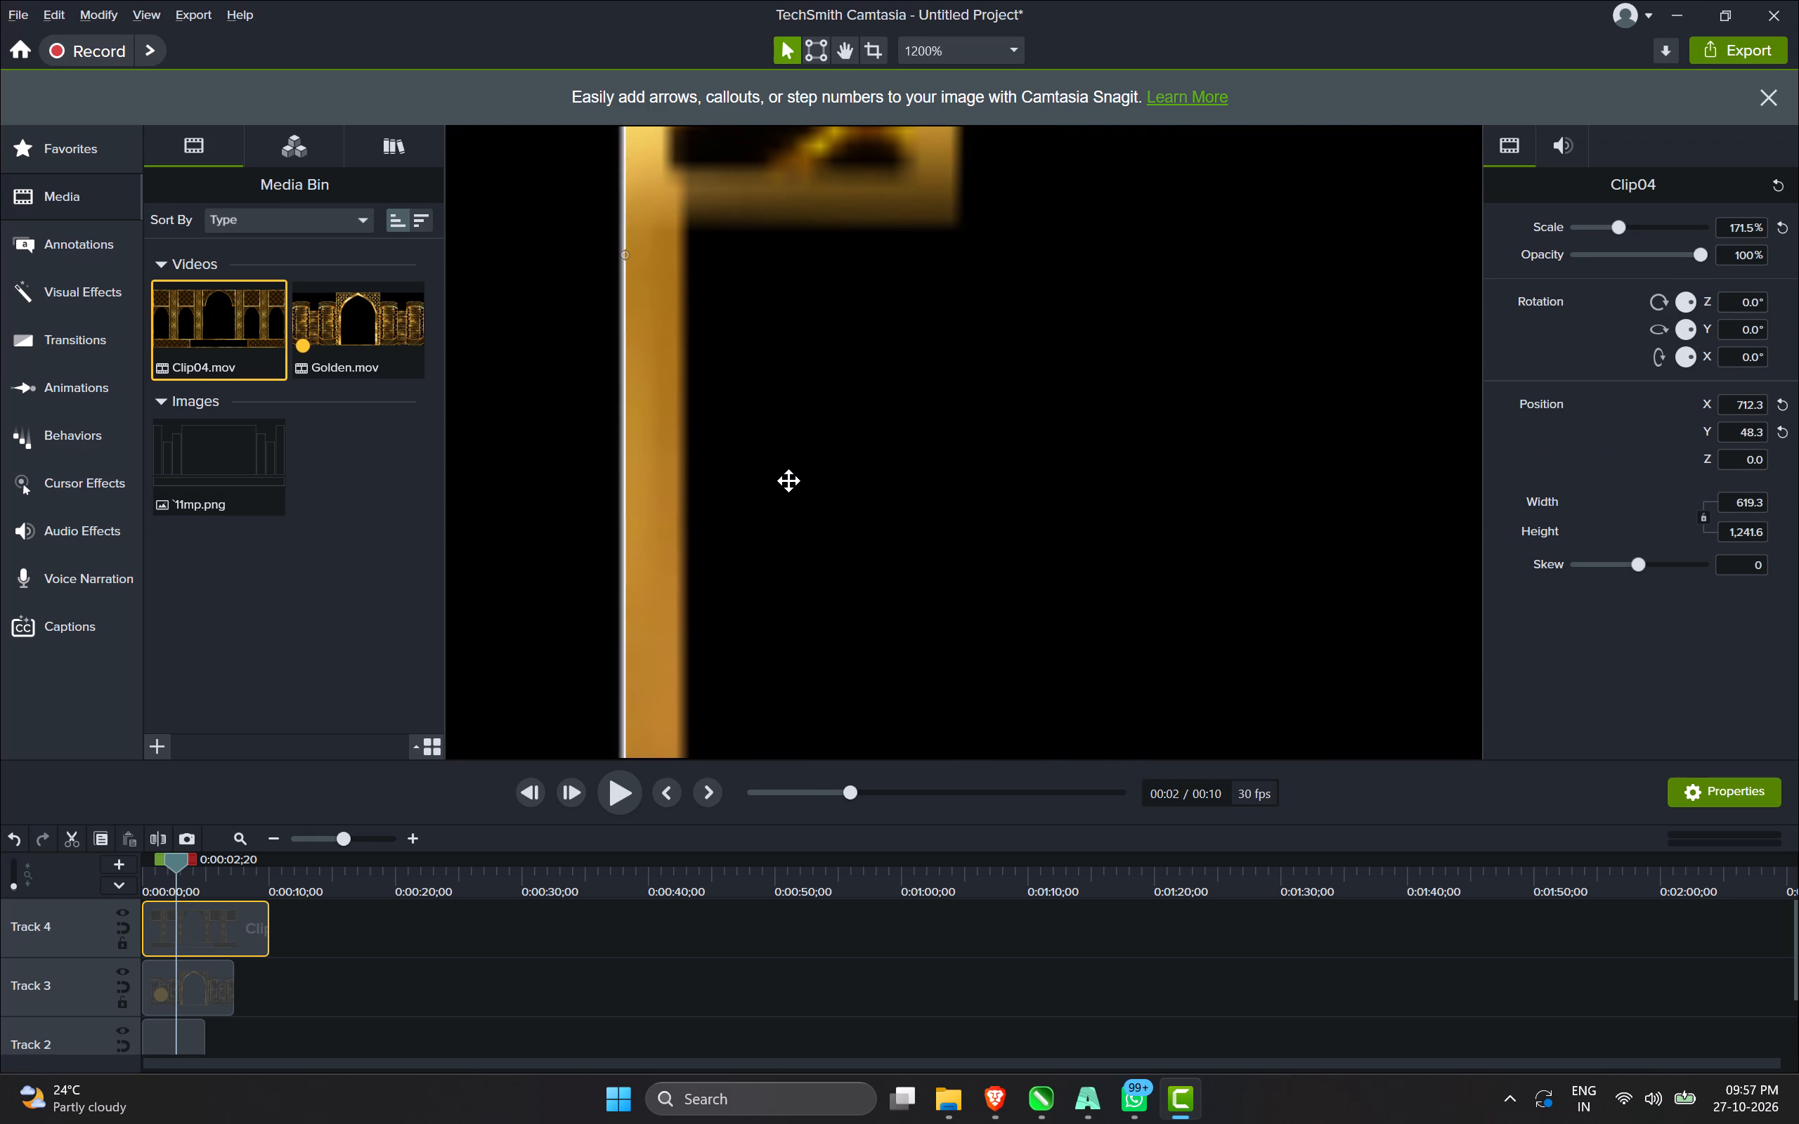
{"action": "key", "text": "Left"}
{"action": "key", "text": "Left"}
{"action": "key", "text": "Left"}
{"action": "key", "text": "Left"}
{"action": "scroll", "coordinate": [771, 481], "scroll_direction": "down", "scroll_amount": 11}
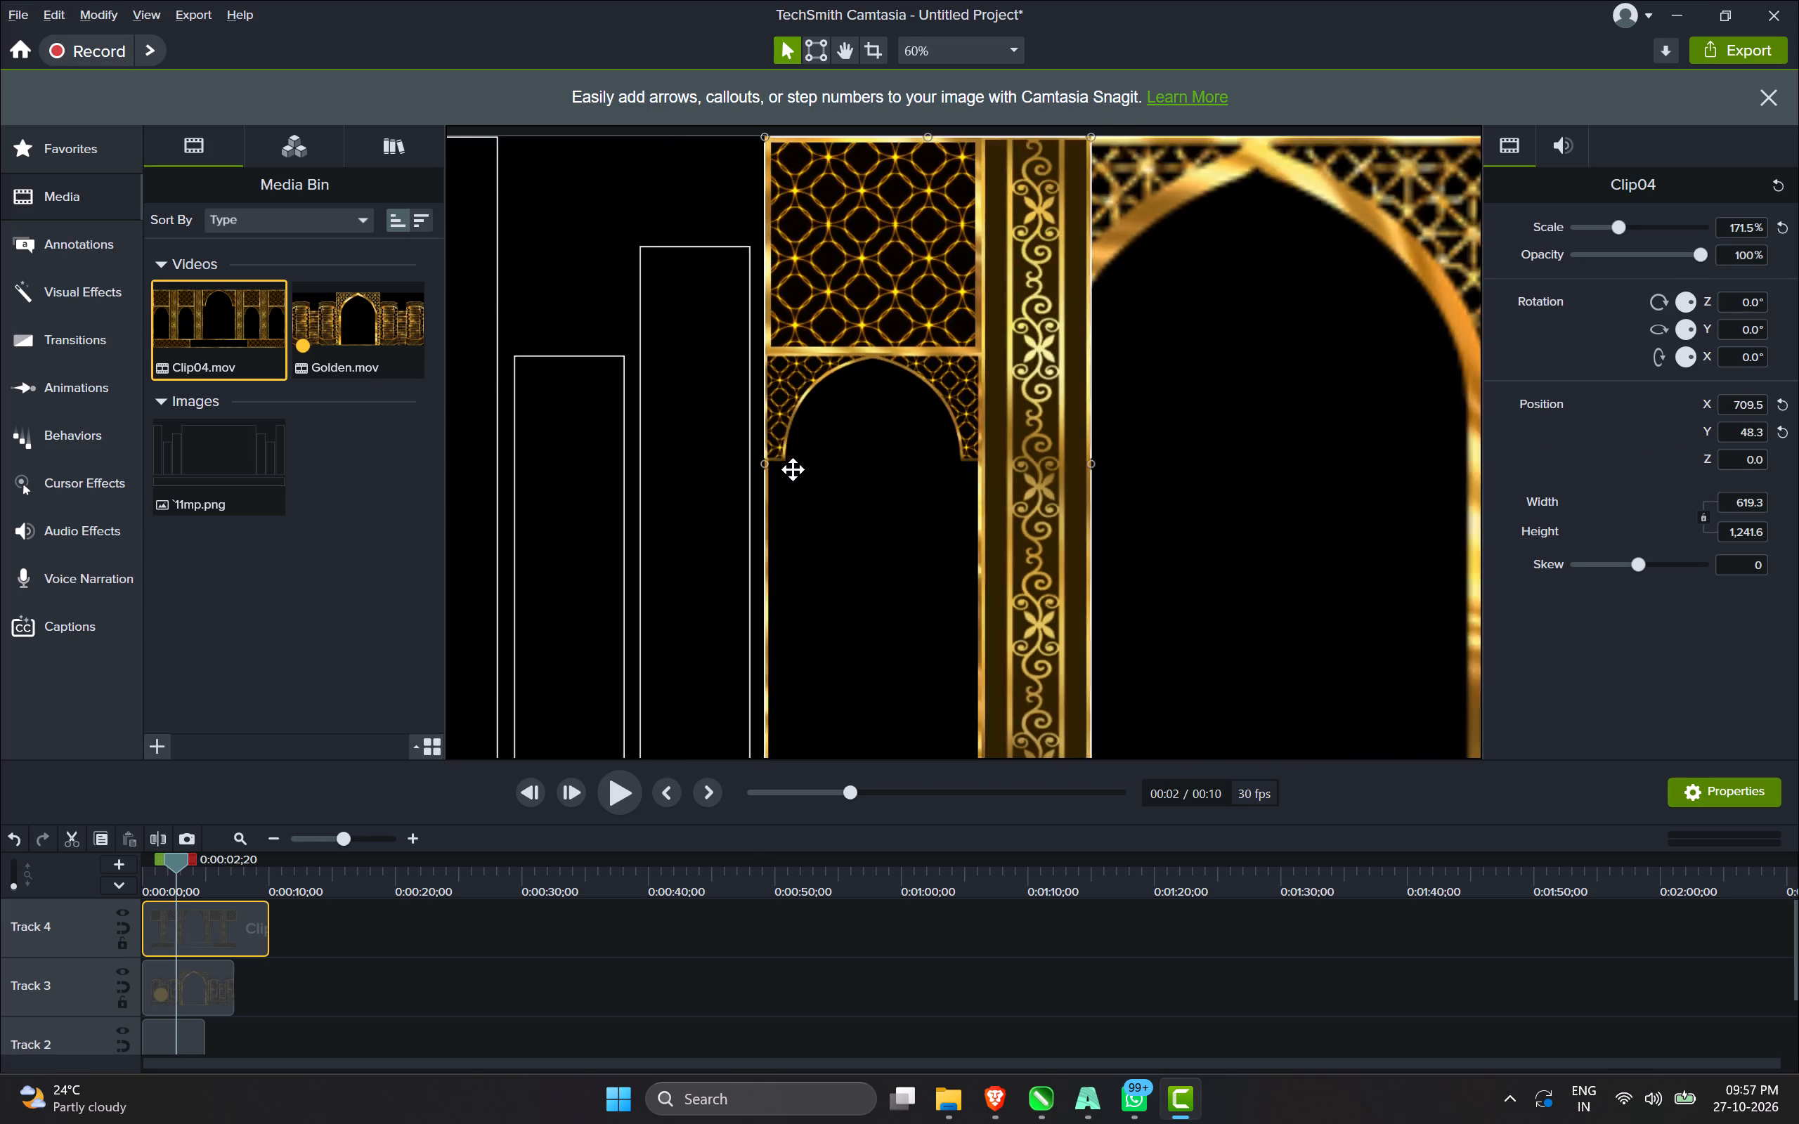
Crop the column off Clip04's right side, leaving only the small arch with its frame, about 418 wide.
{"action": "left_click", "coordinate": [1022, 152]}
{"action": "left_click", "coordinate": [1000, 445]}
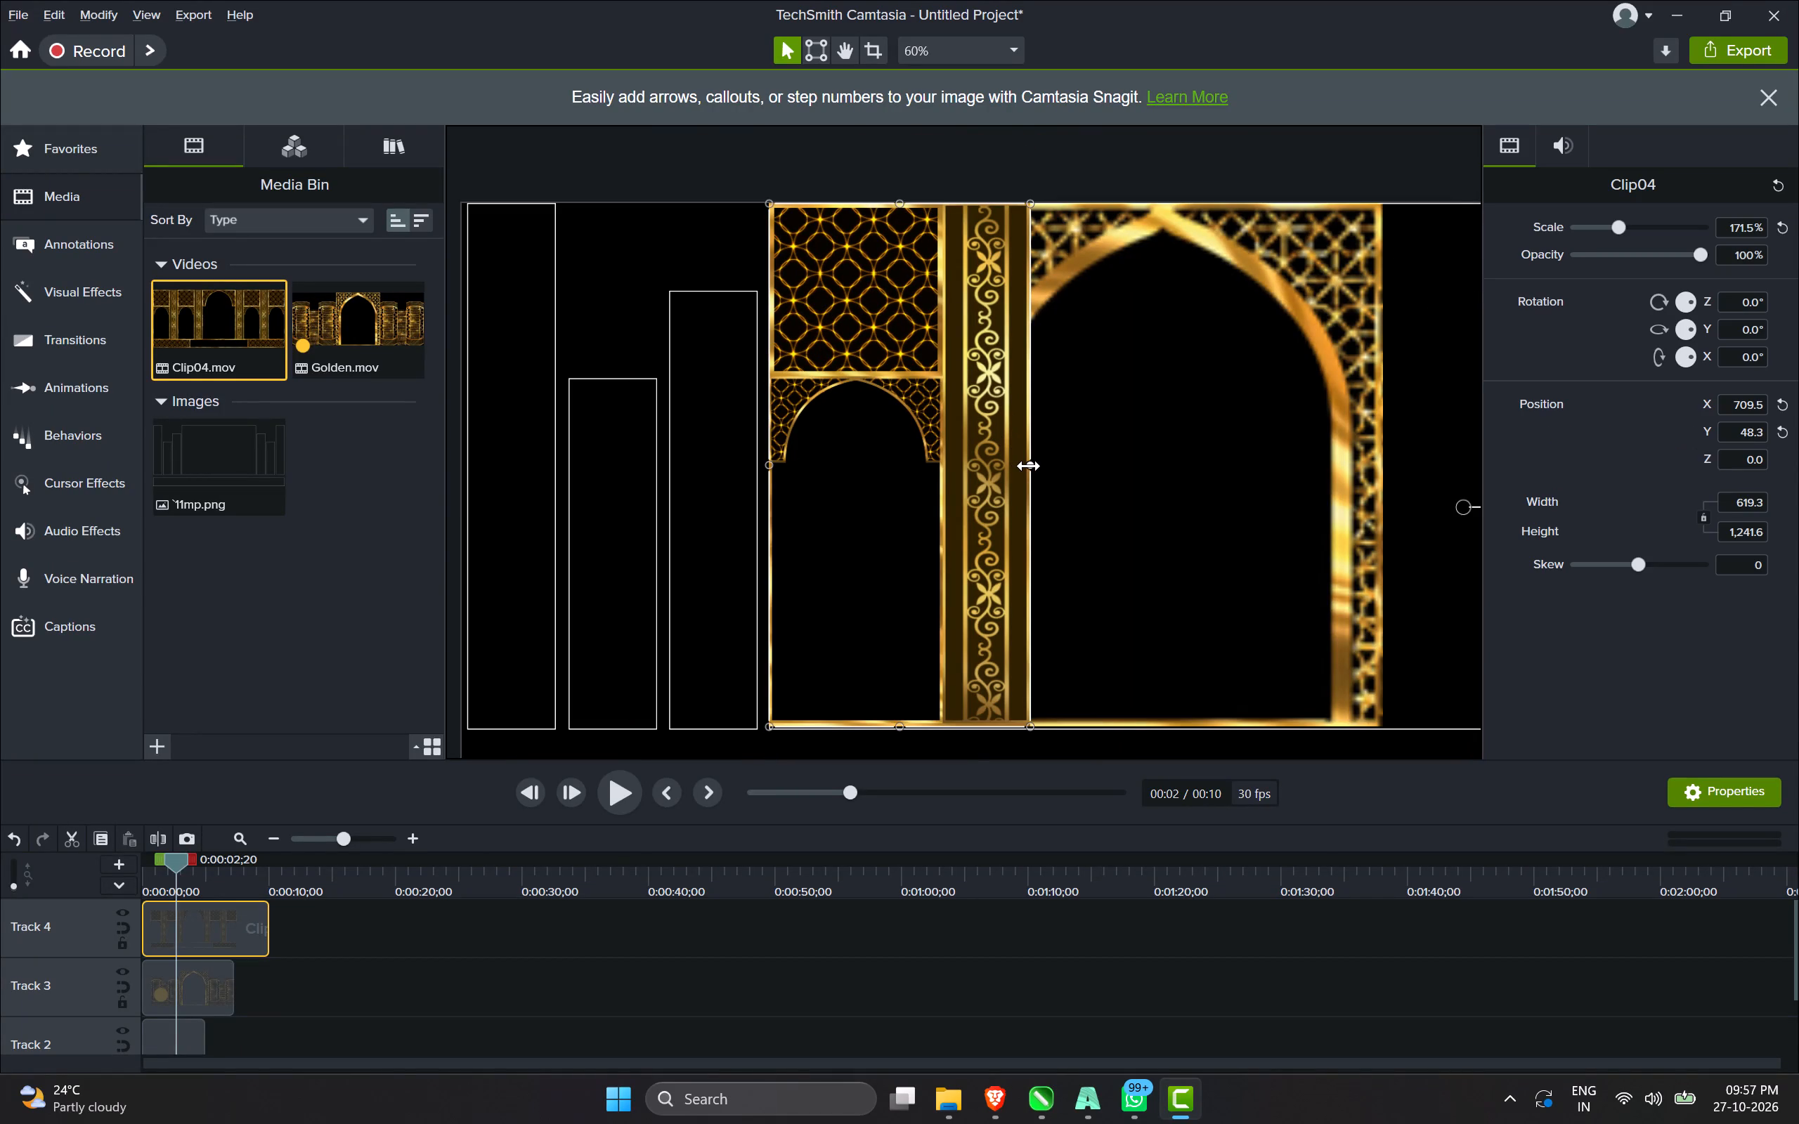
{"action": "left_click_drag", "start_coordinate": [1029, 466], "coordinate": [961, 514], "text": "alt"}
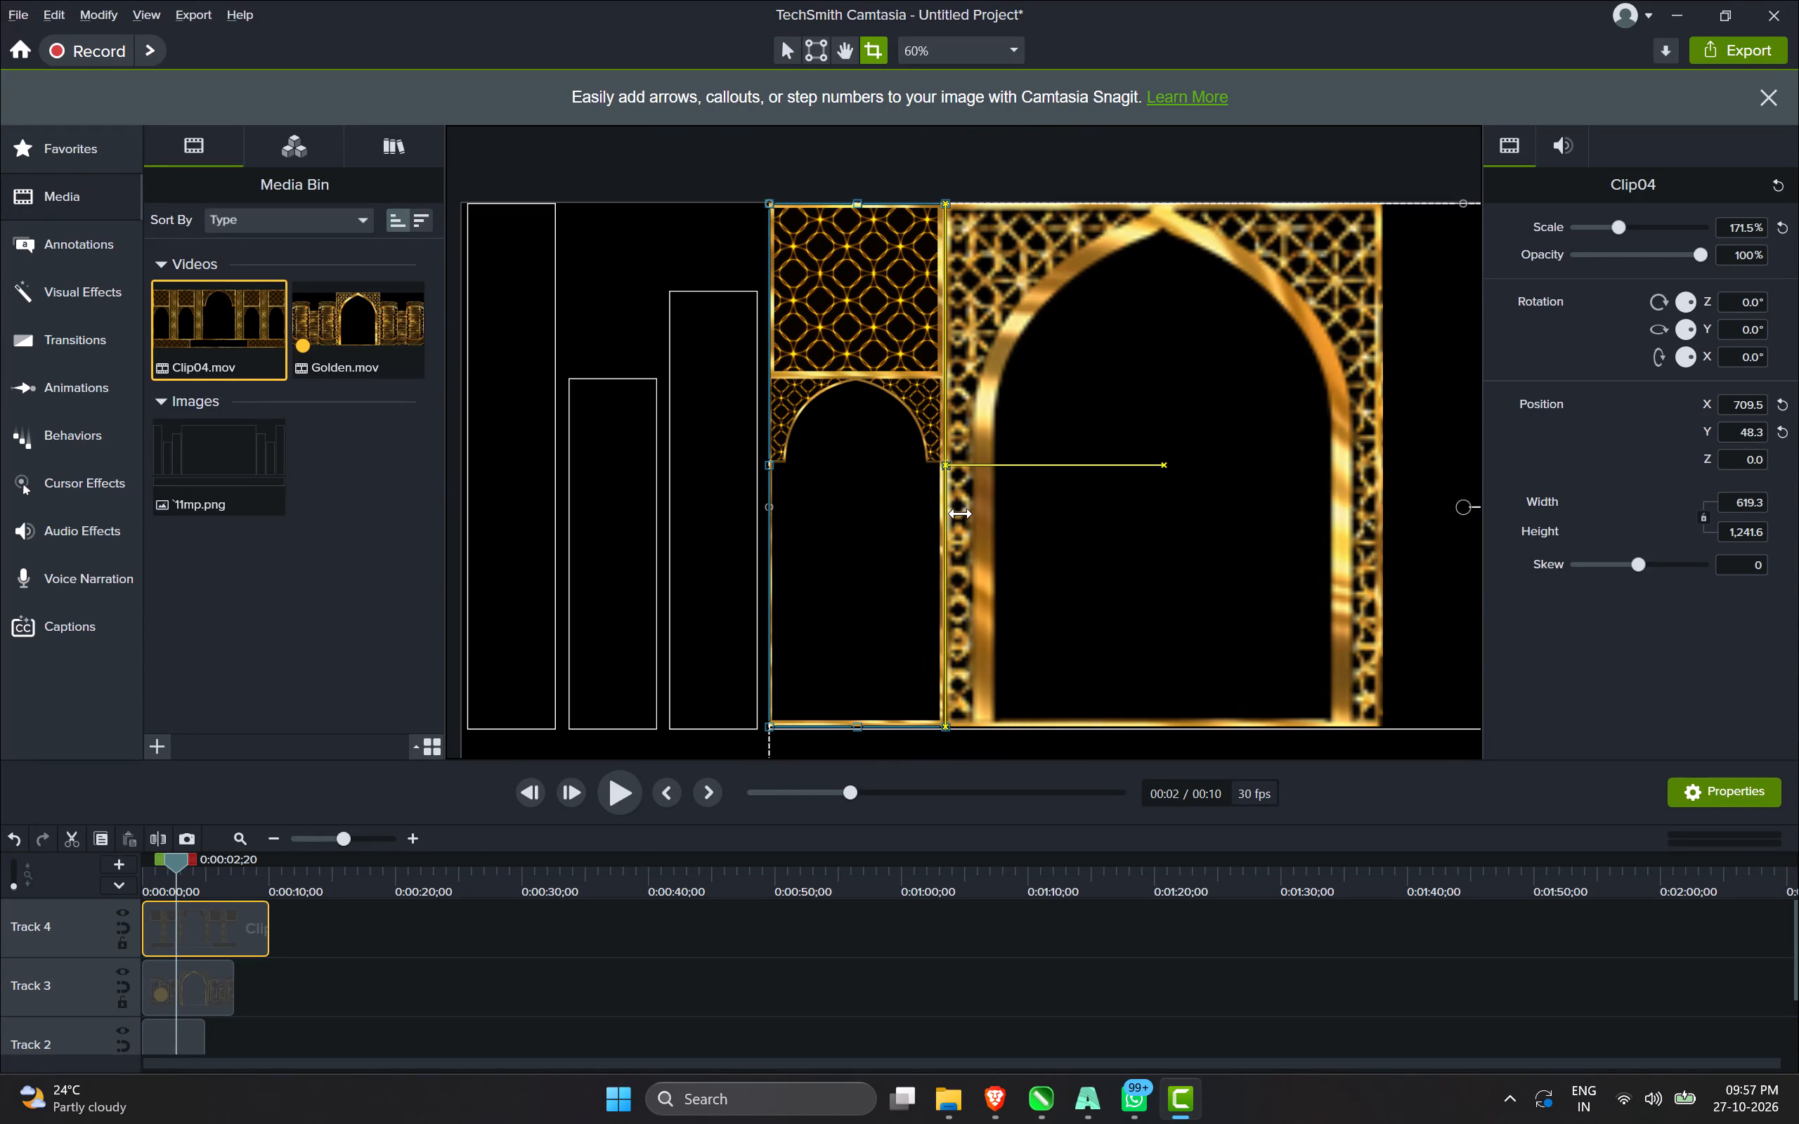
{"action": "left_click_drag", "start_coordinate": [961, 514], "coordinate": [975, 514], "text": "alt"}
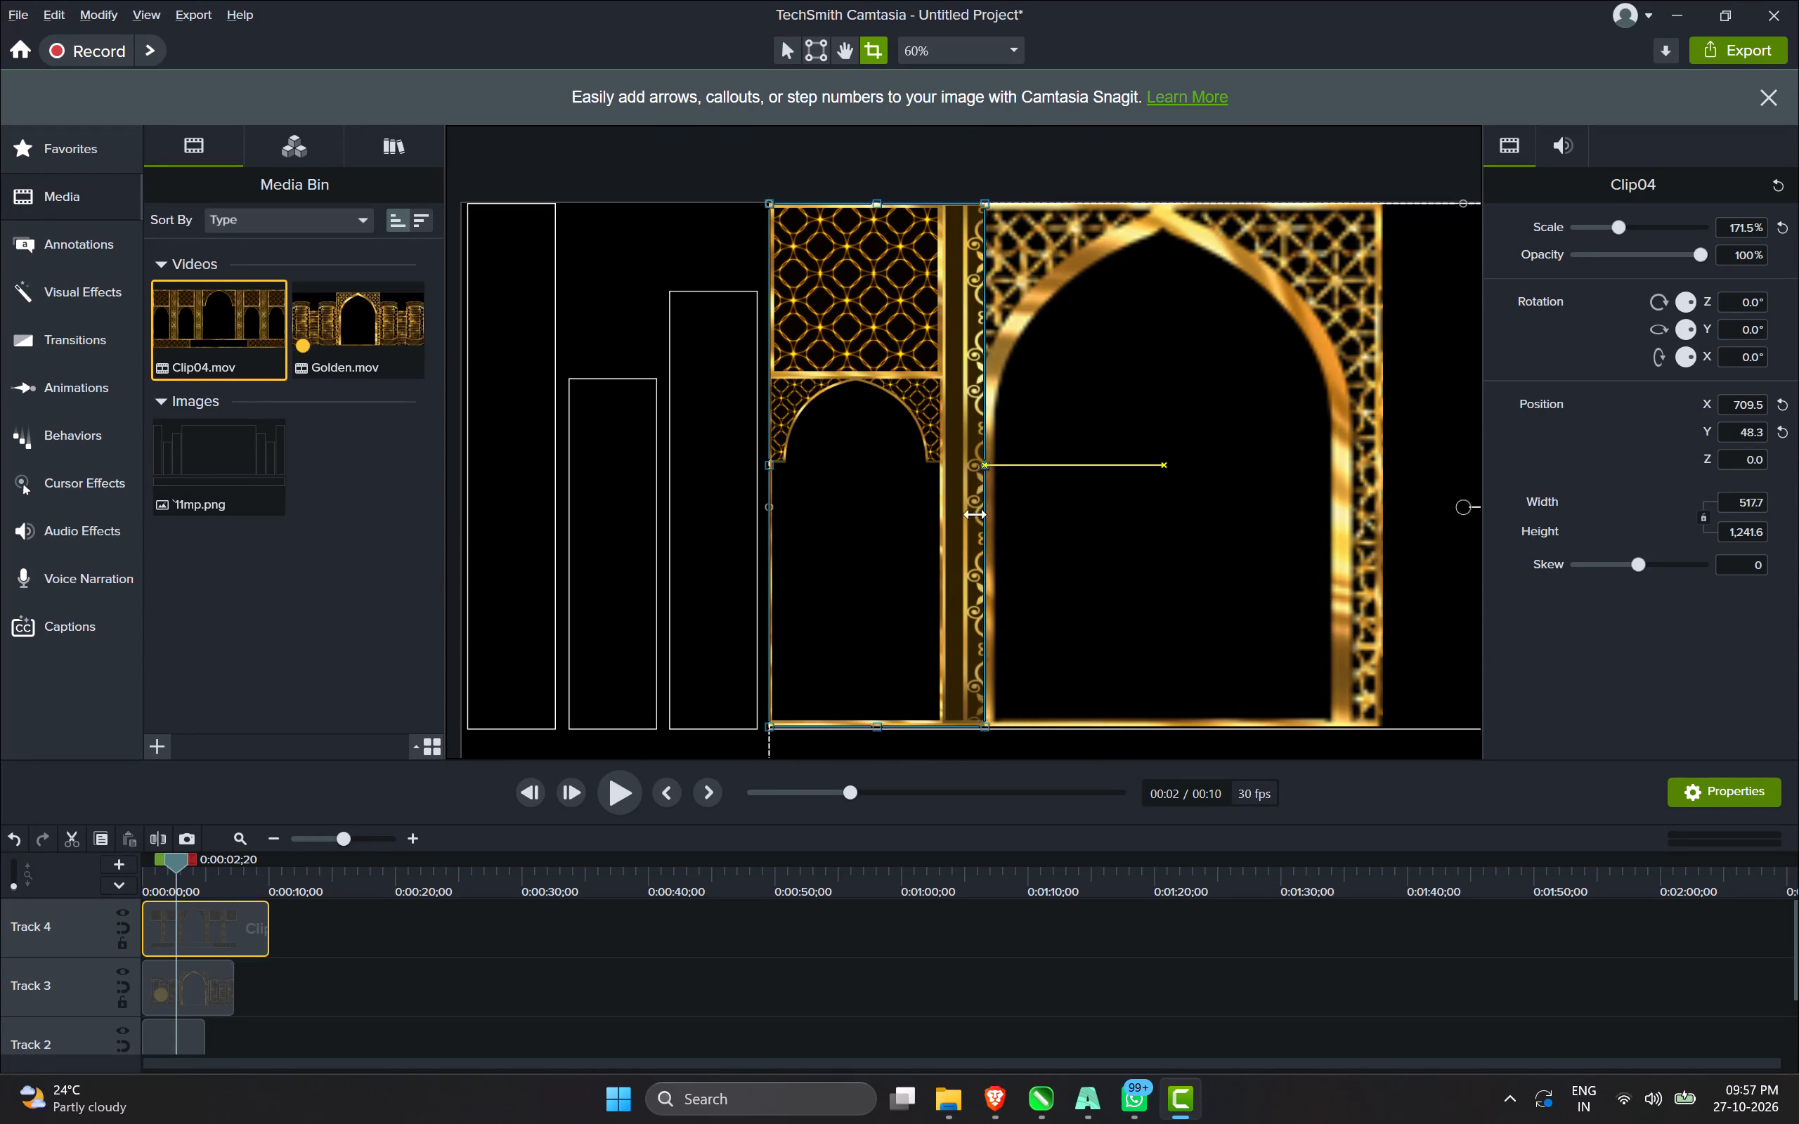
{"action": "left_click_drag", "start_coordinate": [975, 514], "coordinate": [952, 513], "text": "alt"}
{"action": "left_click", "coordinate": [996, 202]}
{"action": "scroll", "coordinate": [972, 191], "scroll_direction": "down", "scroll_amount": 2}
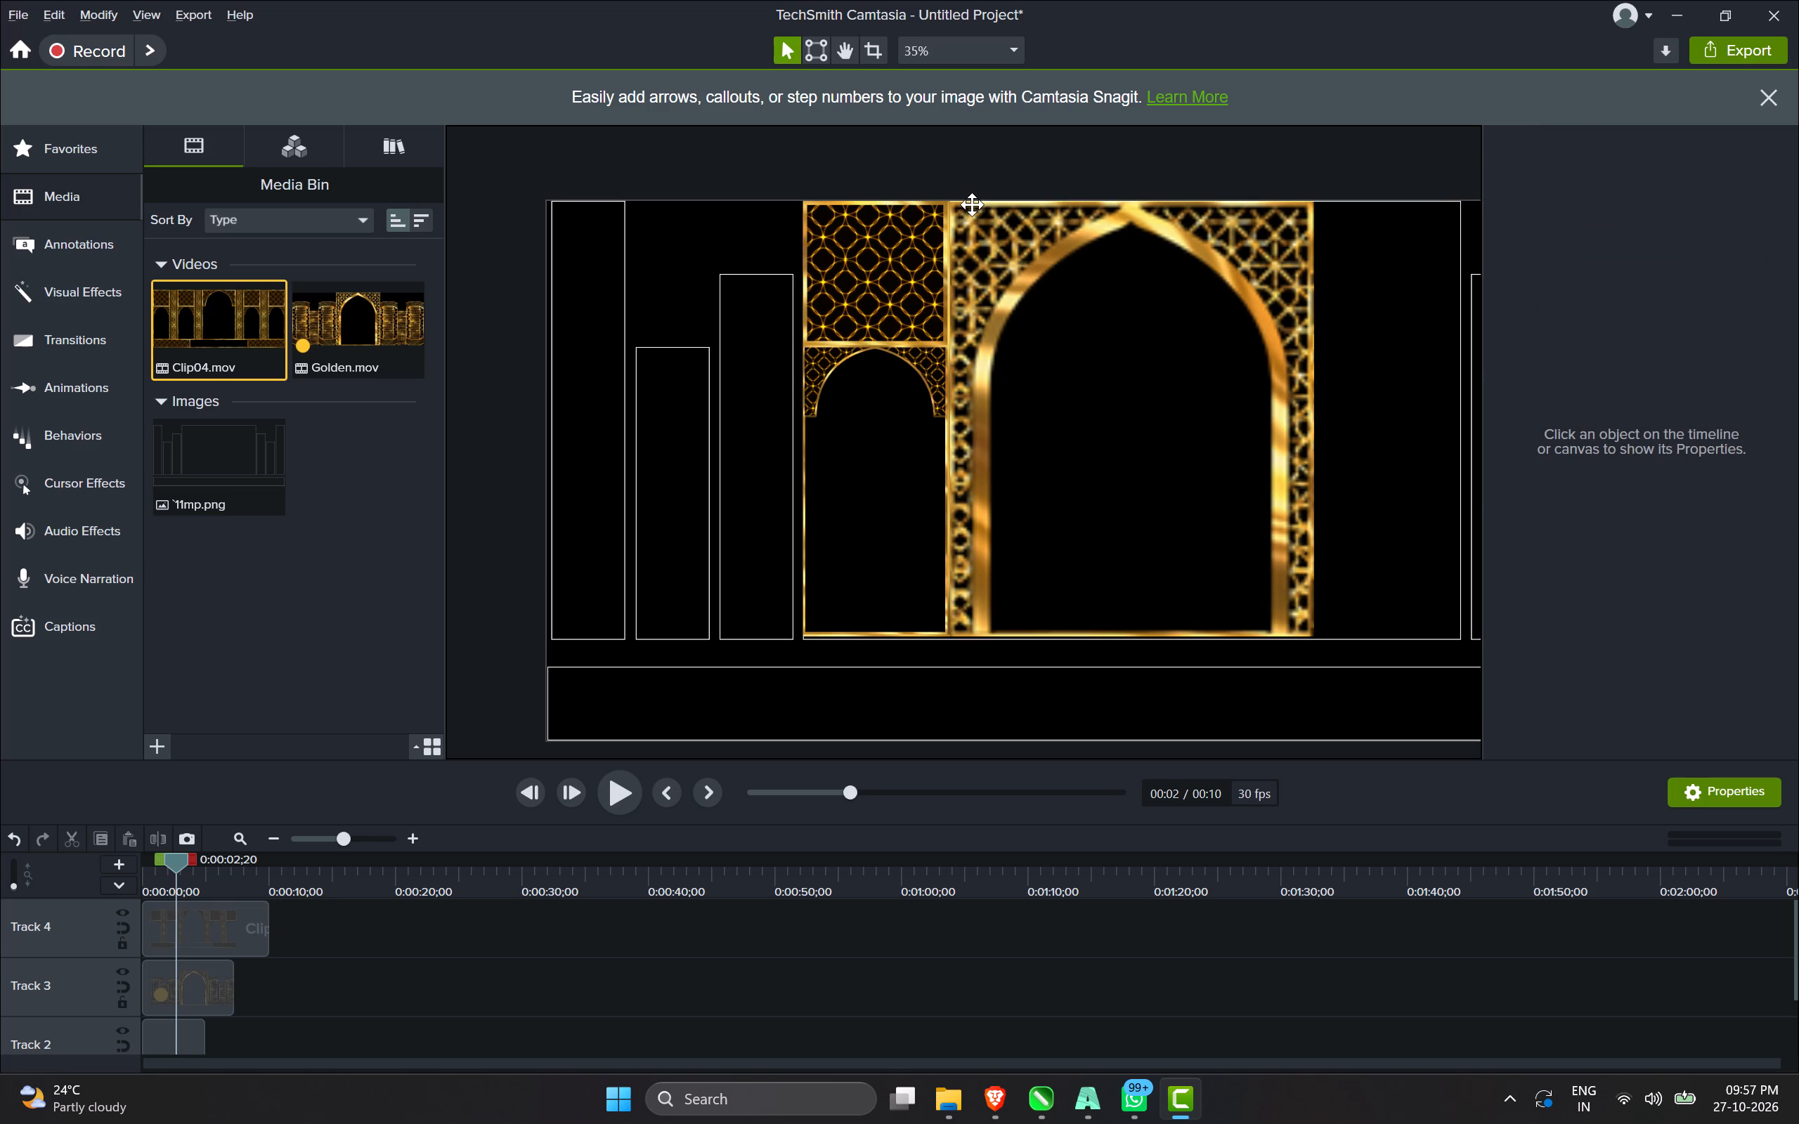
Delete the proxy video of Golden.mov.
{"action": "key", "text": "space"}
{"action": "key", "text": "space"}
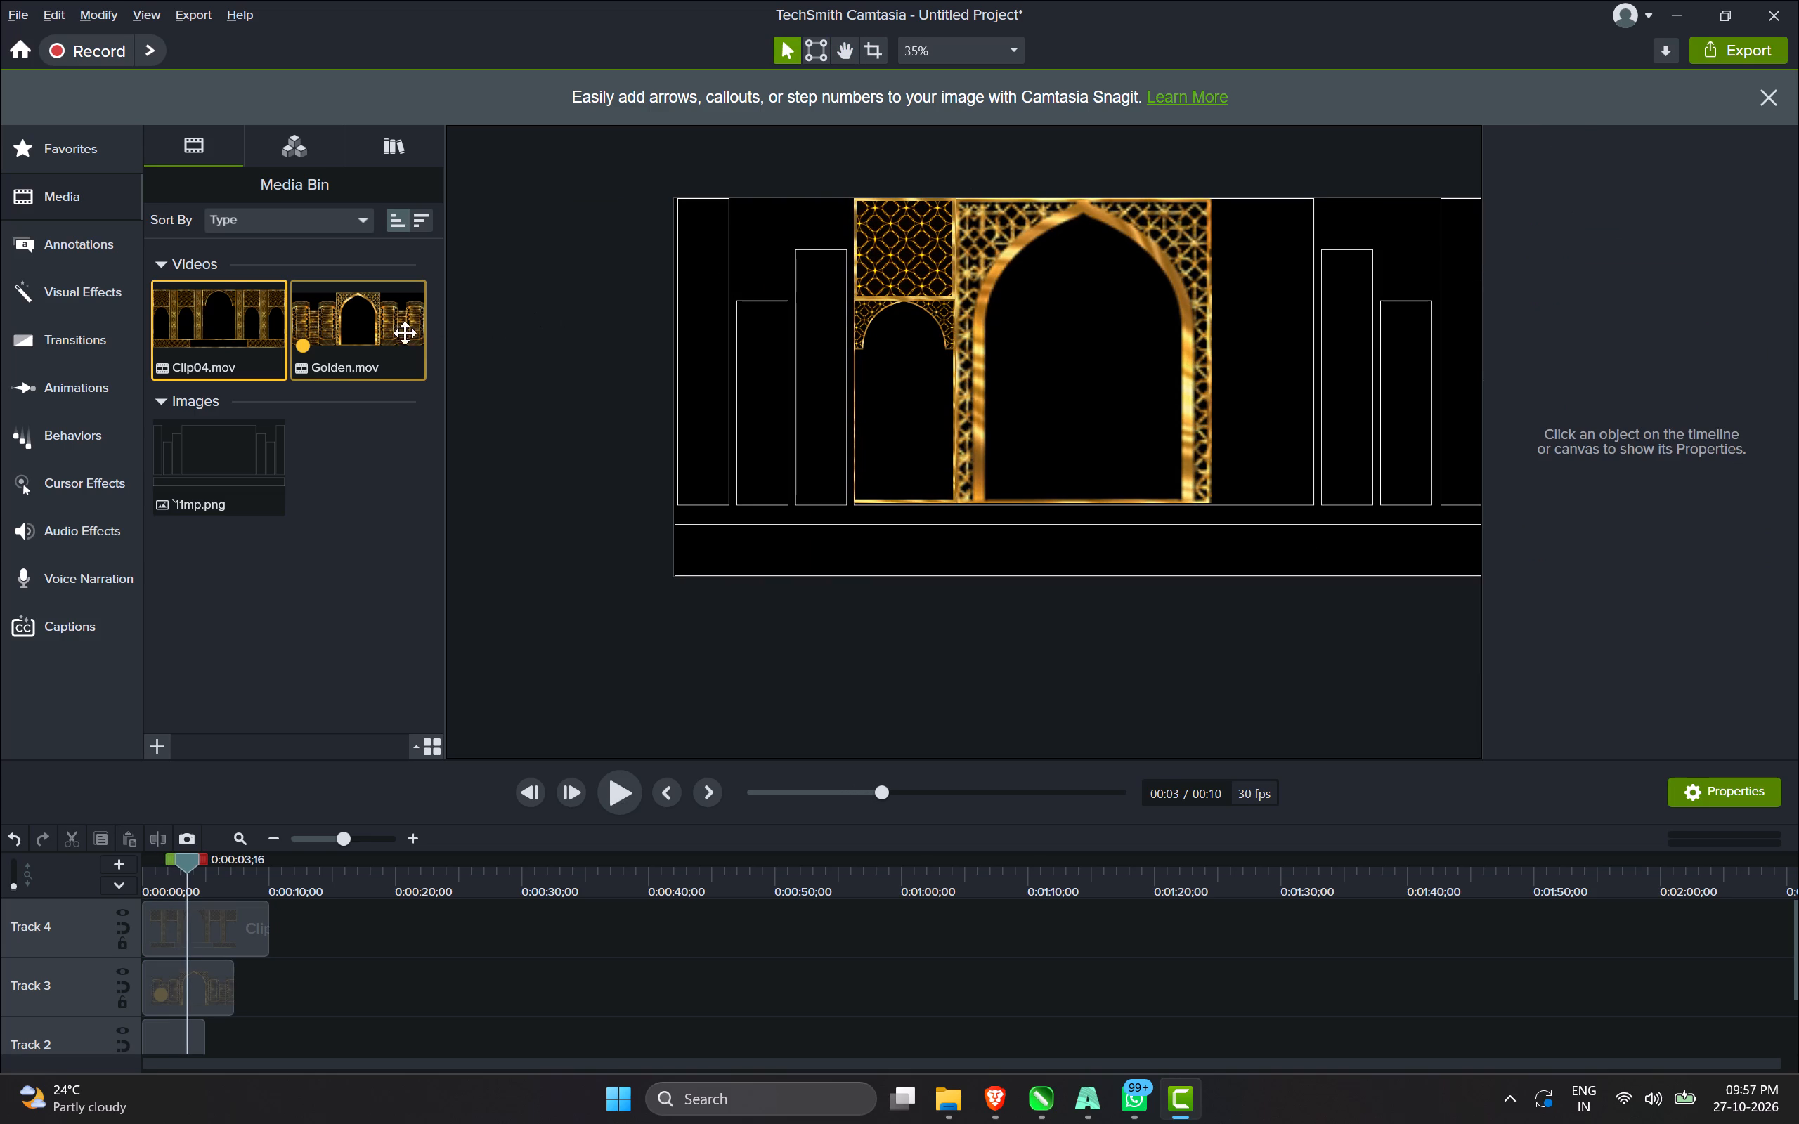
{"action": "right_click", "coordinate": [335, 332]}
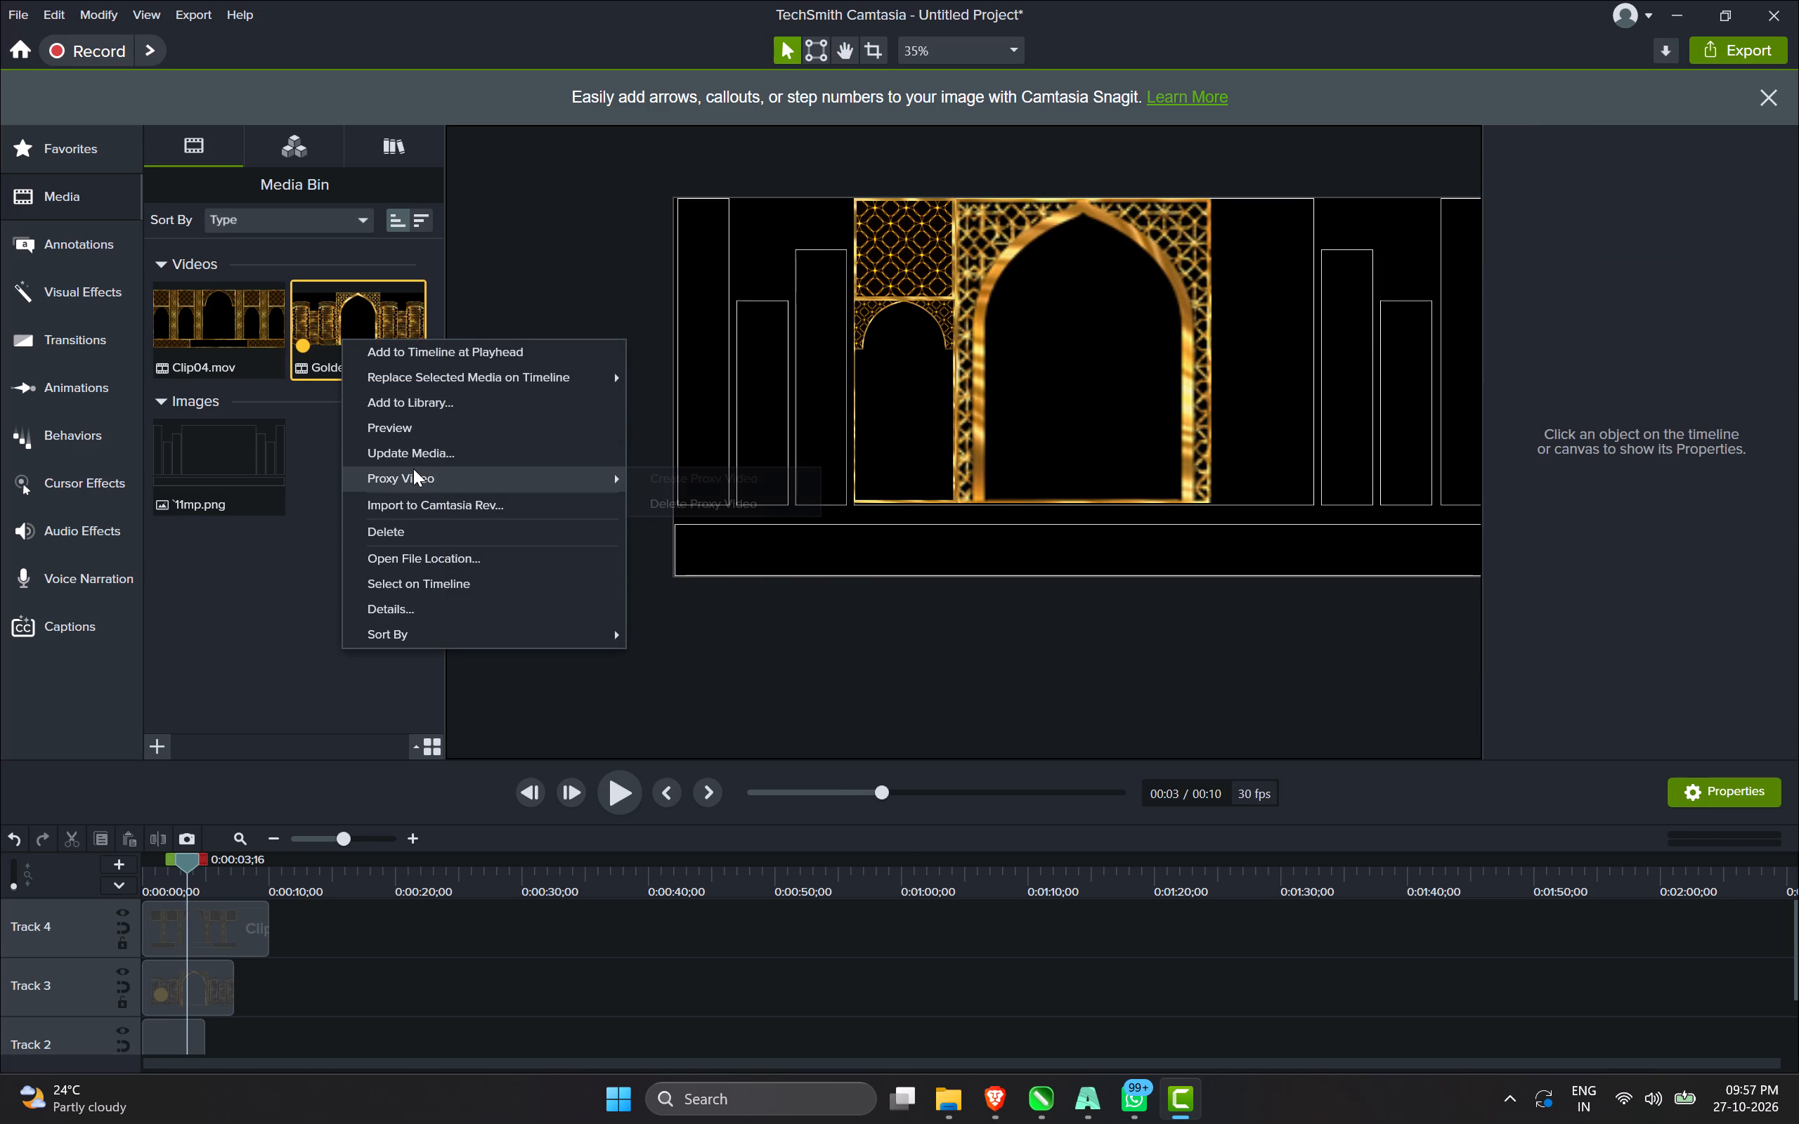
{"action": "left_click", "coordinate": [649, 503]}
{"action": "left_click", "coordinate": [691, 539]}
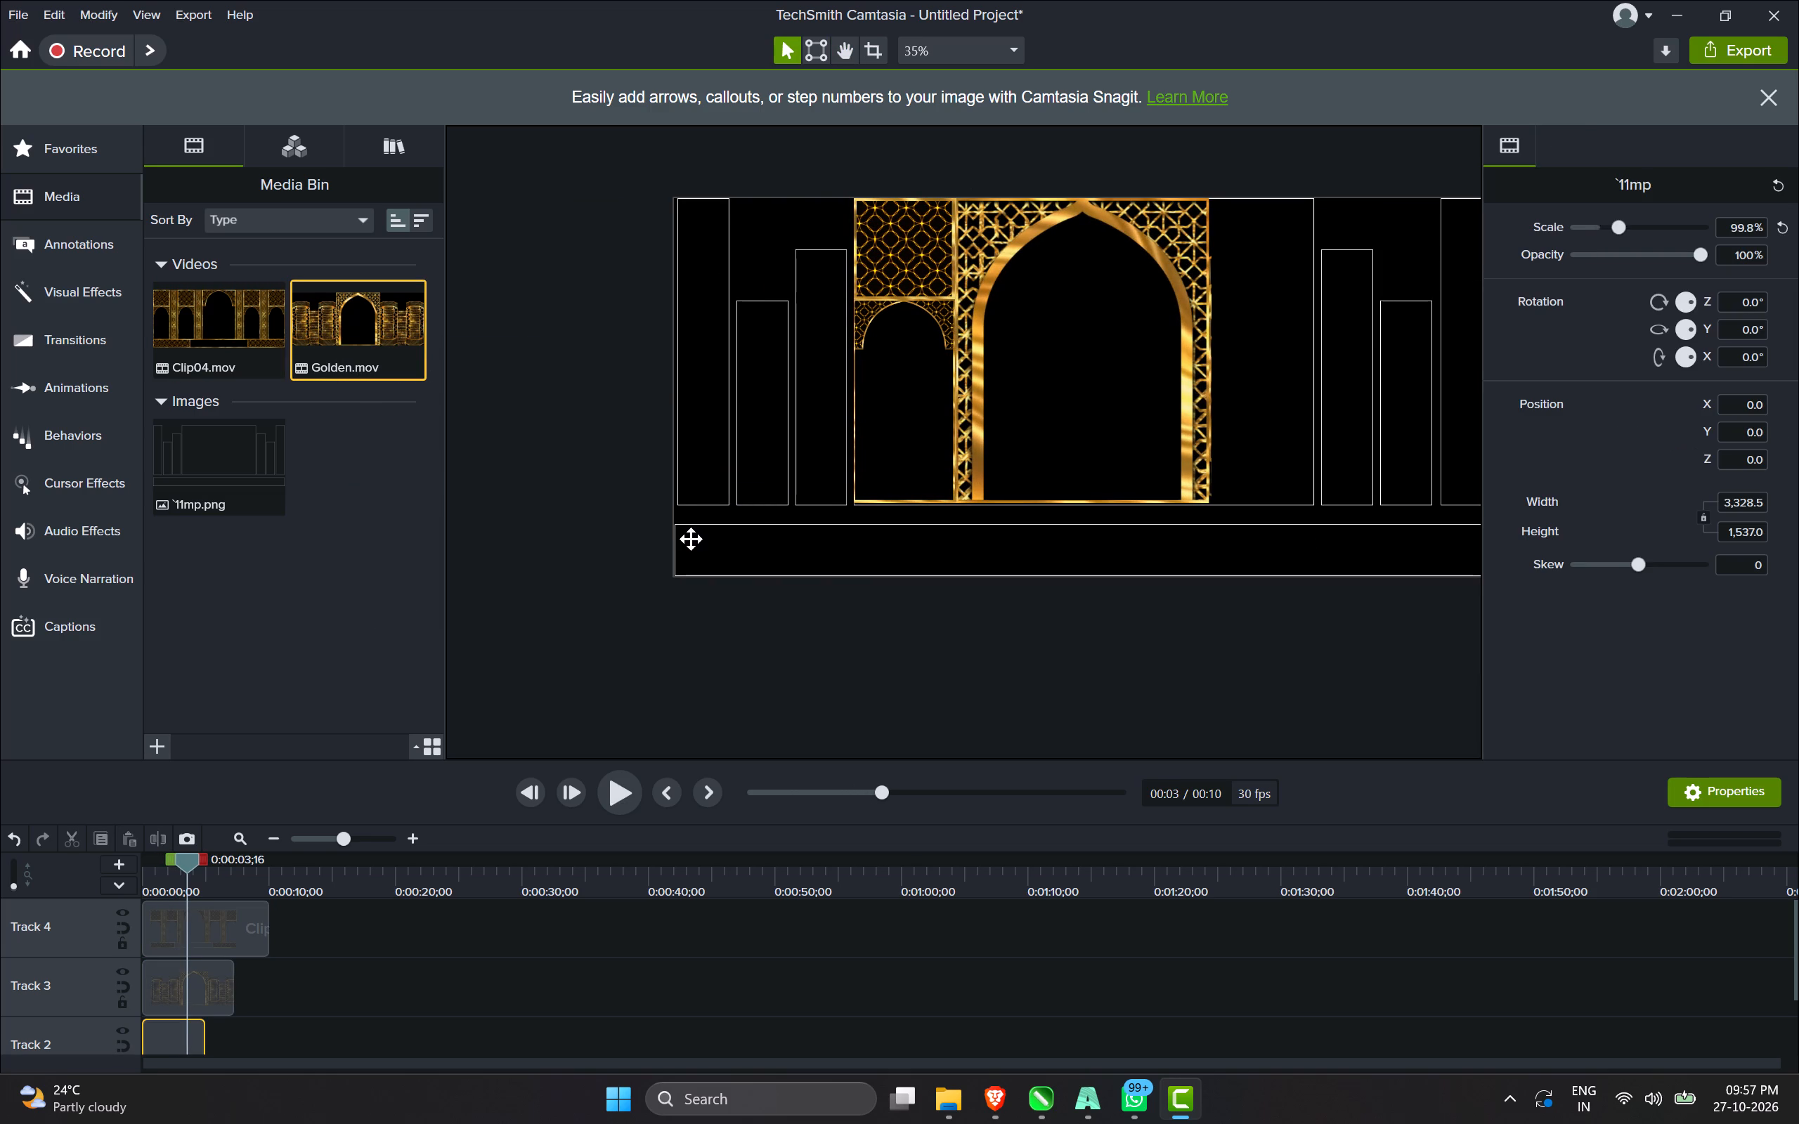
Duplicate the cropped Clip04 arch and place the copy on the right of the Golden arch, filling the central panel's right end.
{"action": "left_click", "coordinate": [942, 348]}
{"action": "key", "text": "ctrl+d"}
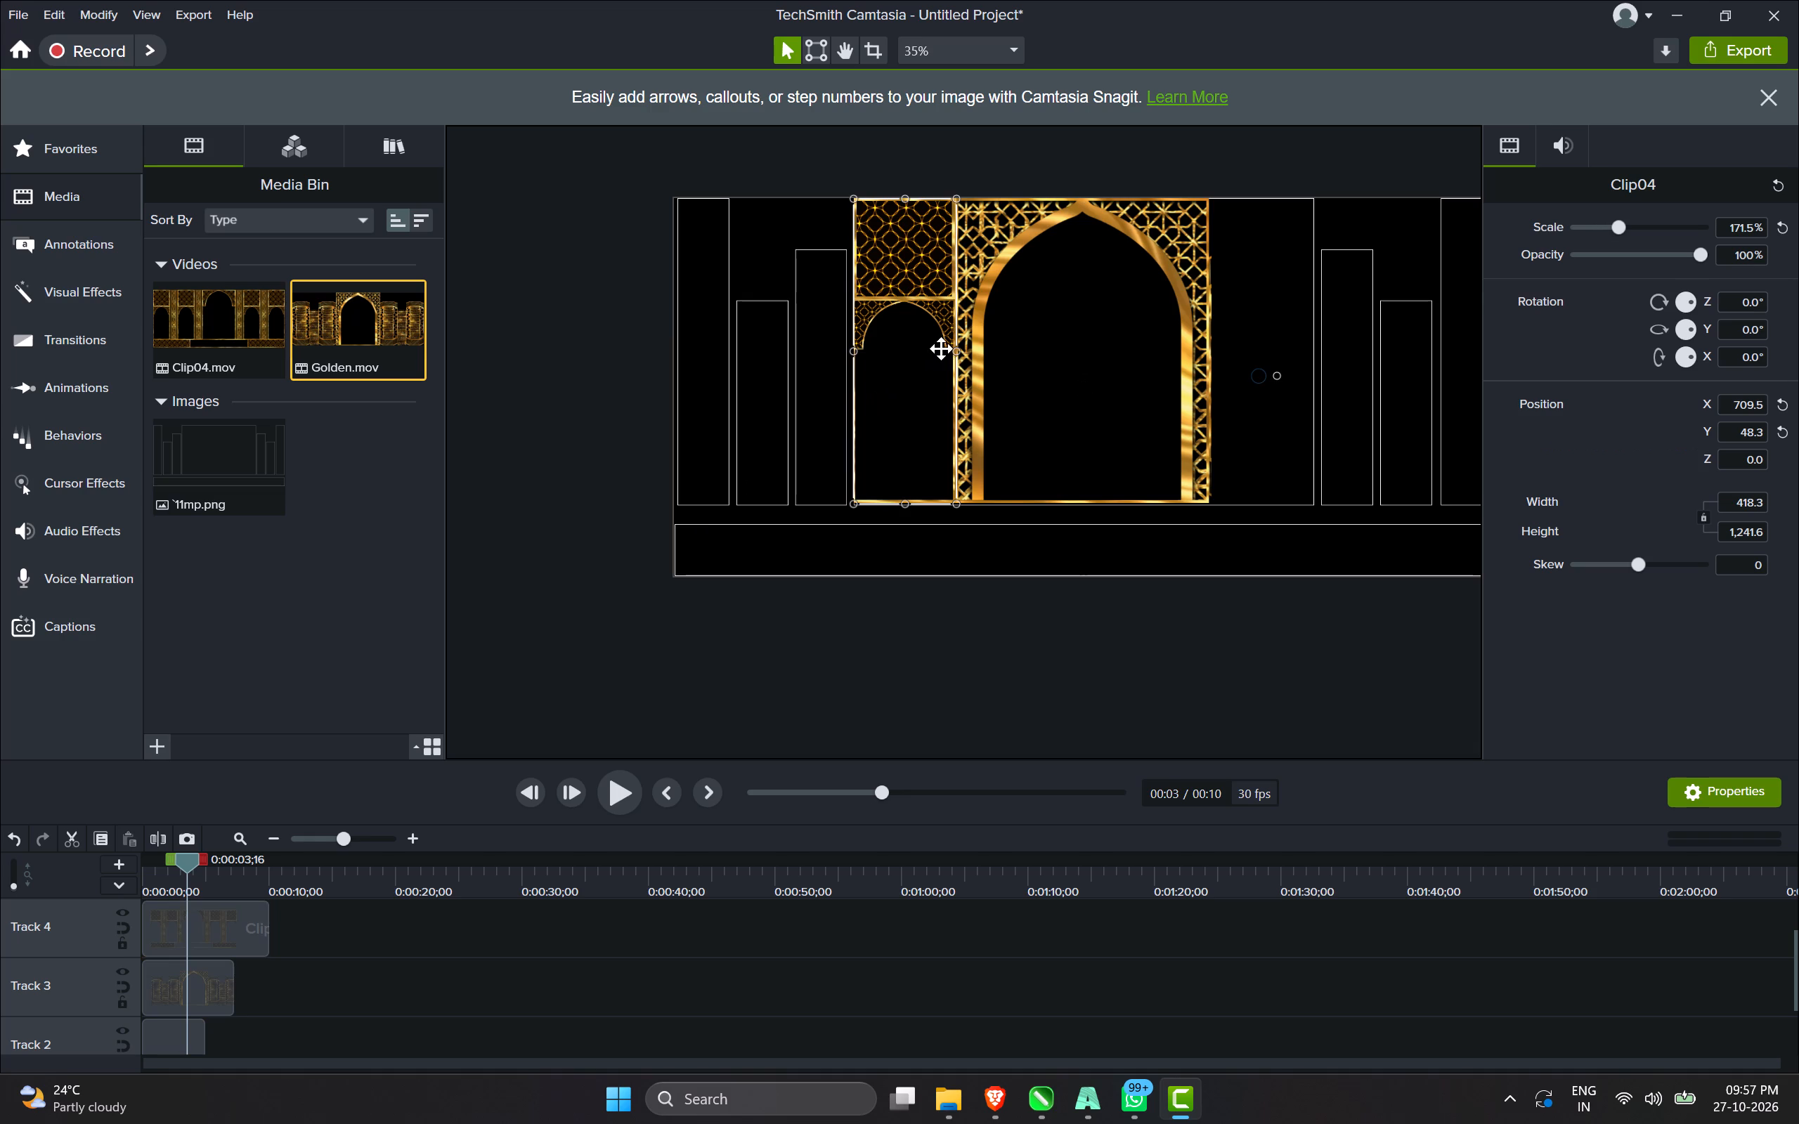
{"action": "left_click_drag", "start_coordinate": [892, 379], "coordinate": [1261, 392]}
{"action": "left_click", "coordinate": [1236, 591]}
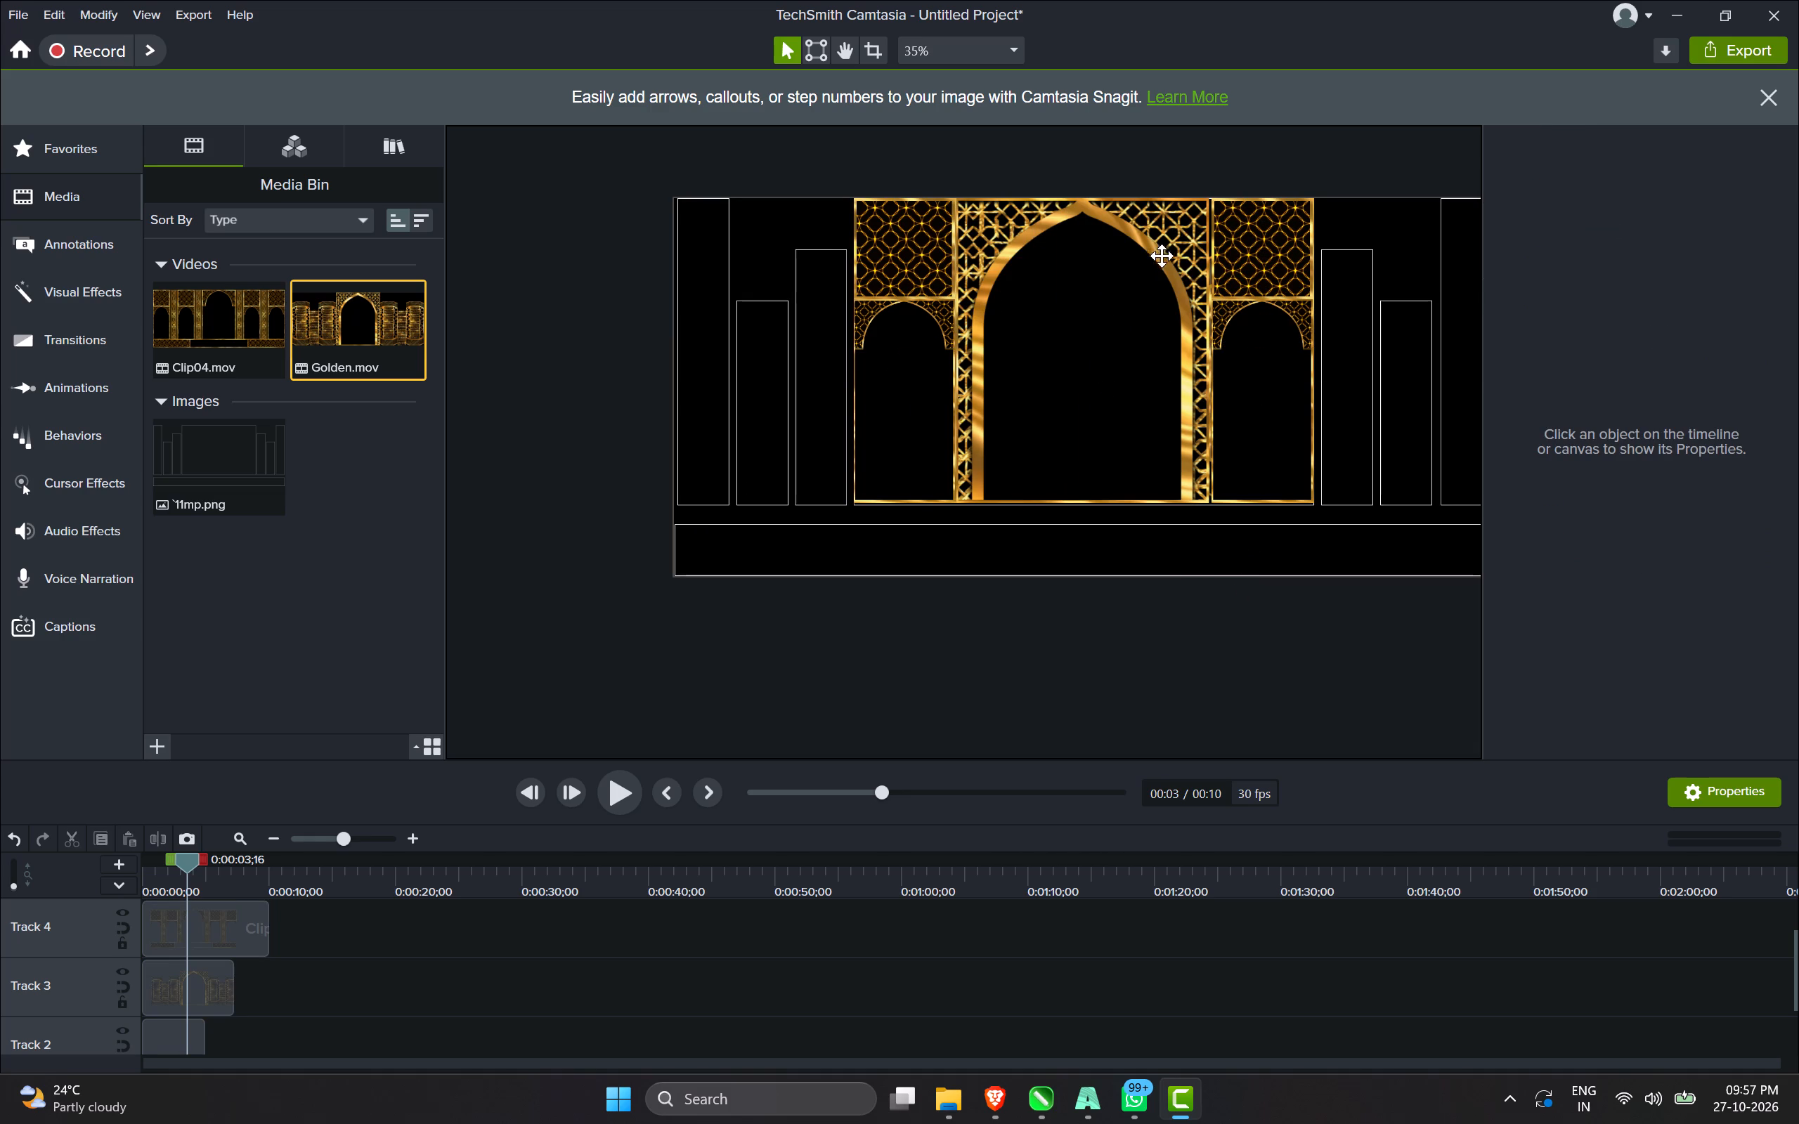
Duplicate the Golden clip, place the copy directly after the original on Track 3, trim it to Clip04's end, and play the result.
{"action": "key", "text": "space"}
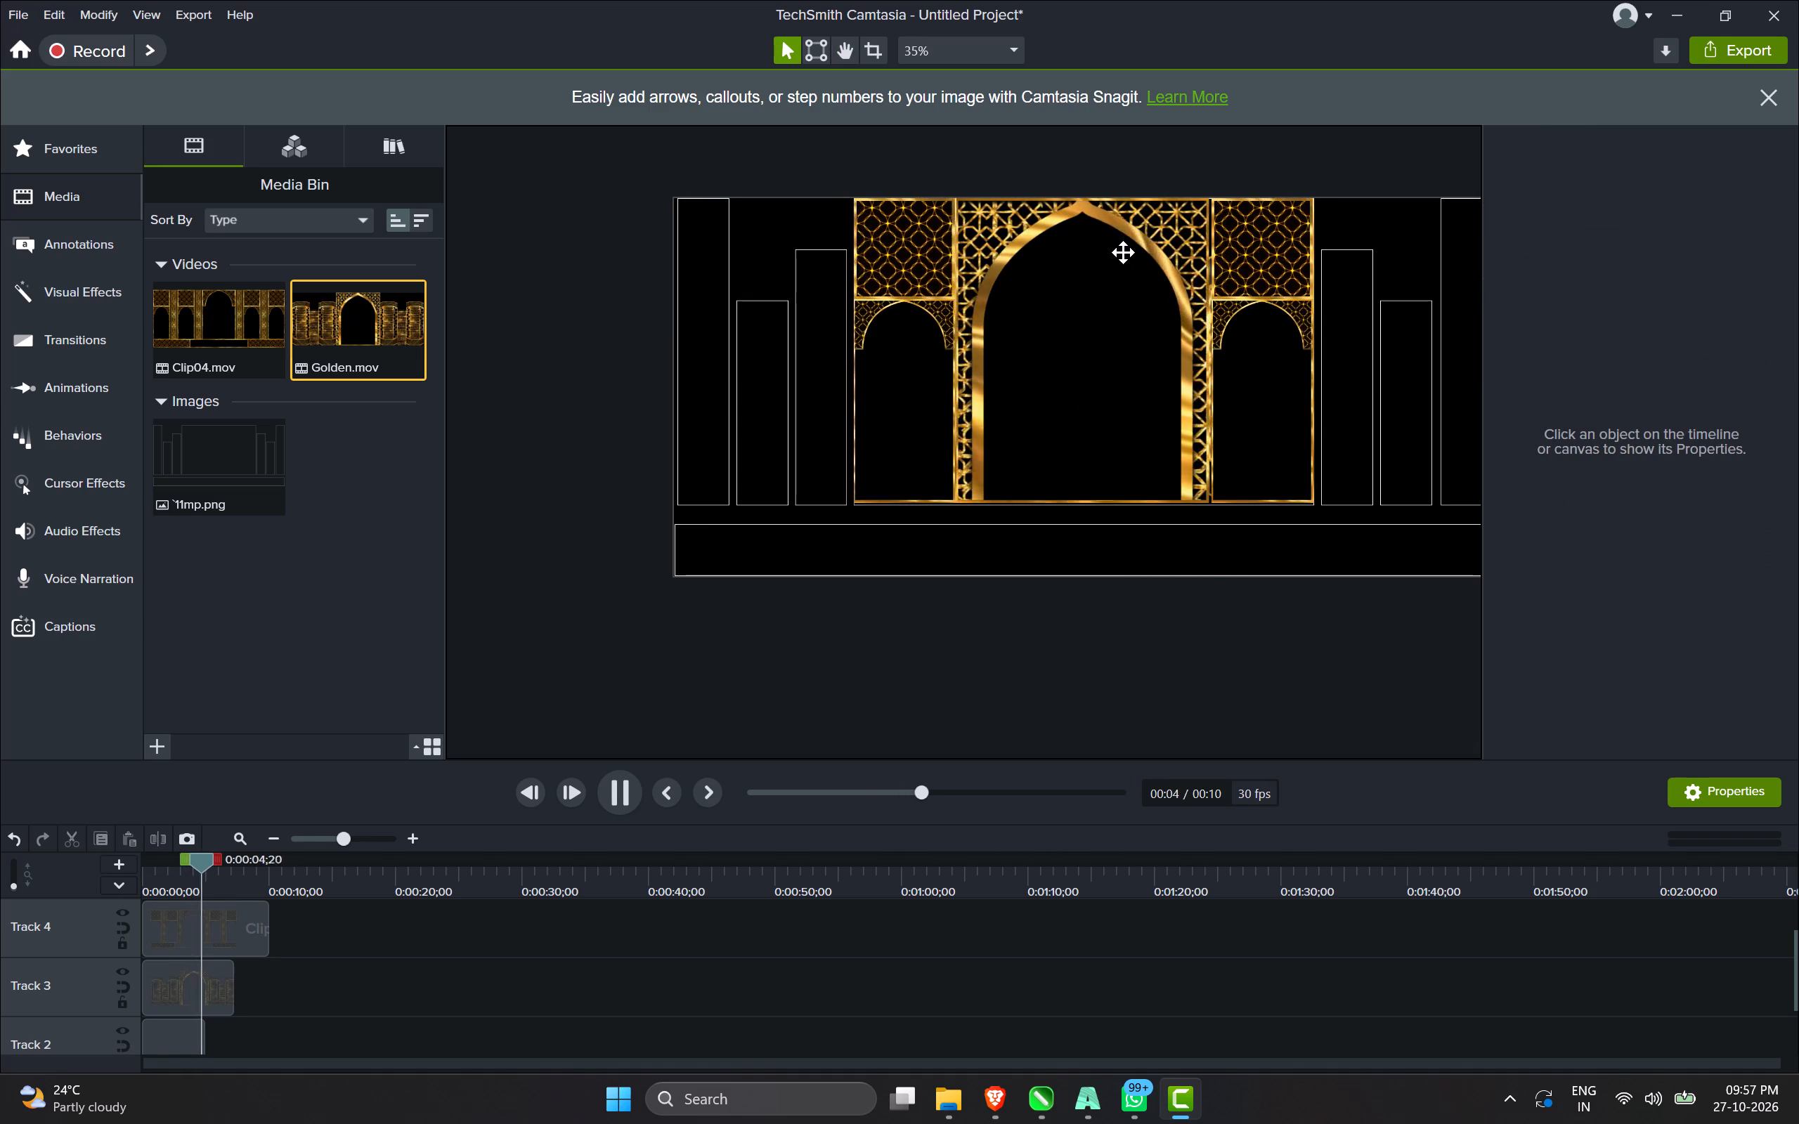
{"action": "key", "text": "space"}
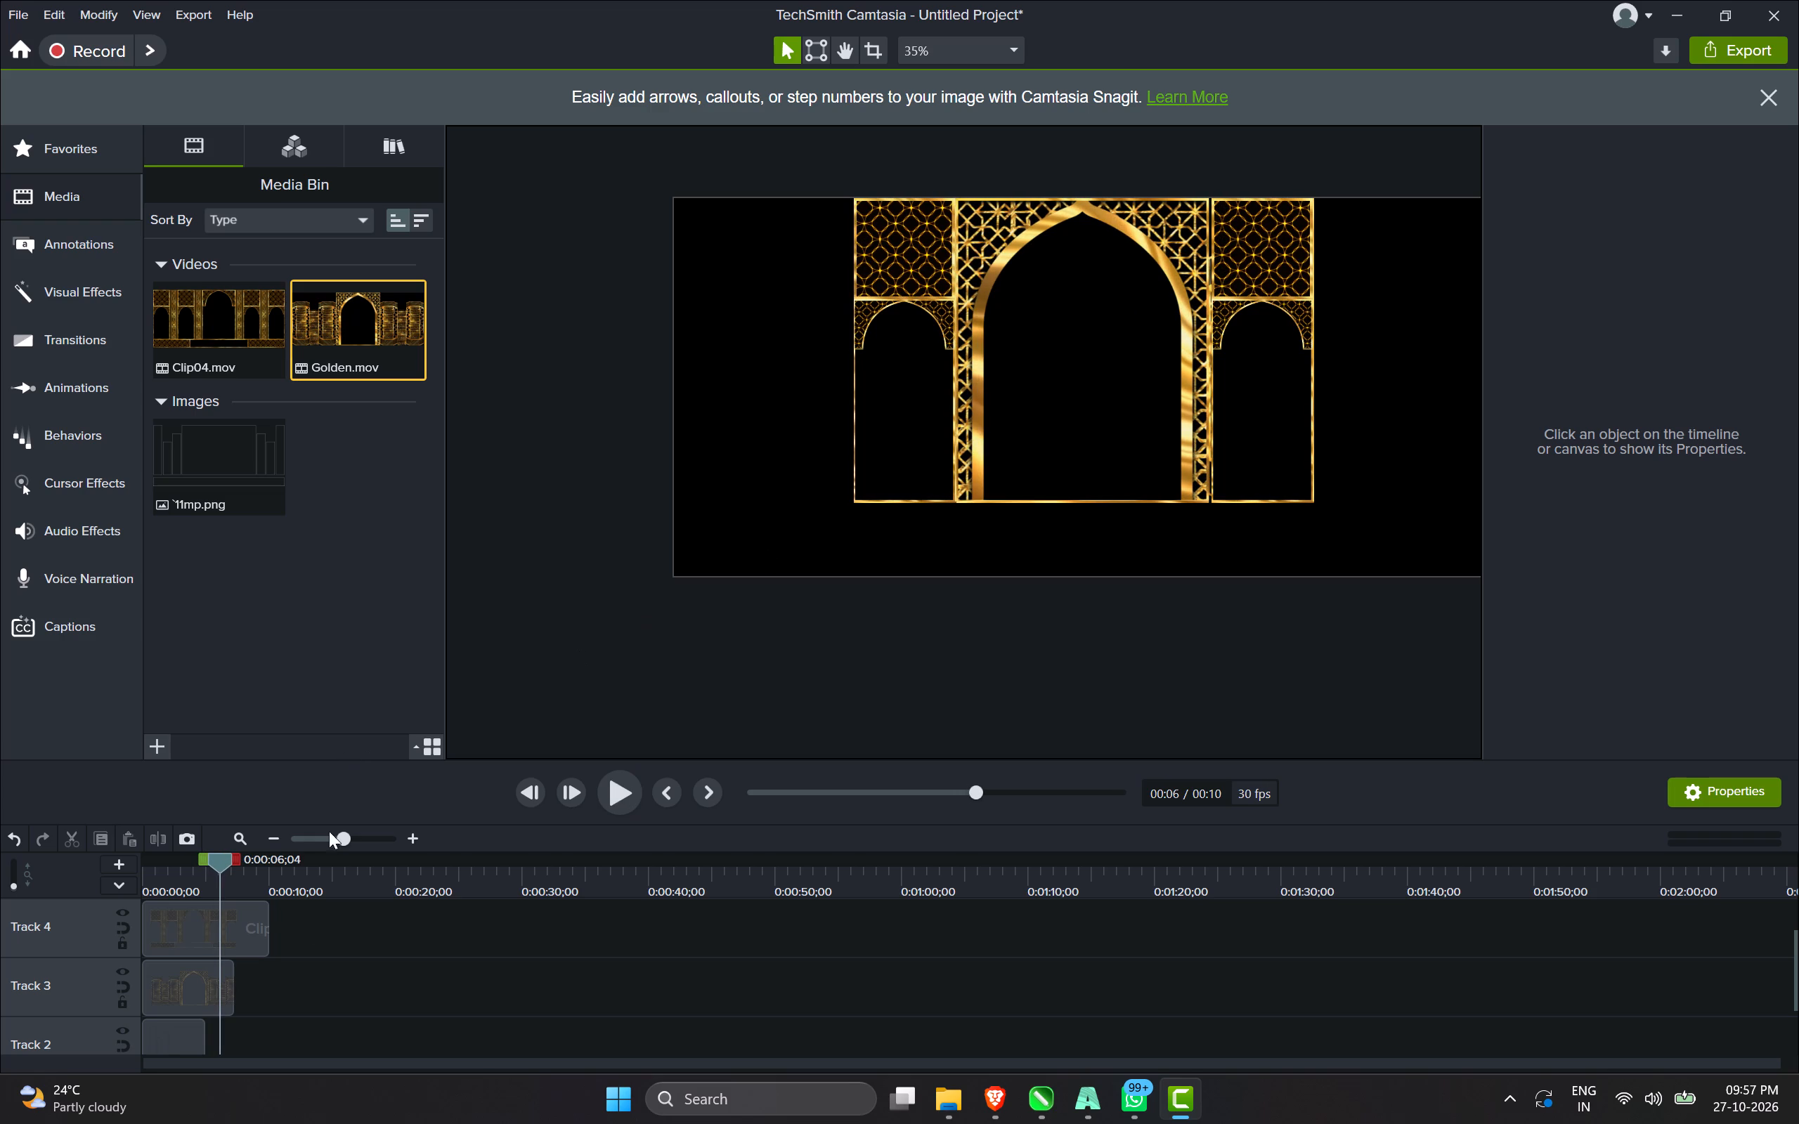
{"action": "left_click", "coordinate": [202, 991]}
{"action": "key", "text": "ctrl+d"}
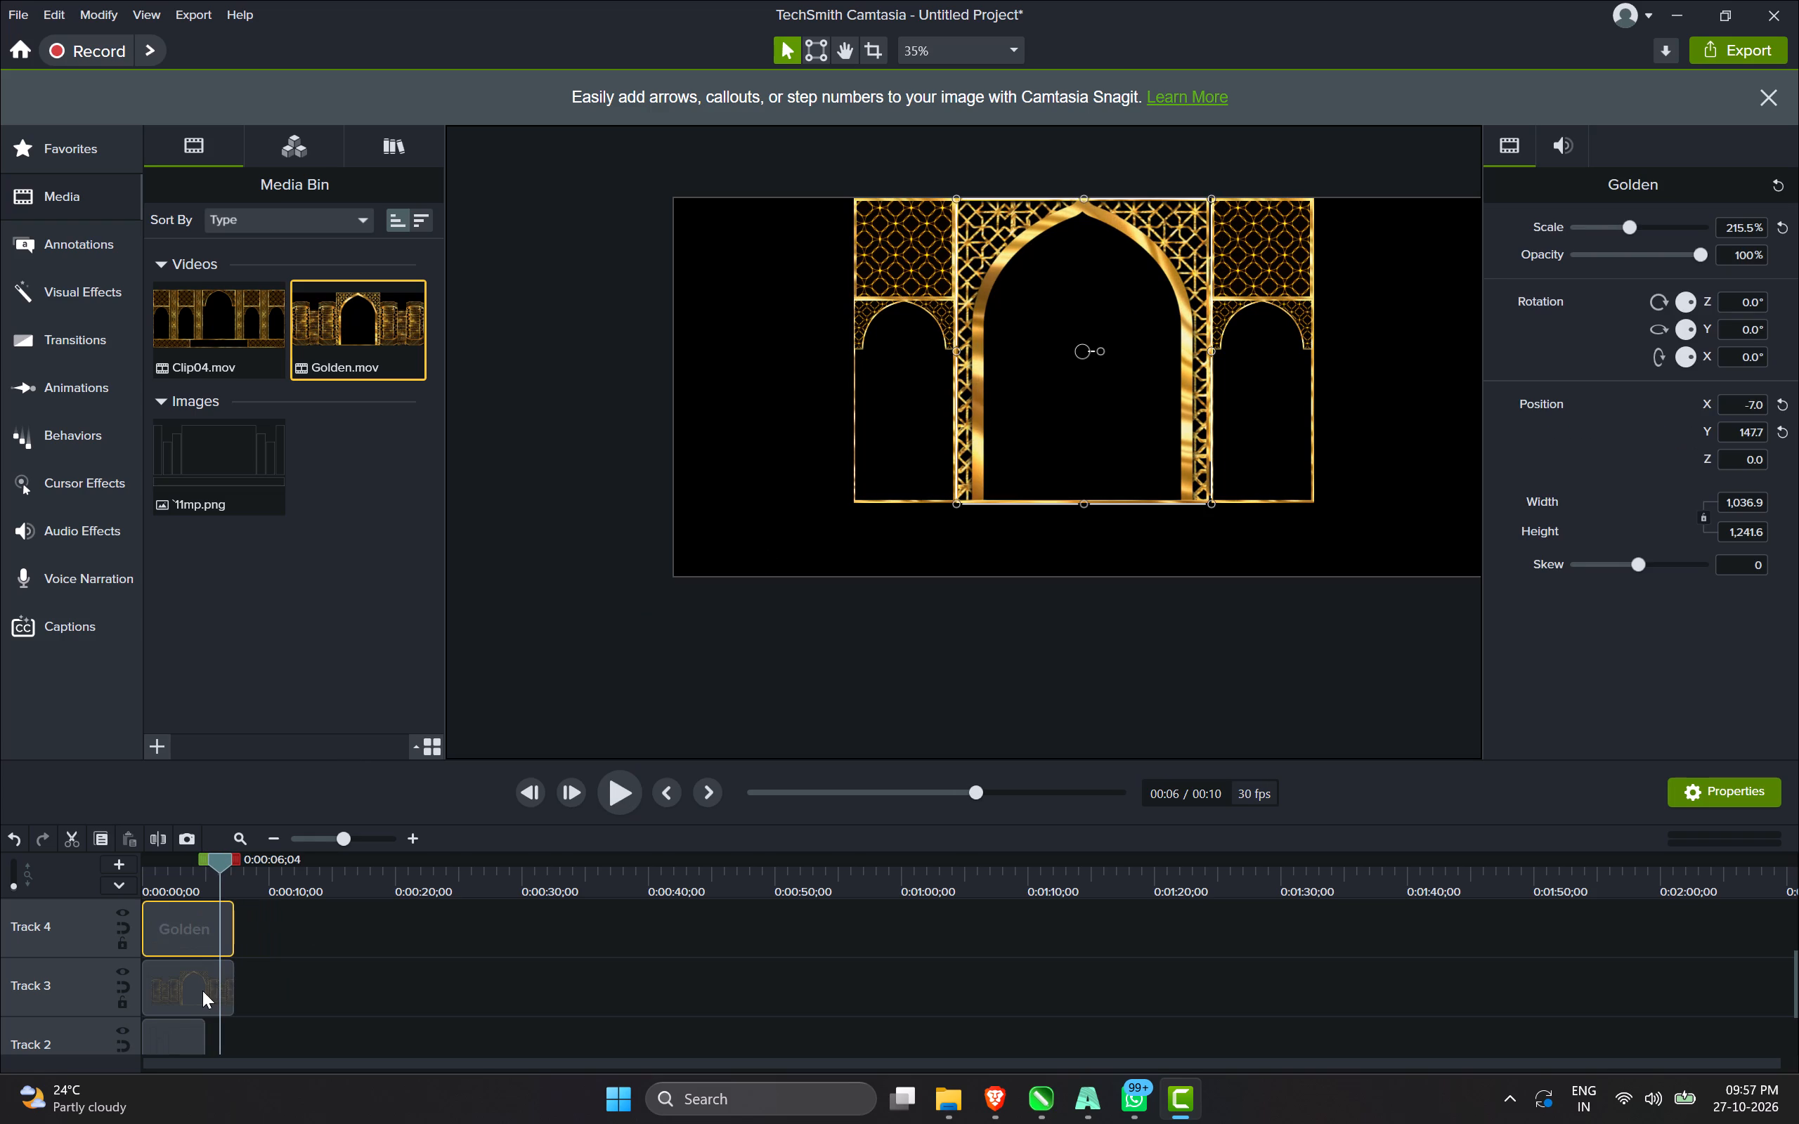
{"action": "scroll", "coordinate": [182, 933], "scroll_direction": "up", "scroll_amount": 1}
{"action": "left_click_drag", "start_coordinate": [190, 993], "coordinate": [247, 994]}
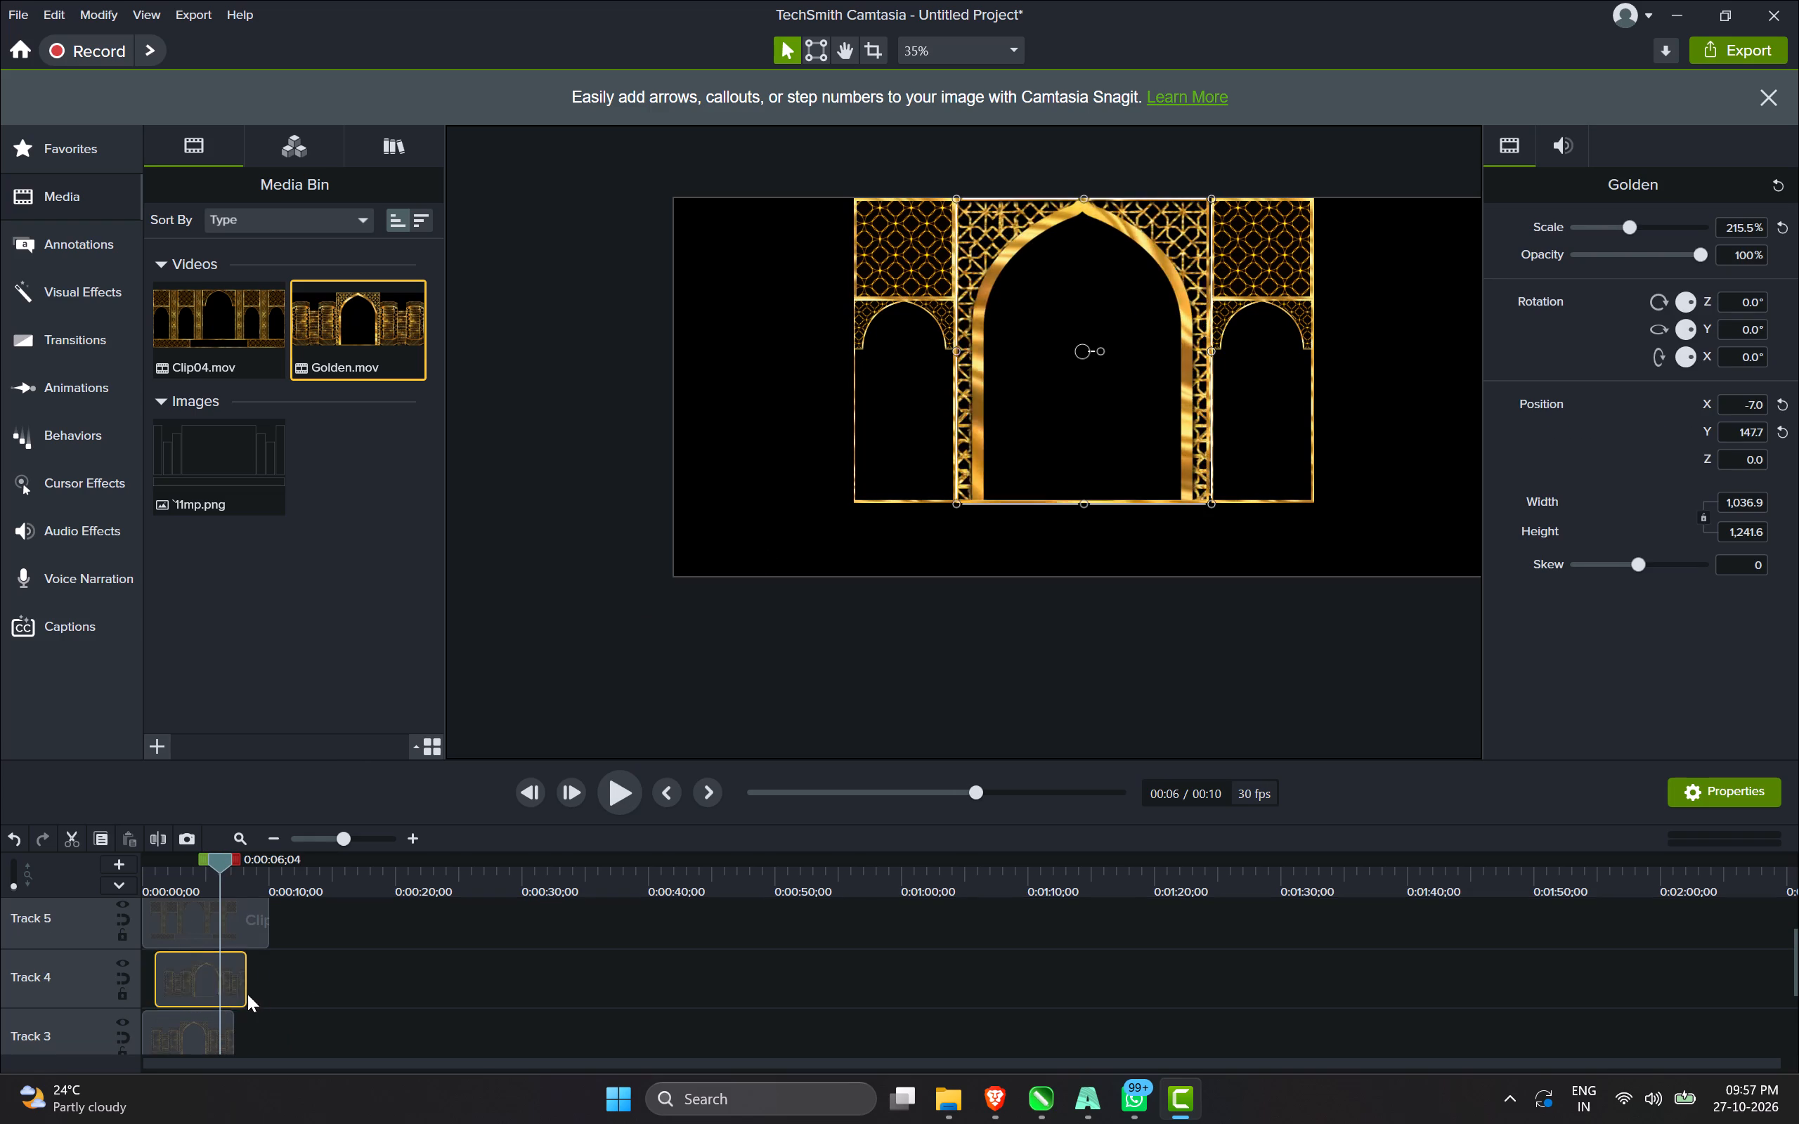
{"action": "left_click_drag", "start_coordinate": [247, 994], "coordinate": [269, 1019]}
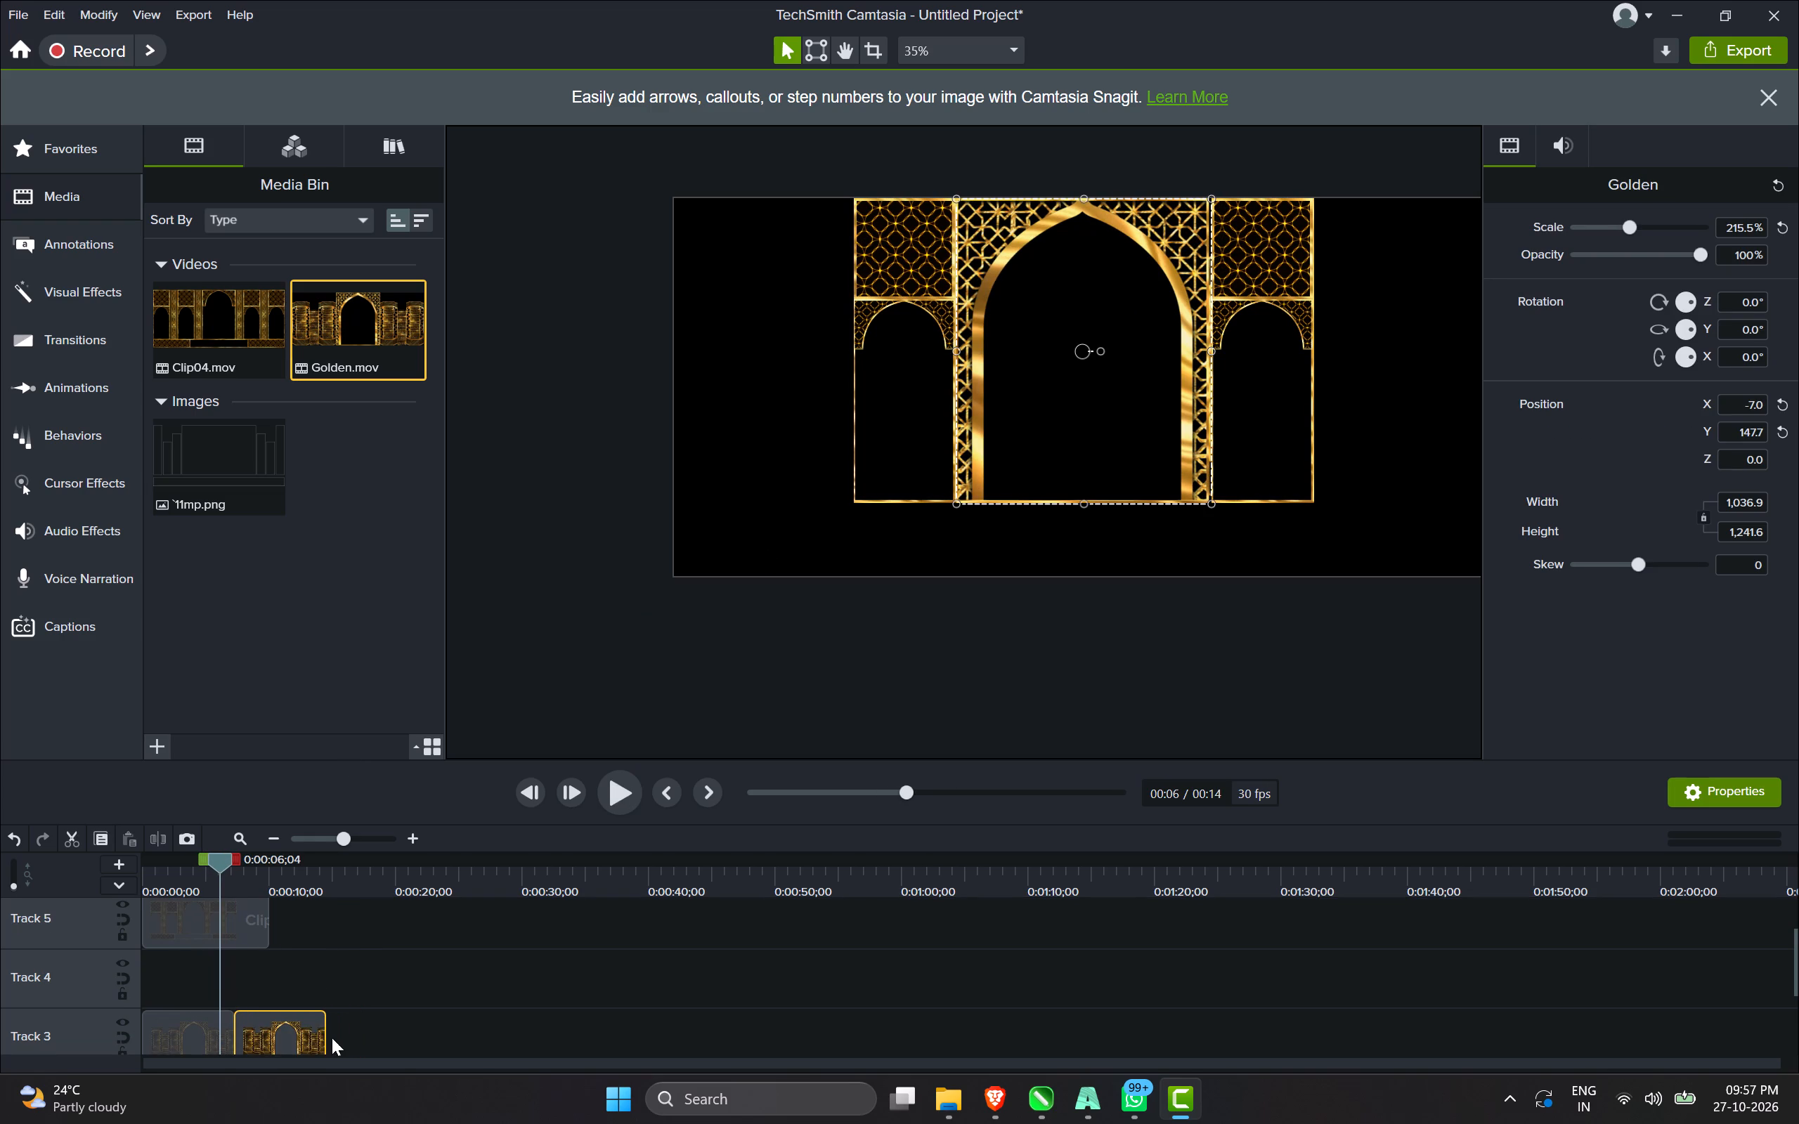
{"action": "left_click_drag", "start_coordinate": [324, 1036], "coordinate": [266, 1028]}
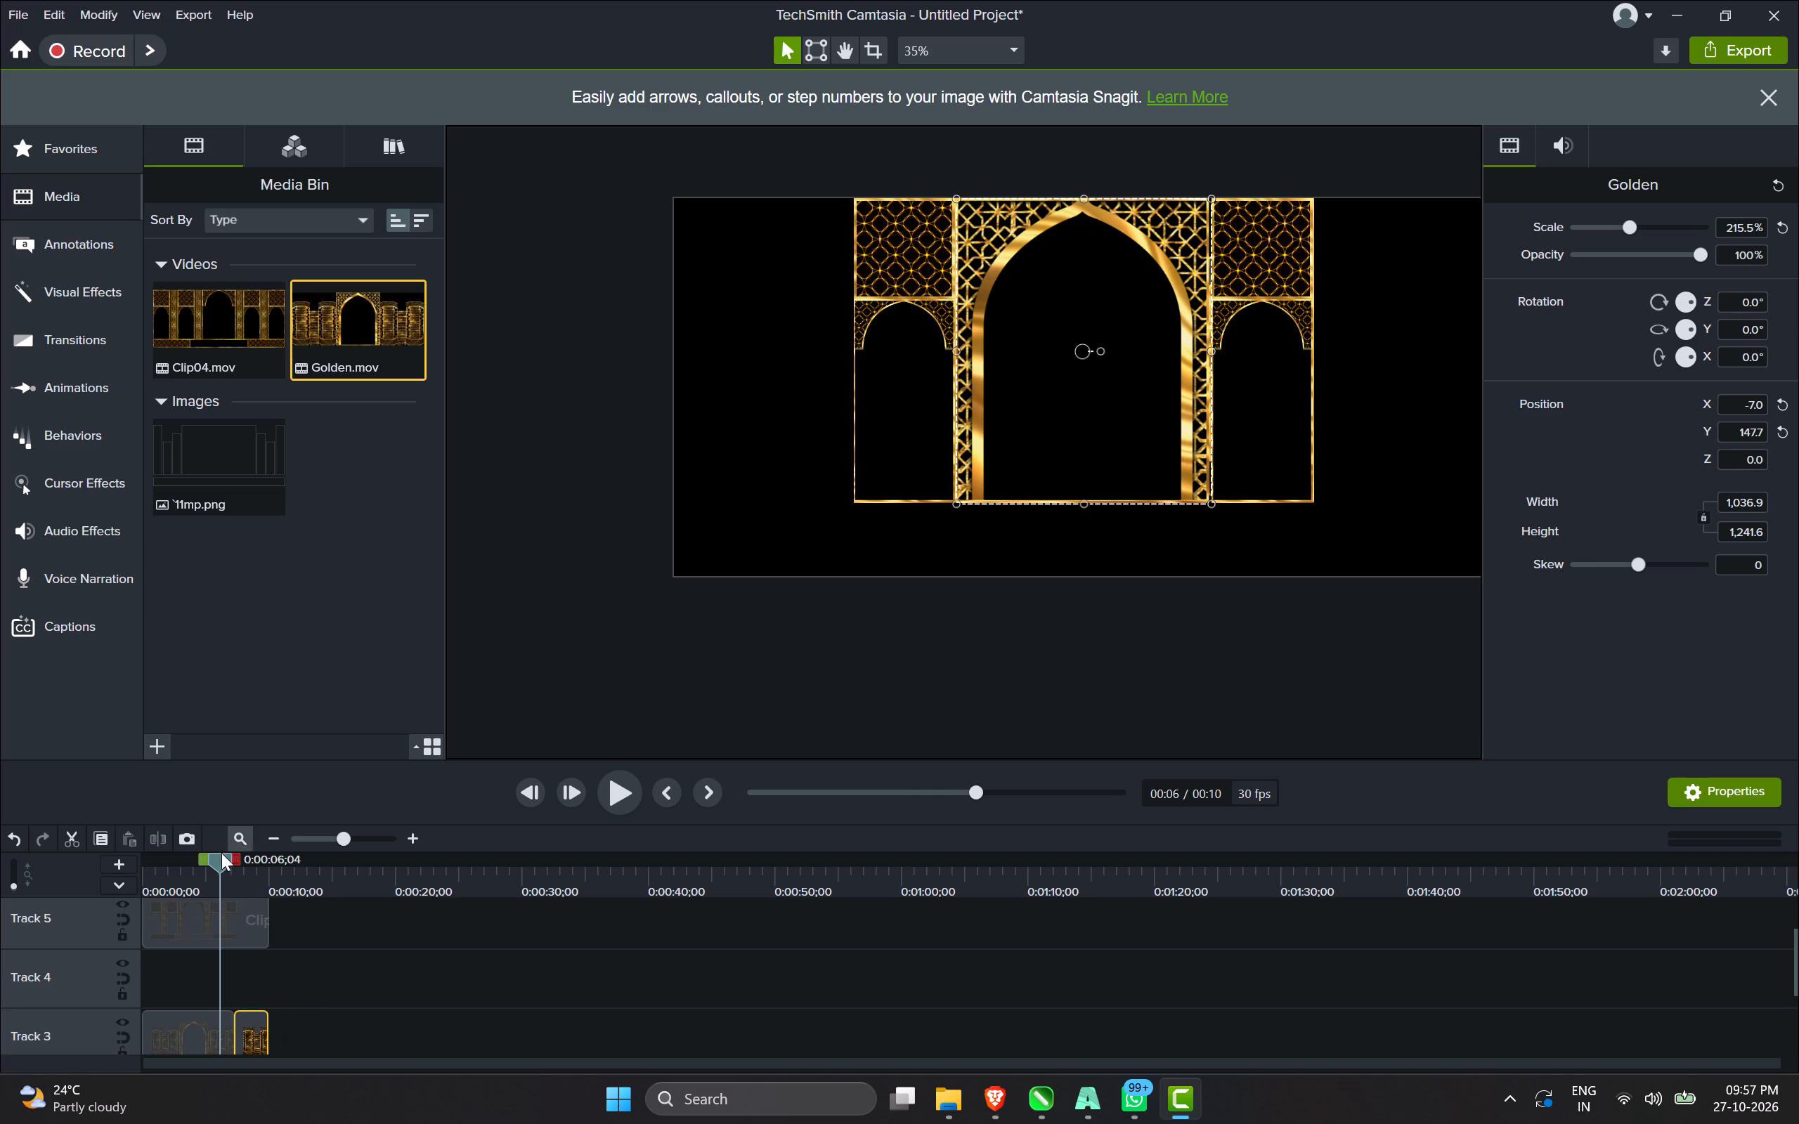
{"action": "left_click_drag", "start_coordinate": [221, 863], "coordinate": [39, 862]}
{"action": "key", "text": "space"}
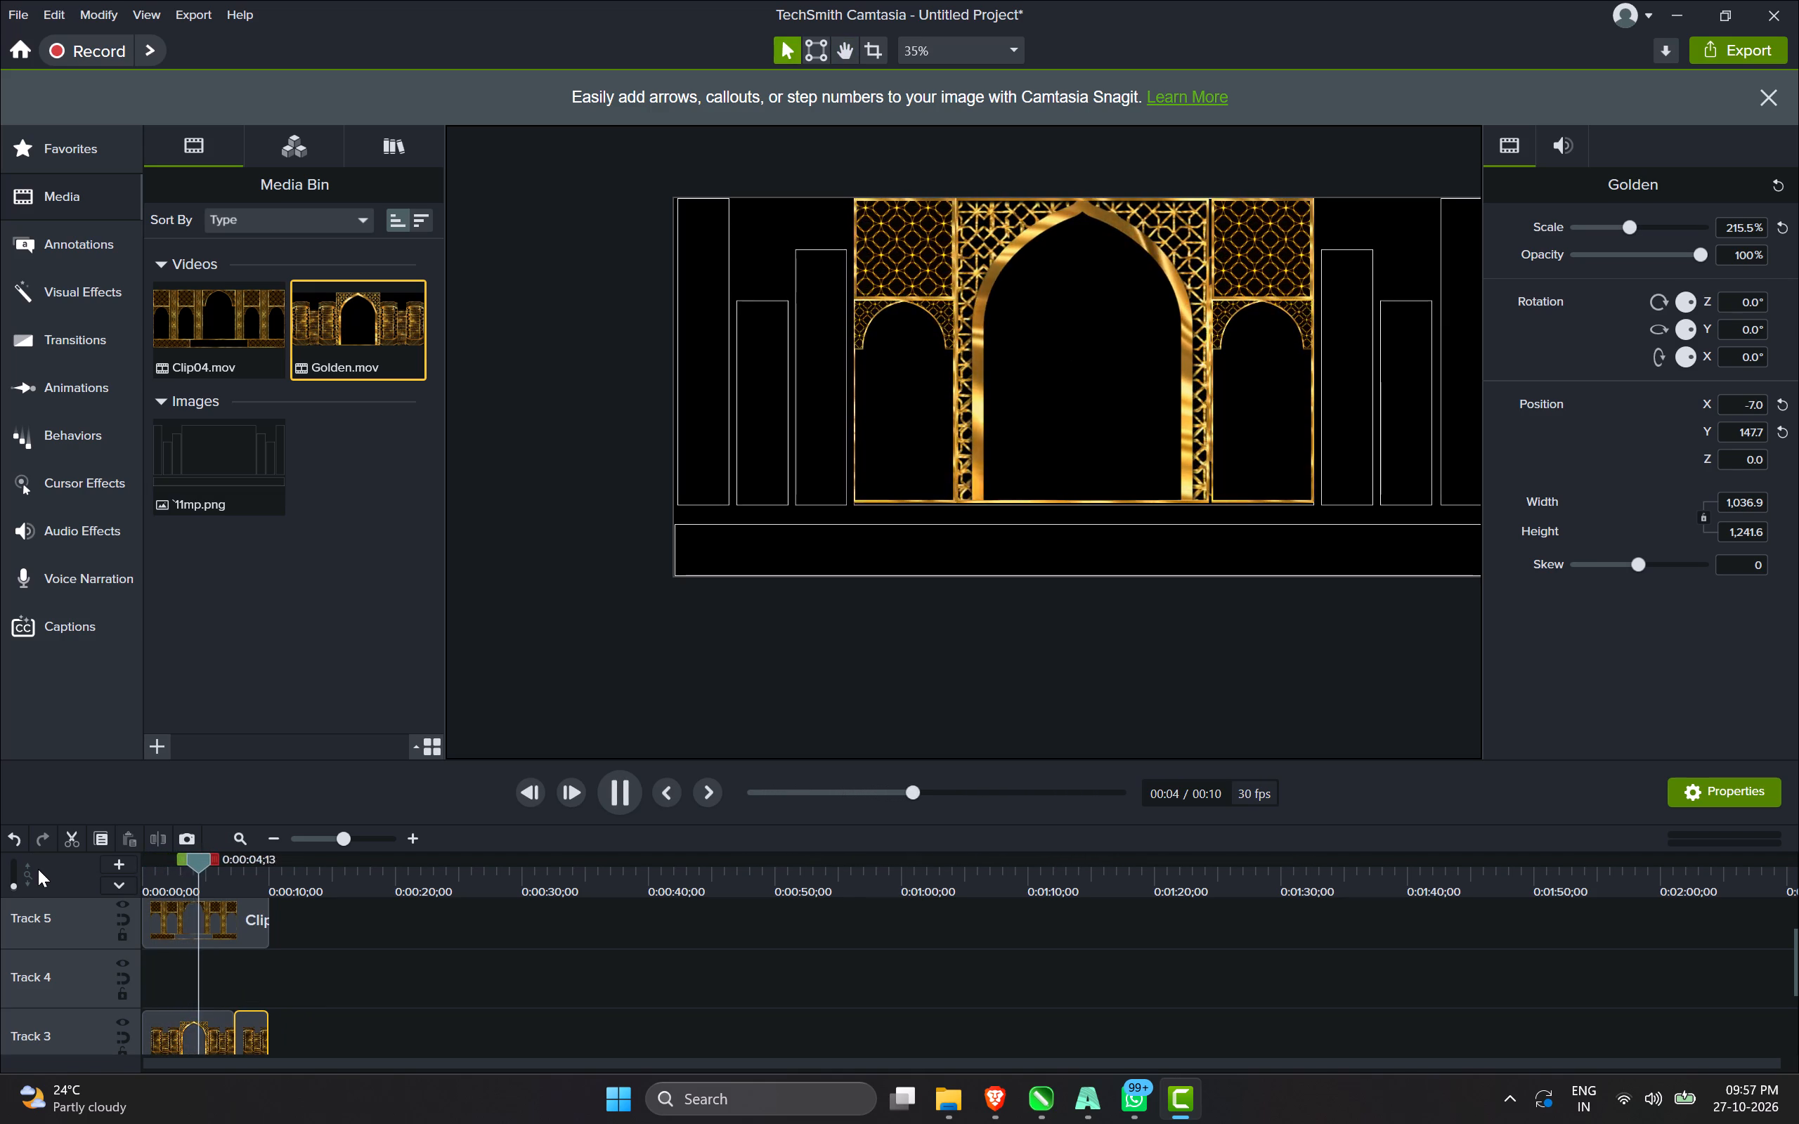
{"action": "key", "text": "space"}
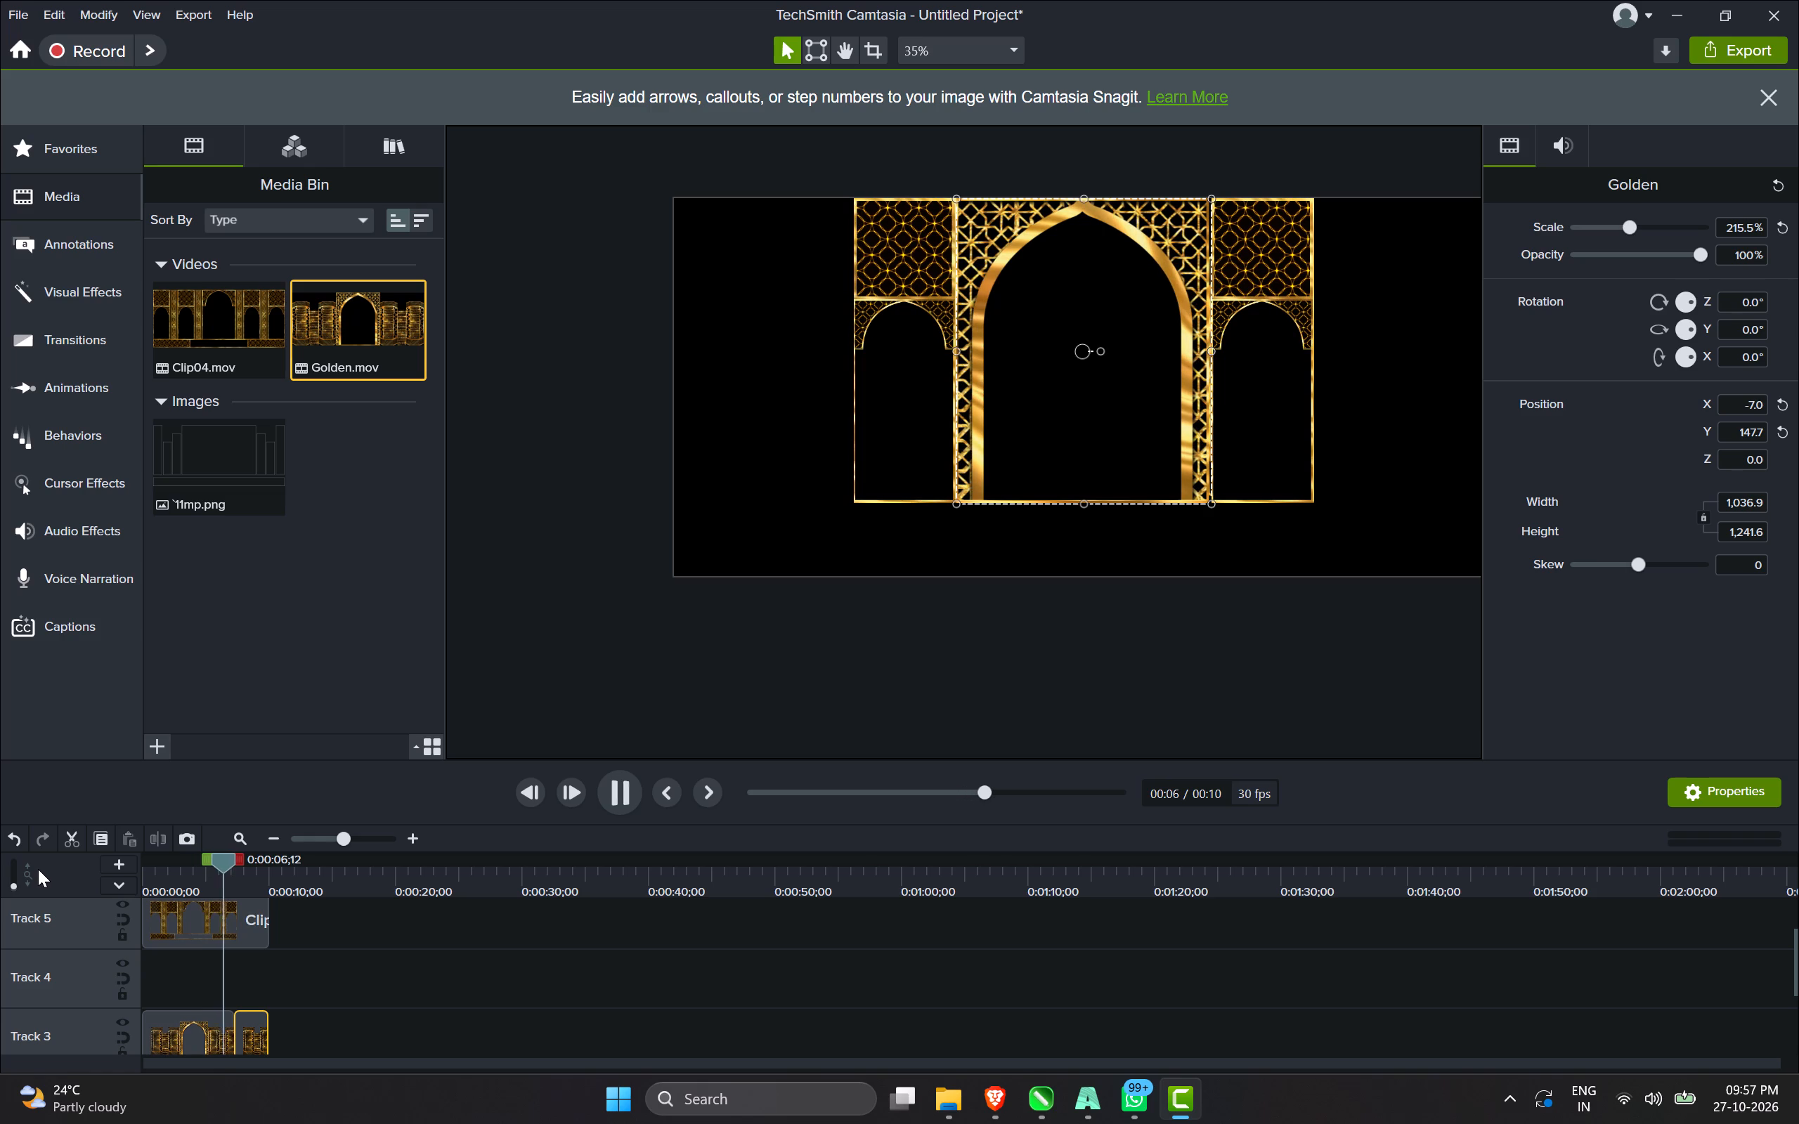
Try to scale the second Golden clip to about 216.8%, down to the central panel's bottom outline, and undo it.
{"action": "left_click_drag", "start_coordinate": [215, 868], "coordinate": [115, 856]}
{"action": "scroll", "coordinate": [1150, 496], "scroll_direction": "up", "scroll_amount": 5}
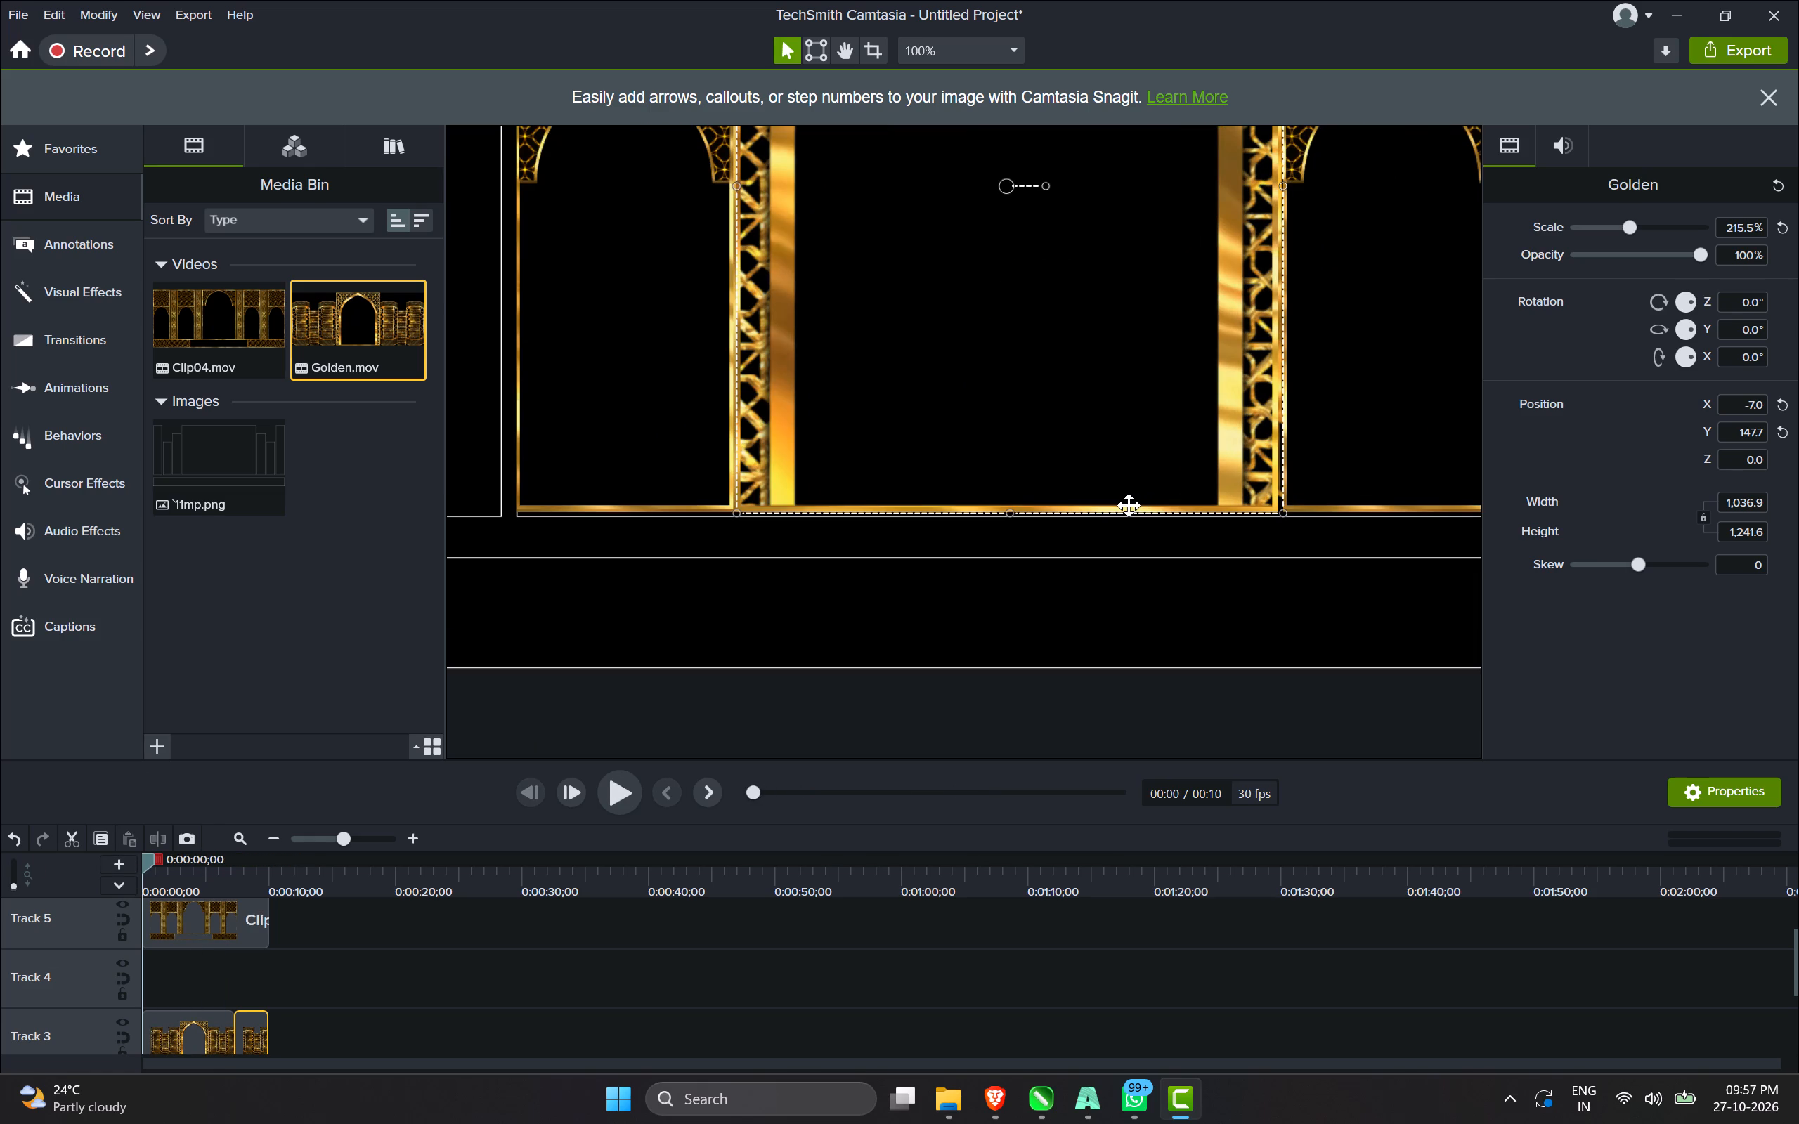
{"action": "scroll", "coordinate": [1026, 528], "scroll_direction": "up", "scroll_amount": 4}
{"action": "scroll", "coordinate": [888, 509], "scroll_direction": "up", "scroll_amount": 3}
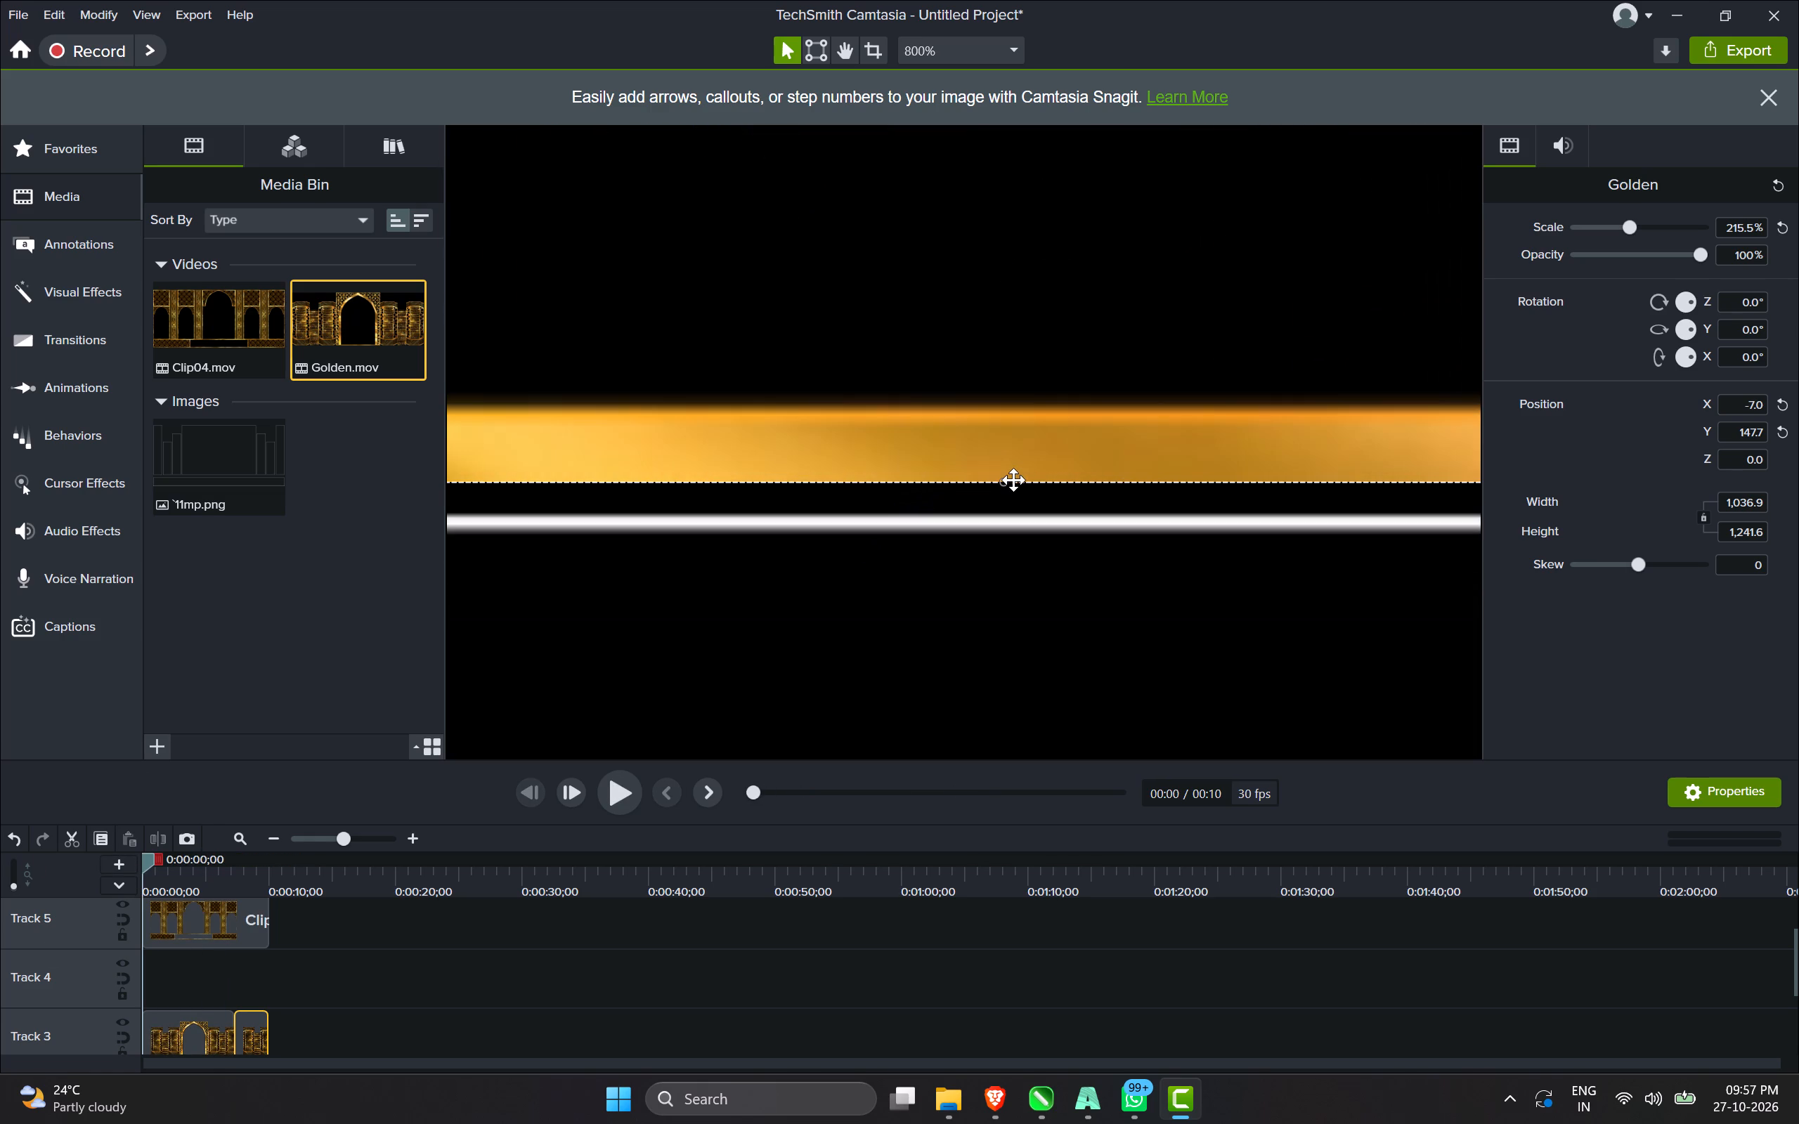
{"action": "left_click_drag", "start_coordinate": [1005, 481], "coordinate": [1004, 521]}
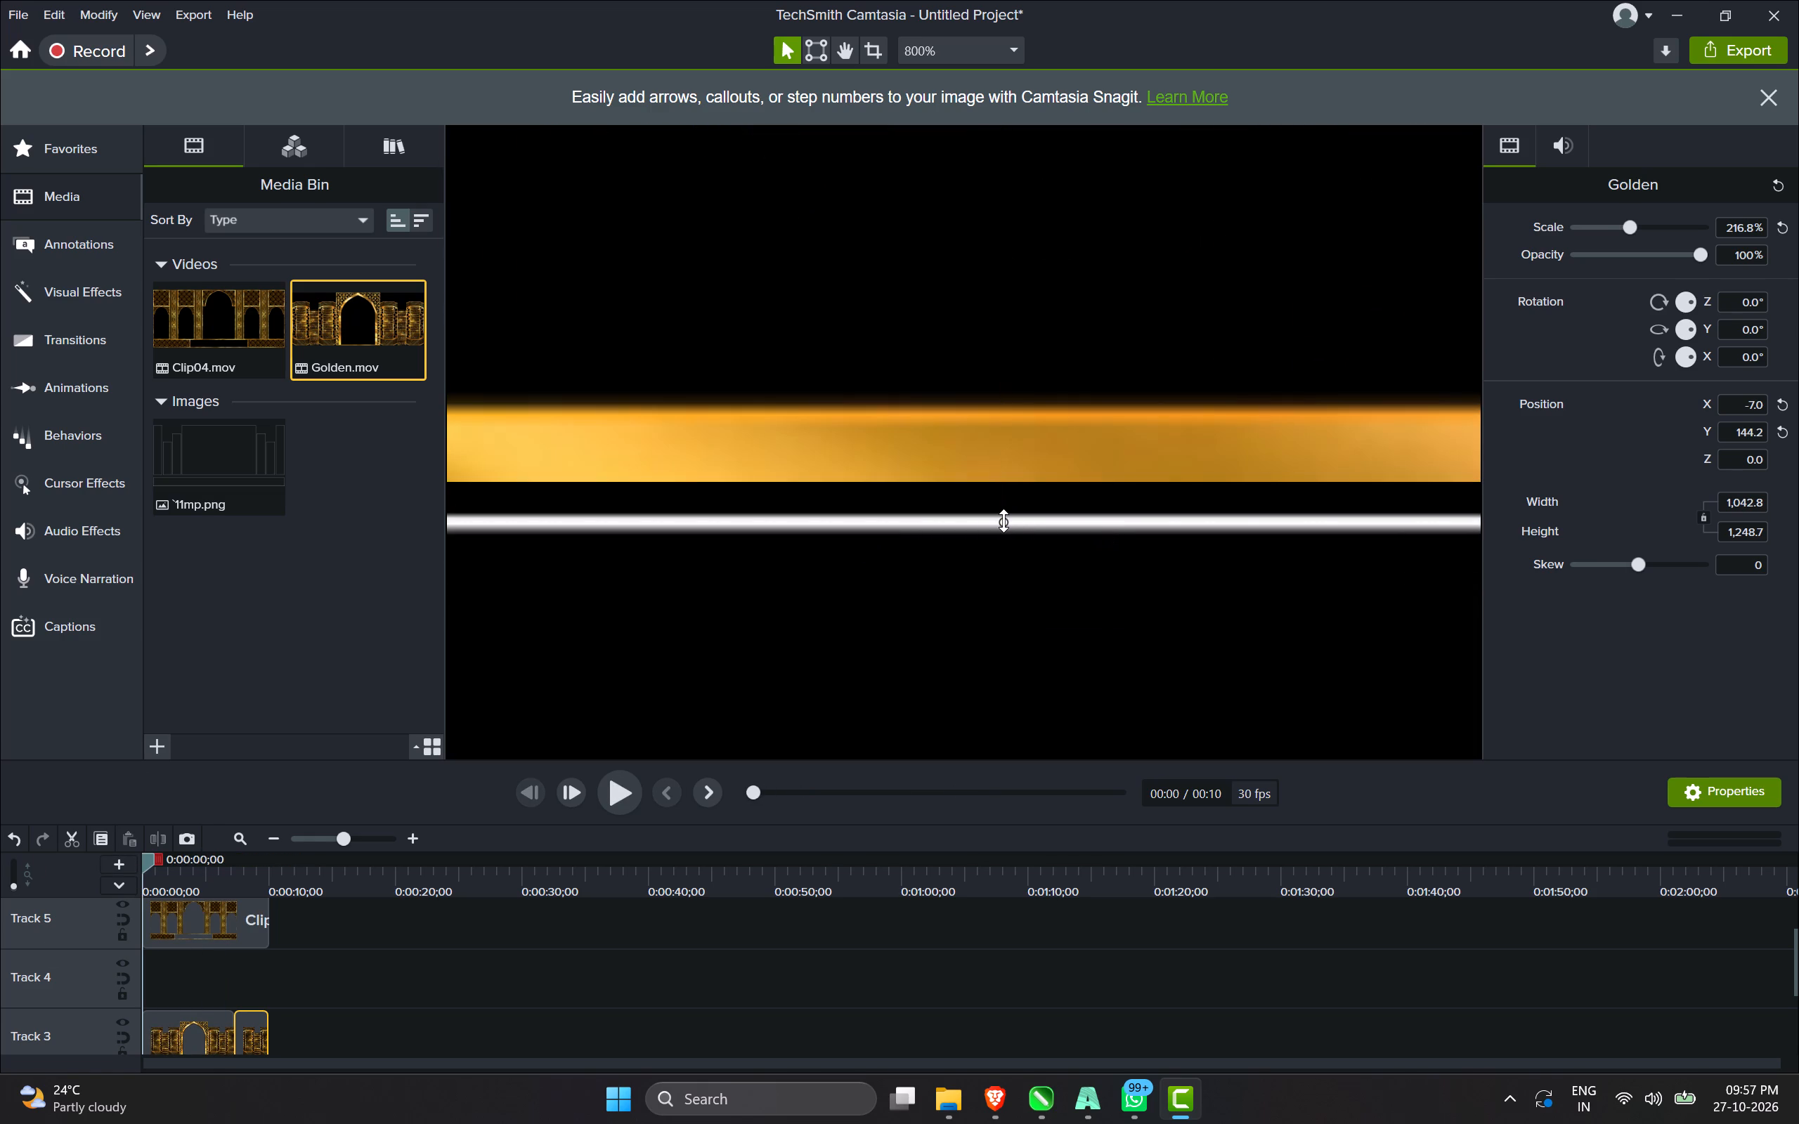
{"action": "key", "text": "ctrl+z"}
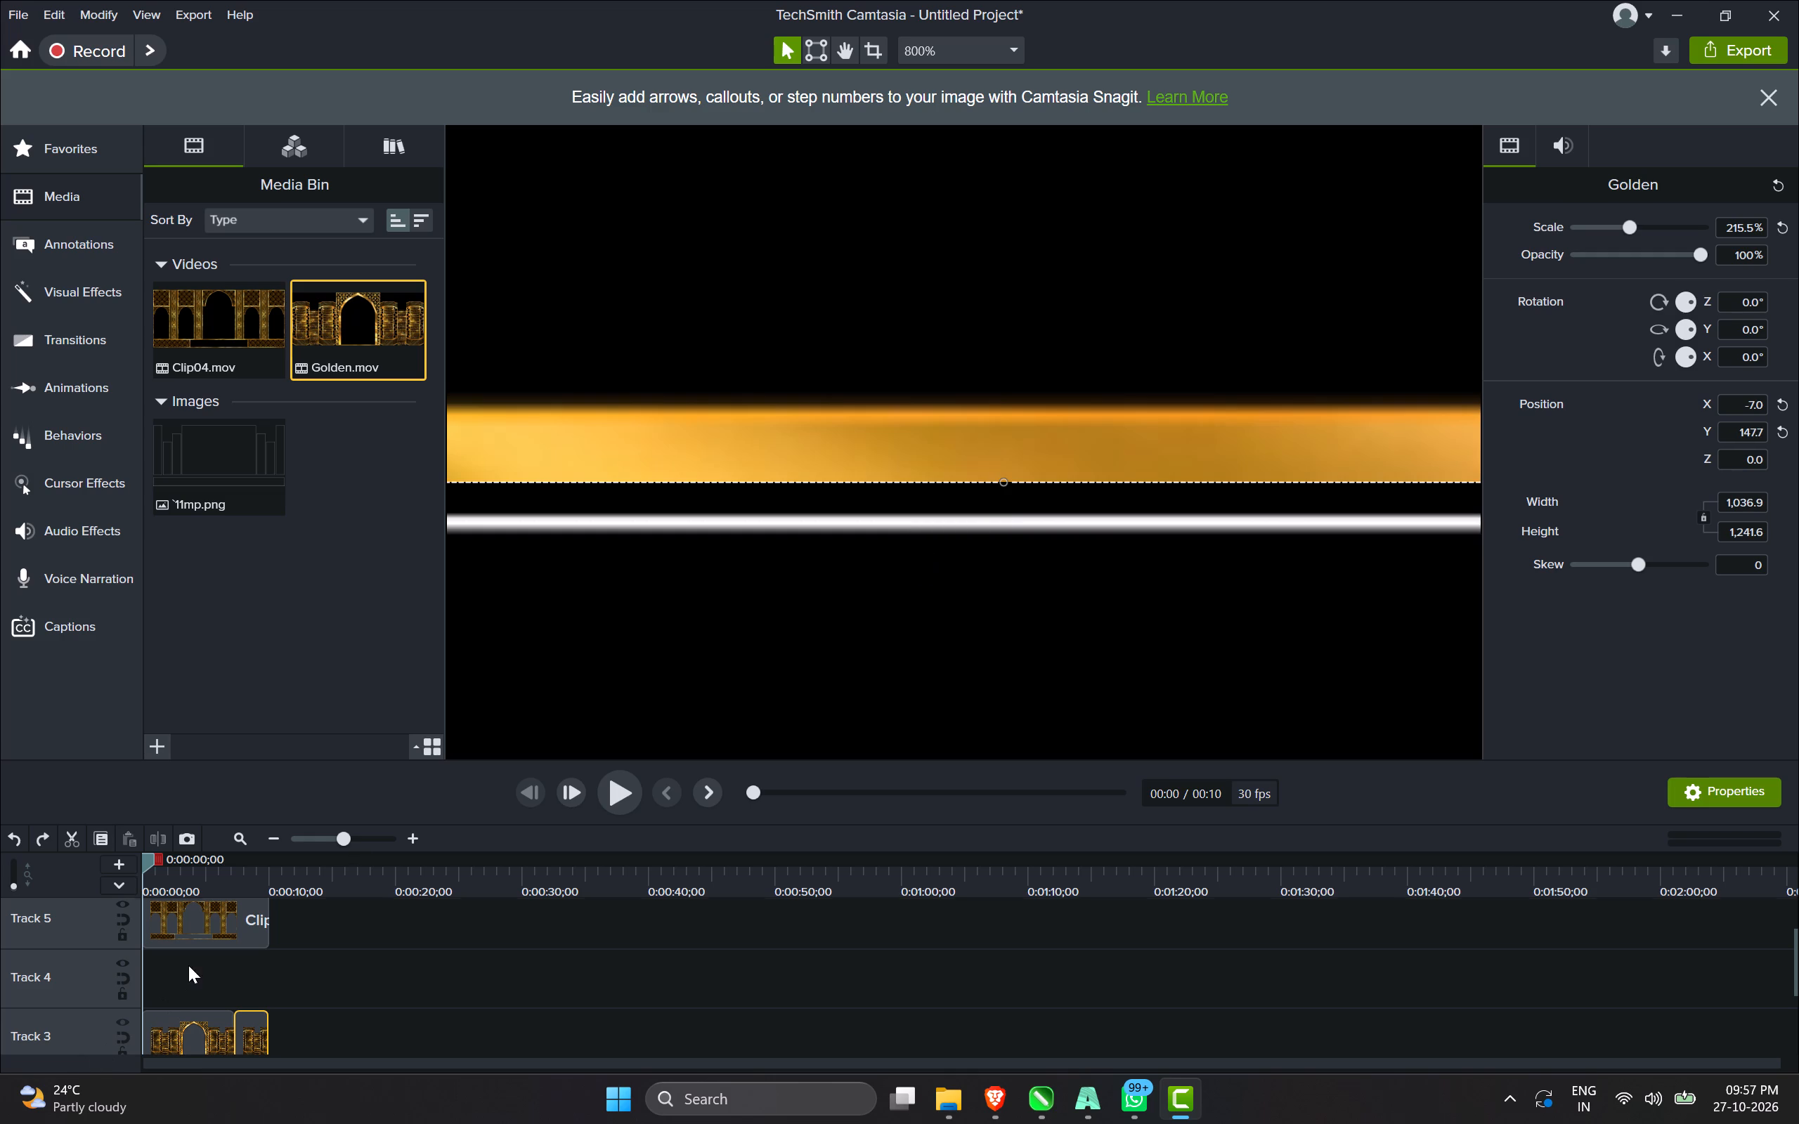
Group the two Golden clips on Track 3.
{"action": "scroll", "coordinate": [188, 965], "scroll_direction": "down", "scroll_amount": 1}
{"action": "left_click_drag", "start_coordinate": [290, 966], "coordinate": [152, 967]}
{"action": "key", "text": "ctrl+g"}
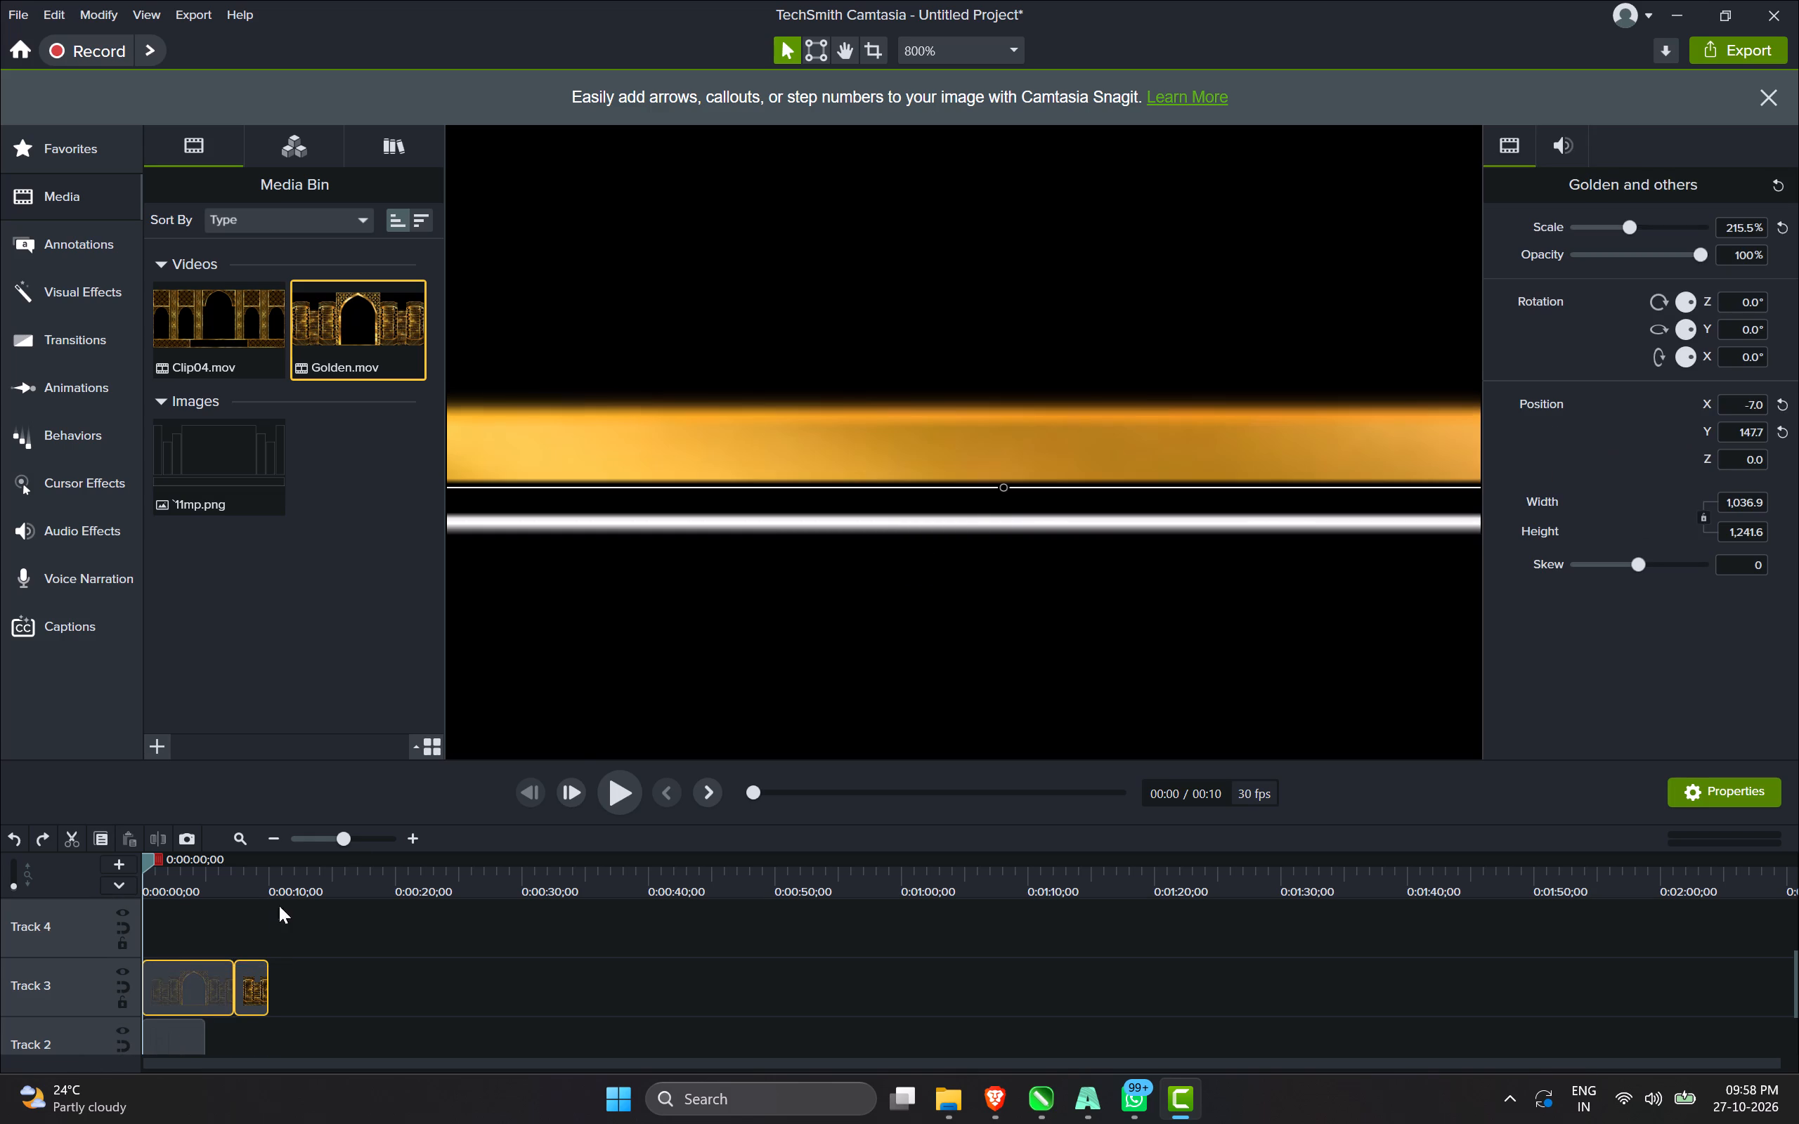
Scale the Golden group to about 100.7% so the arch's bottom edge meets the central panel's bottom outline.
{"action": "left_click_drag", "start_coordinate": [1001, 488], "coordinate": [1011, 521]}
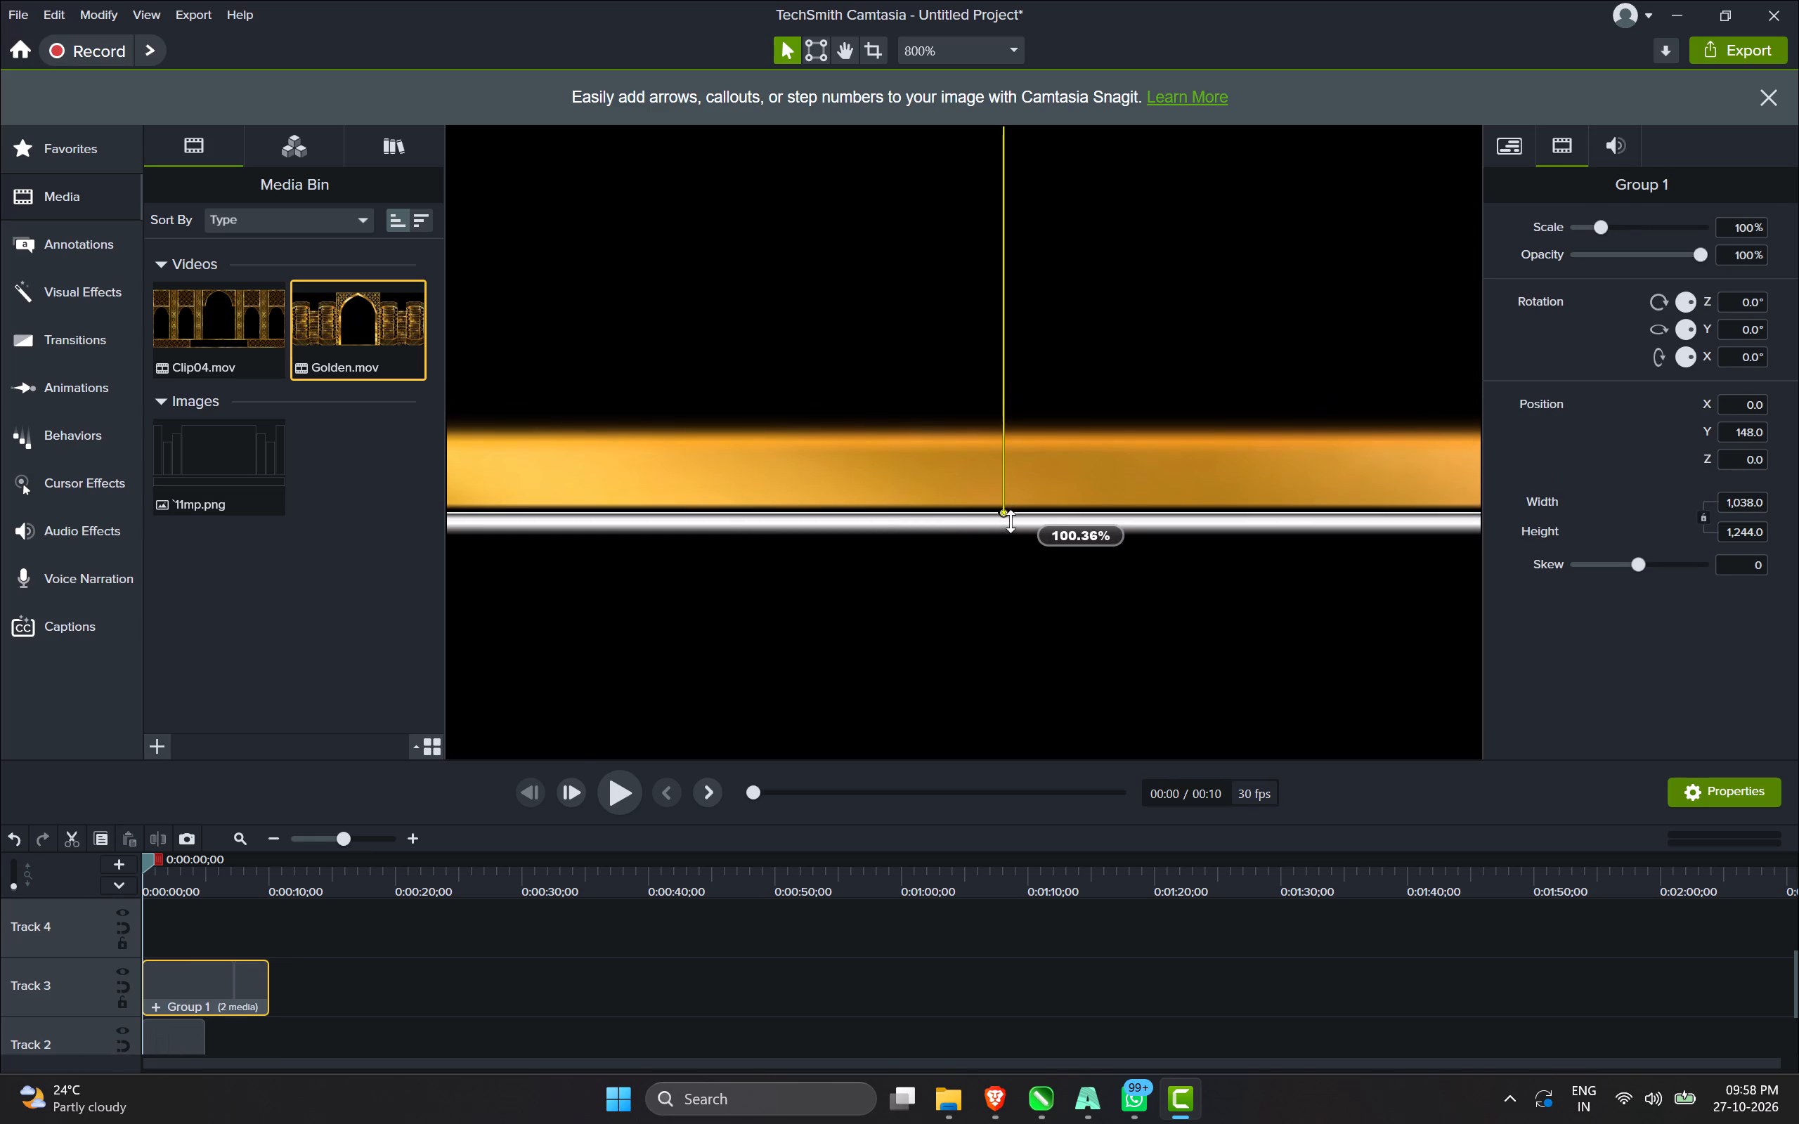
{"action": "left_click_drag", "start_coordinate": [1011, 521], "coordinate": [1015, 537]}
{"action": "scroll", "coordinate": [981, 607], "scroll_direction": "down", "scroll_amount": 4}
{"action": "scroll", "coordinate": [1082, 563], "scroll_direction": "down", "scroll_amount": 4}
{"action": "scroll", "coordinate": [1183, 460], "scroll_direction": "down", "scroll_amount": 2}
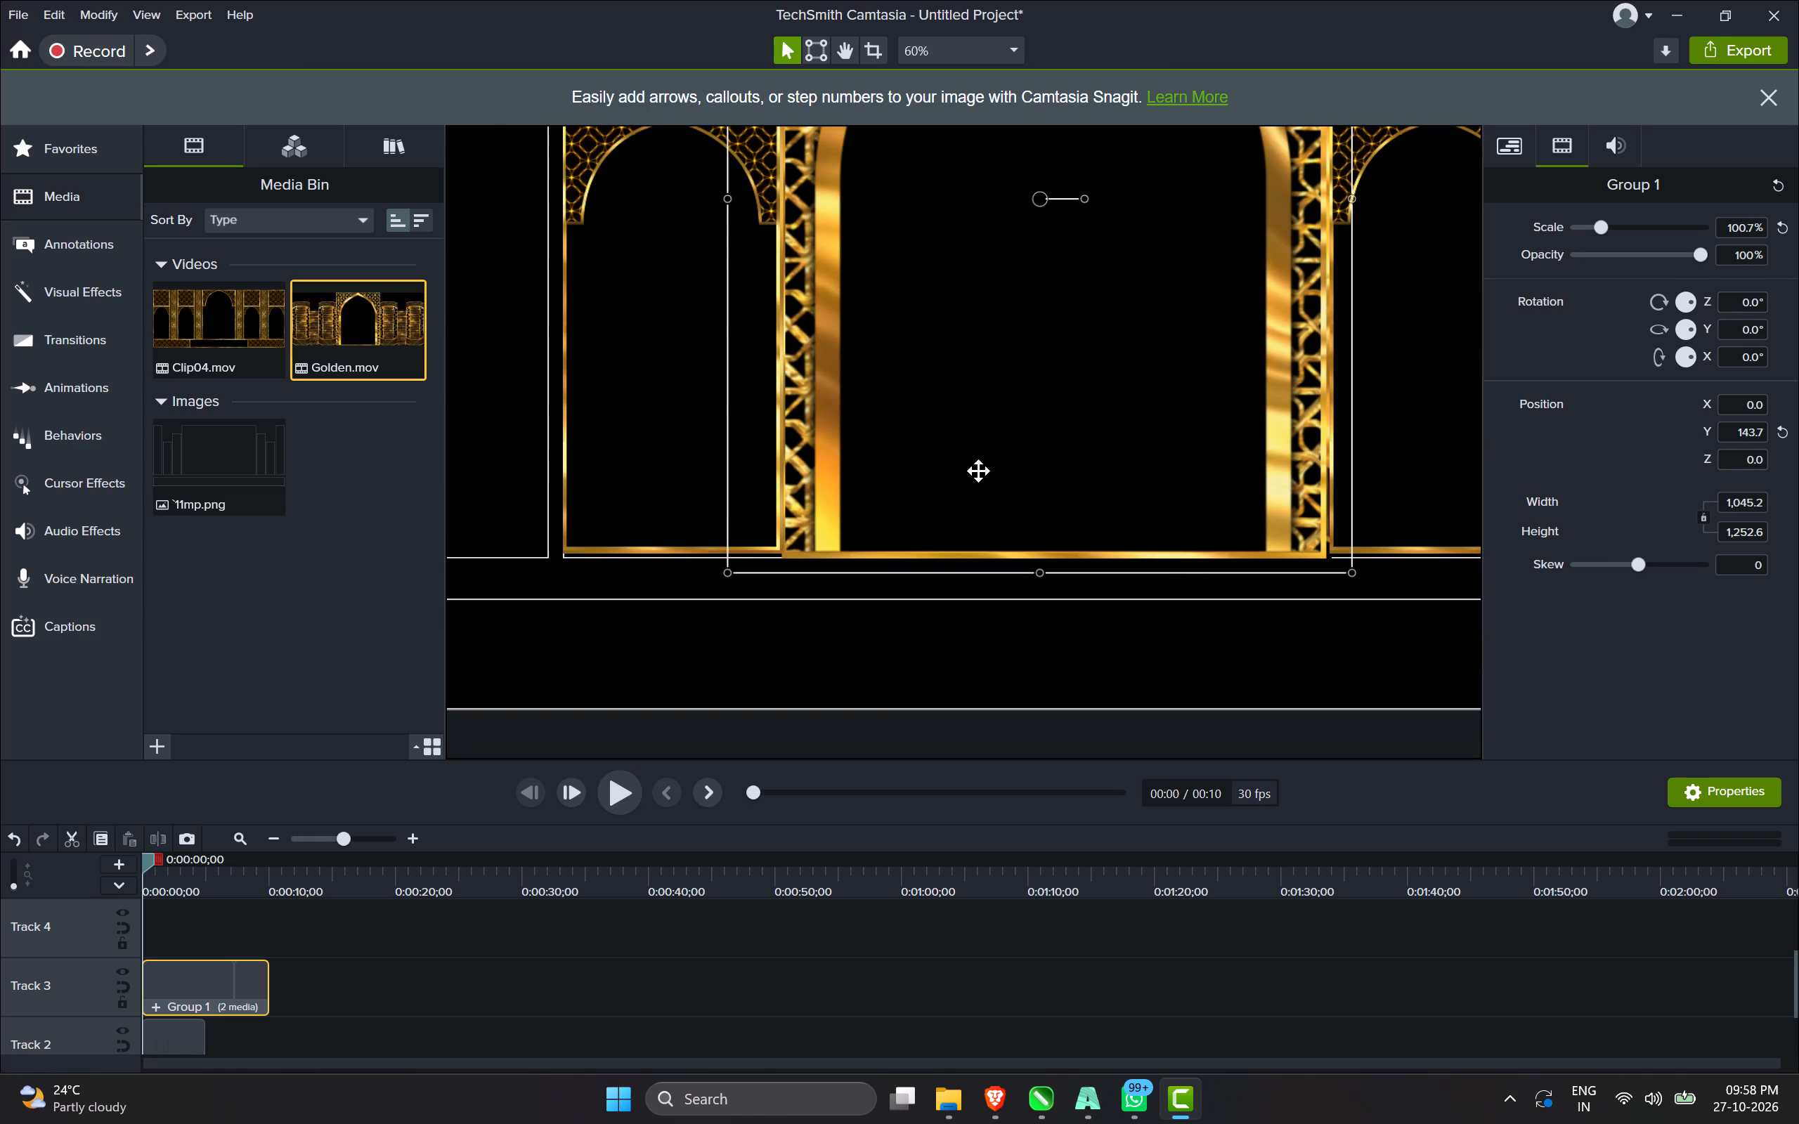
Scale the left Clip04 arch to about 172.7% so its base meets the central panel's bottom outline, and check its top edge.
{"action": "left_click", "coordinate": [787, 459]}
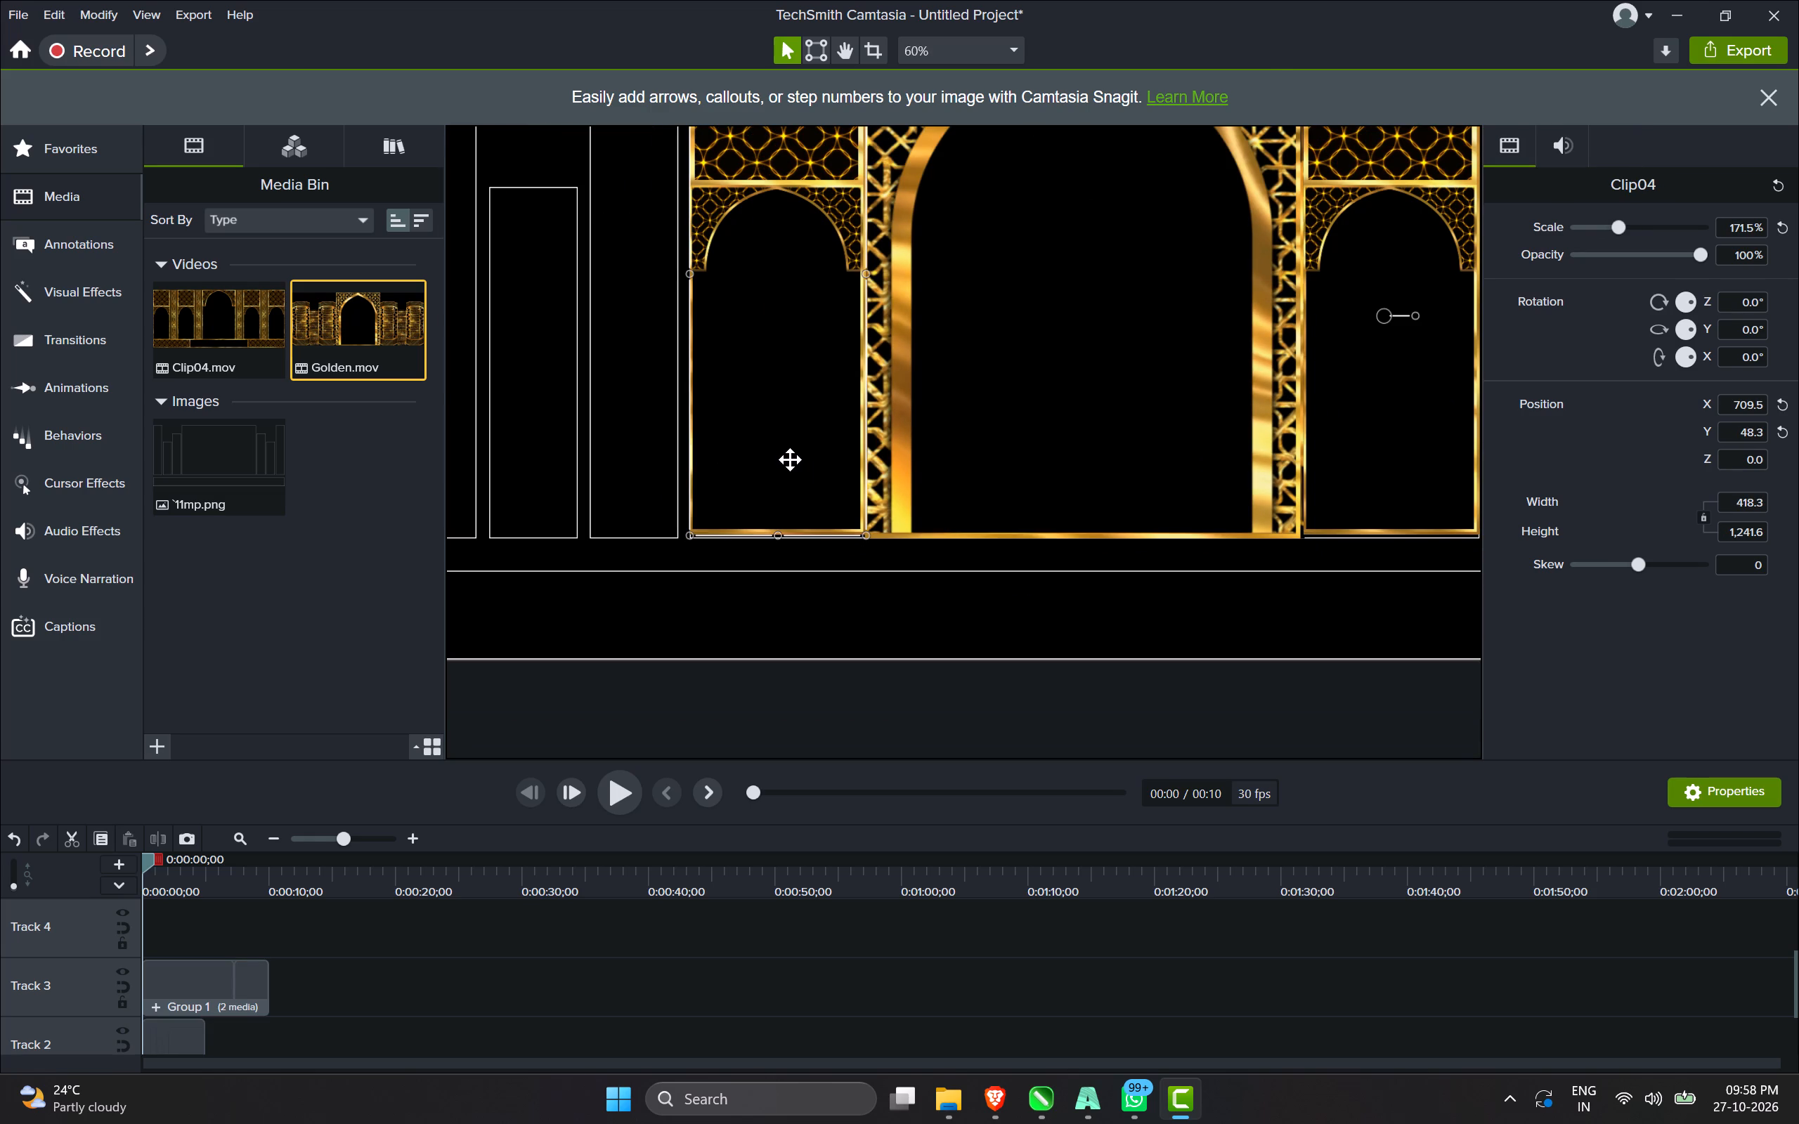
{"action": "scroll", "coordinate": [729, 514], "scroll_direction": "up", "scroll_amount": 4}
{"action": "scroll", "coordinate": [807, 584], "scroll_direction": "up", "scroll_amount": 3}
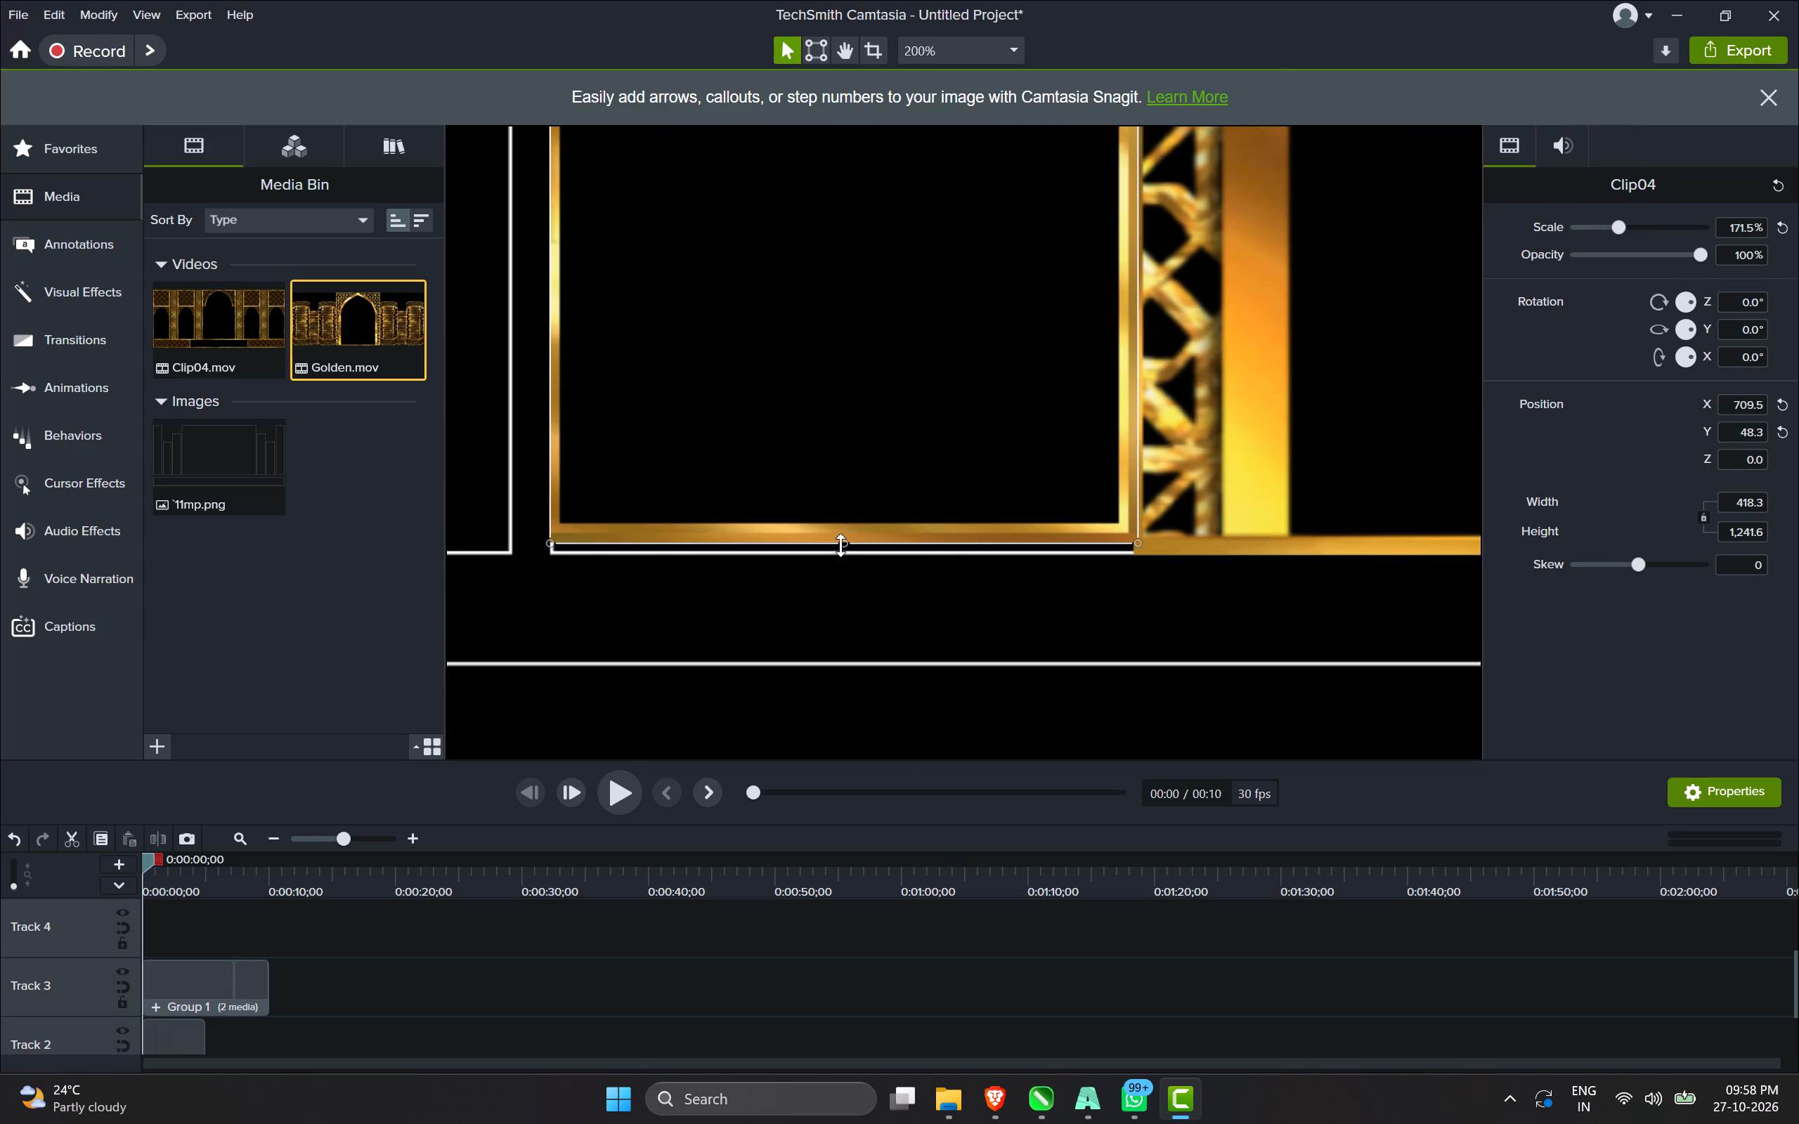
{"action": "left_click_drag", "start_coordinate": [841, 545], "coordinate": [845, 554]}
{"action": "scroll", "coordinate": [845, 554], "scroll_direction": "down", "scroll_amount": 7}
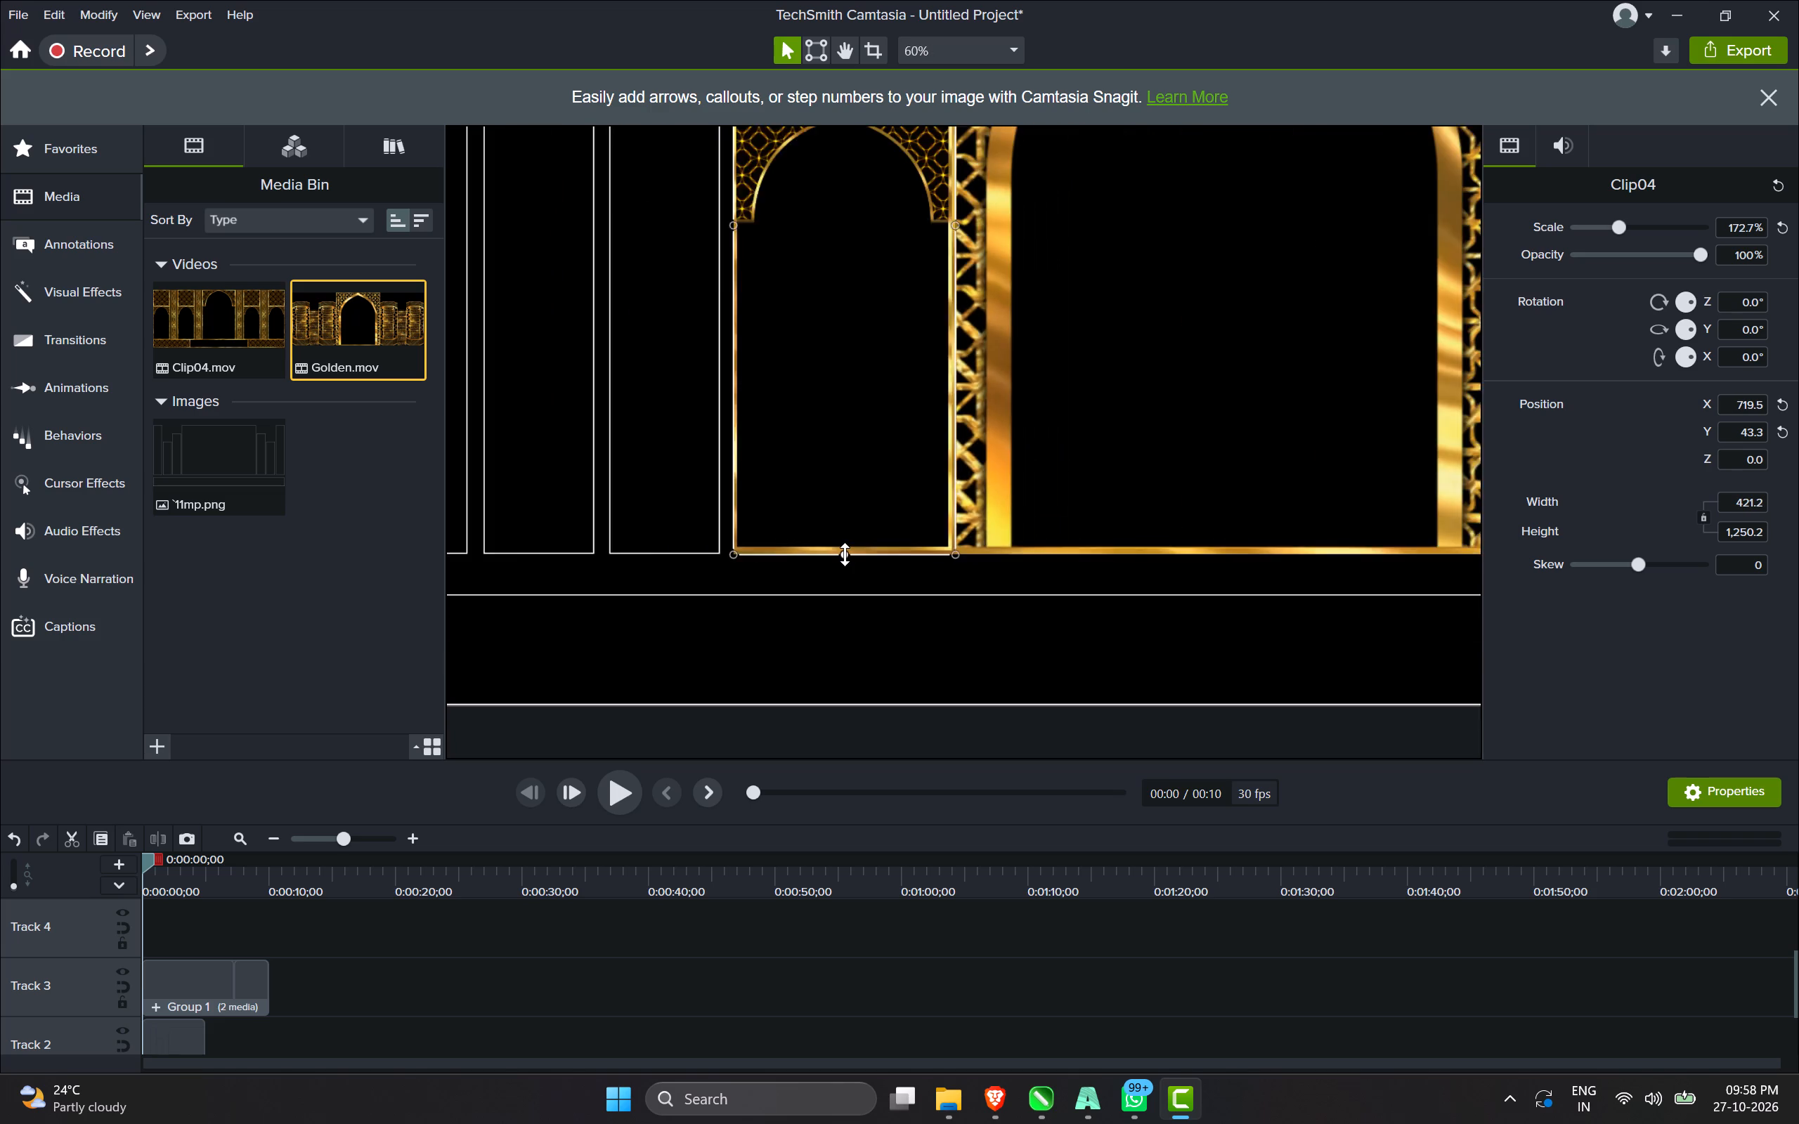
{"action": "scroll", "coordinate": [845, 554], "scroll_direction": "down", "scroll_amount": 3}
{"action": "scroll", "coordinate": [787, 339], "scroll_direction": "up", "scroll_amount": 7}
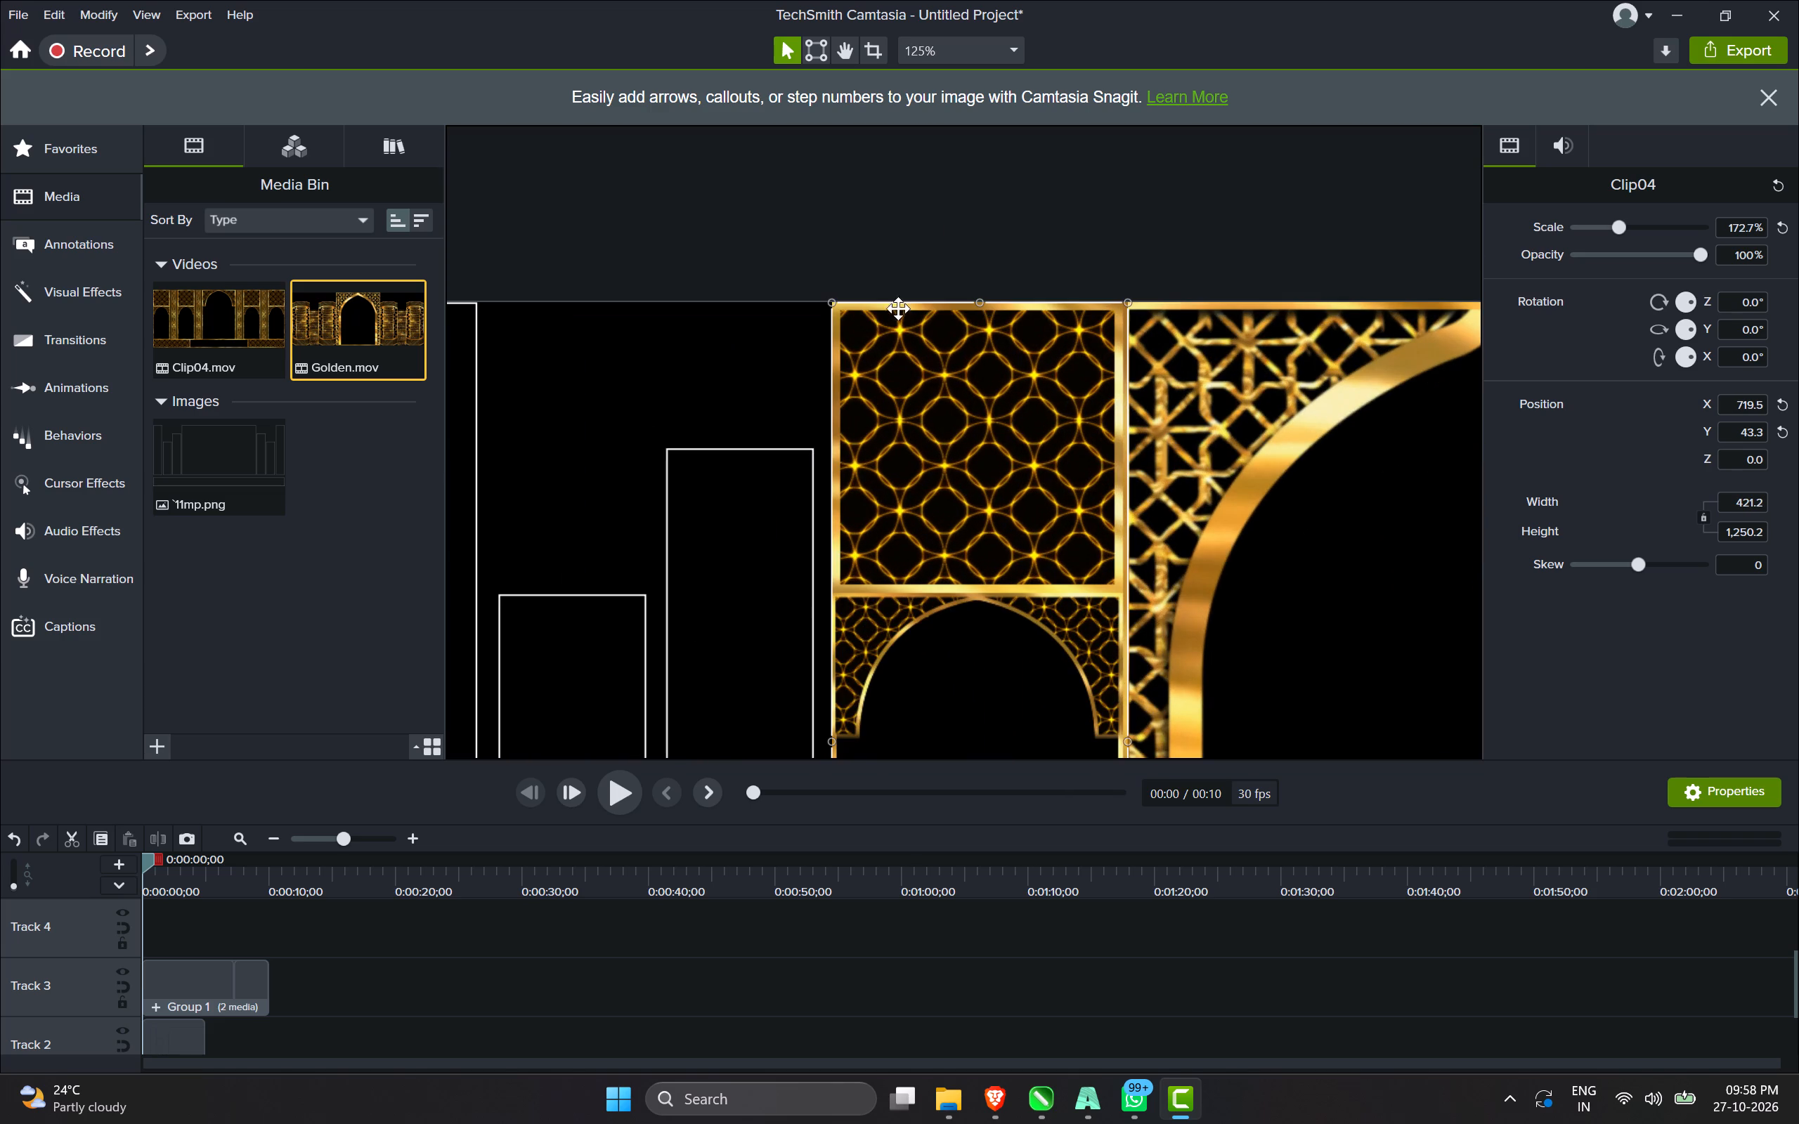
Scale the right Clip04 arch to about 172.7% so its base meets the central panel's bottom outline.
{"action": "scroll", "coordinate": [937, 230], "scroll_direction": "down", "scroll_amount": 7}
{"action": "scroll", "coordinate": [1195, 437], "scroll_direction": "up", "scroll_amount": 4}
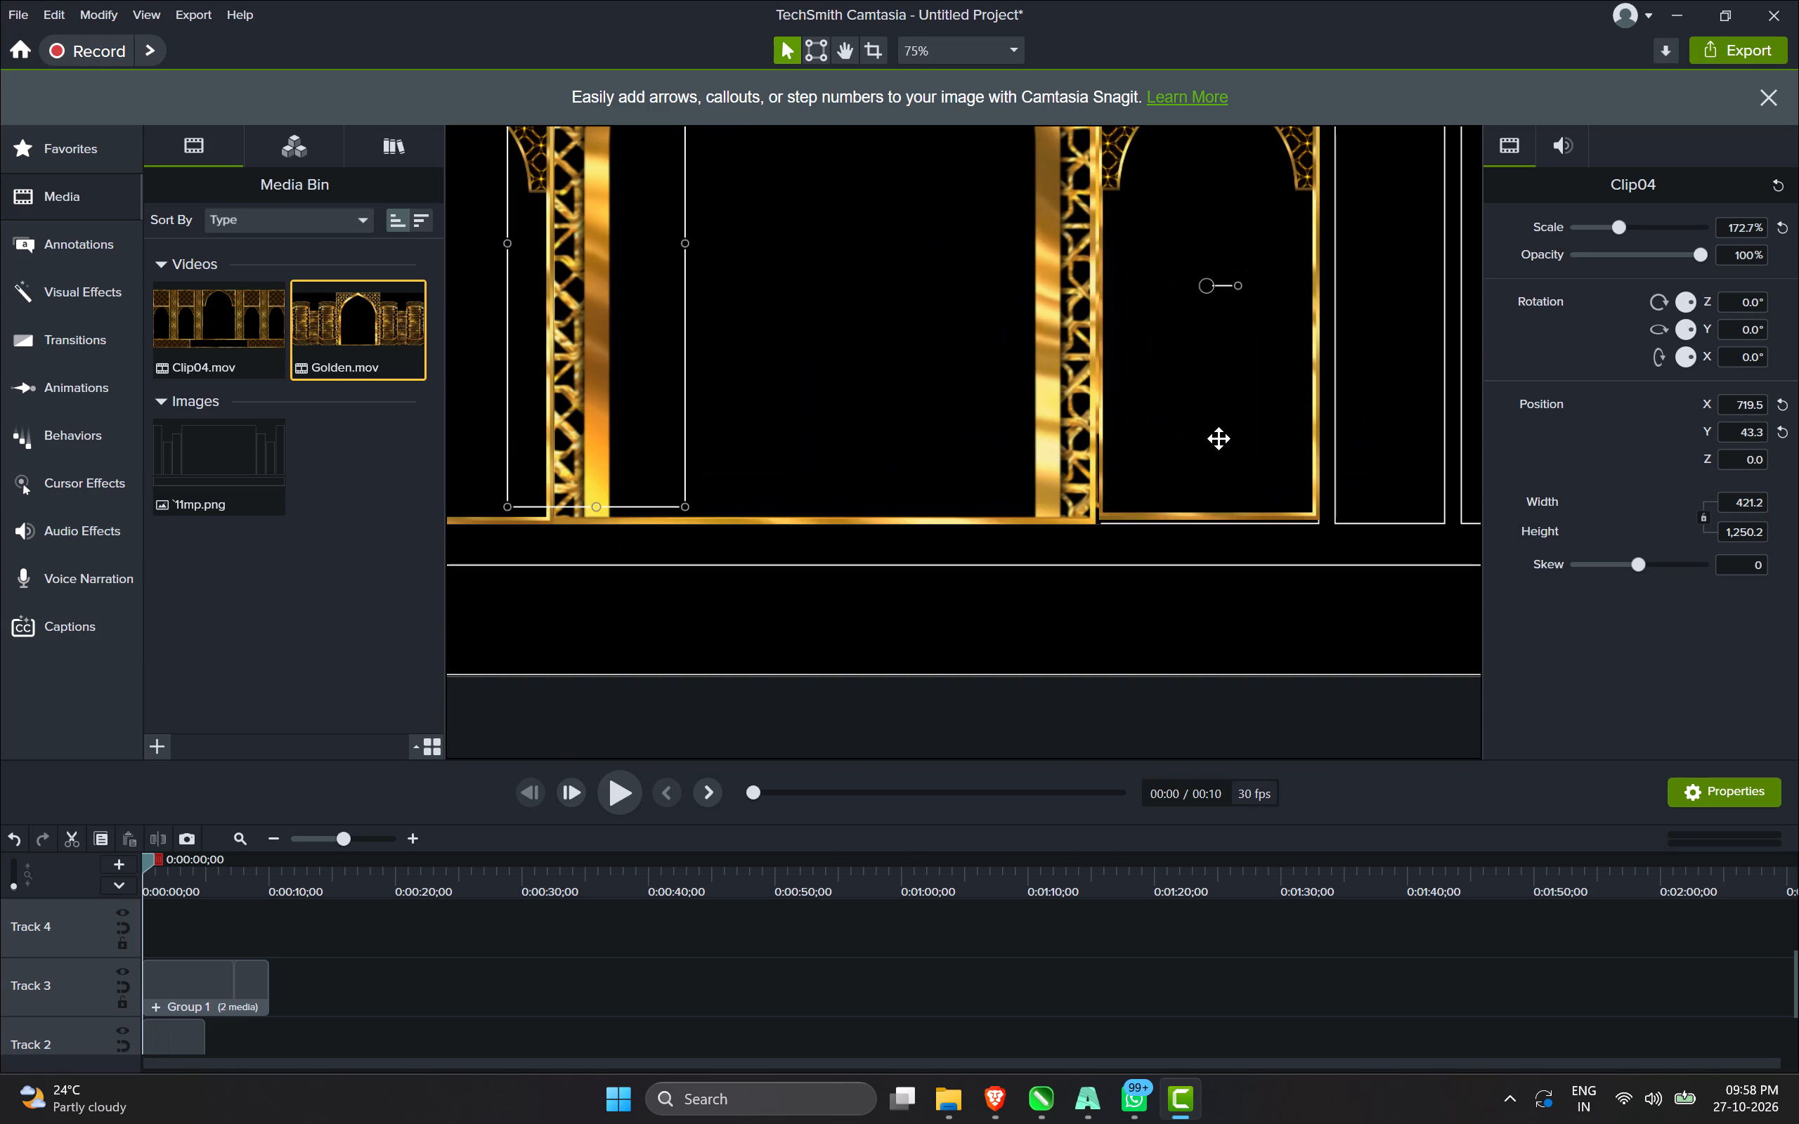
{"action": "left_click", "coordinate": [1219, 438]}
{"action": "scroll", "coordinate": [1216, 488], "scroll_direction": "up", "scroll_amount": 4}
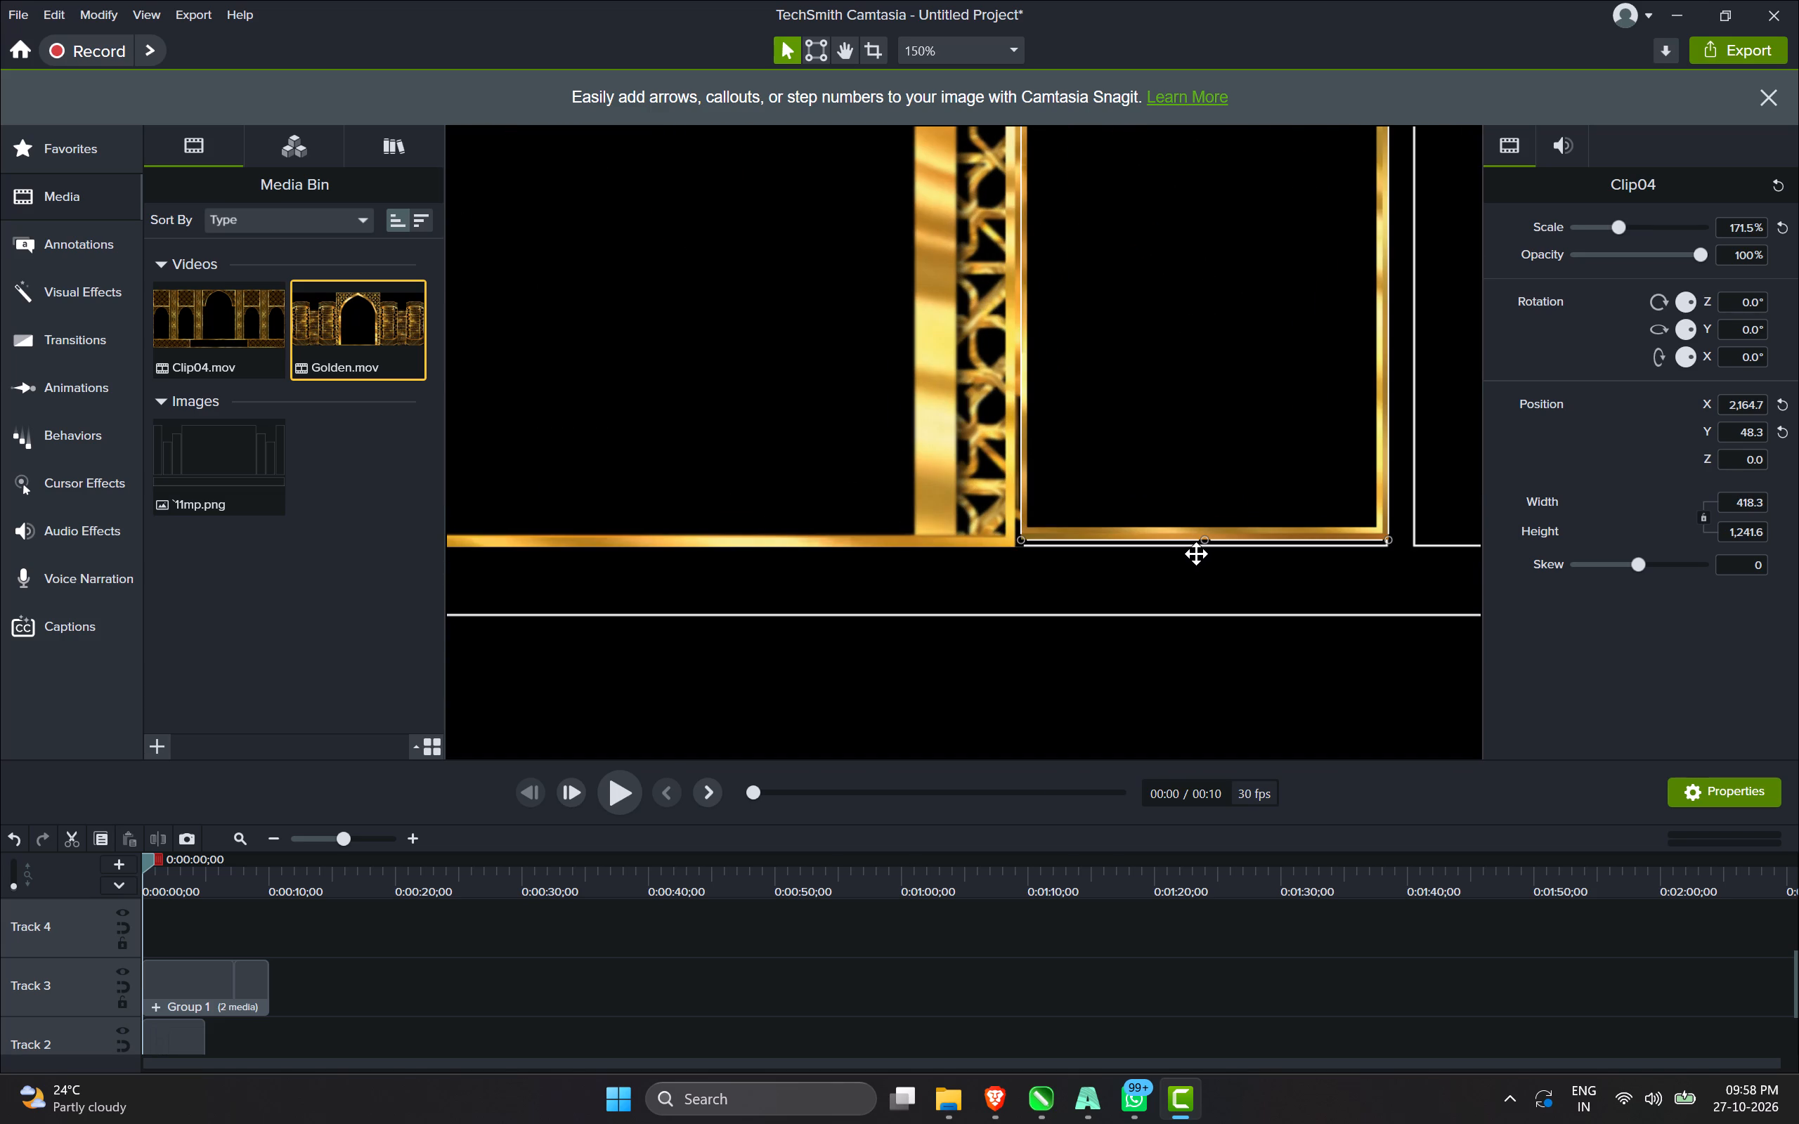
{"action": "left_click_drag", "start_coordinate": [1200, 551], "coordinate": [1200, 560]}
Nudge the right Clip04 arch horizontally to about X 2,173.3 so its outer edge covers the central panel's right outline.
{"action": "key", "text": "Left"}
{"action": "key", "text": "Left"}
{"action": "key", "text": "Left"}
{"action": "key", "text": "Left"}
{"action": "key", "text": "Left"}
{"action": "key", "text": "Left"}
{"action": "key", "text": "Left"}
{"action": "key", "text": "Left"}
{"action": "key", "text": "Left"}
{"action": "key", "text": "Left"}
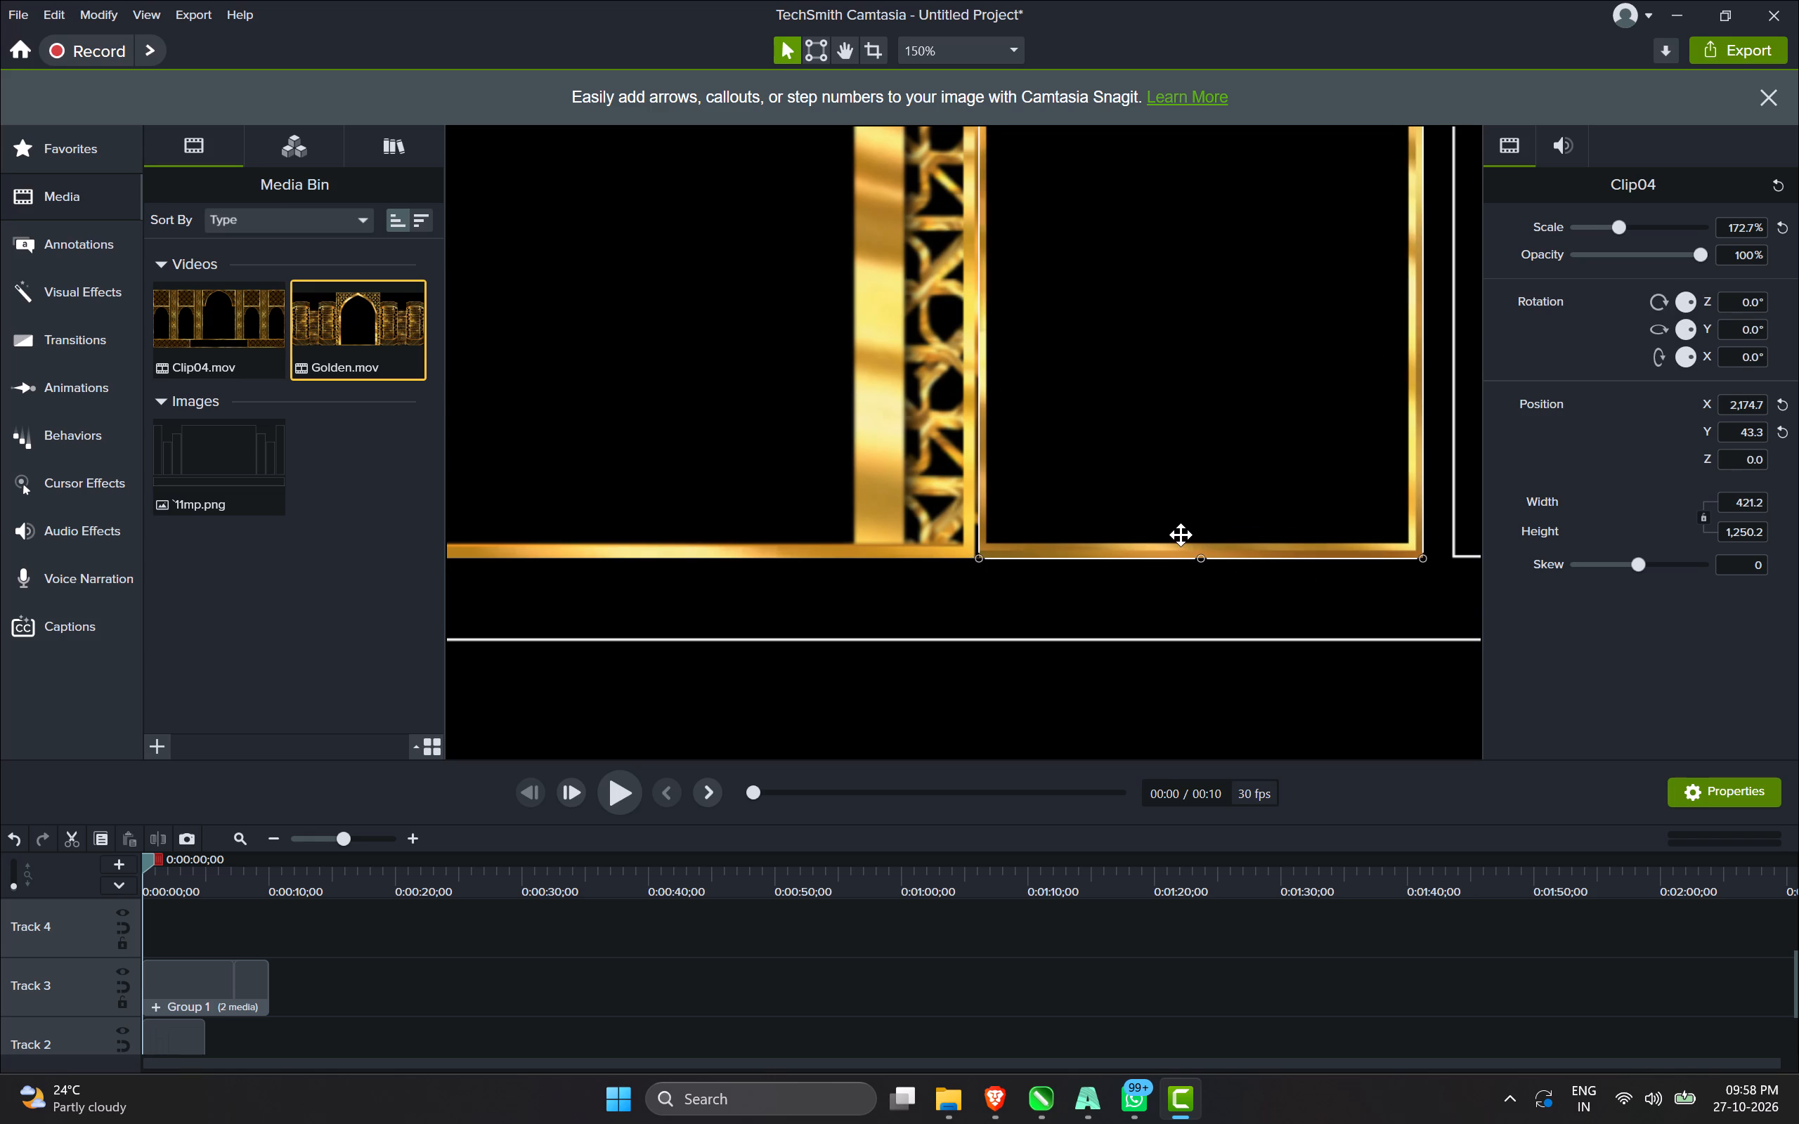
{"action": "scroll", "coordinate": [1147, 580], "scroll_direction": "down", "scroll_amount": 4}
{"action": "scroll", "coordinate": [1288, 493], "scroll_direction": "up", "scroll_amount": 3}
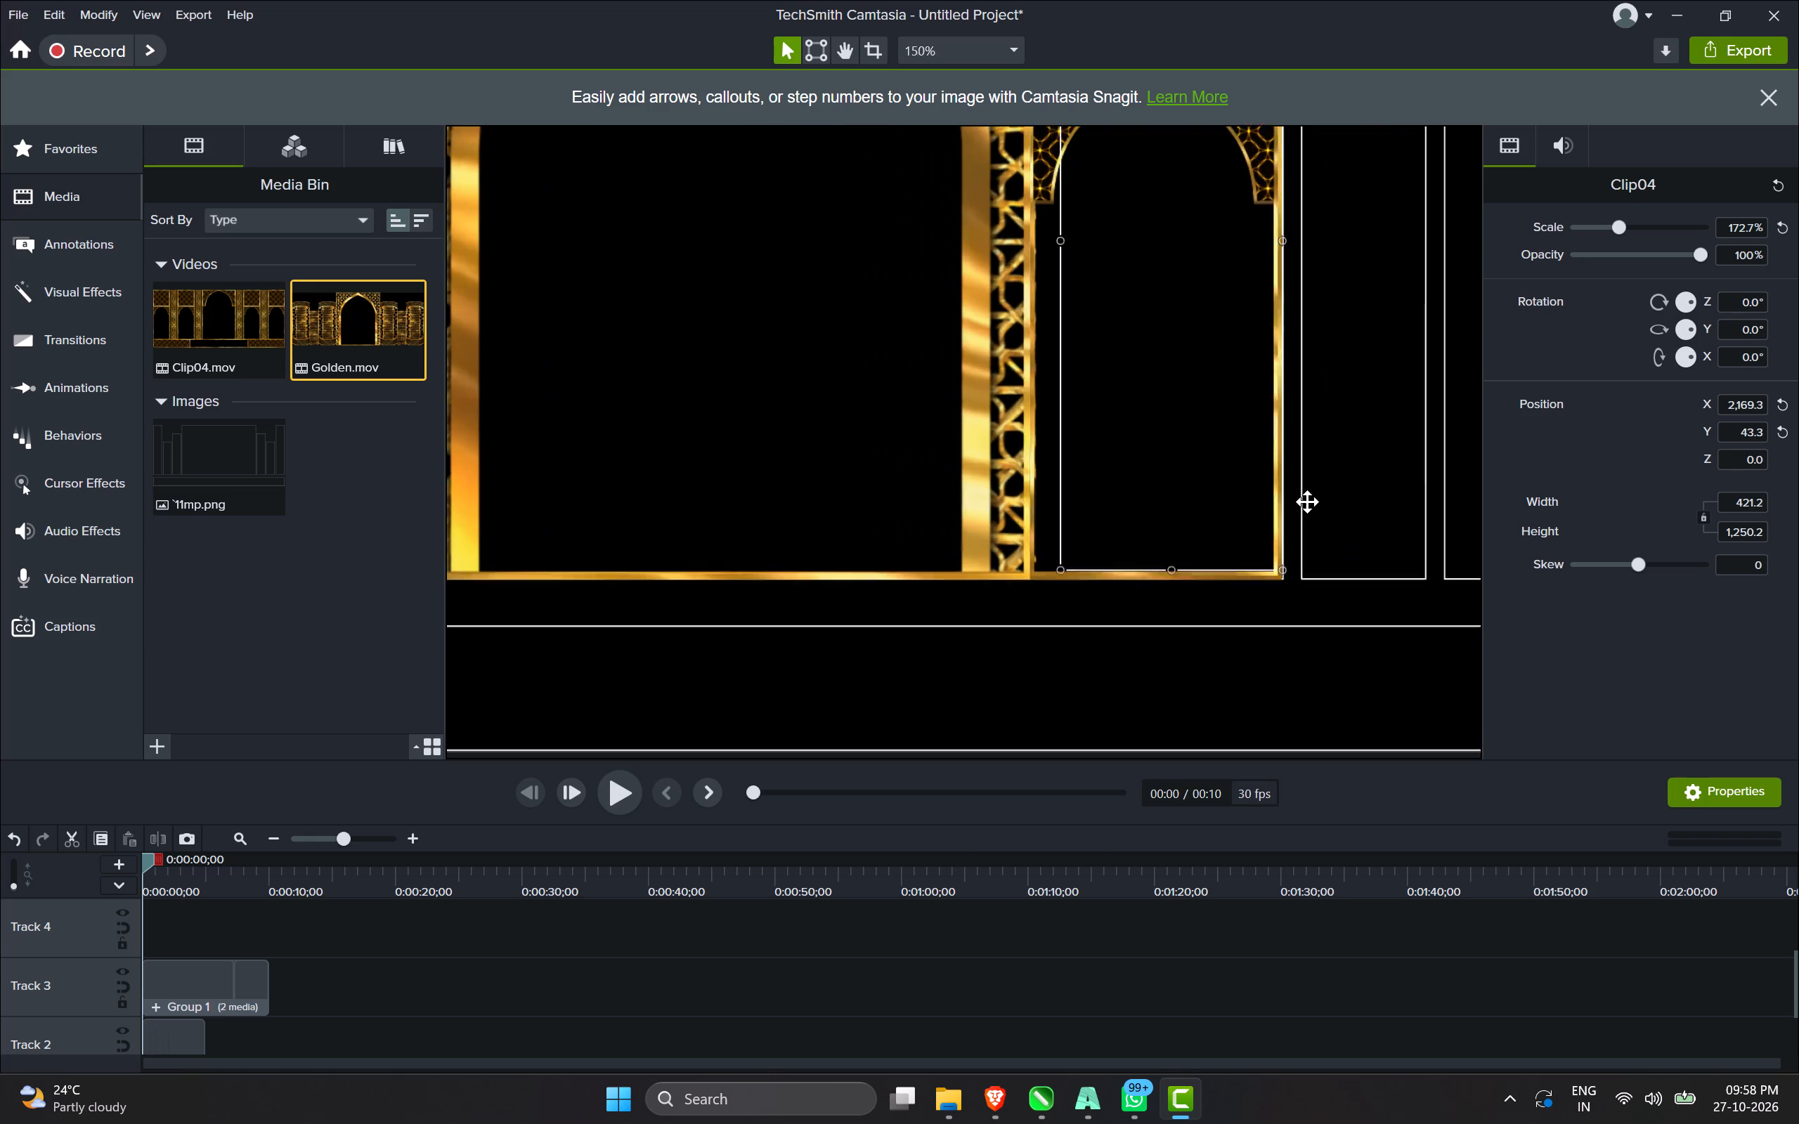
{"action": "scroll", "coordinate": [1307, 502], "scroll_direction": "up", "scroll_amount": 6}
{"action": "key", "text": "Right"}
{"action": "key", "text": "Right"}
{"action": "key", "text": "Right"}
{"action": "key", "text": "Right"}
{"action": "key", "text": "Right"}
{"action": "key", "text": "Right"}
{"action": "key", "text": "Right"}
{"action": "key", "text": "Right"}
{"action": "key", "text": "Right"}
{"action": "key", "text": "Right"}
{"action": "key", "text": "Right"}
{"action": "key", "text": "Right"}
{"action": "key", "text": "Right"}
{"action": "key", "text": "Right"}
{"action": "key", "text": "Right"}
{"action": "key", "text": "Right"}
{"action": "key", "text": "Right"}
{"action": "key", "text": "Right"}
{"action": "key", "text": "Right"}
{"action": "key", "text": "Right"}
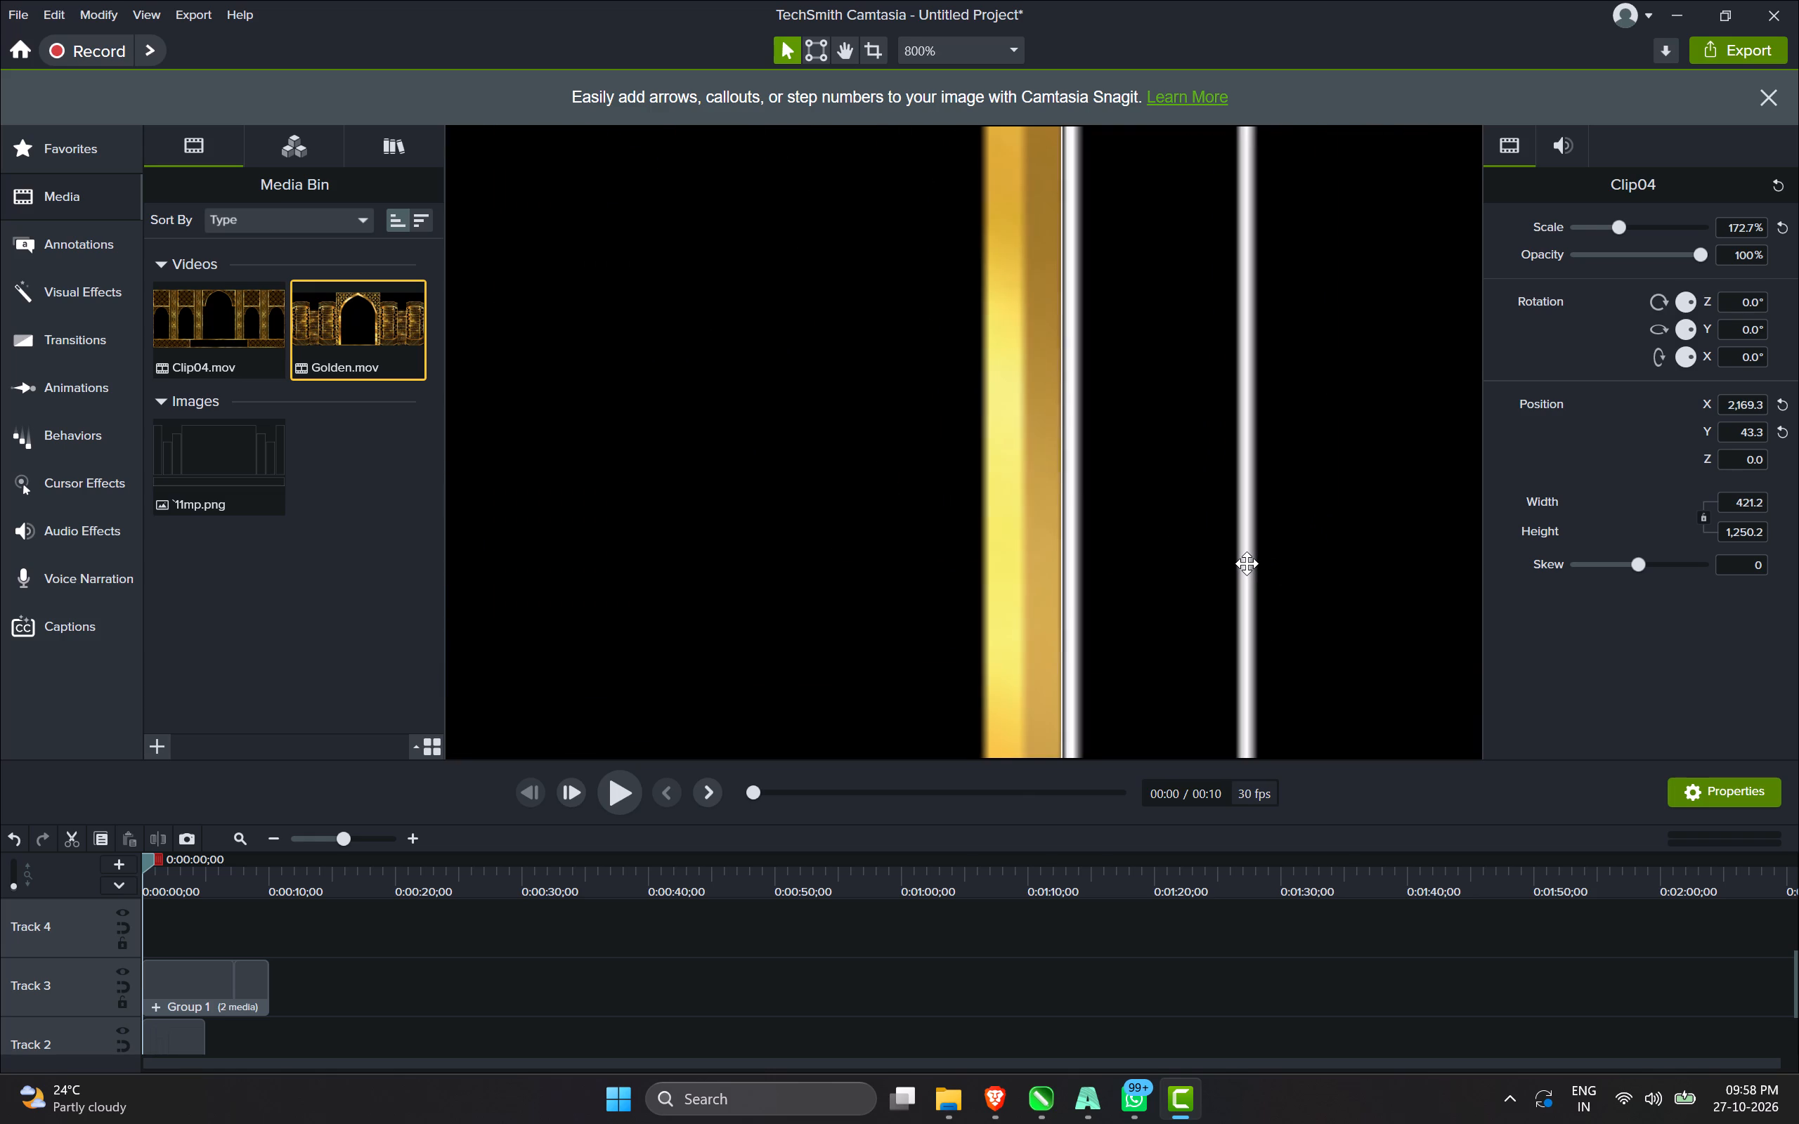
{"action": "scroll", "coordinate": [1247, 563], "scroll_direction": "down", "scroll_amount": 4}
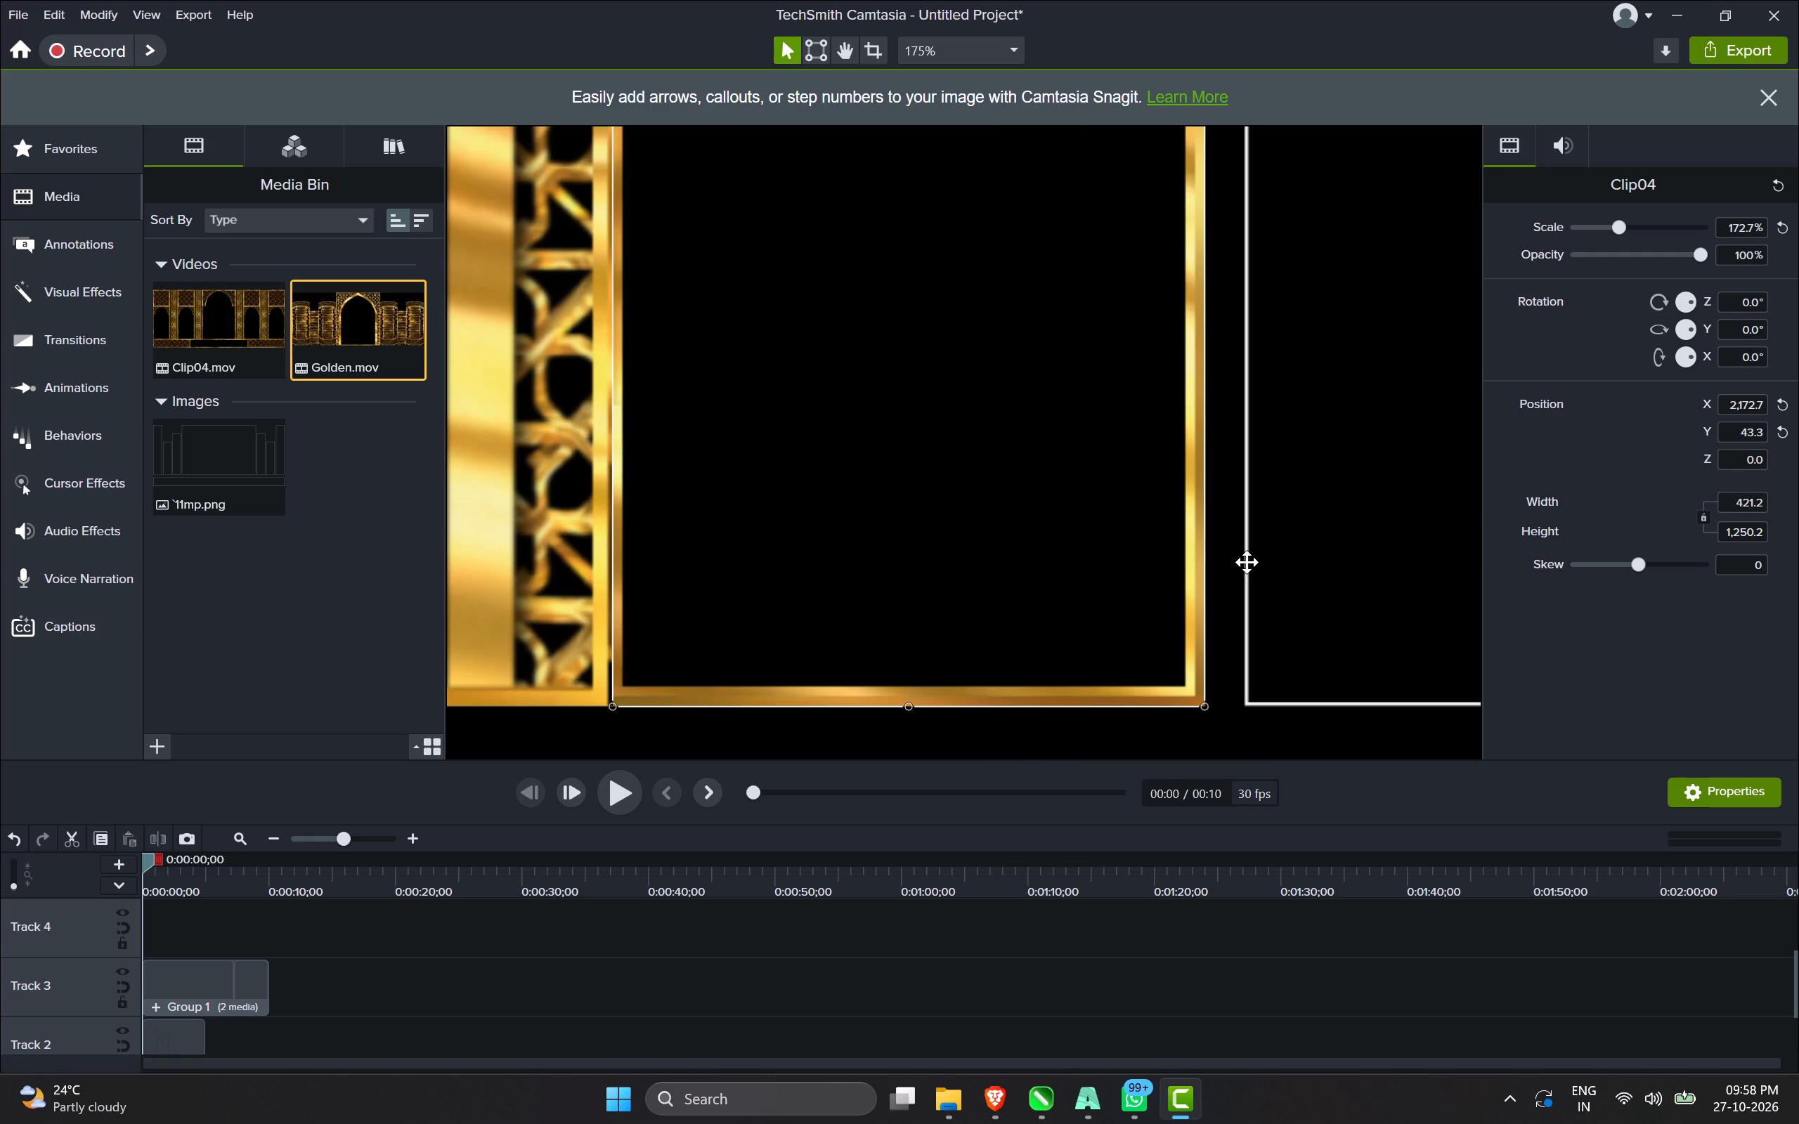
{"action": "key", "text": "Right"}
Widen the Golden group to about 100.8% so its right edge meets the right Clip04 arch.
{"action": "scroll", "coordinate": [1247, 562], "scroll_direction": "down", "scroll_amount": 7}
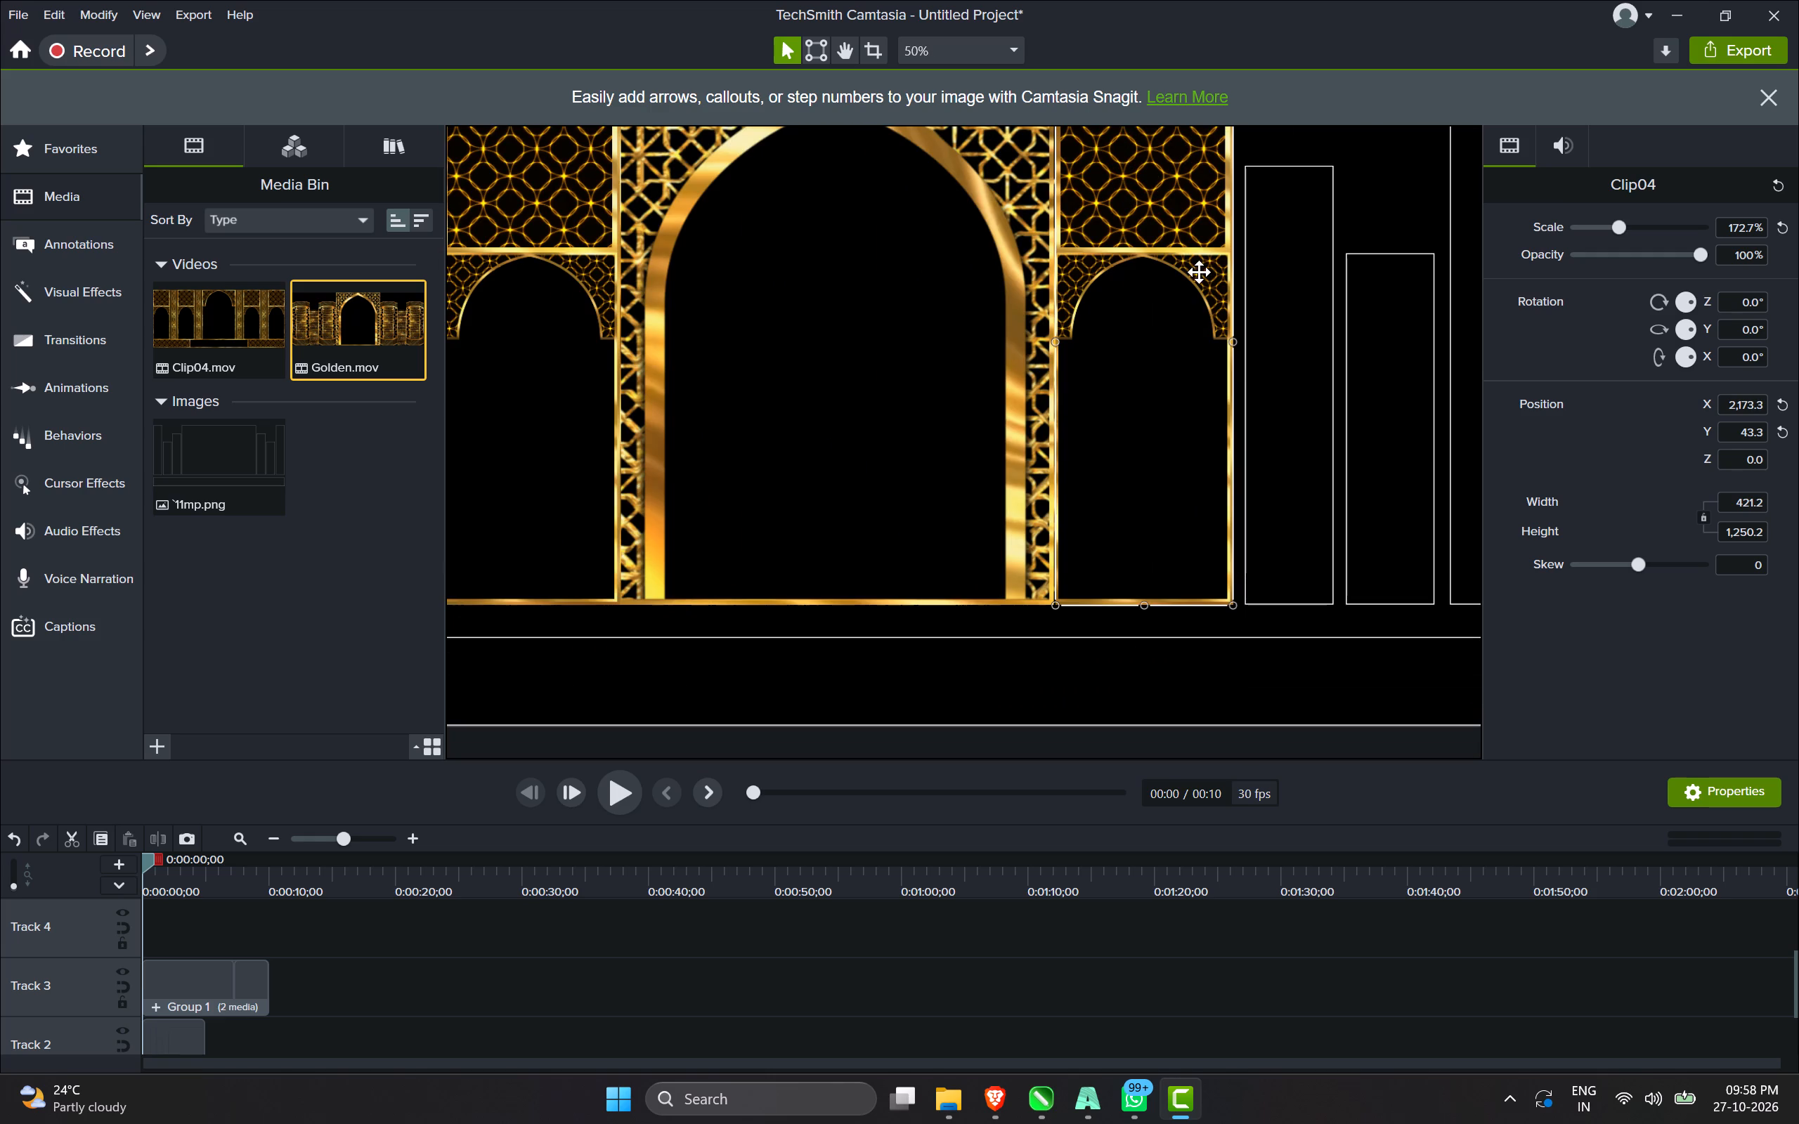
{"action": "left_click", "coordinate": [1192, 143]}
{"action": "scroll", "coordinate": [1093, 273], "scroll_direction": "up", "scroll_amount": 9}
{"action": "scroll", "coordinate": [1091, 356], "scroll_direction": "down", "scroll_amount": 8}
{"action": "left_click", "coordinate": [1049, 429]}
{"action": "scroll", "coordinate": [1098, 445], "scroll_direction": "up", "scroll_amount": 8}
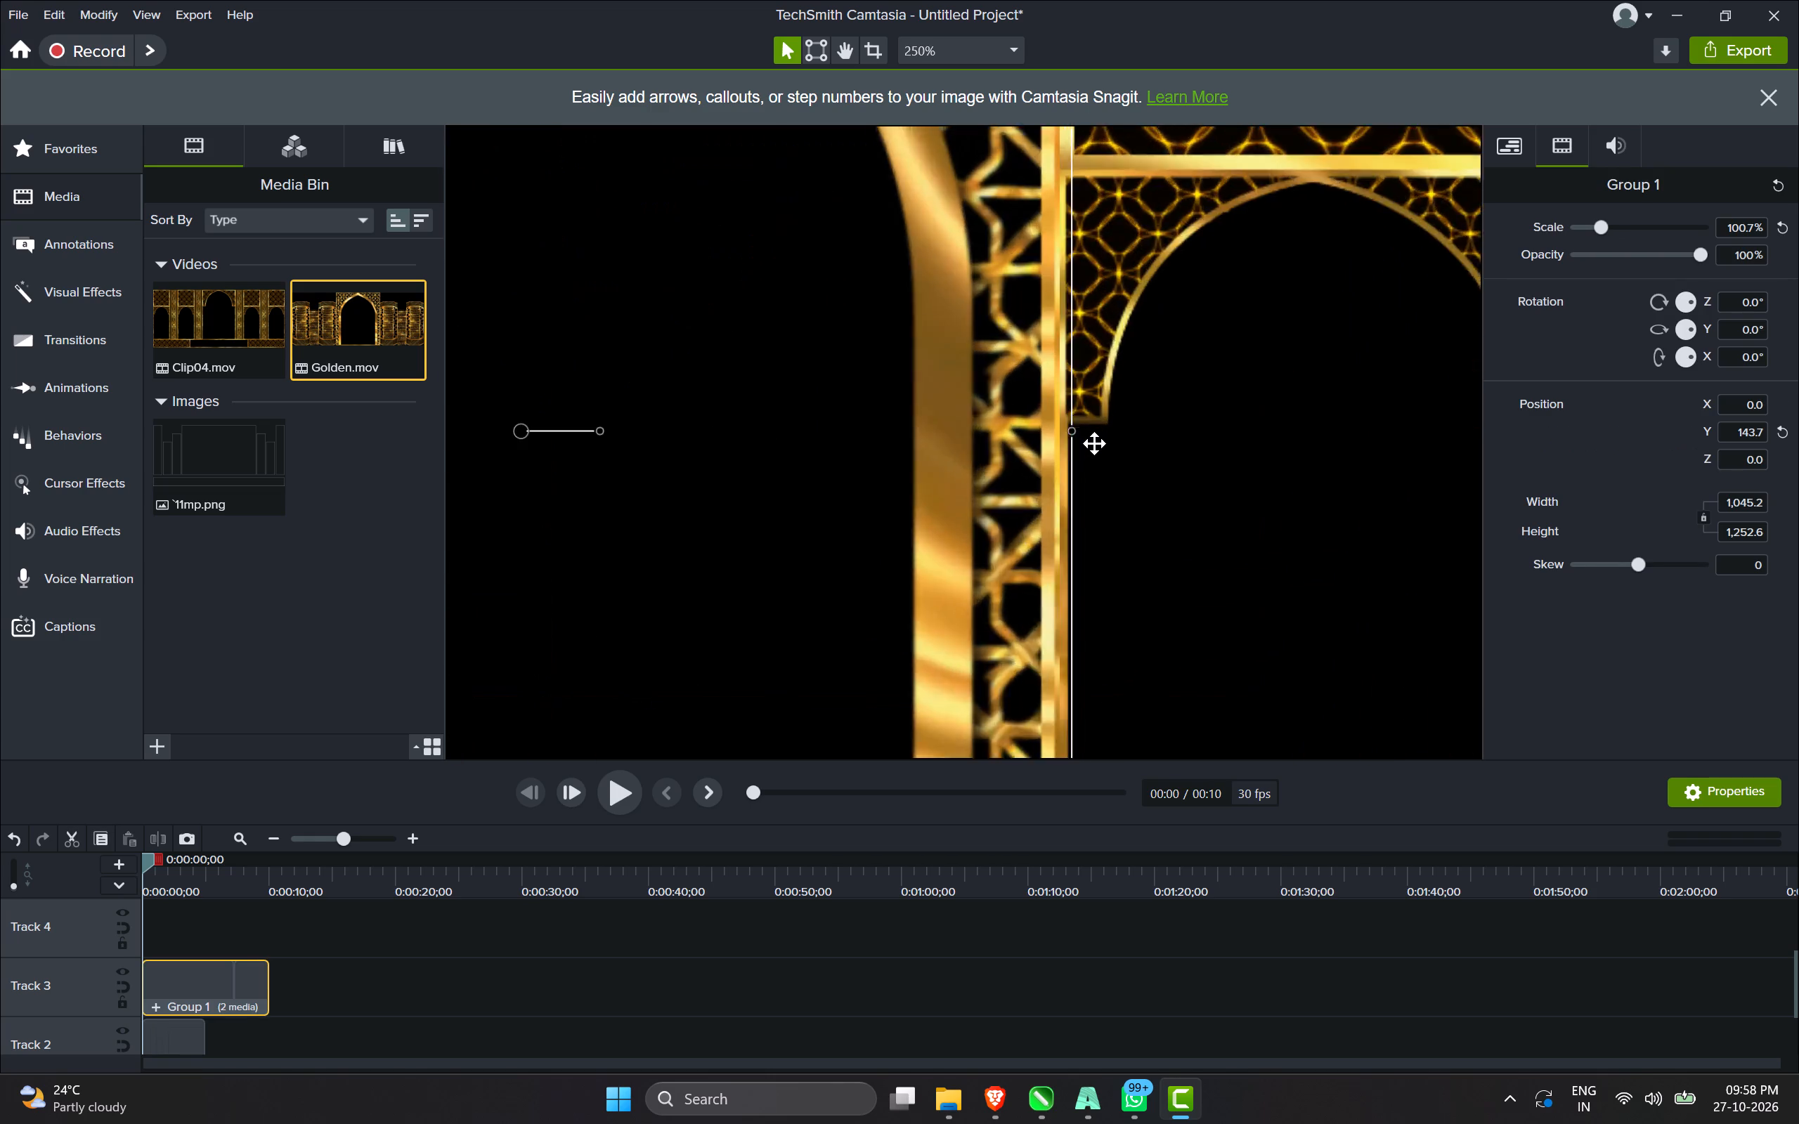
{"action": "scroll", "coordinate": [1094, 443], "scroll_direction": "up", "scroll_amount": 2}
{"action": "left_click_drag", "start_coordinate": [977, 381], "coordinate": [985, 381], "text": "shift"}
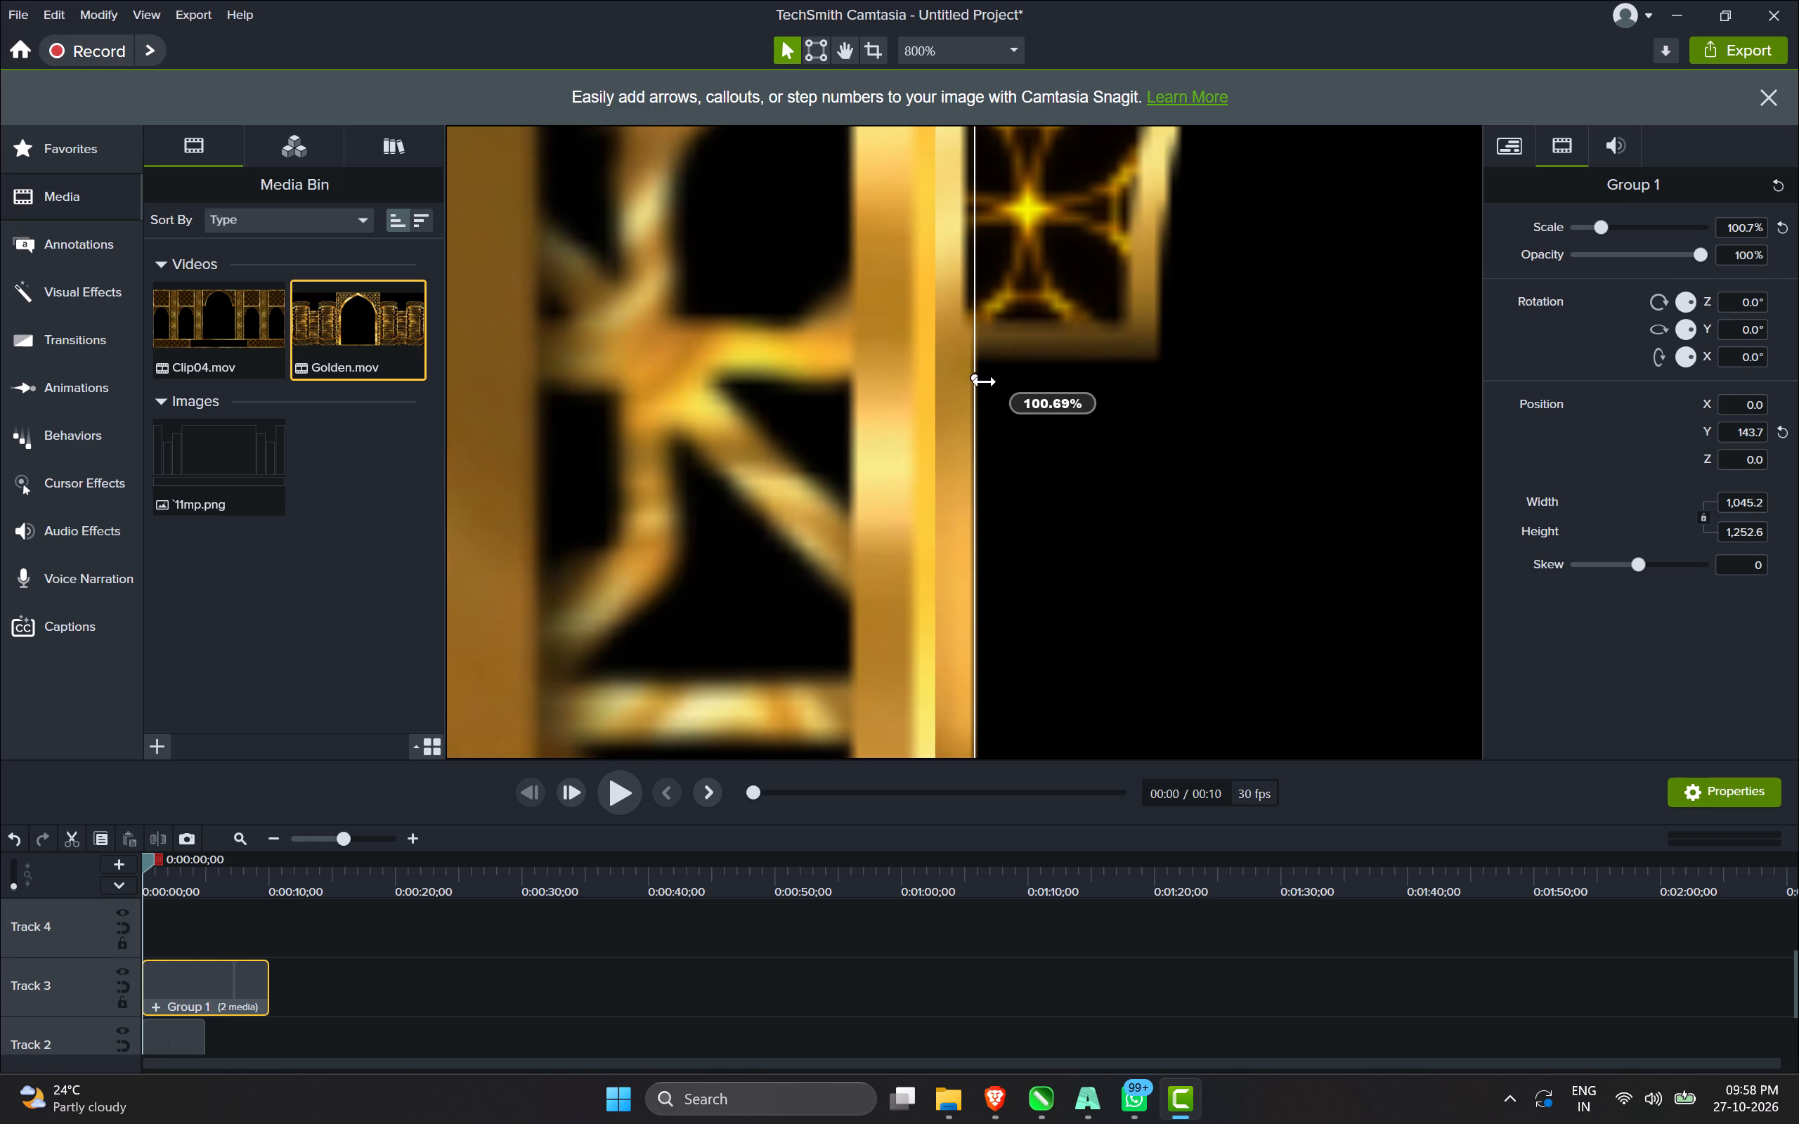
{"action": "left_click_drag", "start_coordinate": [985, 381], "coordinate": [986, 381], "text": "shift"}
{"action": "scroll", "coordinate": [986, 381], "scroll_direction": "down", "scroll_amount": 10}
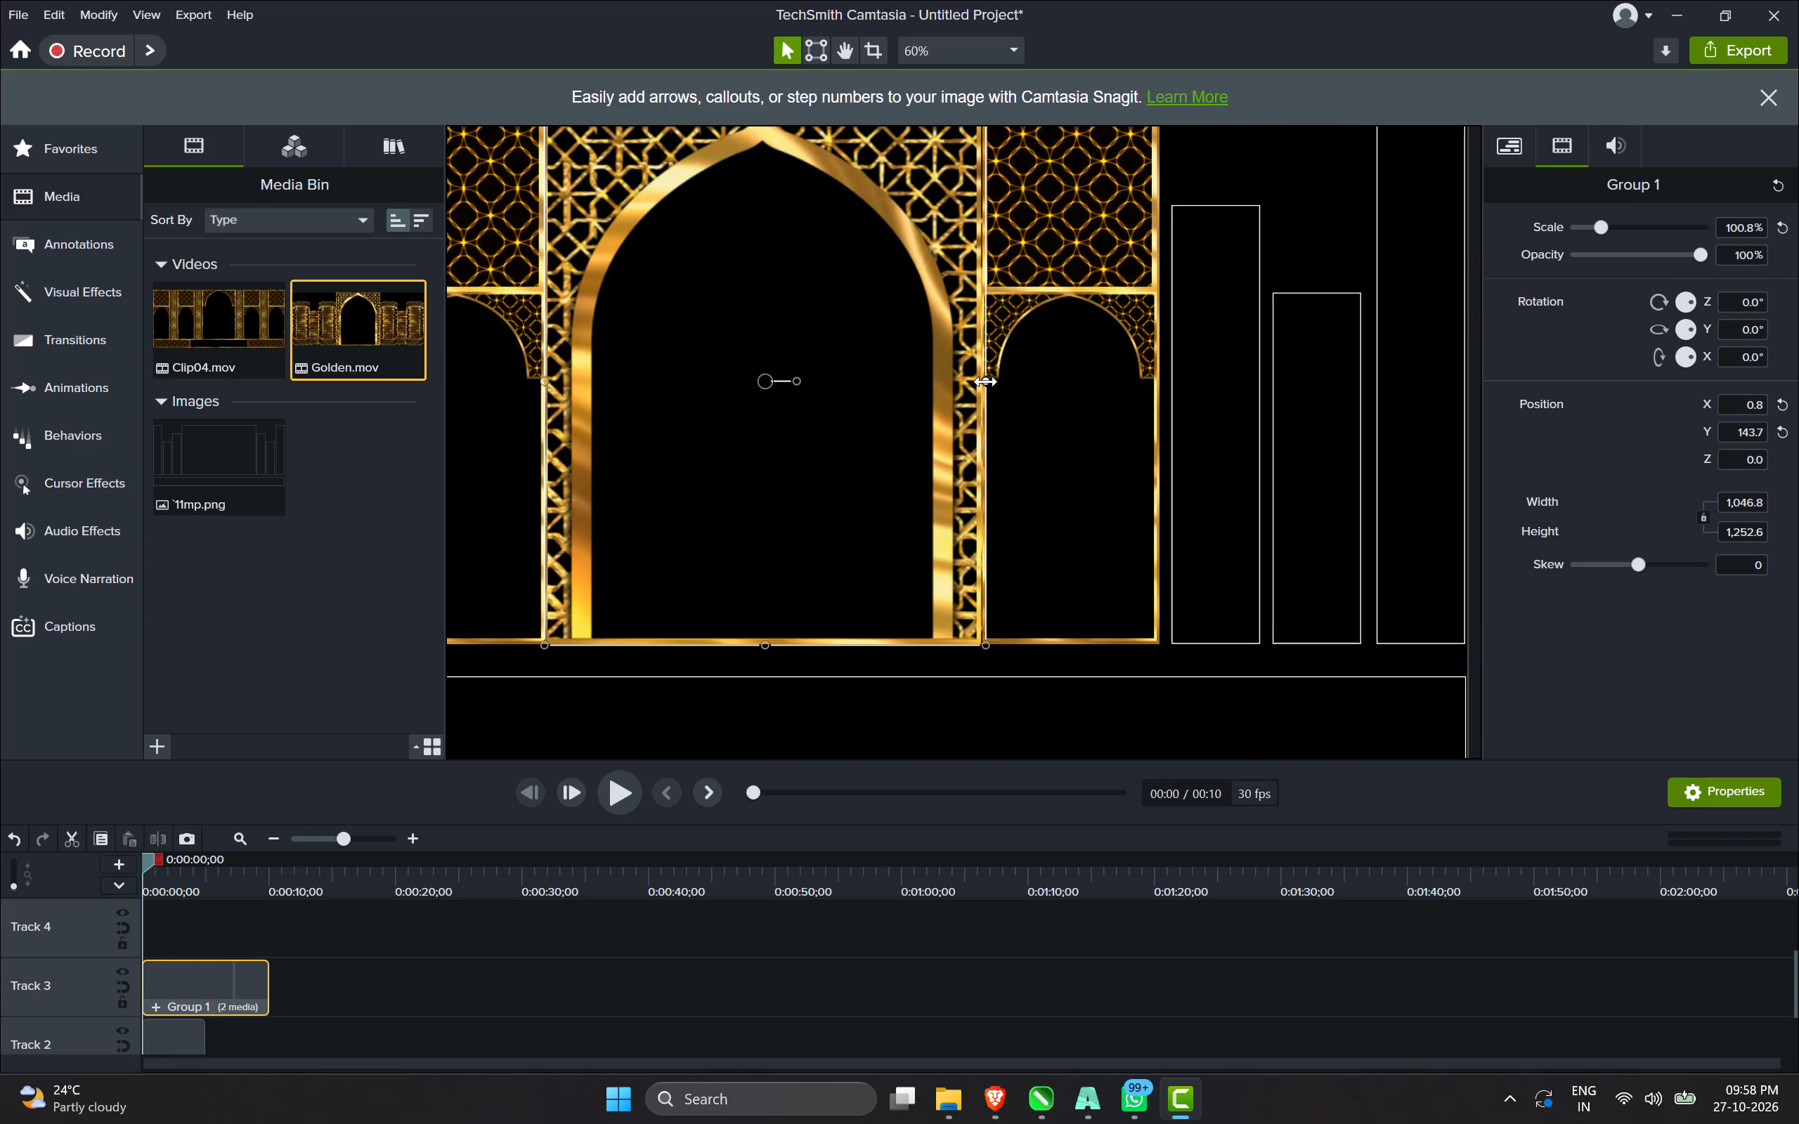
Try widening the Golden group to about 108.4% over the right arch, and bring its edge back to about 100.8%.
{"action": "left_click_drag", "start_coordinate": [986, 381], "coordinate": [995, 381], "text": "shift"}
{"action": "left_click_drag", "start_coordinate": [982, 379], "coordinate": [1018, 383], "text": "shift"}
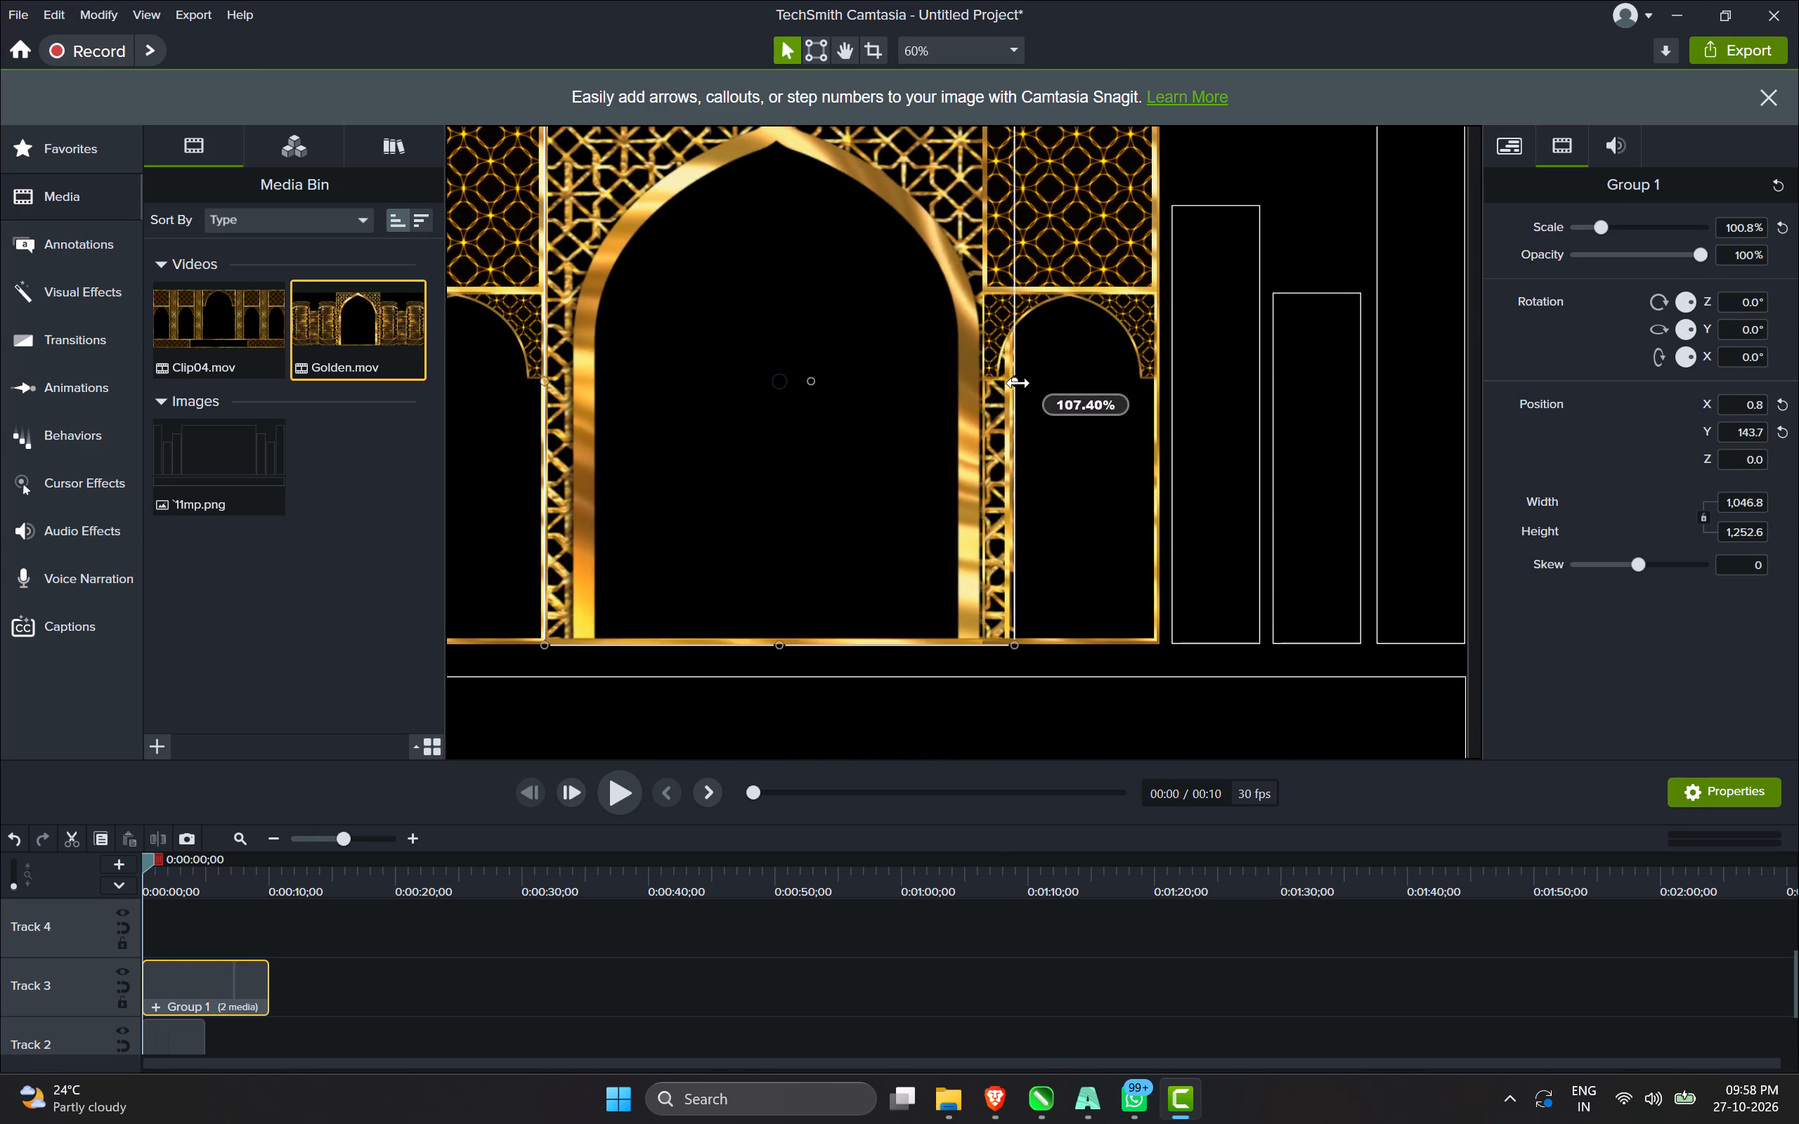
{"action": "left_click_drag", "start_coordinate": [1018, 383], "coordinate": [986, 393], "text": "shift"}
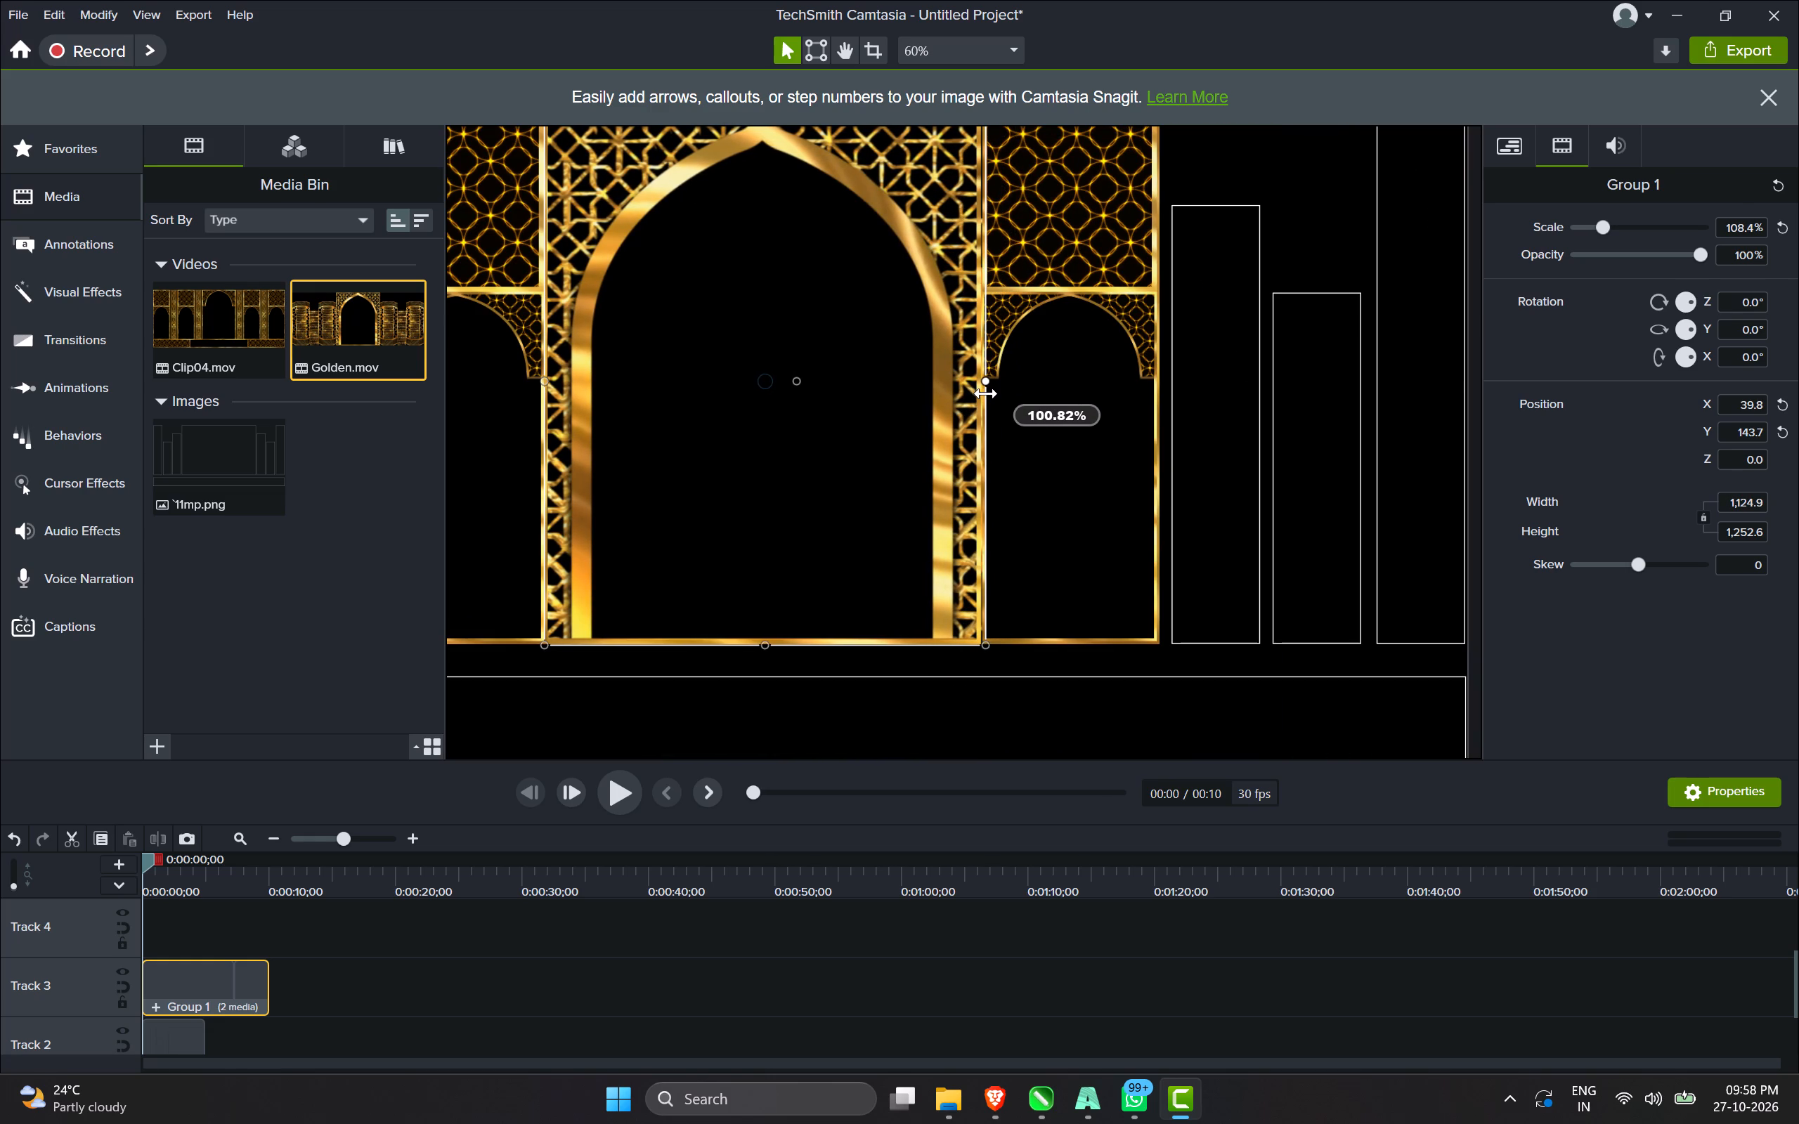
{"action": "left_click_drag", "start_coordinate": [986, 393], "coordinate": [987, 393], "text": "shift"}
Examine the joint between the Golden group and the right Clip04 arch, and the central composition as a whole.
{"action": "scroll", "coordinate": [987, 396], "scroll_direction": "down", "scroll_amount": 1}
{"action": "left_click", "coordinate": [1424, 449]}
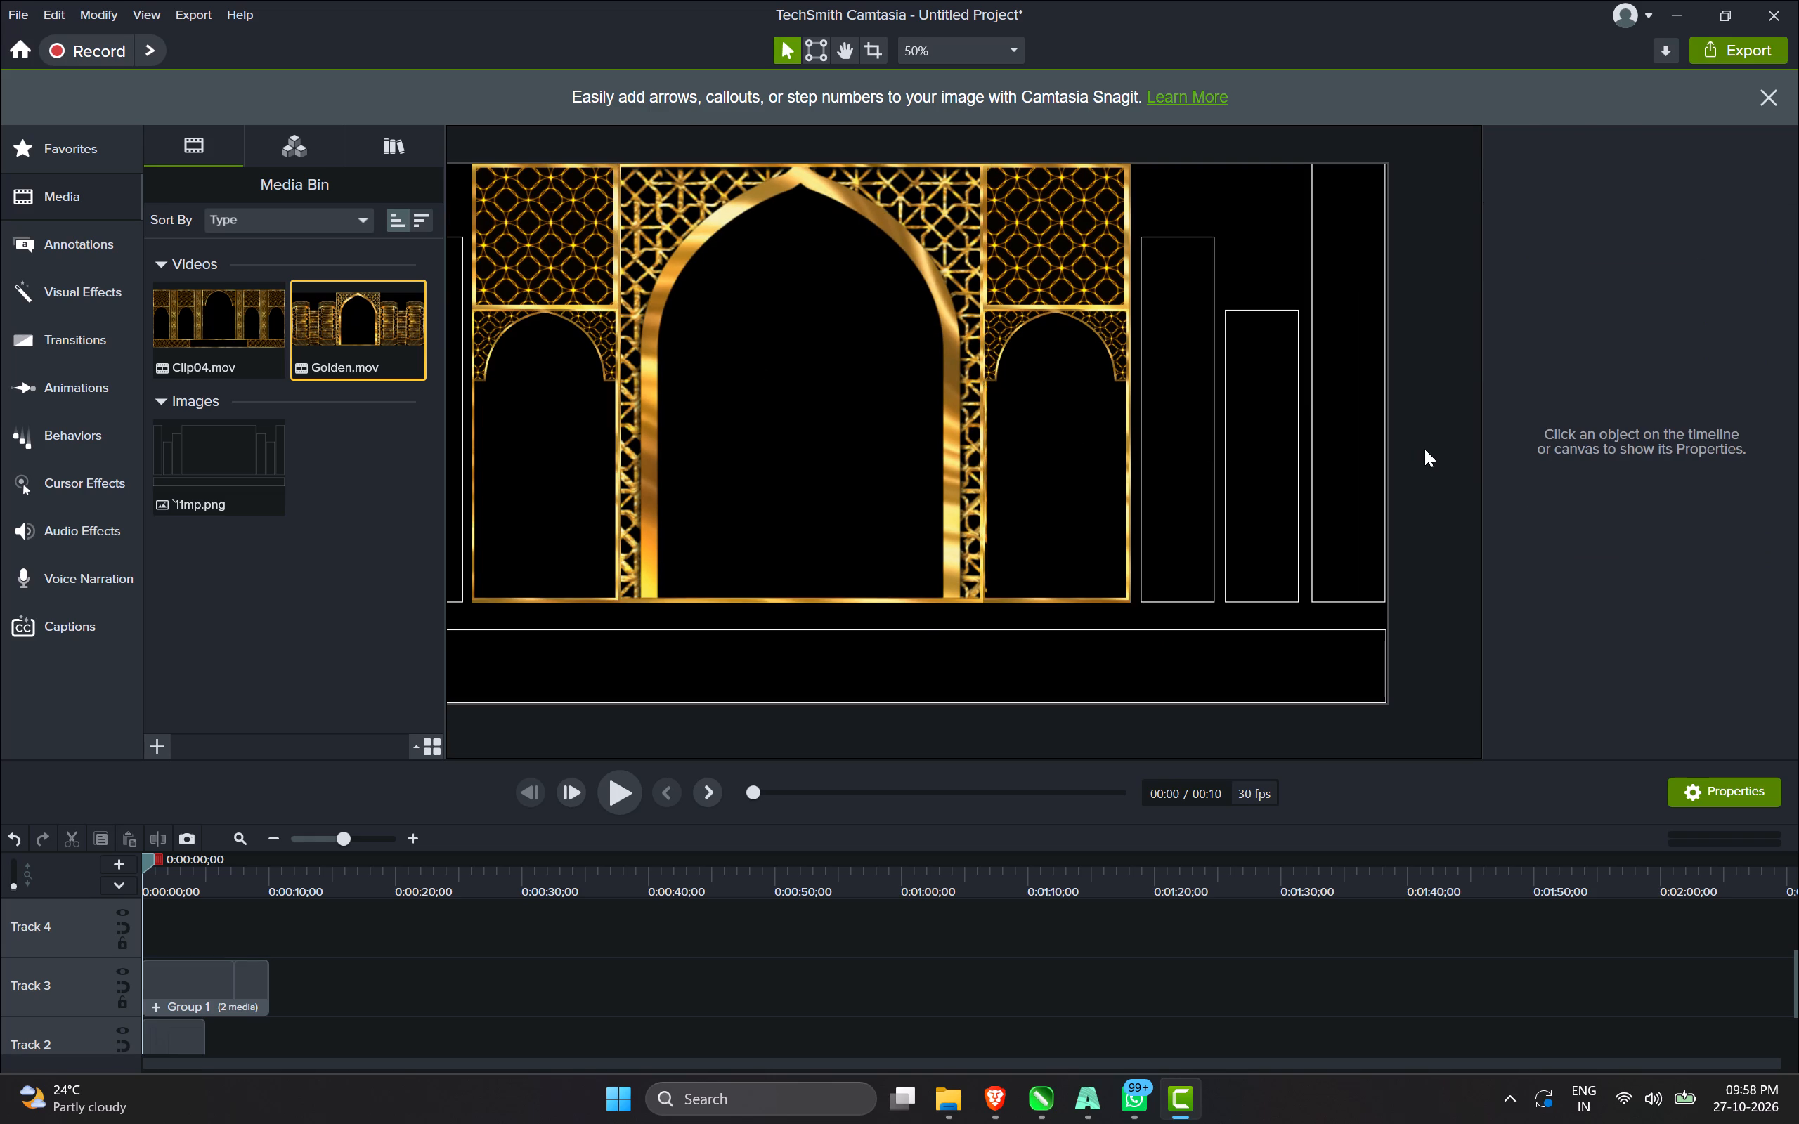
{"action": "scroll", "coordinate": [1018, 360], "scroll_direction": "up", "scroll_amount": 1}
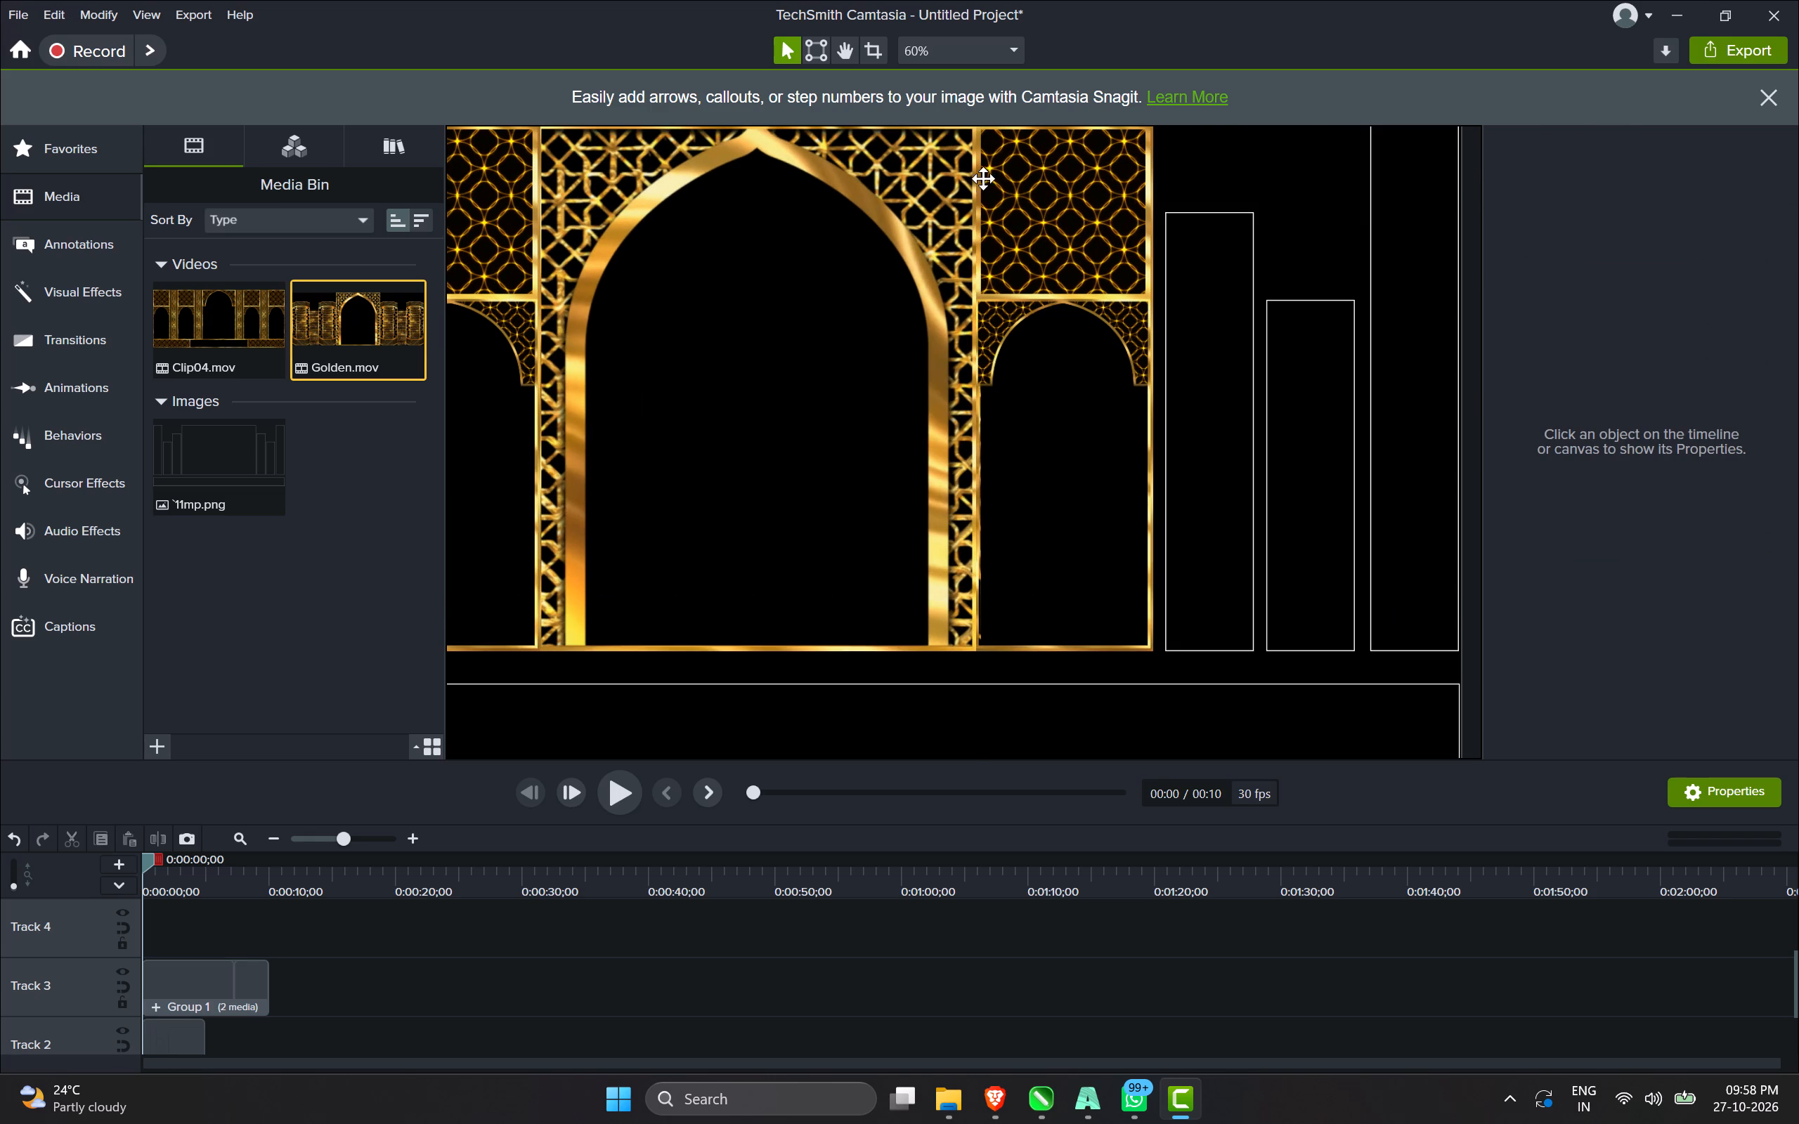
{"action": "scroll", "coordinate": [982, 173], "scroll_direction": "up", "scroll_amount": 4}
{"action": "scroll", "coordinate": [914, 528], "scroll_direction": "up", "scroll_amount": 4}
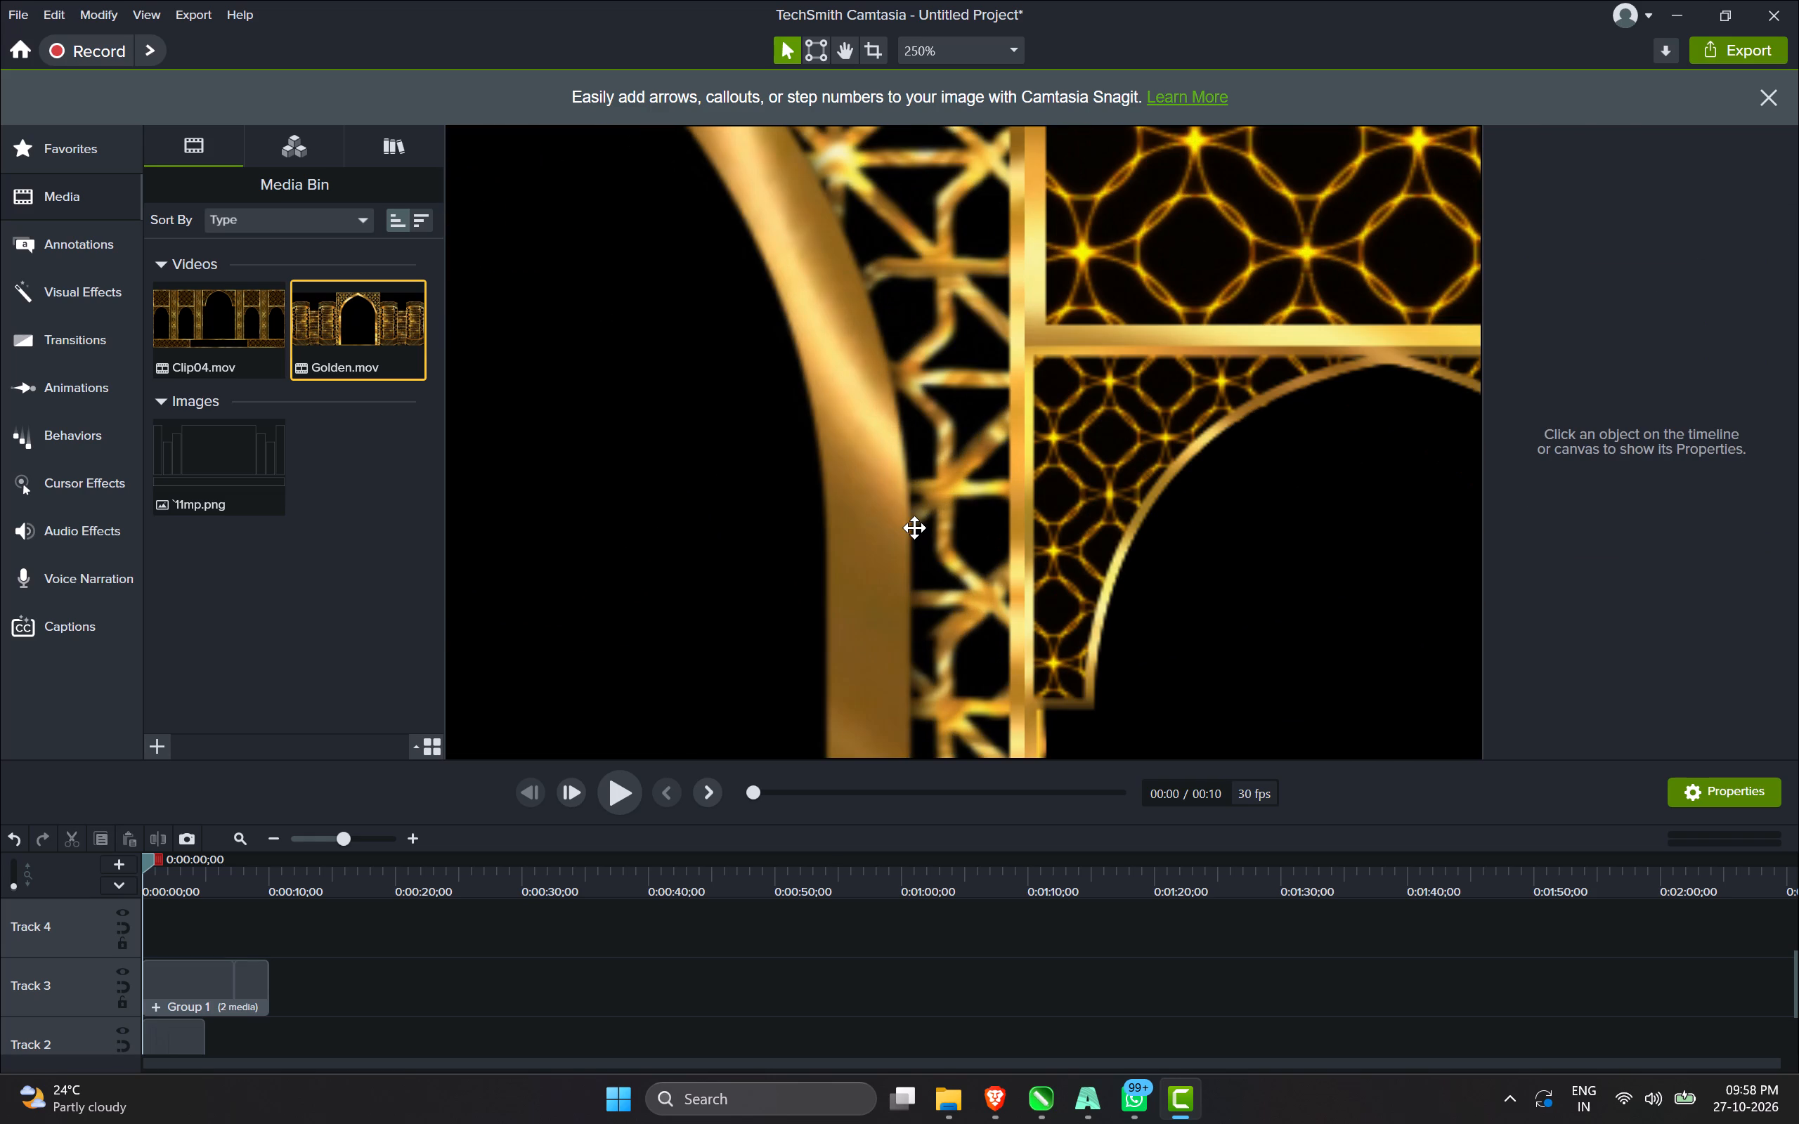
{"action": "scroll", "coordinate": [1070, 321], "scroll_direction": "up", "scroll_amount": 1}
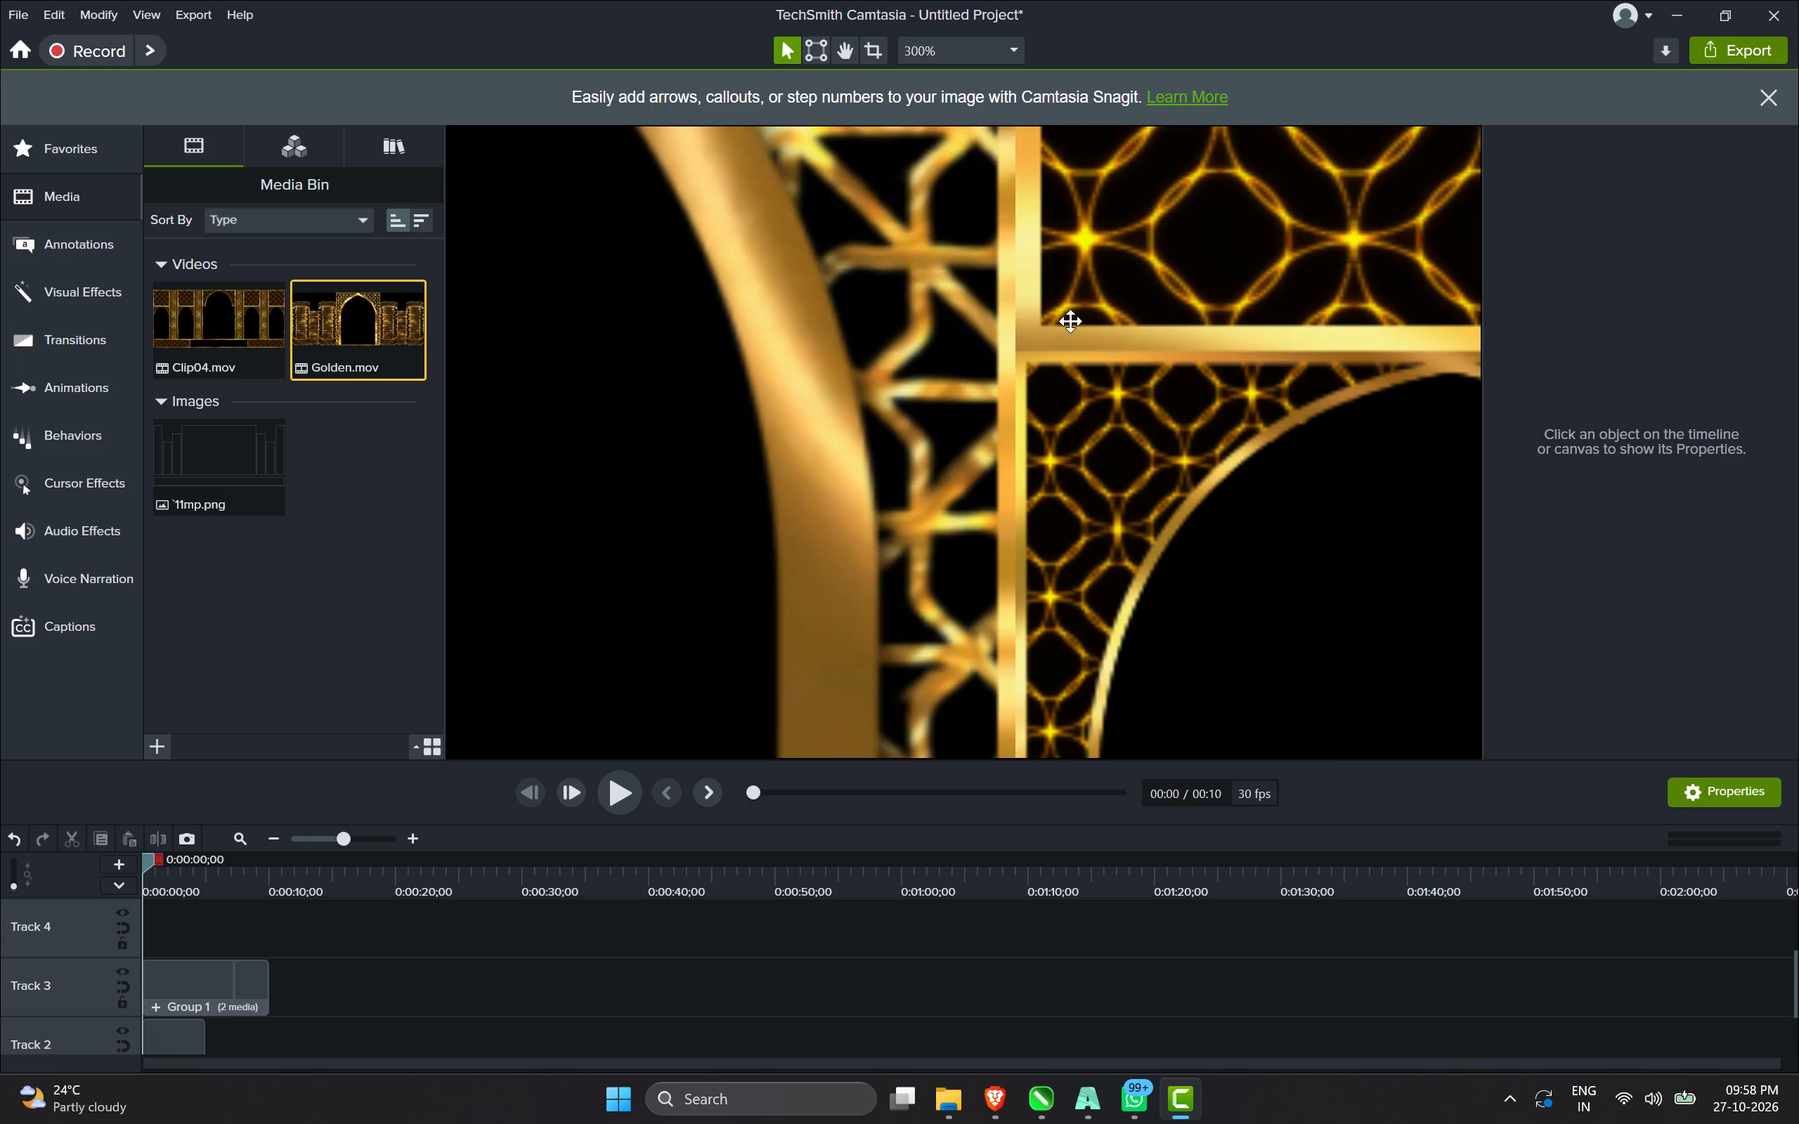
{"action": "scroll", "coordinate": [1070, 321], "scroll_direction": "down", "scroll_amount": 10}
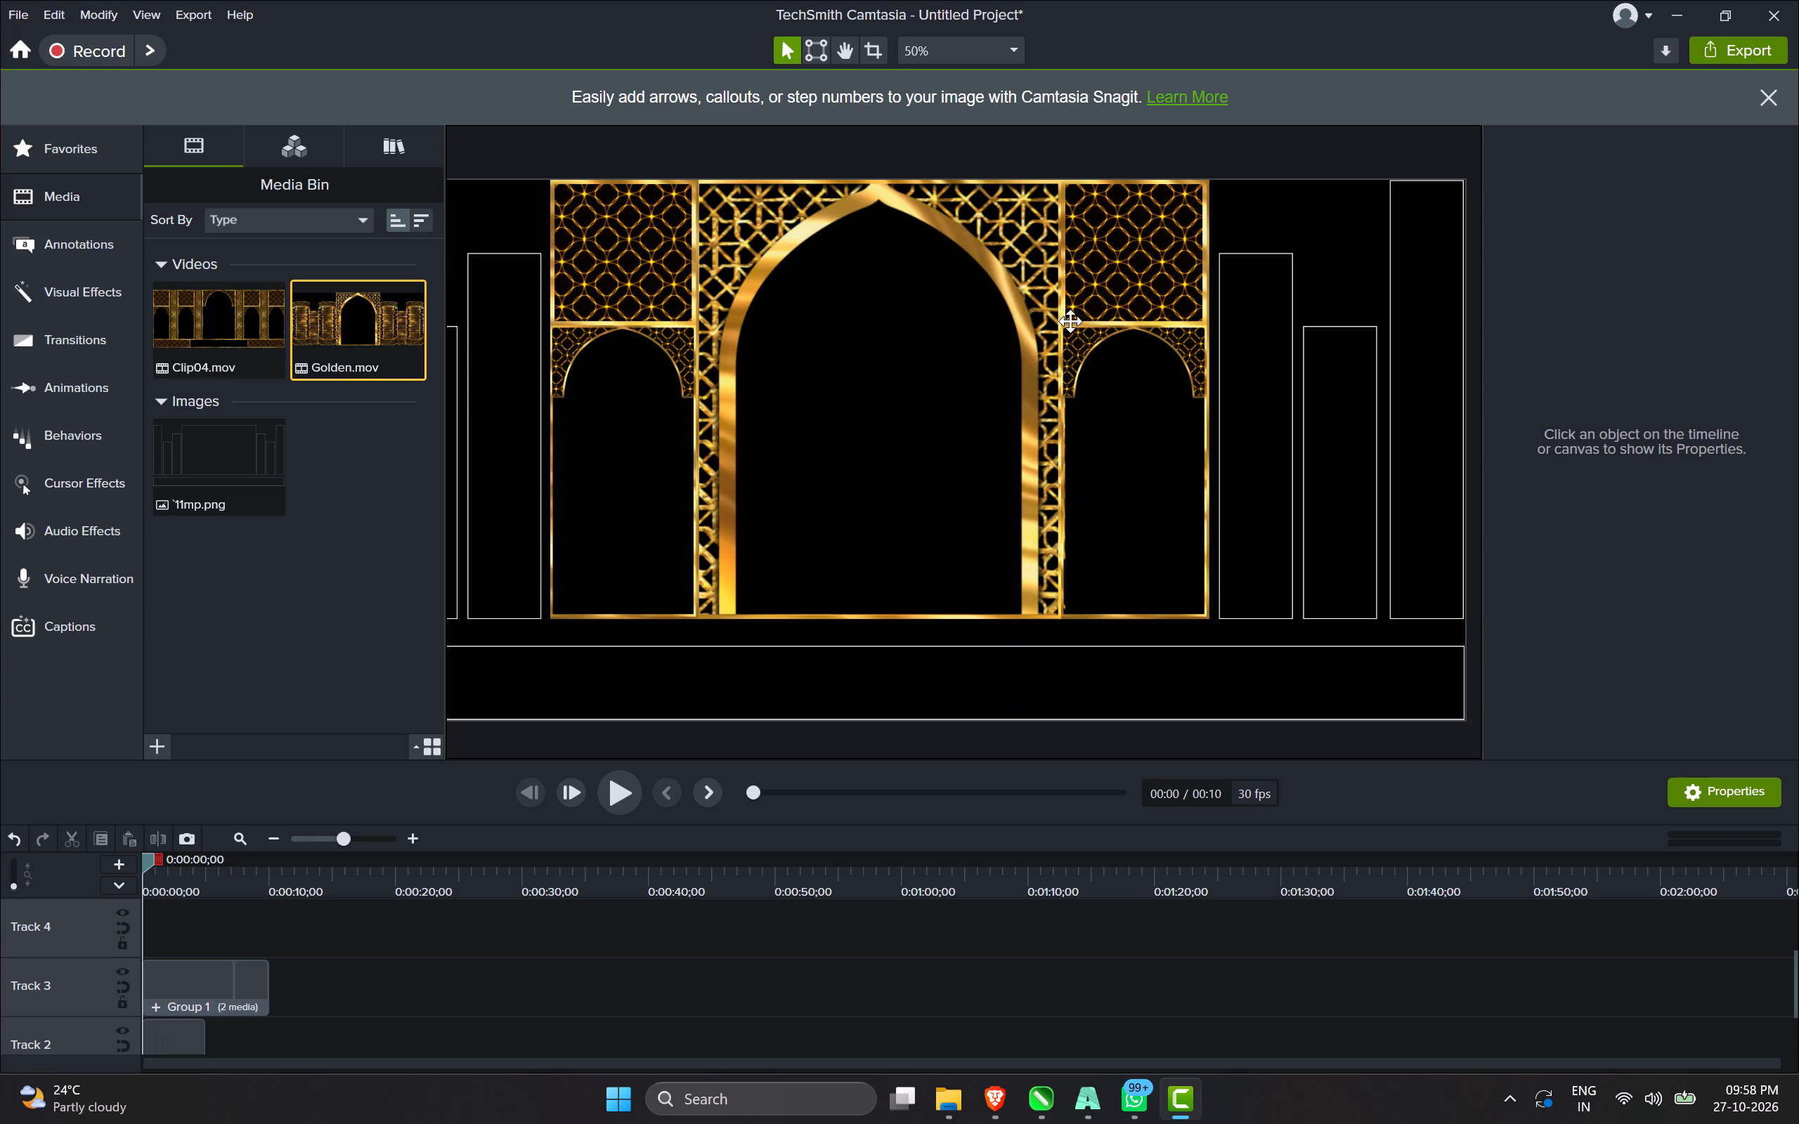
{"action": "scroll", "coordinate": [1093, 365], "scroll_direction": "down", "scroll_amount": 1}
Switch to File Explorer, preview Clip04.mov from the Design 101 SUFI folder, and return to Camtasia.
{"action": "left_click", "coordinate": [948, 1106]}
{"action": "left_click", "coordinate": [618, 1002]}
{"action": "double_click", "coordinate": [695, 192]}
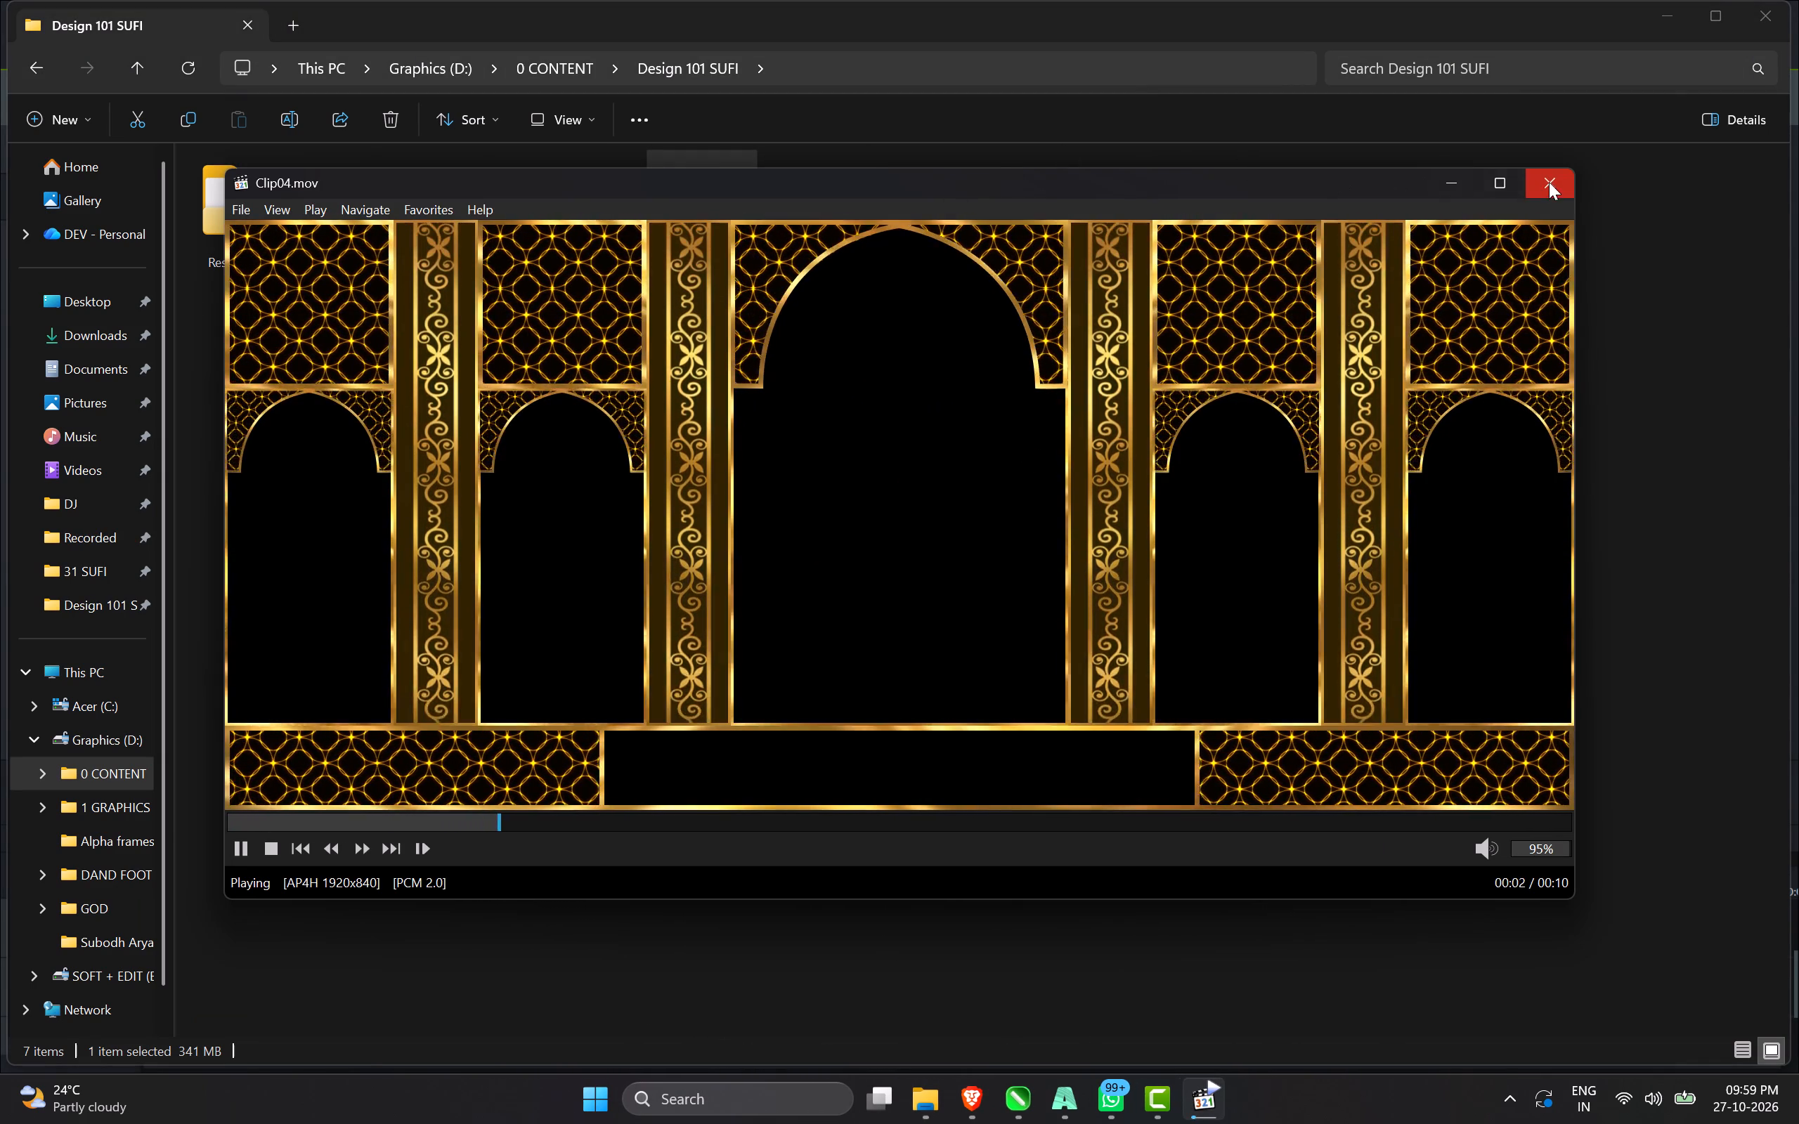
{"action": "left_click", "coordinate": [1549, 182]}
{"action": "left_click", "coordinate": [1655, 11]}
Group the two Clip04 arch clips on Tracks 5 and 6.
{"action": "scroll", "coordinate": [316, 1047], "scroll_direction": "down", "scroll_amount": 1}
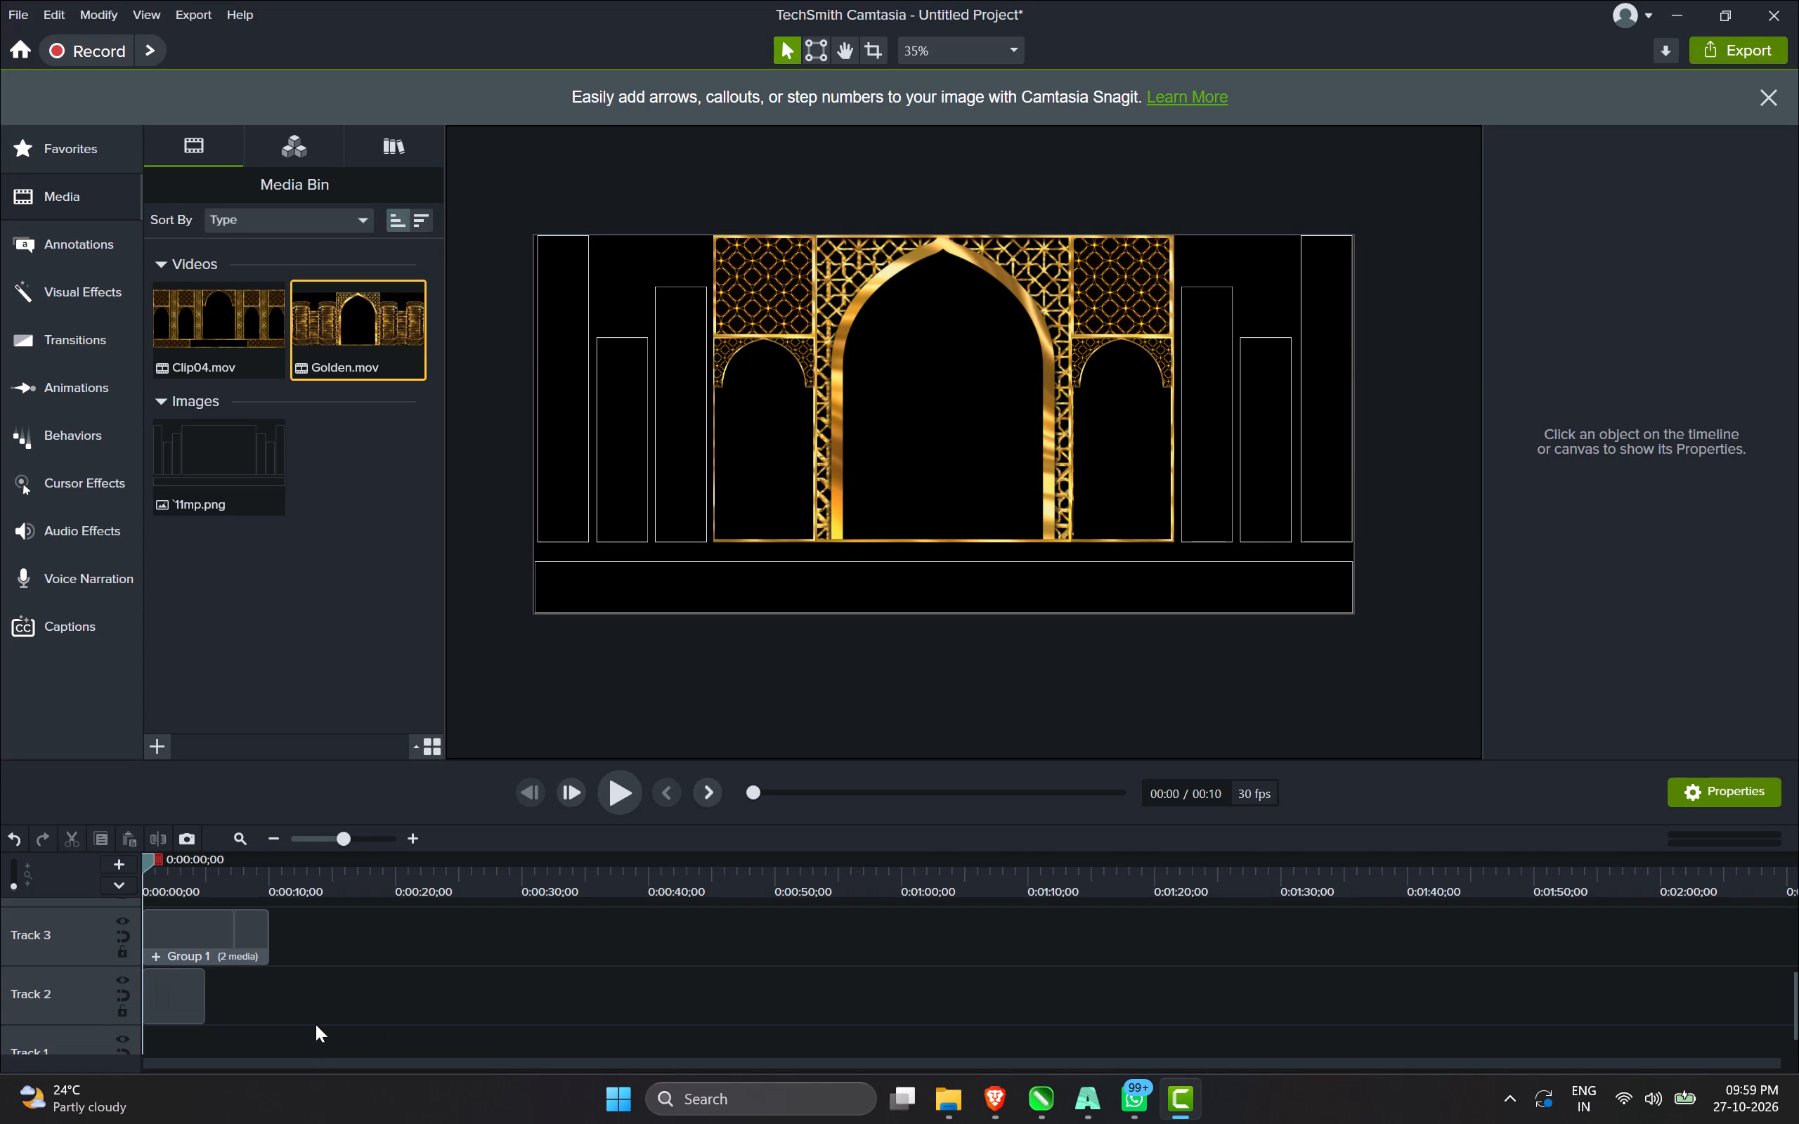
{"action": "scroll", "coordinate": [316, 1024], "scroll_direction": "up", "scroll_amount": 5}
{"action": "left_click_drag", "start_coordinate": [307, 913], "coordinate": [230, 987]}
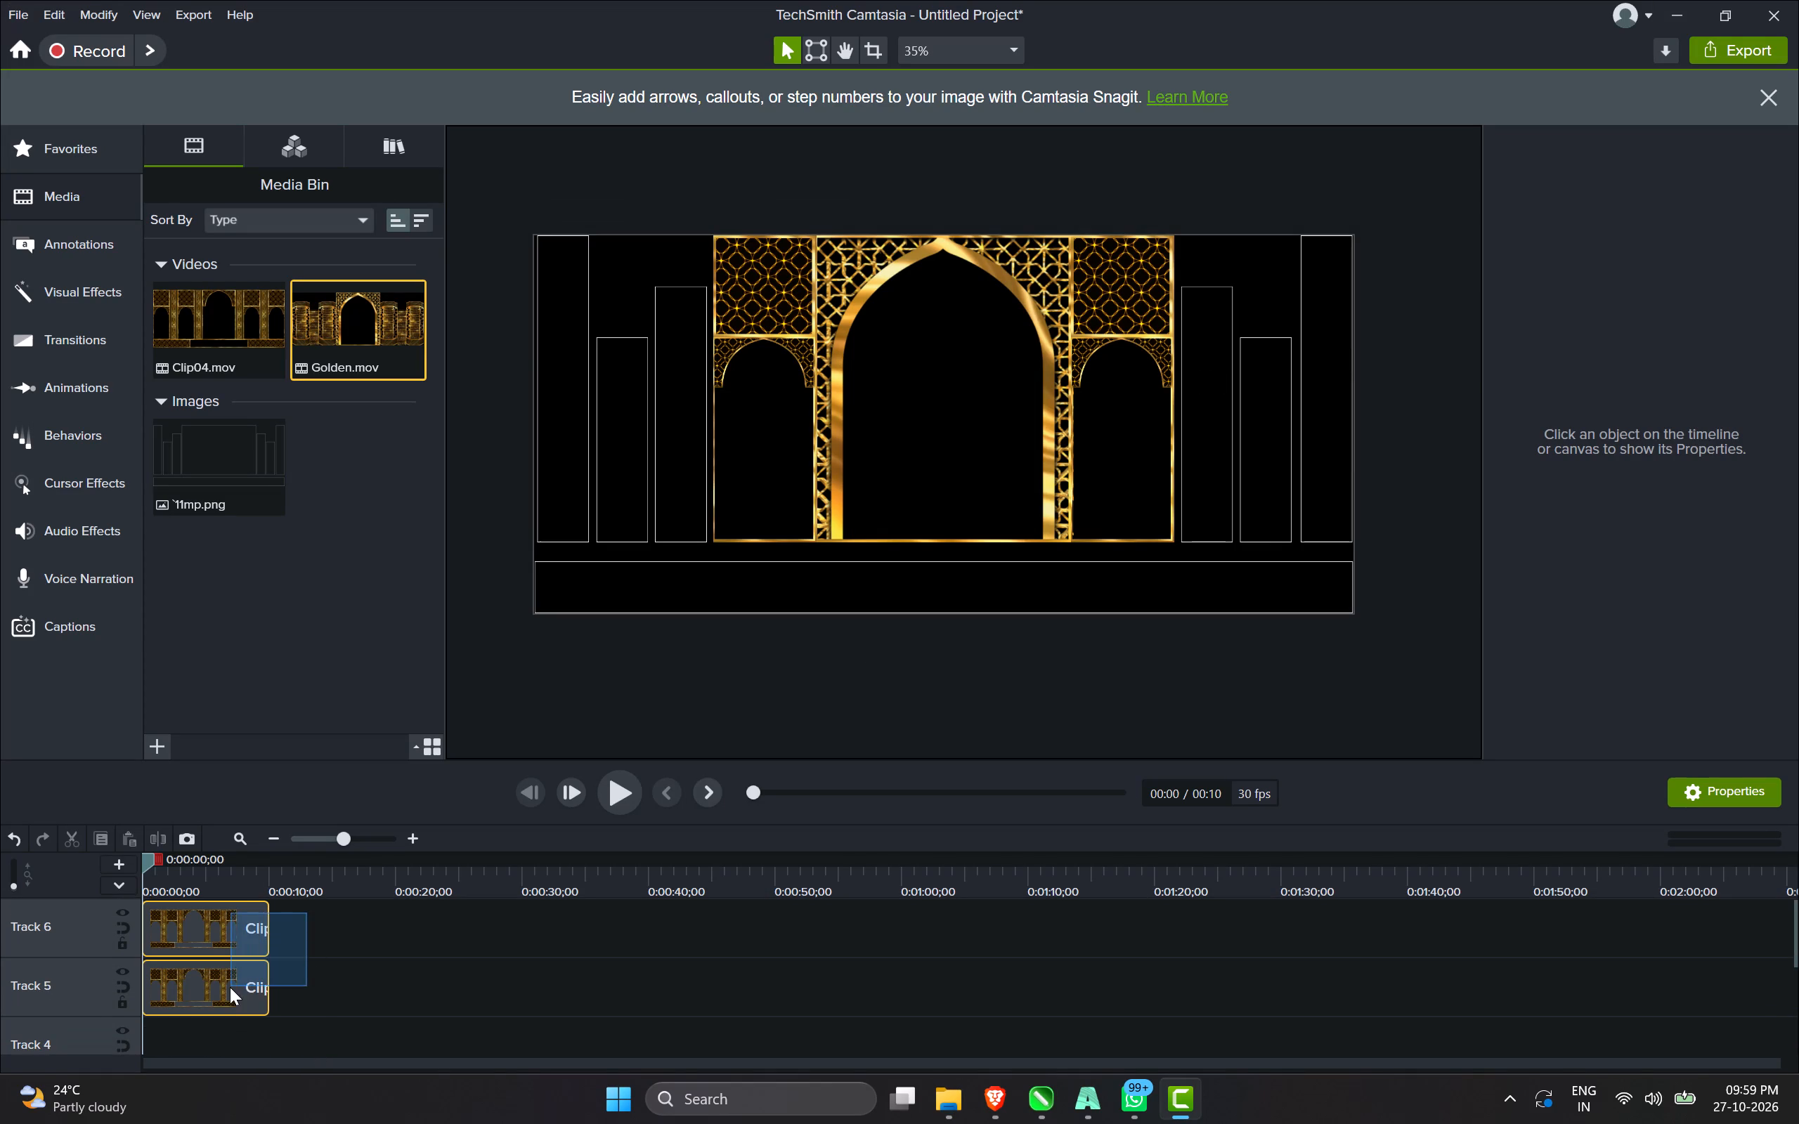
{"action": "left_click_drag", "start_coordinate": [230, 987], "coordinate": [228, 989]}
{"action": "key", "text": "ctrl+g"}
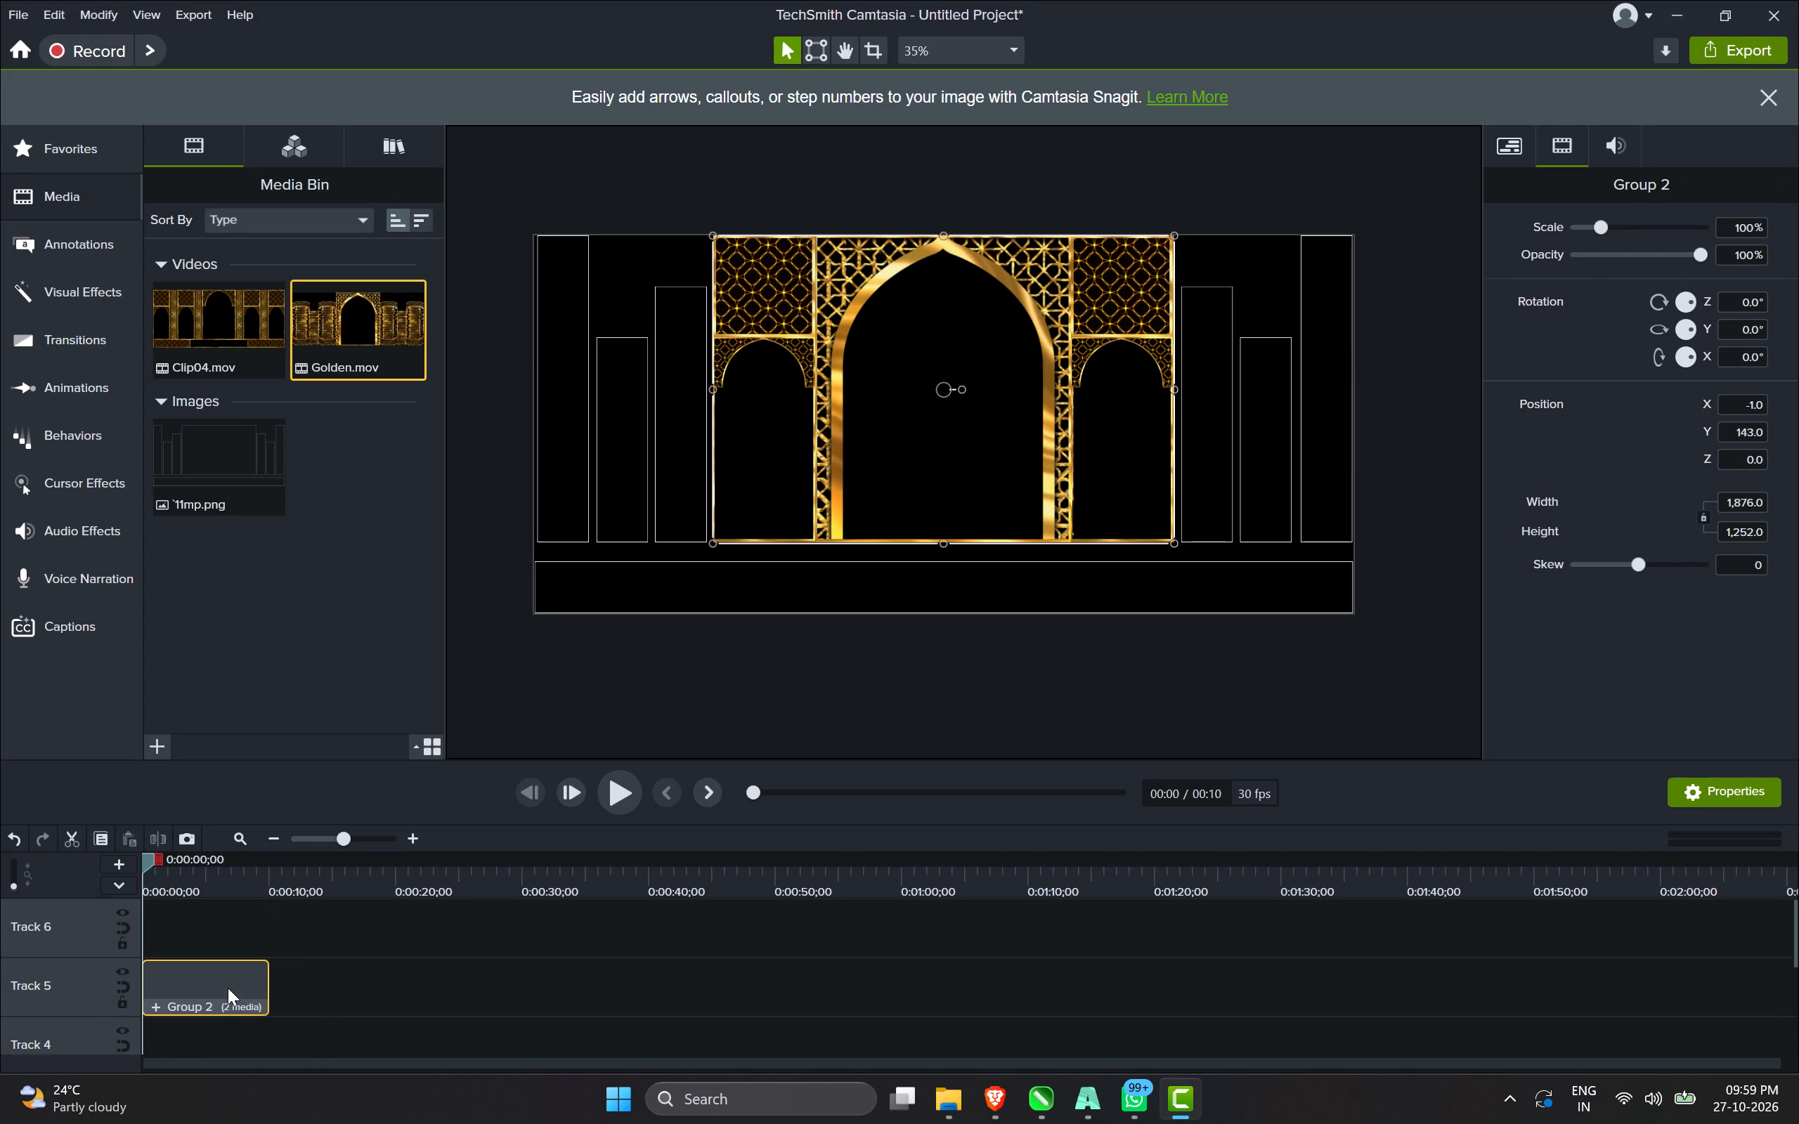
Move the Clip04 arch group down to the start of Track 4.
{"action": "scroll", "coordinate": [228, 988], "scroll_direction": "down", "scroll_amount": 1}
{"action": "left_click_drag", "start_coordinate": [228, 948], "coordinate": [226, 989]}
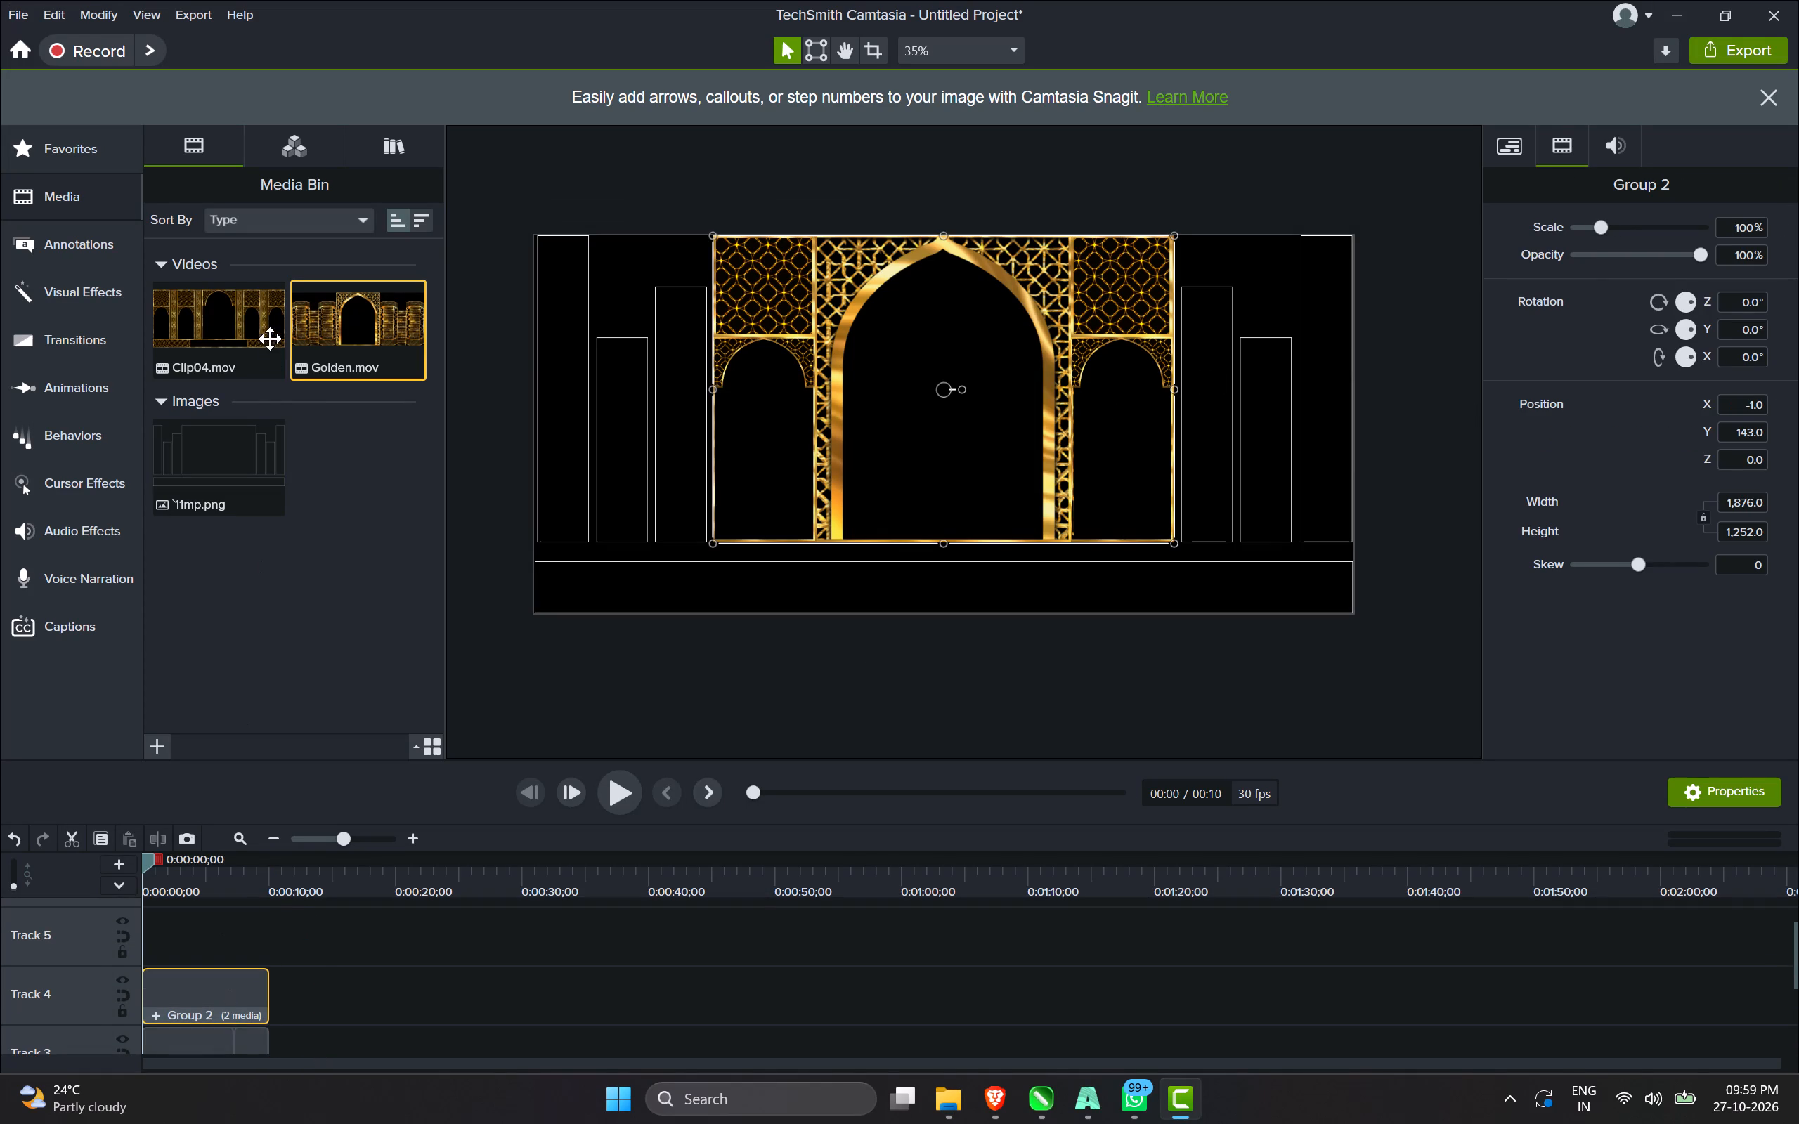
Add another copy of Clip04.mov at the start of Track 5.
{"action": "left_click_drag", "start_coordinate": [255, 340], "coordinate": [132, 939]}
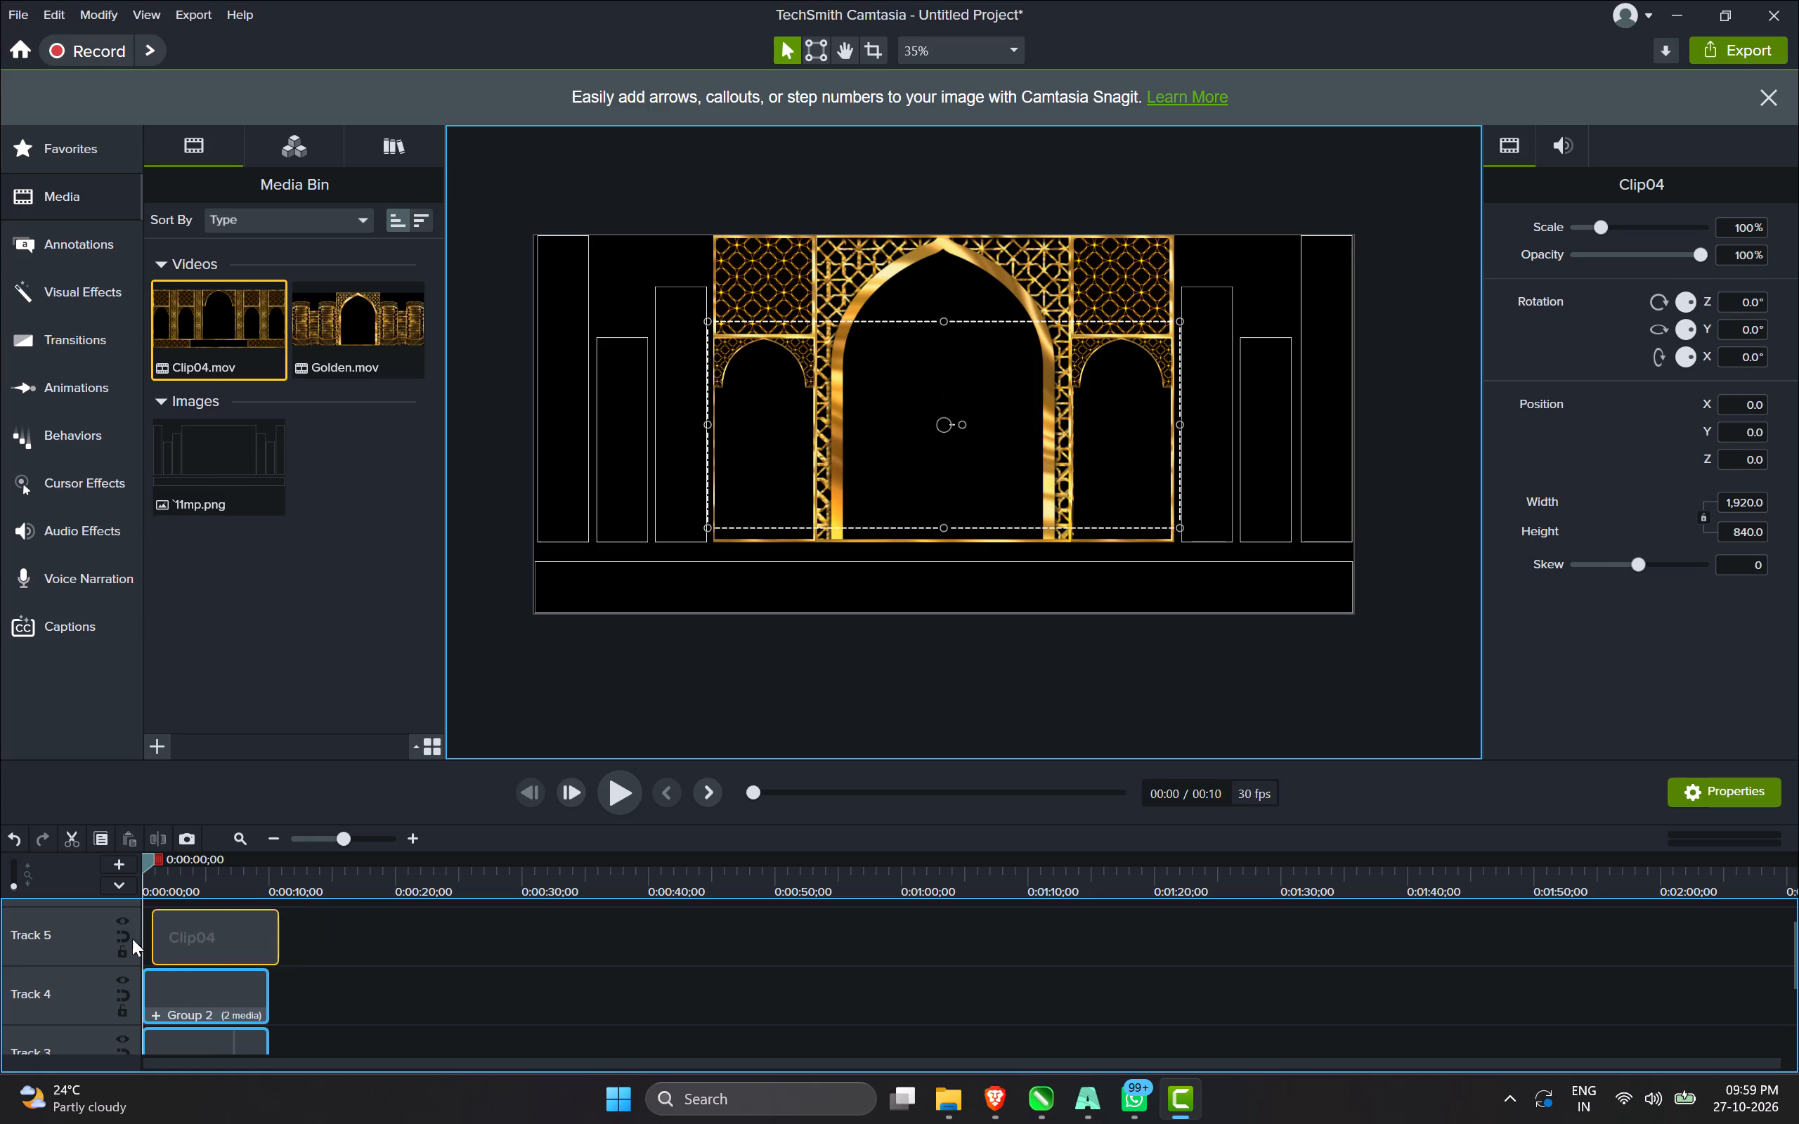
{"action": "left_click_drag", "start_coordinate": [132, 939], "coordinate": [100, 939]}
Crop the new Clip04 clip's right side to the first ornamental column's right edge, about 361.9 wide.
{"action": "key", "text": "c"}
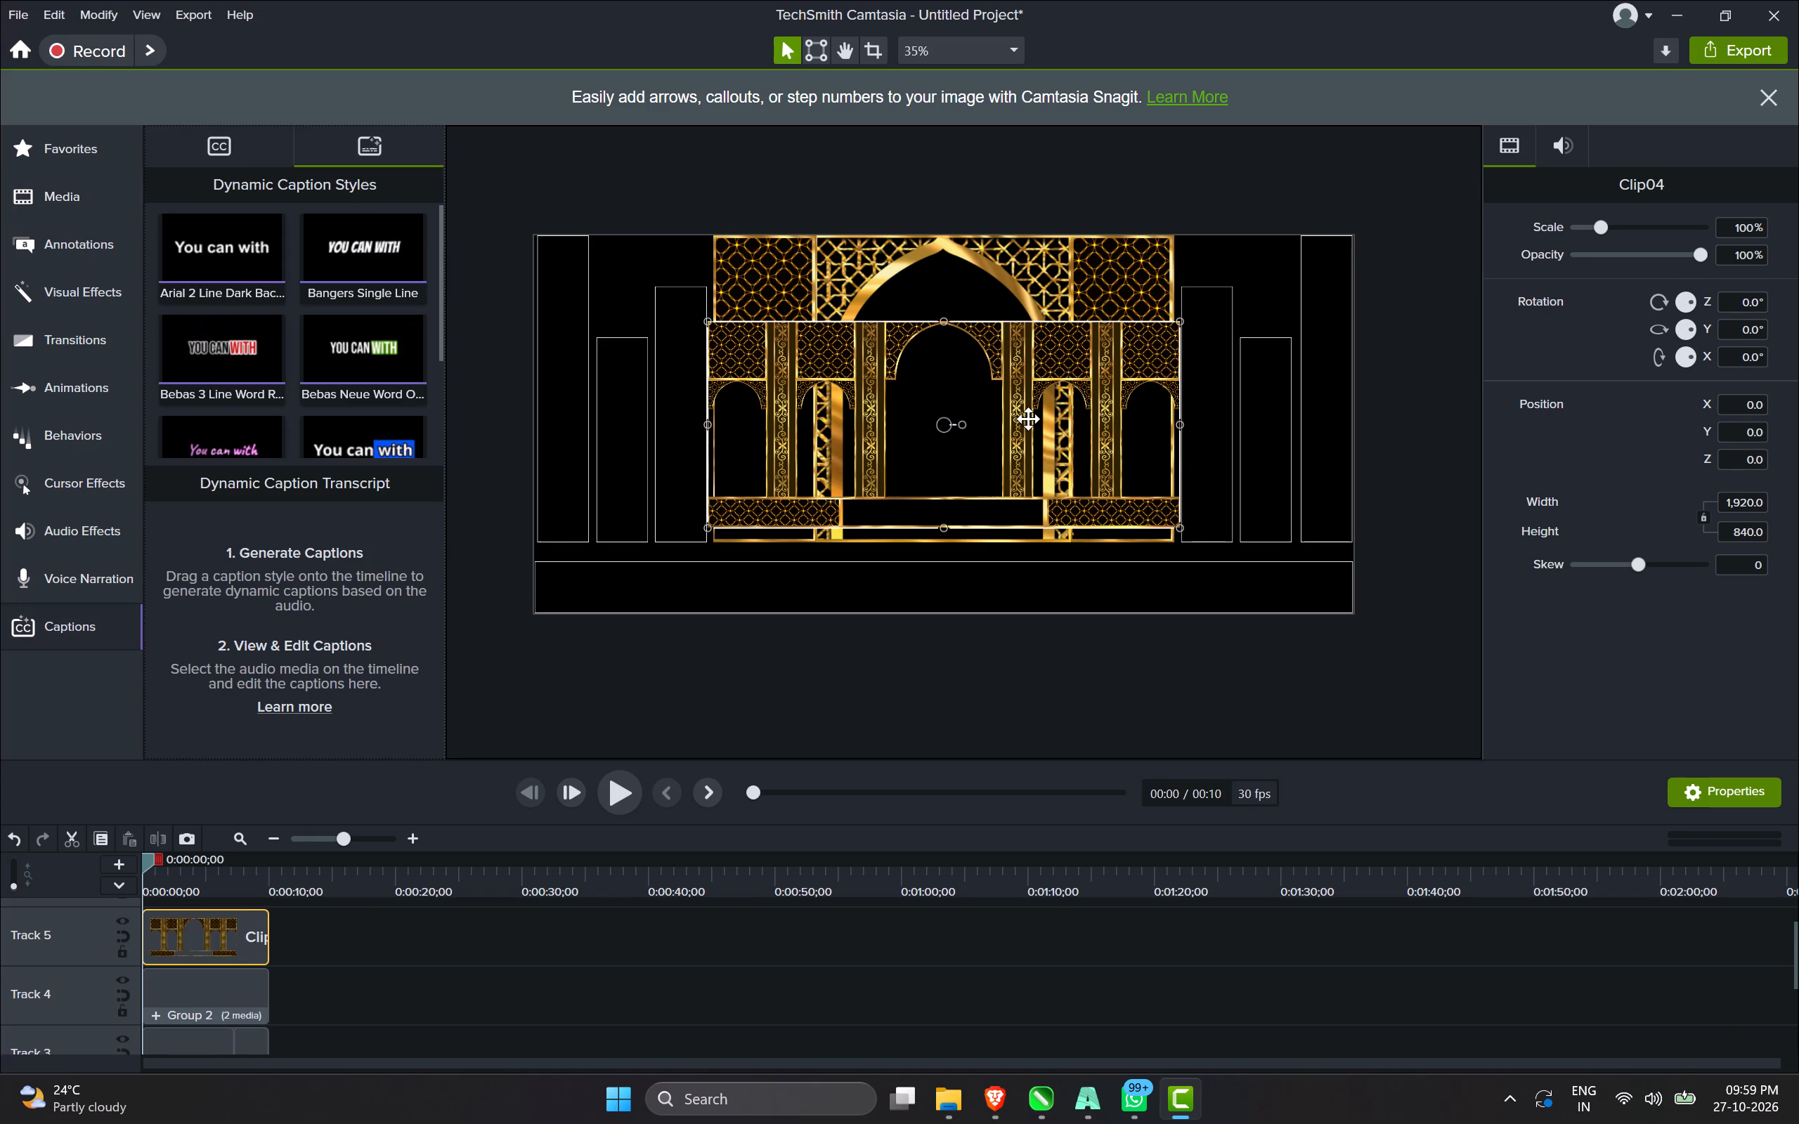
{"action": "left_click_drag", "start_coordinate": [1179, 429], "coordinate": [1015, 444], "text": "alt"}
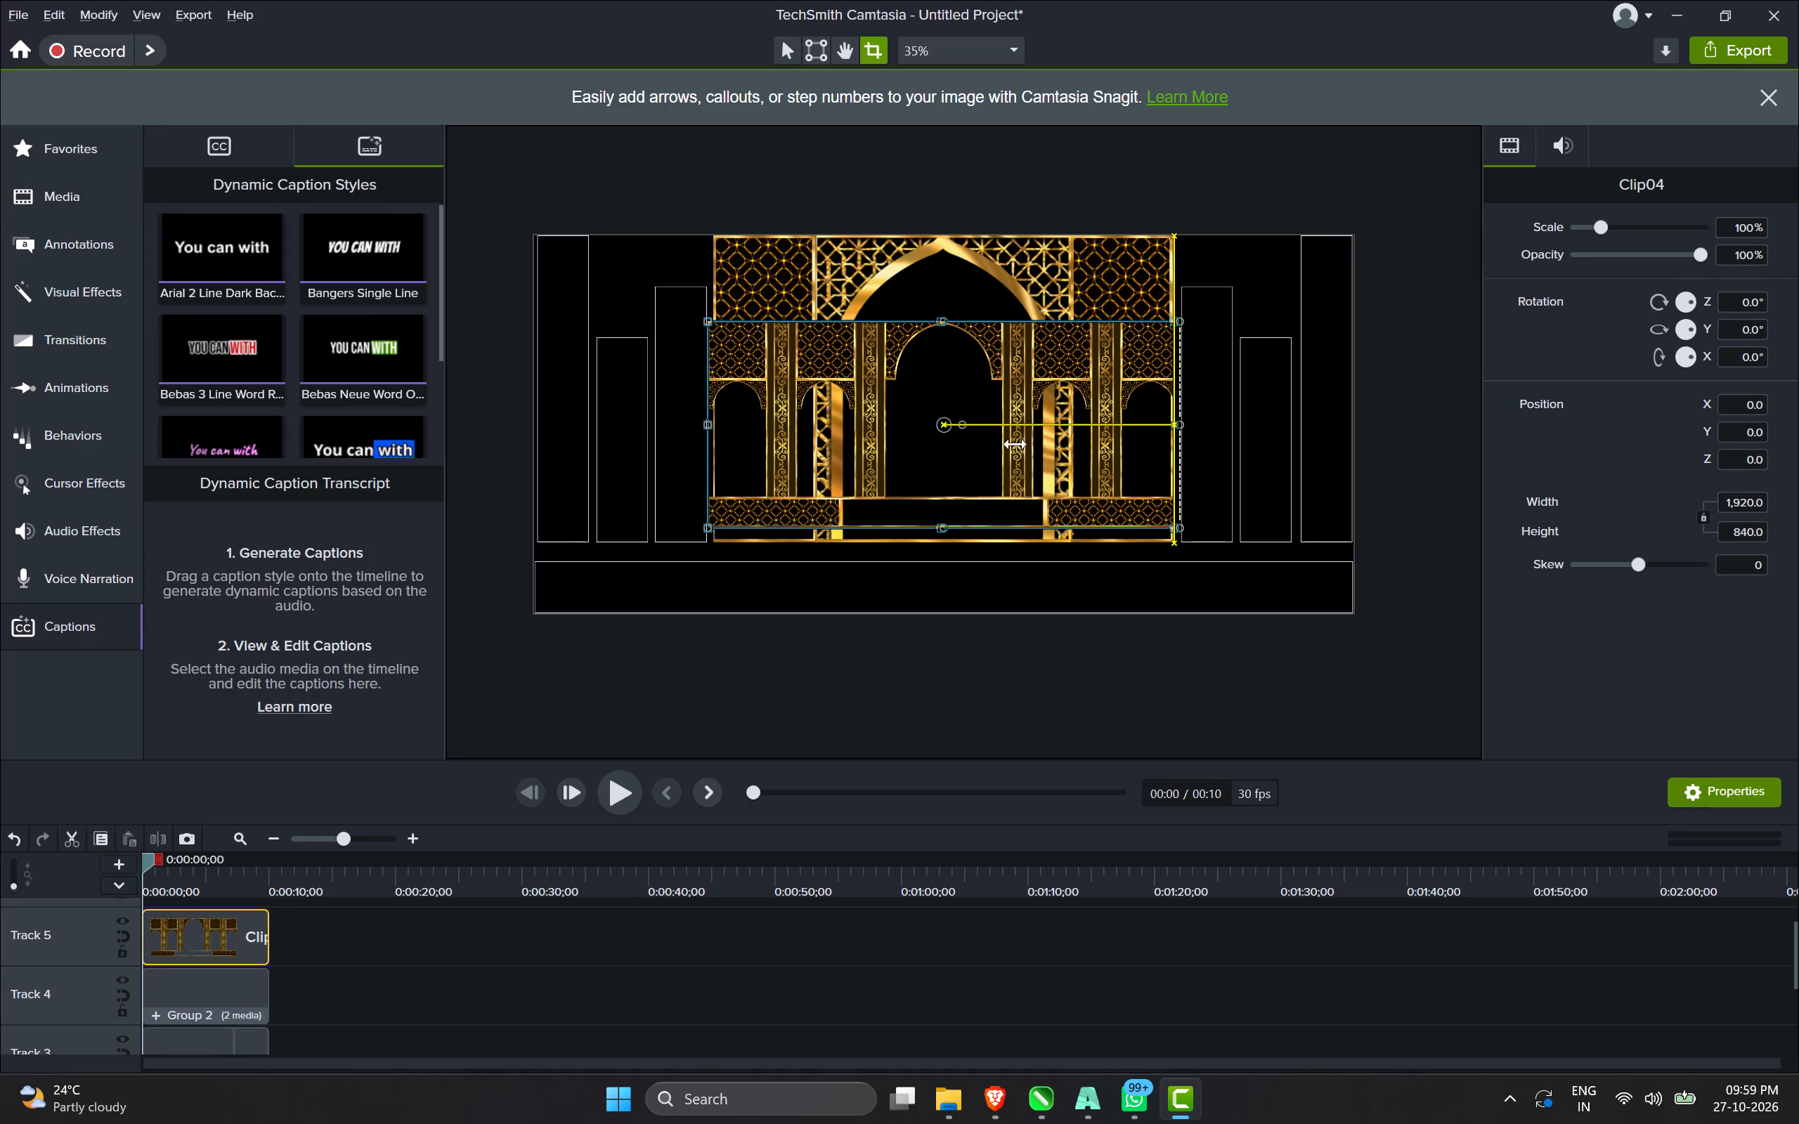
{"action": "left_click_drag", "start_coordinate": [1015, 444], "coordinate": [798, 490], "text": "alt"}
{"action": "scroll", "coordinate": [797, 393], "scroll_direction": "up", "scroll_amount": 4}
{"action": "scroll", "coordinate": [812, 450], "scroll_direction": "up", "scroll_amount": 5}
{"action": "left_click_drag", "start_coordinate": [876, 495], "coordinate": [834, 502], "text": "alt"}
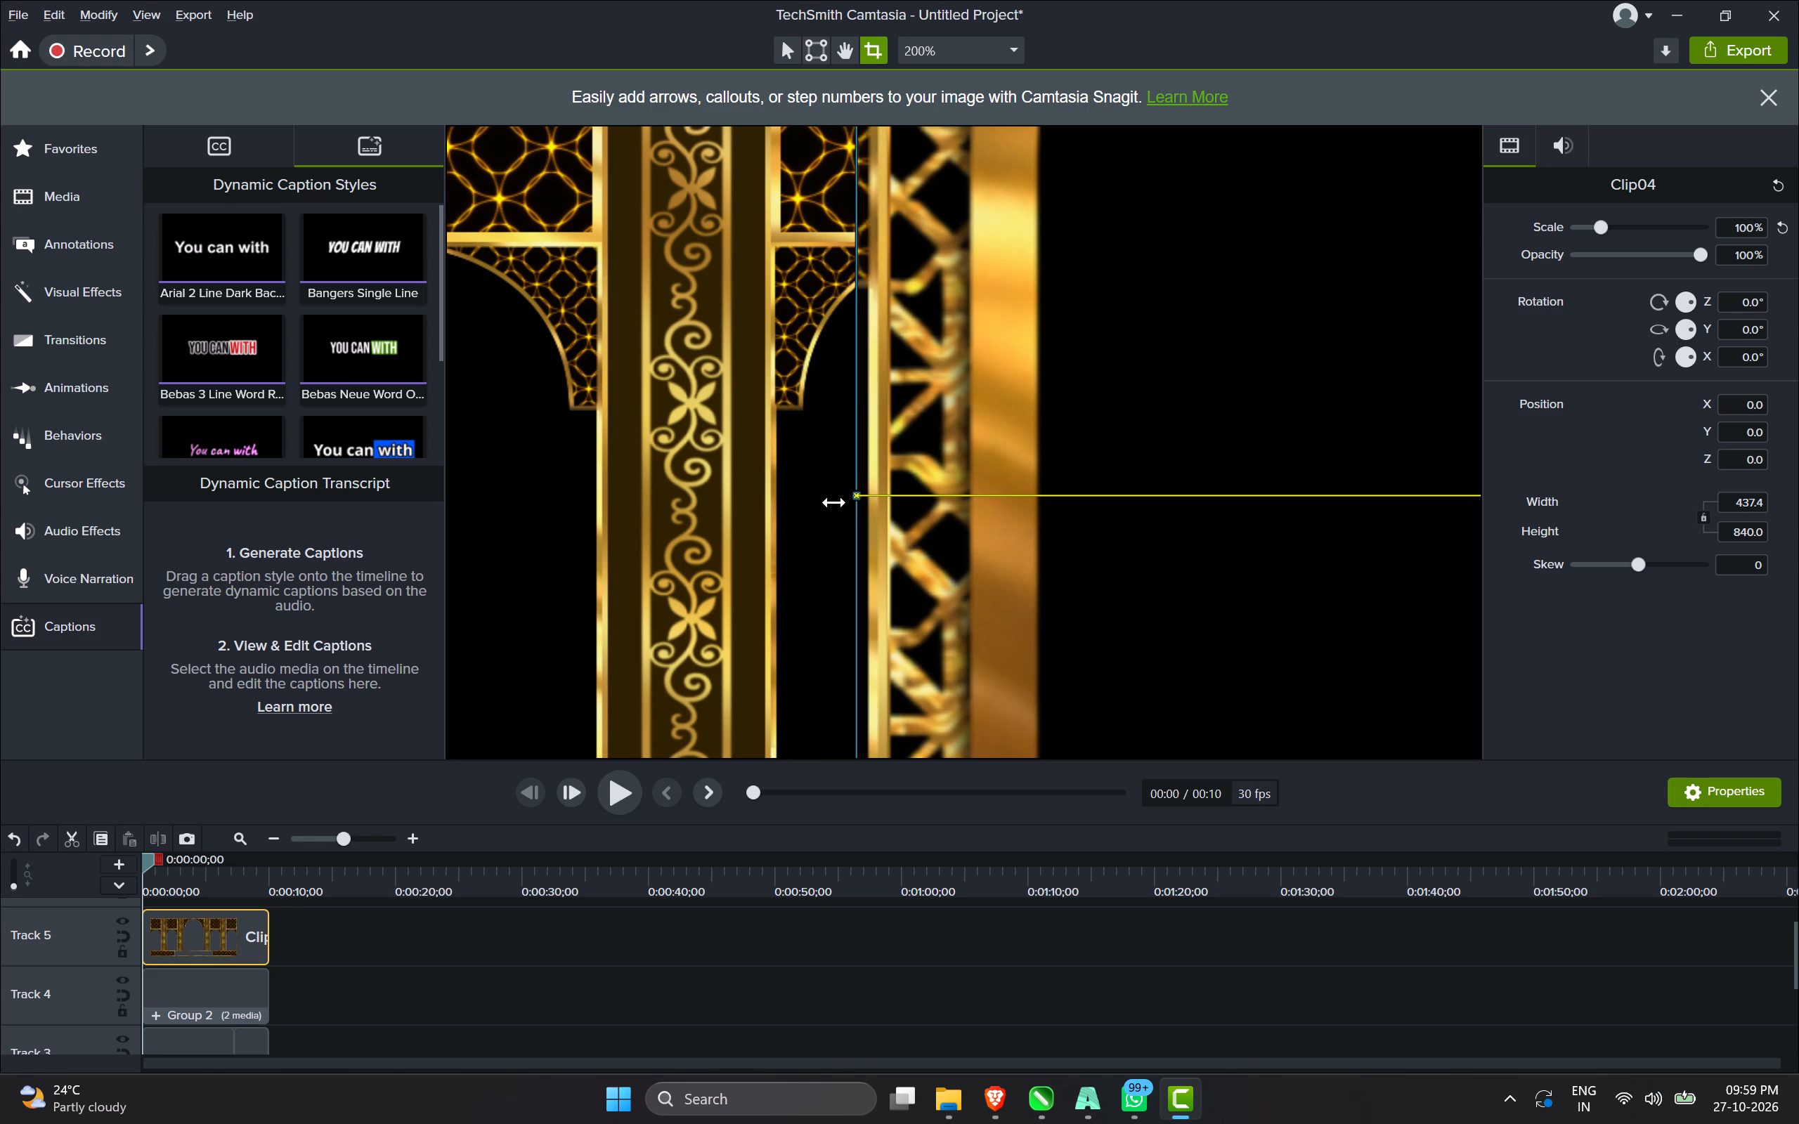
{"action": "left_click_drag", "start_coordinate": [834, 502], "coordinate": [767, 507], "text": "alt"}
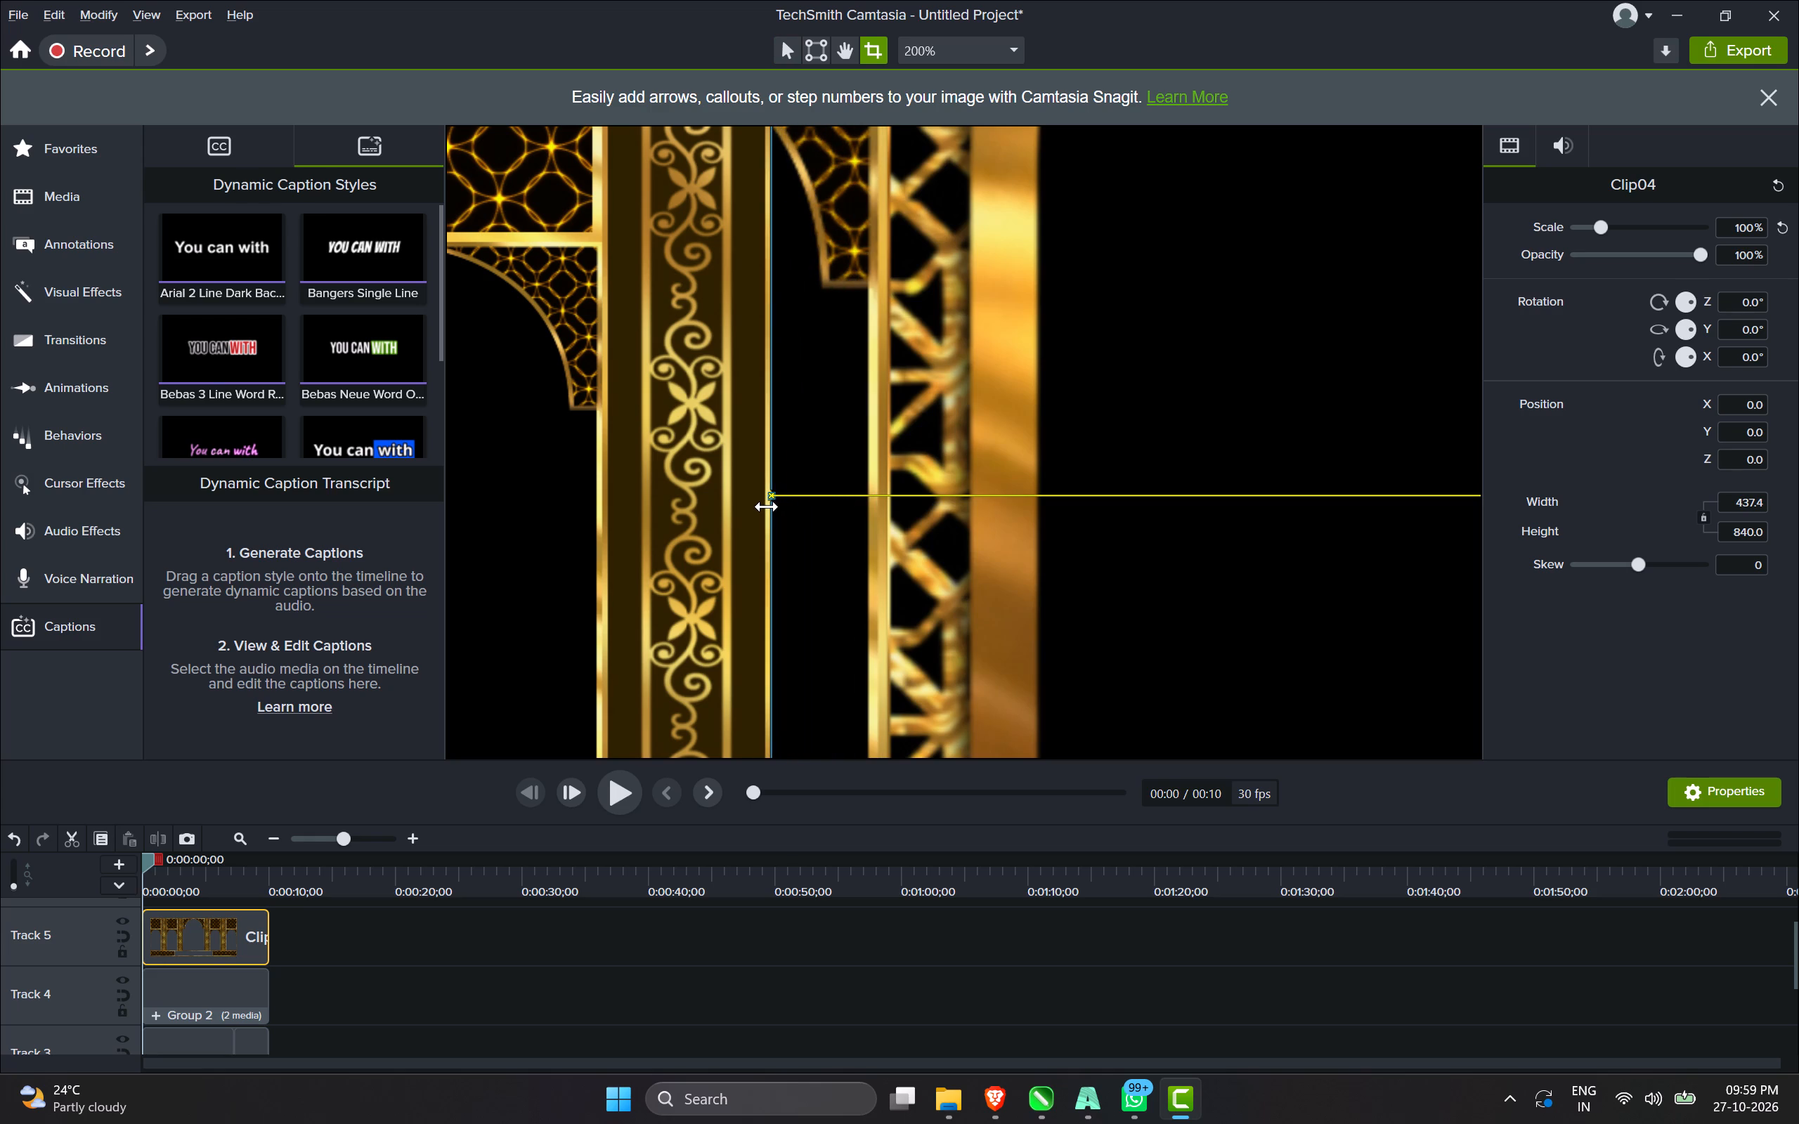
{"action": "left_click_drag", "start_coordinate": [767, 507], "coordinate": [770, 509], "text": "alt"}
Crop the new Clip04 clip's left side to the ornamental column's left edge, leaving a strip about 121.6 wide.
{"action": "scroll", "coordinate": [1030, 340], "scroll_direction": "down", "scroll_amount": 5}
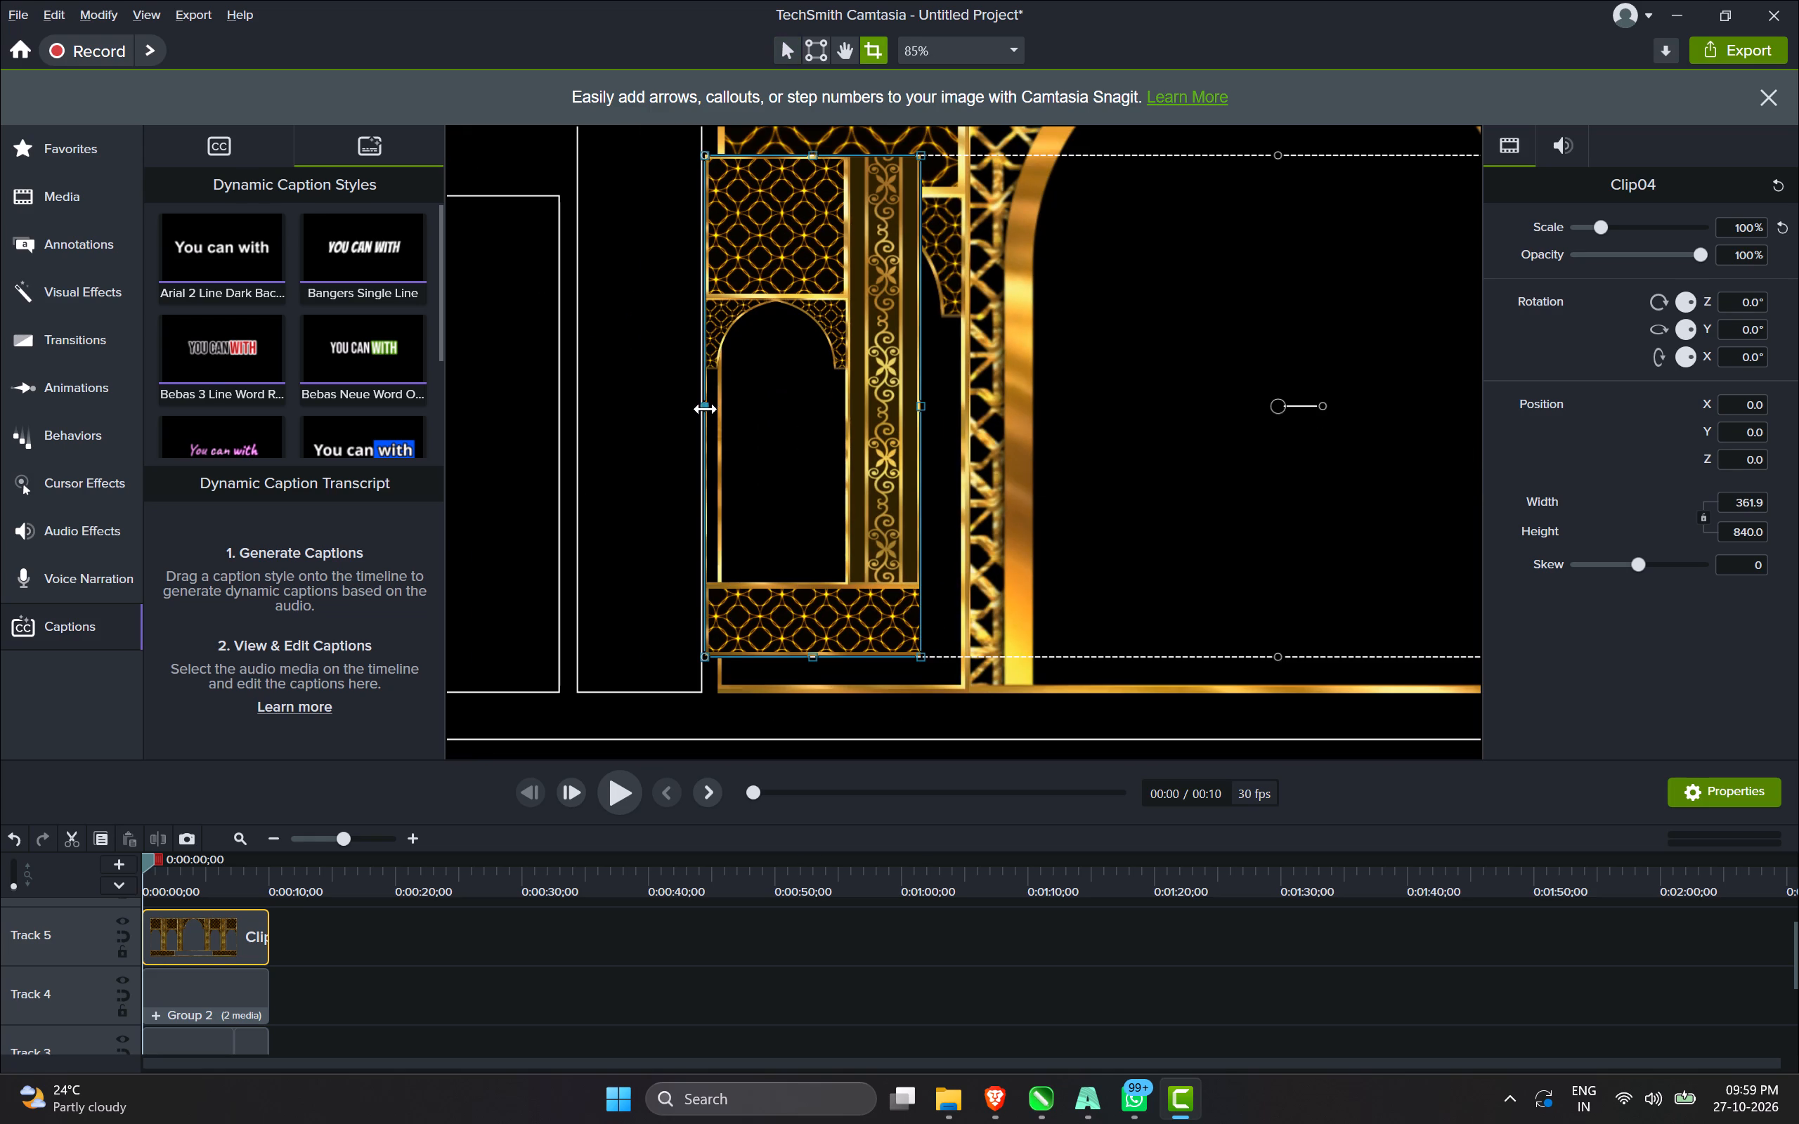
{"action": "left_click_drag", "start_coordinate": [706, 409], "coordinate": [854, 447], "text": "alt"}
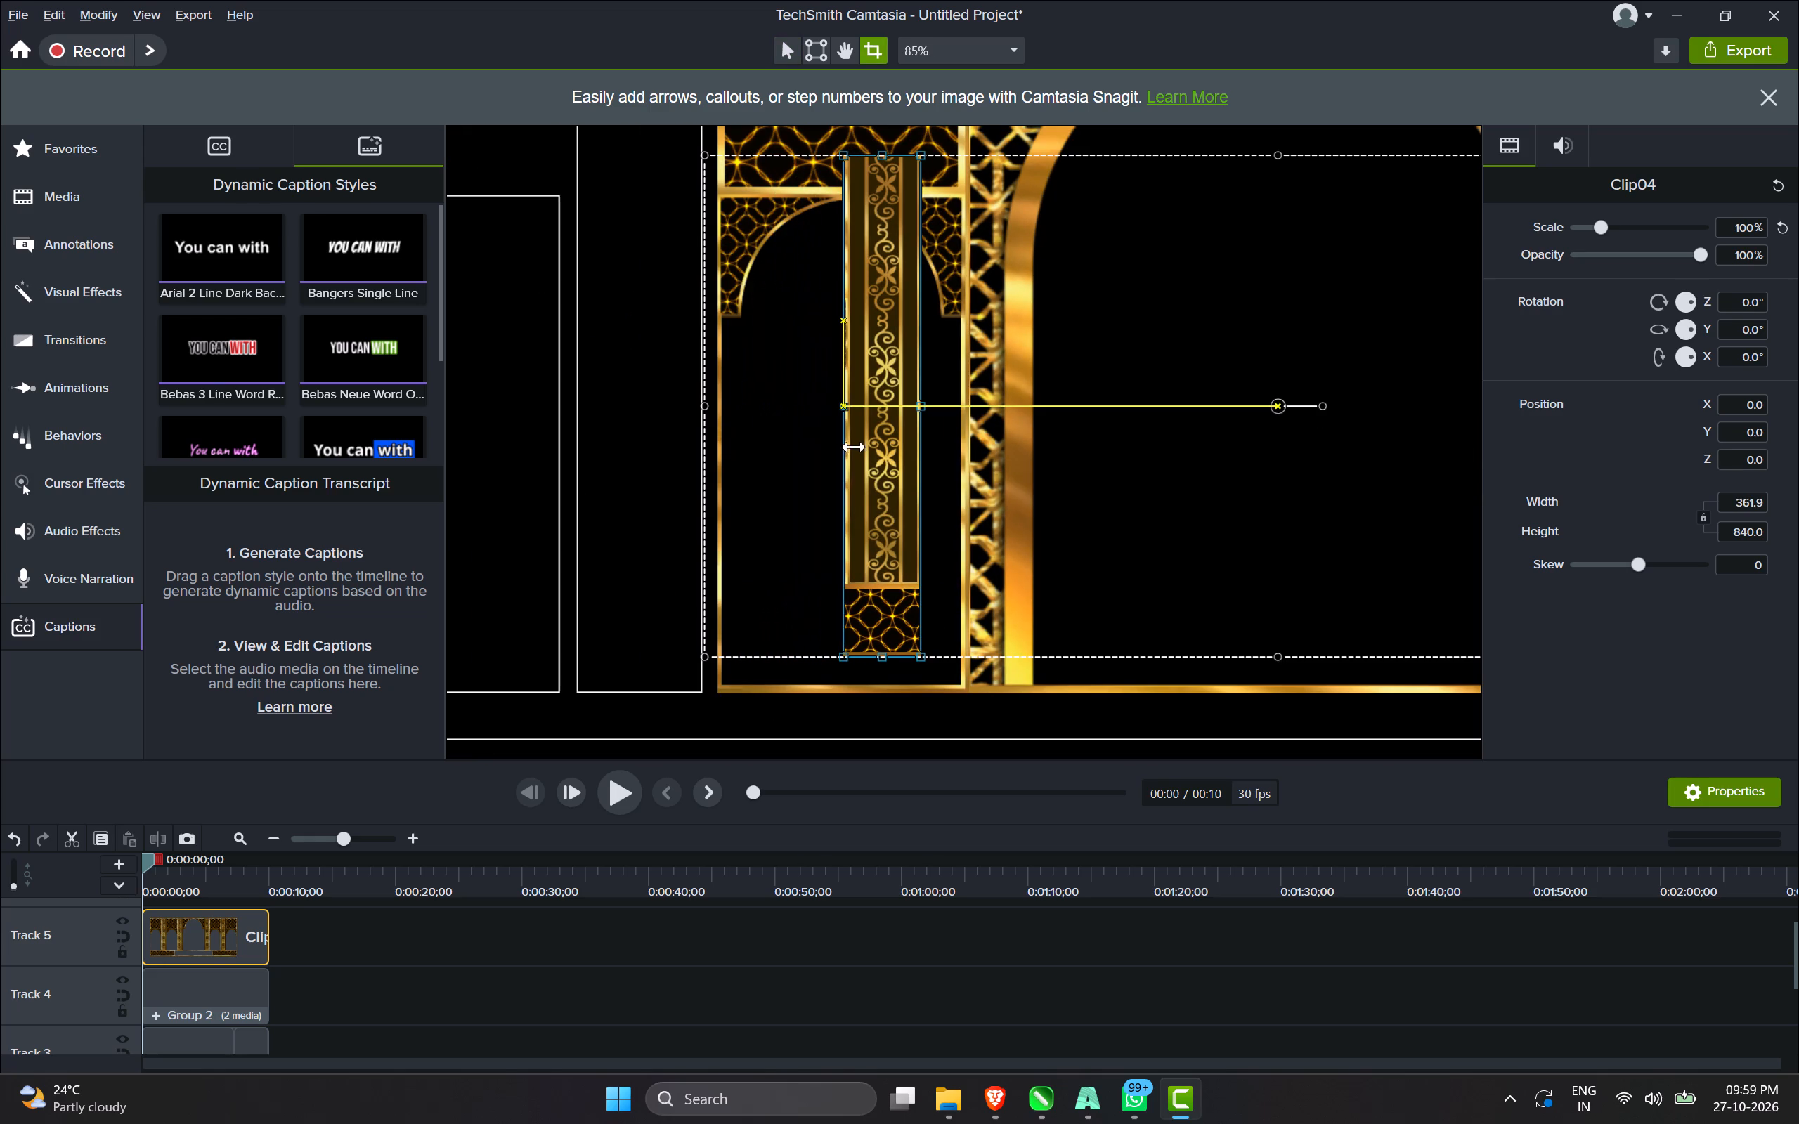
{"action": "left_click_drag", "start_coordinate": [854, 447], "coordinate": [860, 450], "text": "alt"}
{"action": "scroll", "coordinate": [864, 398], "scroll_direction": "up", "scroll_amount": 11}
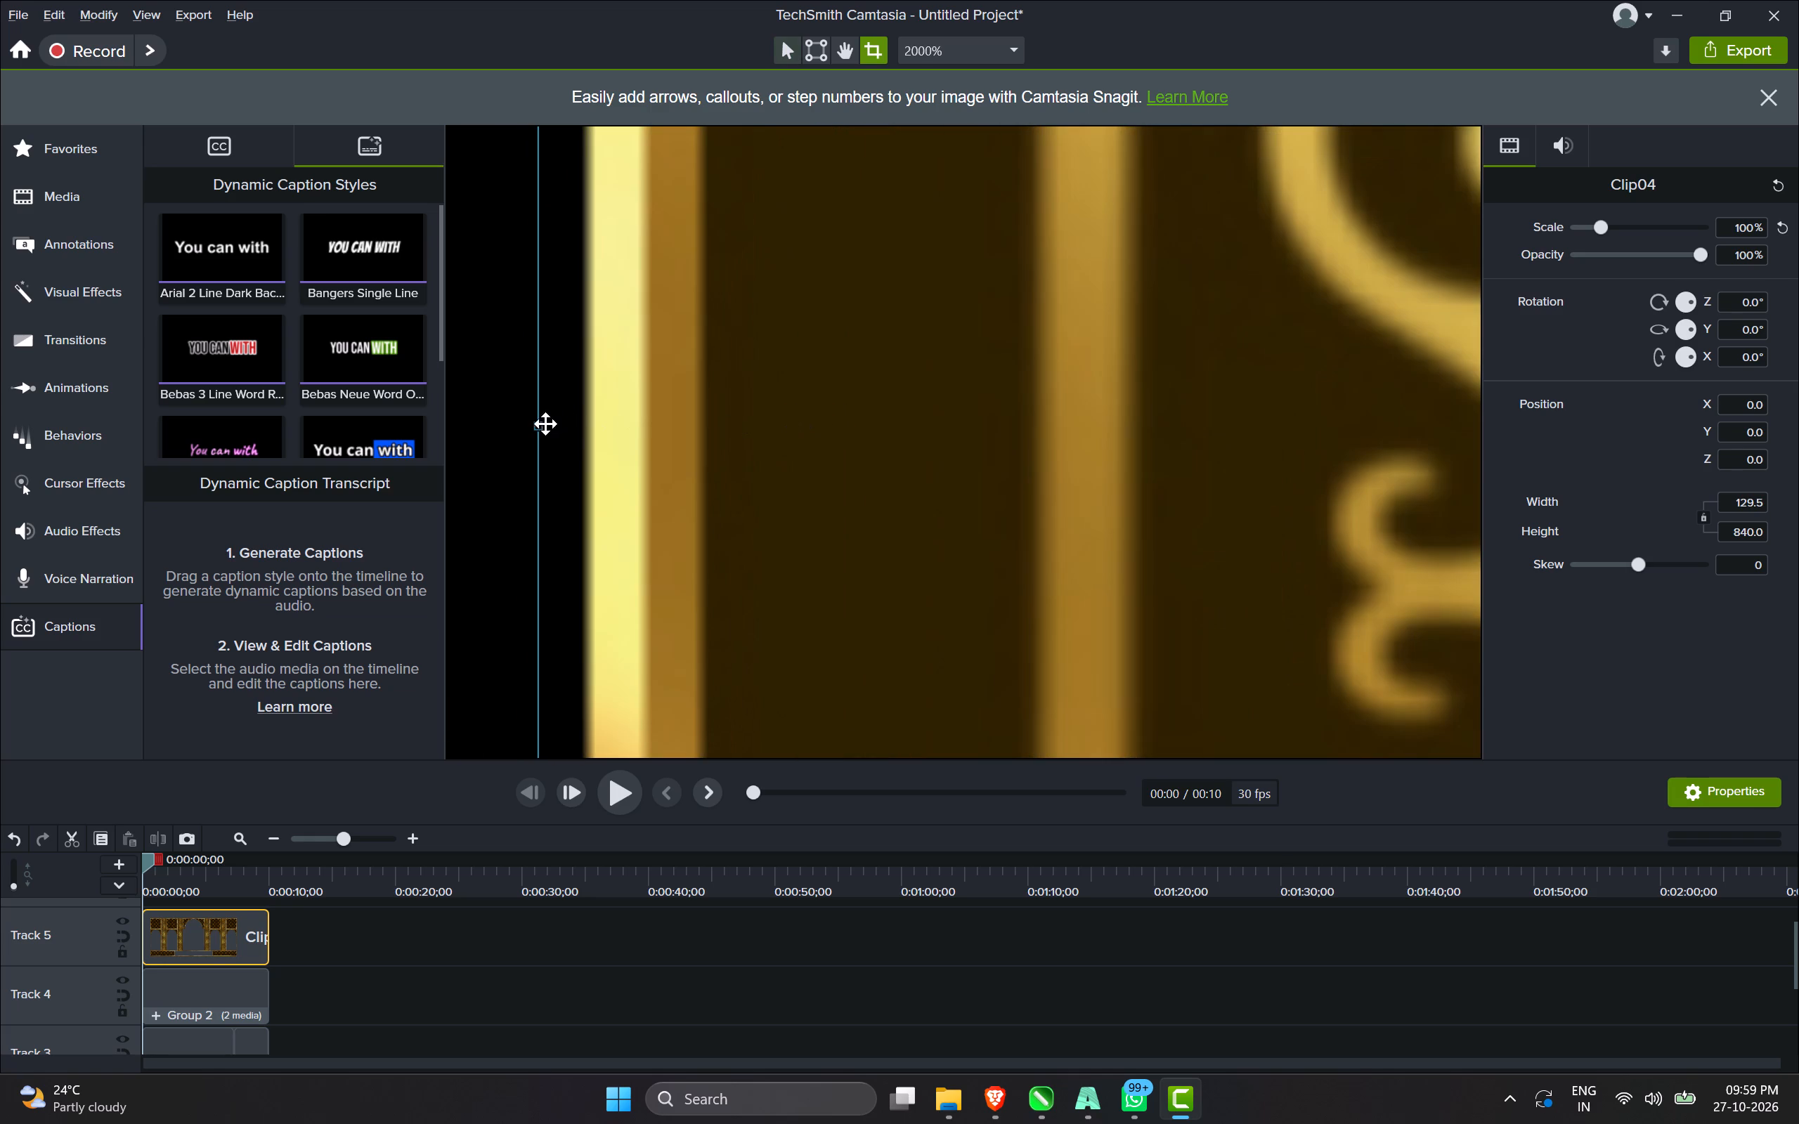
{"action": "left_click_drag", "start_coordinate": [538, 425], "coordinate": [649, 460], "text": "alt"}
Move the cropped Clip04 strip to the stage's upper-left corner over the outermost left panel, about X -945, Y 350.
{"action": "scroll", "coordinate": [649, 454], "scroll_direction": "down", "scroll_amount": 6}
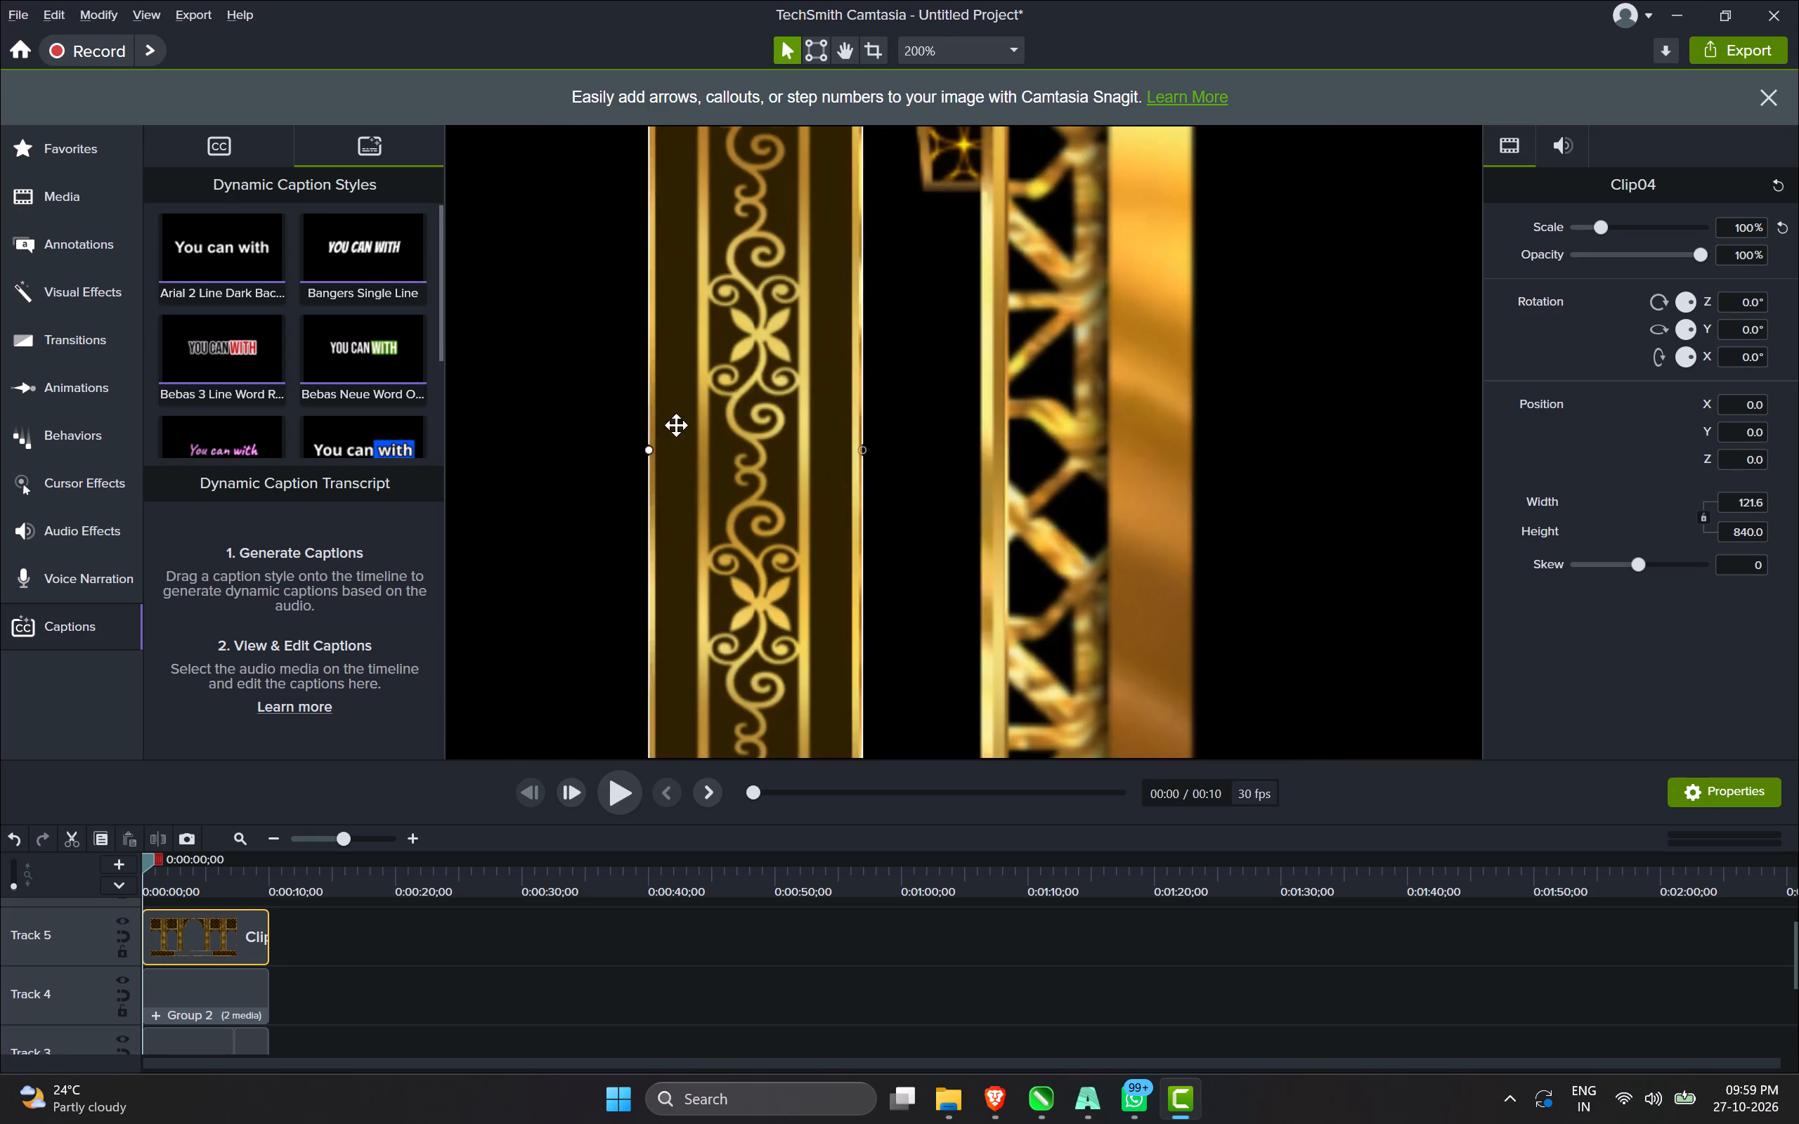
{"action": "scroll", "coordinate": [840, 365], "scroll_direction": "down", "scroll_amount": 4}
{"action": "scroll", "coordinate": [920, 334], "scroll_direction": "down", "scroll_amount": 1}
{"action": "scroll", "coordinate": [779, 615], "scroll_direction": "up", "scroll_amount": 4}
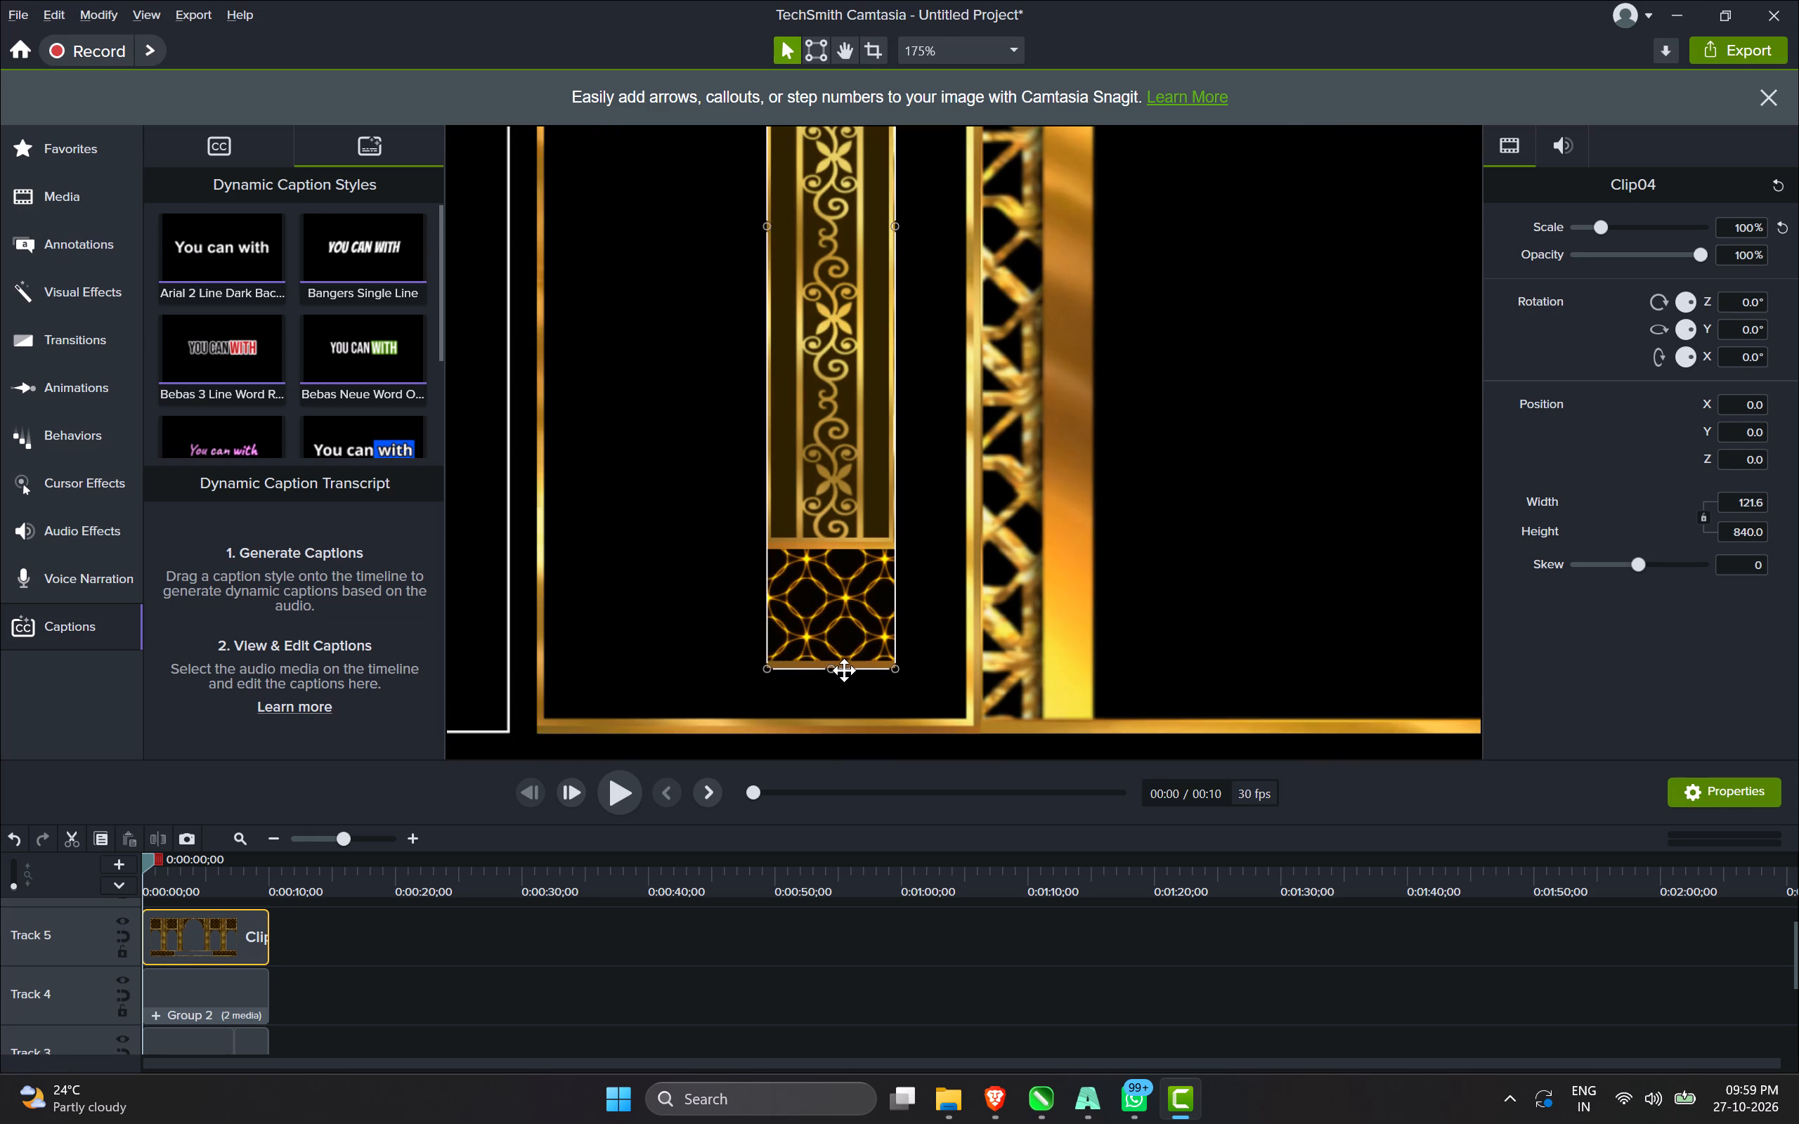
{"action": "scroll", "coordinate": [842, 672], "scroll_direction": "down", "scroll_amount": 6}
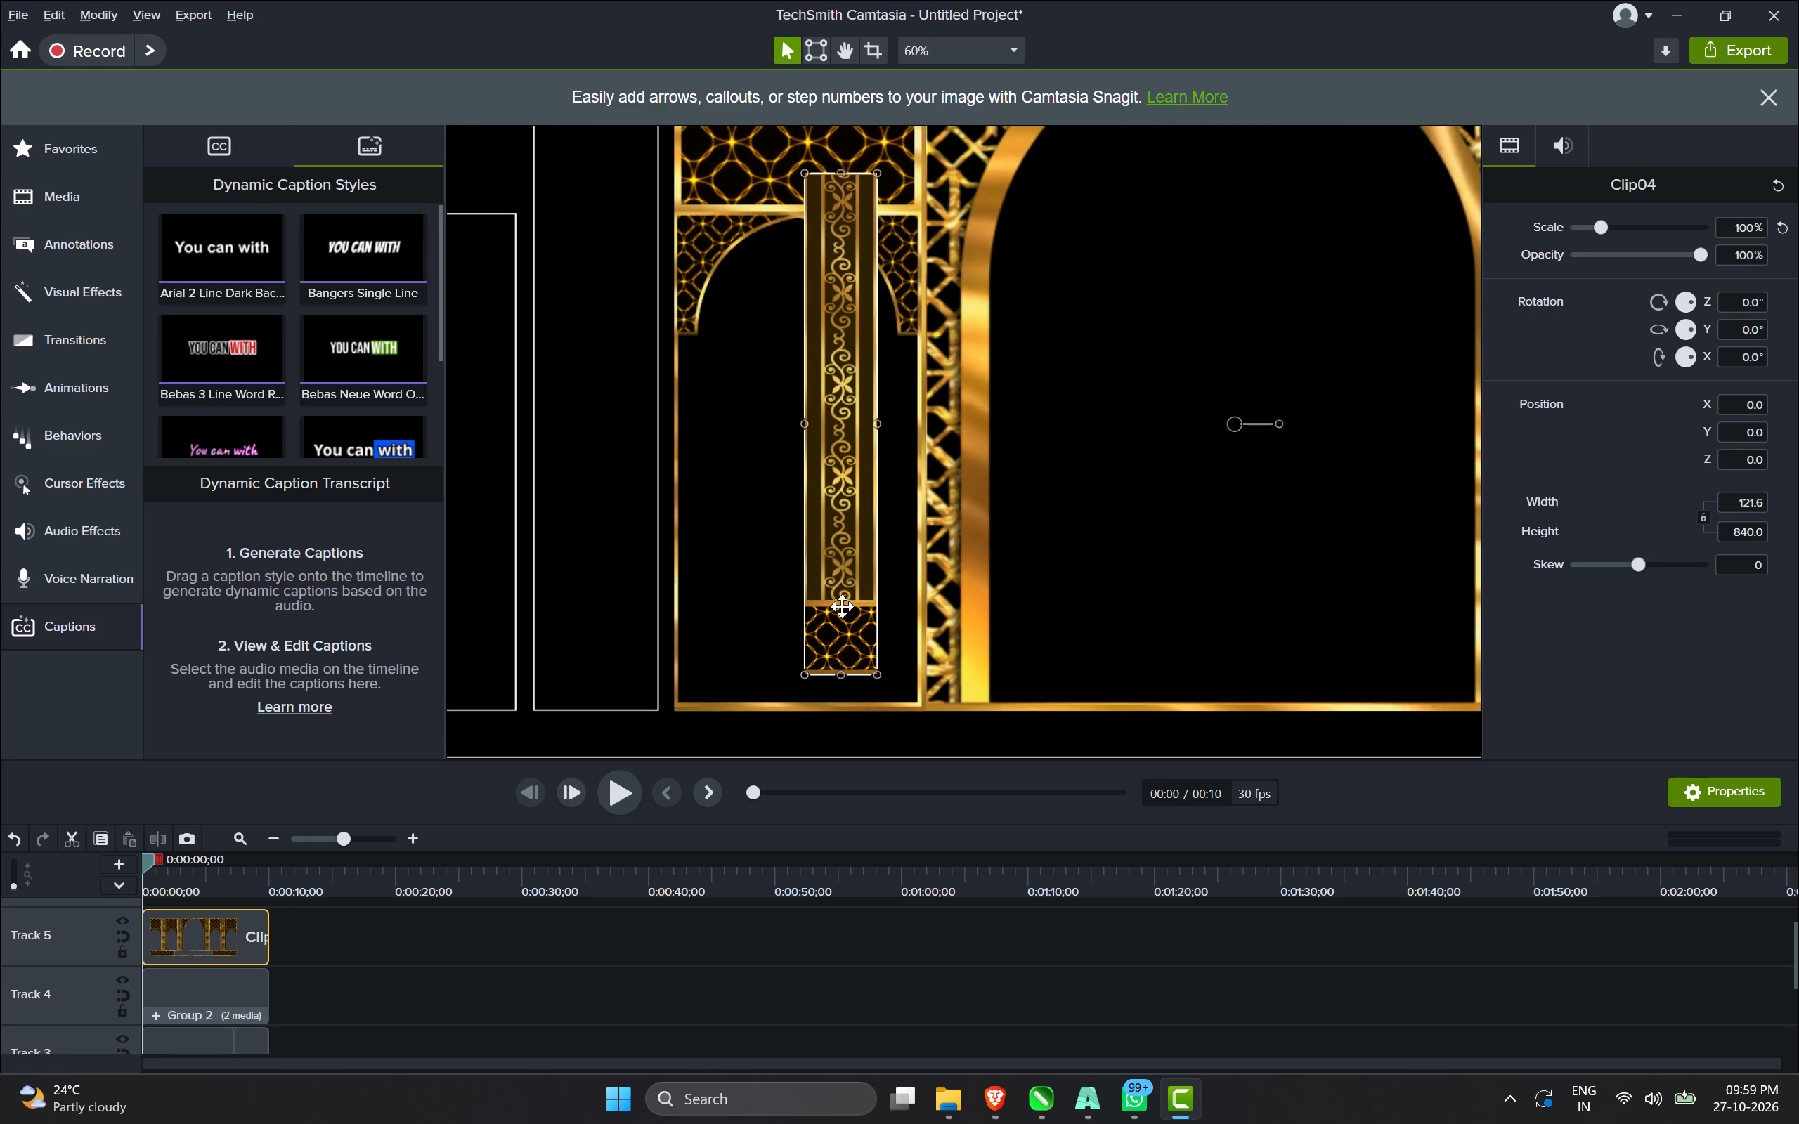
{"action": "scroll", "coordinate": [843, 577], "scroll_direction": "down", "scroll_amount": 2}
{"action": "left_click_drag", "start_coordinate": [843, 577], "coordinate": [684, 538]}
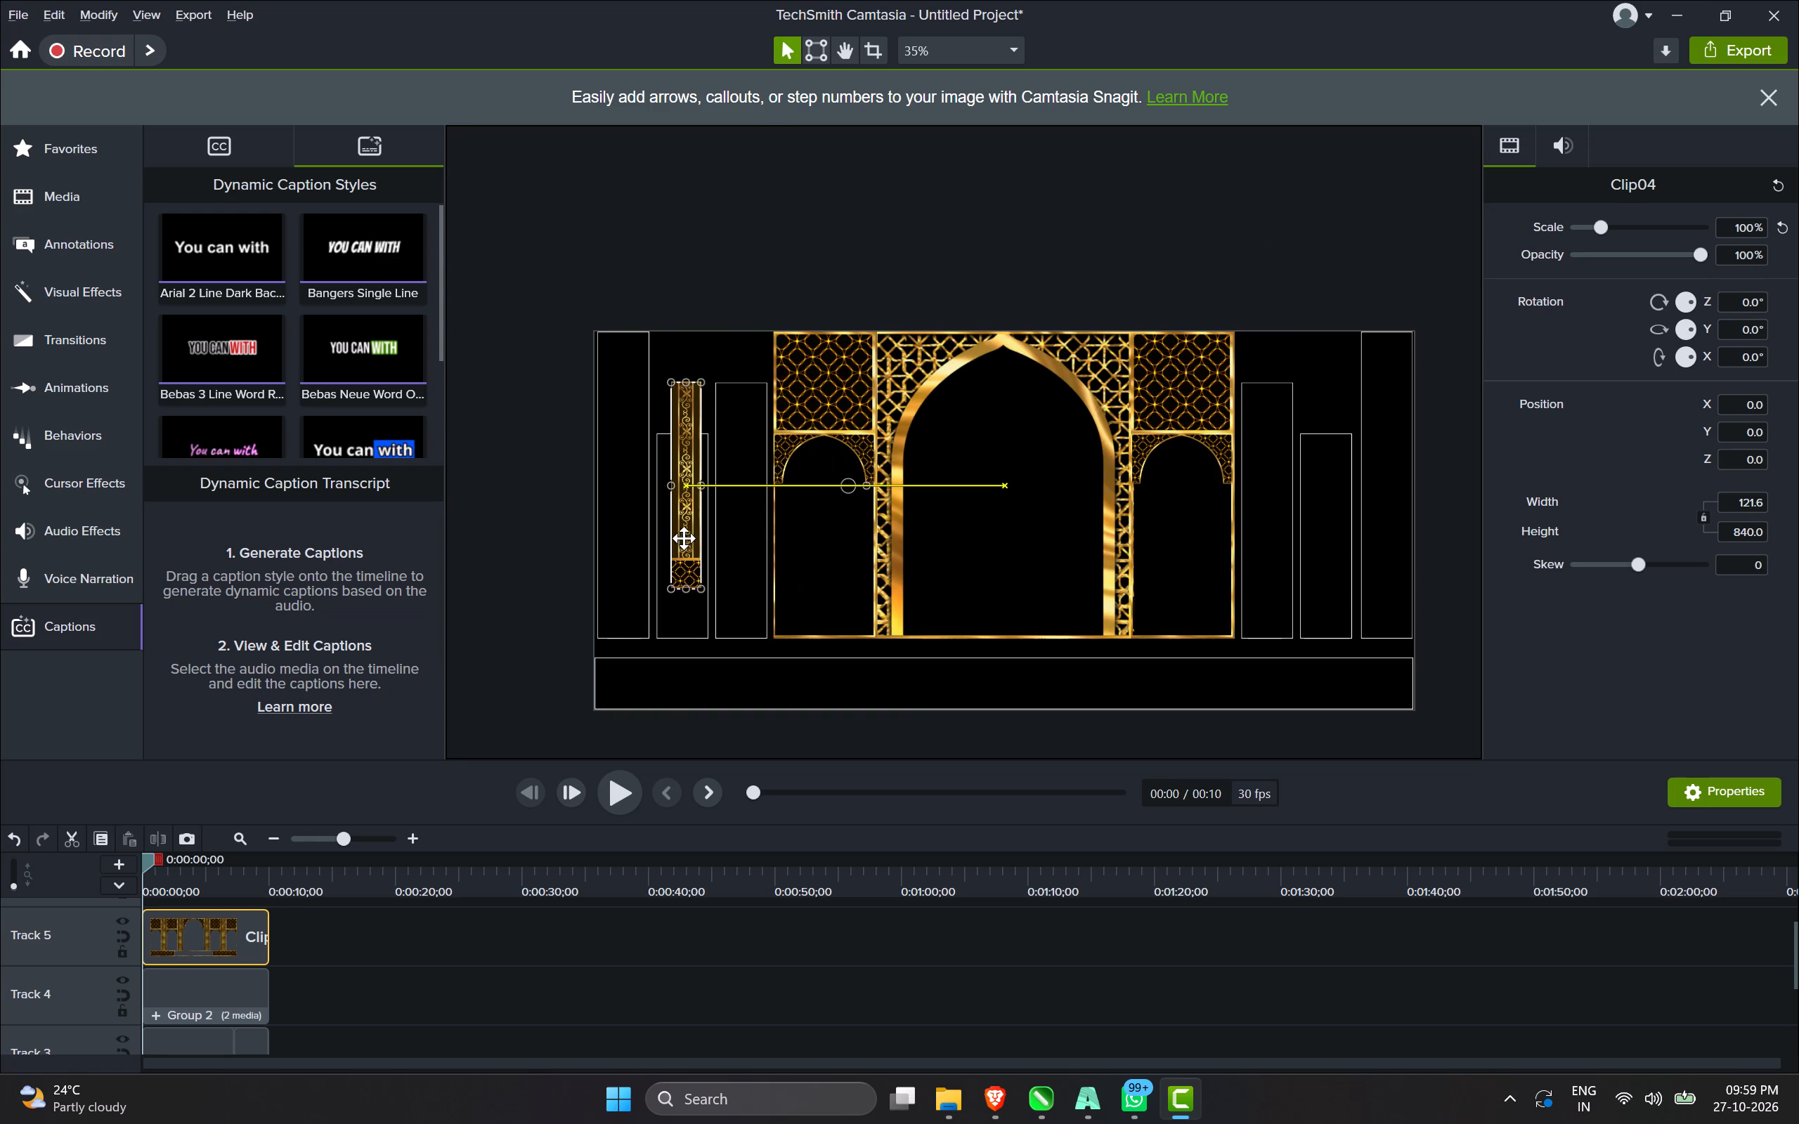
{"action": "left_click_drag", "start_coordinate": [684, 538], "coordinate": [618, 512]}
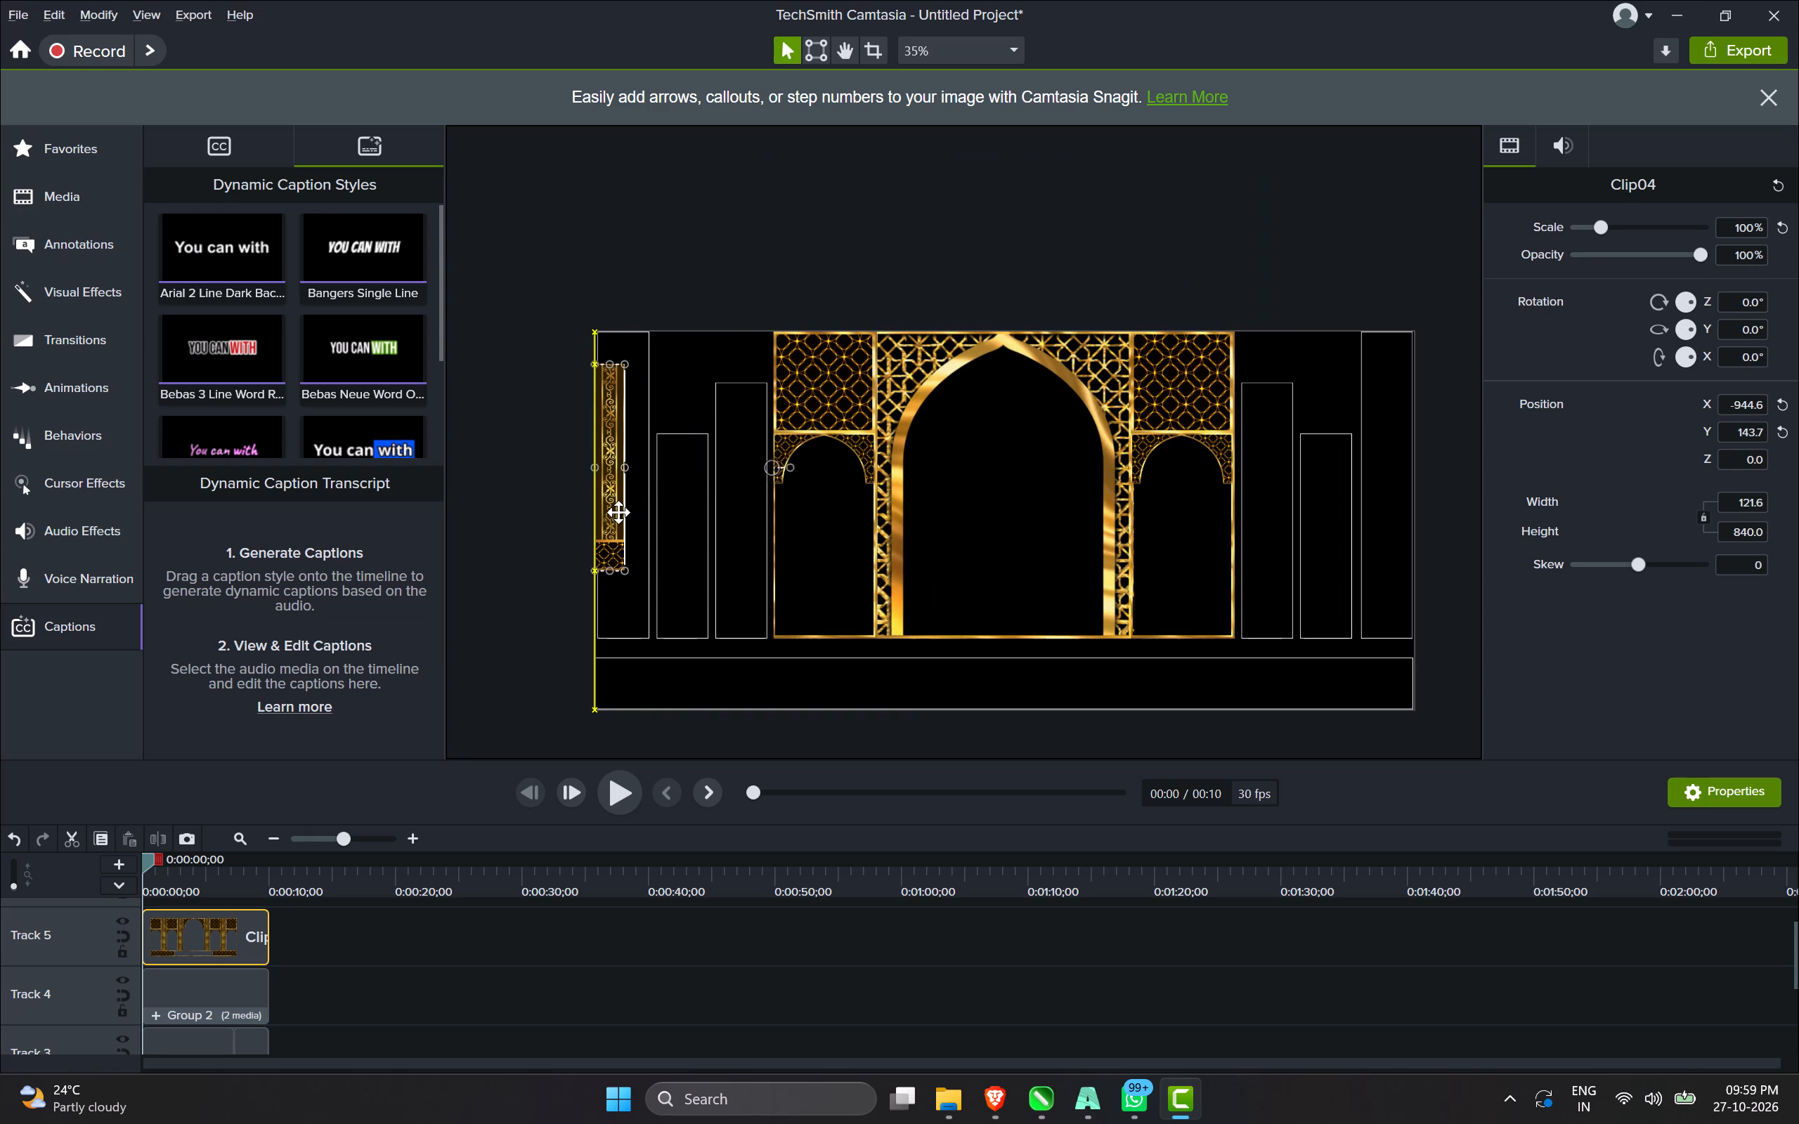
{"action": "left_click_drag", "start_coordinate": [618, 512], "coordinate": [616, 488]}
Scale the Clip04 strip up to about 149.2% so it spans the height of the outermost left panel.
{"action": "left_click_drag", "start_coordinate": [626, 537], "coordinate": [641, 580]}
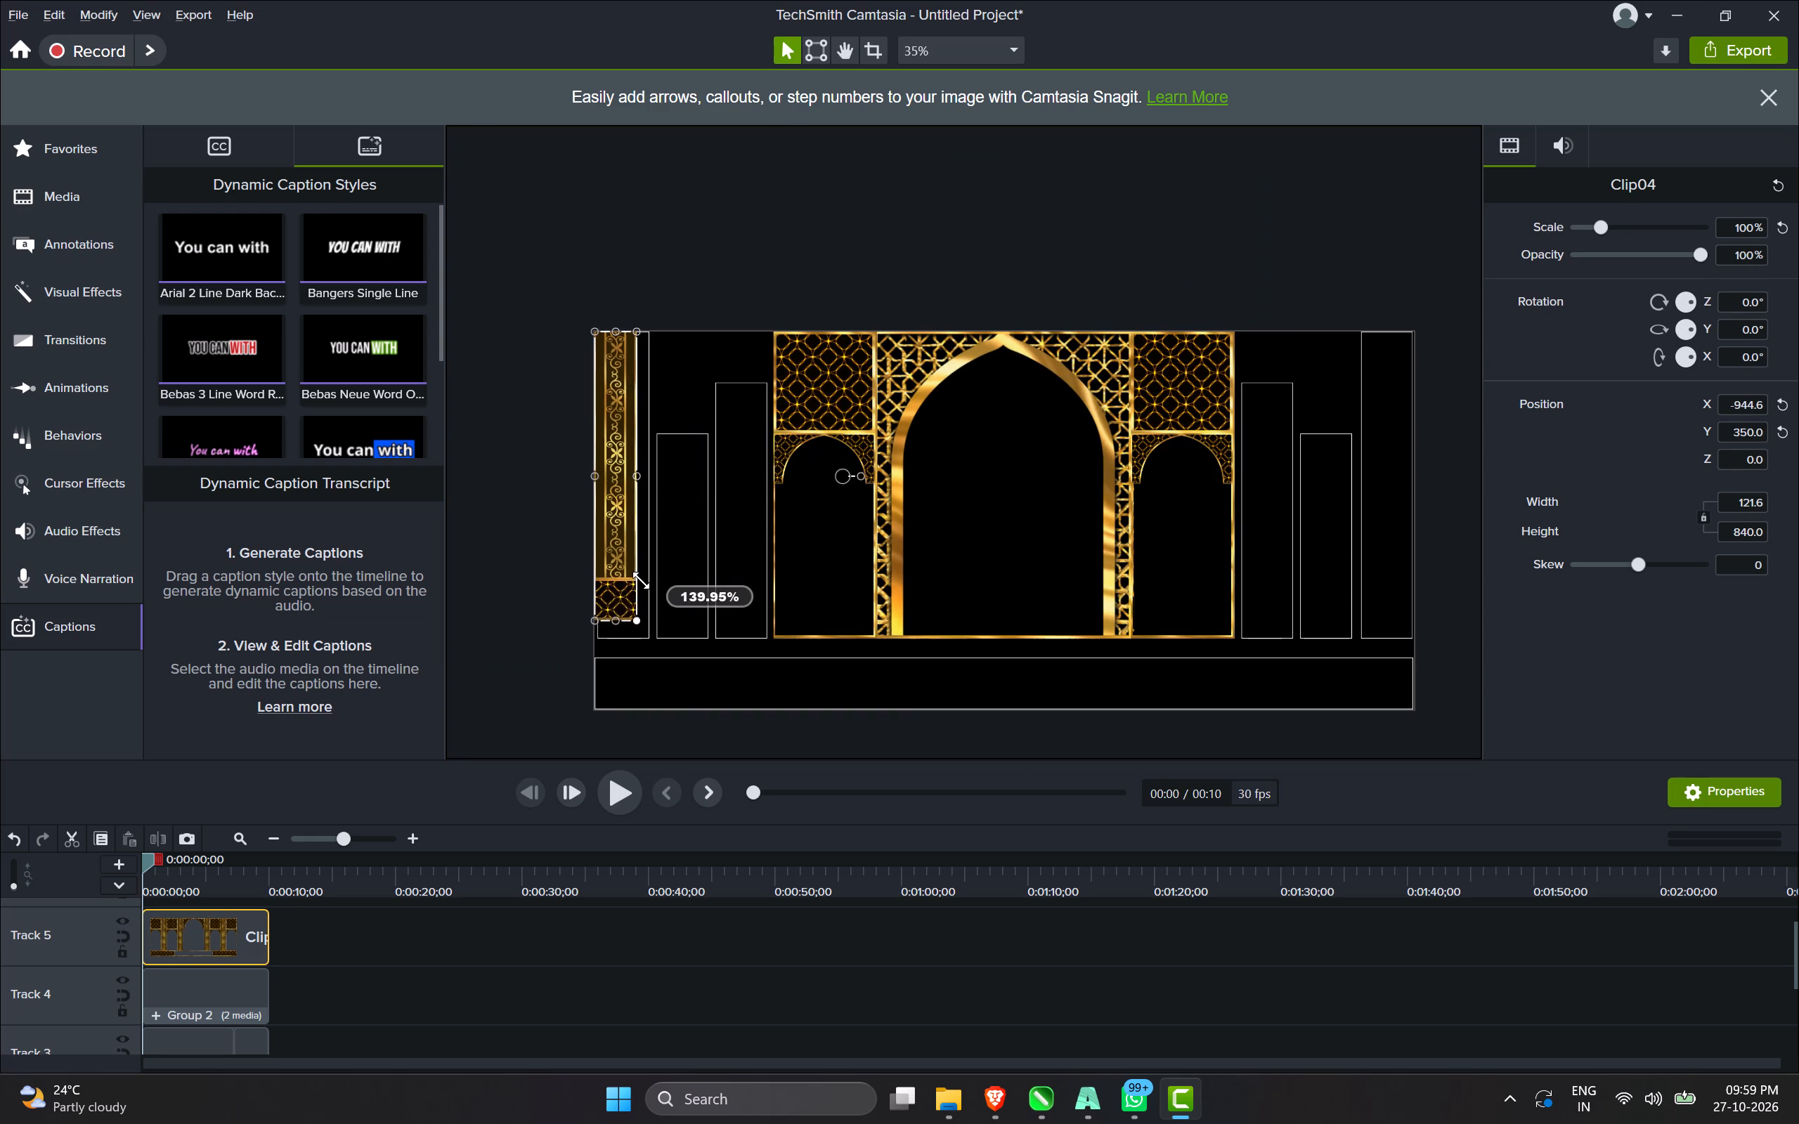
{"action": "left_click_drag", "start_coordinate": [641, 580], "coordinate": [642, 584]}
Nudge the strip horizontally until its left edge meets the outermost left panel's outline, at about X -580.
{"action": "scroll", "coordinate": [595, 410], "scroll_direction": "up", "scroll_amount": 3}
{"action": "scroll", "coordinate": [590, 260], "scroll_direction": "up", "scroll_amount": 8}
{"action": "key", "text": "Right"}
{"action": "key", "text": "Right"}
{"action": "key", "text": "Right"}
{"action": "key", "text": "Right"}
{"action": "key", "text": "Right"}
{"action": "key", "text": "Right"}
{"action": "key", "text": "Right"}
{"action": "key", "text": "Right"}
{"action": "key", "text": "Right"}
{"action": "key", "text": "Right"}
{"action": "key", "text": "Right"}
{"action": "key", "text": "Right"}
{"action": "key", "text": "Right"}
{"action": "key", "text": "Right"}
{"action": "key", "text": "Right"}
{"action": "key", "text": "Right"}
{"action": "key", "text": "Right"}
{"action": "key", "text": "Right"}
{"action": "key", "text": "Right"}
{"action": "key", "text": "Right"}
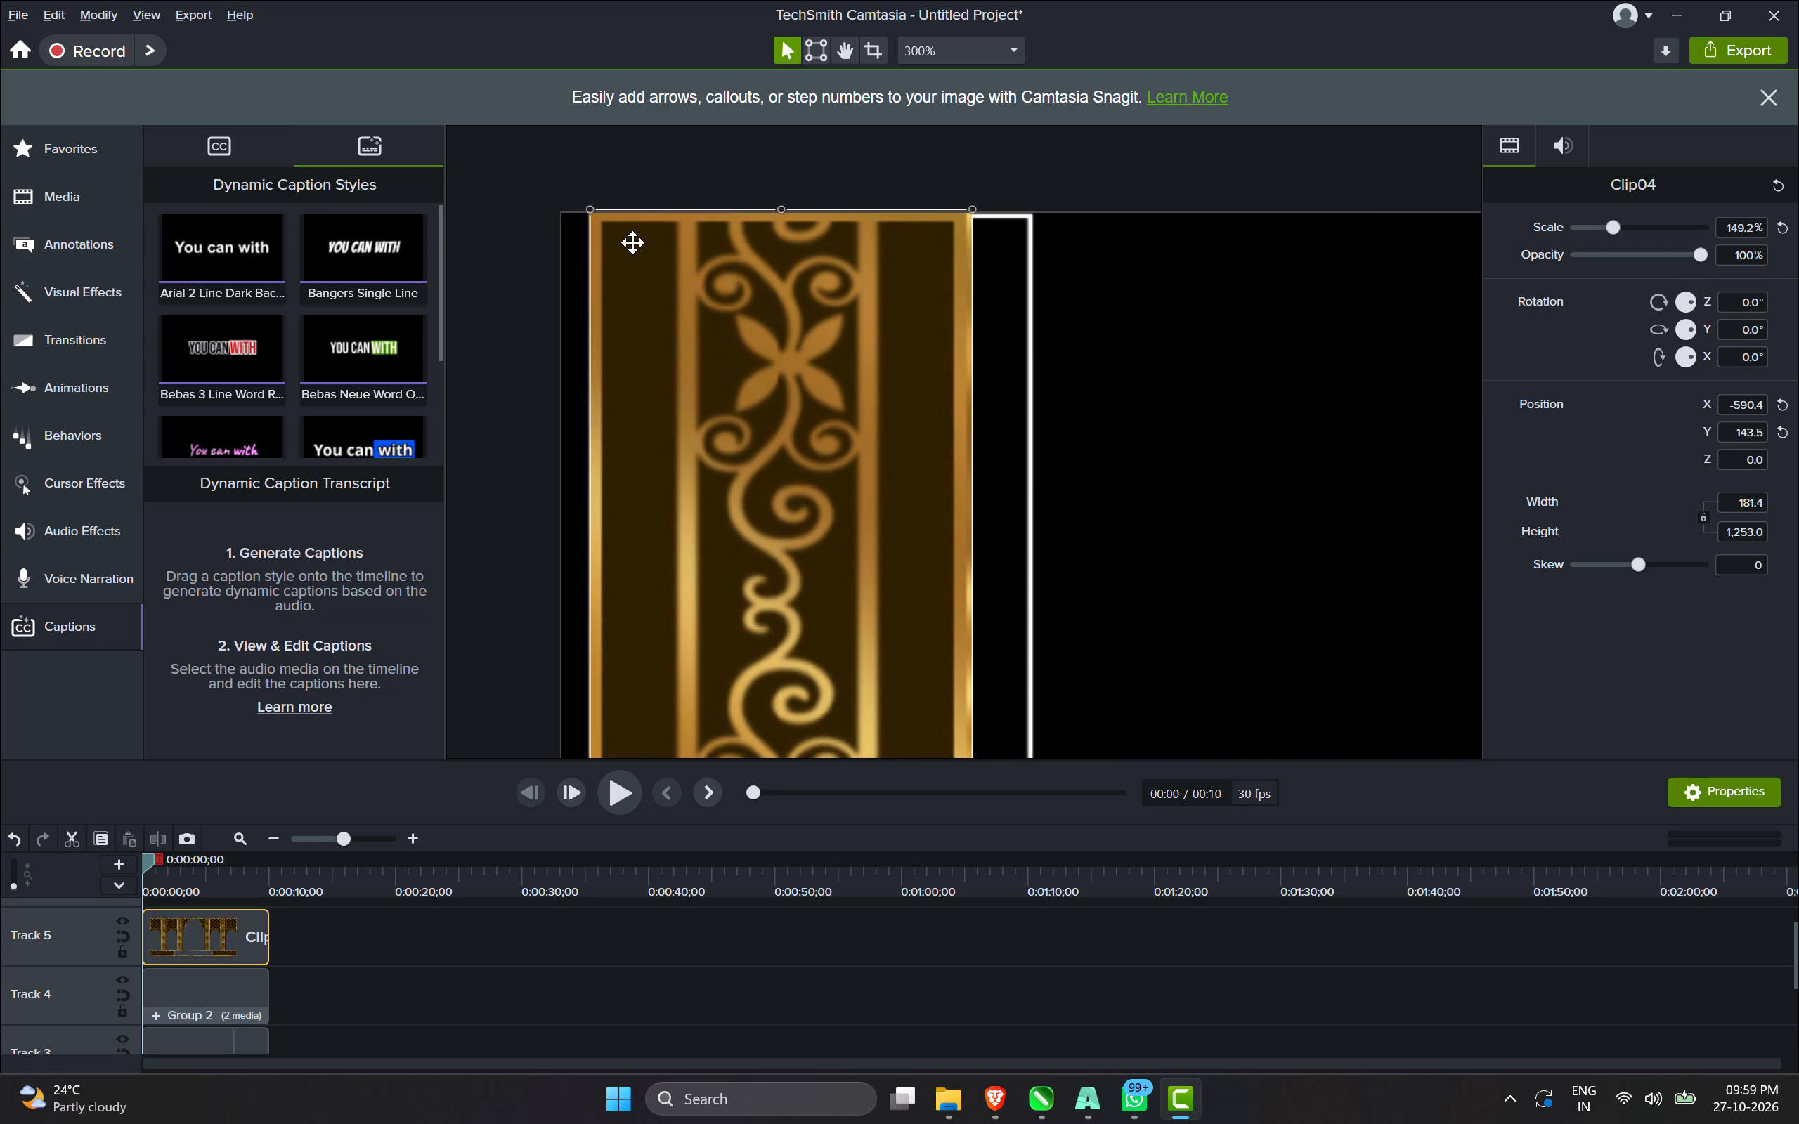
{"action": "key", "text": "Left"}
{"action": "key", "text": "Left"}
{"action": "key", "text": "Left"}
{"action": "key", "text": "Left"}
{"action": "key", "text": "Left"}
{"action": "key", "text": "Left"}
{"action": "key", "text": "Left"}
{"action": "key", "text": "Left"}
{"action": "key", "text": "Left"}
{"action": "key", "text": "Left"}
{"action": "key", "text": "Left"}
{"action": "key", "text": "Left"}
{"action": "key", "text": "Left"}
{"action": "key", "text": "Left"}
{"action": "key", "text": "Left"}
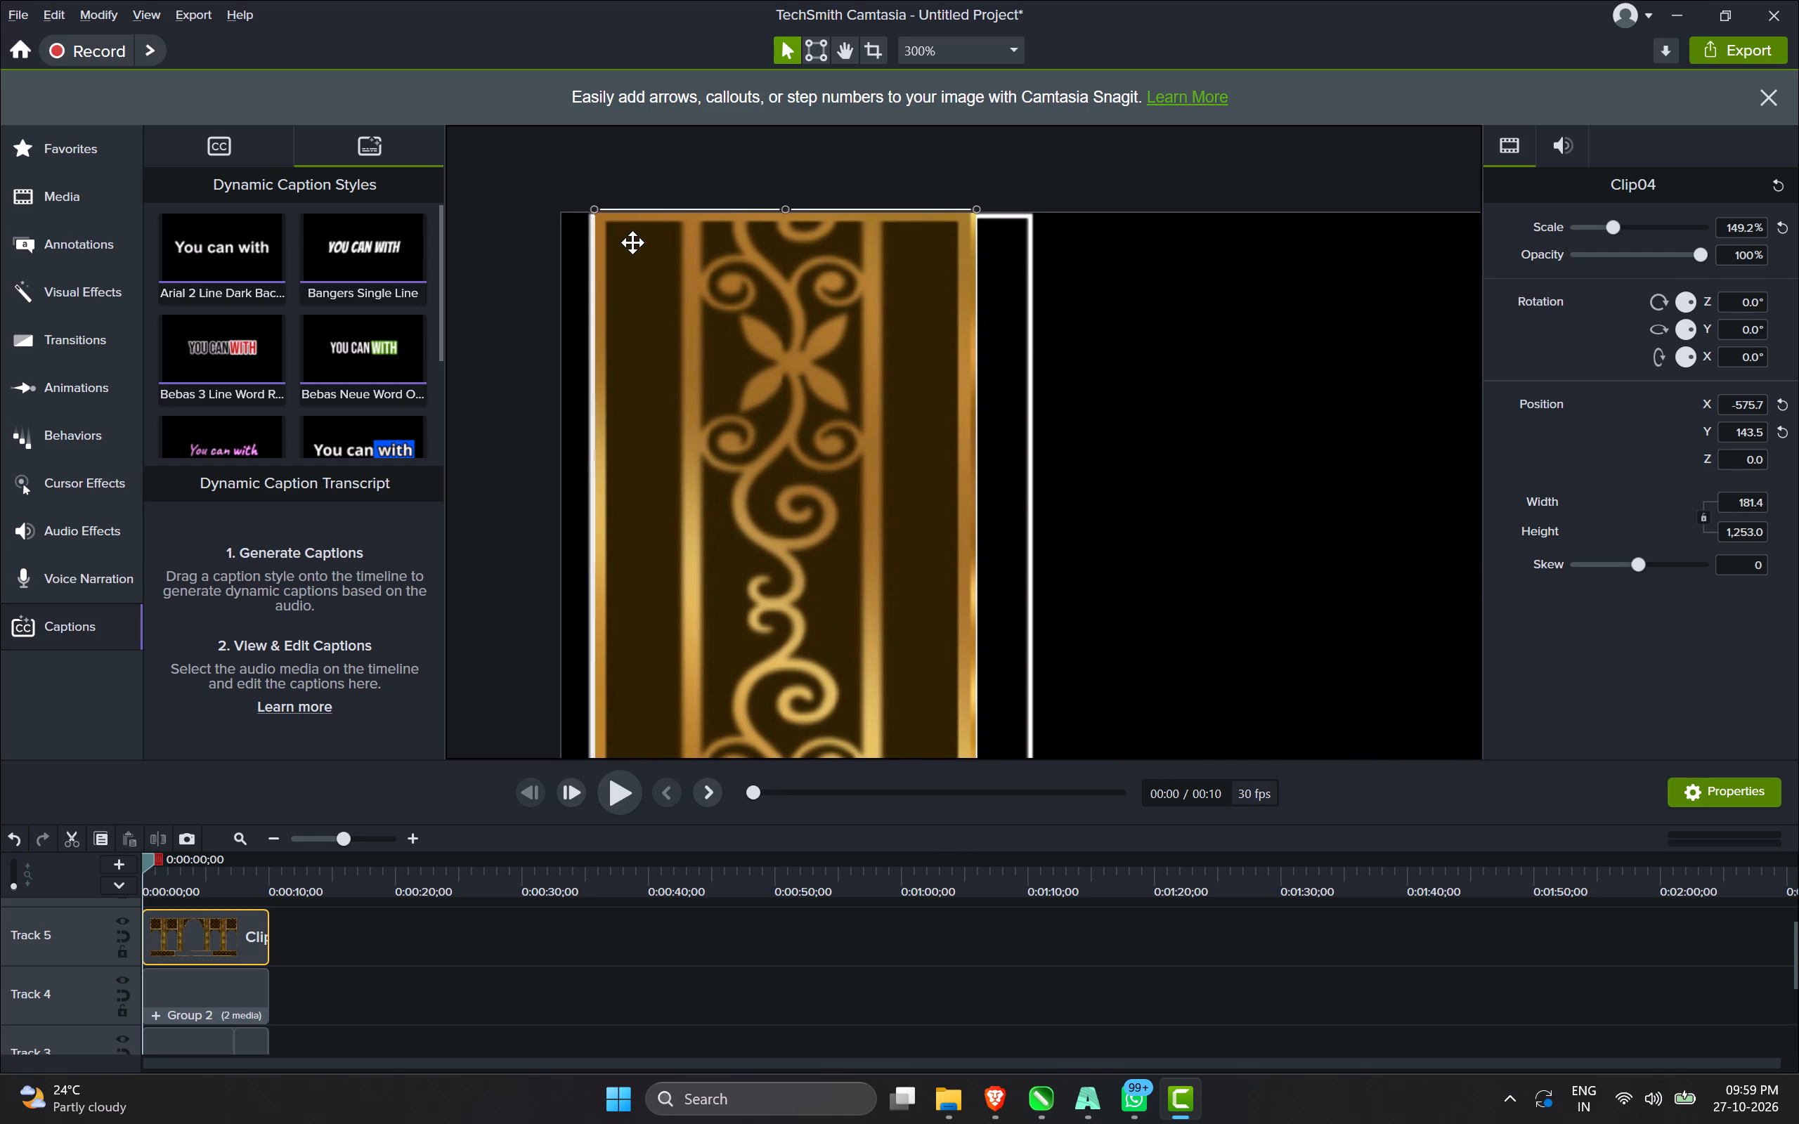
{"action": "key", "text": "Left"}
{"action": "key", "text": "Left"}
{"action": "key", "text": "Left"}
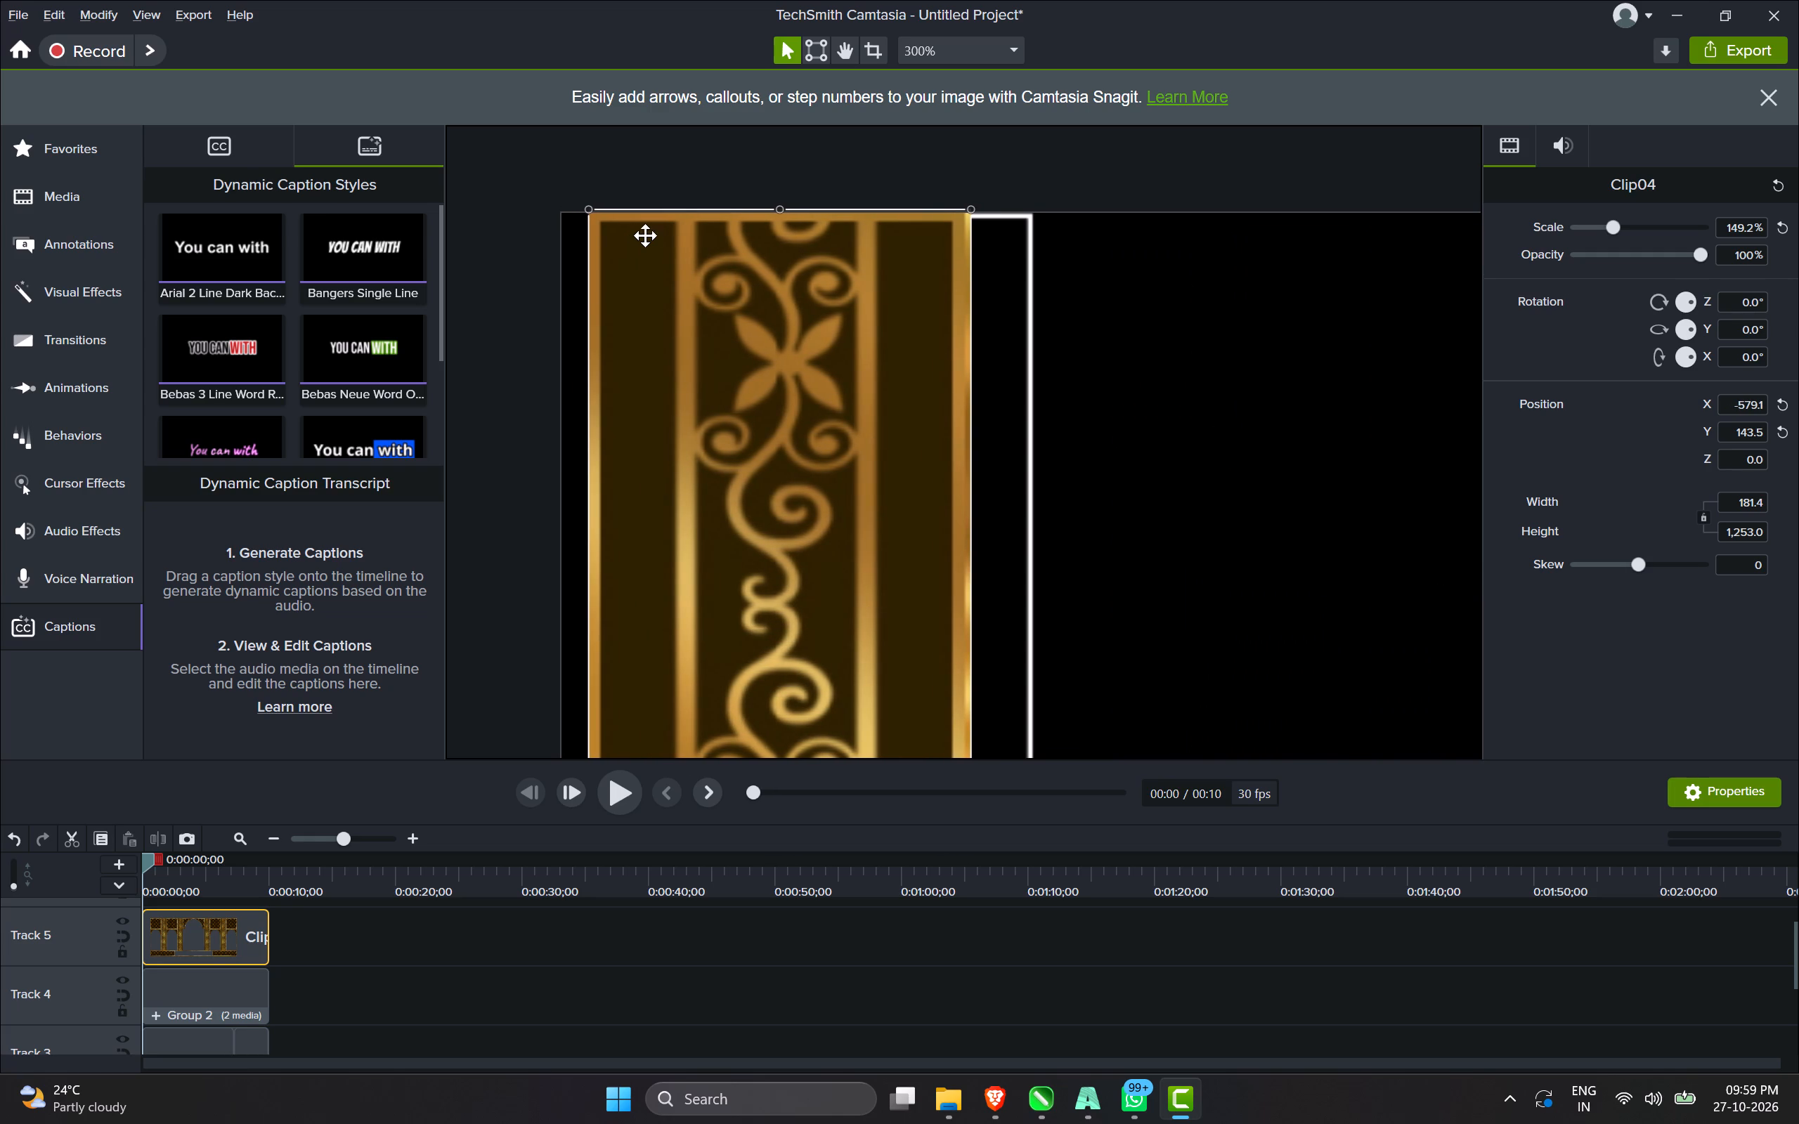
Resize the strip from its top edge to the stage's top edge, at about 149% scale and 1,251.5 high.
{"action": "scroll", "coordinate": [699, 207], "scroll_direction": "up", "scroll_amount": 4}
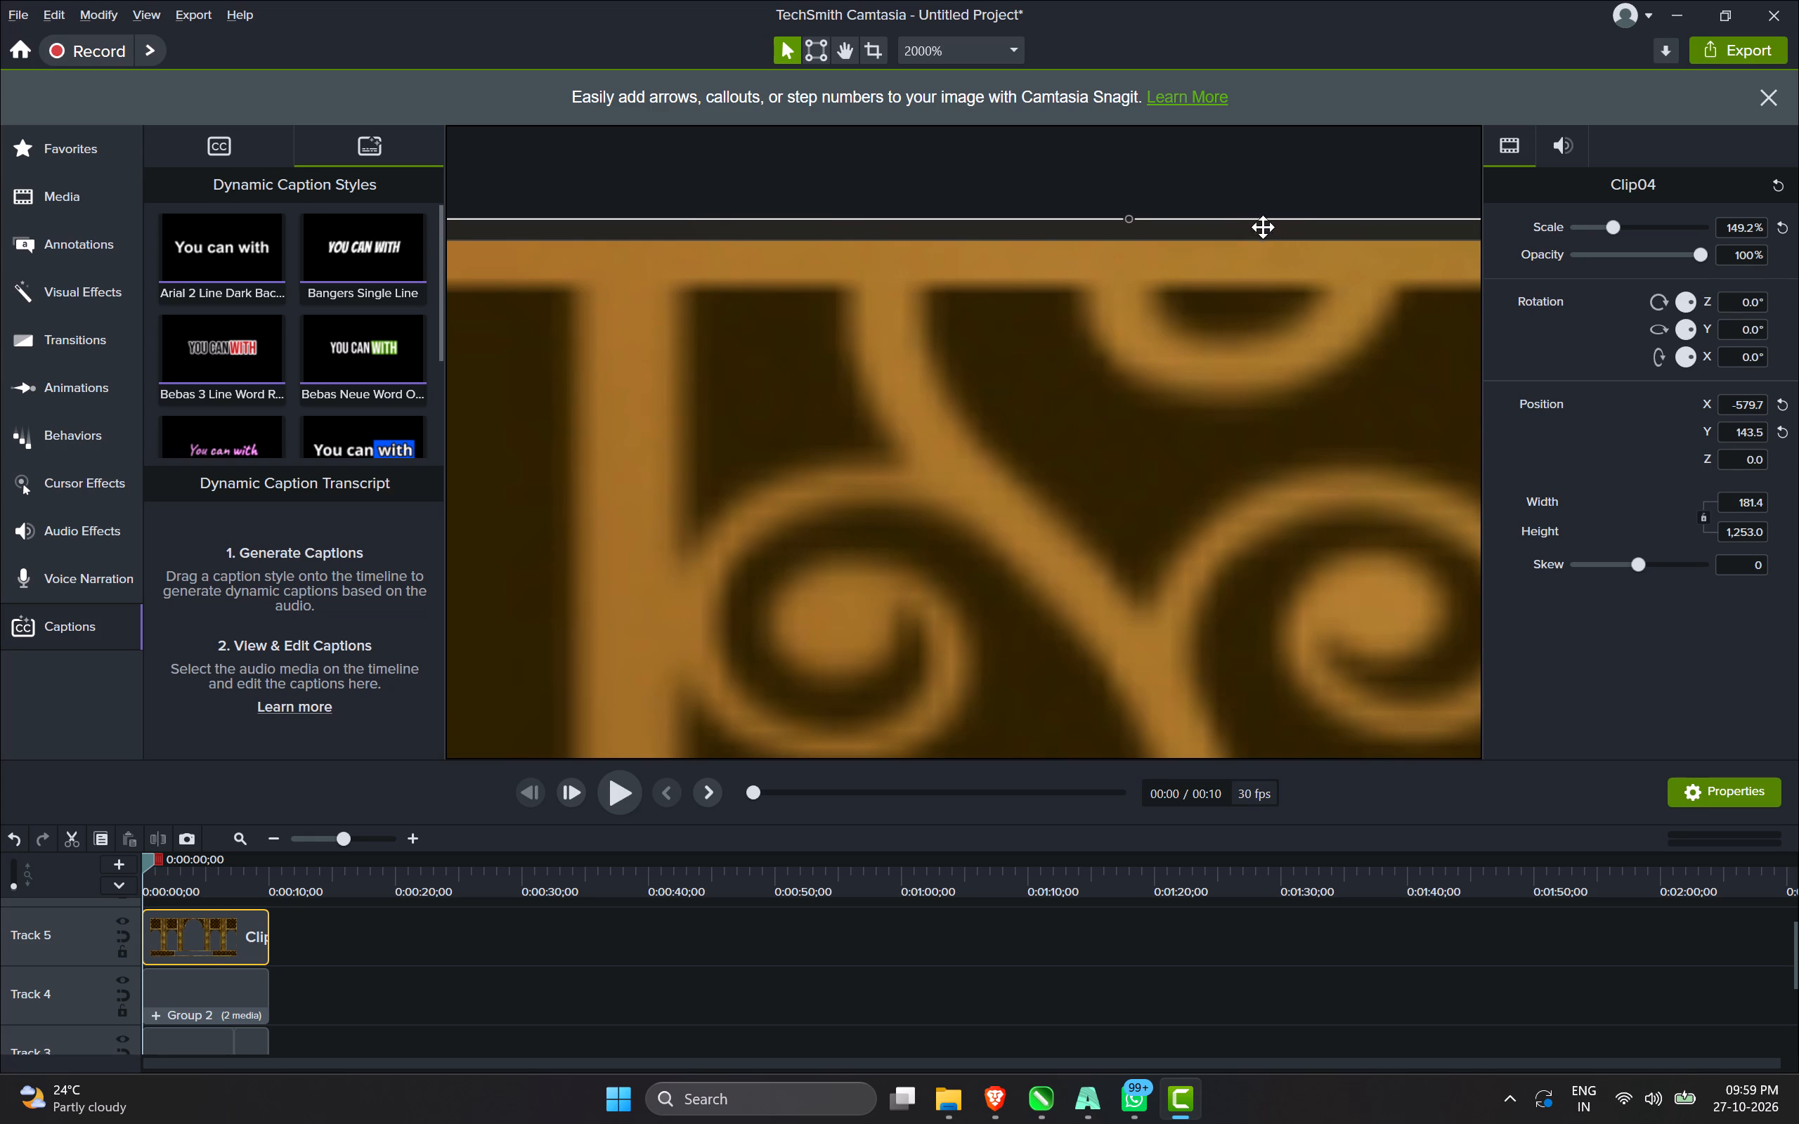
{"action": "left_click_drag", "start_coordinate": [1239, 222], "coordinate": [1238, 246]}
Crop the lattice square off the strip's bottom up to the ornamental column's lower border, leaving it about 1,074.3 high.
{"action": "scroll", "coordinate": [1238, 249], "scroll_direction": "down", "scroll_amount": 10}
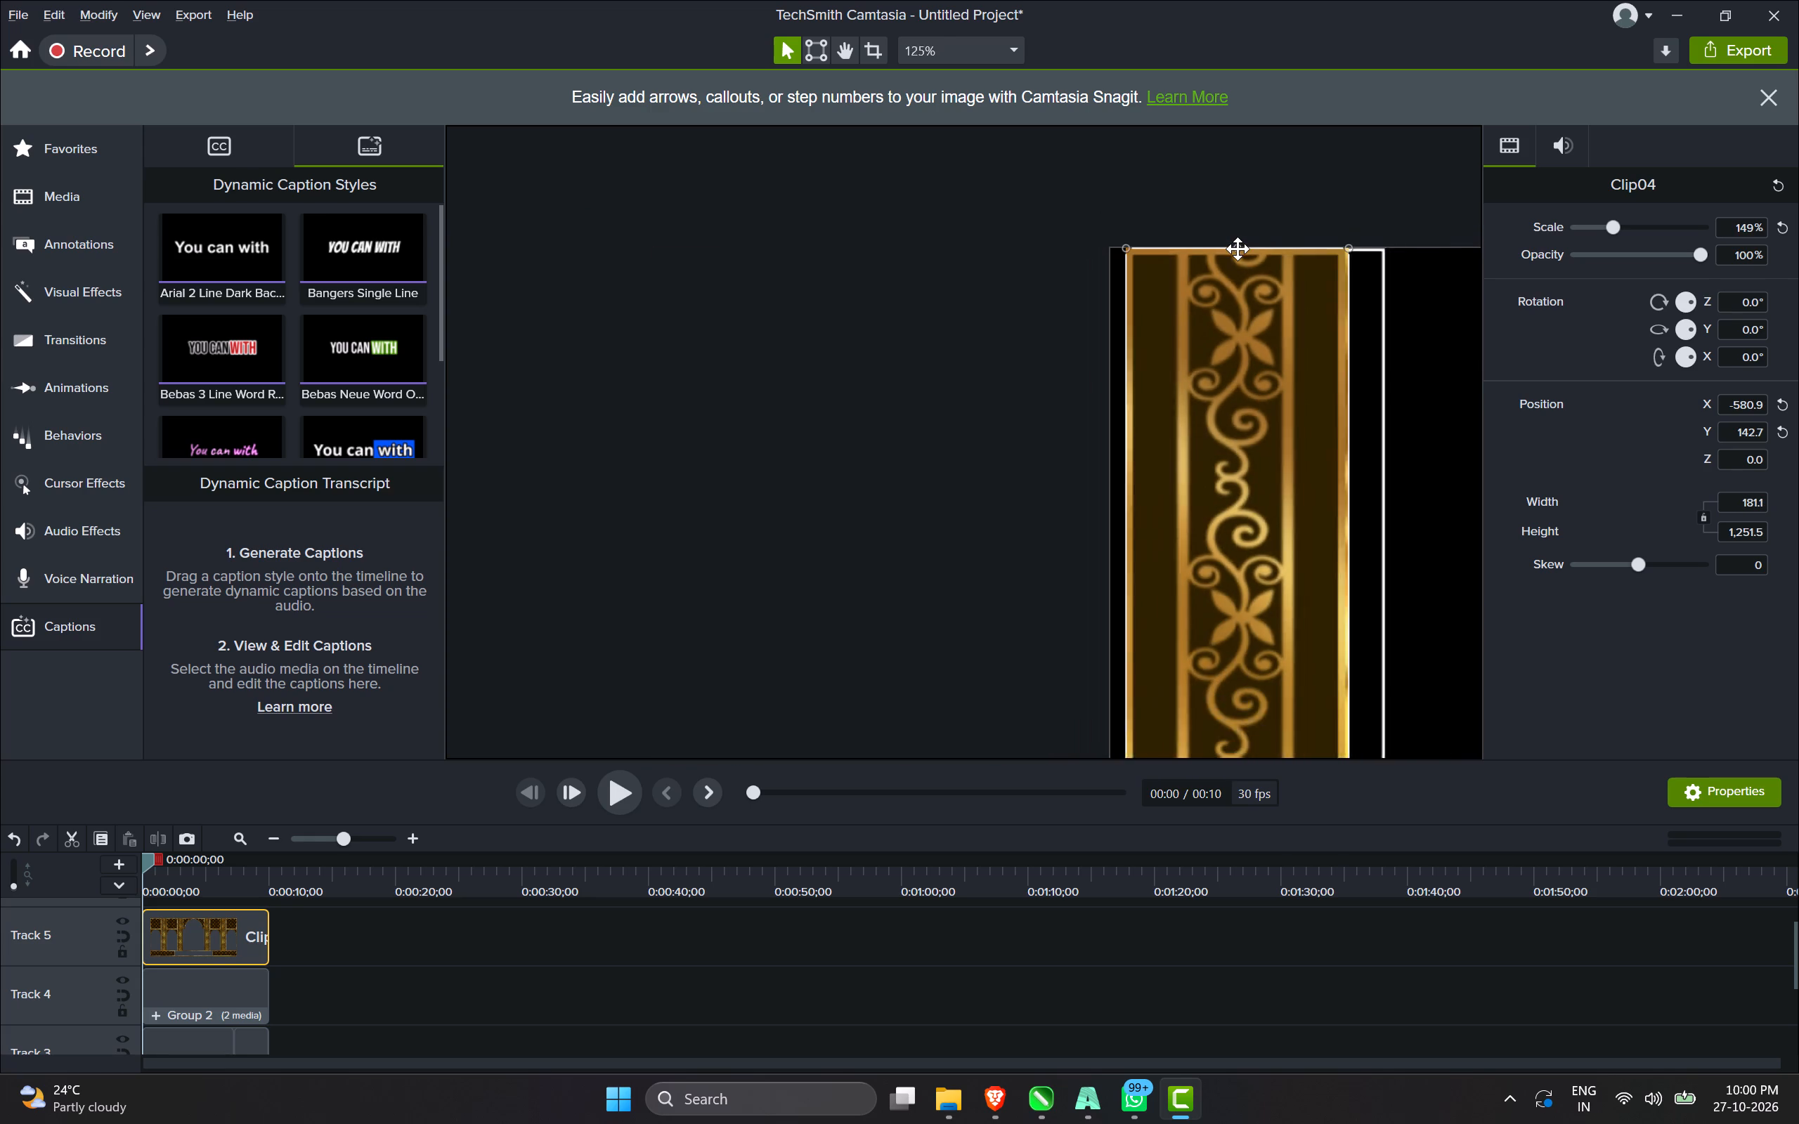
{"action": "scroll", "coordinate": [1238, 249], "scroll_direction": "down", "scroll_amount": 3}
{"action": "scroll", "coordinate": [1275, 488], "scroll_direction": "down", "scroll_amount": 2}
{"action": "scroll", "coordinate": [1274, 672], "scroll_direction": "up", "scroll_amount": 5}
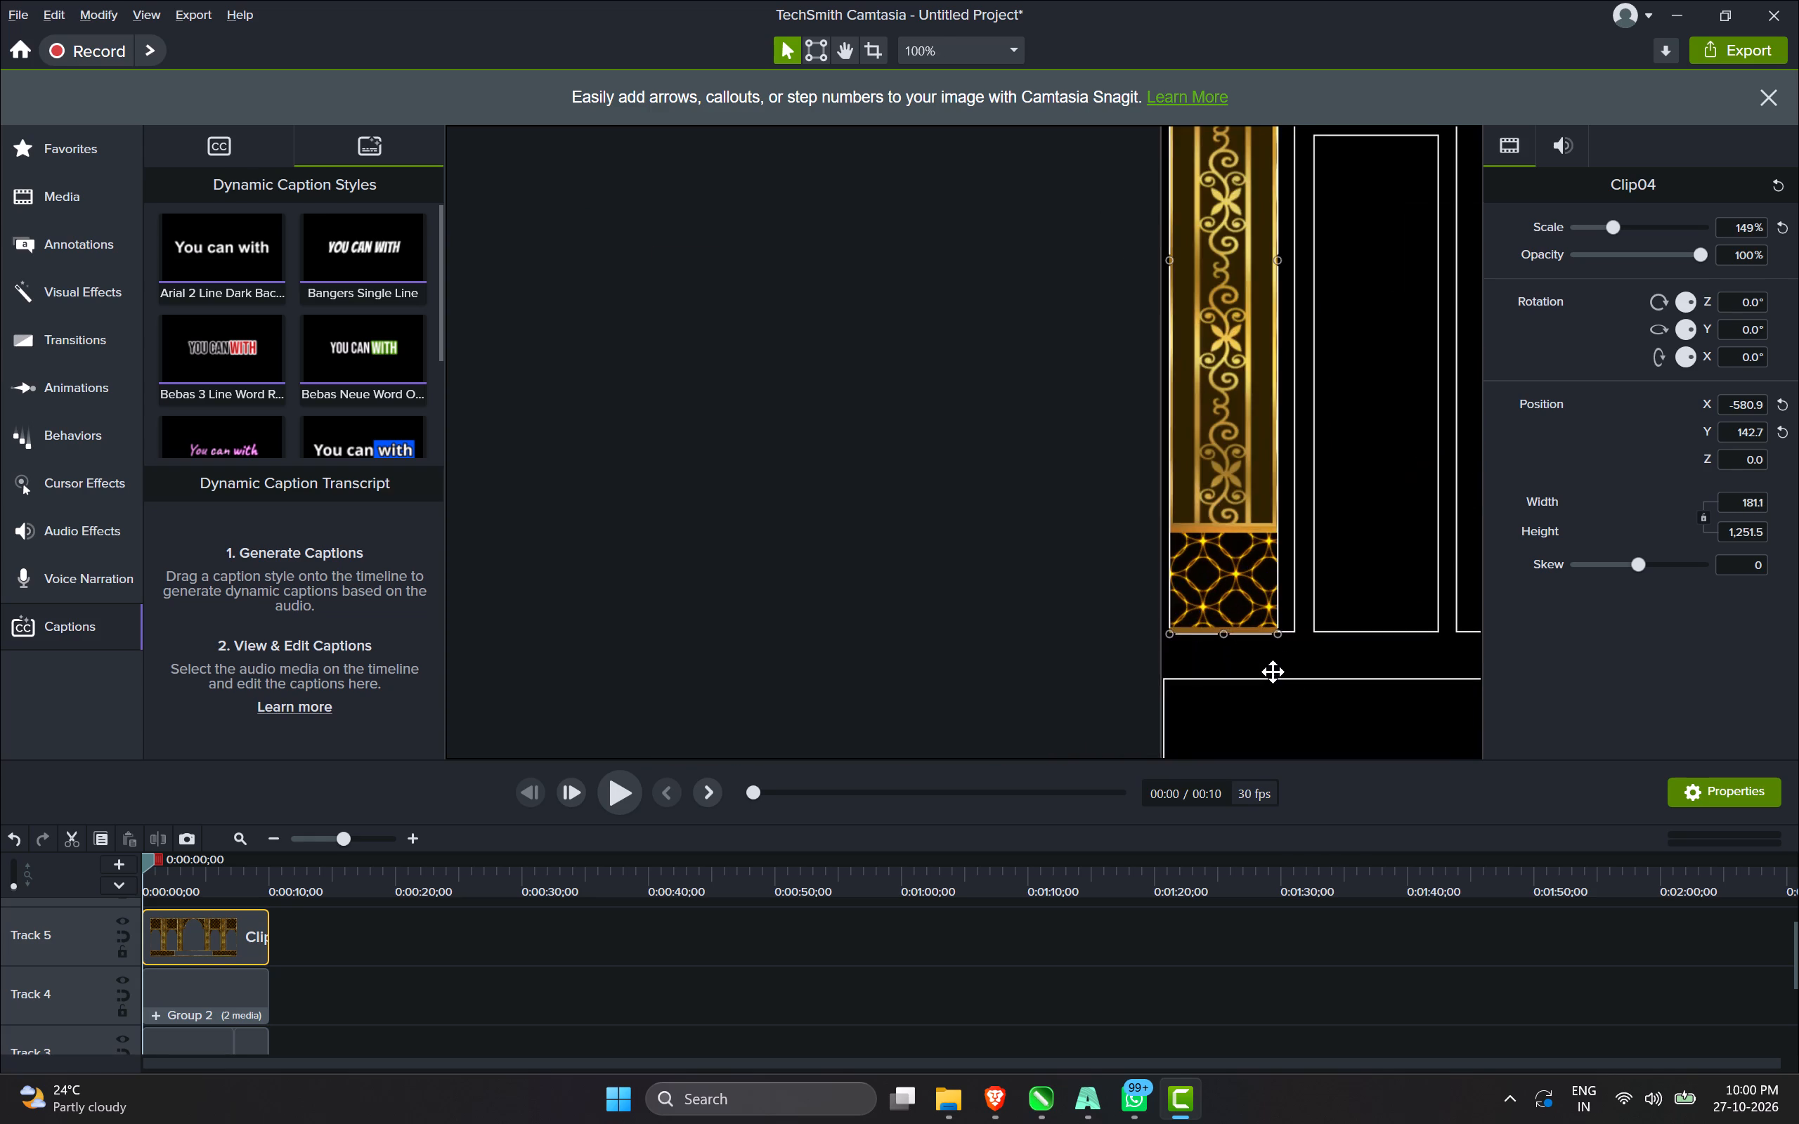
{"action": "scroll", "coordinate": [1234, 639], "scroll_direction": "up", "scroll_amount": 5}
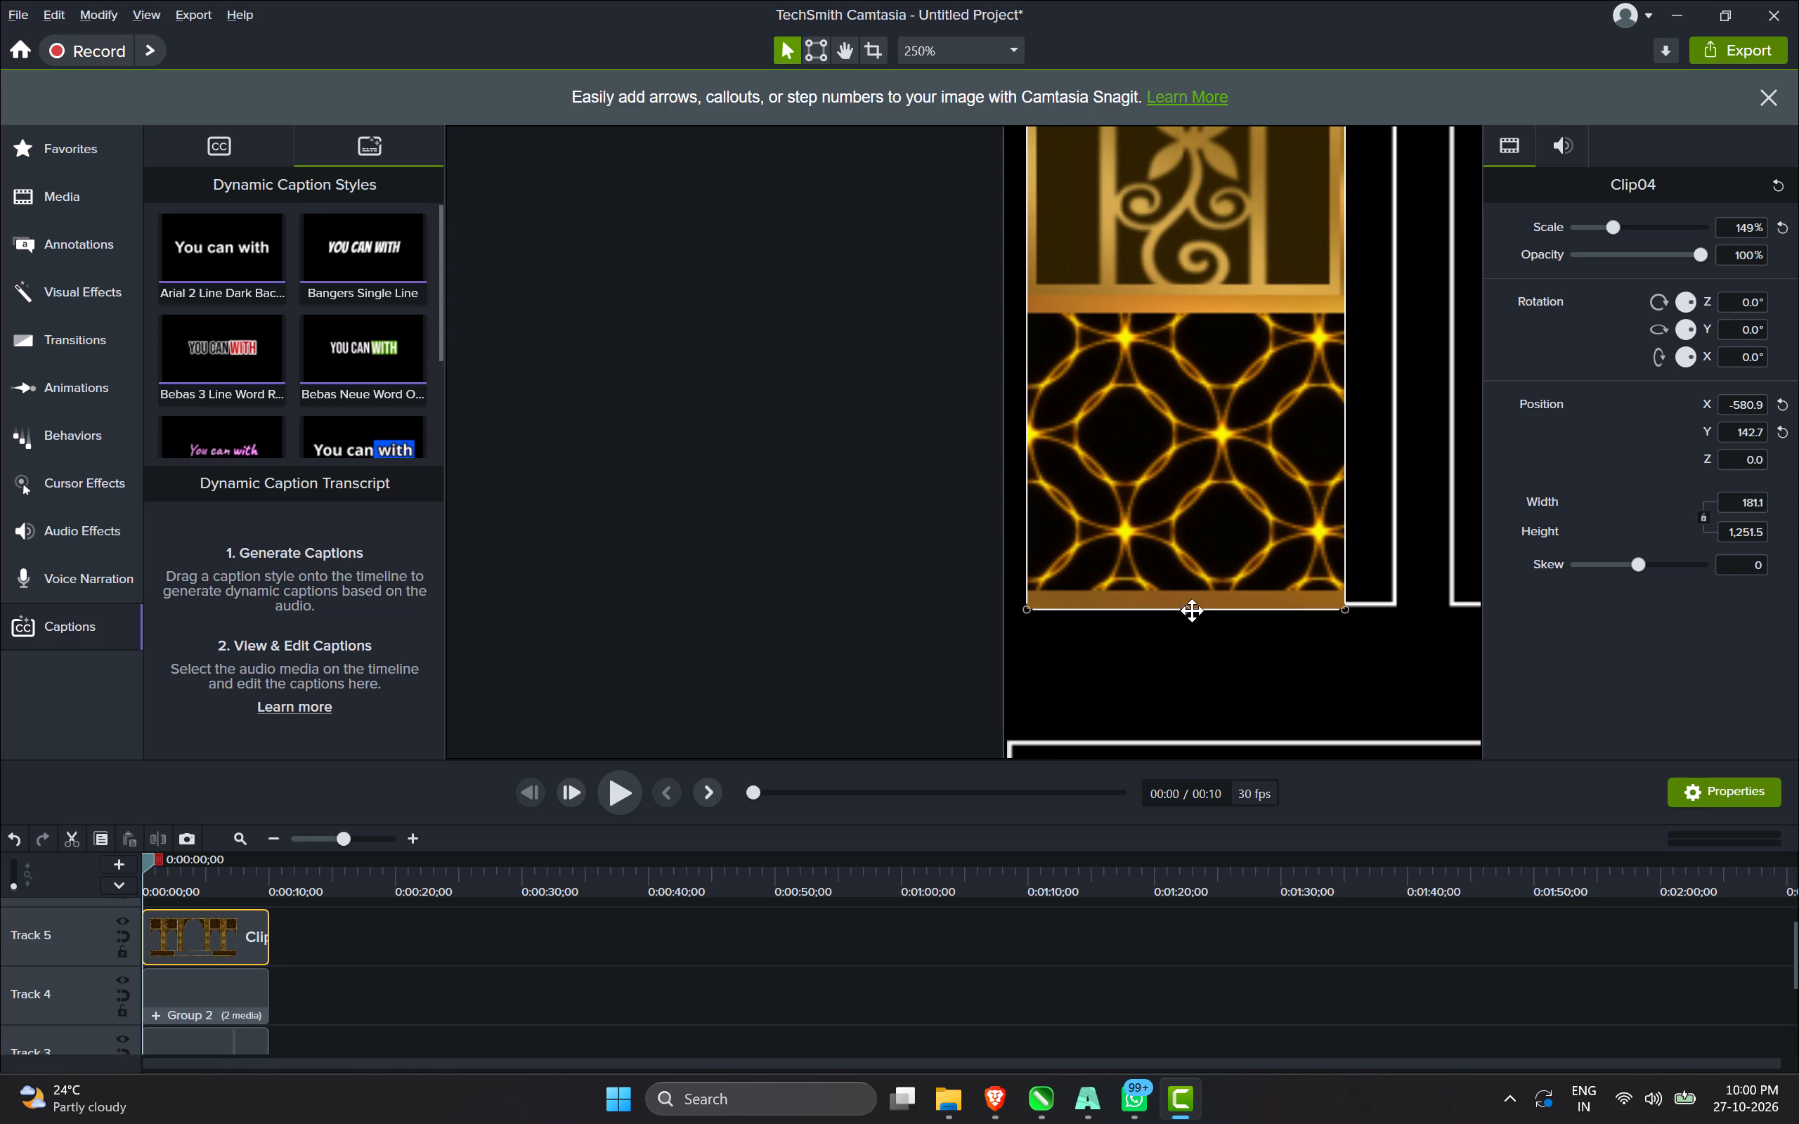
{"action": "left_click_drag", "start_coordinate": [1186, 611], "coordinate": [1186, 339], "text": "alt"}
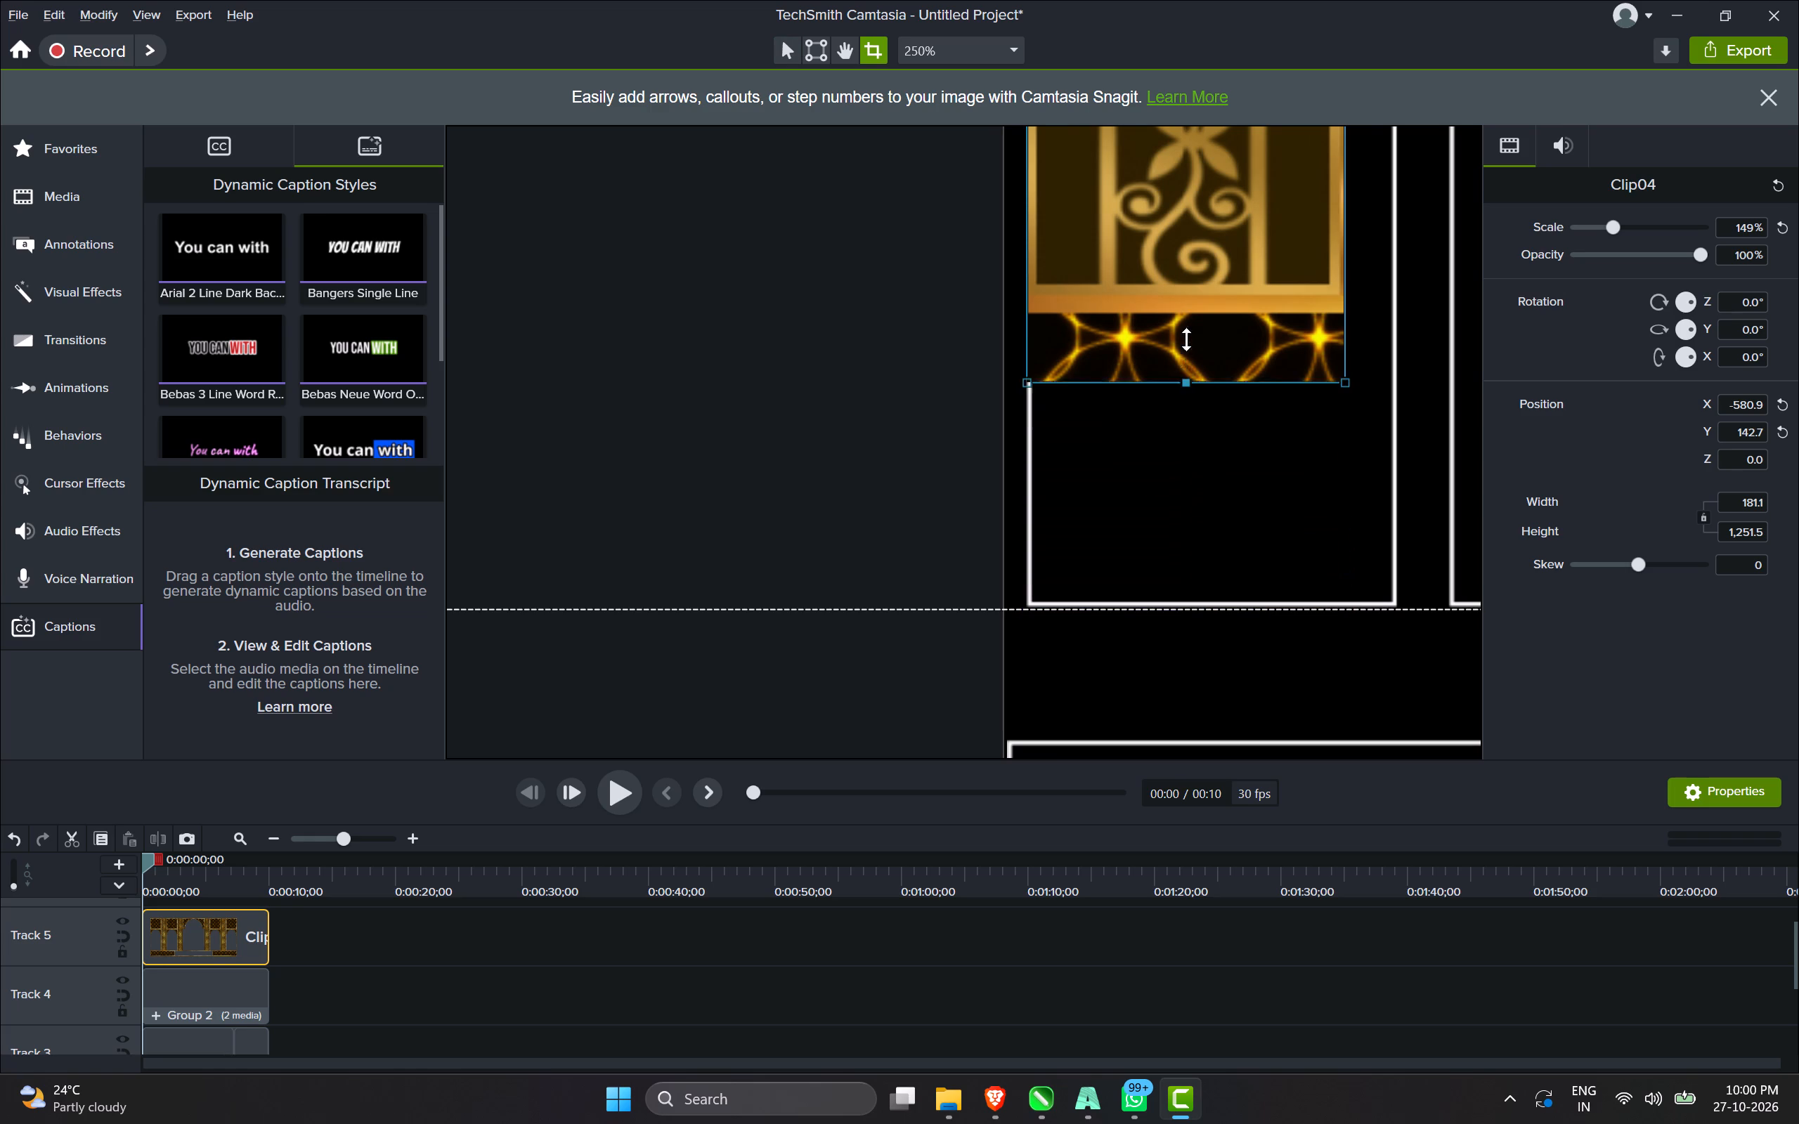
{"action": "left_click_drag", "start_coordinate": [1186, 339], "coordinate": [1178, 300], "text": "alt"}
Scale the strip to about 173.4% to fill the outermost left panel, about 210.8 by 1,250.2, and nudge it slightly right.
{"action": "left_click_drag", "start_coordinate": [1342, 300], "coordinate": [1379, 592]}
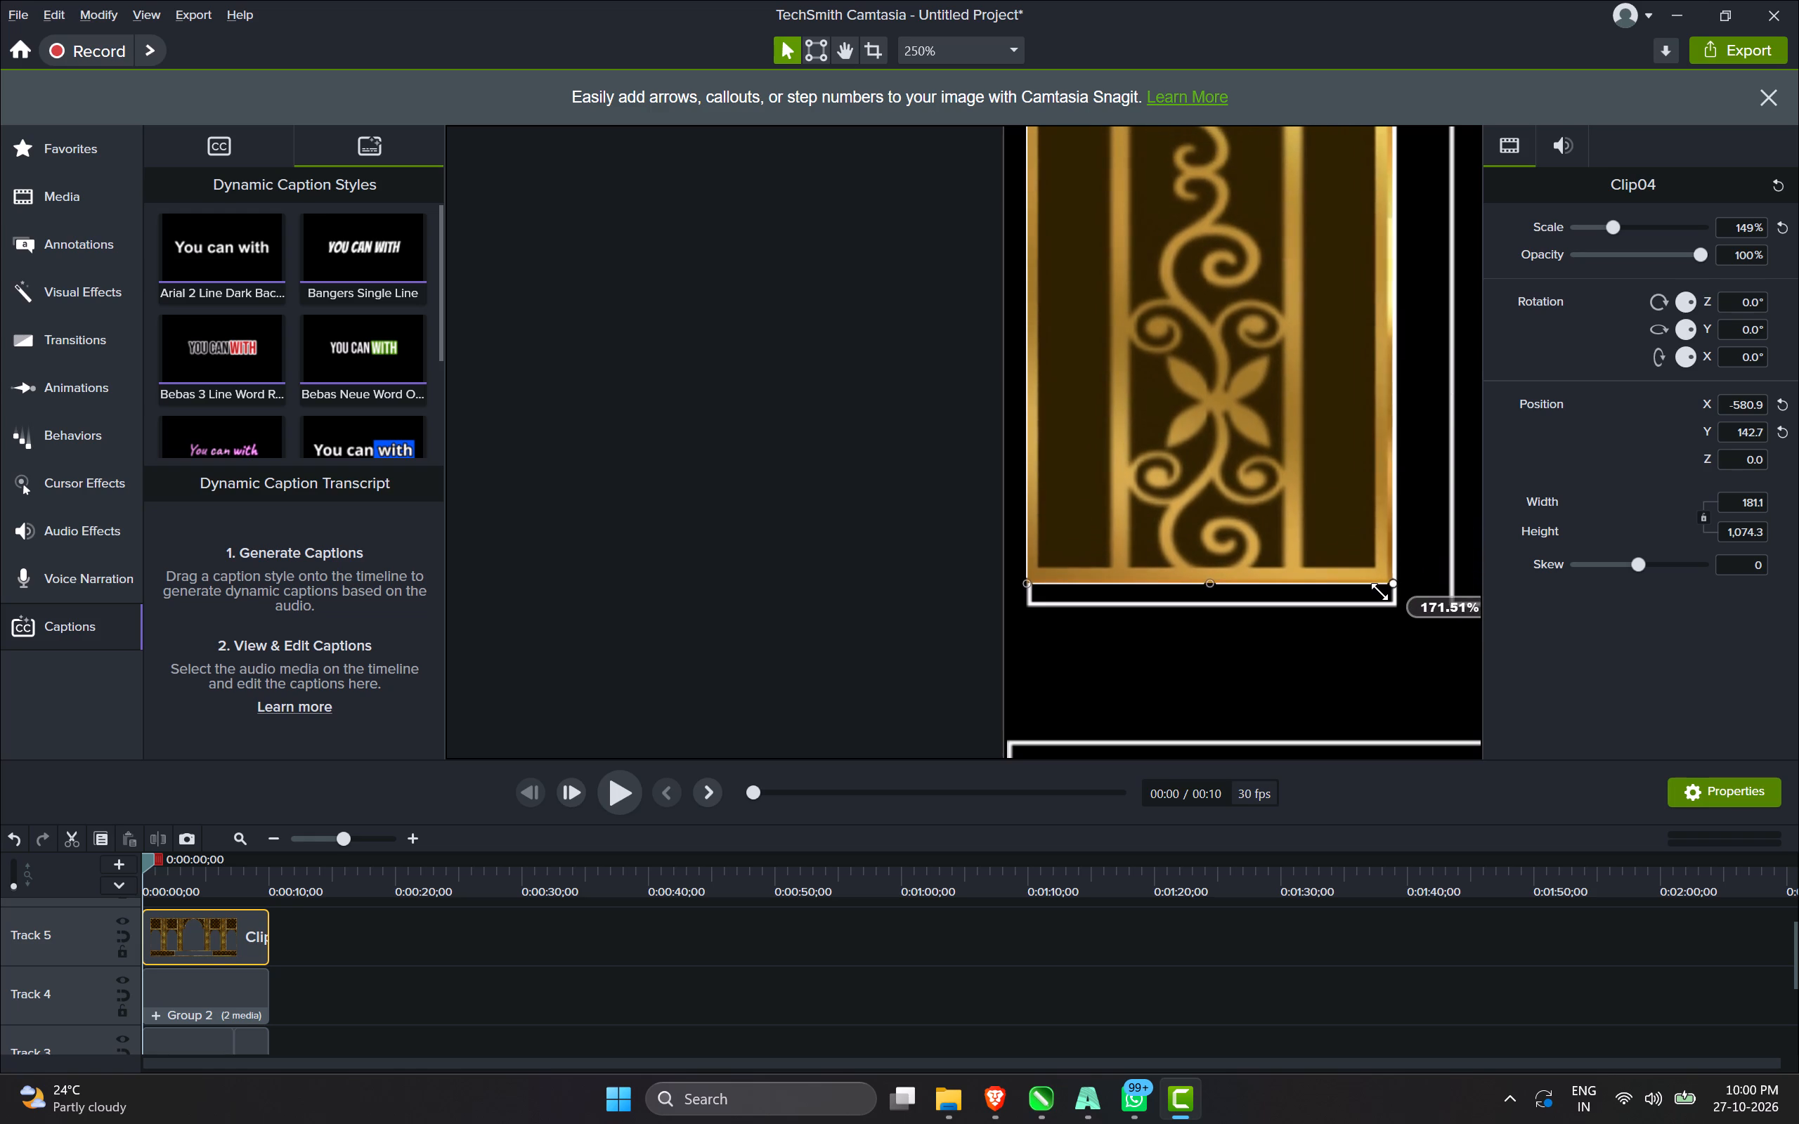
{"action": "left_click_drag", "start_coordinate": [1379, 592], "coordinate": [1382, 600]}
{"action": "key", "text": "Right"}
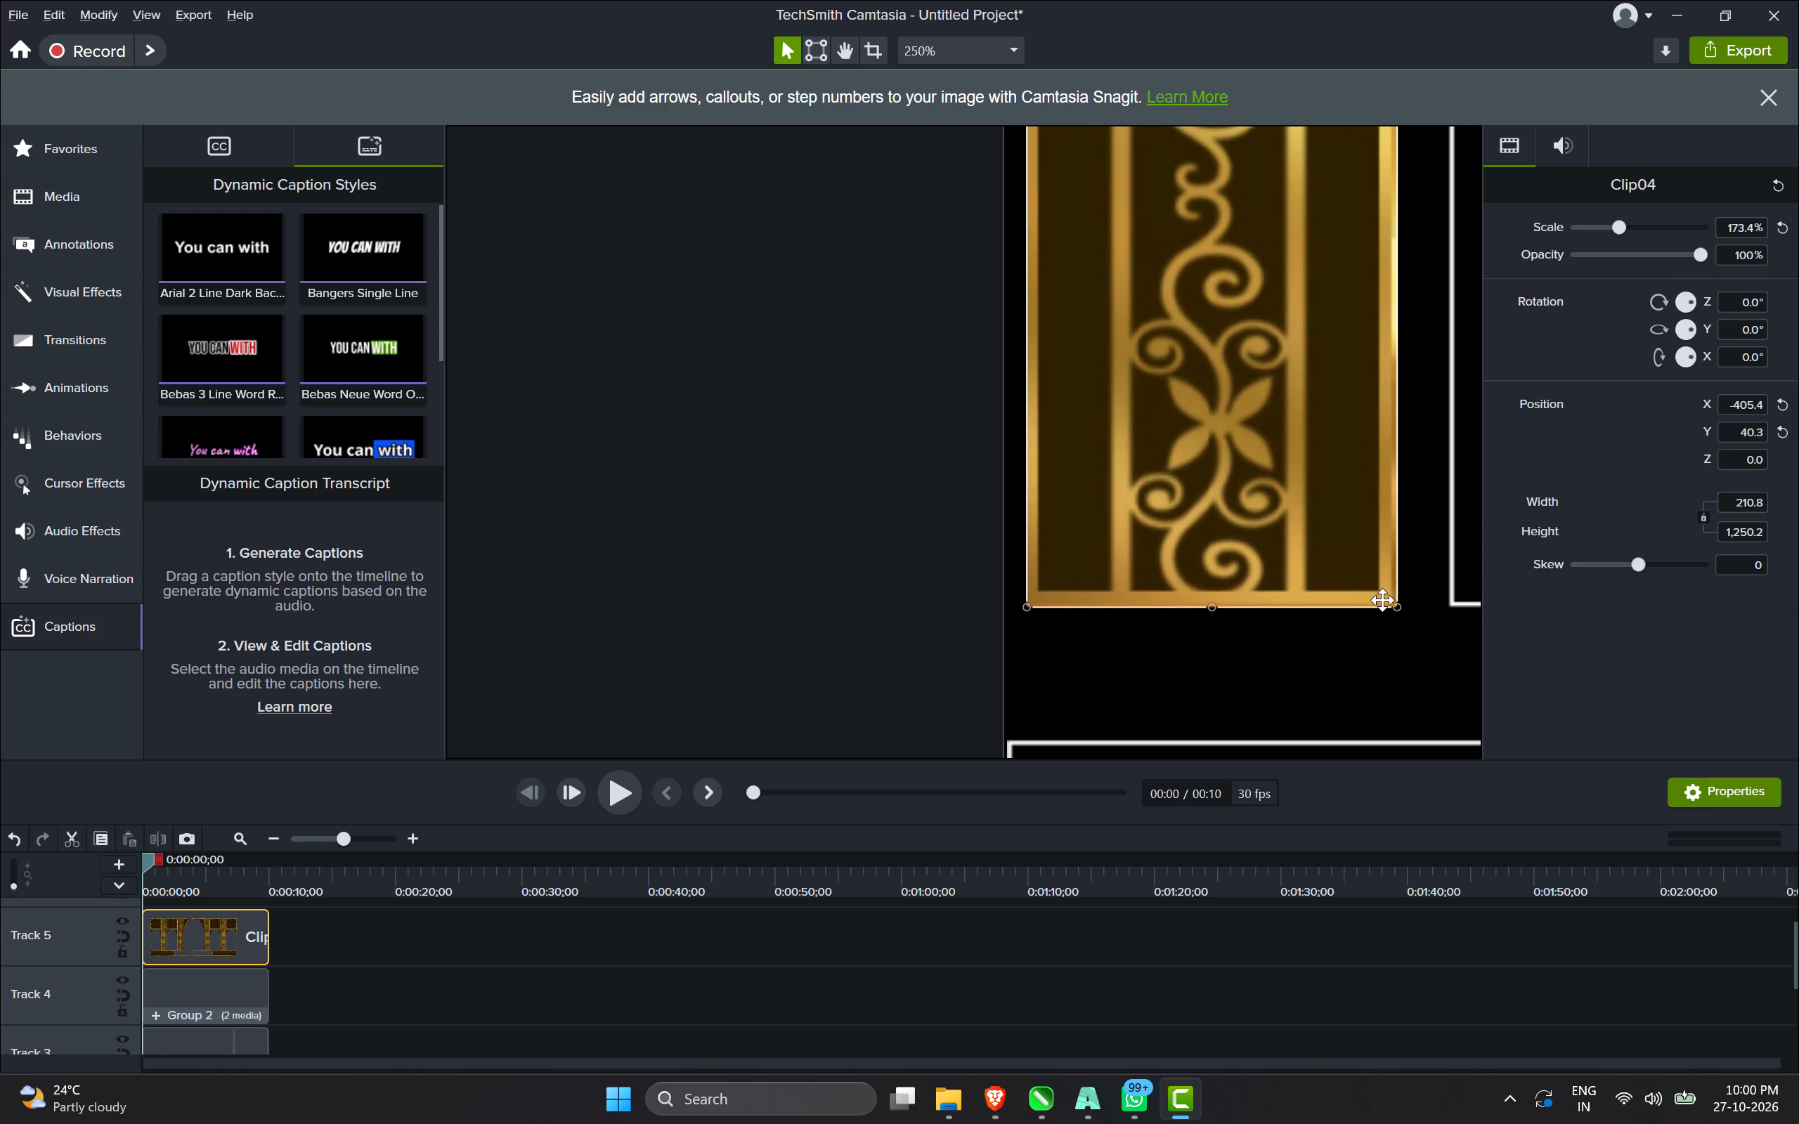
{"action": "scroll", "coordinate": [1382, 600], "scroll_direction": "down", "scroll_amount": 4}
{"action": "left_click", "coordinate": [1117, 542]}
Duplicate the left panel's Clip04 strip and move the copy across to the stage's right side, about X 2,539.
{"action": "scroll", "coordinate": [1111, 631], "scroll_direction": "down", "scroll_amount": 5}
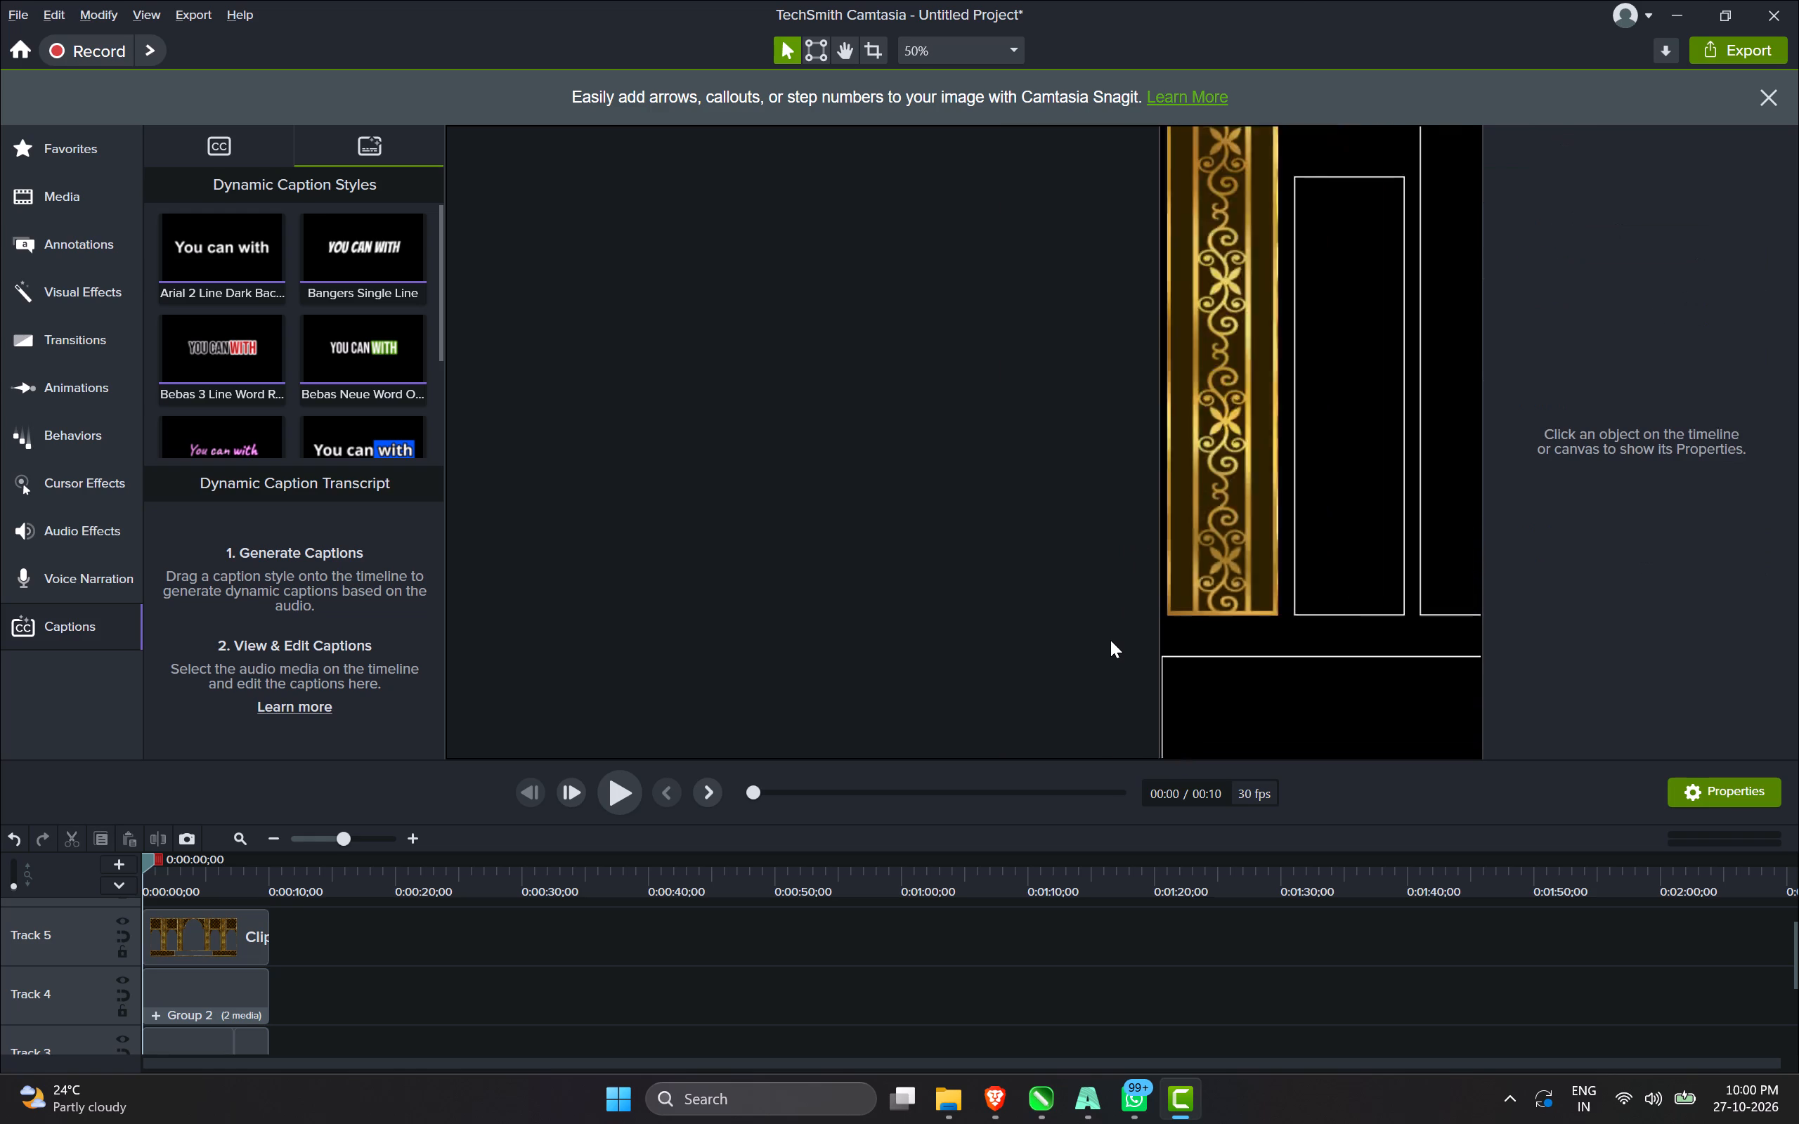
{"action": "scroll", "coordinate": [1110, 640], "scroll_direction": "down", "scroll_amount": 1}
{"action": "scroll", "coordinate": [925, 497], "scroll_direction": "down", "scroll_amount": 3}
{"action": "scroll", "coordinate": [1257, 474], "scroll_direction": "up", "scroll_amount": 2}
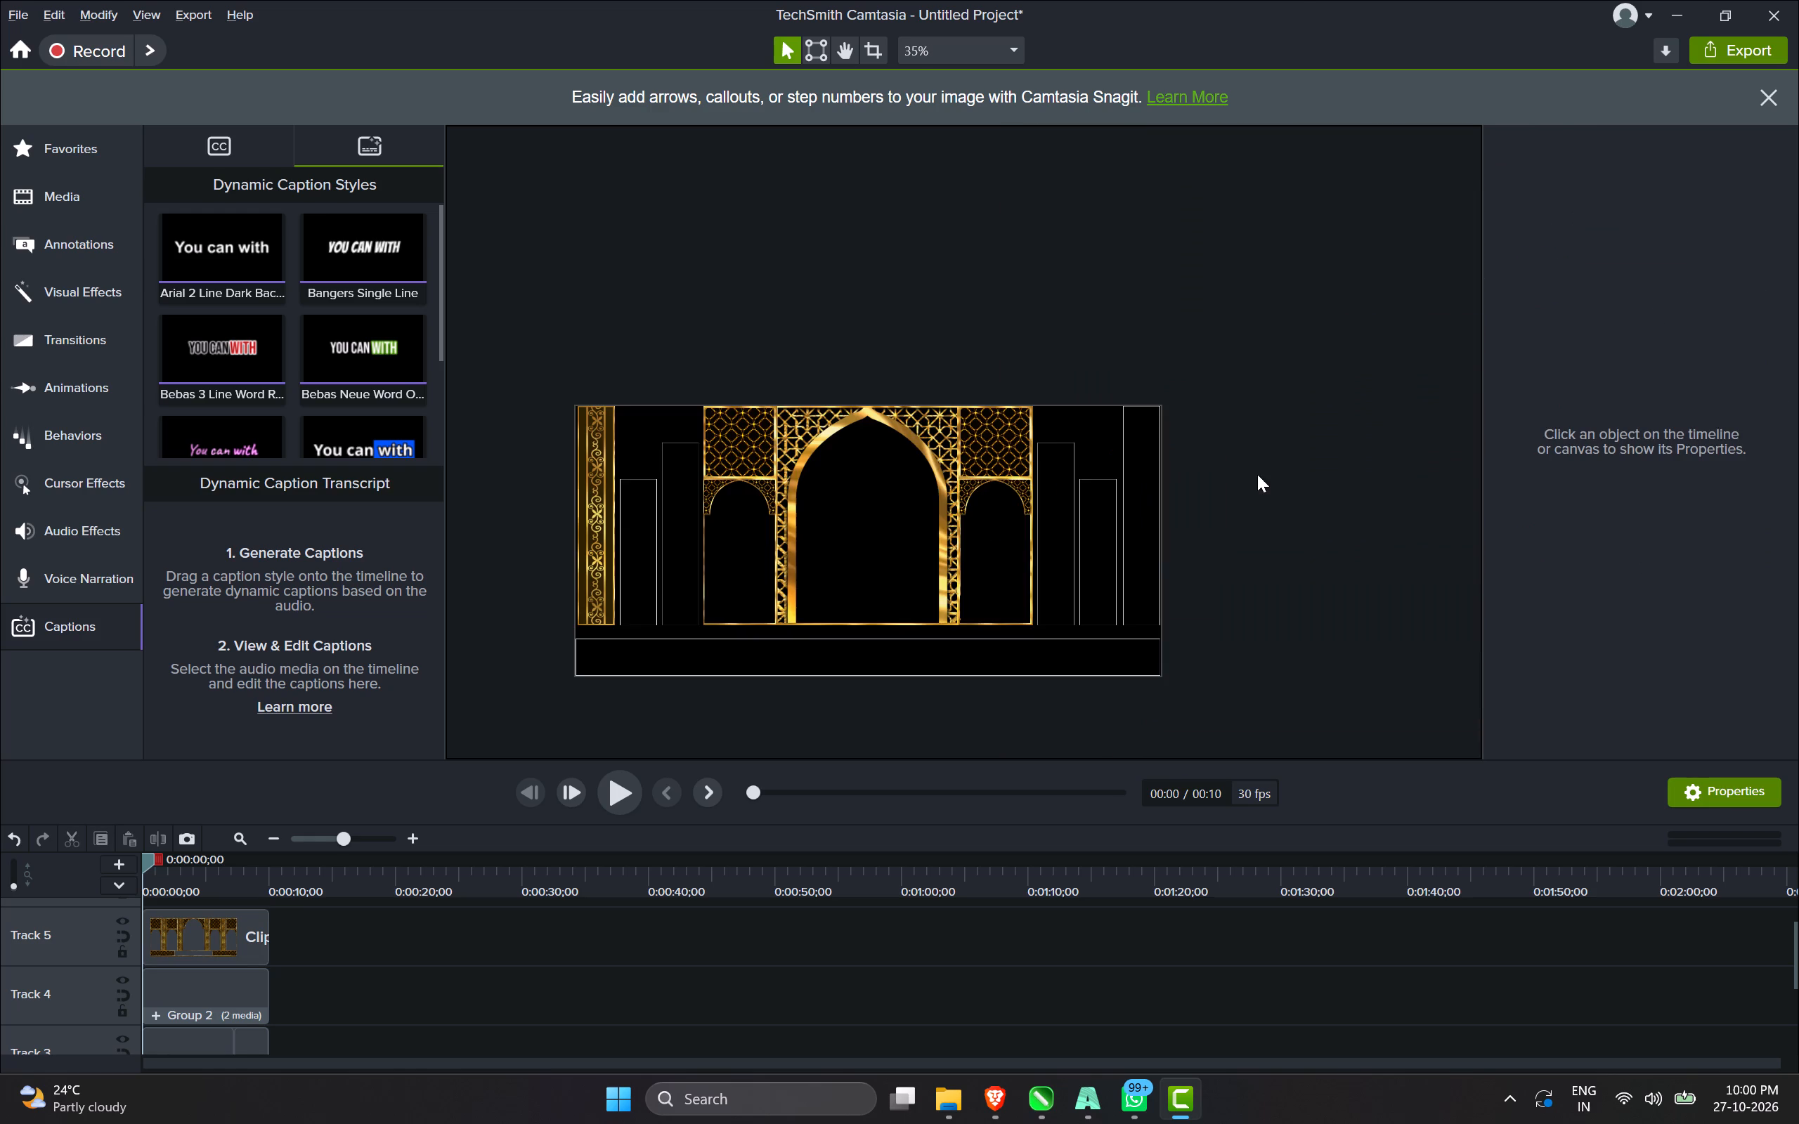
{"action": "scroll", "coordinate": [1242, 480], "scroll_direction": "down", "scroll_amount": 1}
{"action": "left_click", "coordinate": [590, 554]}
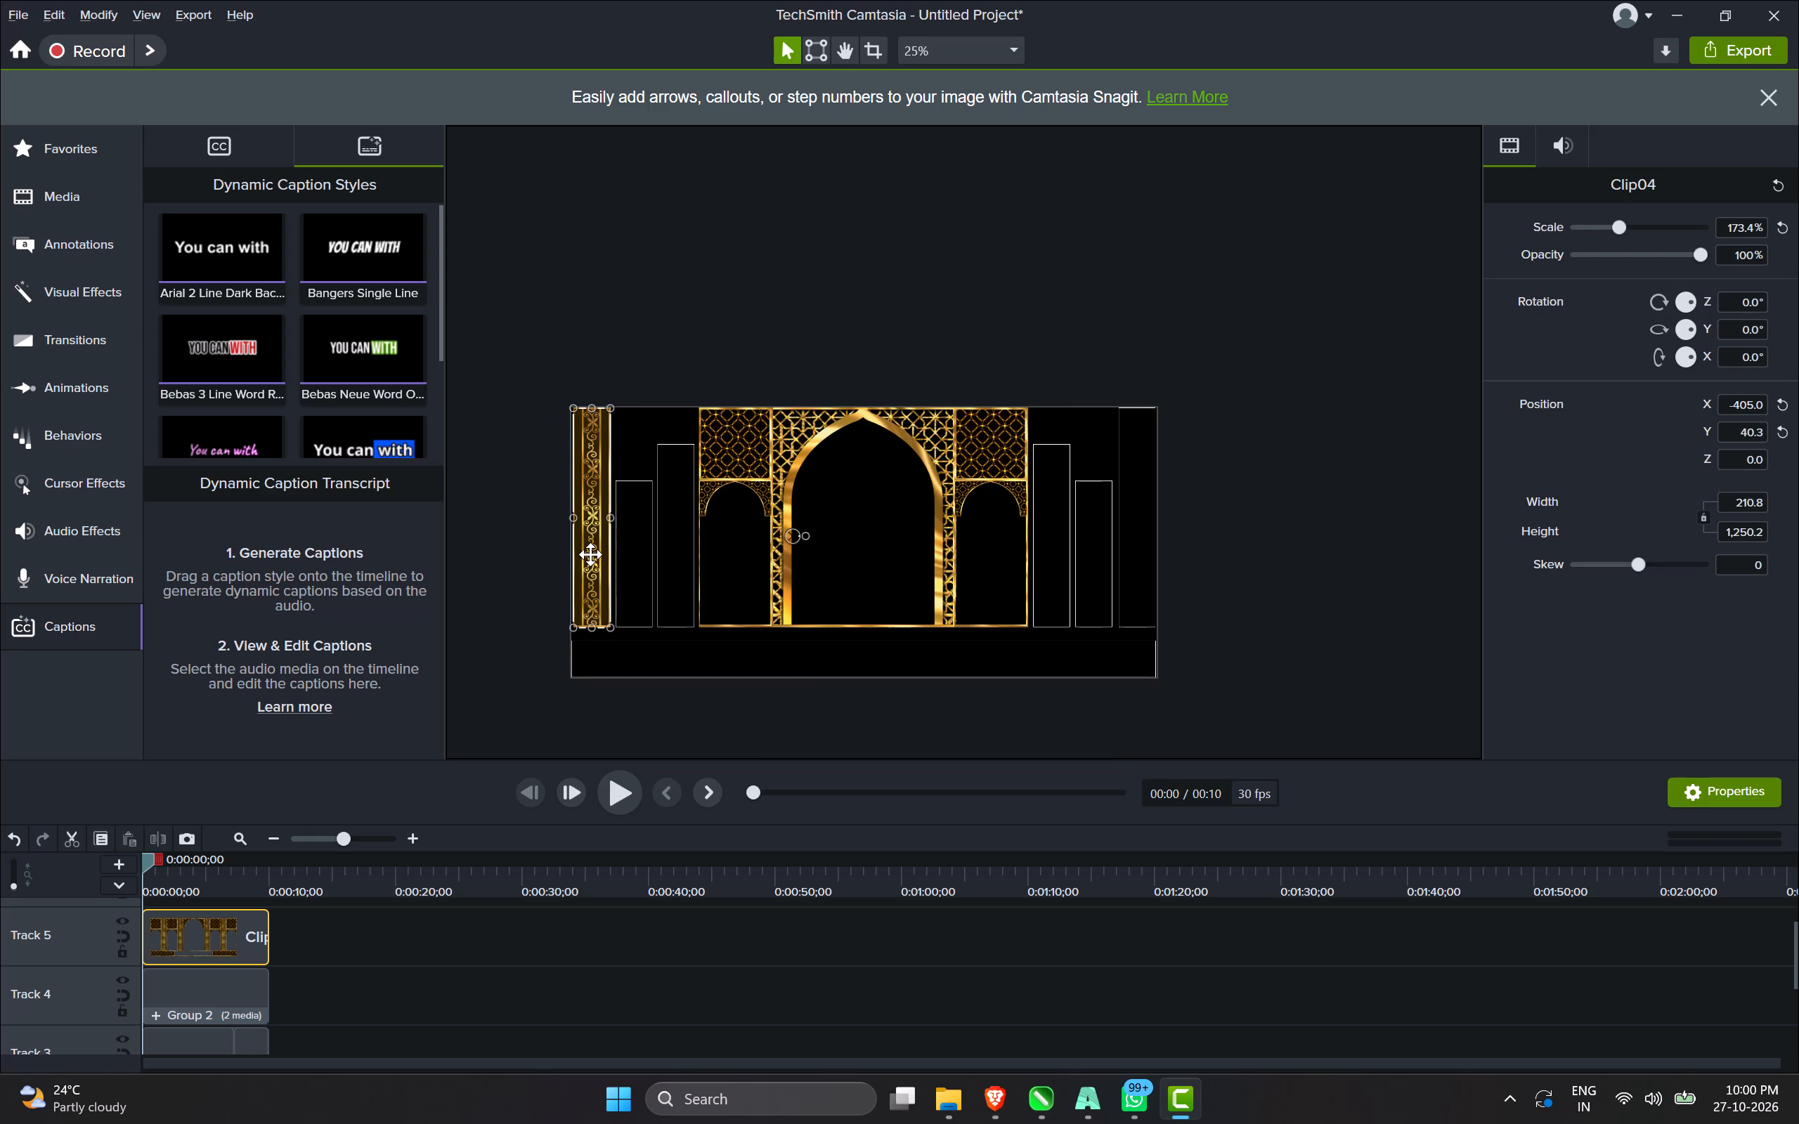
{"action": "key", "text": "ctrl+d"}
{"action": "left_click_drag", "start_coordinate": [590, 554], "coordinate": [979, 562]}
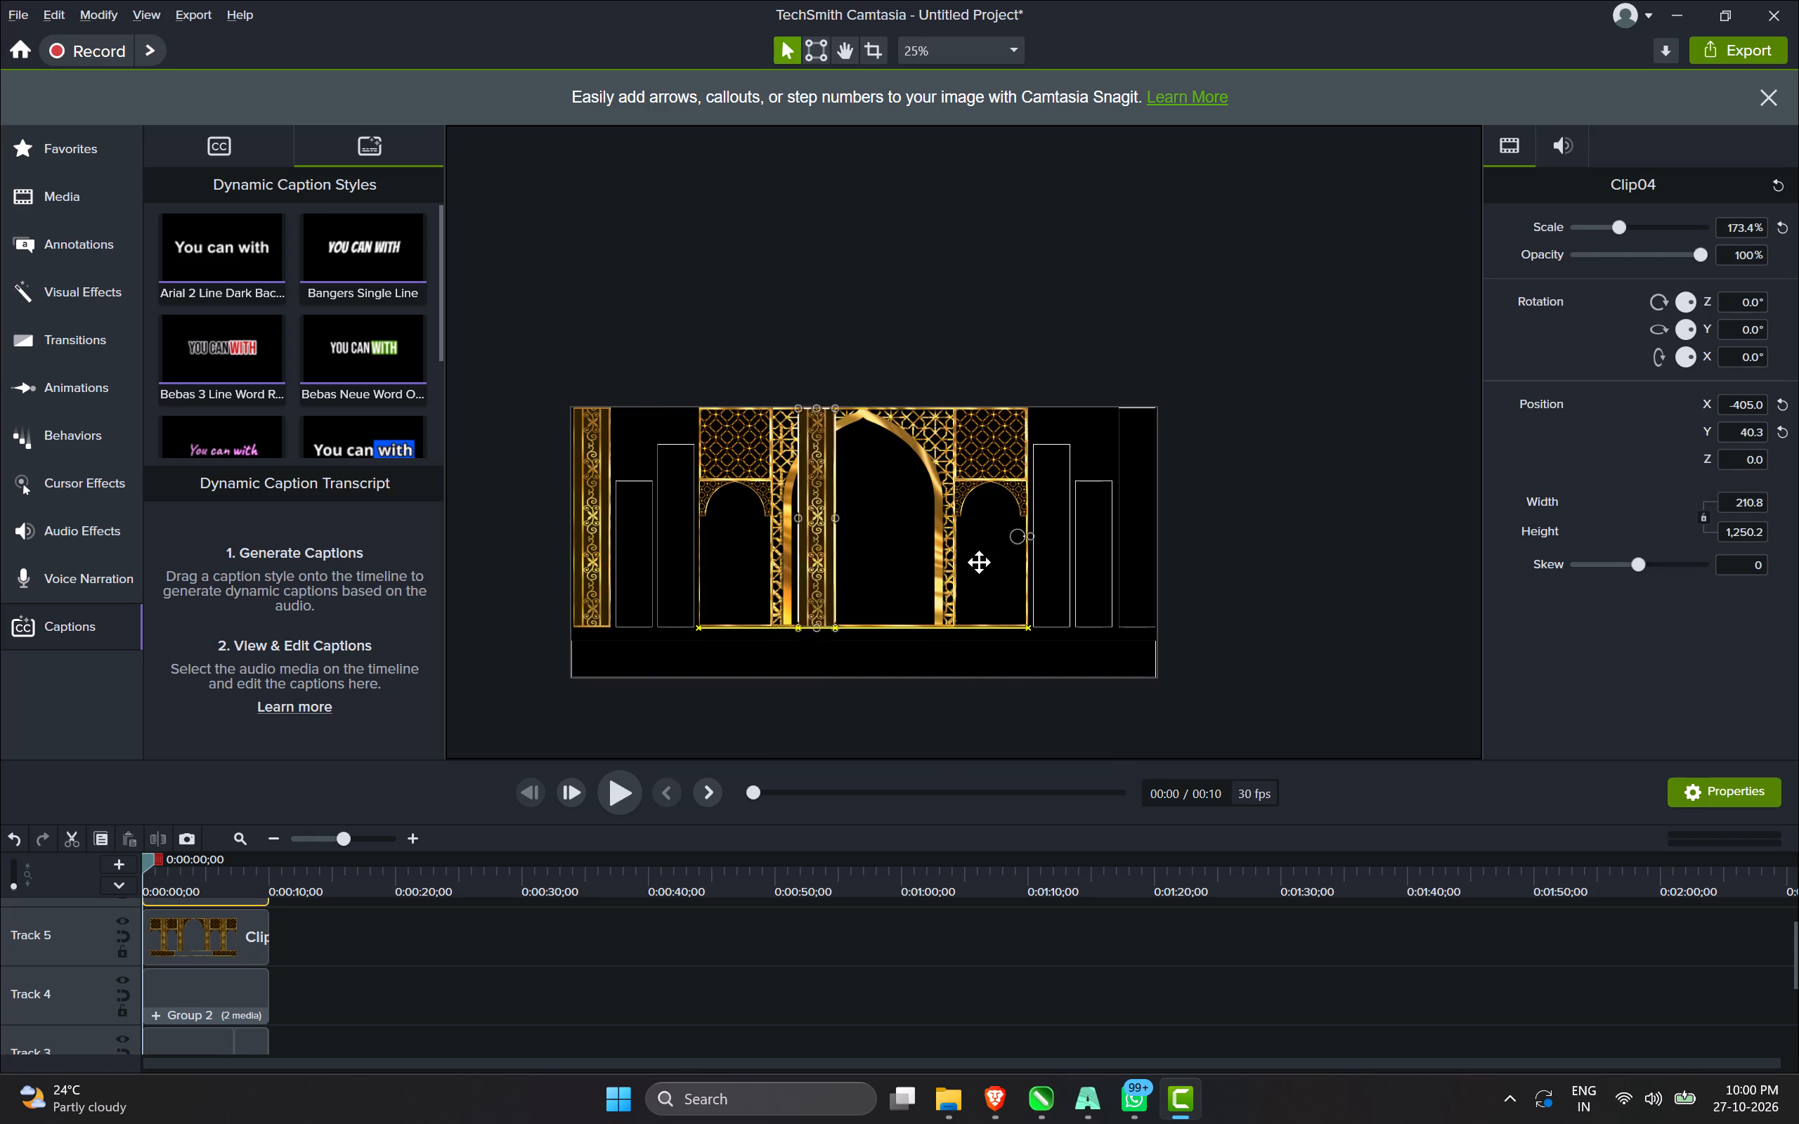
{"action": "left_click_drag", "start_coordinate": [979, 562], "coordinate": [1108, 562]}
Nudge the copied strip right until it fits the outermost right panel, at about X 2,698.
{"action": "scroll", "coordinate": [1233, 514], "scroll_direction": "up", "scroll_amount": 4}
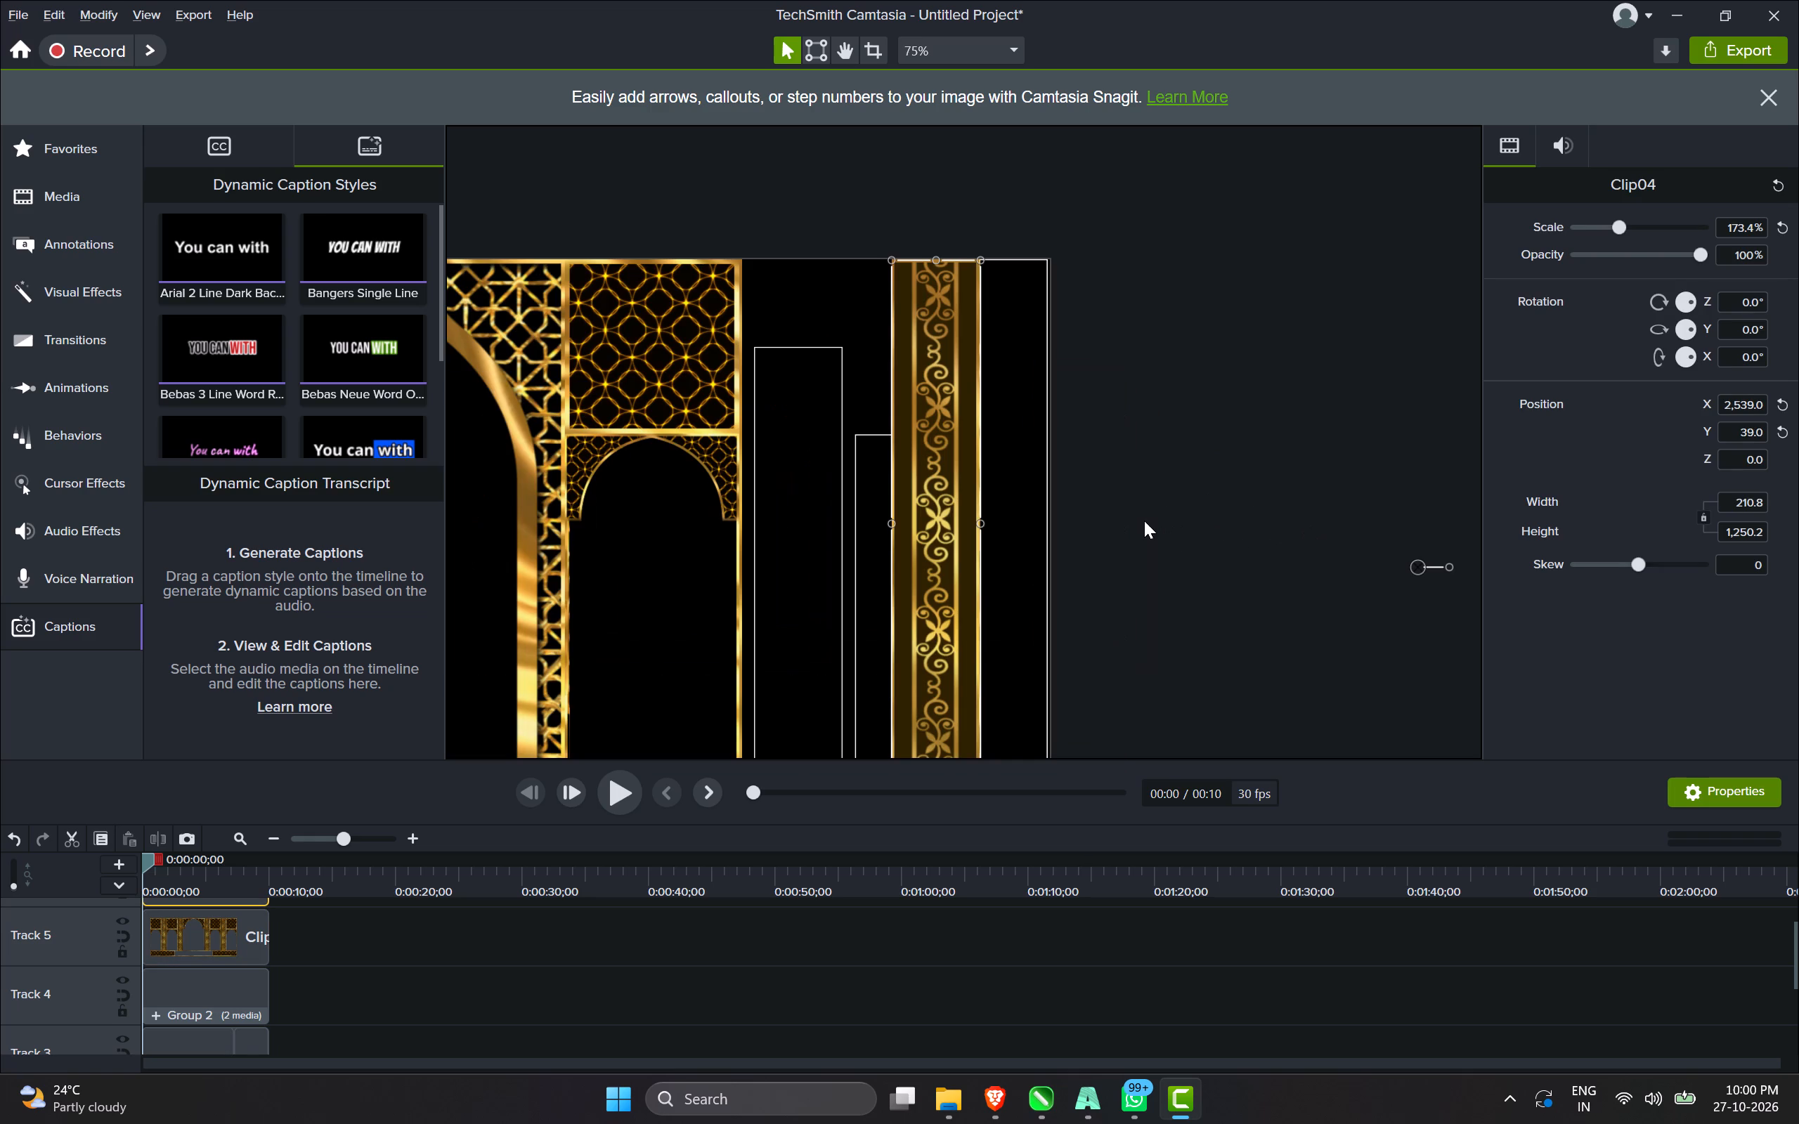
{"action": "key", "text": "Right"}
{"action": "key", "text": "Right"}
{"action": "key", "text": "Right"}
{"action": "key", "text": "Right"}
{"action": "key", "text": "Right"}
{"action": "key", "text": "Right"}
{"action": "key", "text": "Right"}
{"action": "key", "text": "Right"}
{"action": "key", "text": "Right"}
{"action": "key", "text": "Right"}
{"action": "key", "text": "Right"}
{"action": "key", "text": "Right"}
{"action": "key", "text": "Right"}
{"action": "key", "text": "Right"}
{"action": "key", "text": "Right"}
{"action": "key", "text": "Right"}
{"action": "key", "text": "Right"}
{"action": "key", "text": "Right"}
{"action": "key", "text": "Right"}
{"action": "key", "text": "Right"}
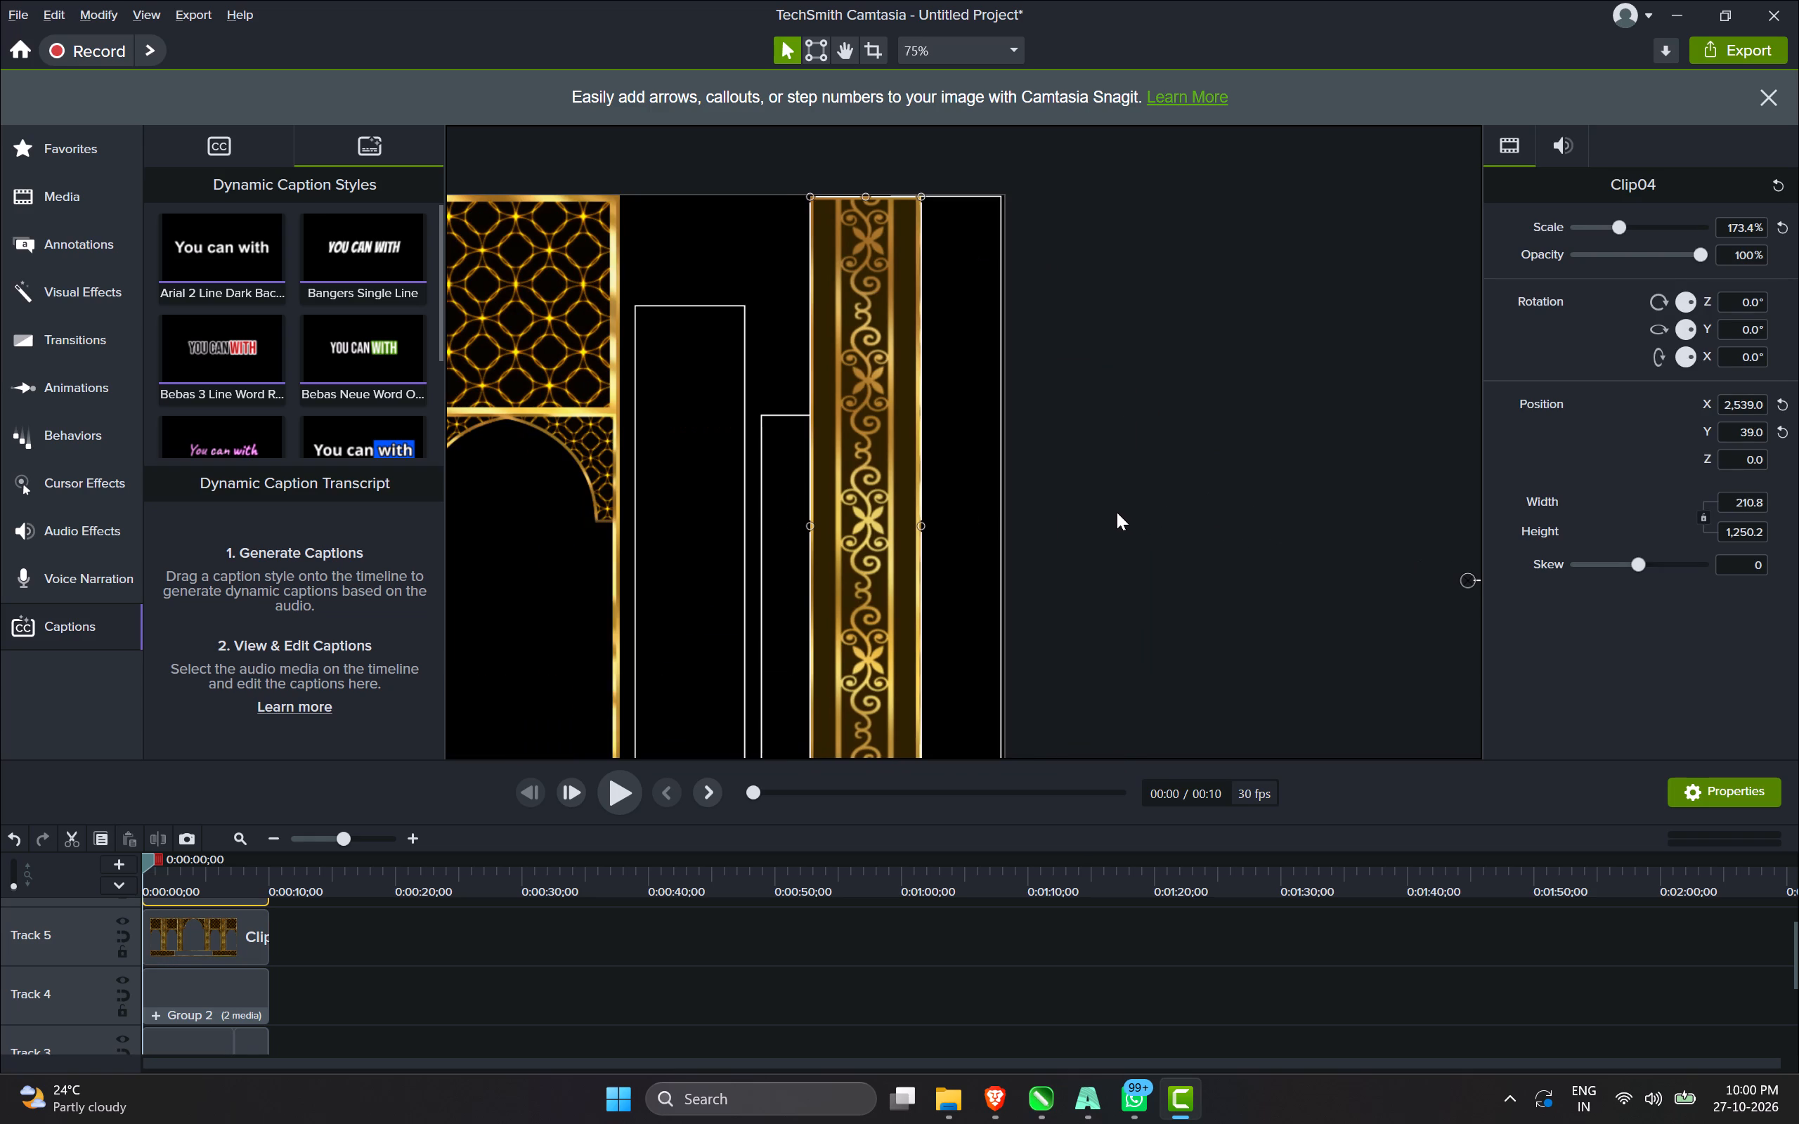
{"action": "key", "text": "shift+Right"}
{"action": "key", "text": "shift+Right"}
{"action": "key", "text": "shift+Right"}
{"action": "key", "text": "shift+Right"}
{"action": "key", "text": "shift+Right"}
{"action": "key", "text": "shift+Right"}
{"action": "key", "text": "shift+Right"}
{"action": "key", "text": "shift+Right"}
{"action": "key", "text": "shift+Right"}
{"action": "key", "text": "shift+Right"}
{"action": "key", "text": "shift+Right"}
{"action": "key", "text": "shift+Right"}
{"action": "key", "text": "shift+Right"}
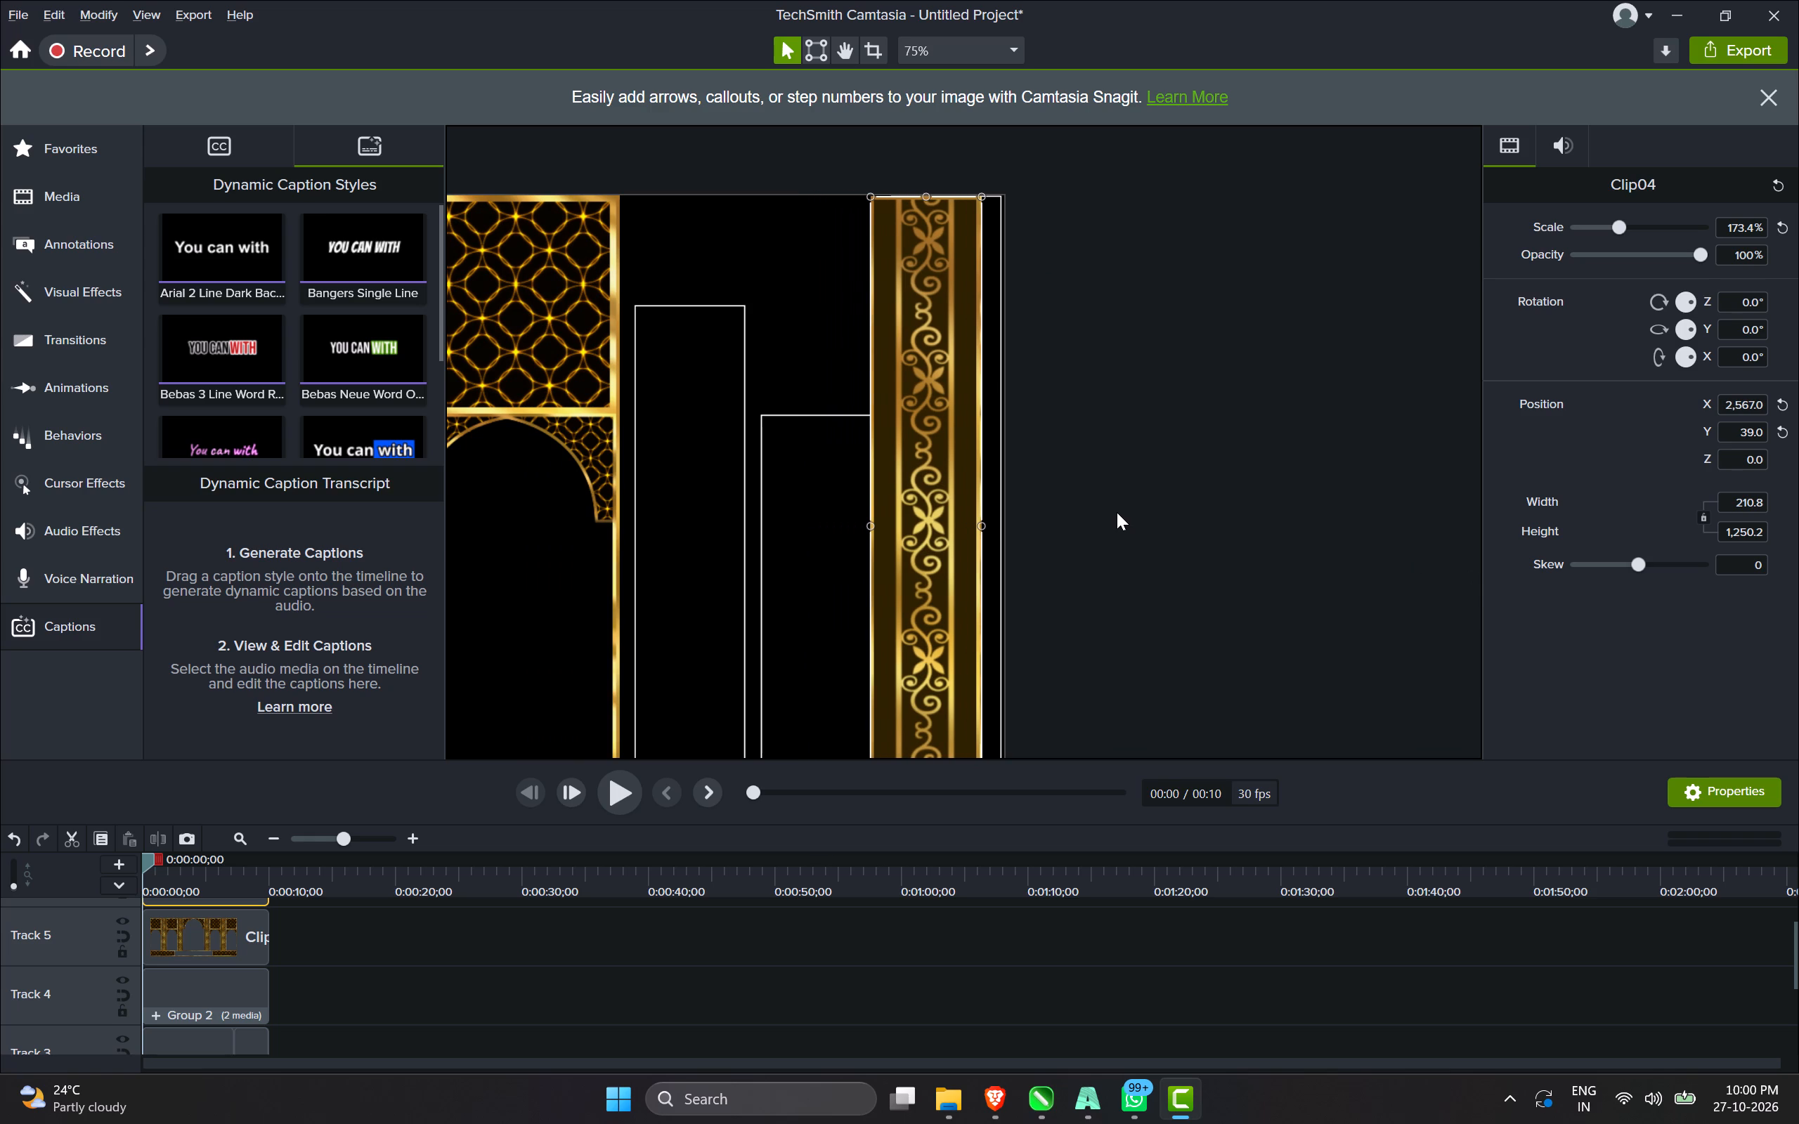
{"action": "key", "text": "shift+Right"}
{"action": "key", "text": "shift+Right"}
{"action": "scroll", "coordinate": [1014, 535], "scroll_direction": "up", "scroll_amount": 5}
{"action": "key", "text": "Right"}
{"action": "key", "text": "Right"}
{"action": "key", "text": "Right"}
{"action": "key", "text": "Right"}
{"action": "key", "text": "Right"}
{"action": "key", "text": "Right"}
{"action": "key", "text": "Right"}
{"action": "key", "text": "Right"}
{"action": "key", "text": "Right"}
{"action": "key", "text": "Right"}
{"action": "key", "text": "Right"}
{"action": "key", "text": "Right"}
{"action": "key", "text": "Right"}
{"action": "key", "text": "Right"}
{"action": "key", "text": "Right"}
{"action": "key", "text": "Right"}
{"action": "key", "text": "Right"}
{"action": "key", "text": "Right"}
{"action": "key", "text": "Right"}
{"action": "key", "text": "Right"}
{"action": "key", "text": "Right"}
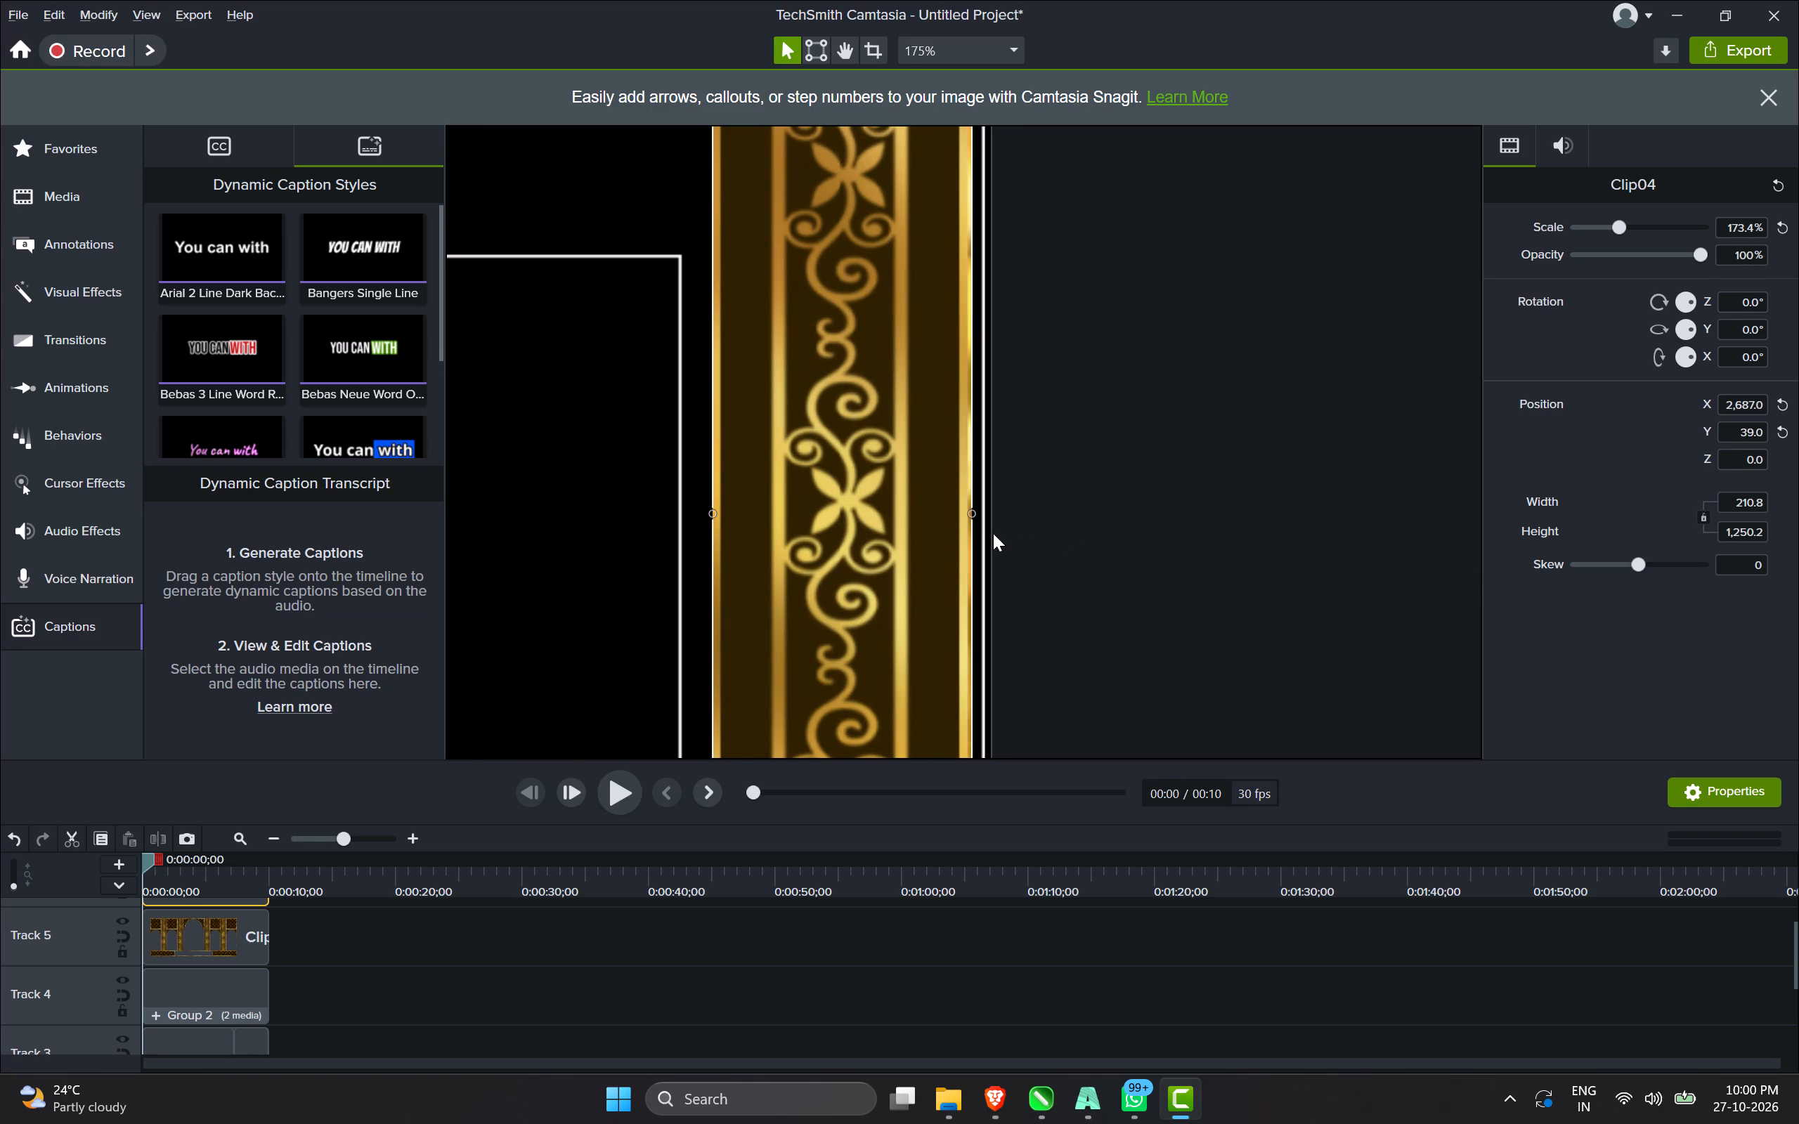
{"action": "key", "text": "Right"}
{"action": "scroll", "coordinate": [954, 511], "scroll_direction": "up", "scroll_amount": 5}
{"action": "key", "text": "Right"}
{"action": "key", "text": "Right"}
{"action": "key", "text": "Right"}
{"action": "key", "text": "Right"}
{"action": "key", "text": "Right"}
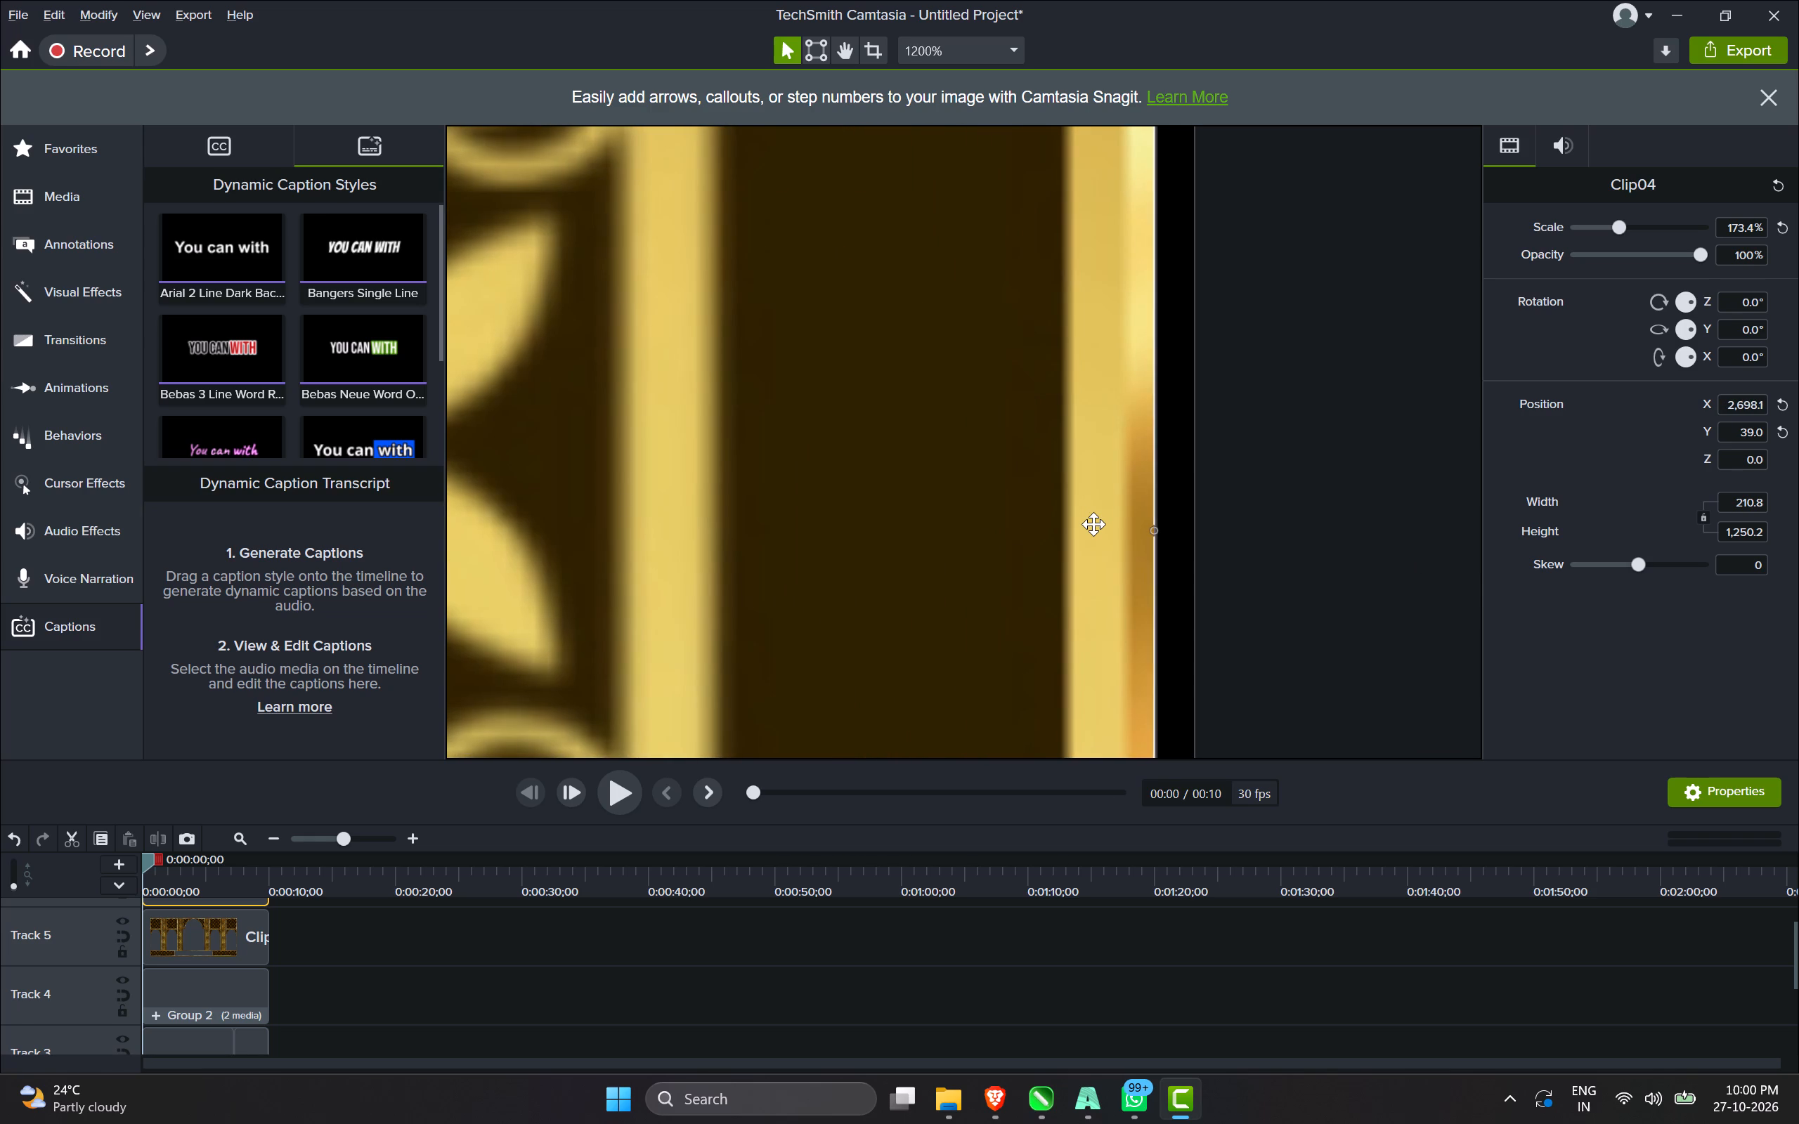
{"action": "scroll", "coordinate": [1155, 514], "scroll_direction": "down", "scroll_amount": 3}
{"action": "left_click", "coordinate": [1267, 486]}
{"action": "scroll", "coordinate": [1223, 476], "scroll_direction": "down", "scroll_amount": 7}
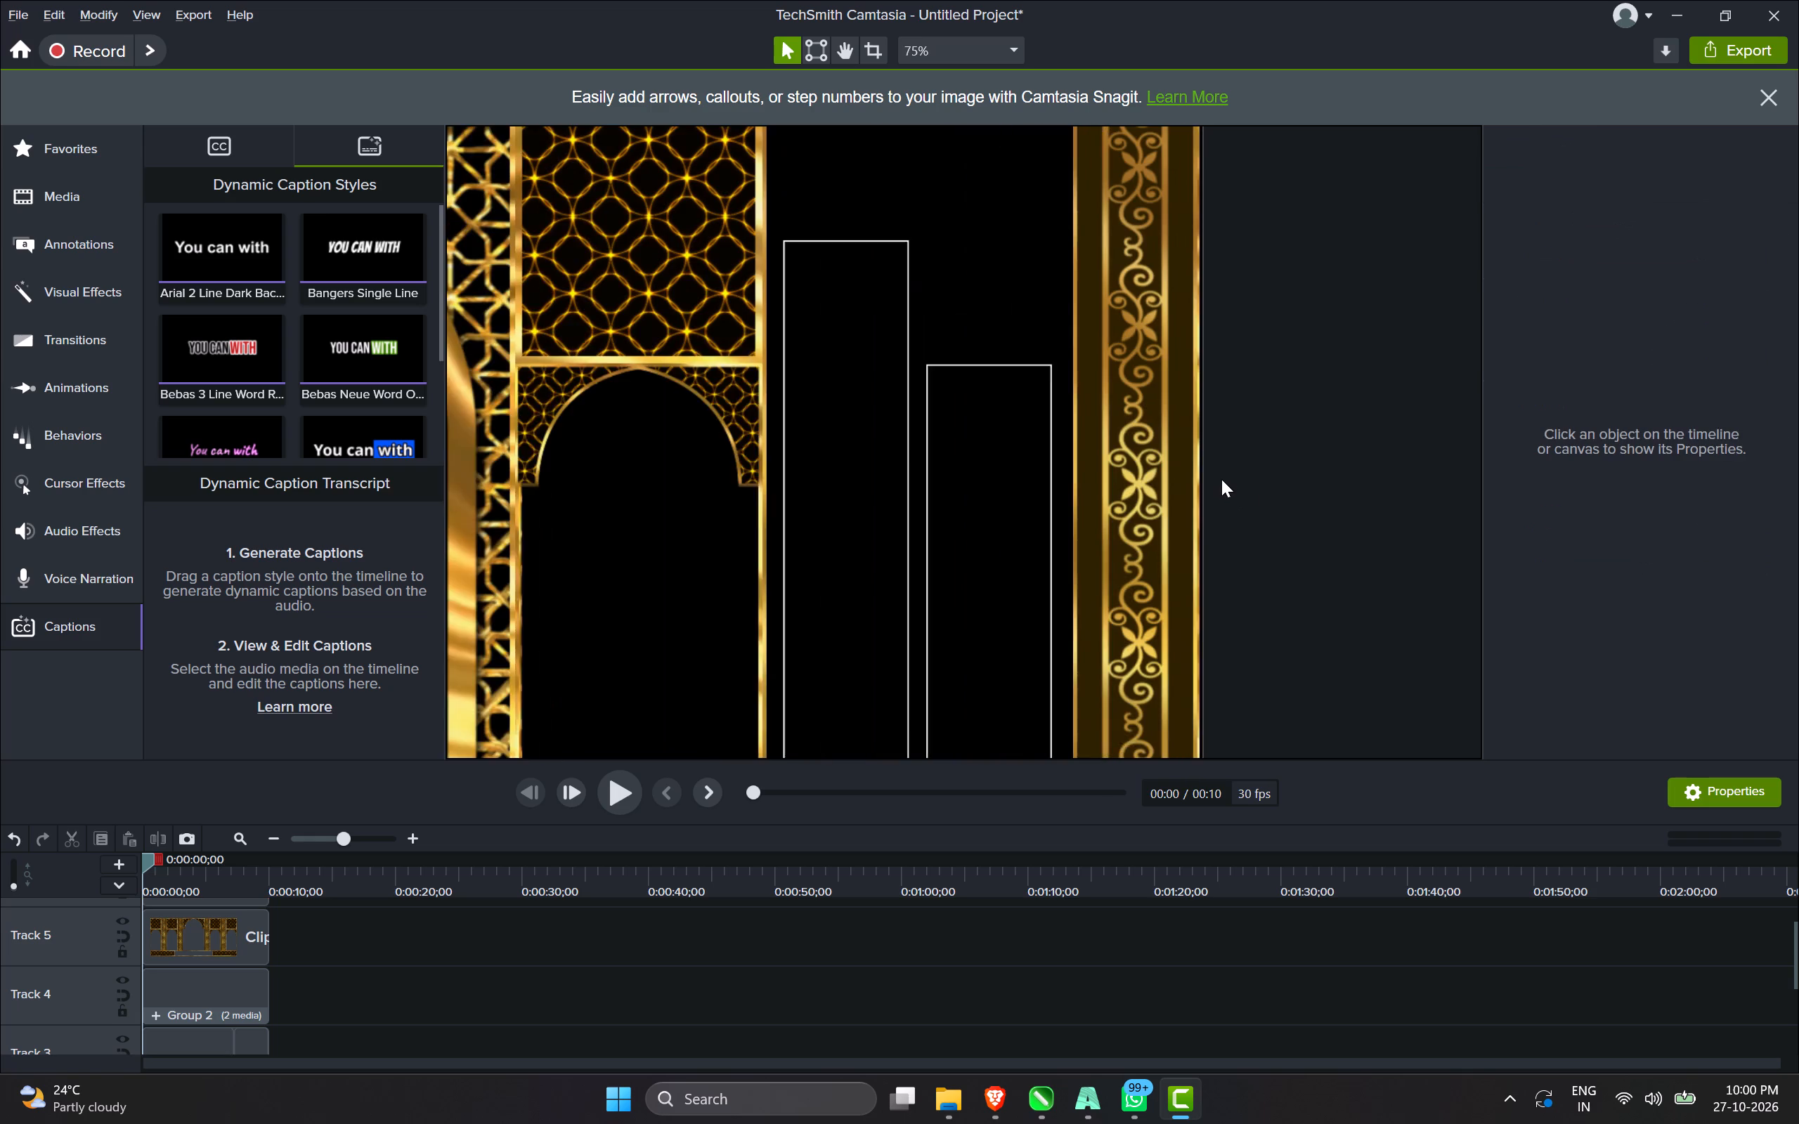
{"action": "scroll", "coordinate": [1214, 479], "scroll_direction": "down", "scroll_amount": 4}
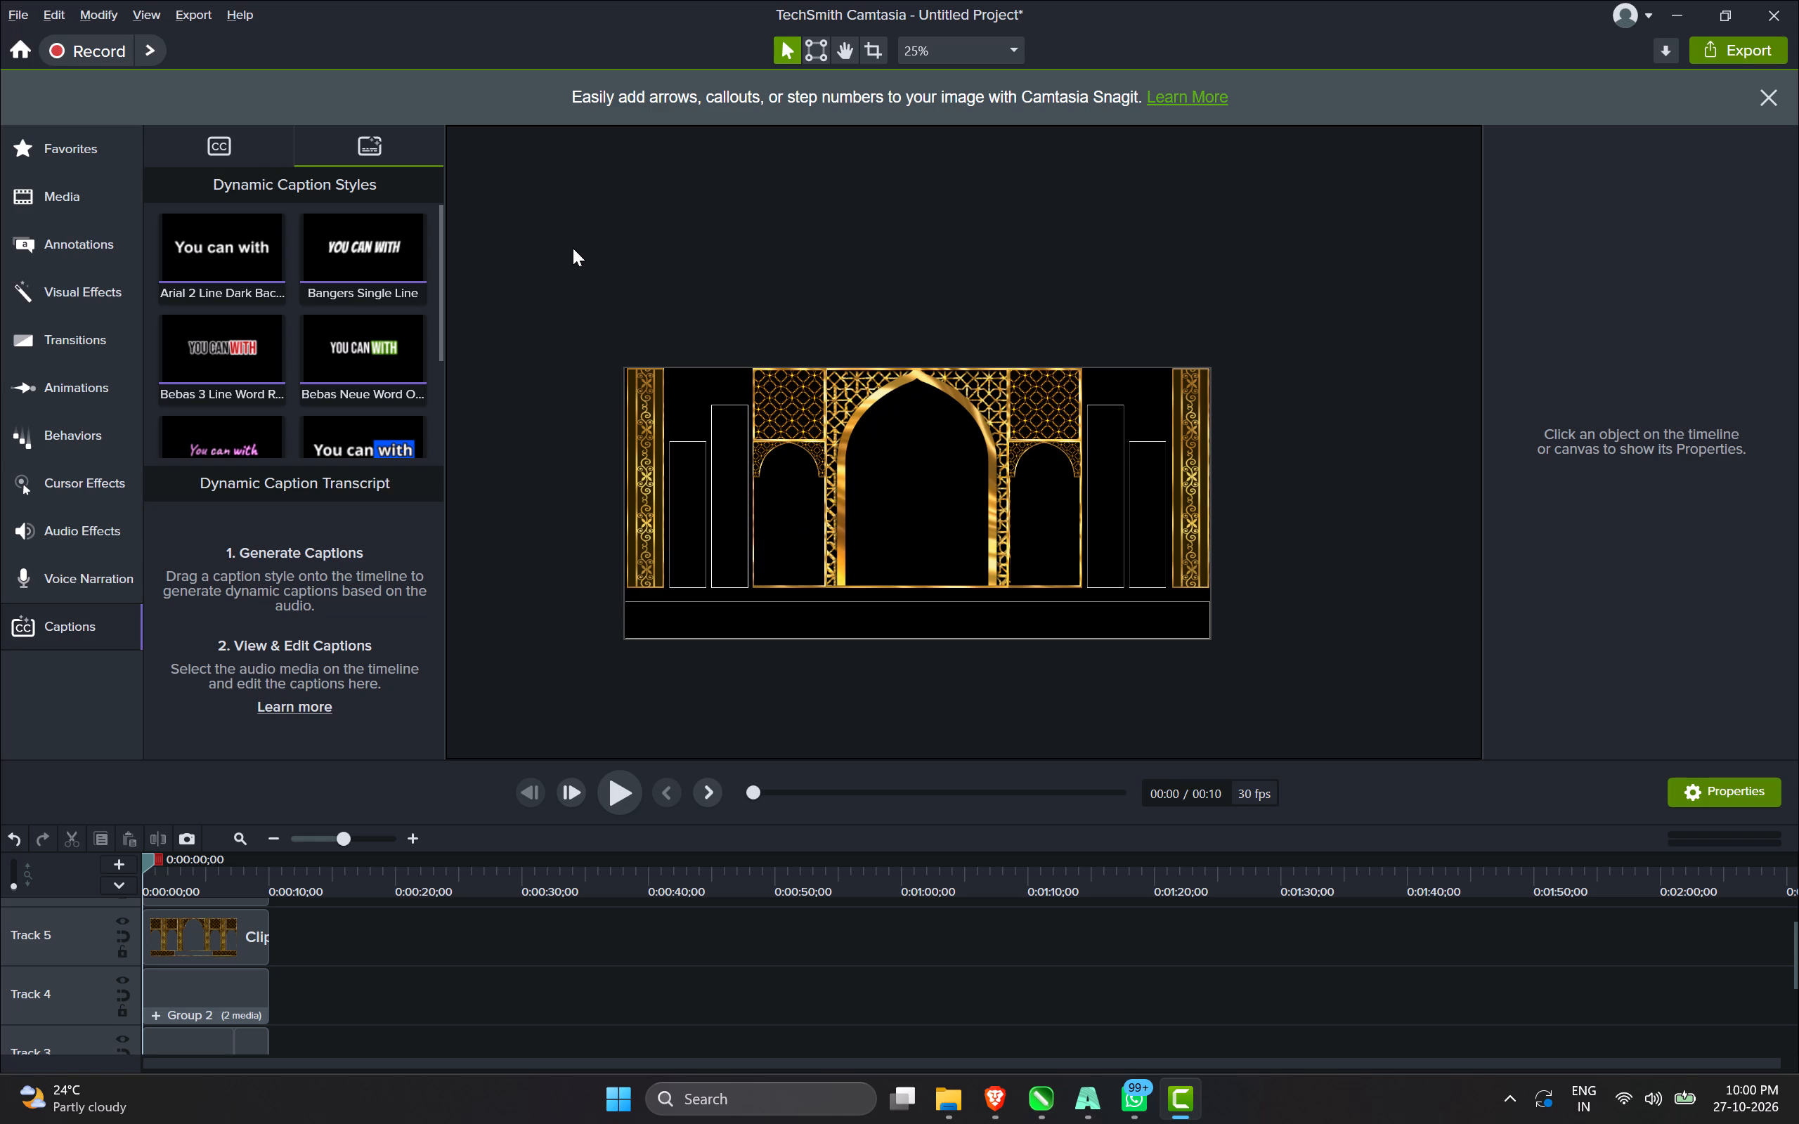
Add another copy of Golden.mov to Track 5 at about 23 seconds, clear of the existing clips.
{"action": "left_click", "coordinate": [953, 1095]}
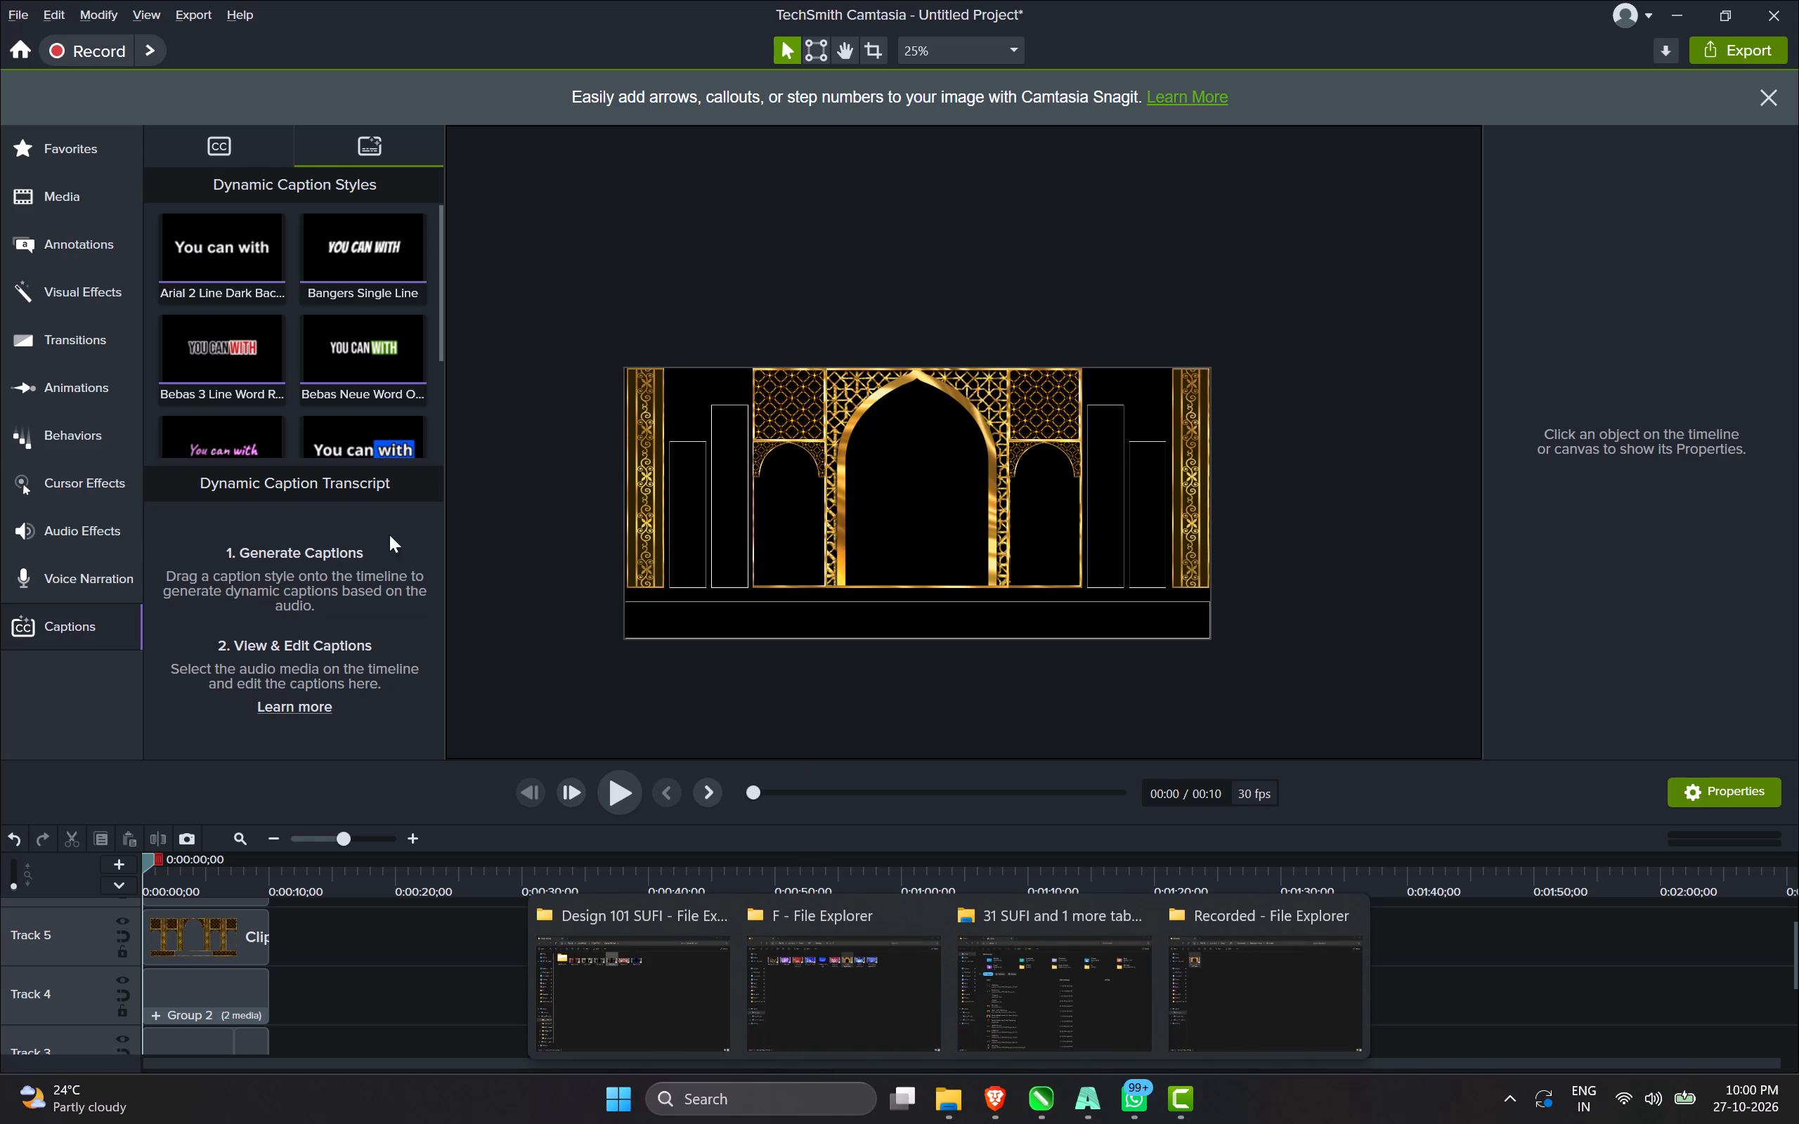
{"action": "left_click", "coordinate": [91, 200]}
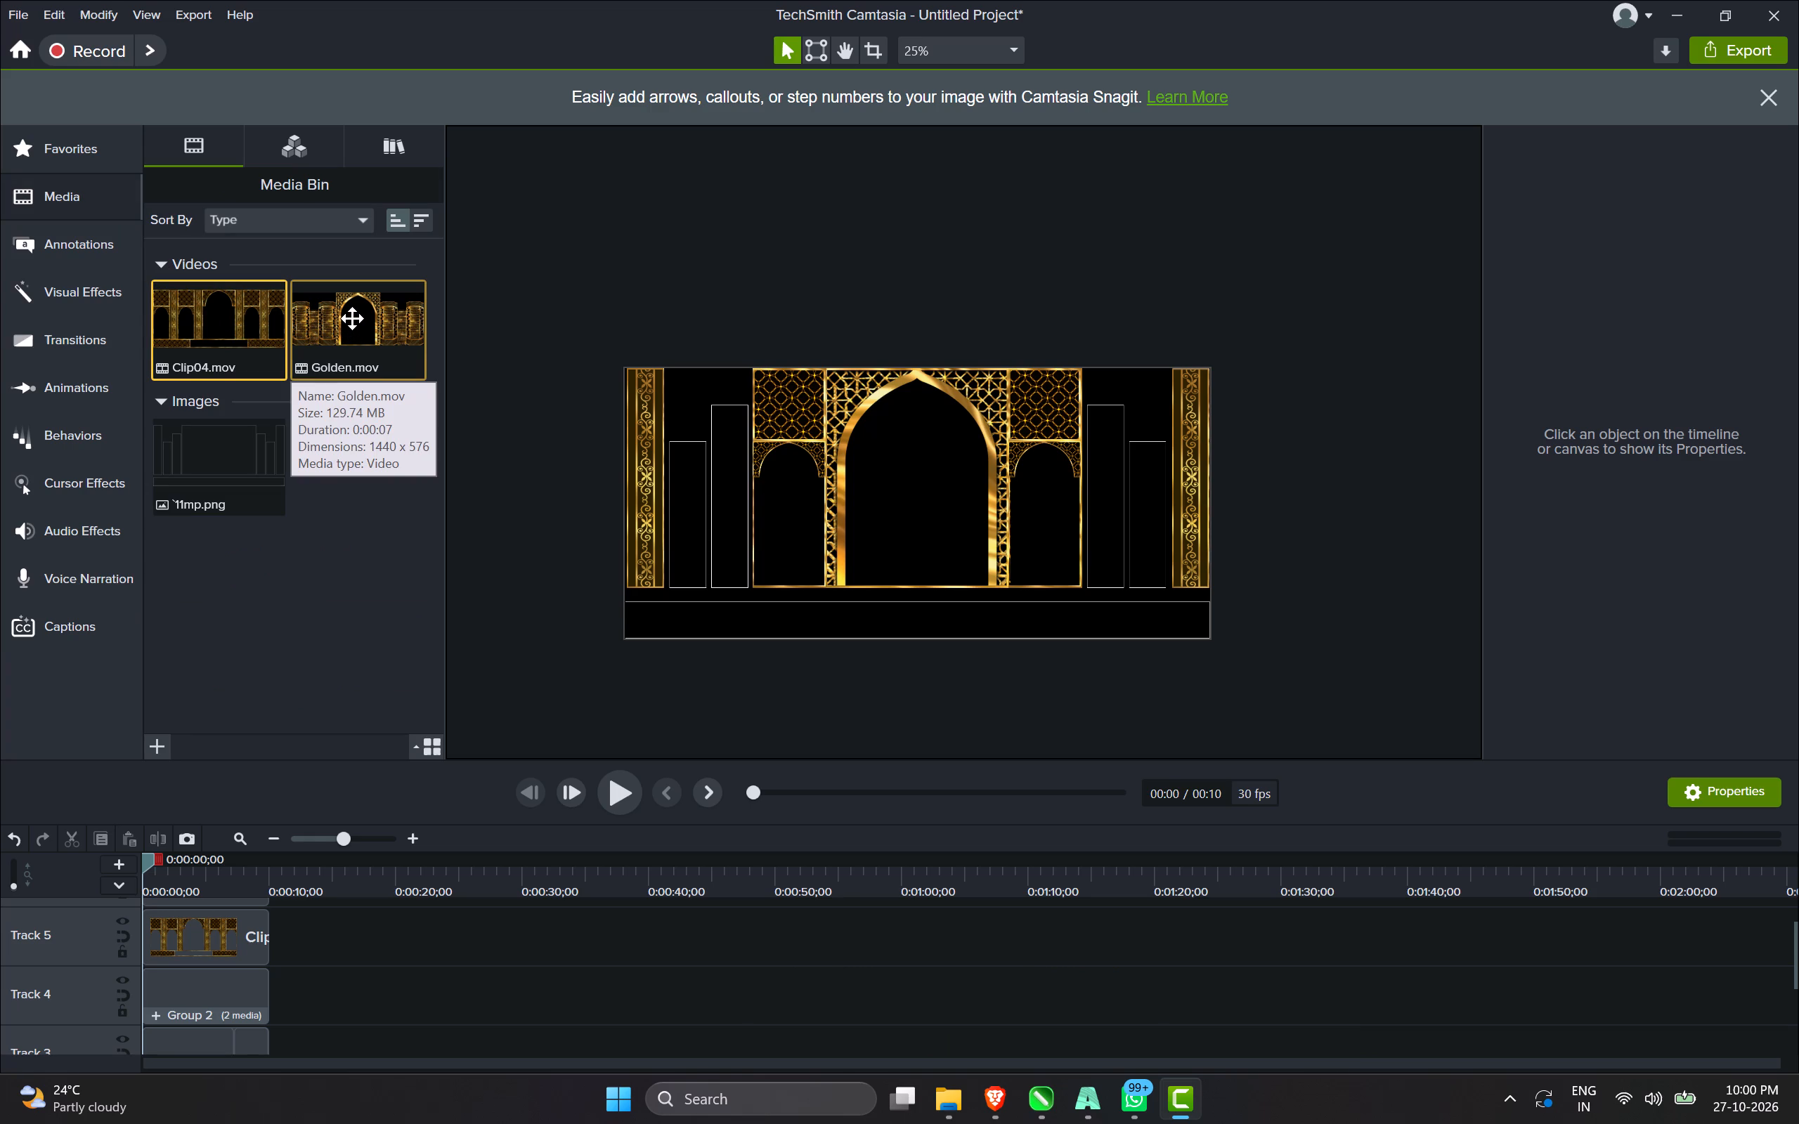
{"action": "left_click_drag", "start_coordinate": [363, 335], "coordinate": [427, 947]}
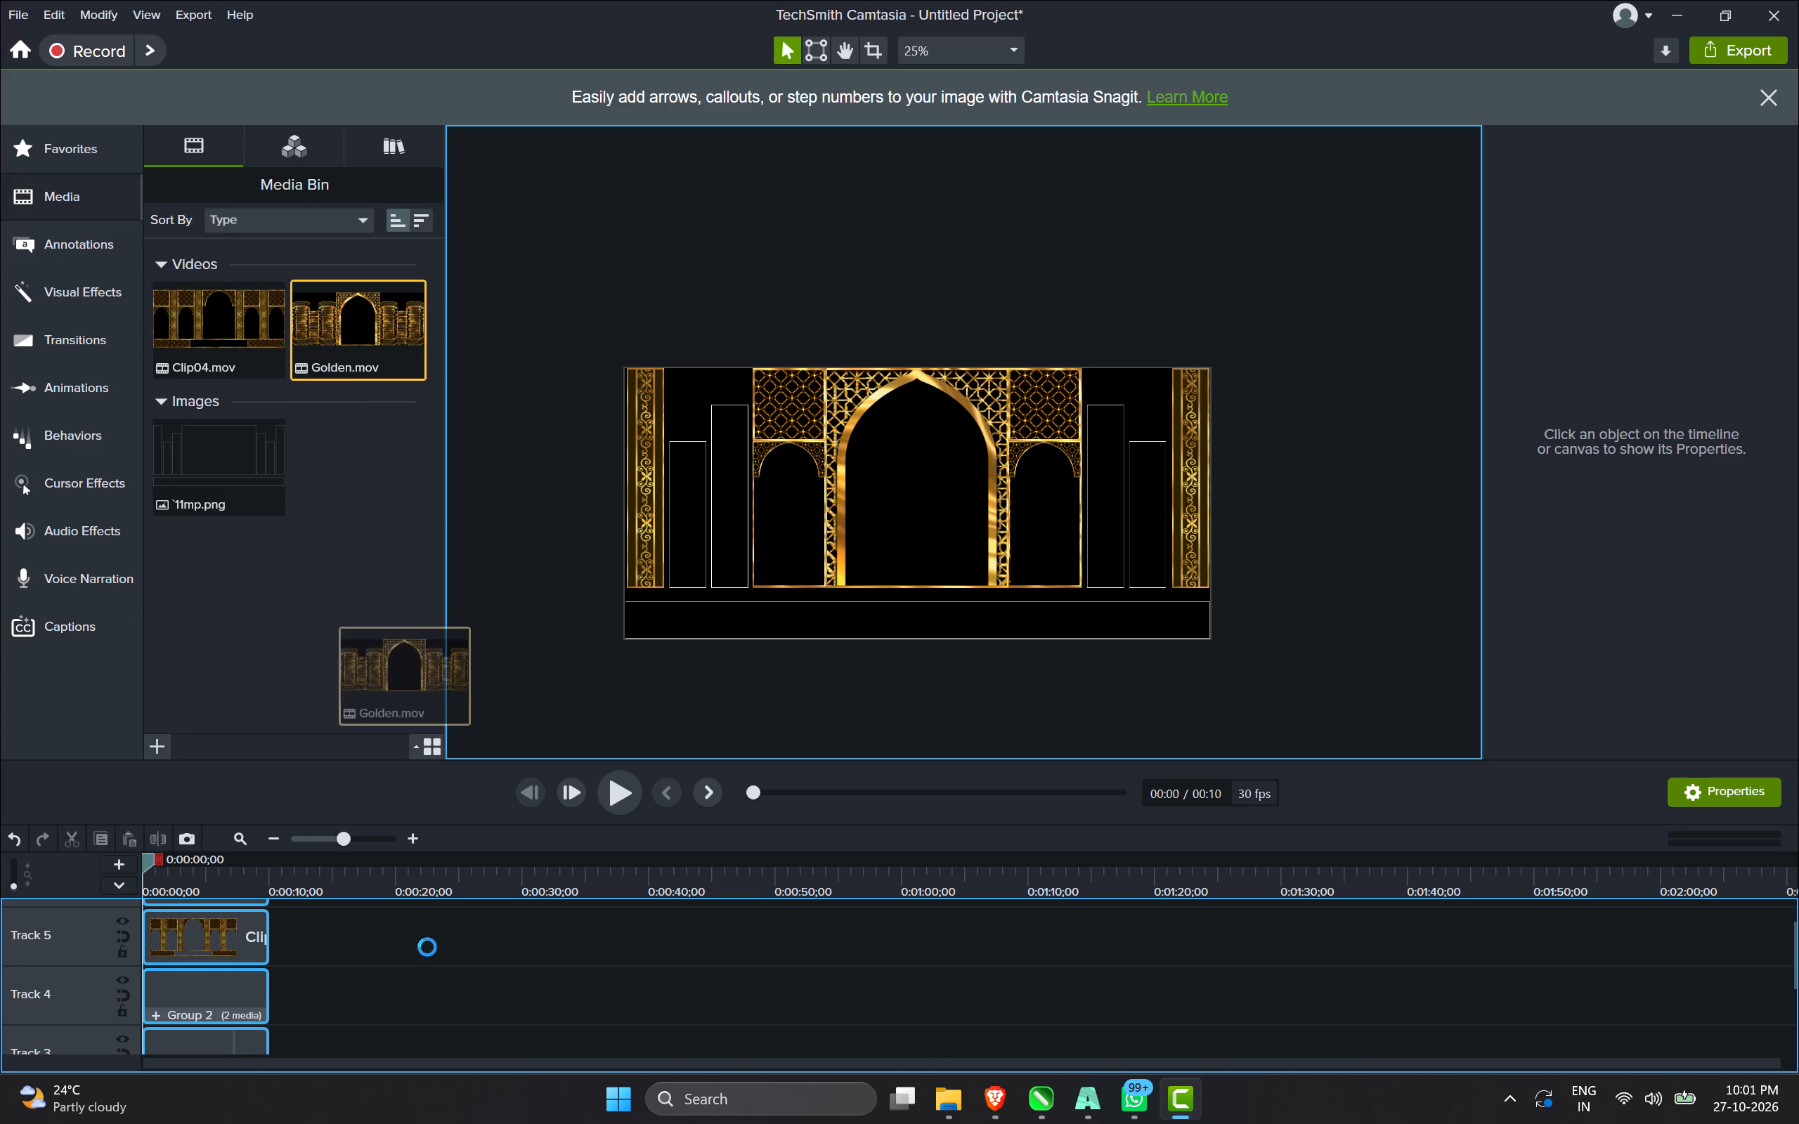
{"action": "left_click_drag", "start_coordinate": [427, 947], "coordinate": [433, 949]}
Play the new Golden clip from about 25 seconds and examine its left-hand columns up close.
{"action": "left_click", "coordinate": [459, 888]}
{"action": "key", "text": "space"}
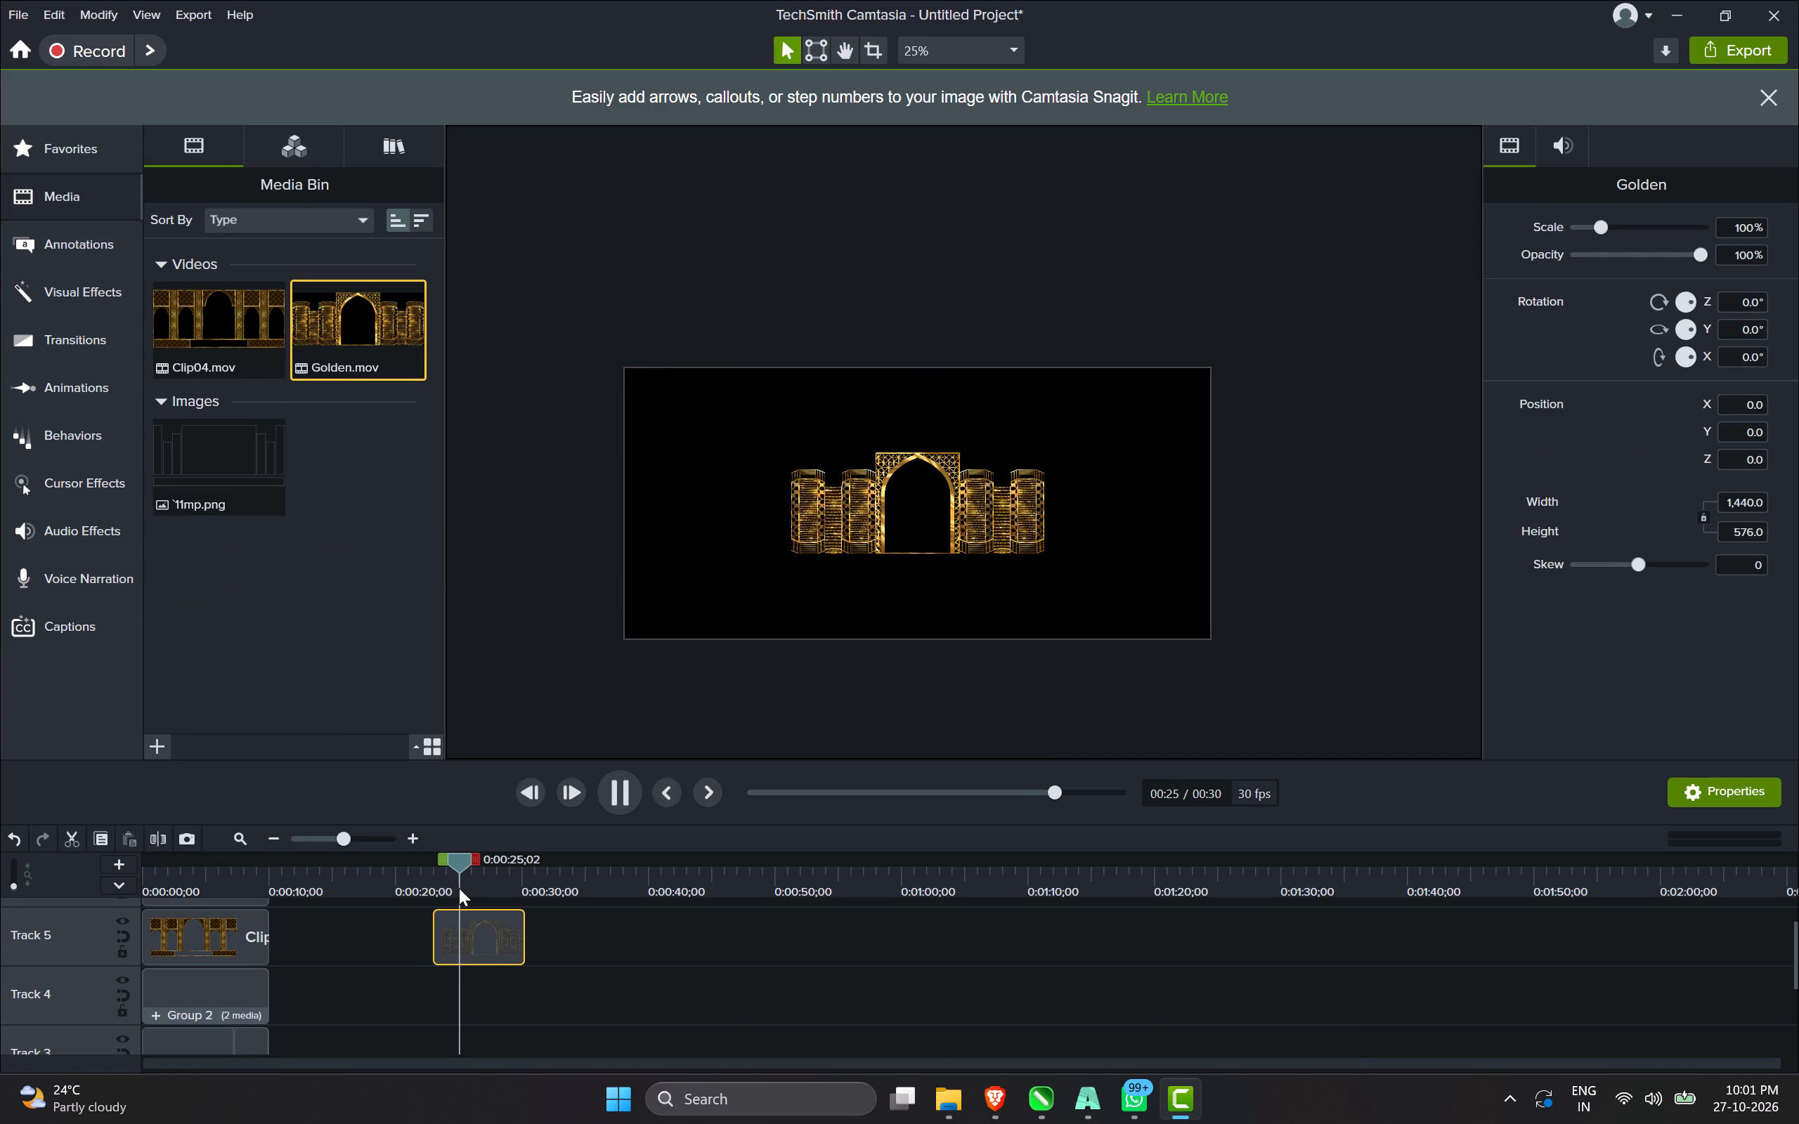
{"action": "key", "text": "space"}
{"action": "scroll", "coordinate": [793, 555], "scroll_direction": "up", "scroll_amount": 2}
{"action": "scroll", "coordinate": [880, 452], "scroll_direction": "up", "scroll_amount": 5}
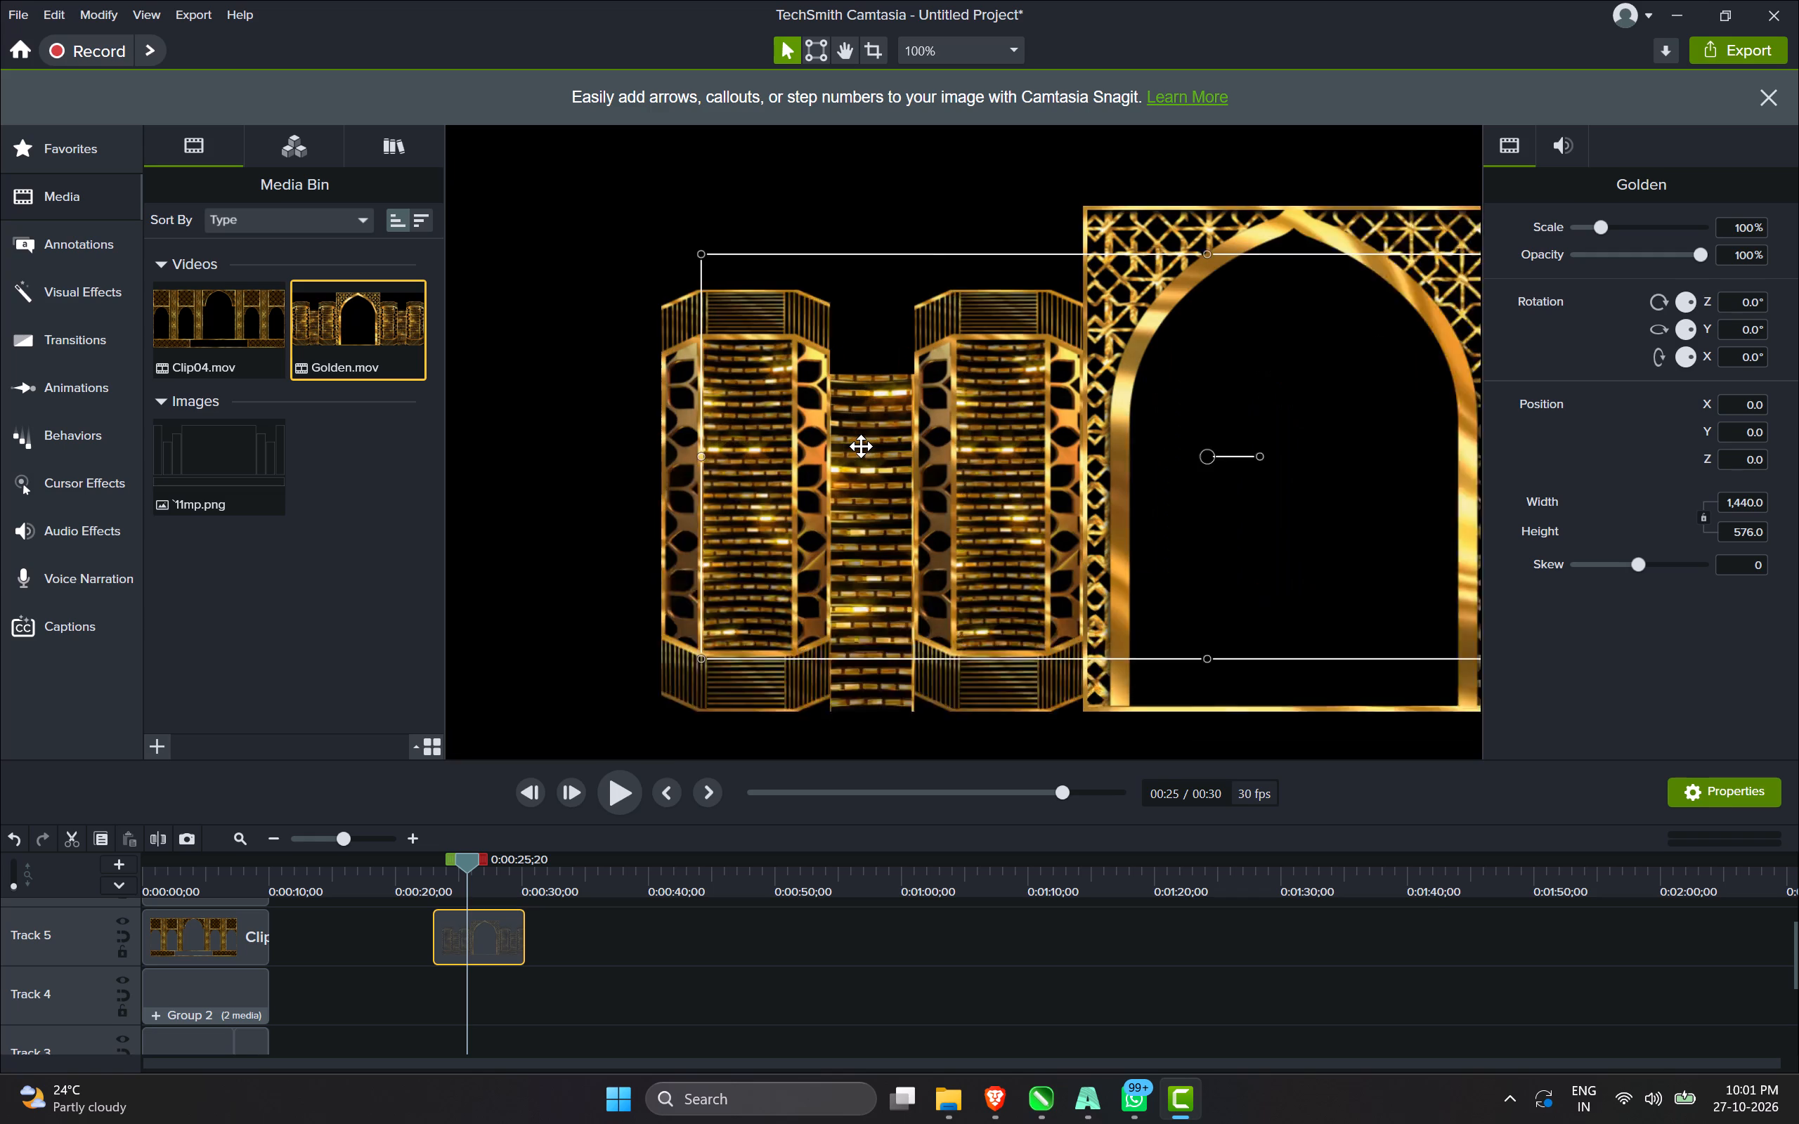
{"action": "scroll", "coordinate": [861, 446], "scroll_direction": "up", "scroll_amount": 1}
{"action": "key", "text": "space"}
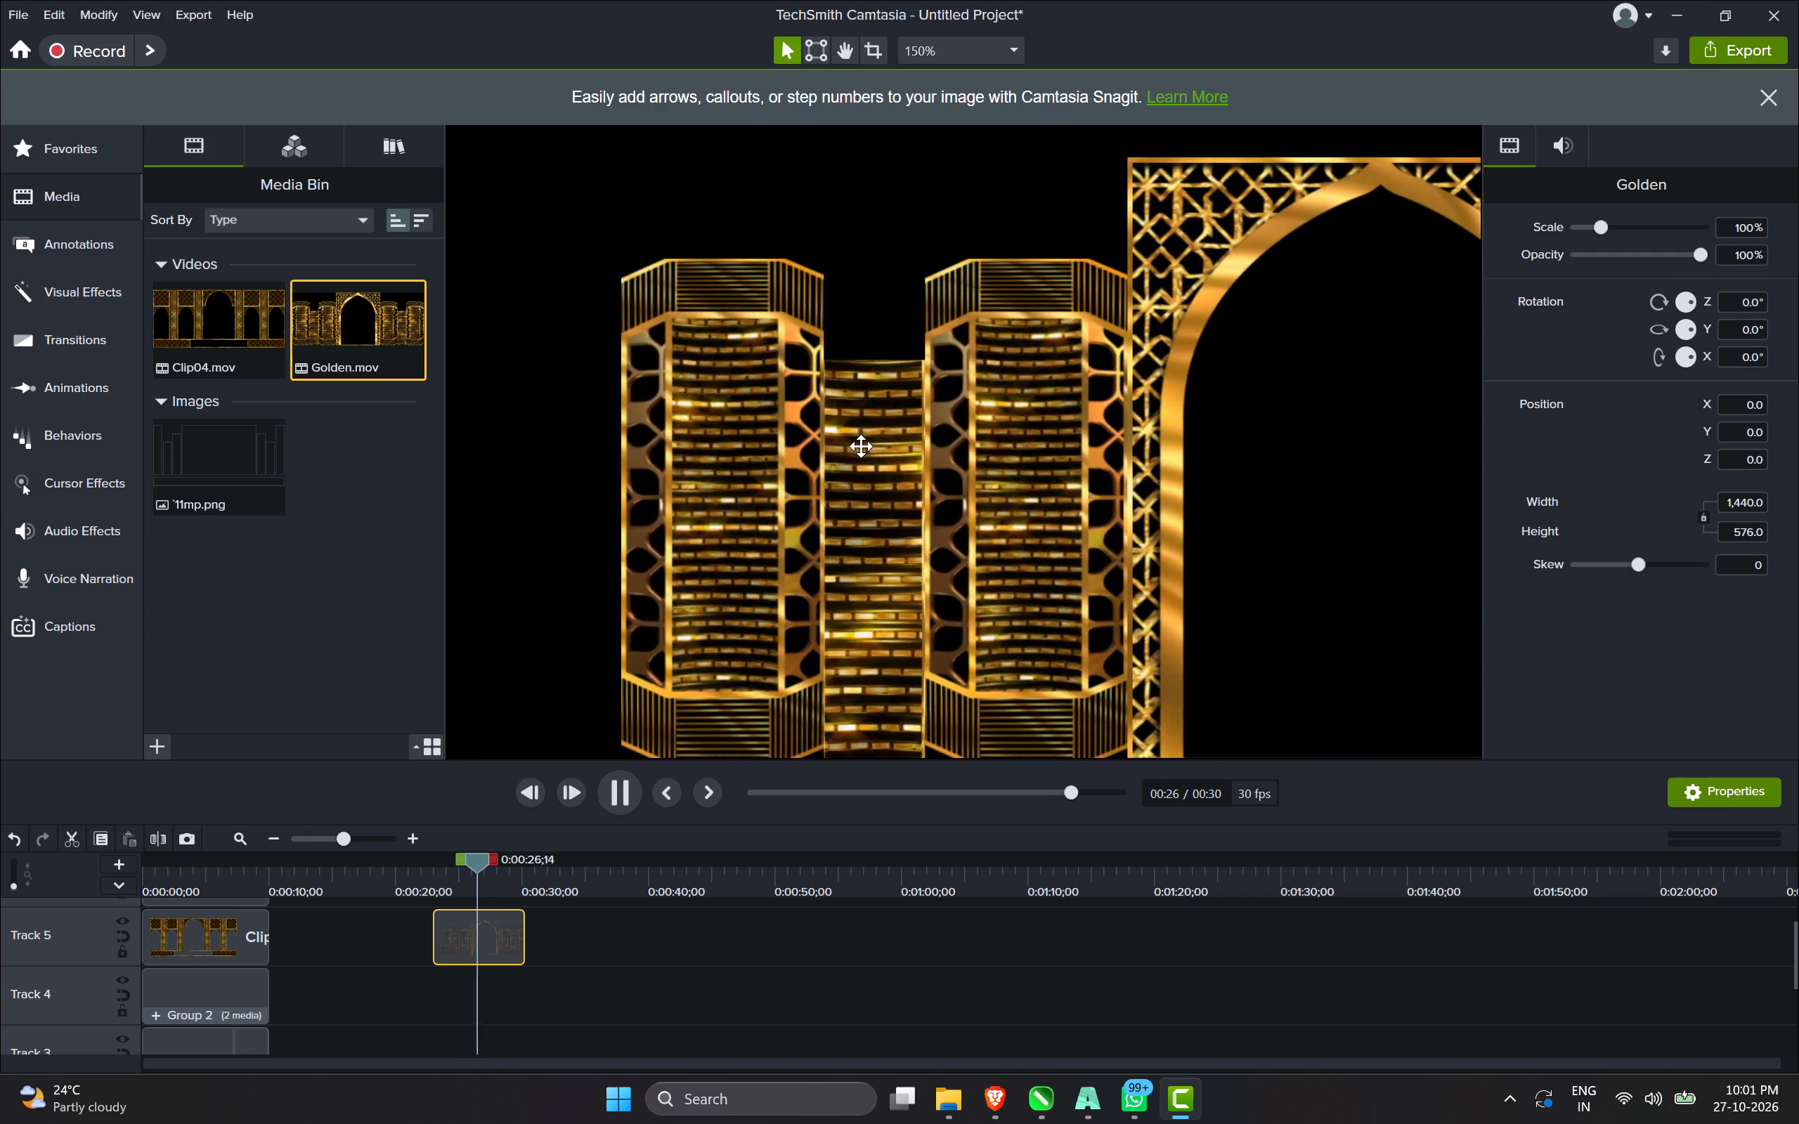
{"action": "key", "text": "space"}
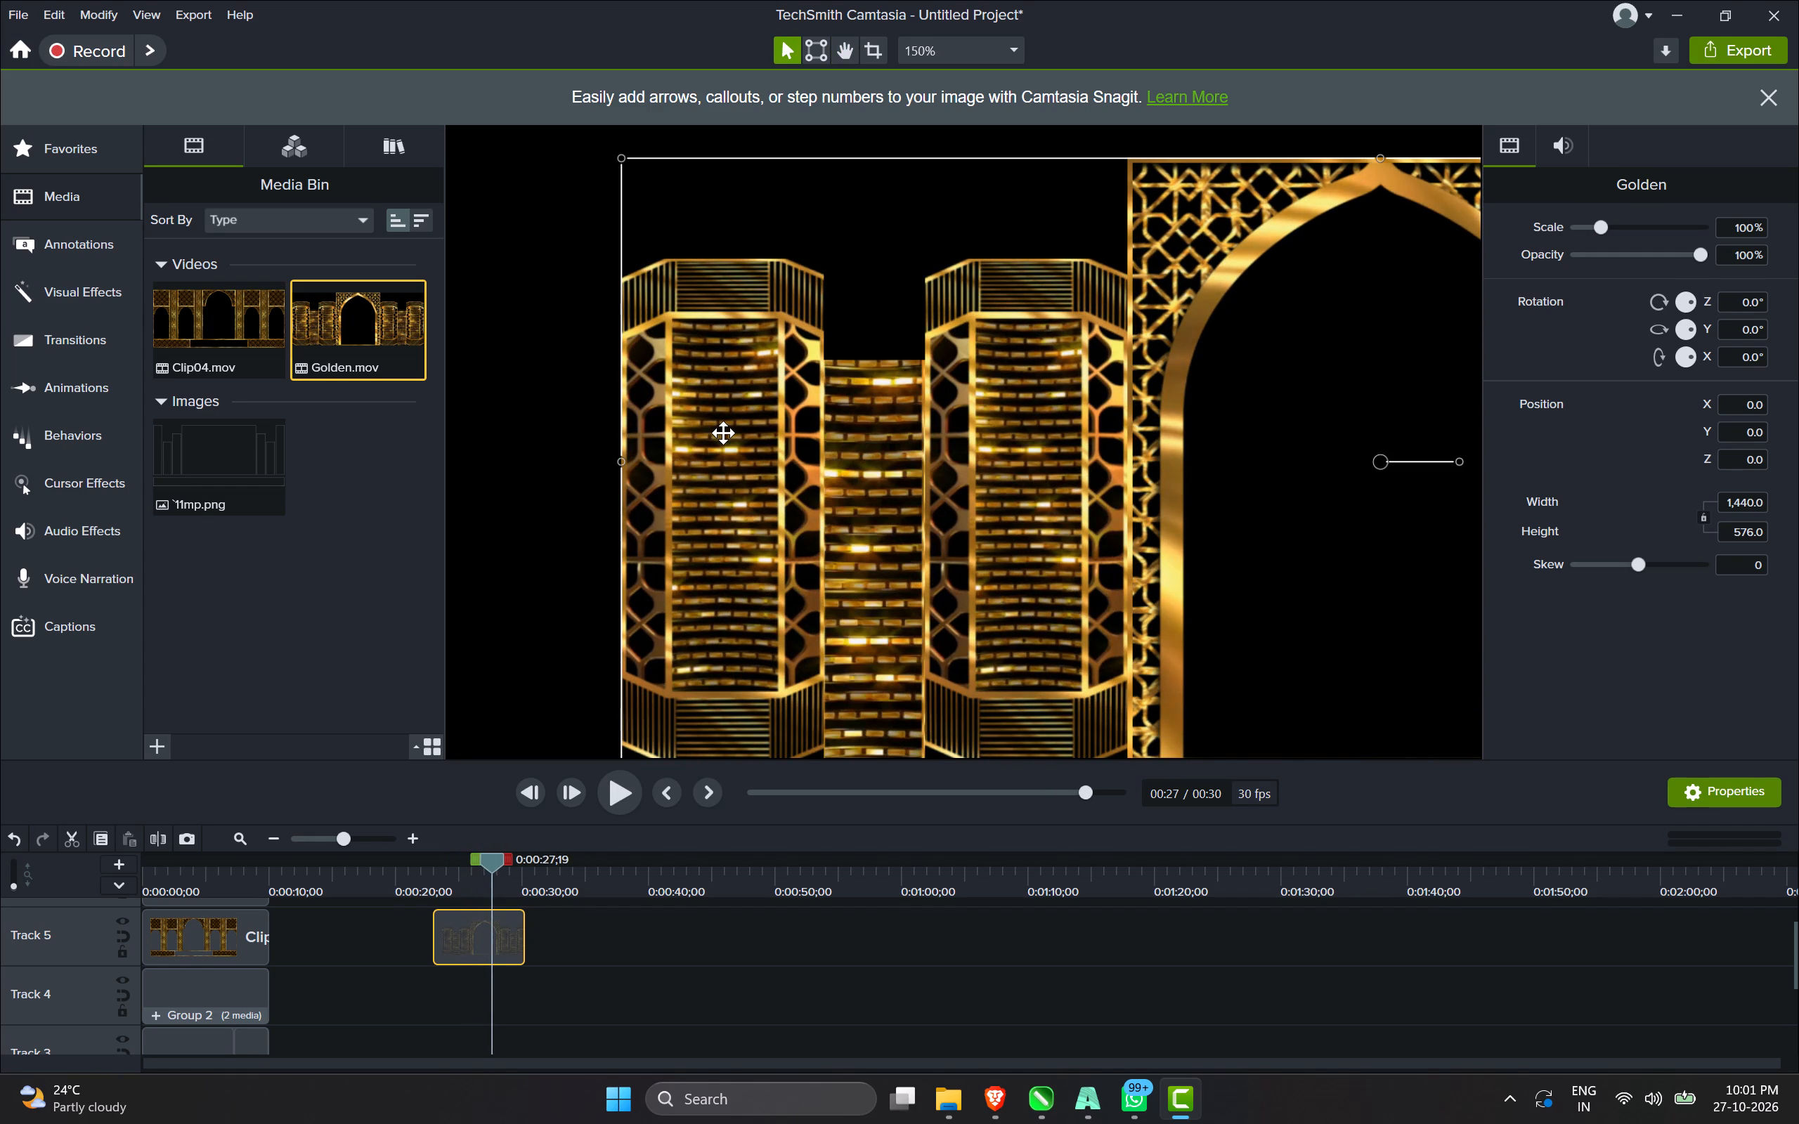
Crop the Golden clip's right side back to the front face of its leftmost column, about 155.6 wide.
{"action": "scroll", "coordinate": [723, 433], "scroll_direction": "down", "scroll_amount": 2}
{"action": "scroll", "coordinate": [735, 500], "scroll_direction": "down", "scroll_amount": 1}
{"action": "scroll", "coordinate": [802, 513], "scroll_direction": "down", "scroll_amount": 2}
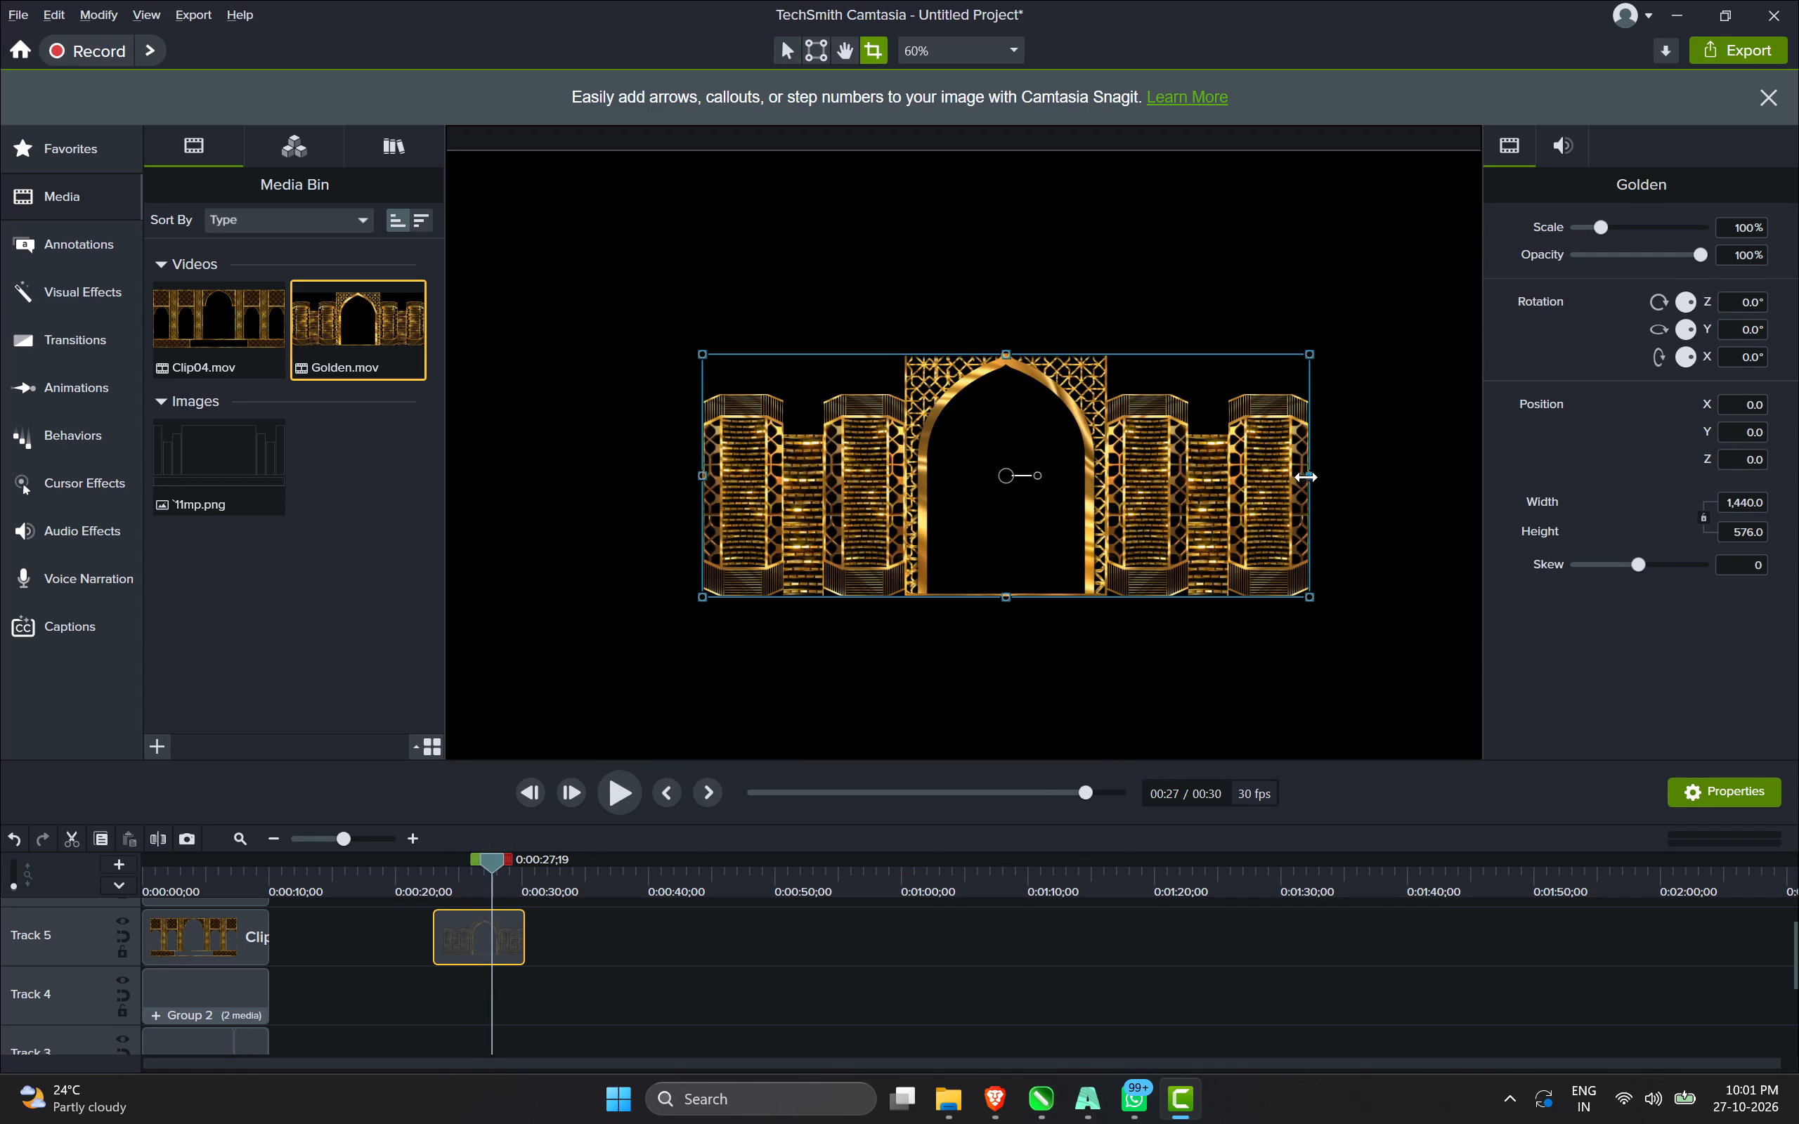
{"action": "left_click_drag", "start_coordinate": [1308, 476], "coordinate": [841, 579], "text": "alt"}
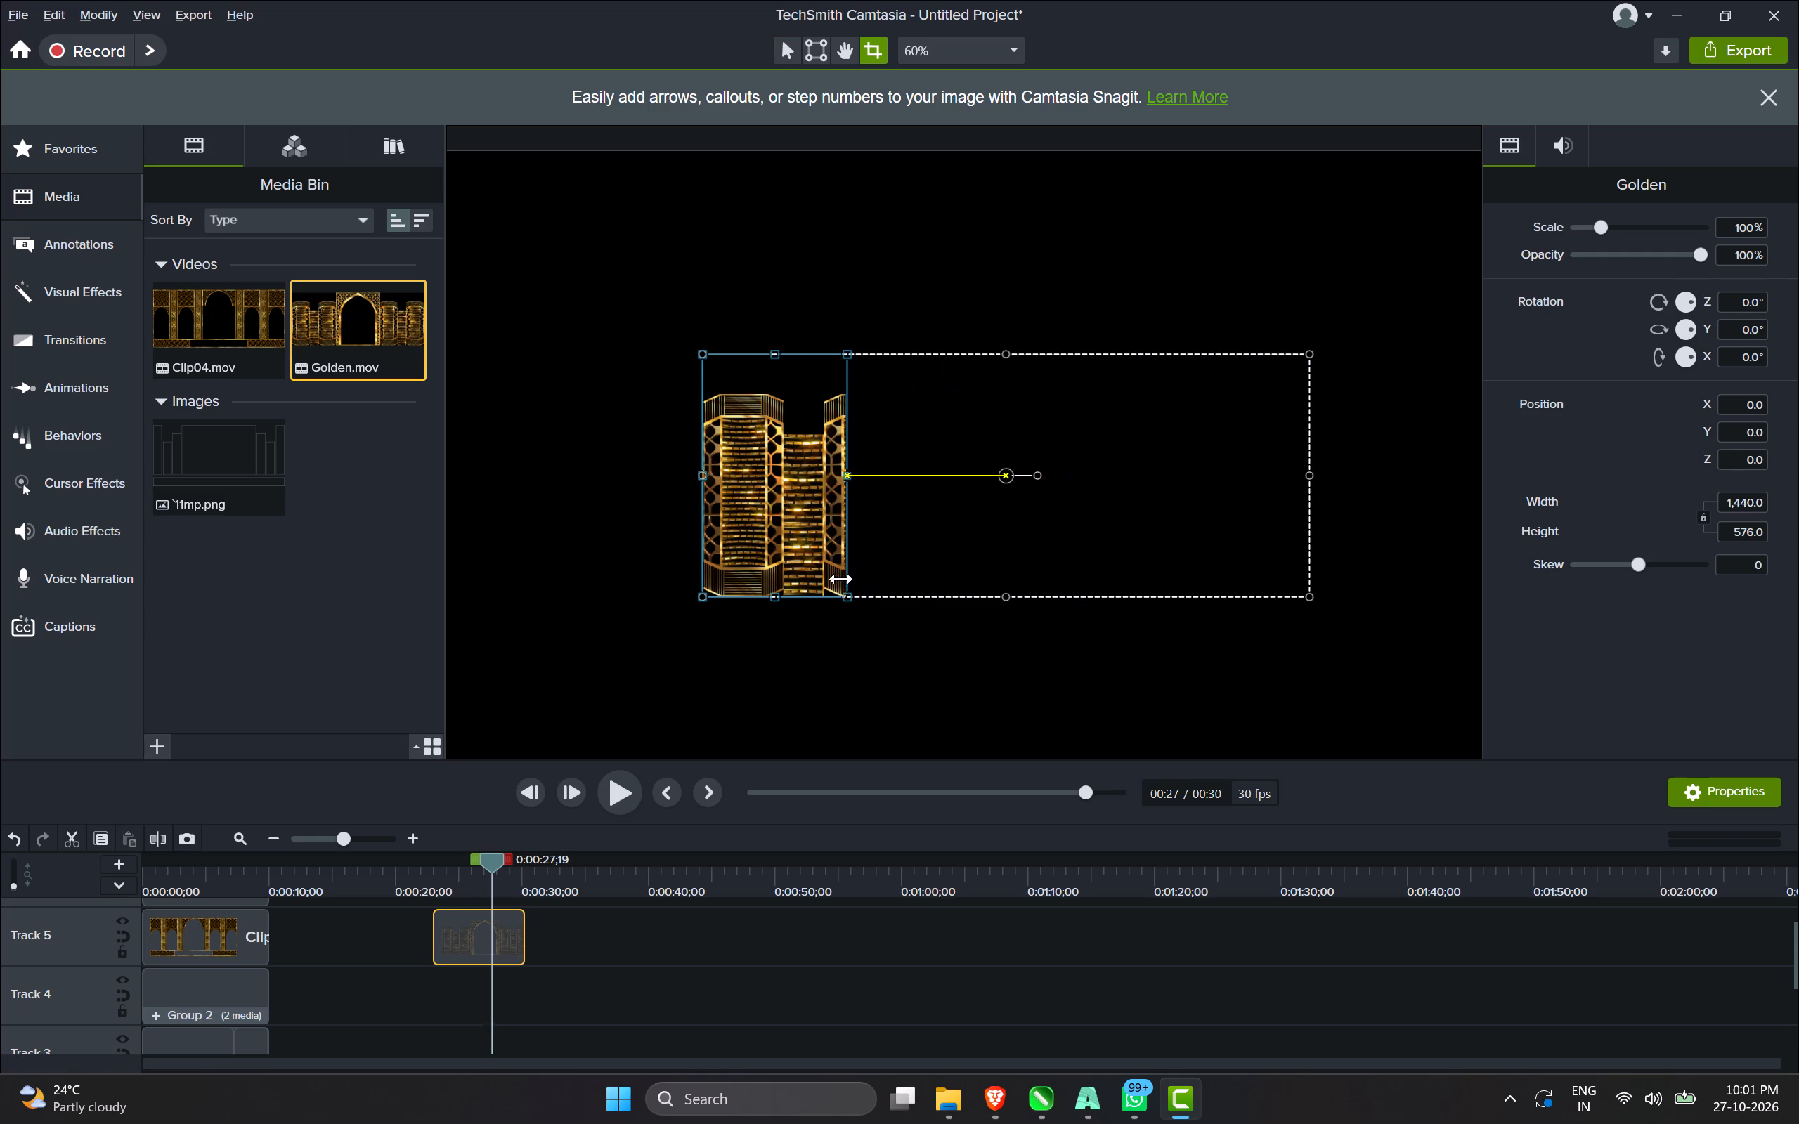
{"action": "left_click_drag", "start_coordinate": [841, 579], "coordinate": [828, 579], "text": "alt"}
{"action": "scroll", "coordinate": [820, 534], "scroll_direction": "up", "scroll_amount": 4}
{"action": "scroll", "coordinate": [836, 429], "scroll_direction": "up", "scroll_amount": 4}
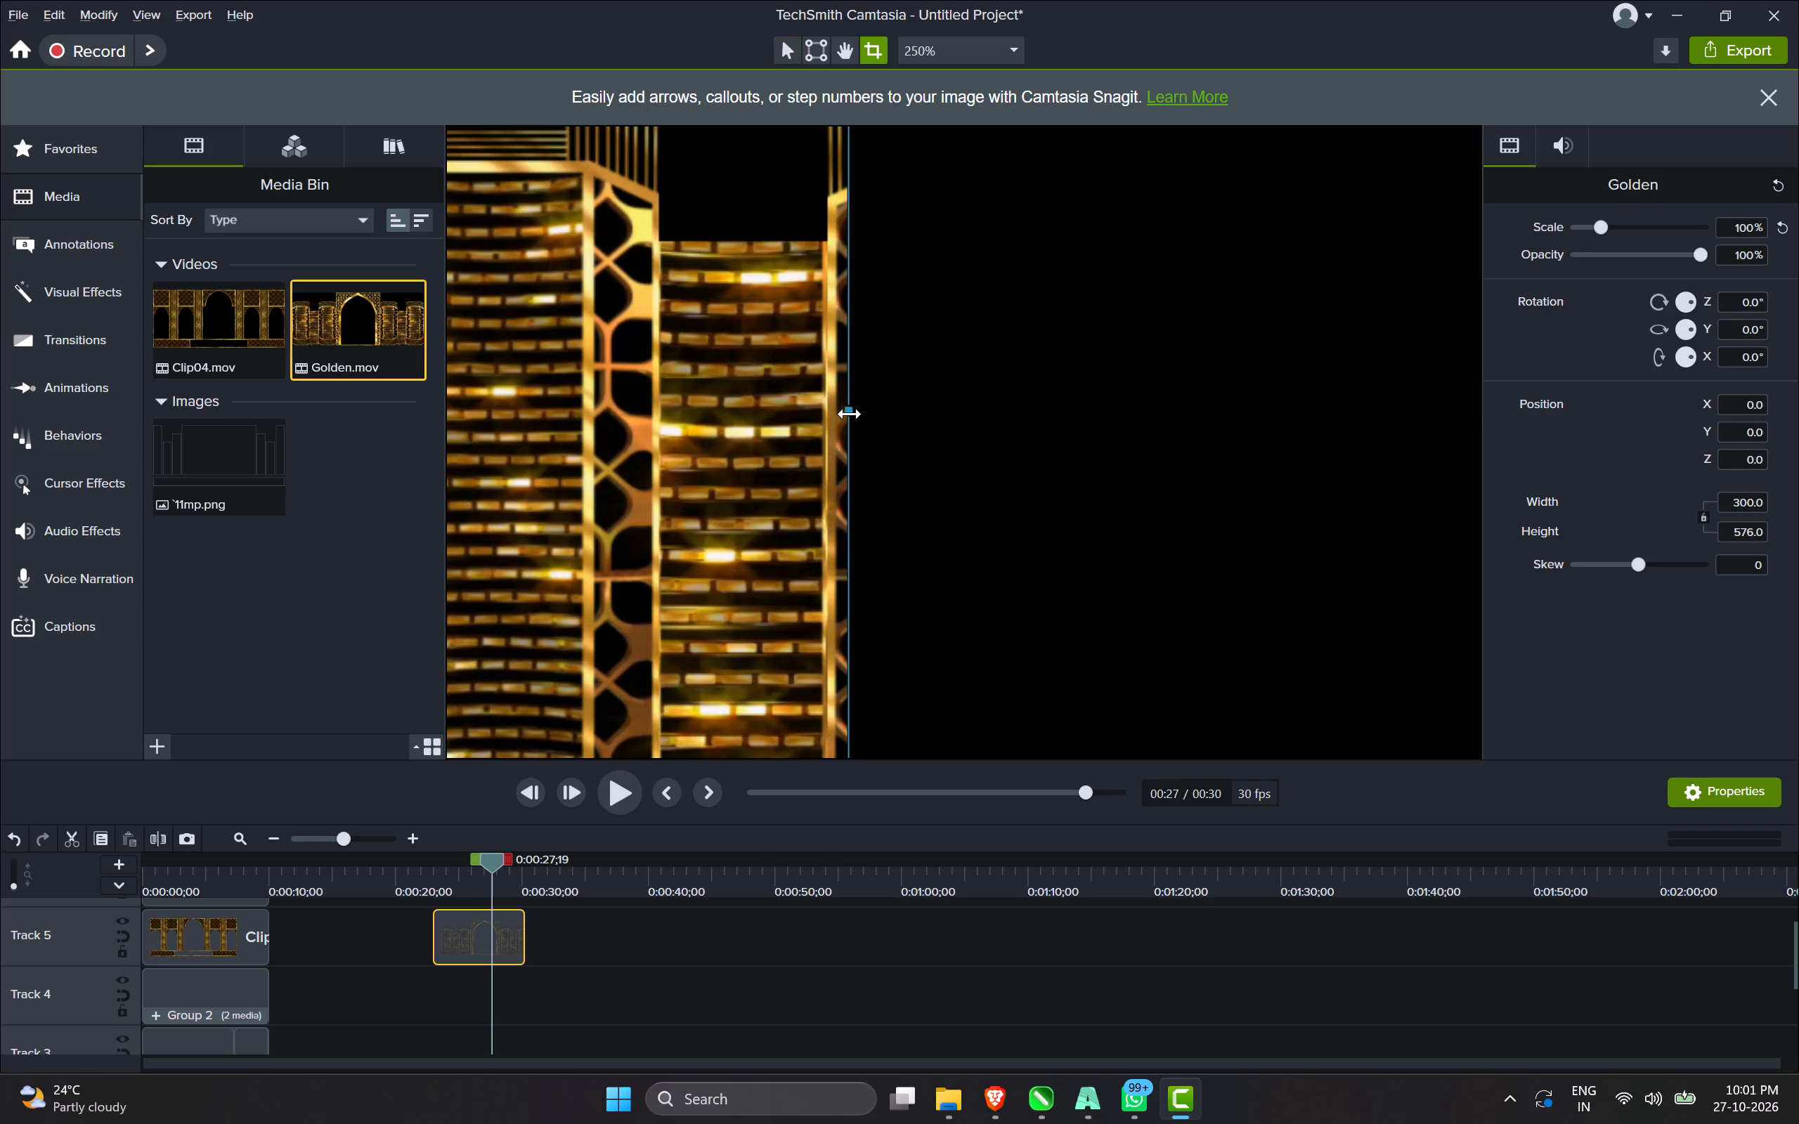
{"action": "left_click_drag", "start_coordinate": [850, 414], "coordinate": [608, 480], "text": "alt"}
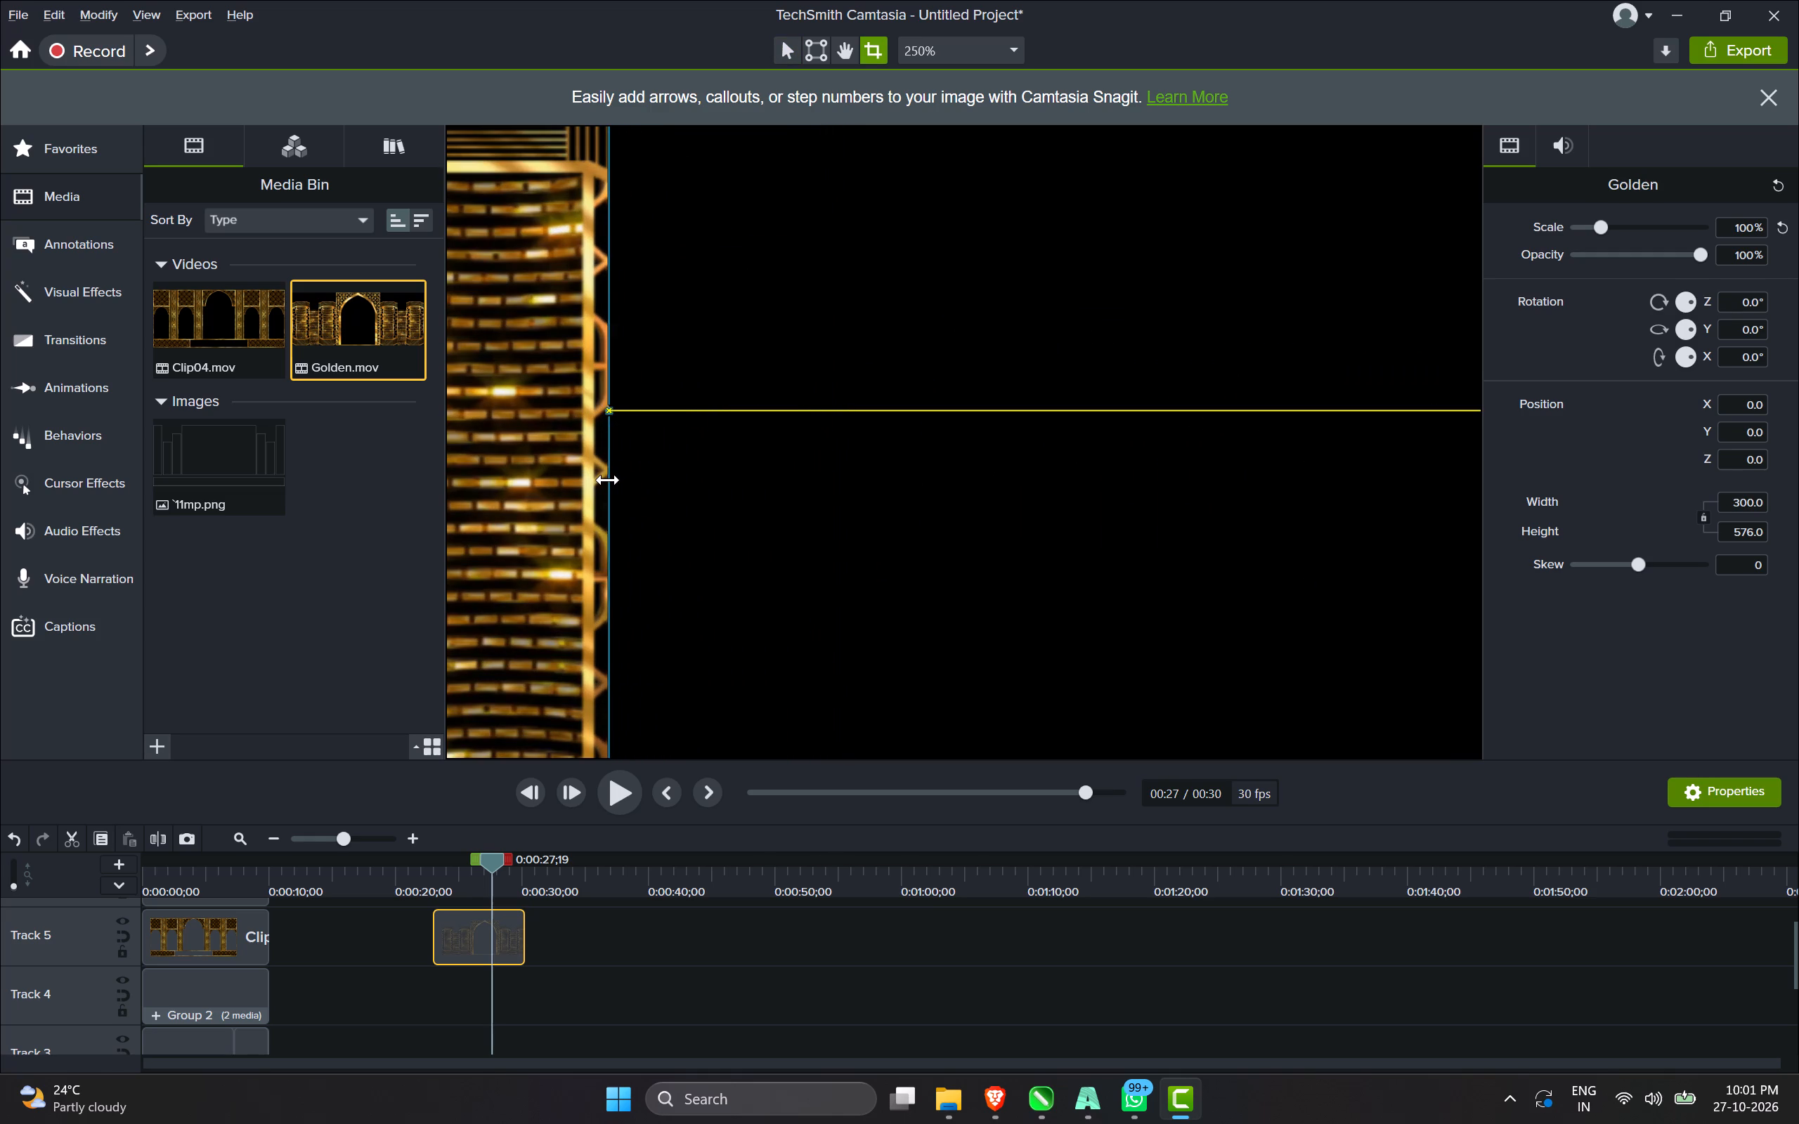
{"action": "left_click_drag", "start_coordinate": [608, 480], "coordinate": [596, 481], "text": "alt"}
{"action": "scroll", "coordinate": [804, 479], "scroll_direction": "down", "scroll_amount": 3}
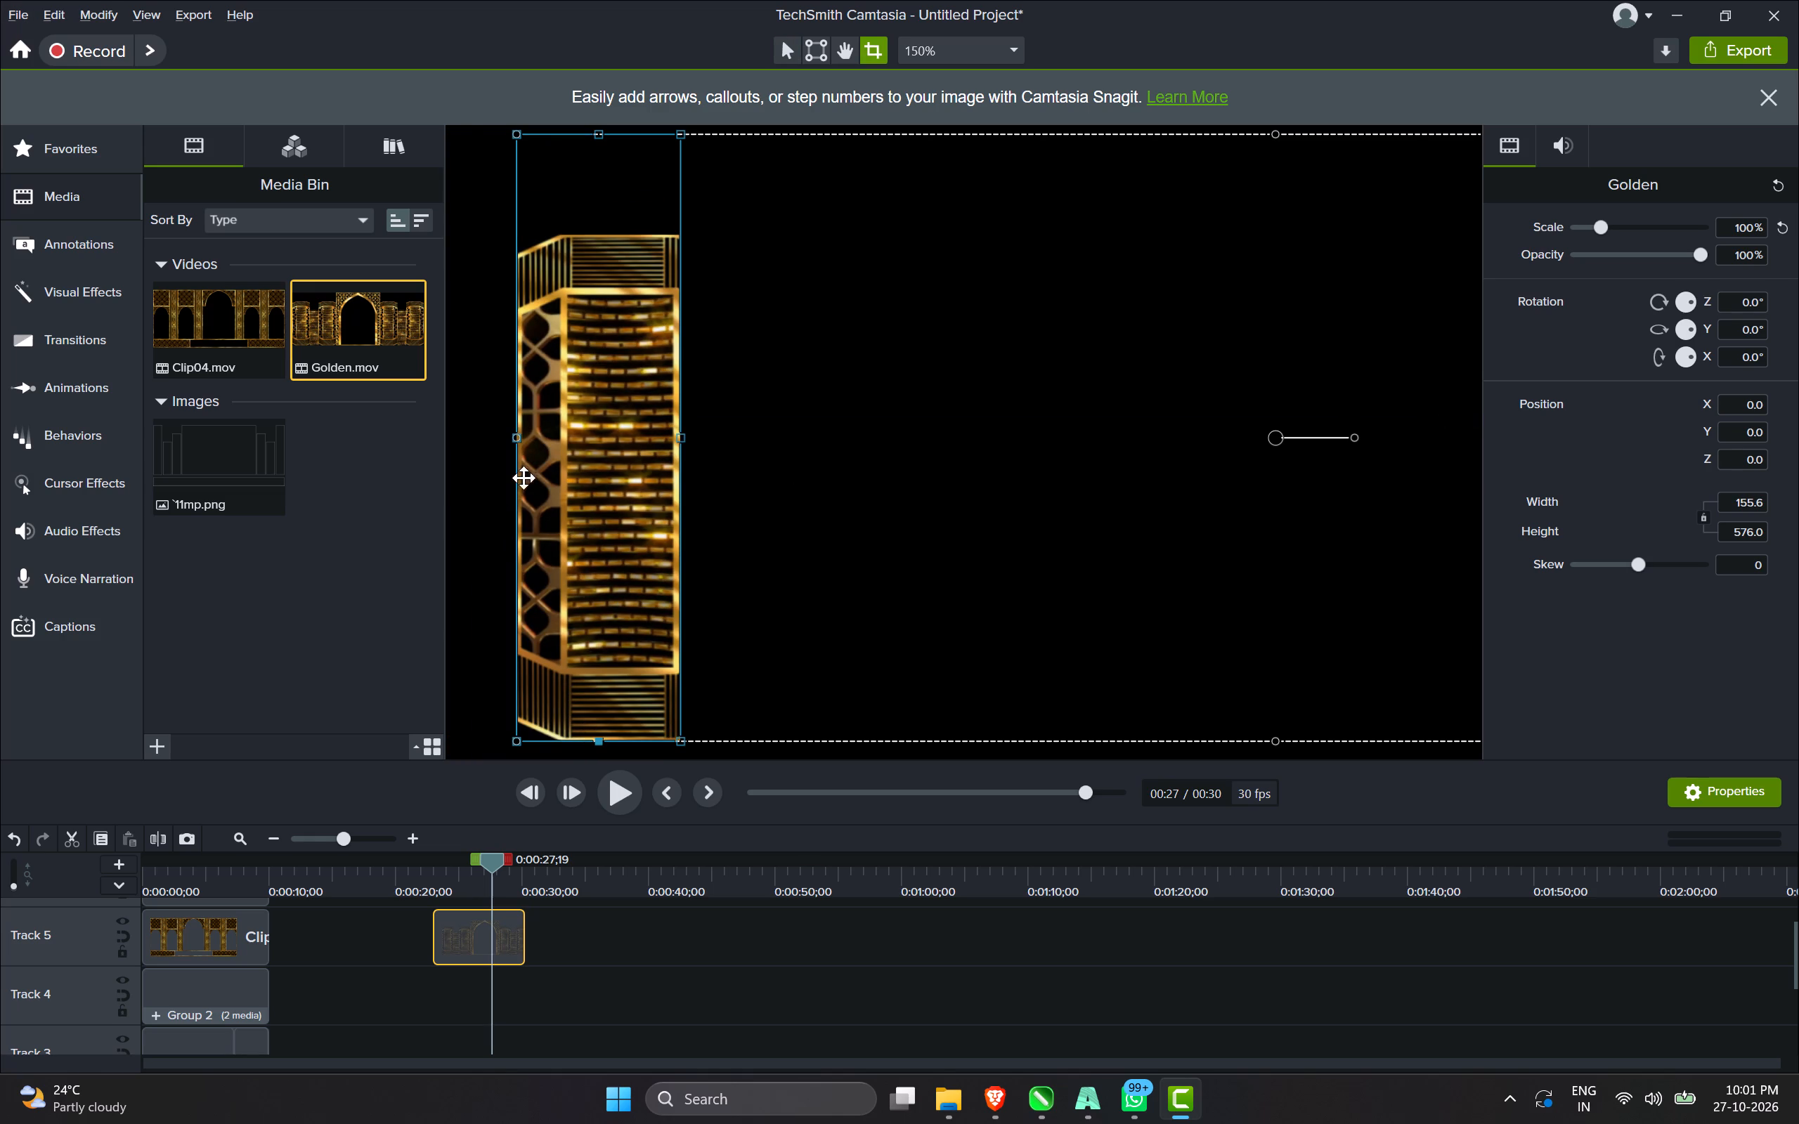
Crop the column's angled left side and the empty area above it, leaving a strip about 113.6 by 480.2.
{"action": "left_click_drag", "start_coordinate": [517, 440], "coordinate": [561, 449], "text": "alt"}
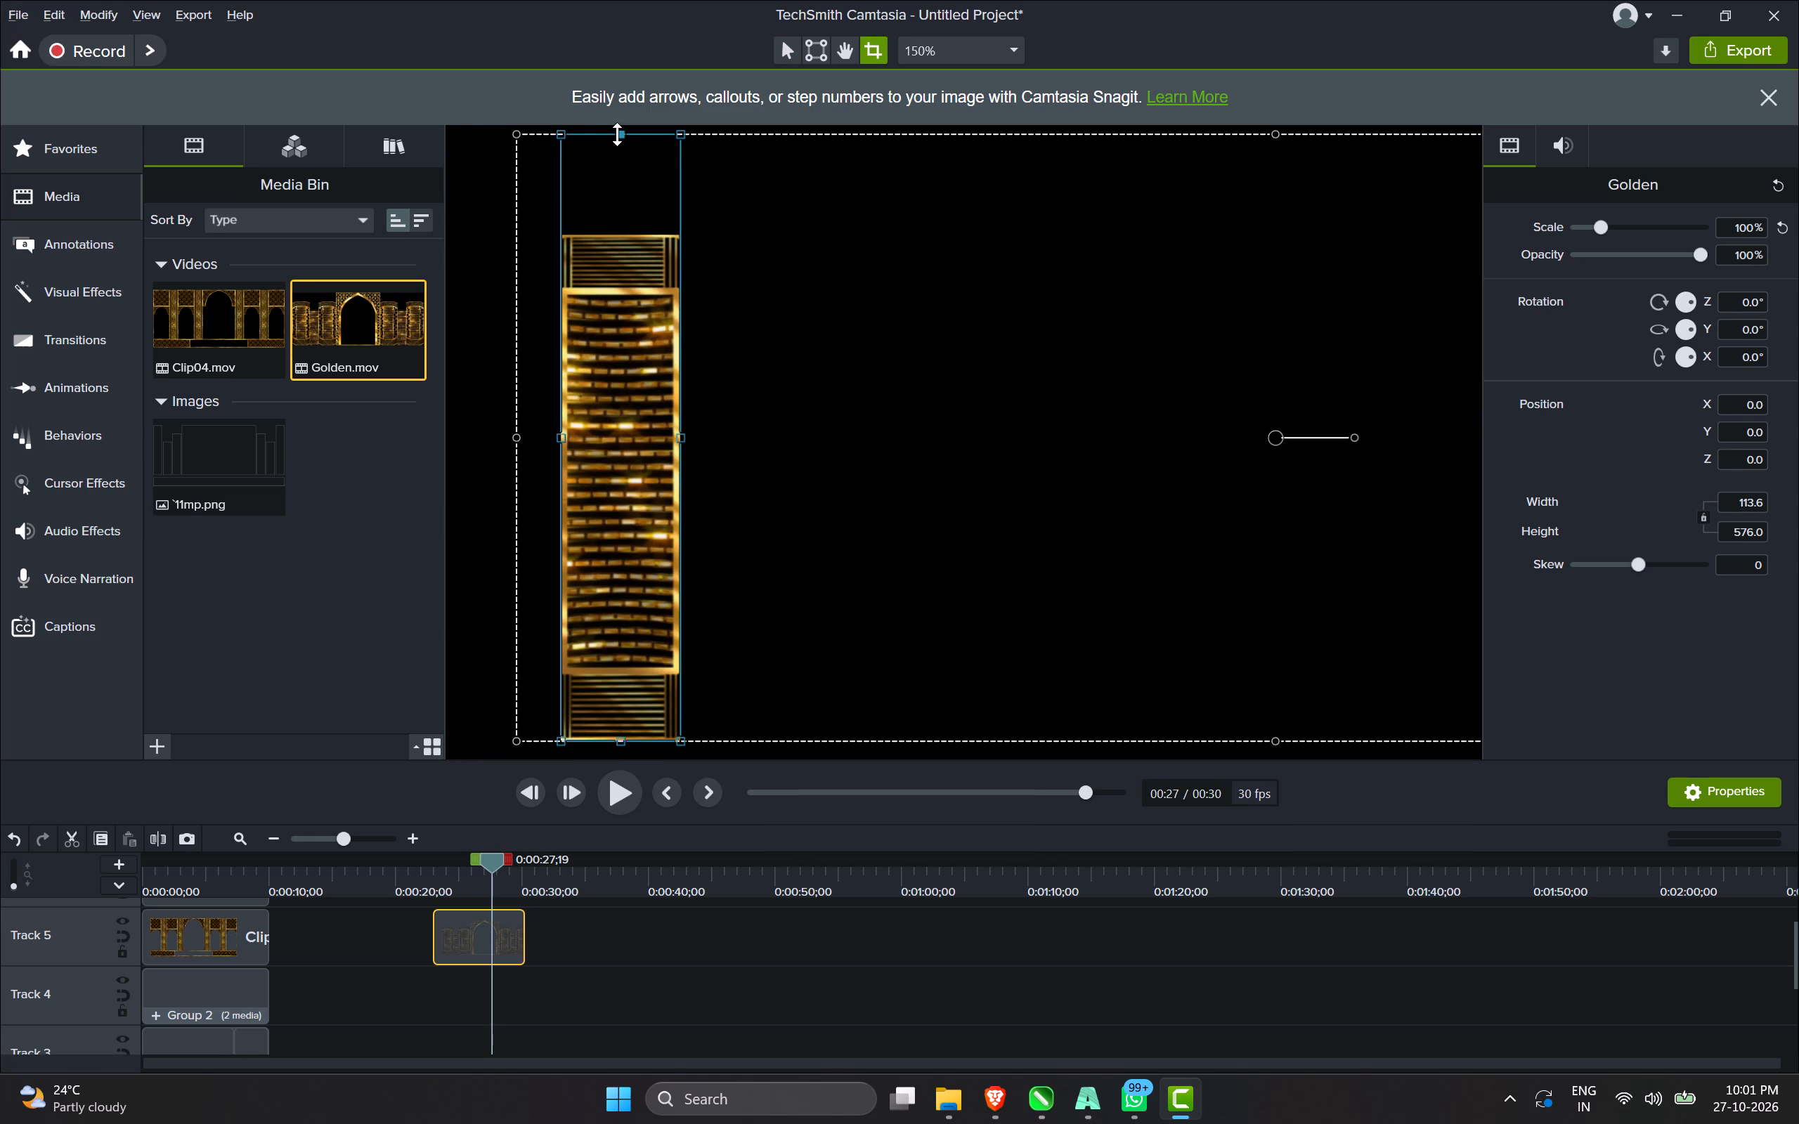
{"action": "left_click_drag", "start_coordinate": [619, 135], "coordinate": [649, 233], "text": "alt"}
{"action": "scroll", "coordinate": [630, 233], "scroll_direction": "up", "scroll_amount": 9}
{"action": "left_click_drag", "start_coordinate": [516, 212], "coordinate": [519, 253], "text": "alt"}
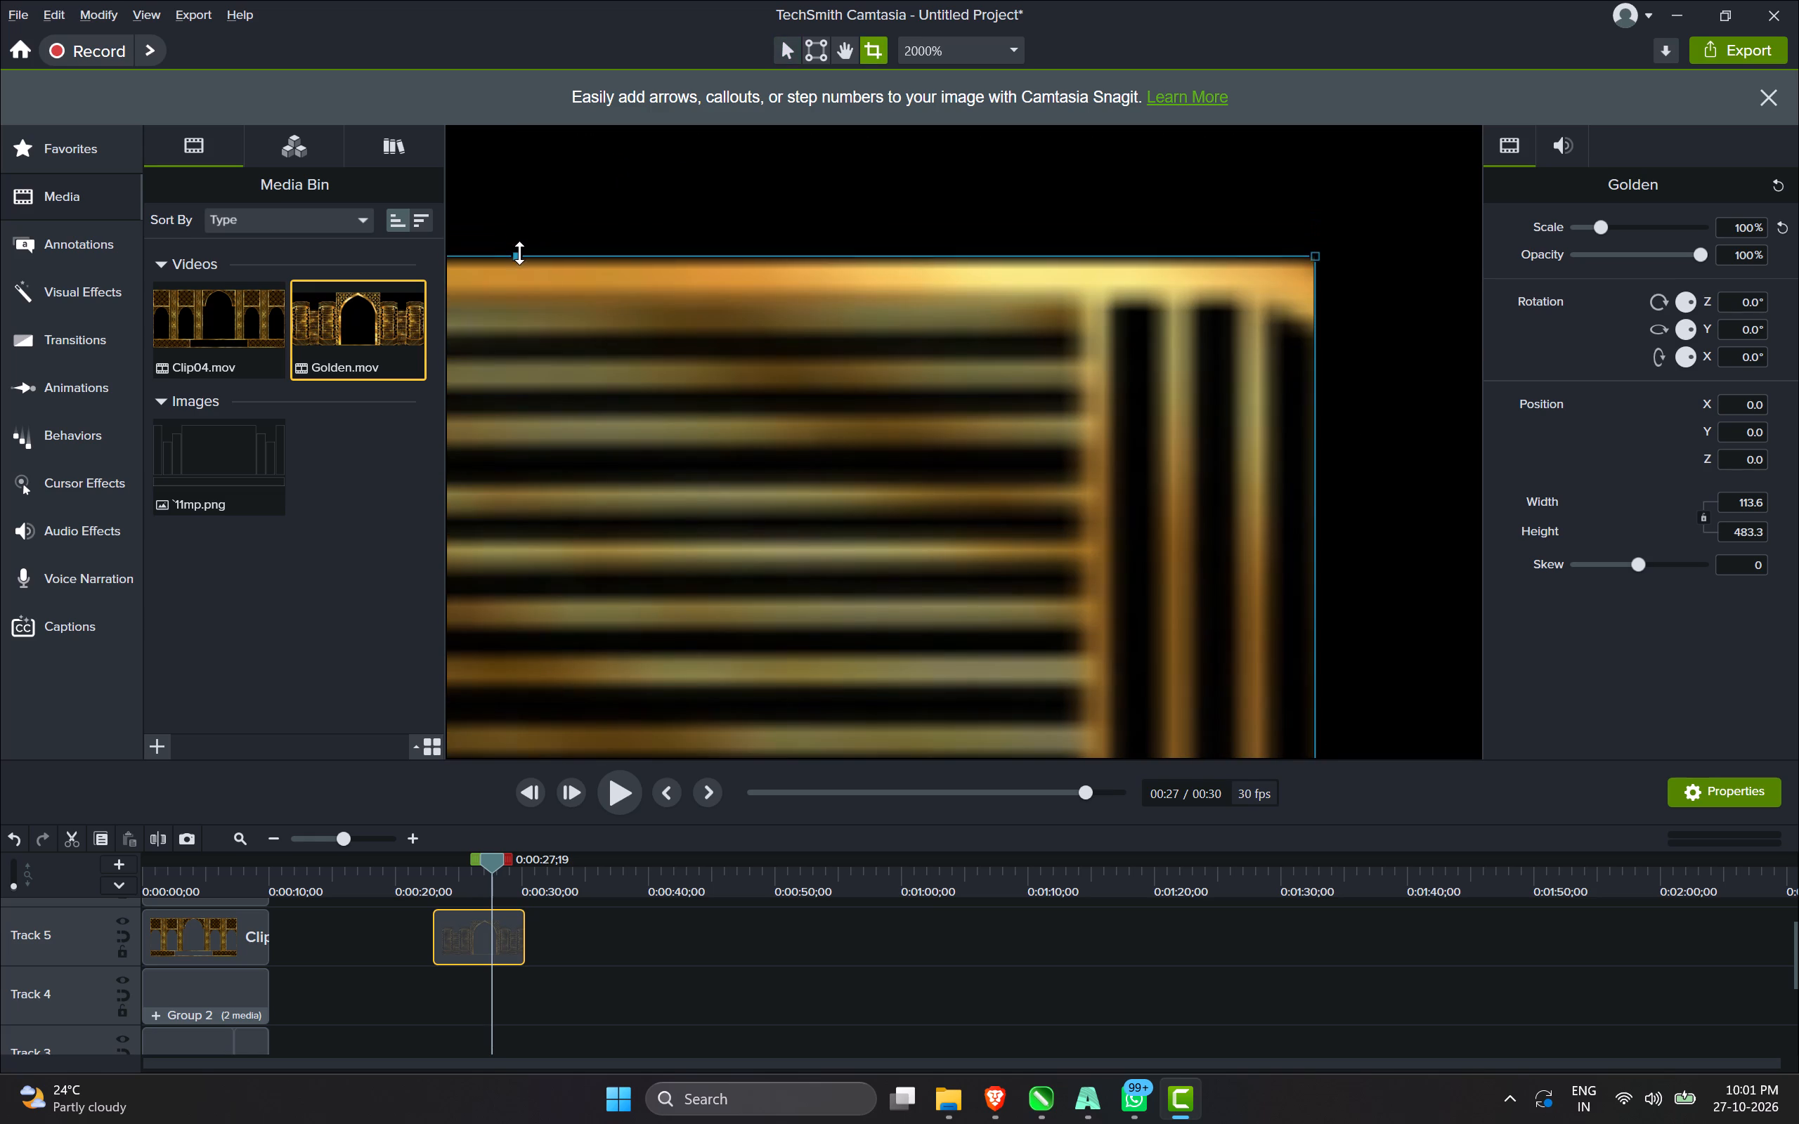
{"action": "left_click_drag", "start_coordinate": [519, 253], "coordinate": [521, 256], "text": "alt"}
Group the two Clip04 side strips on Tracks 5 and 6.
{"action": "scroll", "coordinate": [760, 259], "scroll_direction": "down", "scroll_amount": 9}
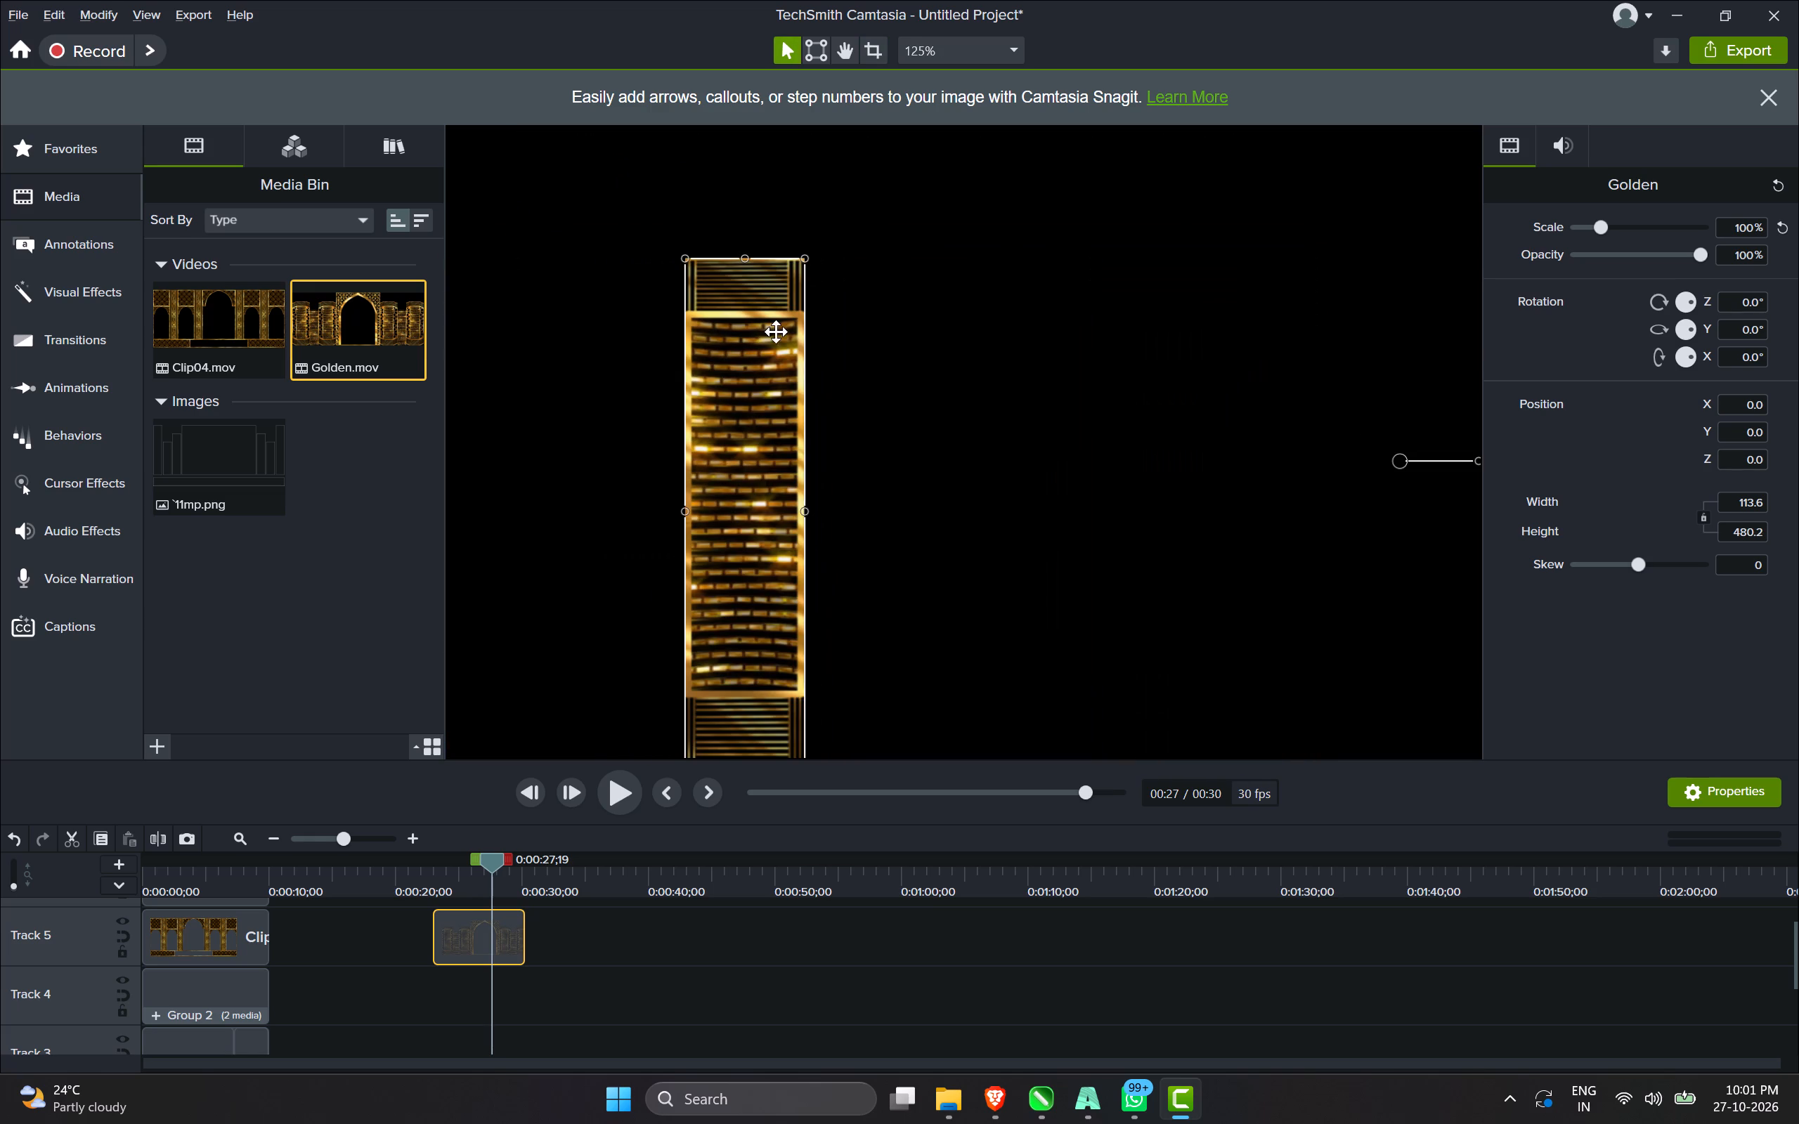
{"action": "scroll", "coordinate": [774, 363], "scroll_direction": "down", "scroll_amount": 3}
{"action": "scroll", "coordinate": [497, 916], "scroll_direction": "up", "scroll_amount": 3}
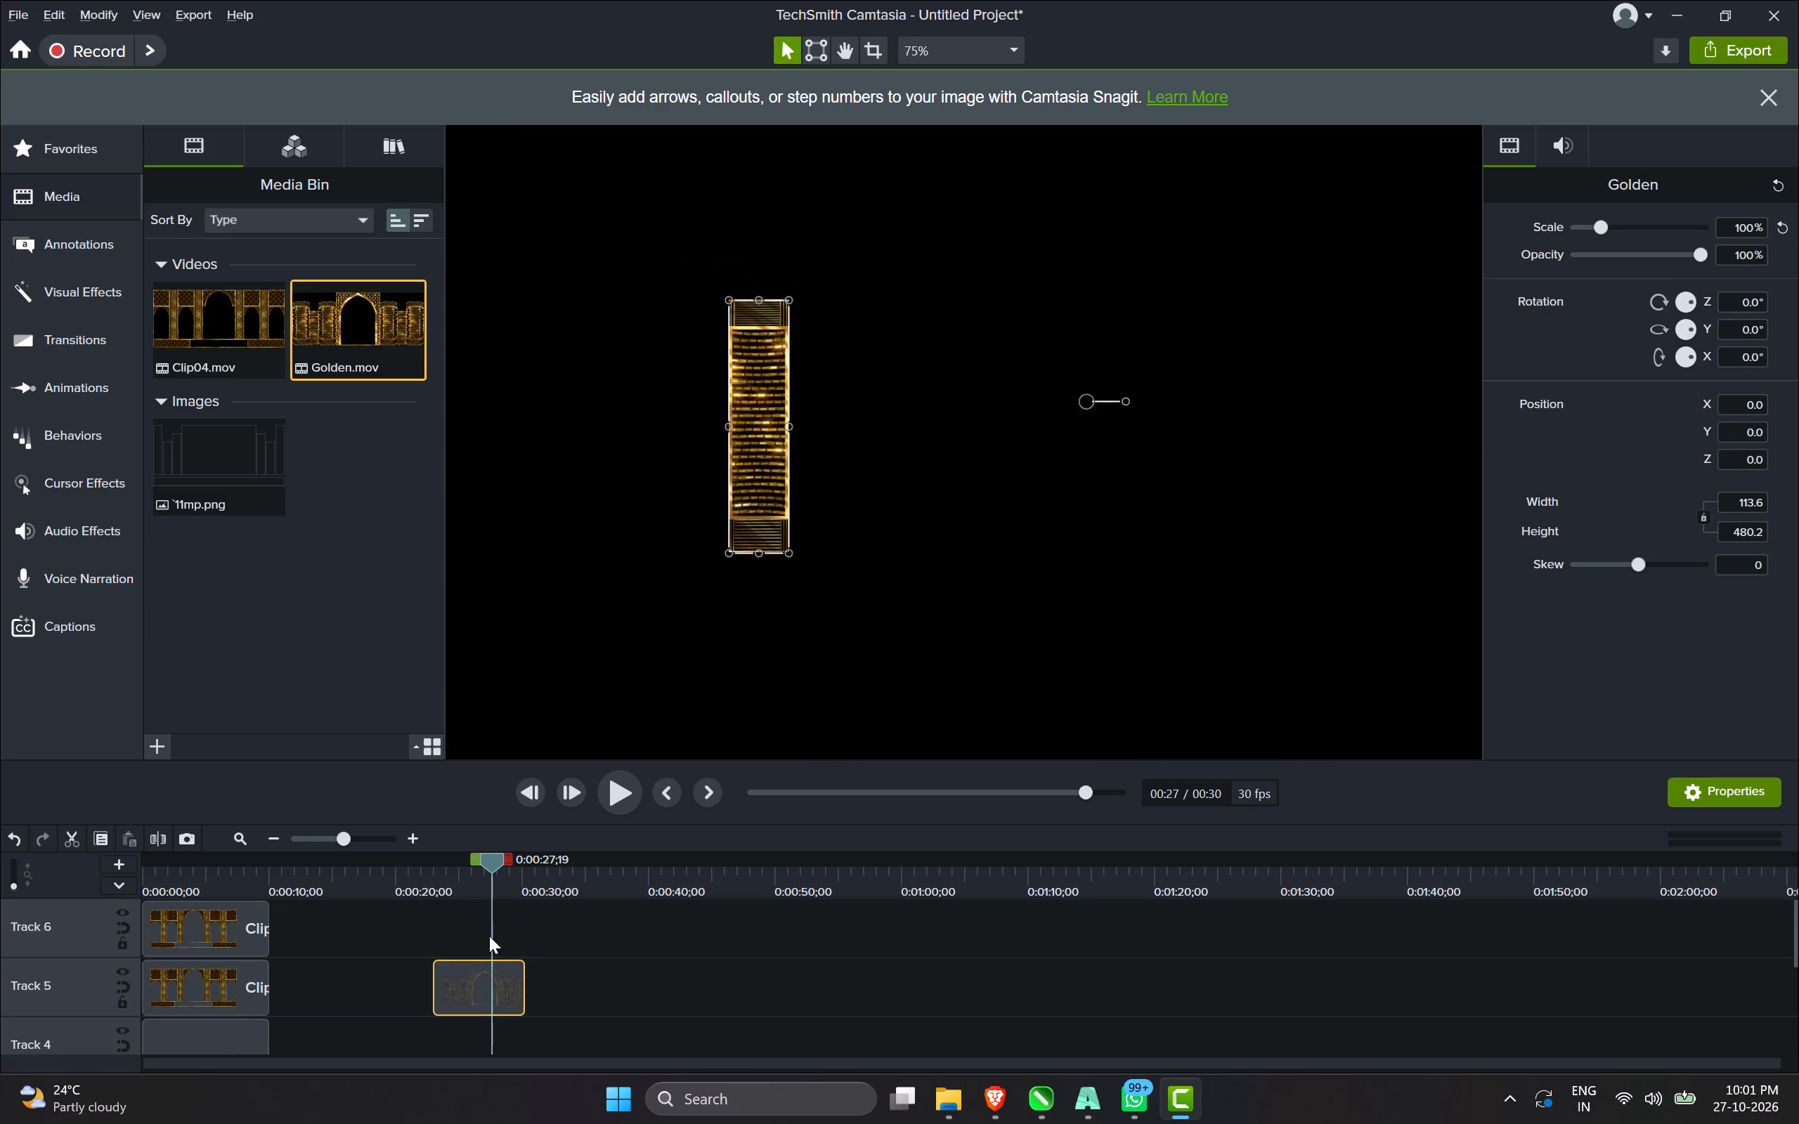
{"action": "scroll", "coordinate": [487, 941], "scroll_direction": "up", "scroll_amount": 1}
{"action": "left_click_drag", "start_coordinate": [333, 905], "coordinate": [233, 995]}
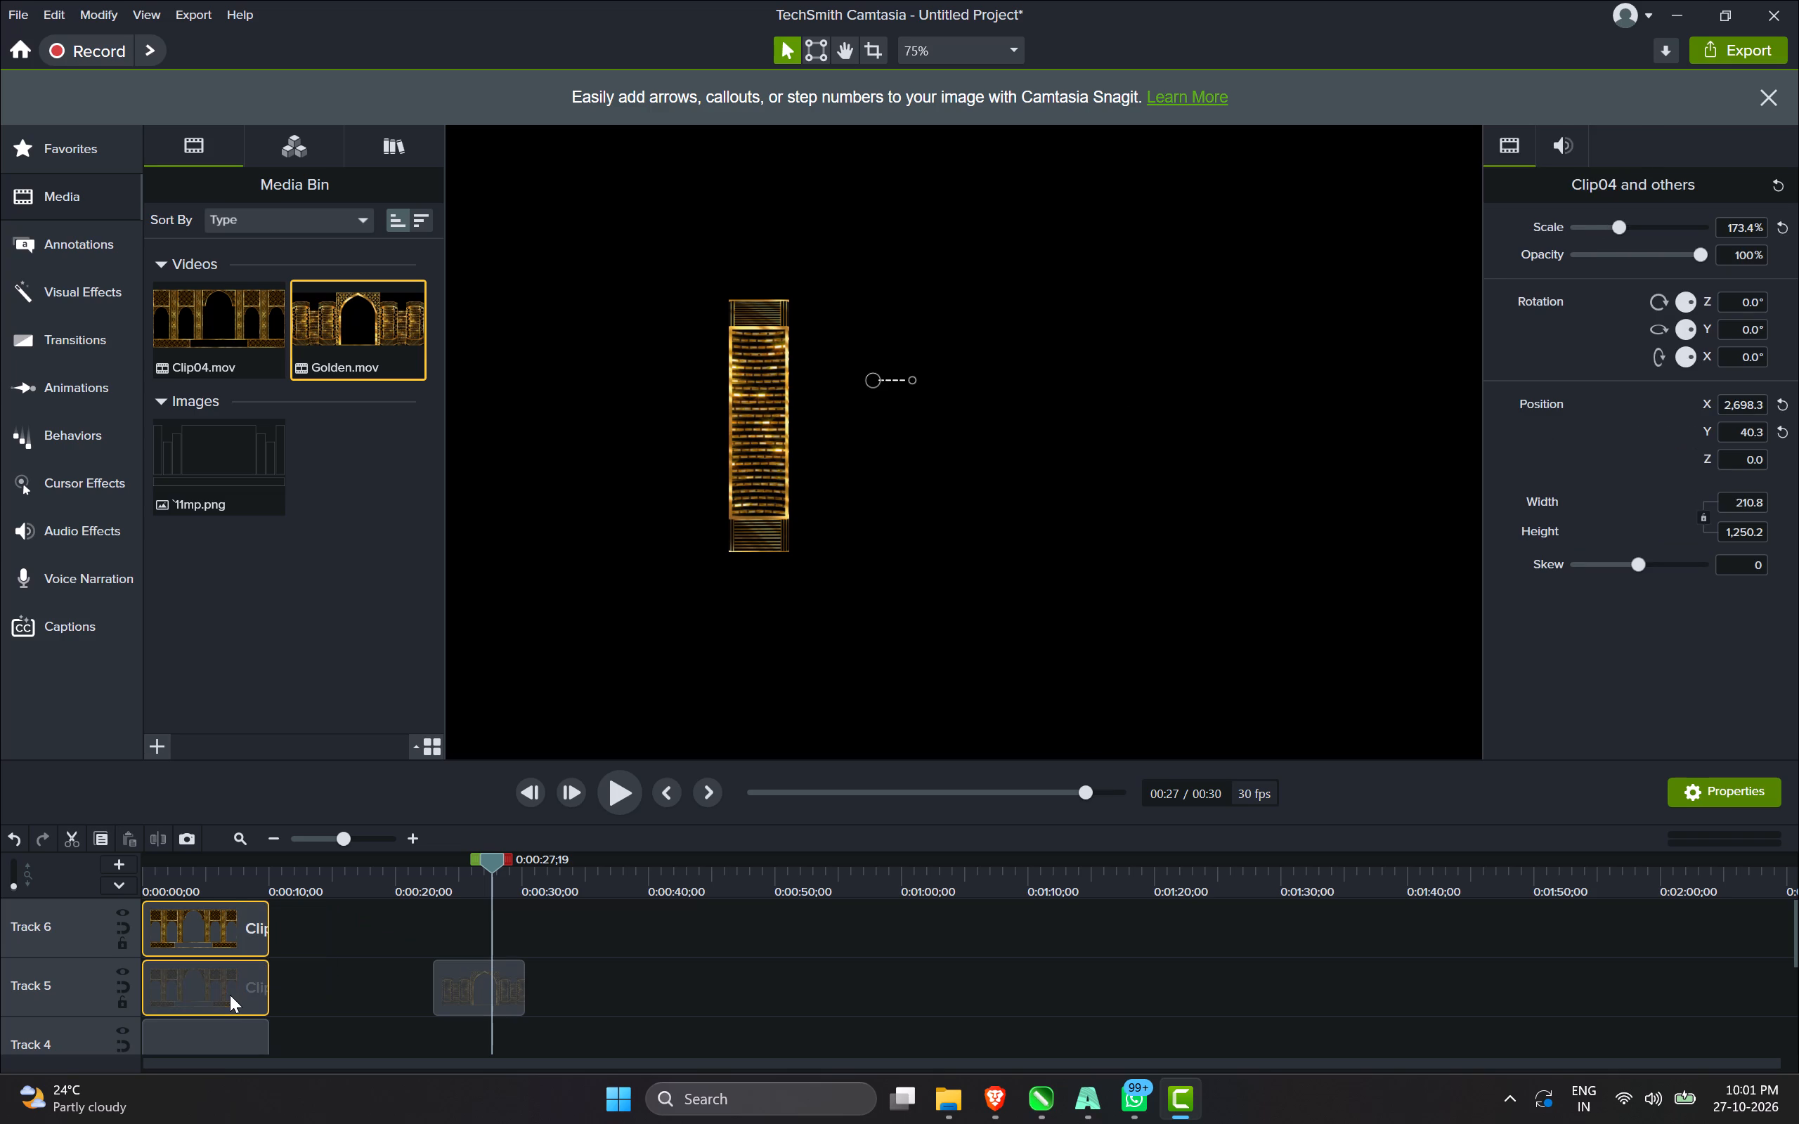
{"action": "key", "text": "ctrl+g"}
Move the cropped Golden clip to the start of Track 6 and set the playhead at about 3 seconds.
{"action": "left_click_drag", "start_coordinate": [447, 983], "coordinate": [63, 924]}
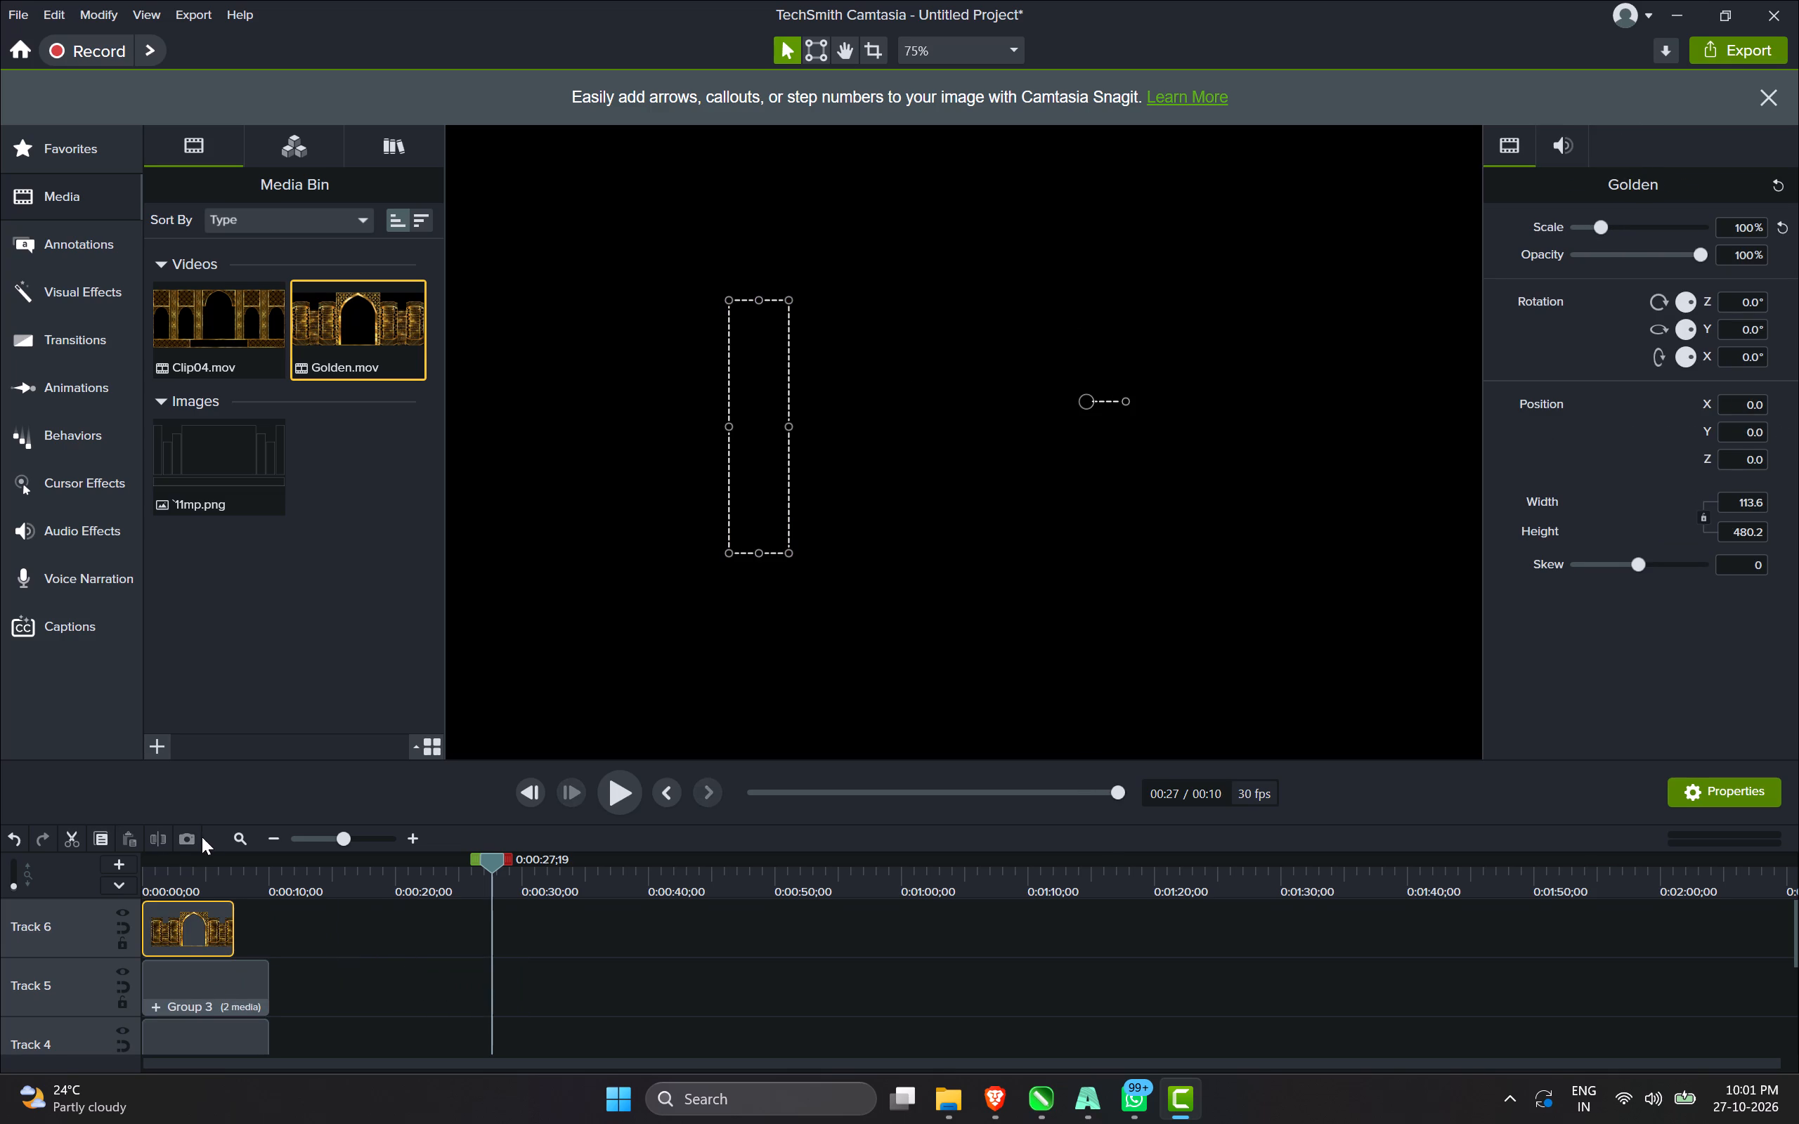
{"action": "left_click", "coordinate": [189, 866]}
Align the Golden strip with the taller left panel's upper-left corner and scale it to about 177.1%, about 201.1 by 850.2.
{"action": "scroll", "coordinate": [752, 497], "scroll_direction": "down", "scroll_amount": 2}
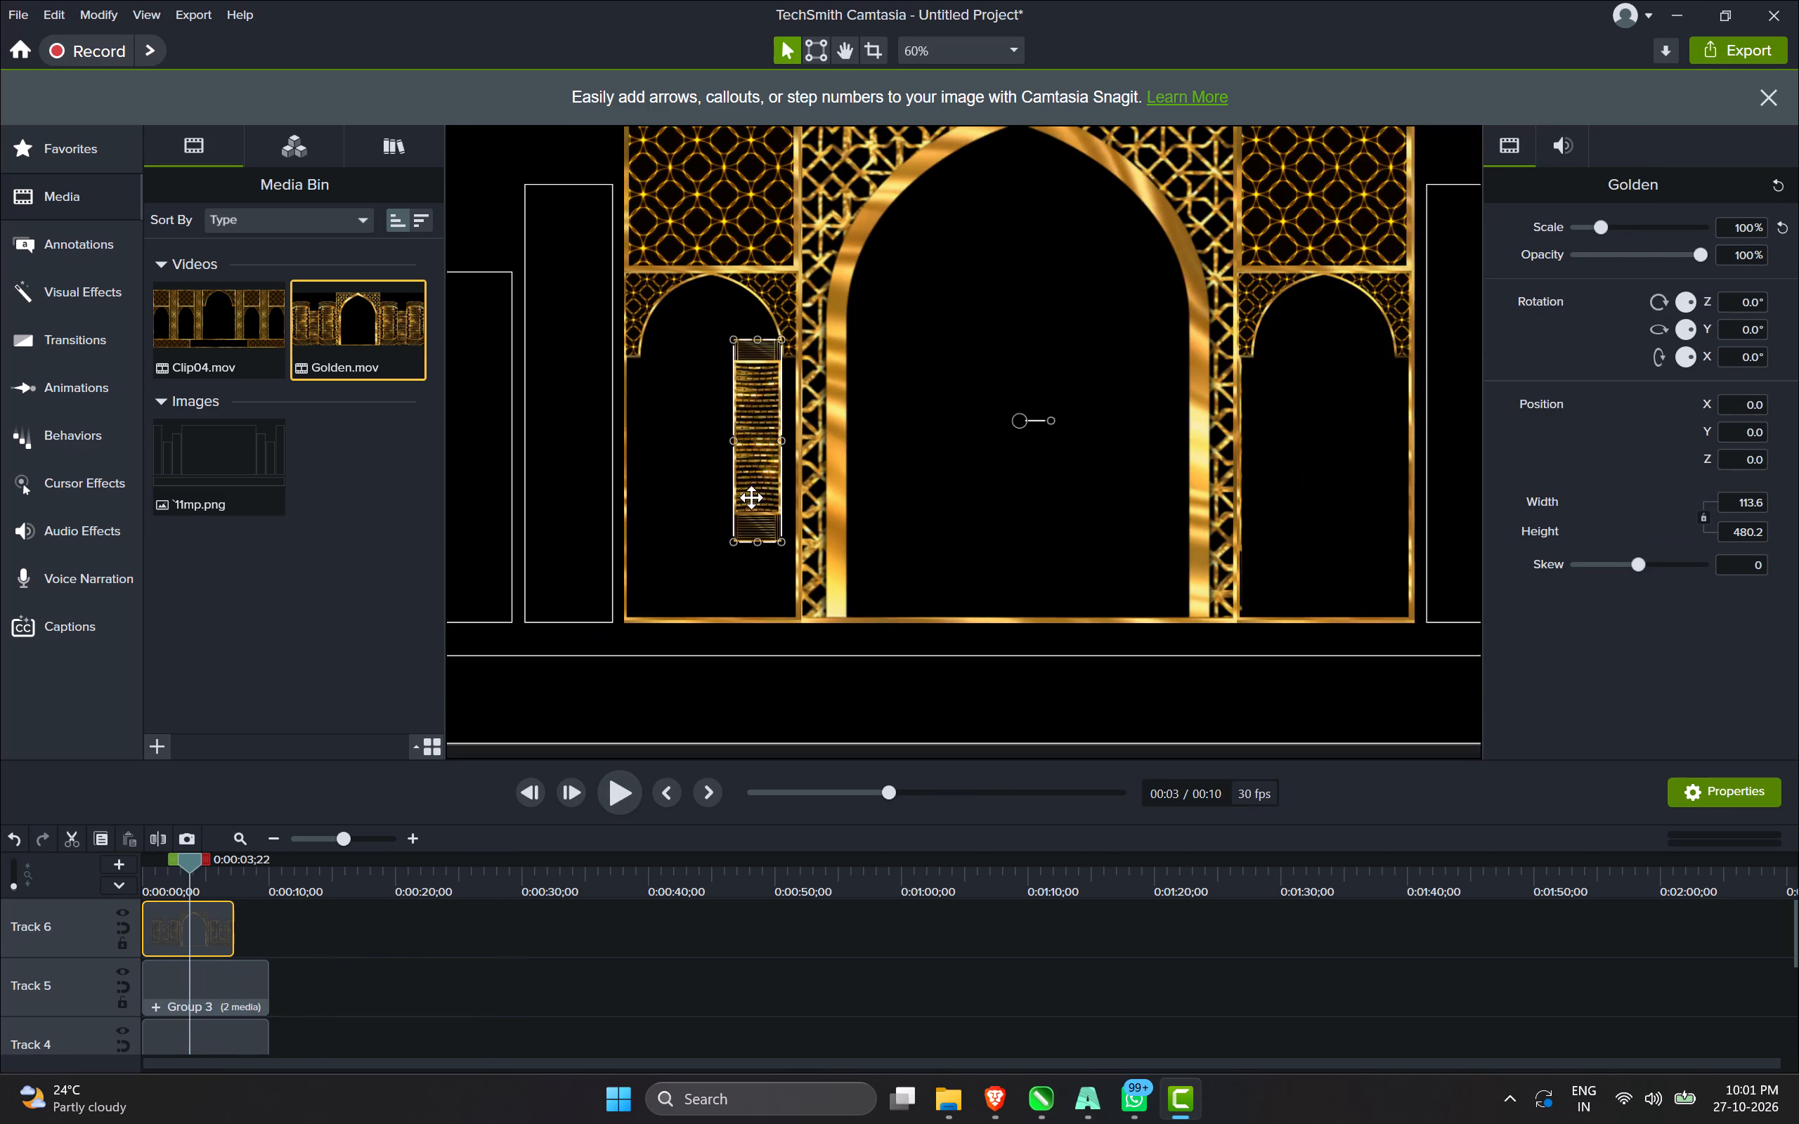
{"action": "scroll", "coordinate": [751, 497], "scroll_direction": "down", "scroll_amount": 1}
{"action": "left_click_drag", "start_coordinate": [752, 494], "coordinate": [634, 471]}
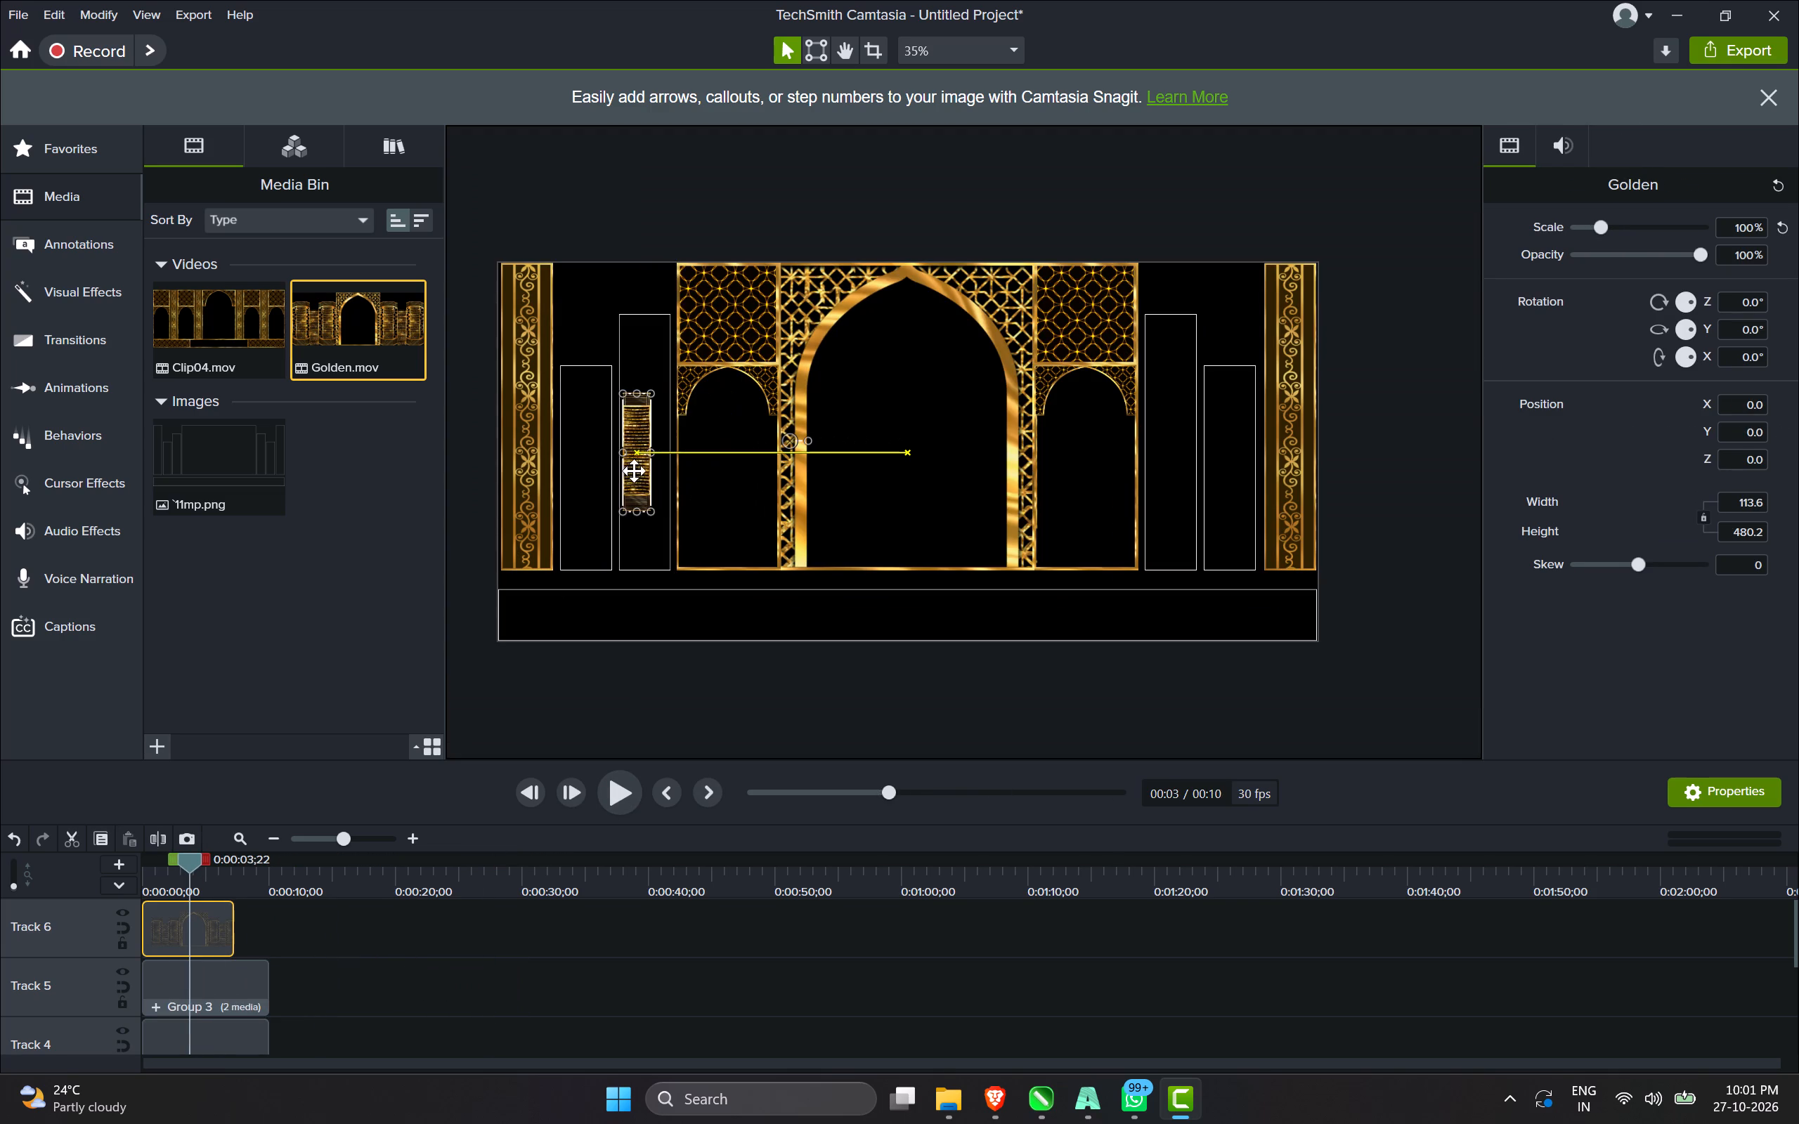
{"action": "left_click_drag", "start_coordinate": [634, 471], "coordinate": [632, 398]}
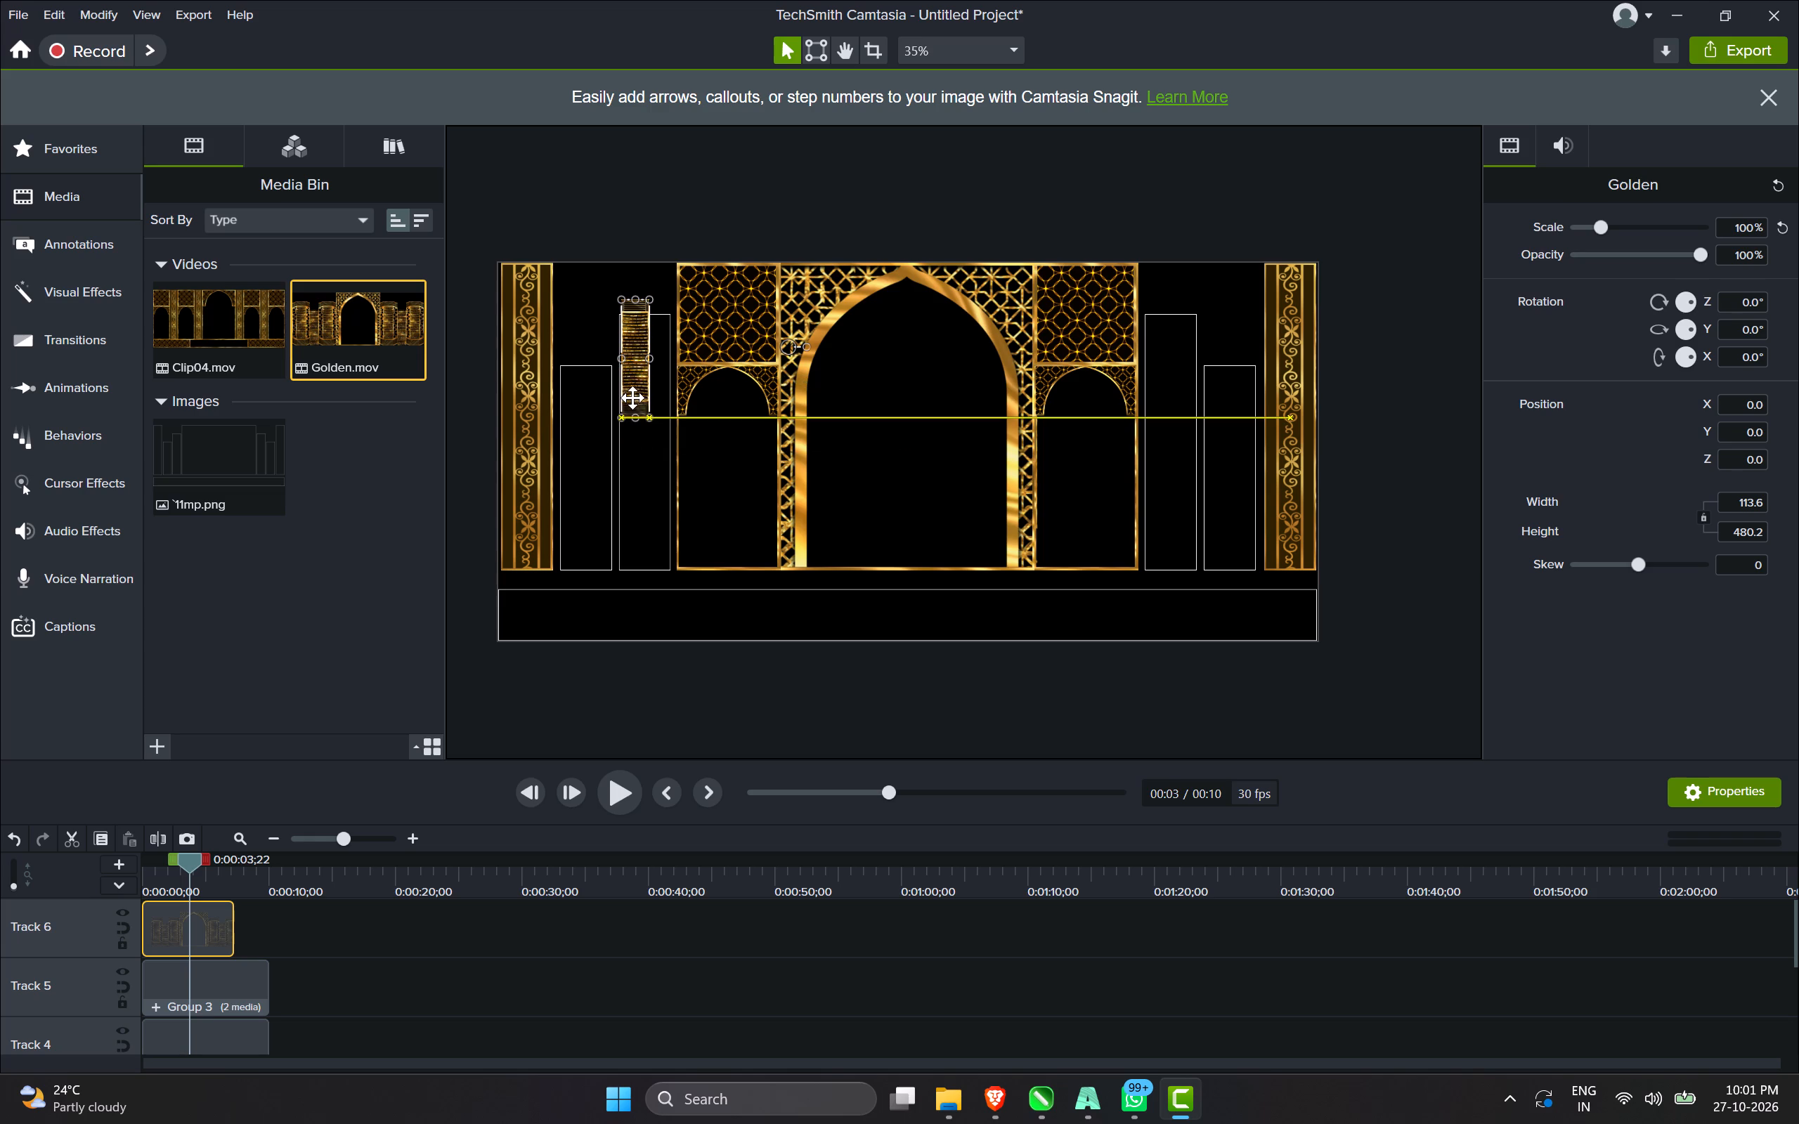
{"action": "left_click_drag", "start_coordinate": [632, 398], "coordinate": [632, 396]}
{"action": "scroll", "coordinate": [642, 375], "scroll_direction": "up", "scroll_amount": 2}
{"action": "left_click_drag", "start_coordinate": [642, 377], "coordinate": [642, 402]}
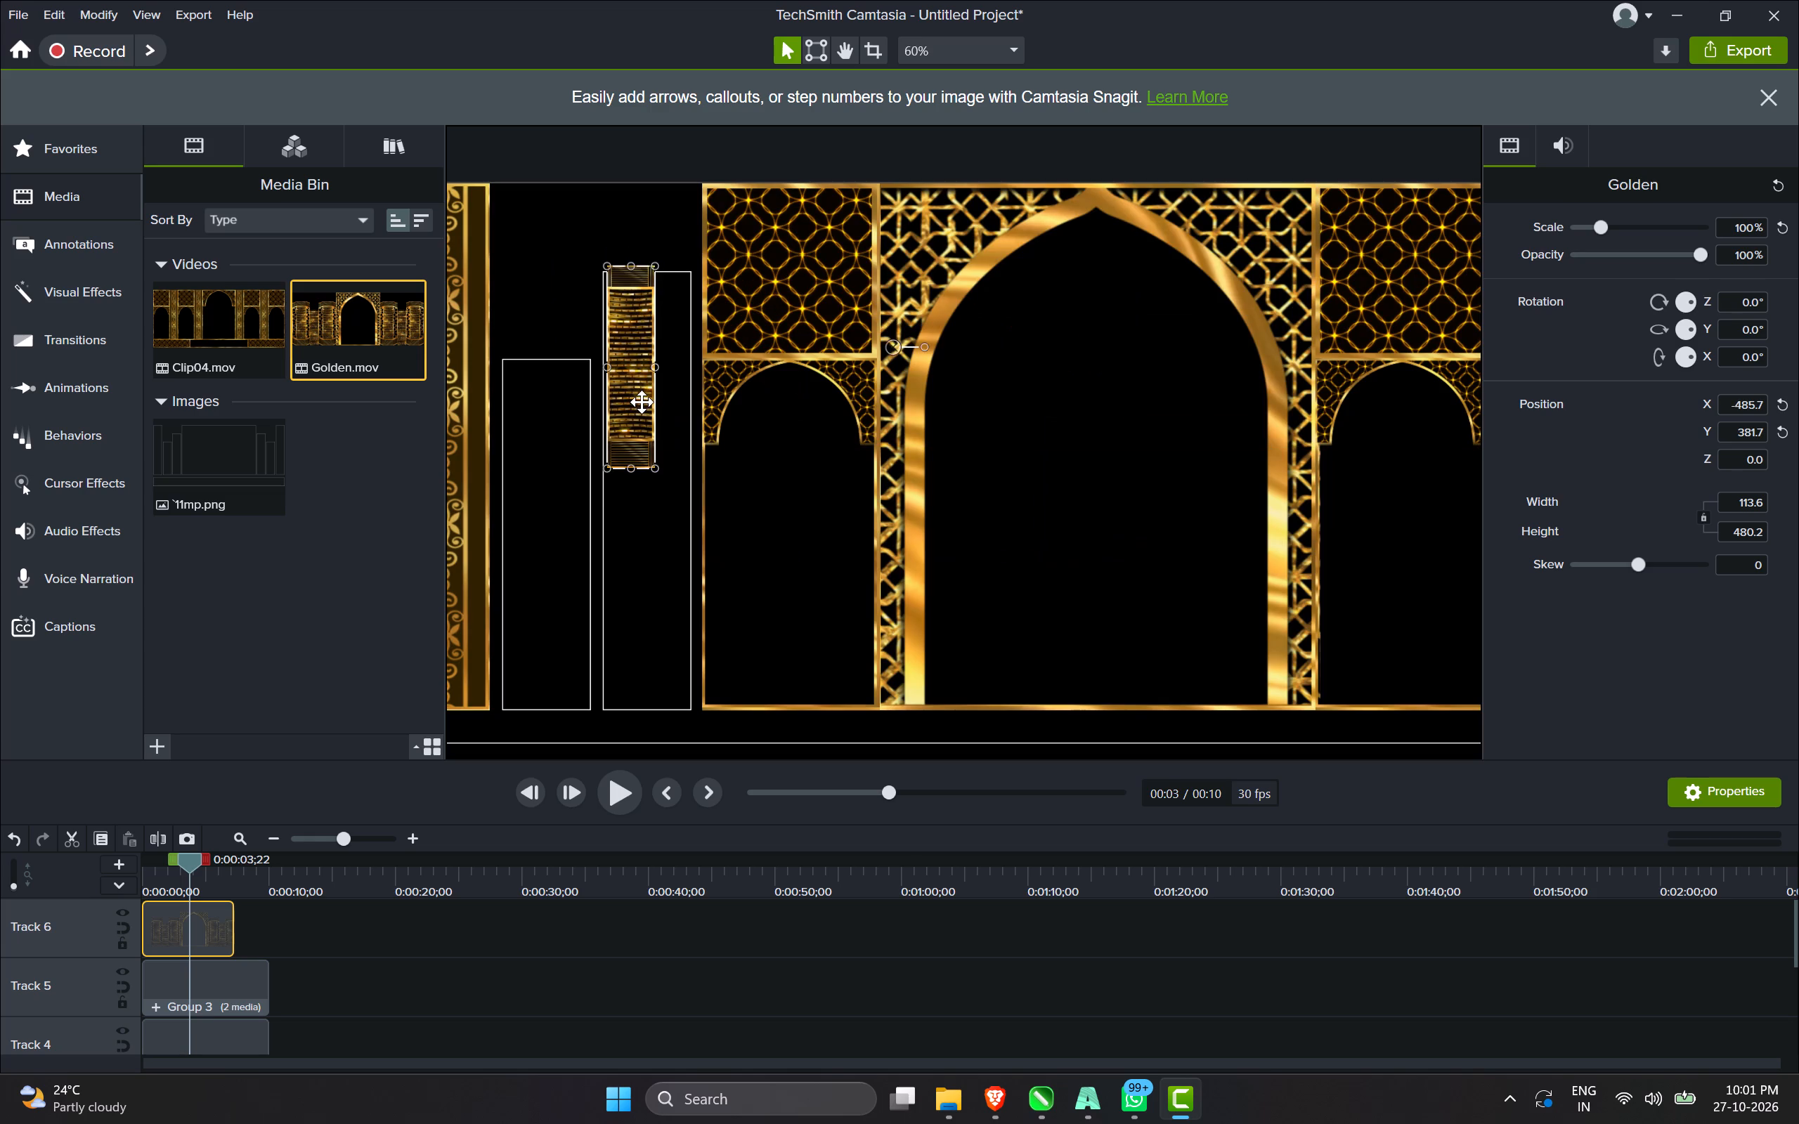
{"action": "left_click_drag", "start_coordinate": [642, 402], "coordinate": [639, 404]}
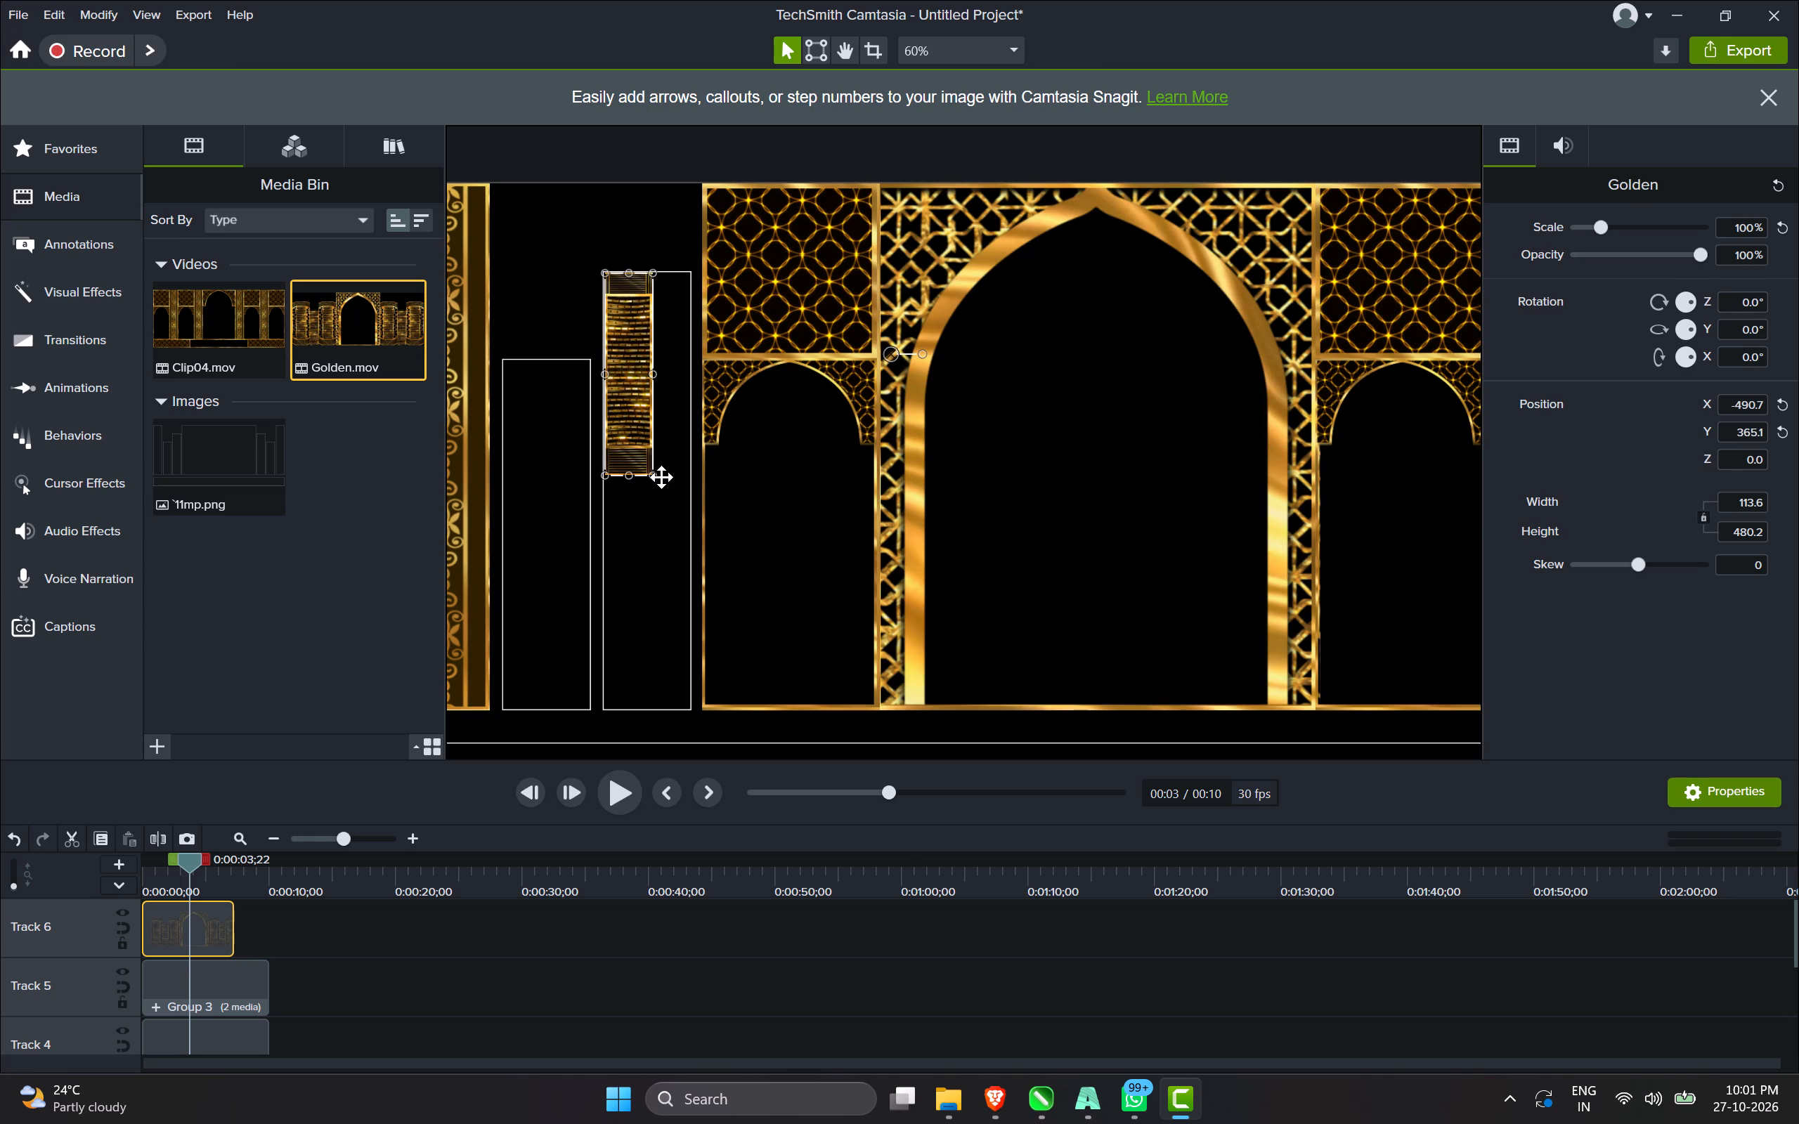
{"action": "left_click_drag", "start_coordinate": [649, 474], "coordinate": [677, 594]}
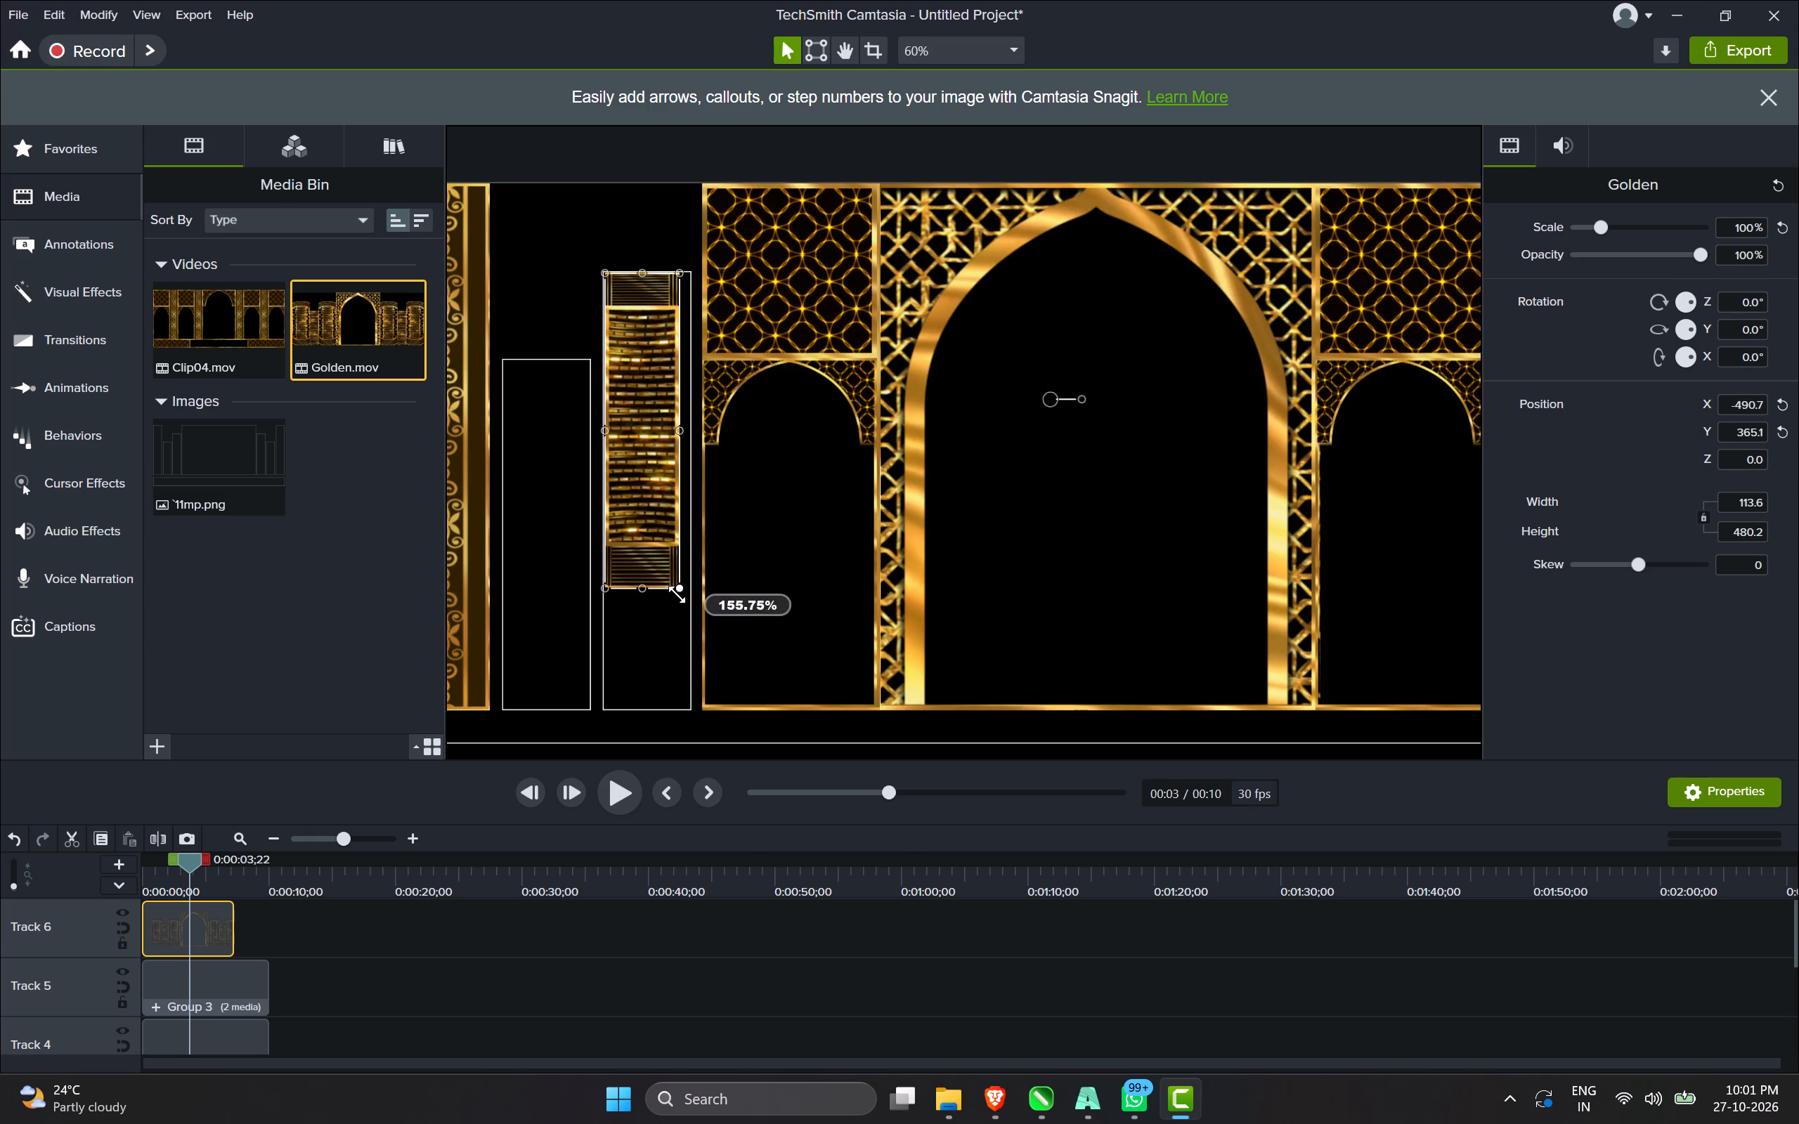
{"action": "left_click_drag", "start_coordinate": [677, 594], "coordinate": [684, 630]}
Move the scaled strip to the shorter left panel, at about X -241.5, Y 28.2.
{"action": "left_click_drag", "start_coordinate": [670, 550], "coordinate": [566, 620]}
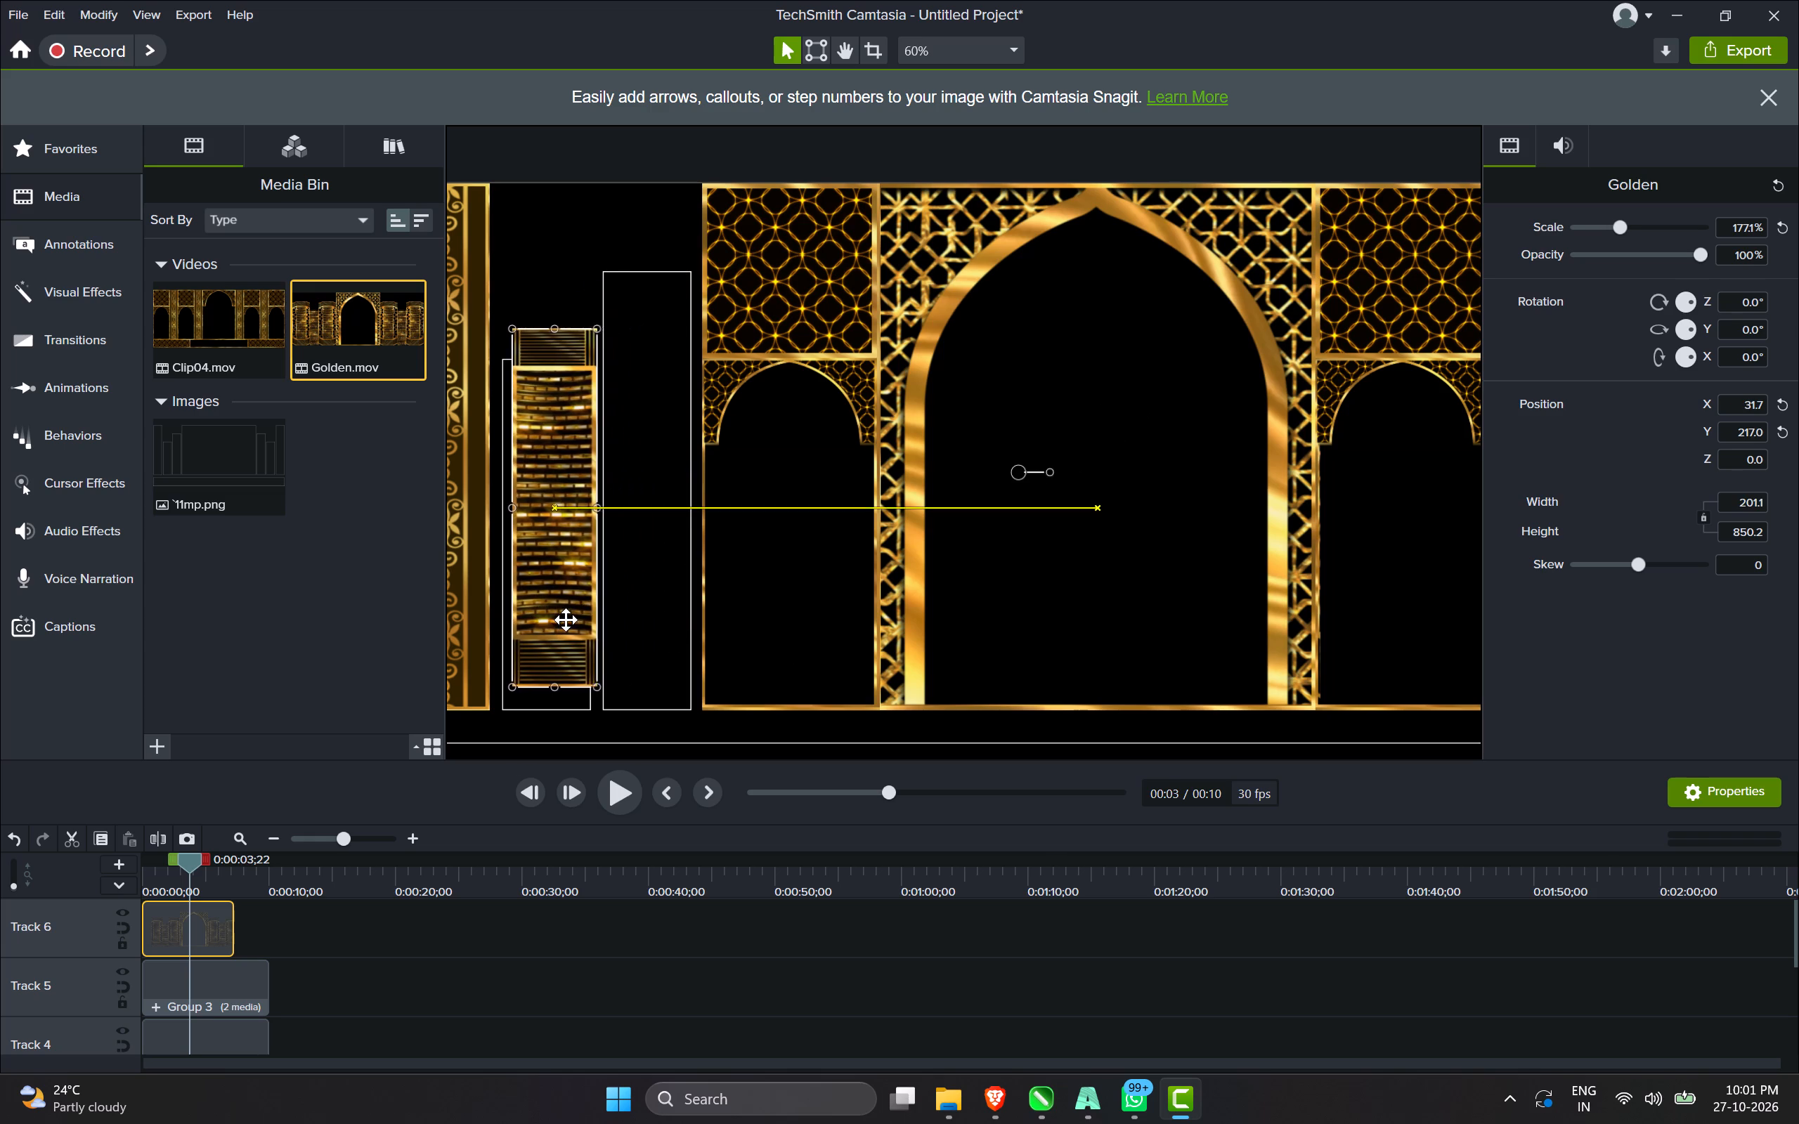
{"action": "left_click_drag", "start_coordinate": [566, 620], "coordinate": [562, 618]}
Nudge the Golden strip right into the shorter left panel, to about X -196.2.
{"action": "scroll", "coordinate": [576, 629], "scroll_direction": "up", "scroll_amount": 1}
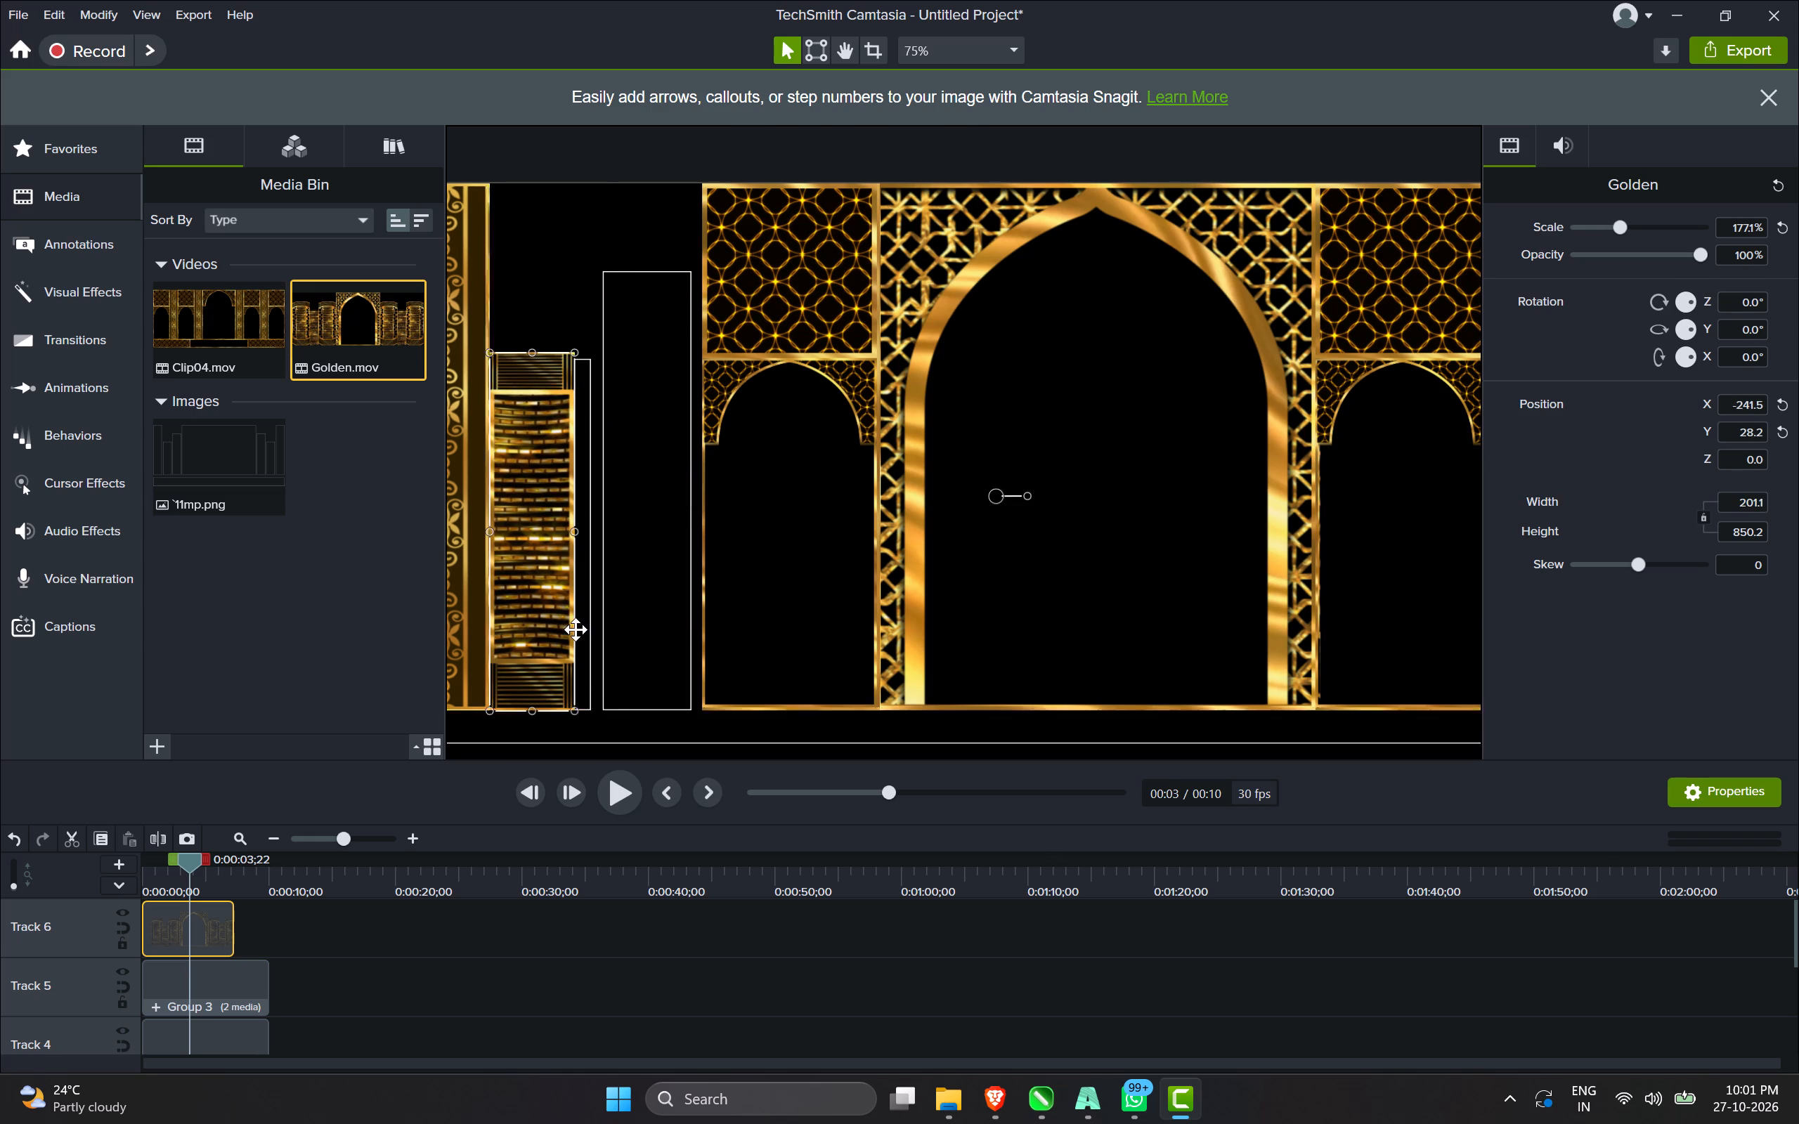
{"action": "scroll", "coordinate": [663, 633], "scroll_direction": "down", "scroll_amount": 4}
{"action": "scroll", "coordinate": [624, 594], "scroll_direction": "up", "scroll_amount": 8}
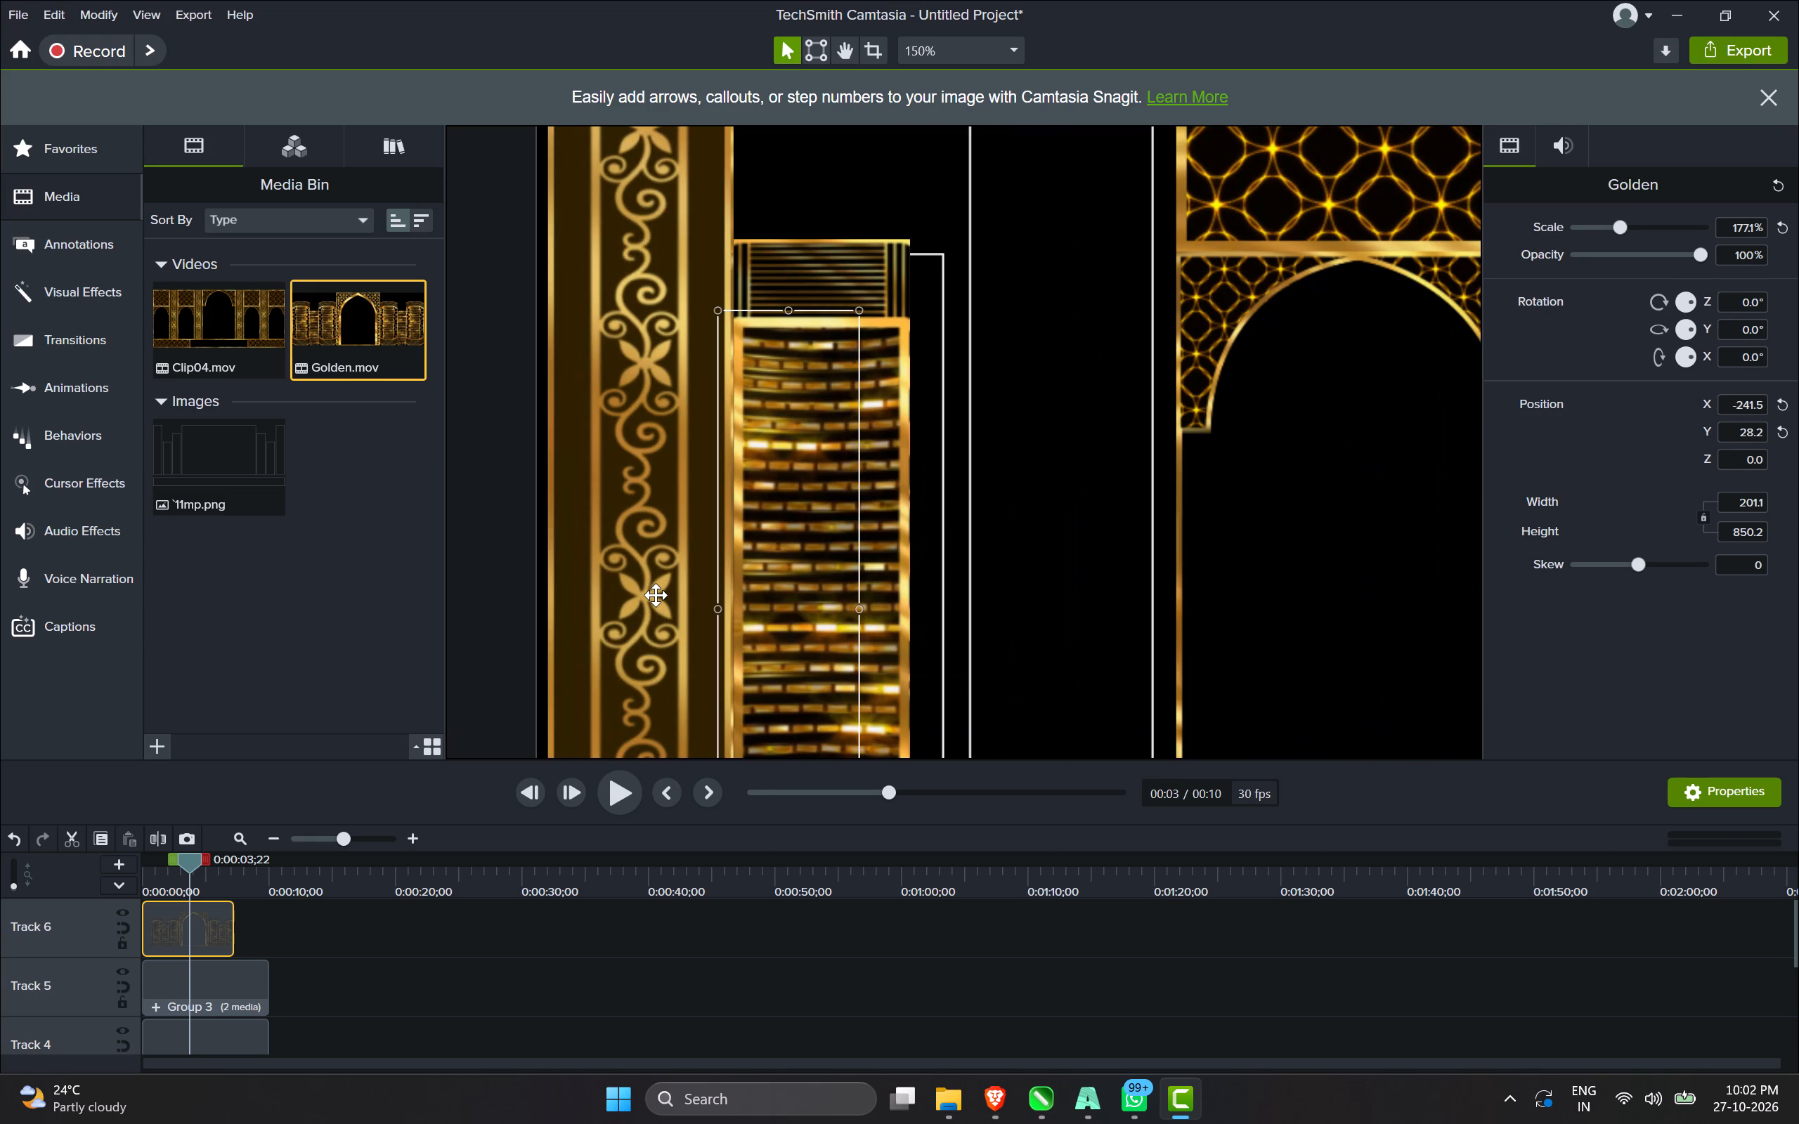
{"action": "key", "text": "Right"}
{"action": "key", "text": "Right"}
{"action": "key", "text": "Right"}
{"action": "key", "text": "Right"}
{"action": "key", "text": "Right"}
{"action": "key", "text": "Right"}
{"action": "key", "text": "Right"}
{"action": "key", "text": "Right"}
{"action": "key", "text": "Right"}
{"action": "key", "text": "Right"}
{"action": "key", "text": "Right"}
{"action": "key", "text": "Right"}
{"action": "key", "text": "Right"}
{"action": "key", "text": "Right"}
{"action": "key", "text": "Right"}
{"action": "key", "text": "Right"}
{"action": "key", "text": "Right"}
{"action": "key", "text": "Right"}
{"action": "key", "text": "Right"}
{"action": "key", "text": "Right"}
{"action": "key", "text": "shift+Right"}
{"action": "key", "text": "shift+Right"}
{"action": "key", "text": "shift+Right"}
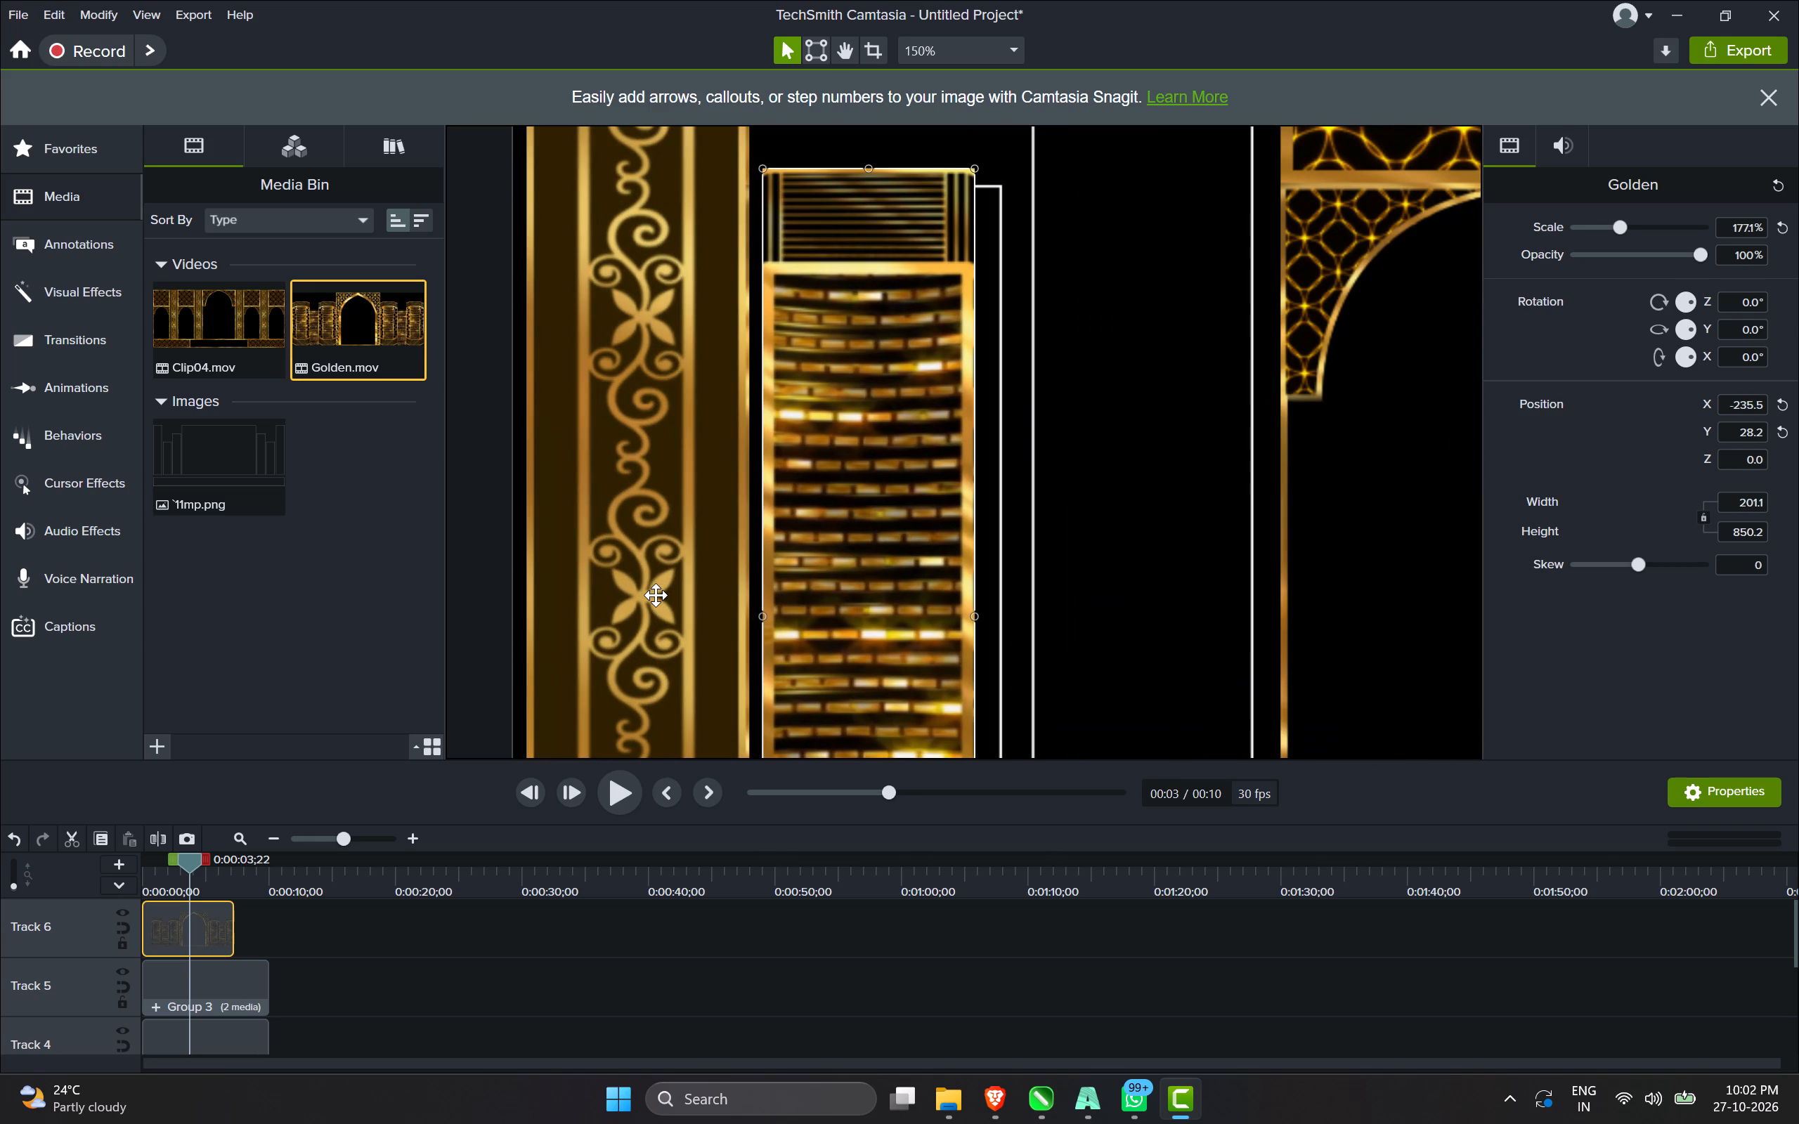
{"action": "key", "text": "shift+Right"}
{"action": "key", "text": "shift+Right"}
{"action": "key", "text": "shift+Right"}
{"action": "key", "text": "Left"}
{"action": "key", "text": "Left"}
{"action": "key", "text": "Left"}
{"action": "key", "text": "Left"}
{"action": "key", "text": "Left"}
{"action": "key", "text": "Left"}
{"action": "key", "text": "Left"}
{"action": "key", "text": "Left"}
{"action": "key", "text": "Left"}
{"action": "key", "text": "Left"}
{"action": "key", "text": "Left"}
{"action": "key", "text": "Left"}
{"action": "key", "text": "Left"}
{"action": "key", "text": "Left"}
{"action": "key", "text": "Left"}
{"action": "key", "text": "Left"}
{"action": "key", "text": "Left"}
{"action": "key", "text": "Left"}
{"action": "key", "text": "Left"}
{"action": "key", "text": "Left"}
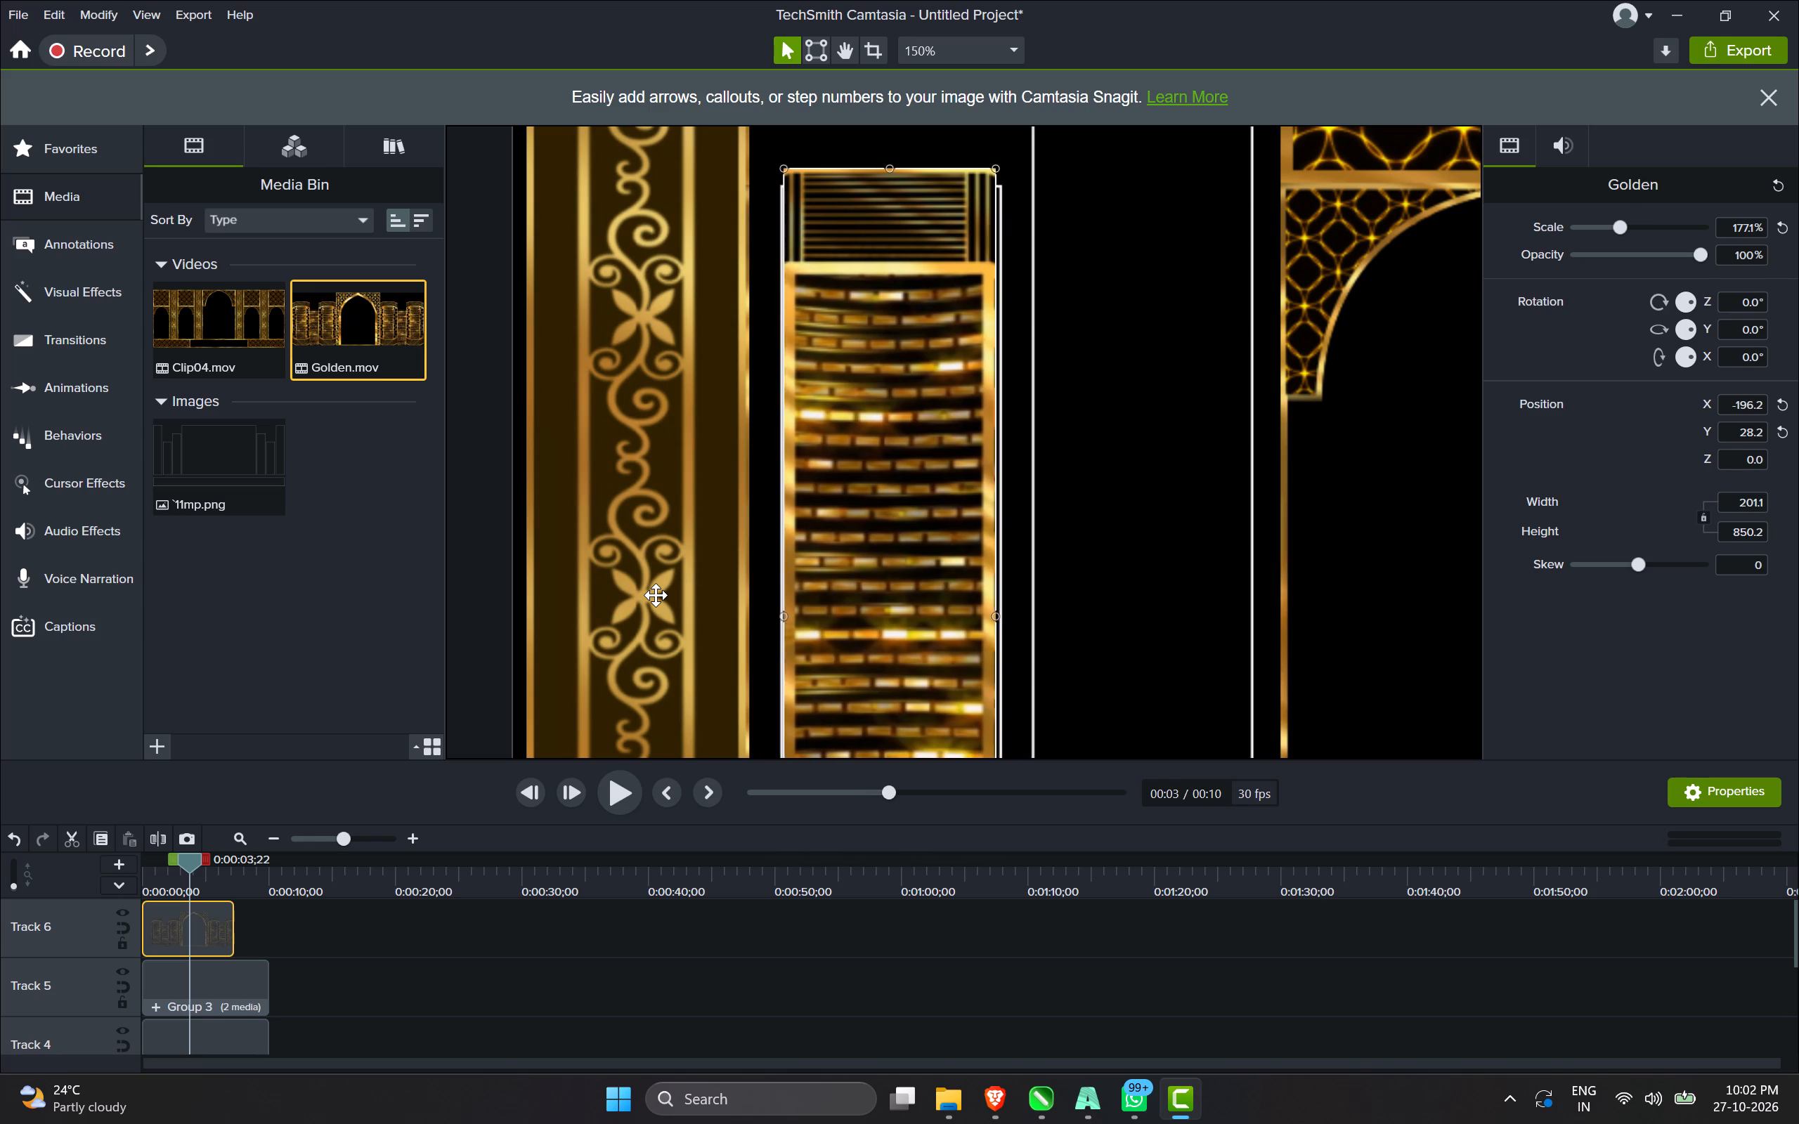
Nudge the strip left until its left edge meets the shorter panel's outline, at about X -212.5.
{"action": "scroll", "coordinate": [703, 594], "scroll_direction": "up", "scroll_amount": 12}
{"action": "key", "text": "Left"}
{"action": "key", "text": "Left"}
{"action": "key", "text": "Left"}
{"action": "key", "text": "Left"}
{"action": "key", "text": "Left"}
{"action": "key", "text": "Left"}
{"action": "key", "text": "Left"}
{"action": "key", "text": "Left"}
{"action": "key", "text": "Left"}
{"action": "key", "text": "Left"}
{"action": "key", "text": "Left"}
{"action": "key", "text": "Left"}
{"action": "key", "text": "Left"}
{"action": "key", "text": "Left"}
{"action": "key", "text": "Left"}
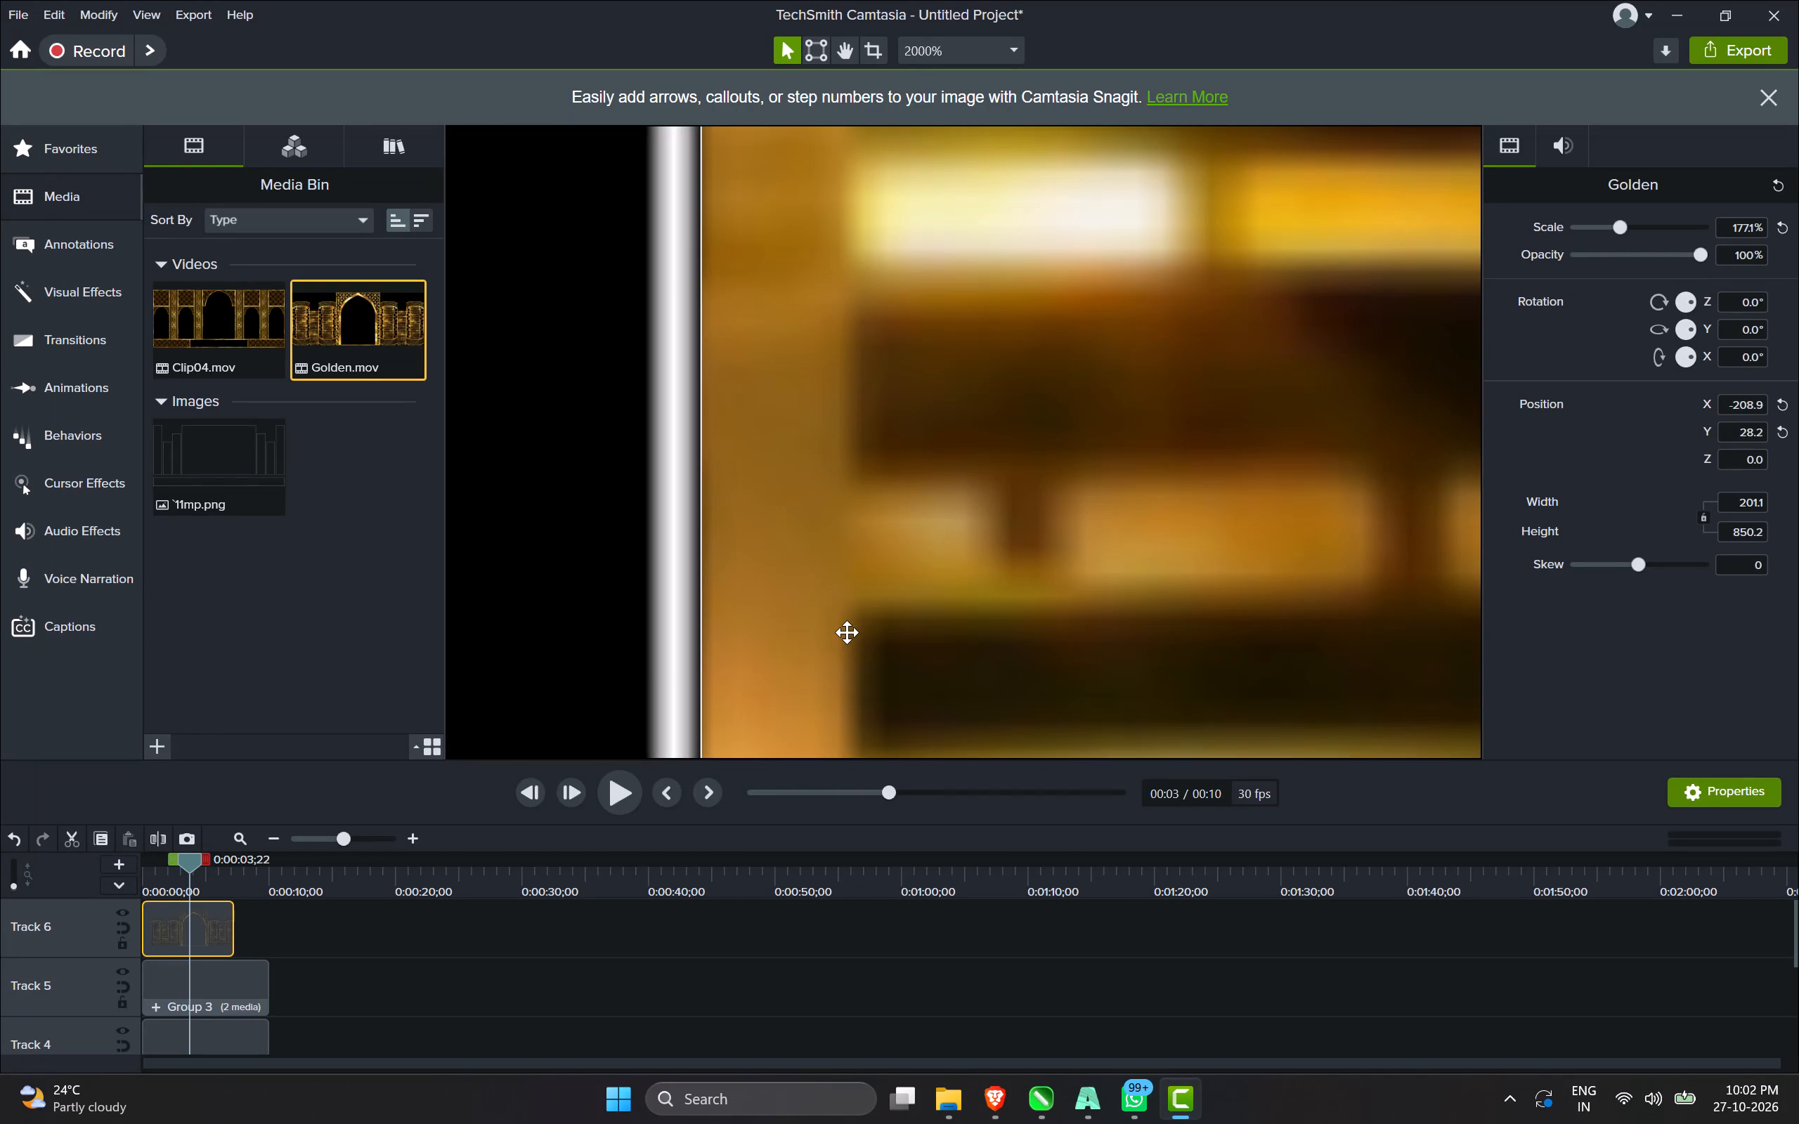
{"action": "key", "text": "shift+Left"}
{"action": "key", "text": "shift+Left"}
{"action": "key", "text": "shift+Left"}
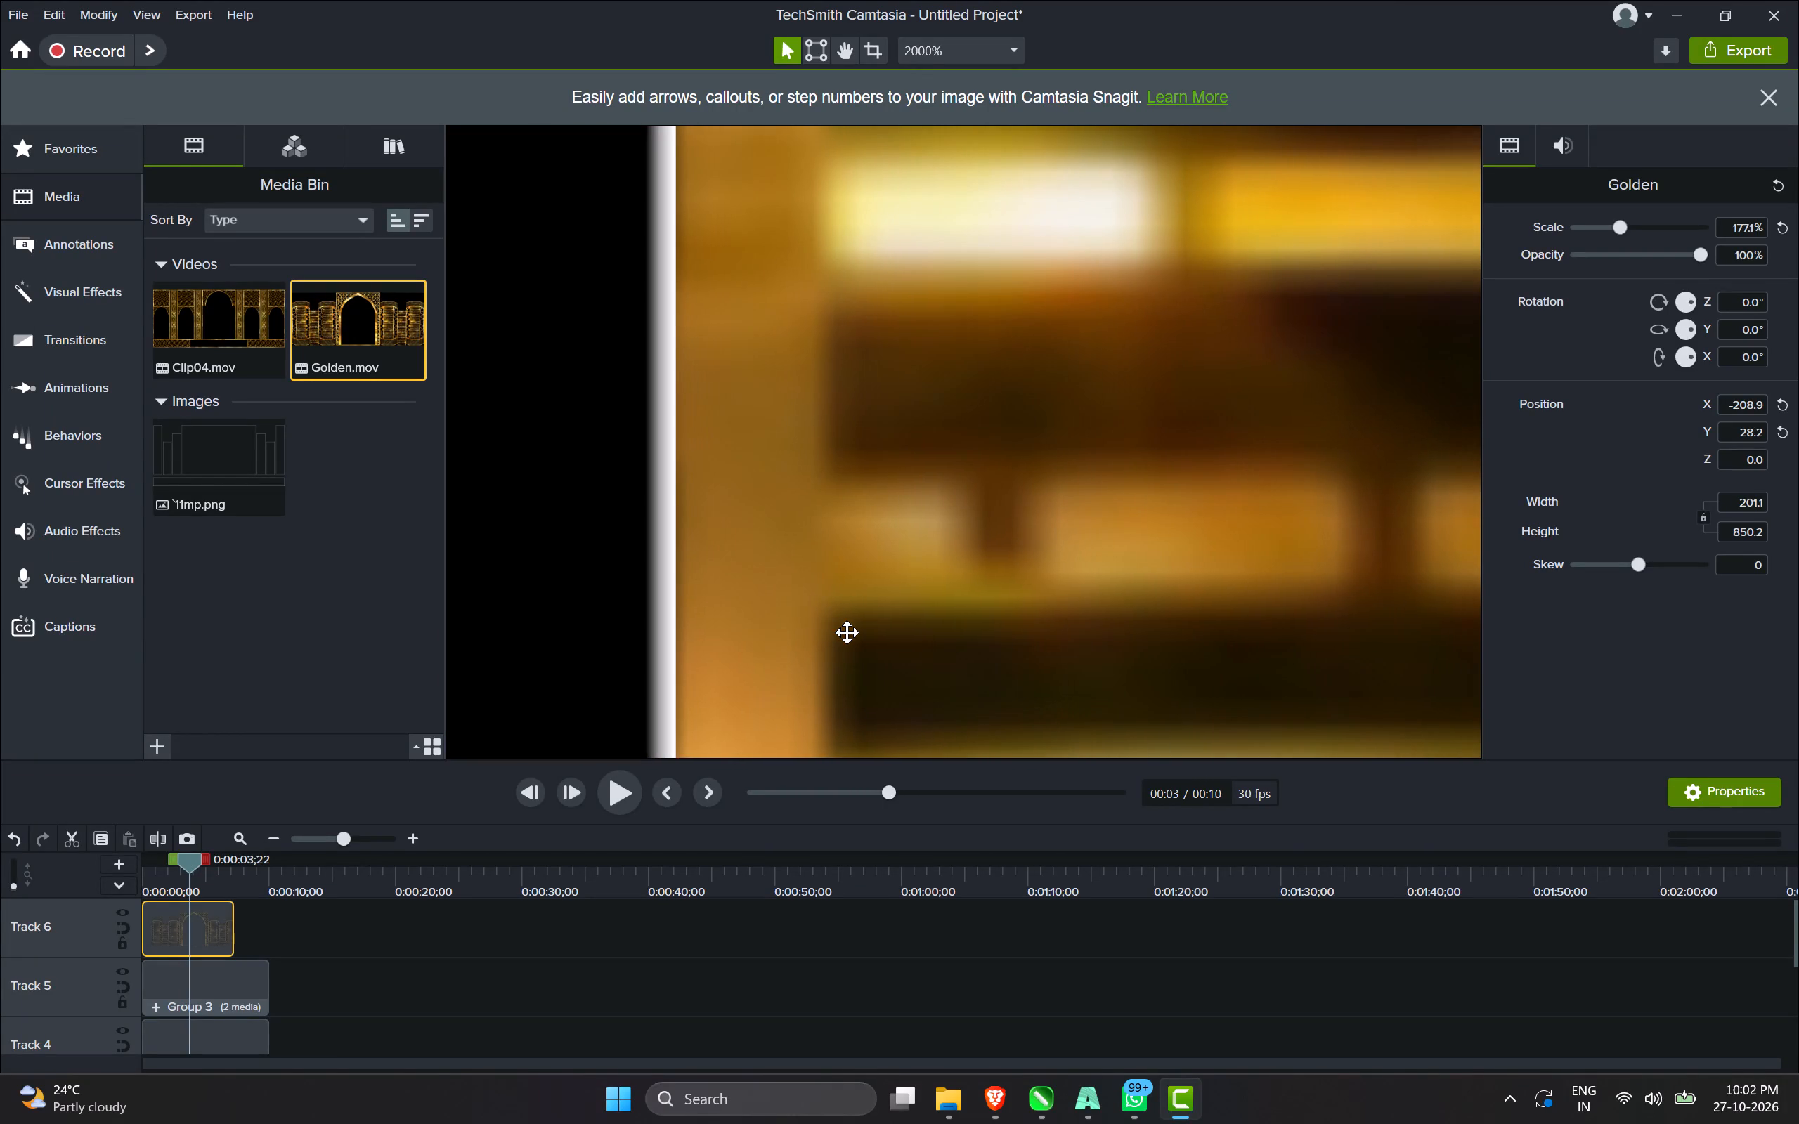
{"action": "key", "text": "shift+Left"}
{"action": "key", "text": "shift+Left"}
{"action": "key", "text": "Left"}
{"action": "key", "text": "Left"}
{"action": "key", "text": "Left"}
{"action": "key", "text": "Left"}
{"action": "key", "text": "Left"}
{"action": "key", "text": "Left"}
{"action": "key", "text": "Left"}
{"action": "key", "text": "Left"}
{"action": "key", "text": "Left"}
{"action": "key", "text": "Left"}
{"action": "key", "text": "Left"}
{"action": "key", "text": "Left"}
{"action": "key", "text": "Left"}
{"action": "key", "text": "Left"}
{"action": "key", "text": "Left"}
{"action": "key", "text": "Left"}
{"action": "key", "text": "Left"}
{"action": "key", "text": "Left"}
{"action": "key", "text": "Left"}
{"action": "key", "text": "Left"}
{"action": "key", "text": "Left"}
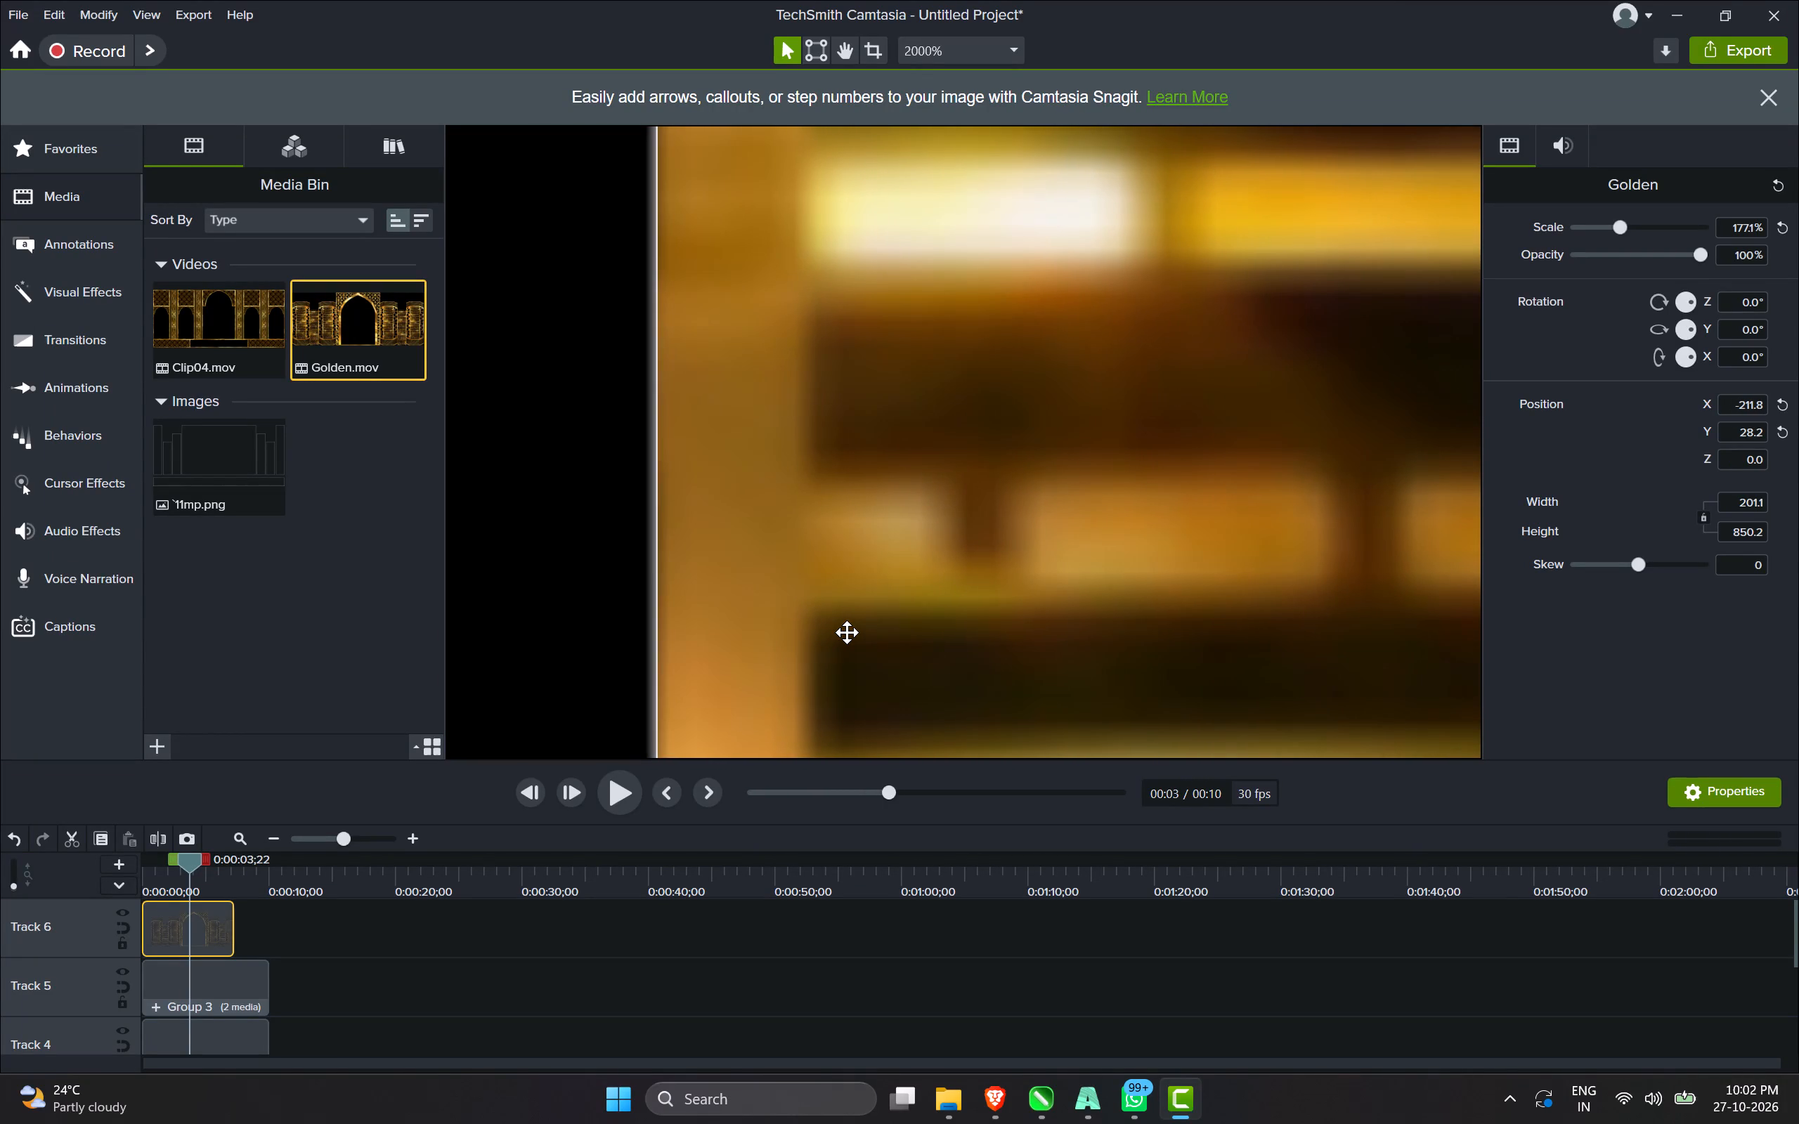
Scale the Golden strip together with the stage outline down to about 165.7% from the strip's bottom edge, about 3,115.1 by 1,438.5 overall.
{"action": "scroll", "coordinate": [843, 641], "scroll_direction": "down", "scroll_amount": 7}
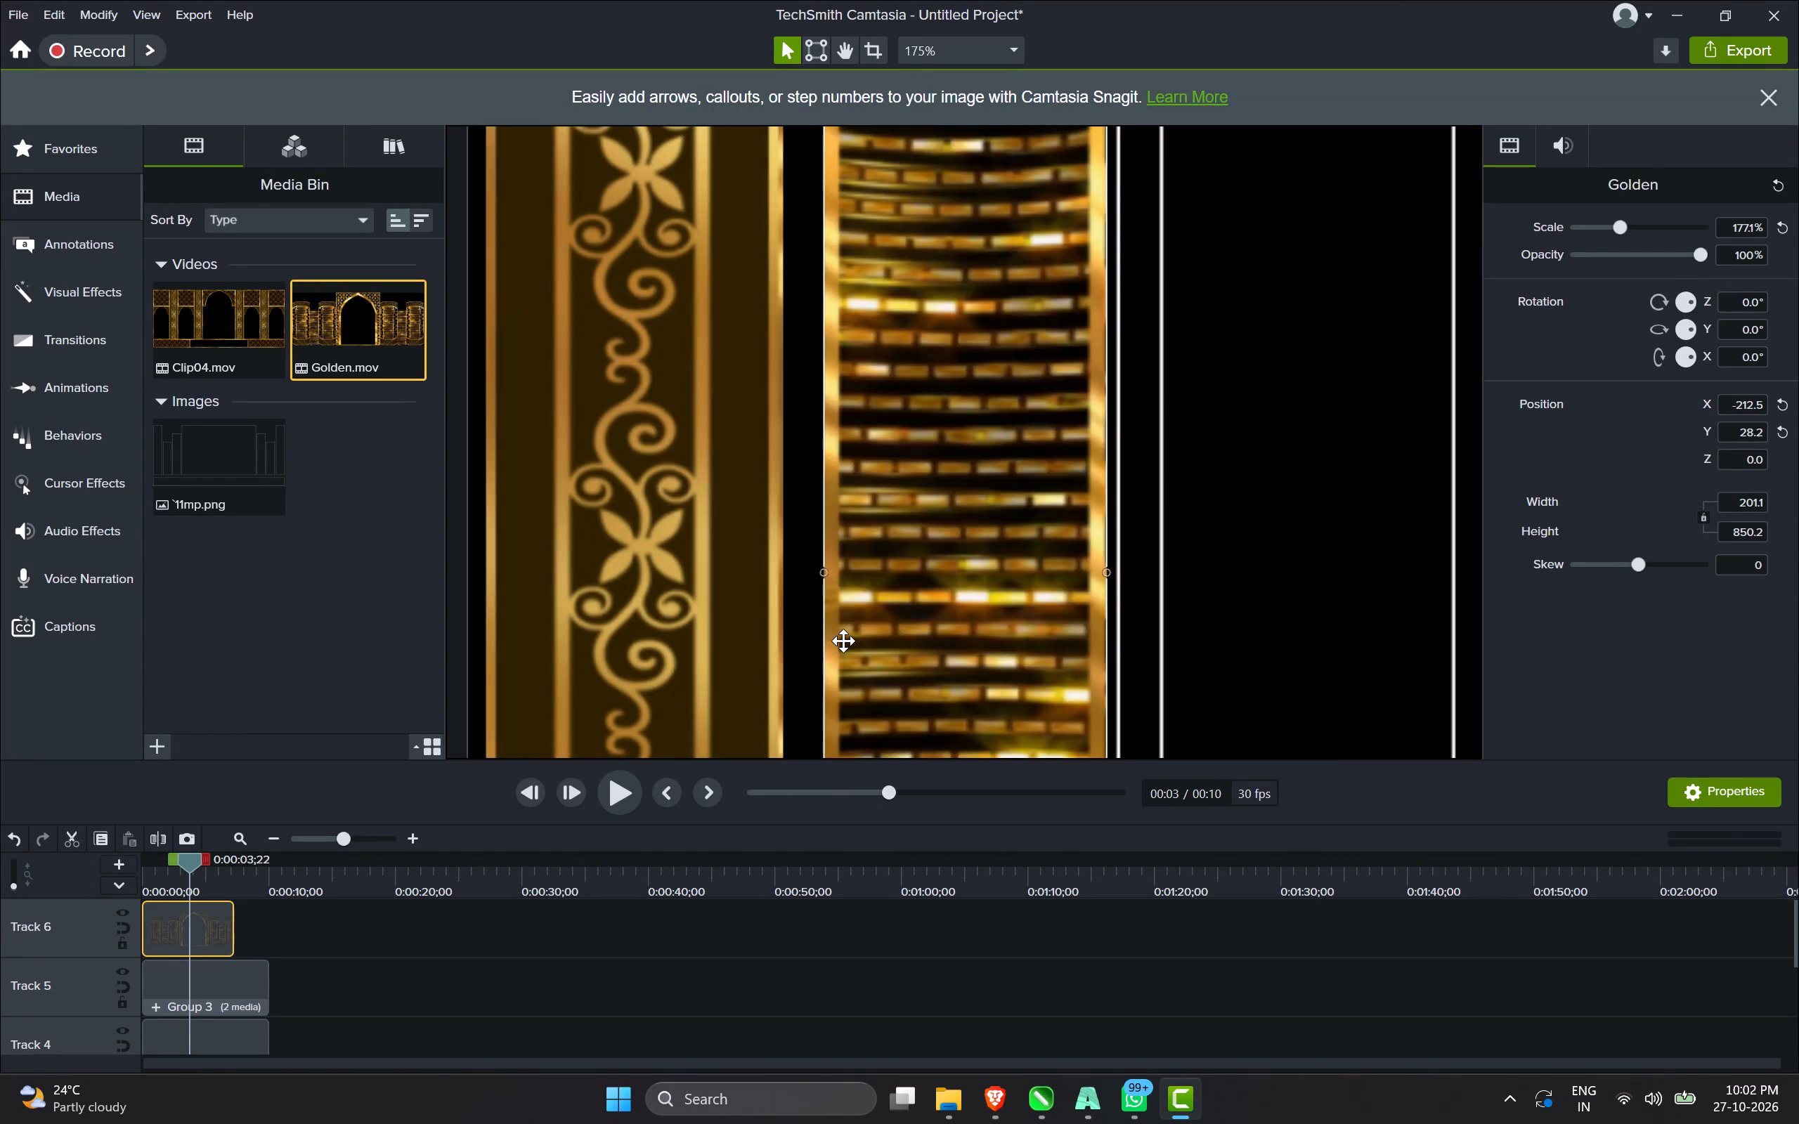
{"action": "scroll", "coordinate": [843, 641], "scroll_direction": "down", "scroll_amount": 5}
{"action": "scroll", "coordinate": [936, 460], "scroll_direction": "down", "scroll_amount": 5}
{"action": "scroll", "coordinate": [921, 532], "scroll_direction": "up", "scroll_amount": 5}
{"action": "scroll", "coordinate": [956, 395], "scroll_direction": "up", "scroll_amount": 8}
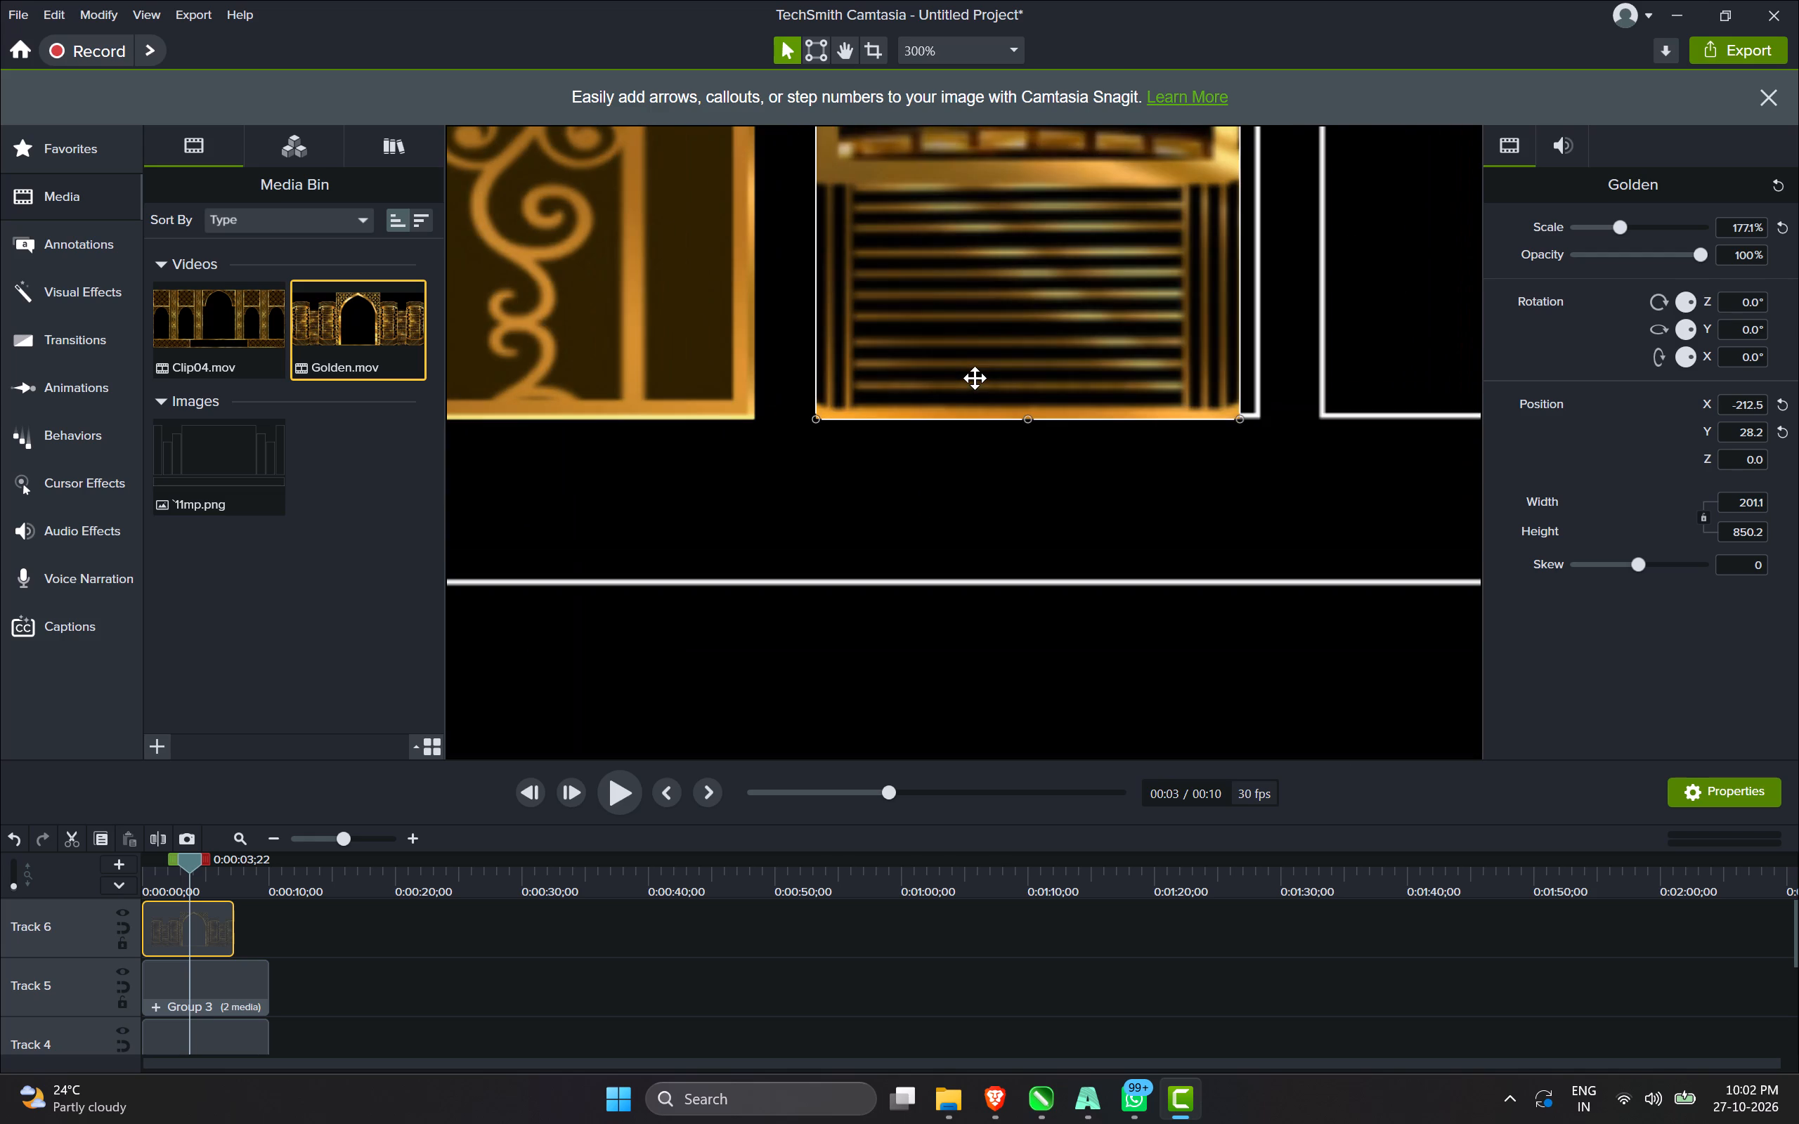
{"action": "scroll", "coordinate": [996, 426], "scroll_direction": "up", "scroll_amount": 3}
{"action": "scroll", "coordinate": [1027, 412], "scroll_direction": "down", "scroll_amount": 2}
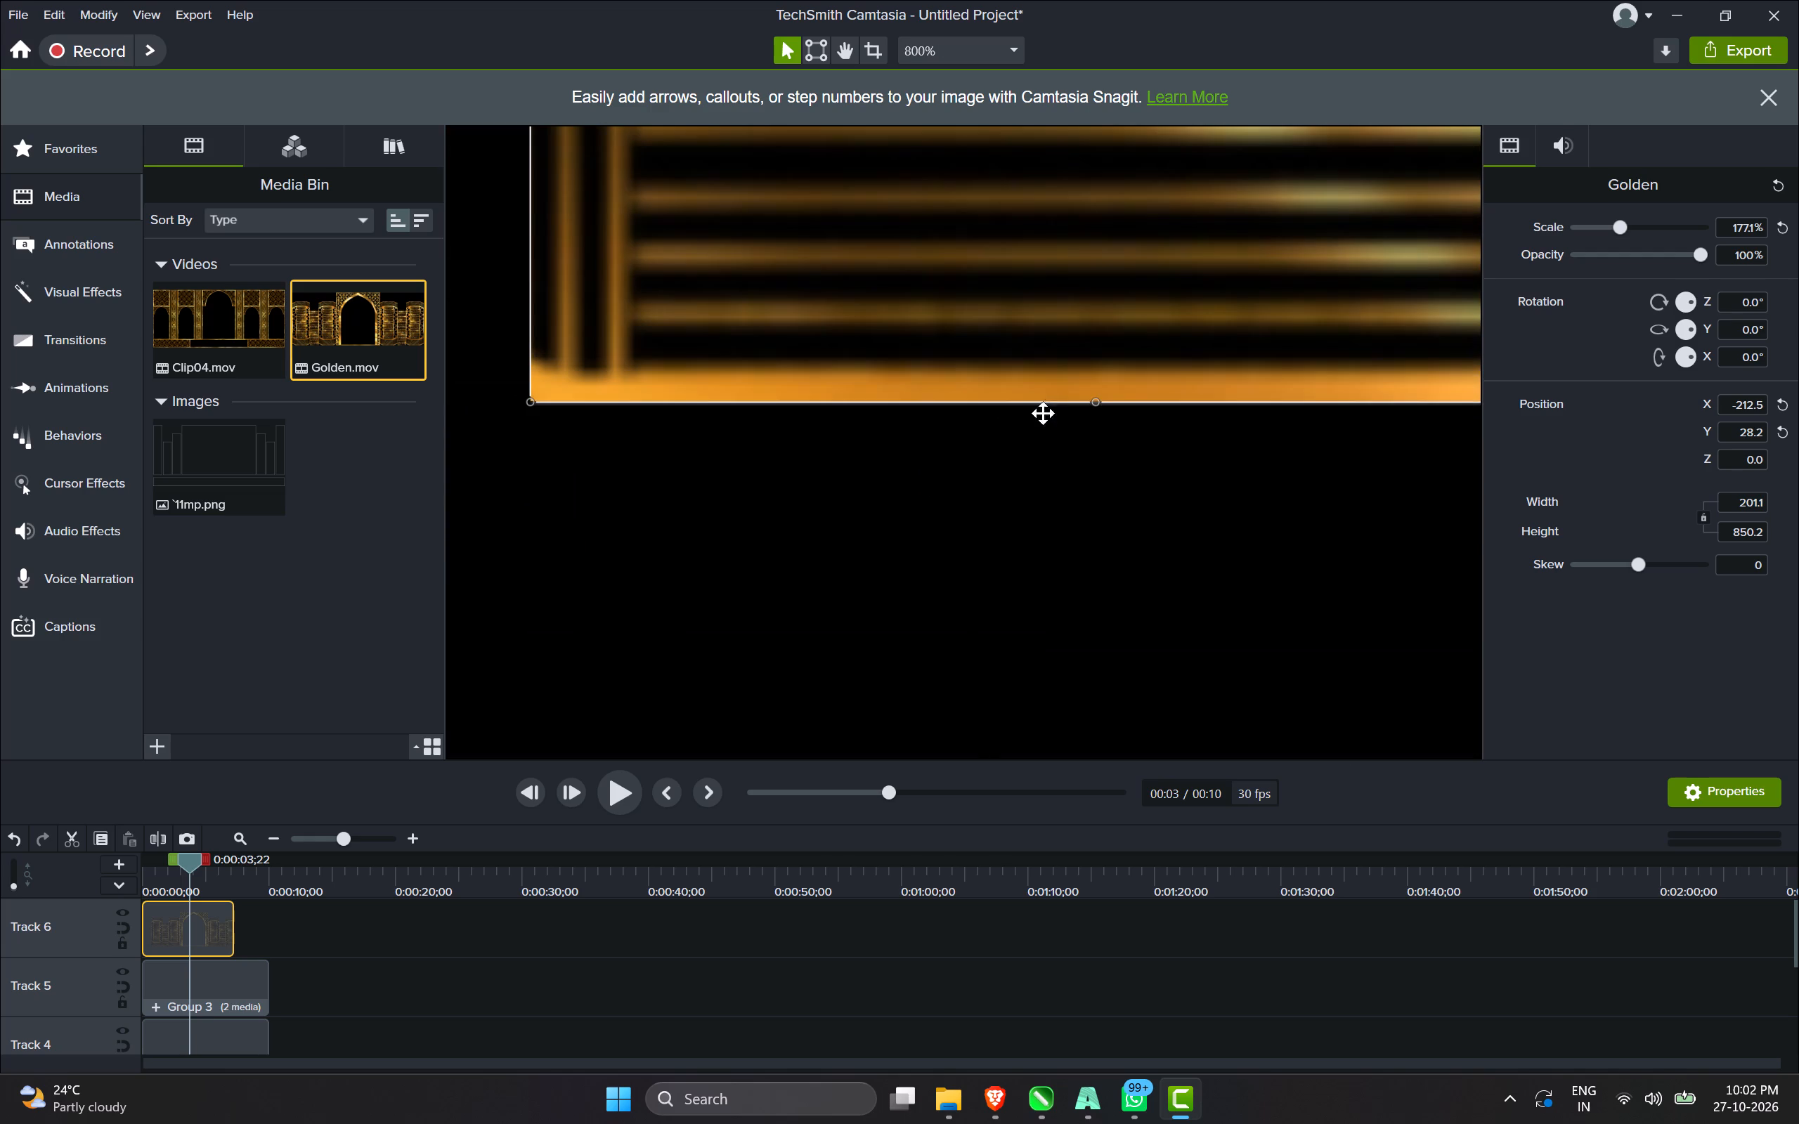
{"action": "left_click", "coordinate": [1093, 405], "text": "ctrl"}
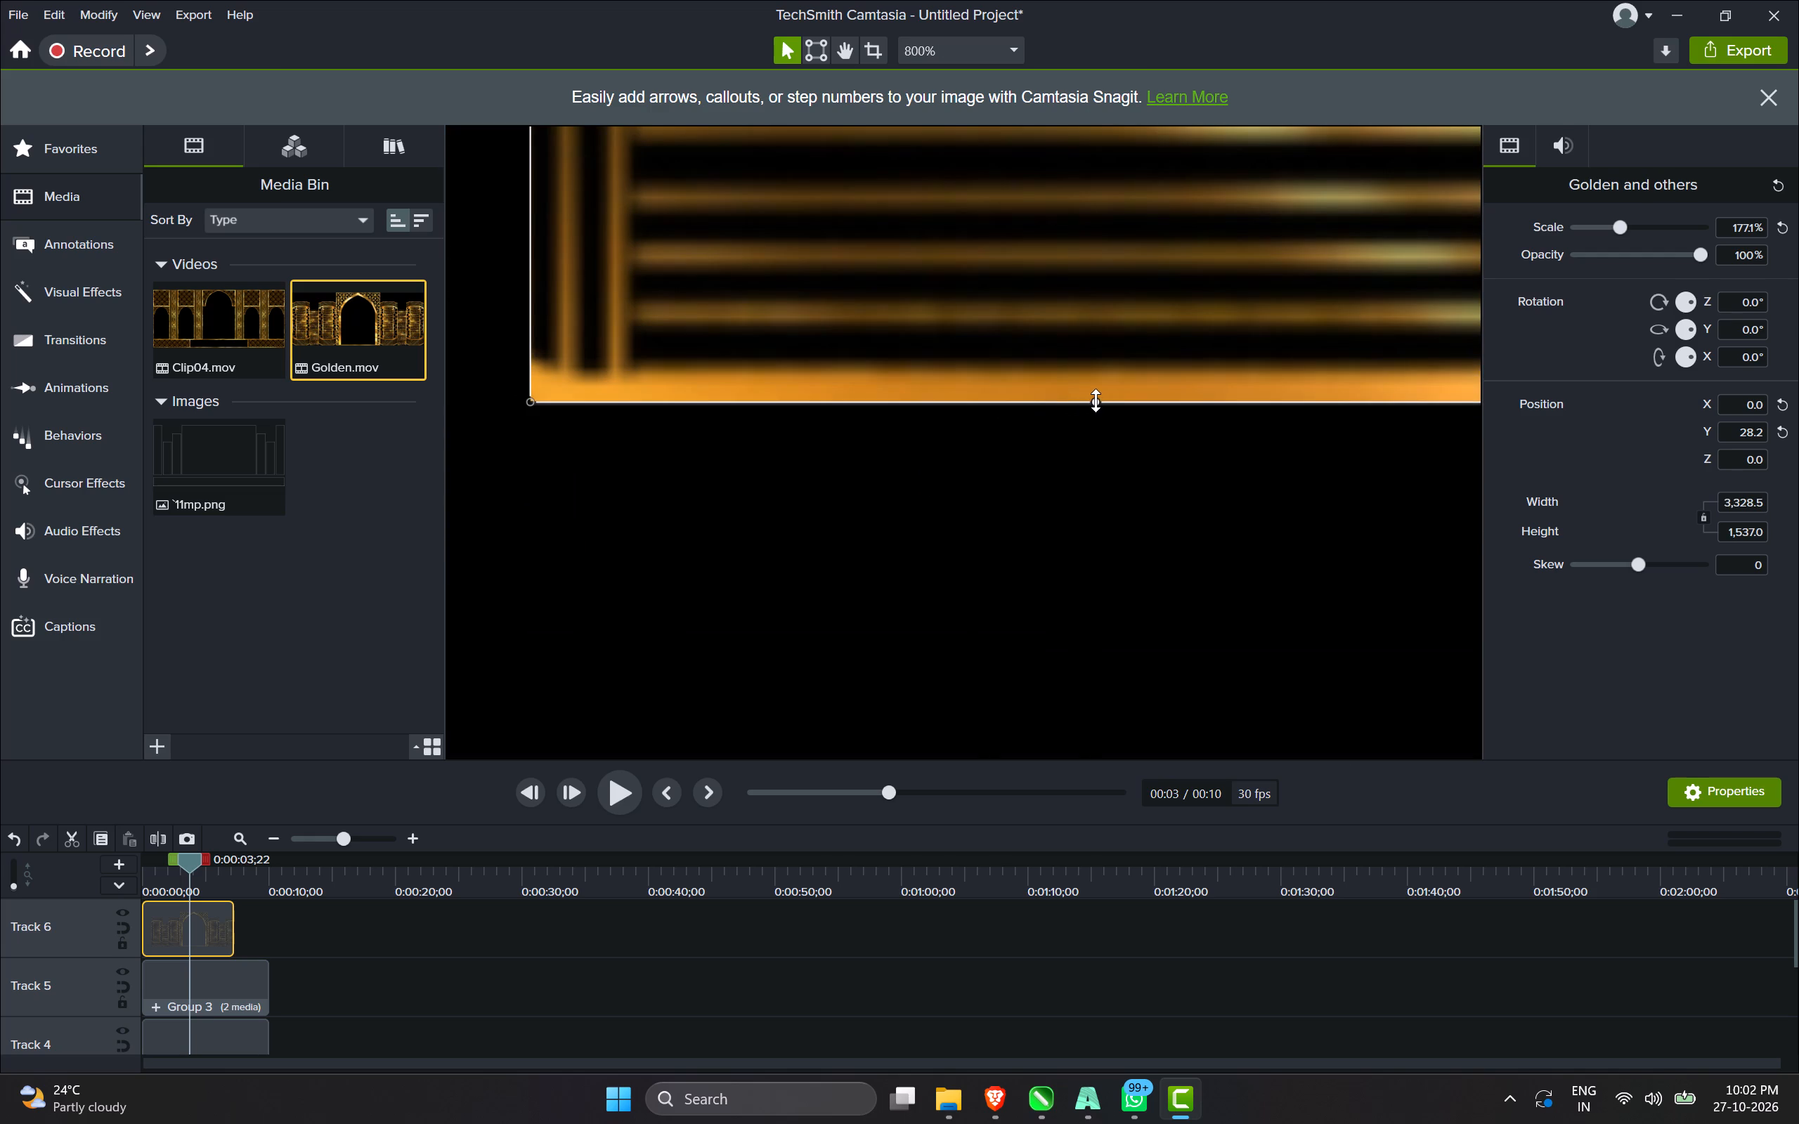
{"action": "left_click_drag", "start_coordinate": [1096, 400], "coordinate": [1095, 263], "text": "ctrl"}
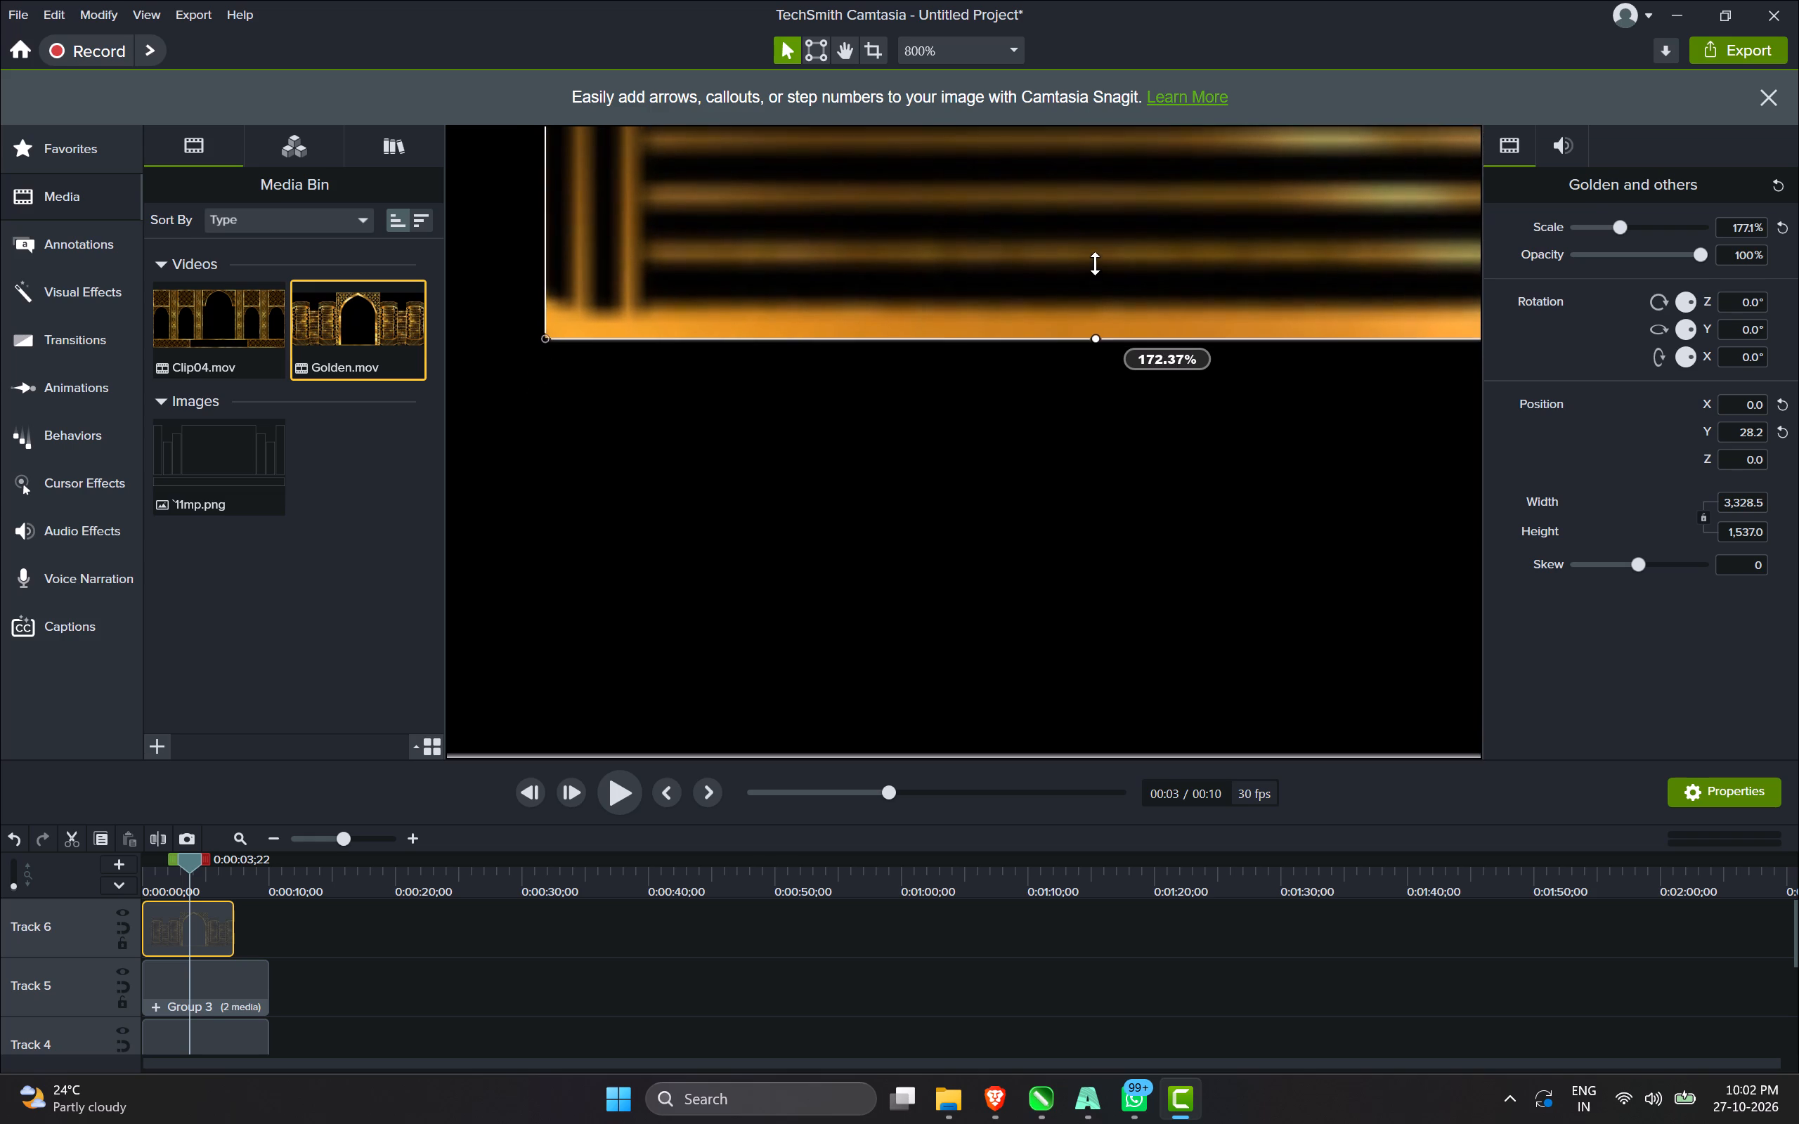
{"action": "left_click_drag", "start_coordinate": [1095, 263], "coordinate": [1095, 247], "text": "ctrl"}
{"action": "scroll", "coordinate": [1021, 377], "scroll_direction": "down", "scroll_amount": 6}
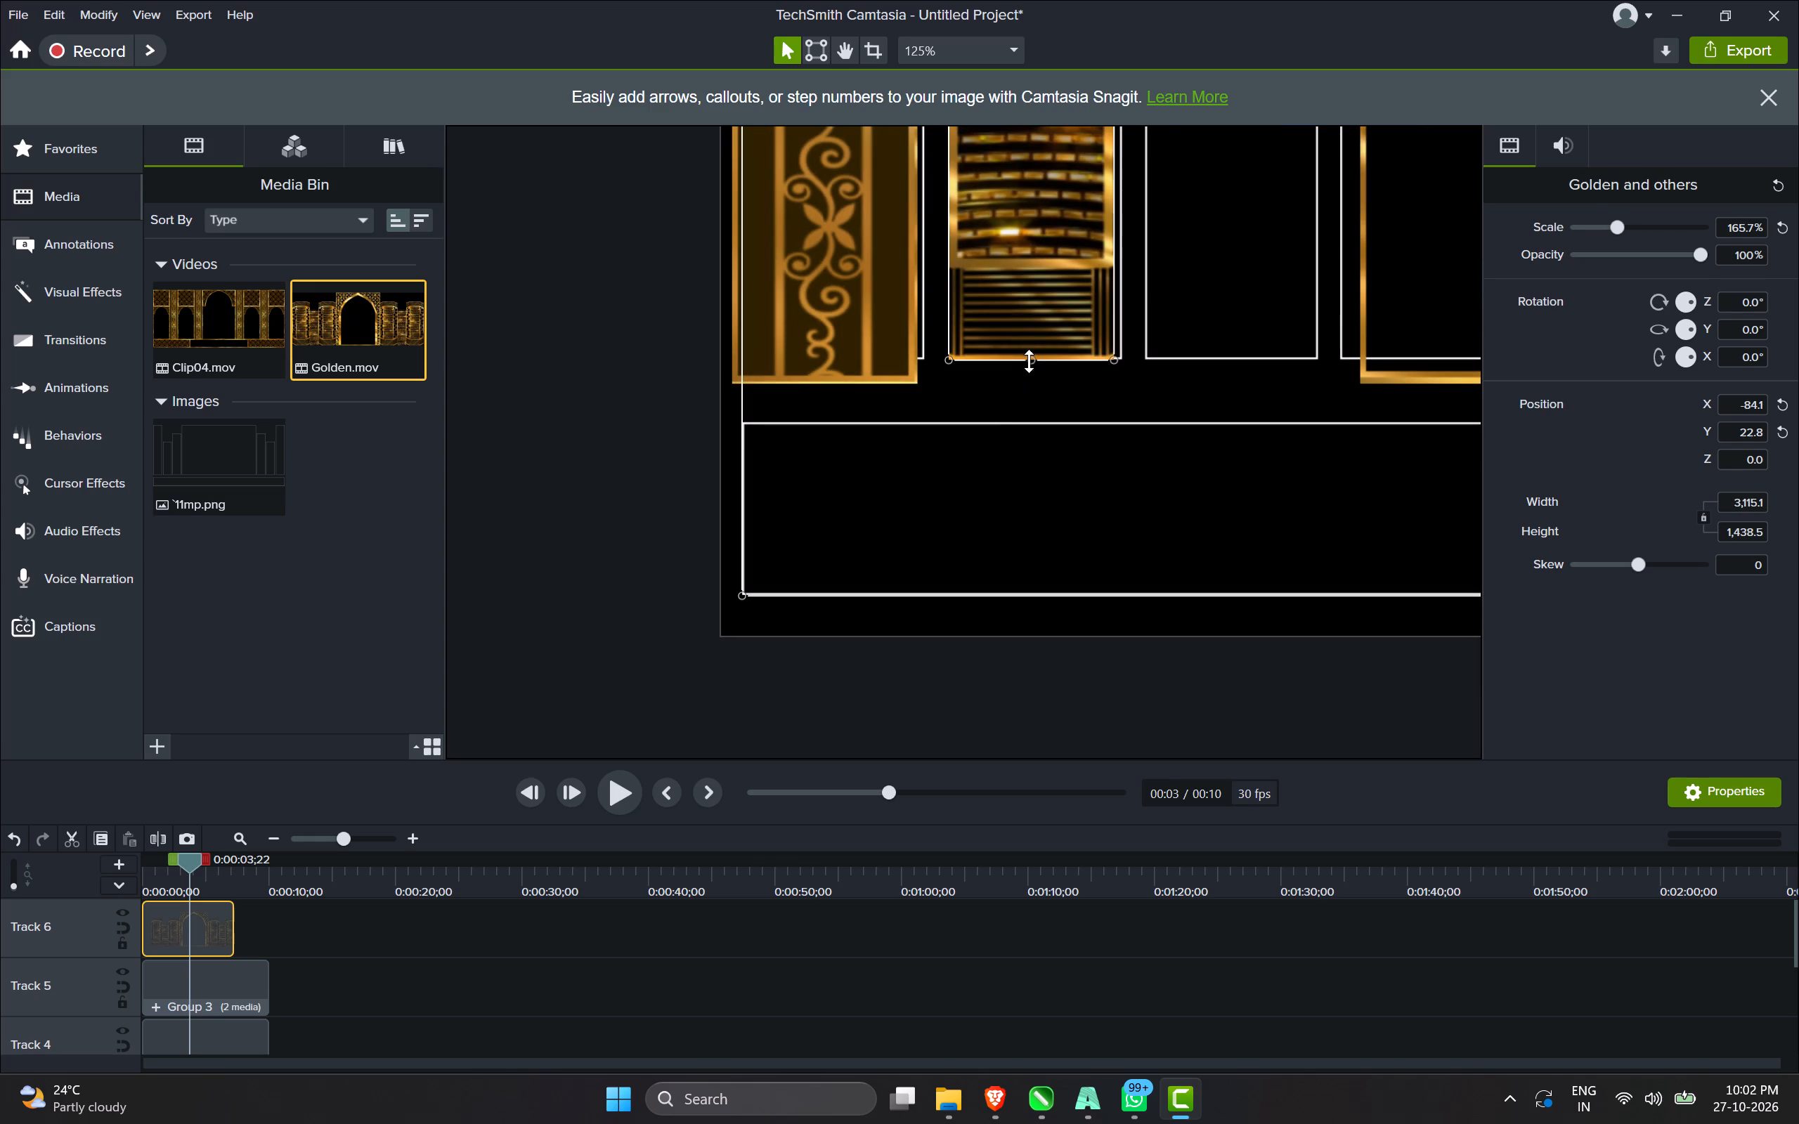
Undo the combined scaling of the Golden strip and the stage outline.
{"action": "scroll", "coordinate": [1030, 353], "scroll_direction": "up", "scroll_amount": 1}
{"action": "scroll", "coordinate": [1030, 366], "scroll_direction": "down", "scroll_amount": 4}
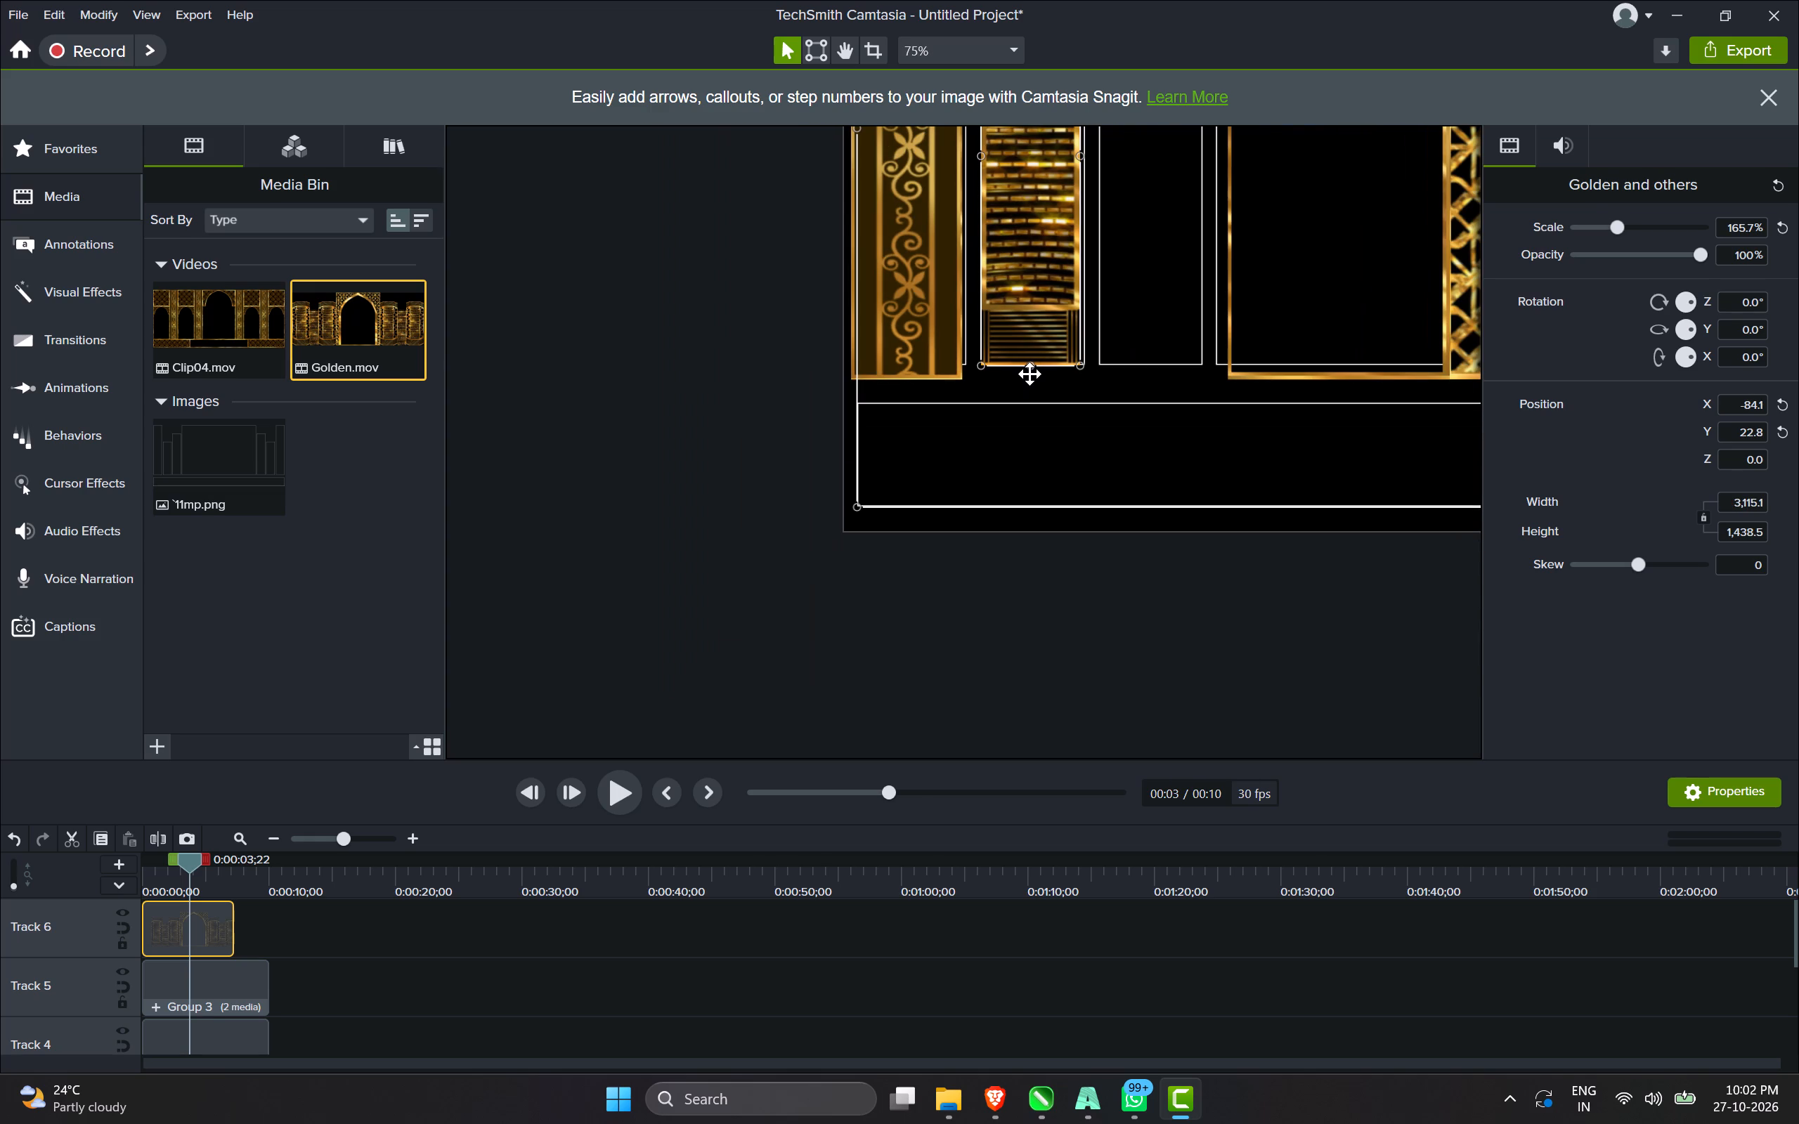
{"action": "key", "text": "ctrl+z"}
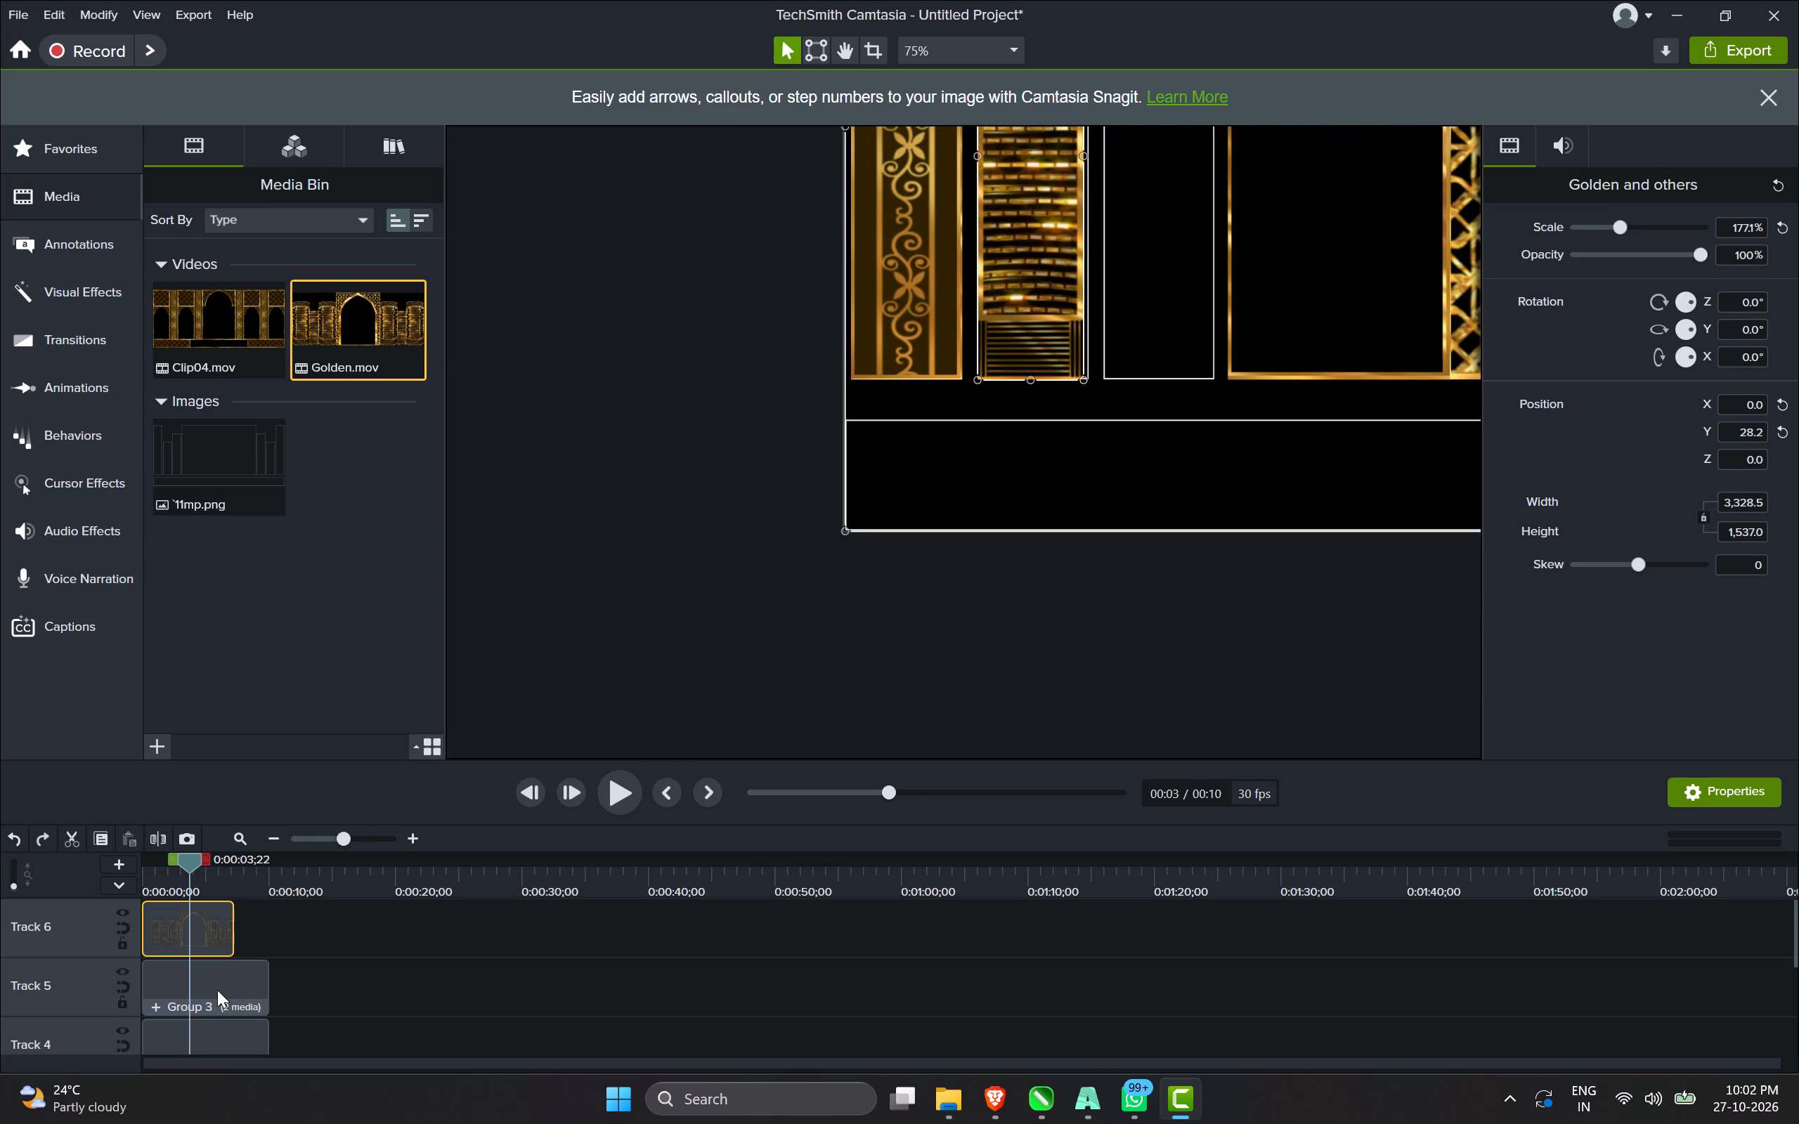
Select only the Golden strip and scale it from its bottom edge to about 176.9%, about 201.0 by 849.4.
{"action": "scroll", "coordinate": [217, 990], "scroll_direction": "up", "scroll_amount": 2}
{"action": "scroll", "coordinate": [218, 988], "scroll_direction": "down", "scroll_amount": 4}
{"action": "scroll", "coordinate": [218, 984], "scroll_direction": "up", "scroll_amount": 3}
{"action": "left_click", "coordinate": [219, 903]}
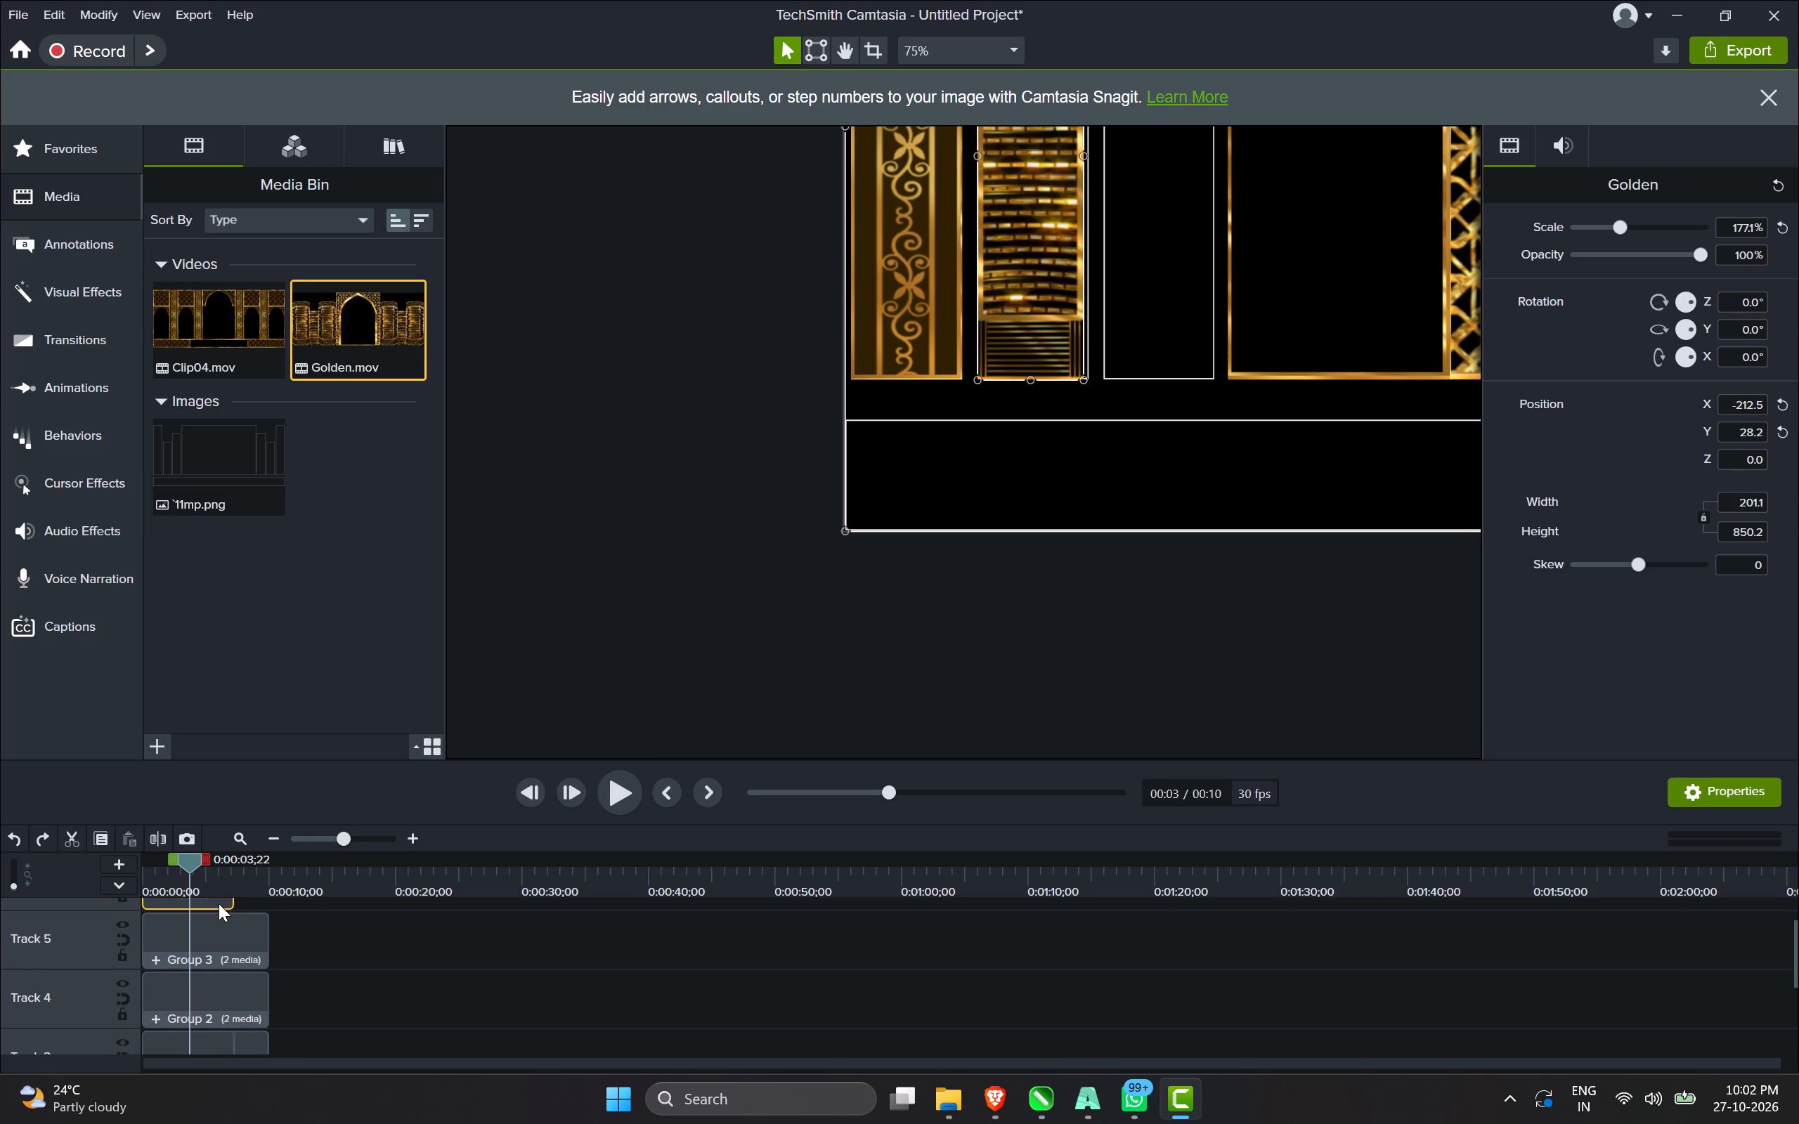
{"action": "scroll", "coordinate": [982, 337], "scroll_direction": "up", "scroll_amount": 5}
{"action": "scroll", "coordinate": [1072, 393], "scroll_direction": "up", "scroll_amount": 4}
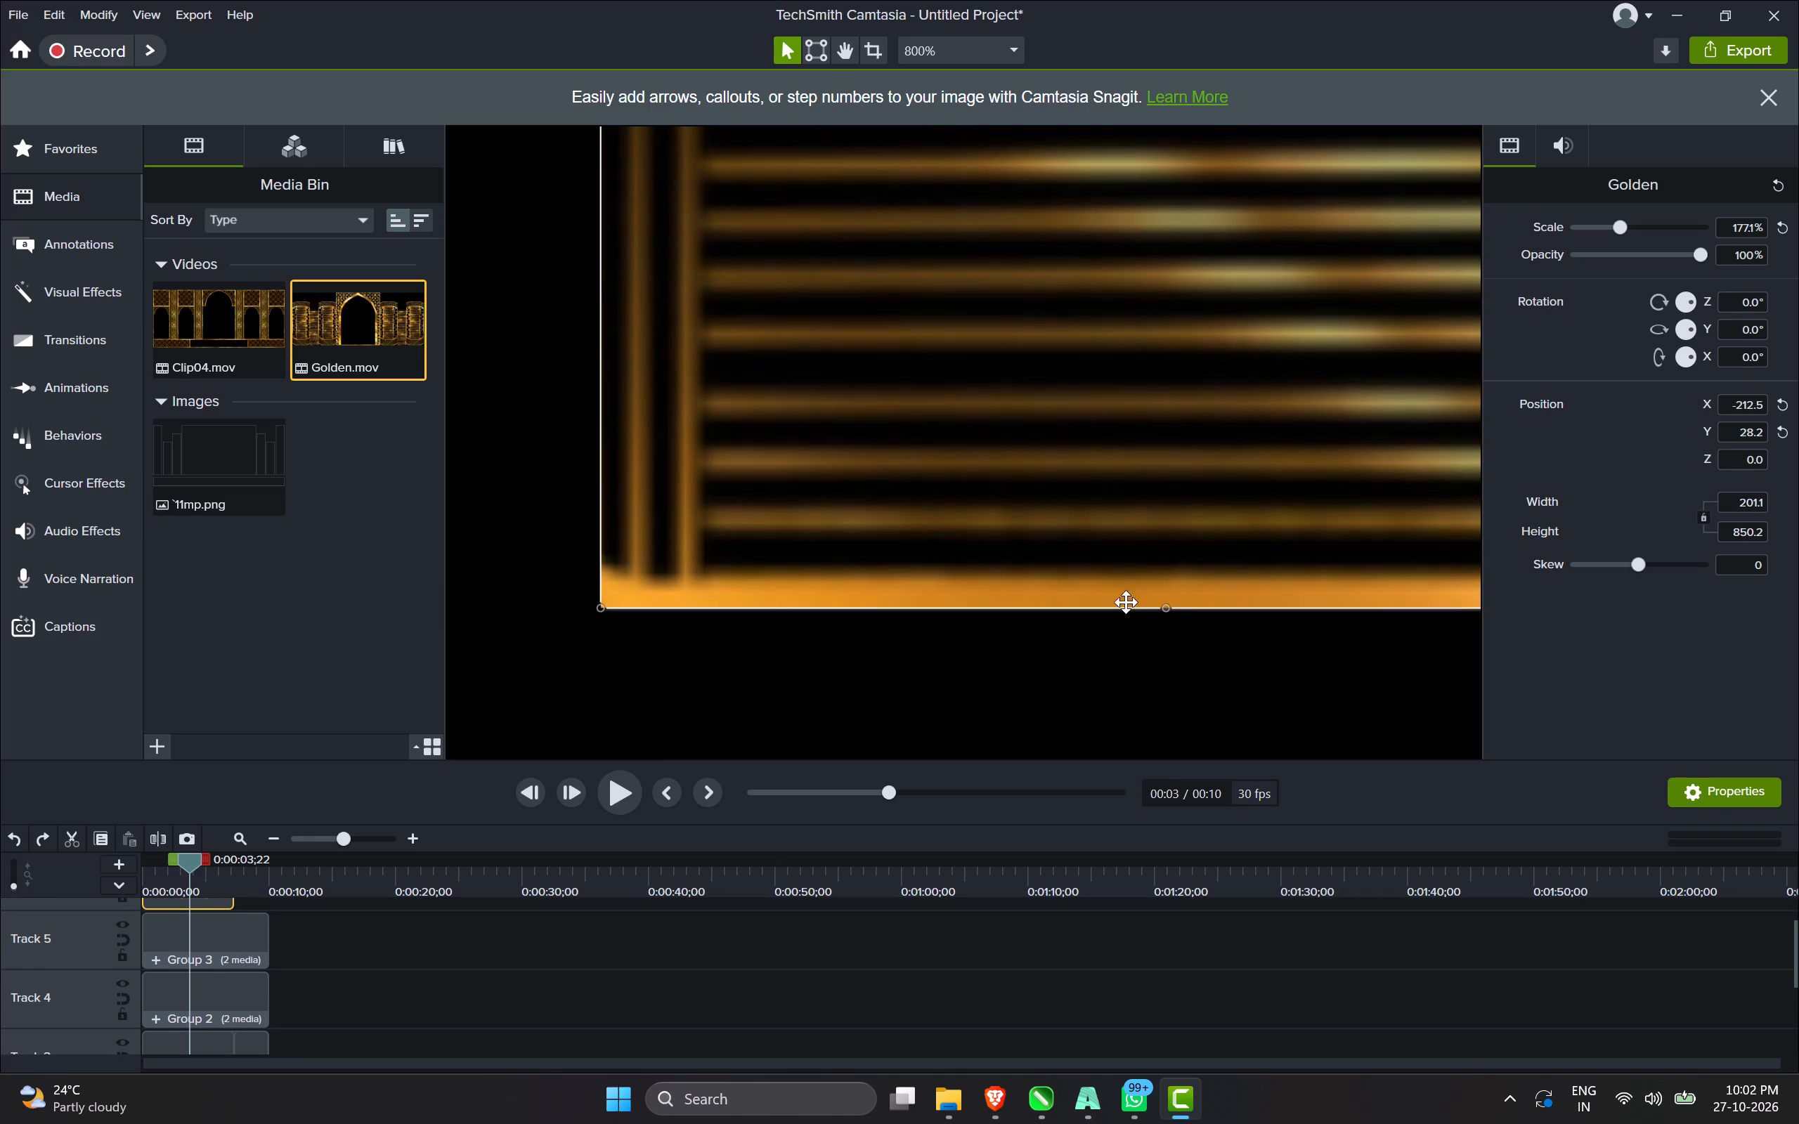
{"action": "left_click", "coordinate": [1168, 606], "text": "ctrl"}
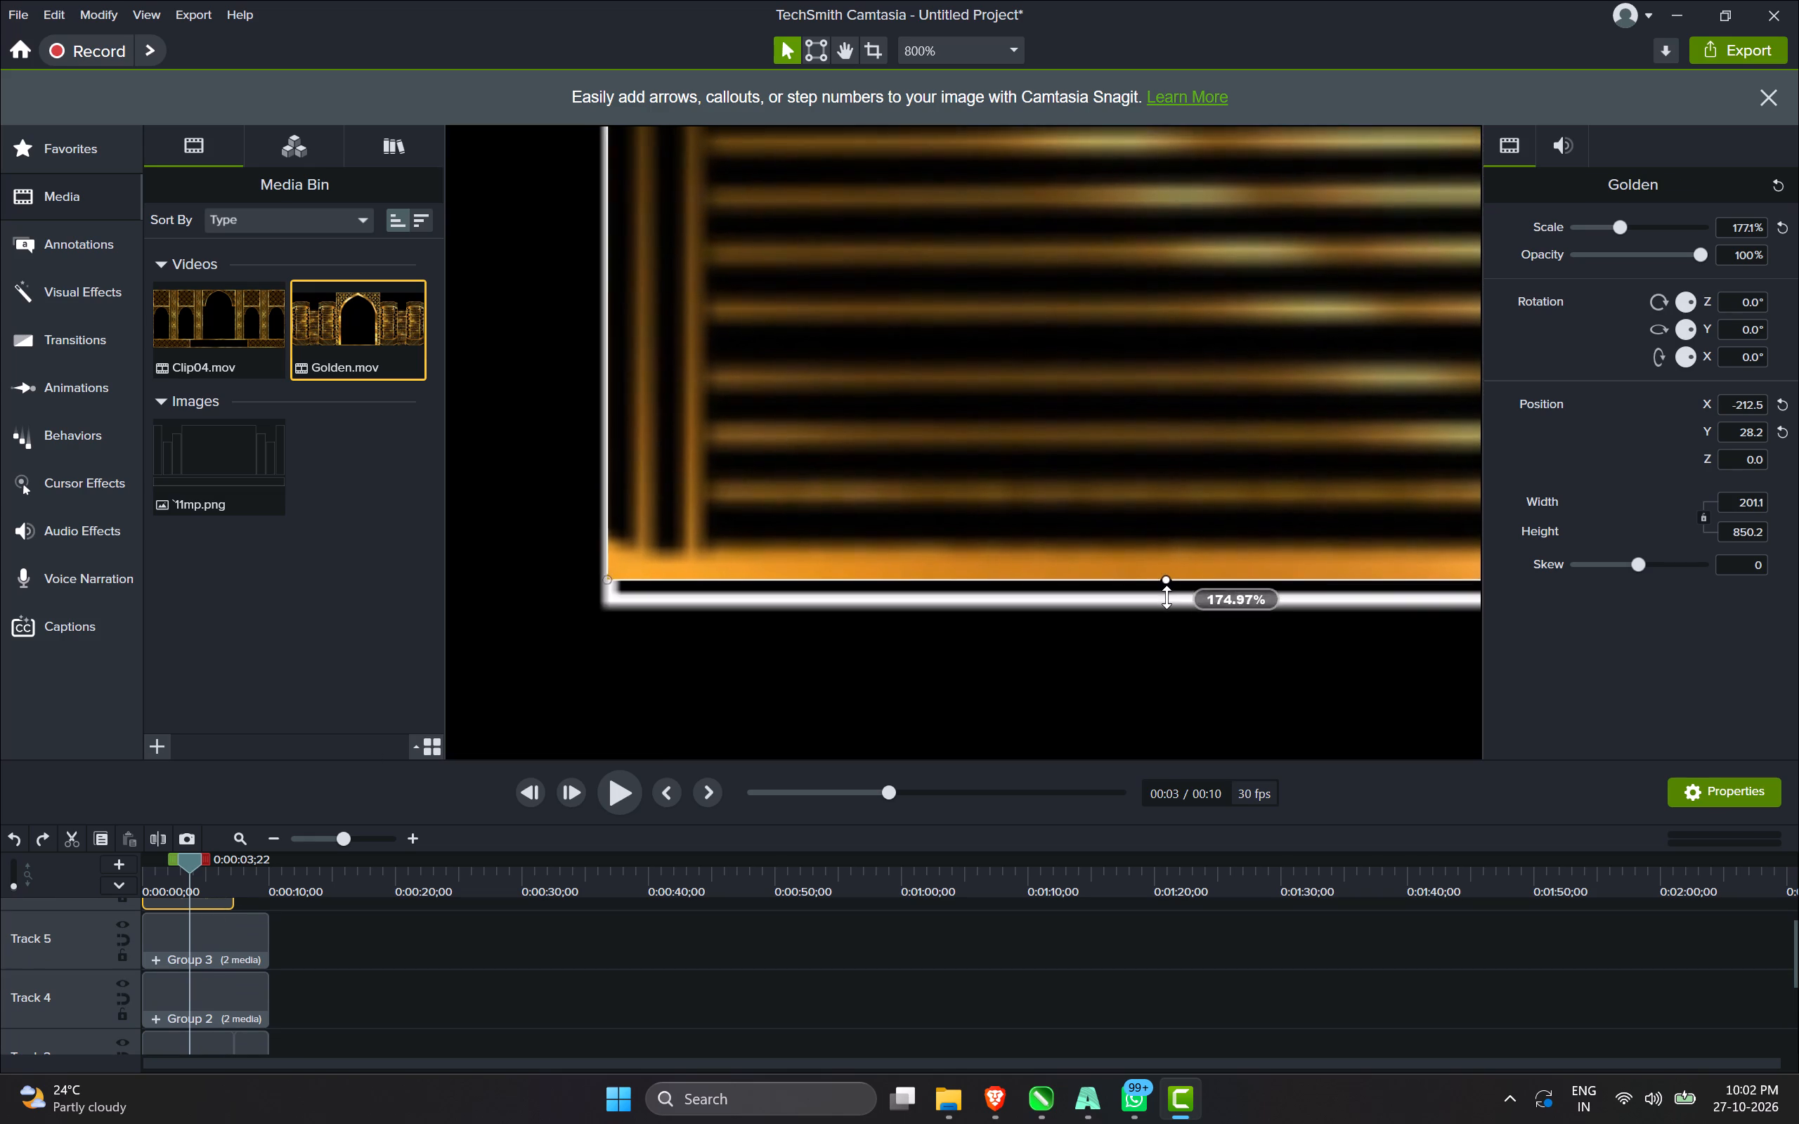
Scale the Golden strip down from its top edge to the shorter left panel's top outline, at about 170.3%, about 193.5 by 817.9.
{"action": "scroll", "coordinate": [1160, 623], "scroll_direction": "down", "scroll_amount": 4}
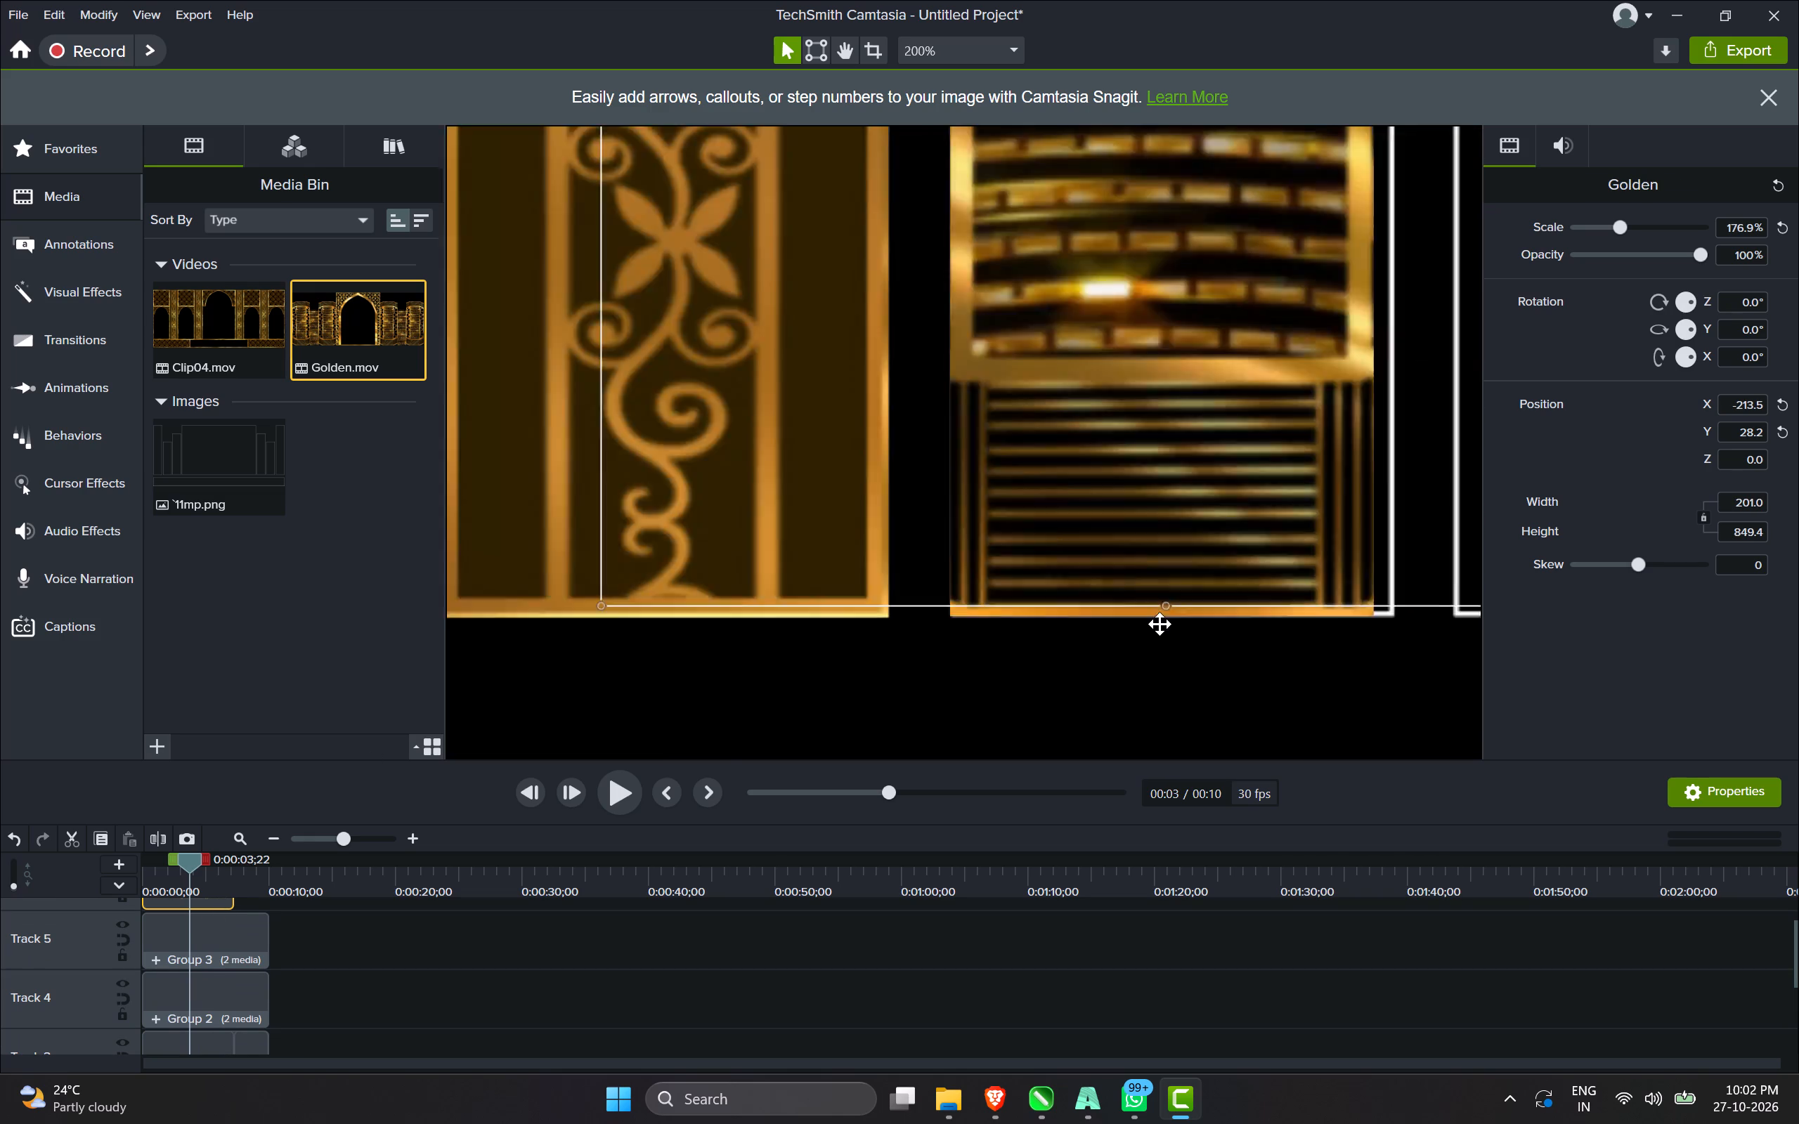
{"action": "scroll", "coordinate": [1160, 624], "scroll_direction": "down", "scroll_amount": 3}
{"action": "scroll", "coordinate": [1070, 589], "scroll_direction": "down", "scroll_amount": 4}
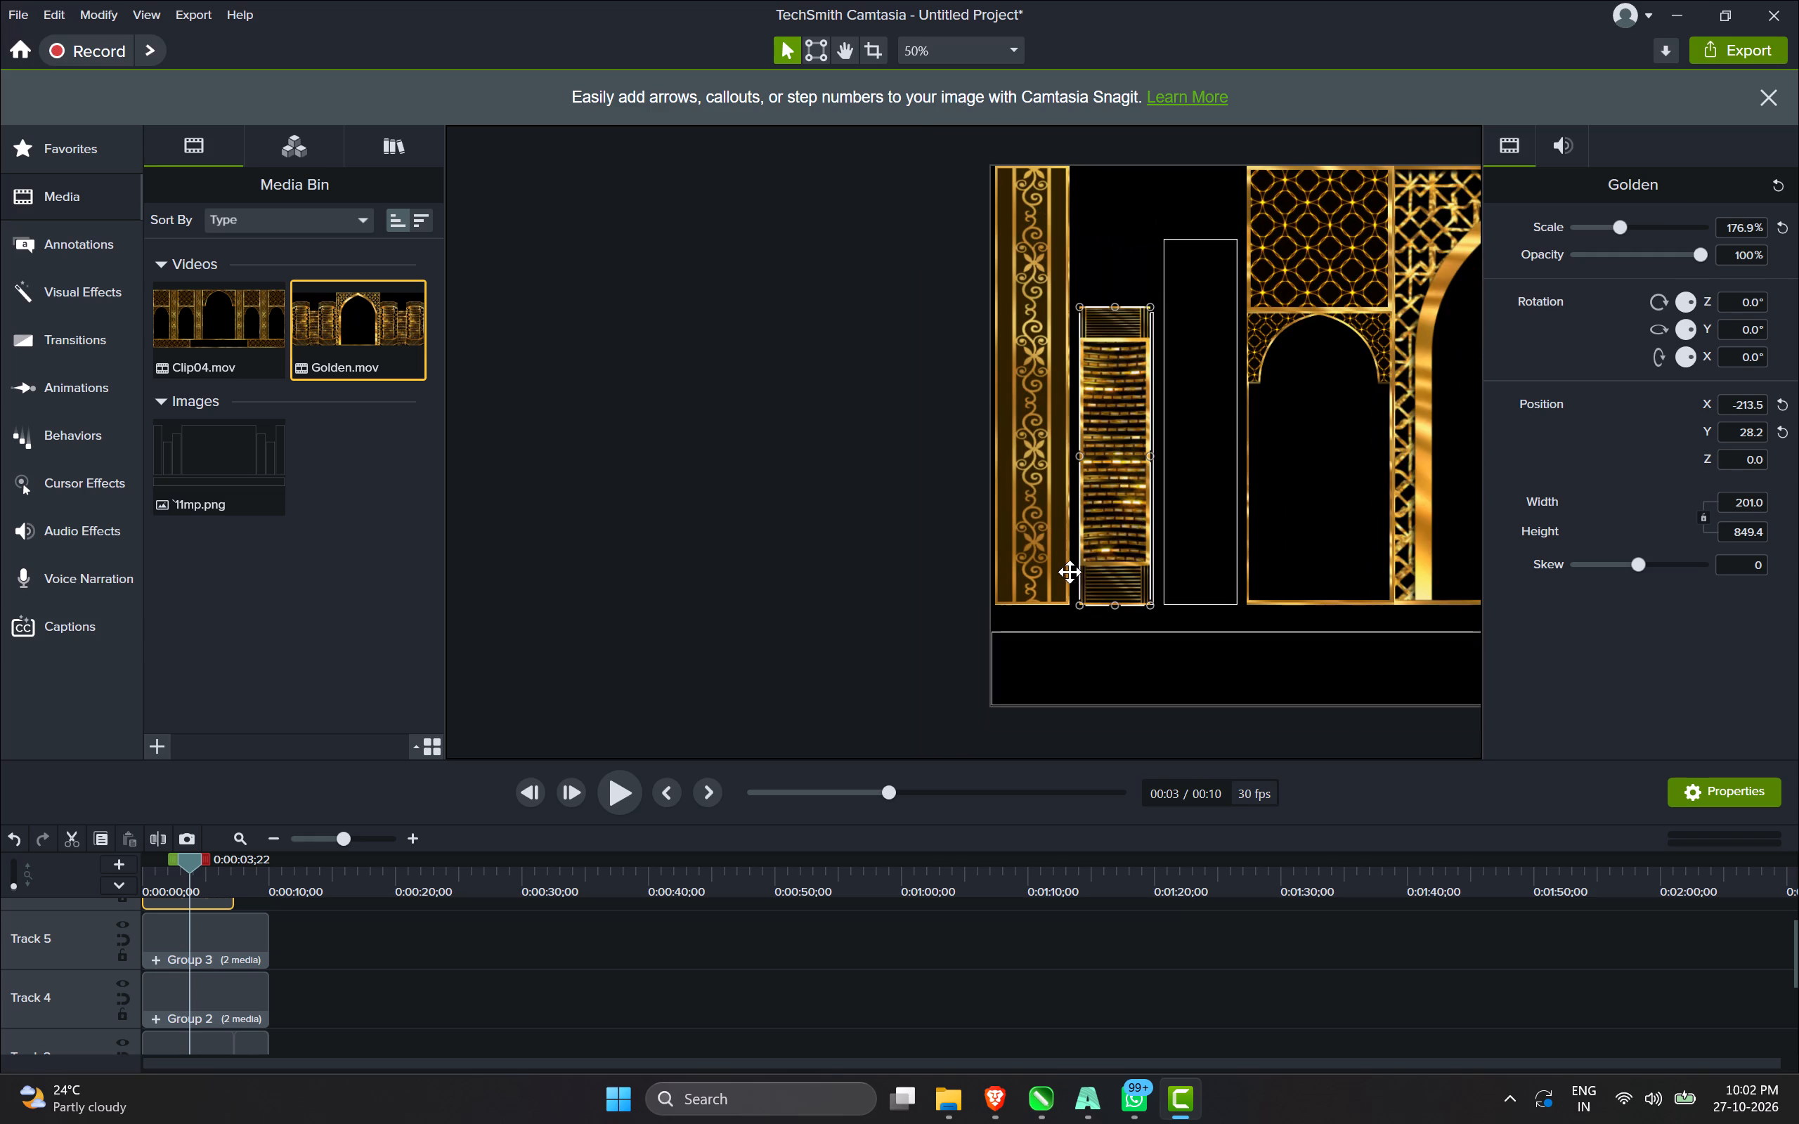
{"action": "scroll", "coordinate": [1105, 332], "scroll_direction": "up", "scroll_amount": 9}
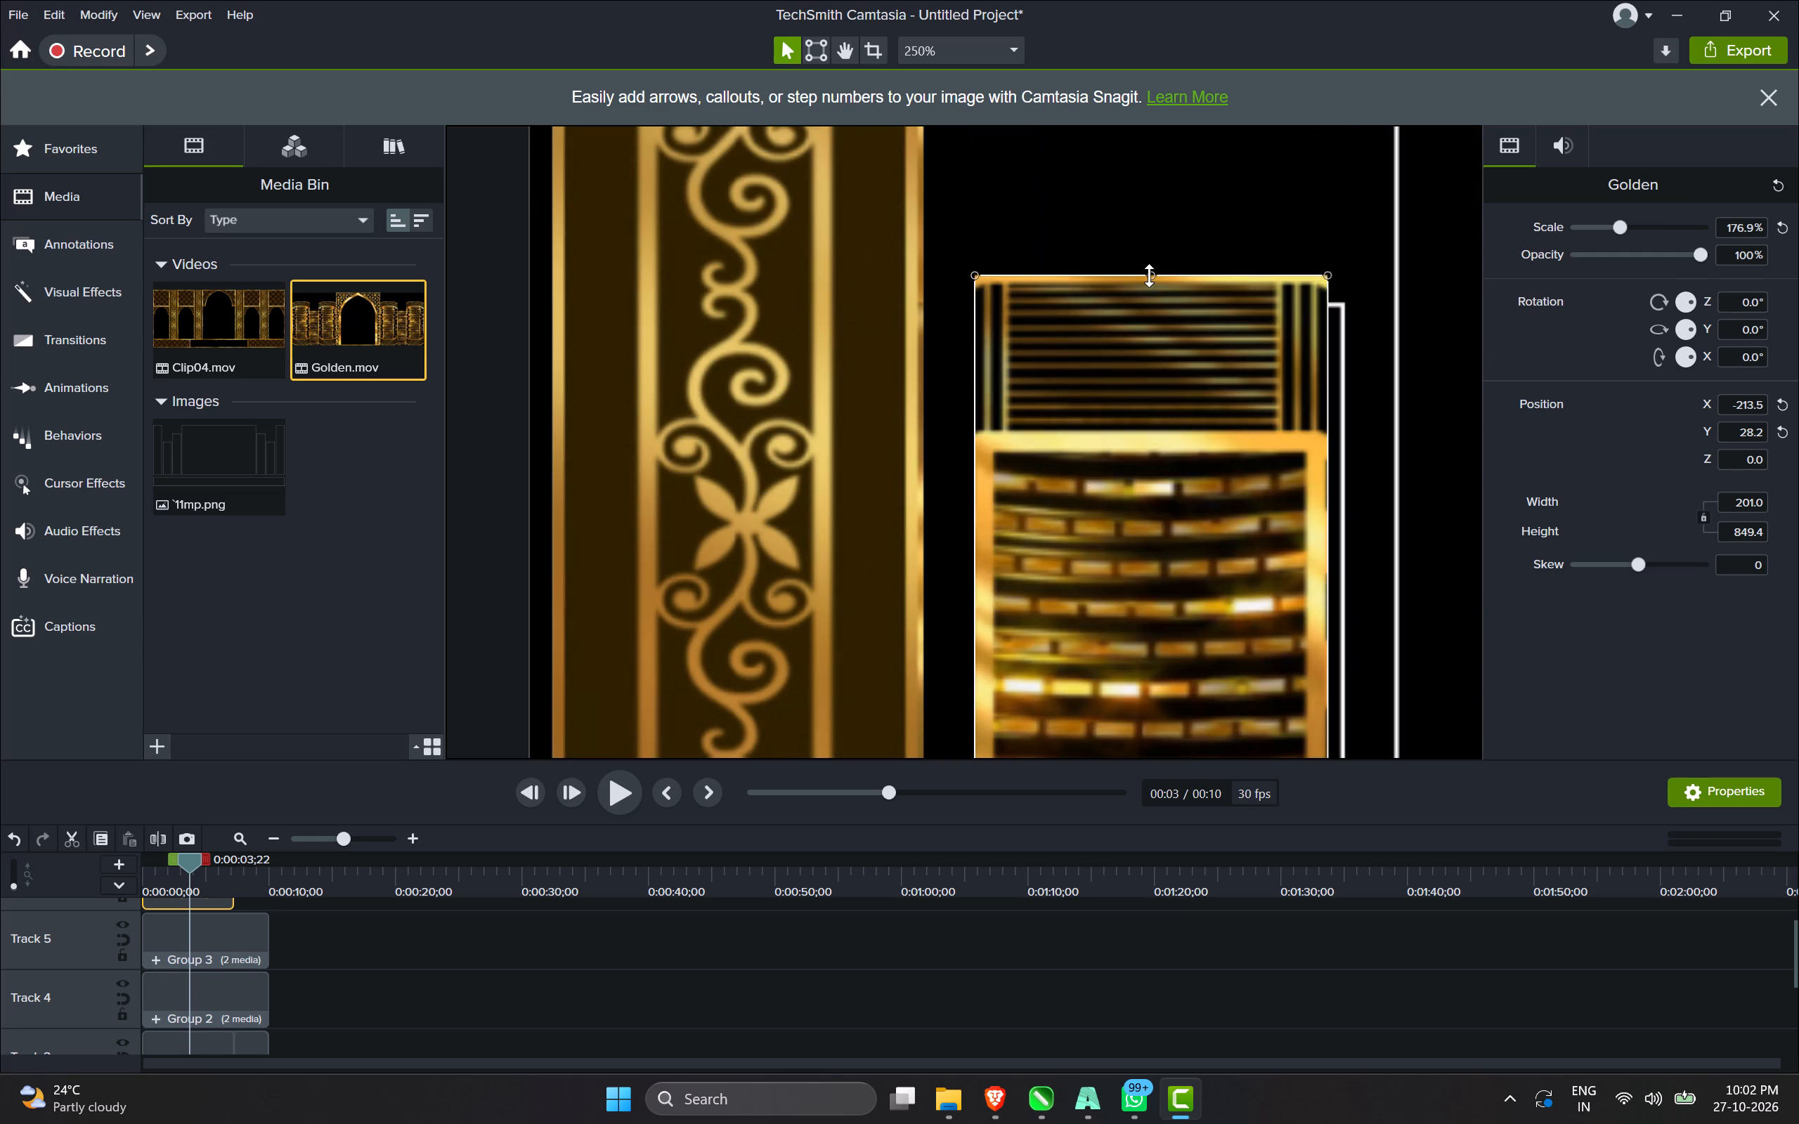
{"action": "scroll", "coordinate": [1148, 302], "scroll_direction": "down", "scroll_amount": 10}
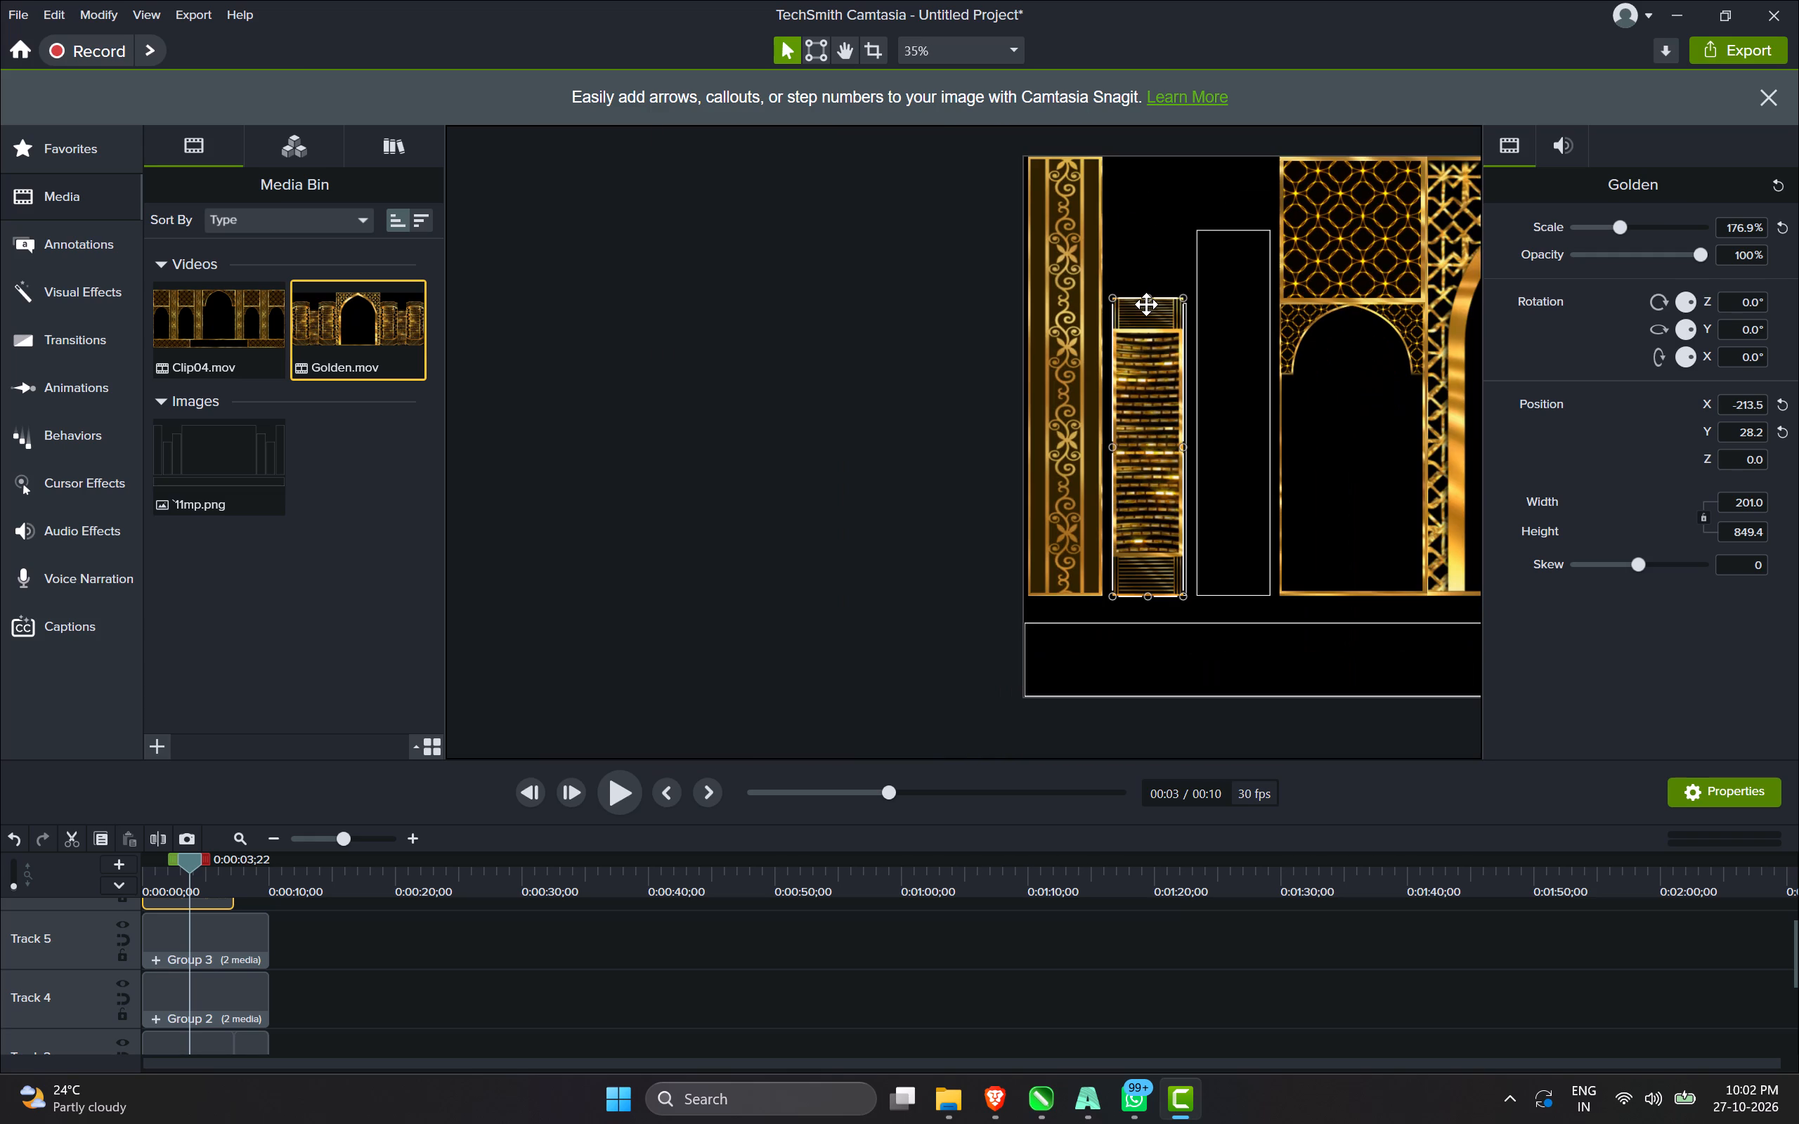
{"action": "scroll", "coordinate": [1146, 304], "scroll_direction": "down", "scroll_amount": 1}
{"action": "scroll", "coordinate": [1146, 304], "scroll_direction": "up", "scroll_amount": 10}
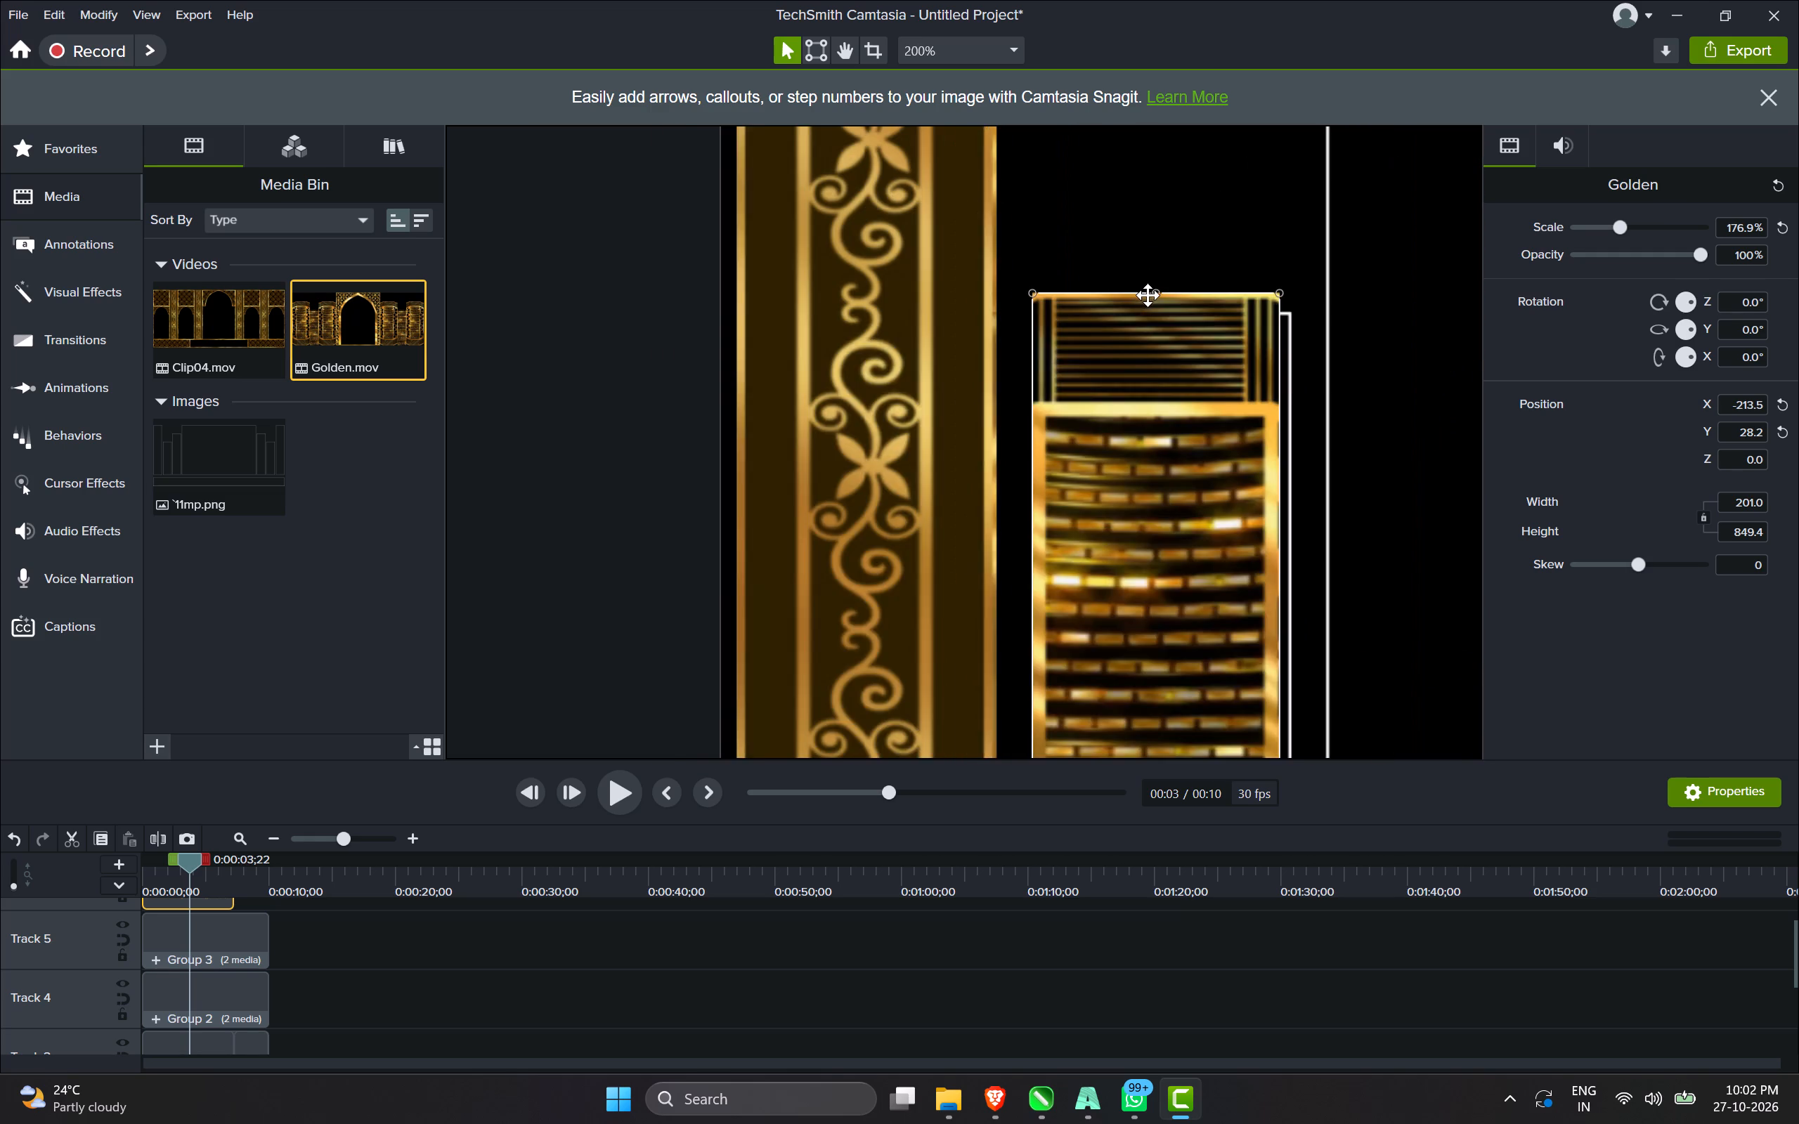
{"action": "left_click_drag", "start_coordinate": [1158, 295], "coordinate": [1155, 320], "text": "ctrl"}
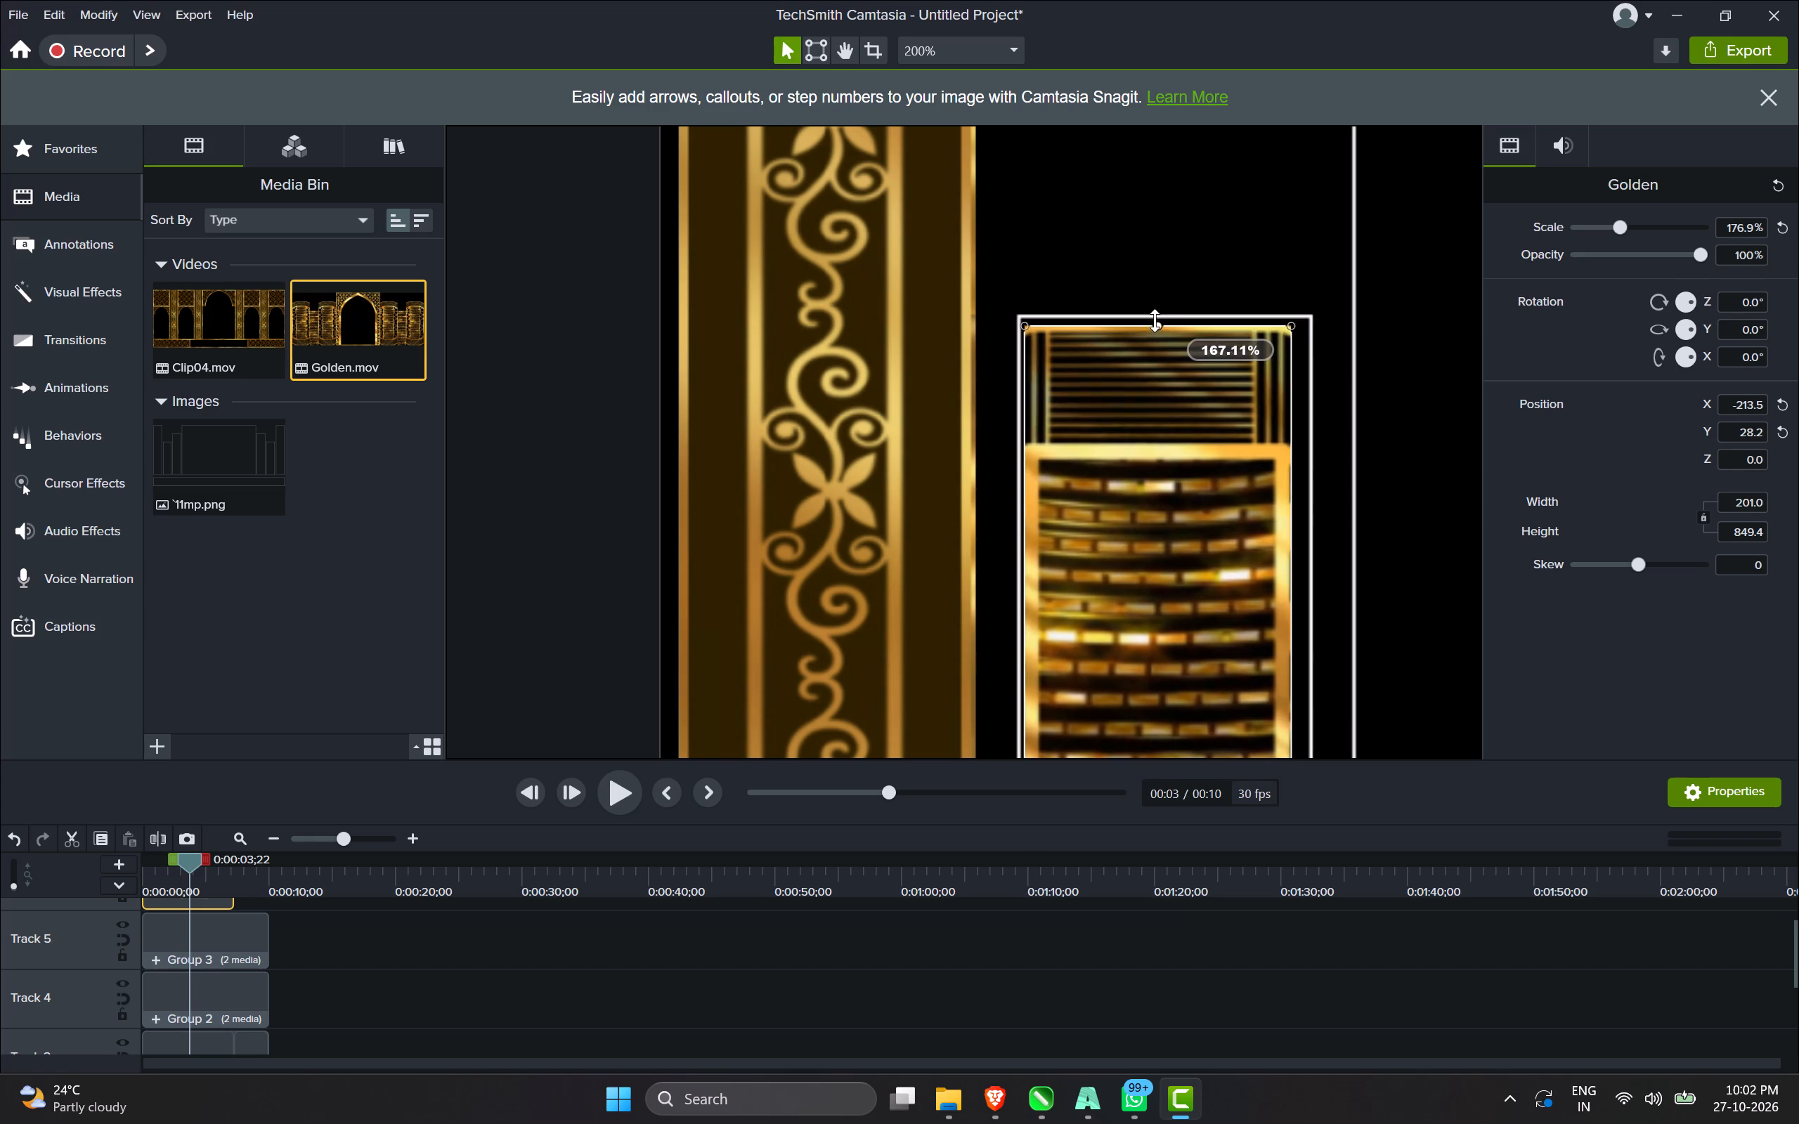
{"action": "left_click_drag", "start_coordinate": [1155, 320], "coordinate": [1150, 313], "text": "ctrl"}
{"action": "scroll", "coordinate": [1150, 313], "scroll_direction": "up", "scroll_amount": 6}
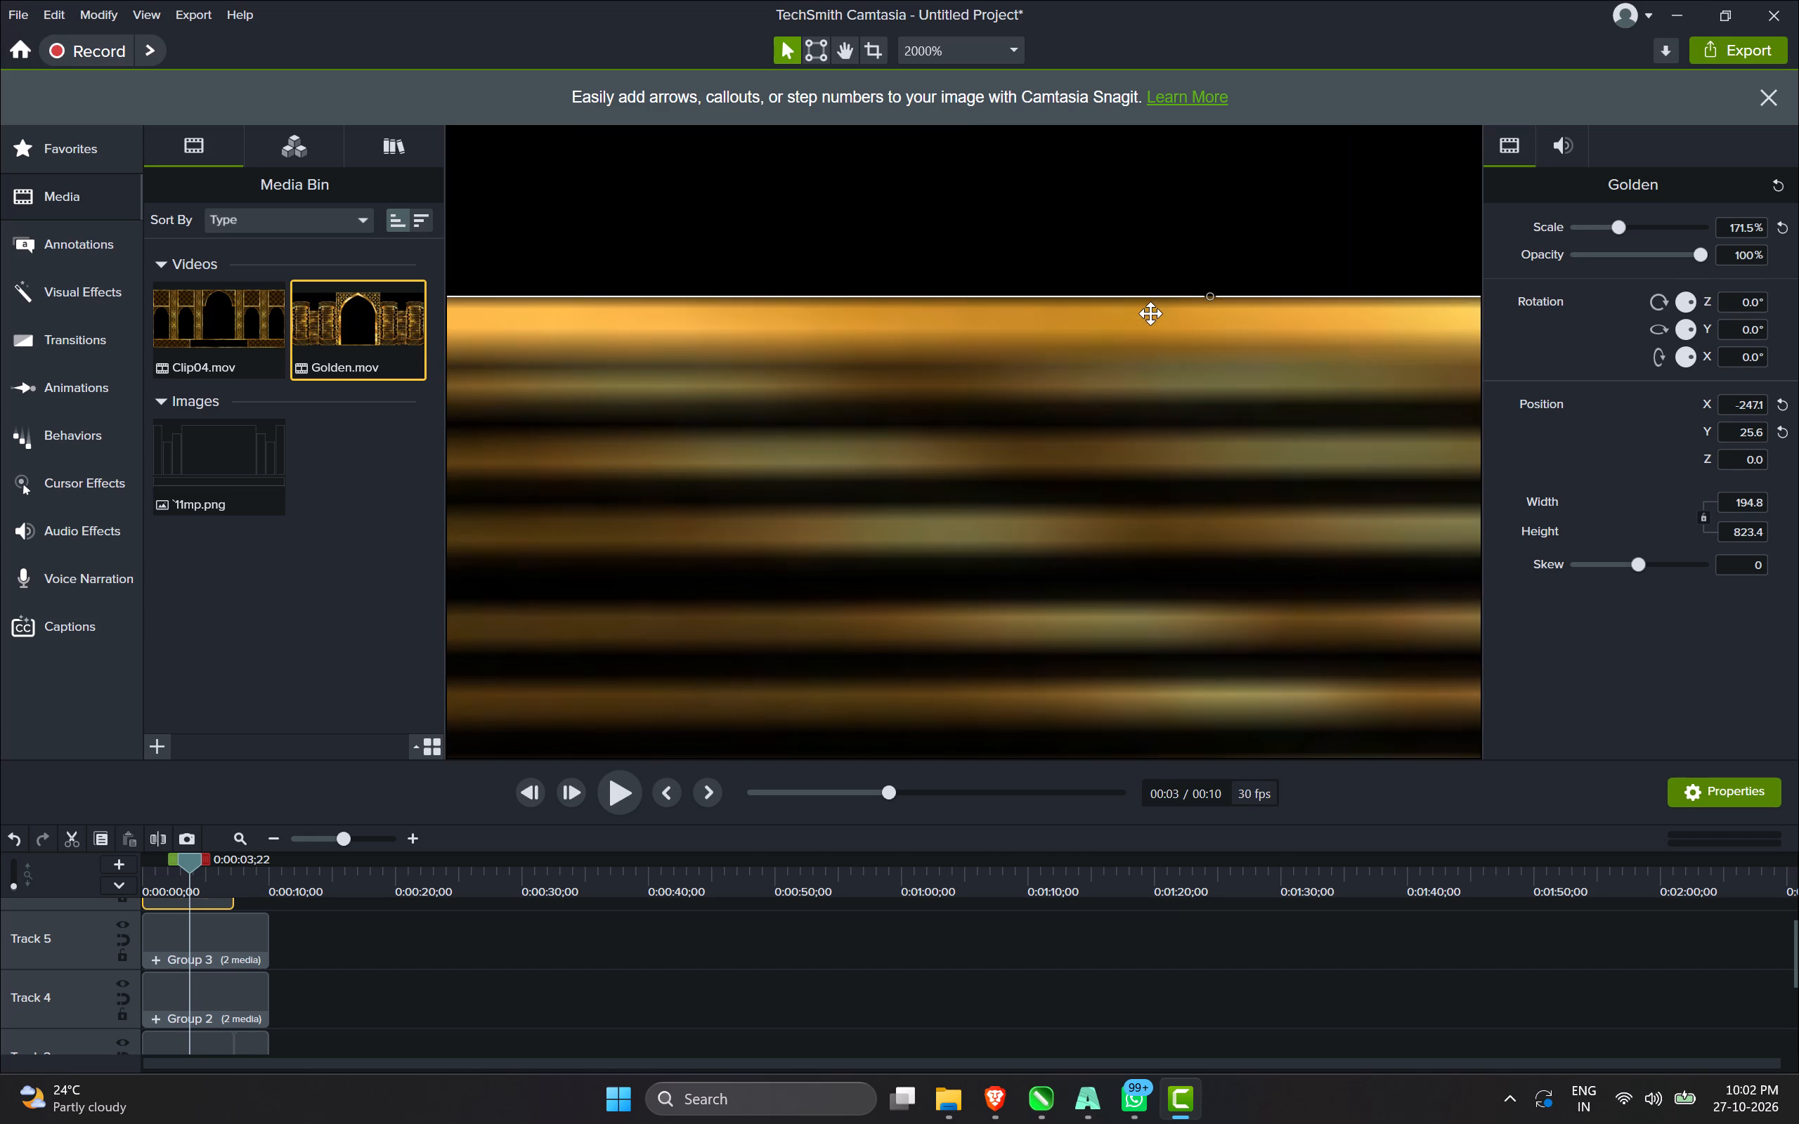
{"action": "left_click_drag", "start_coordinate": [1225, 293], "coordinate": [1226, 329], "text": "ctrl"}
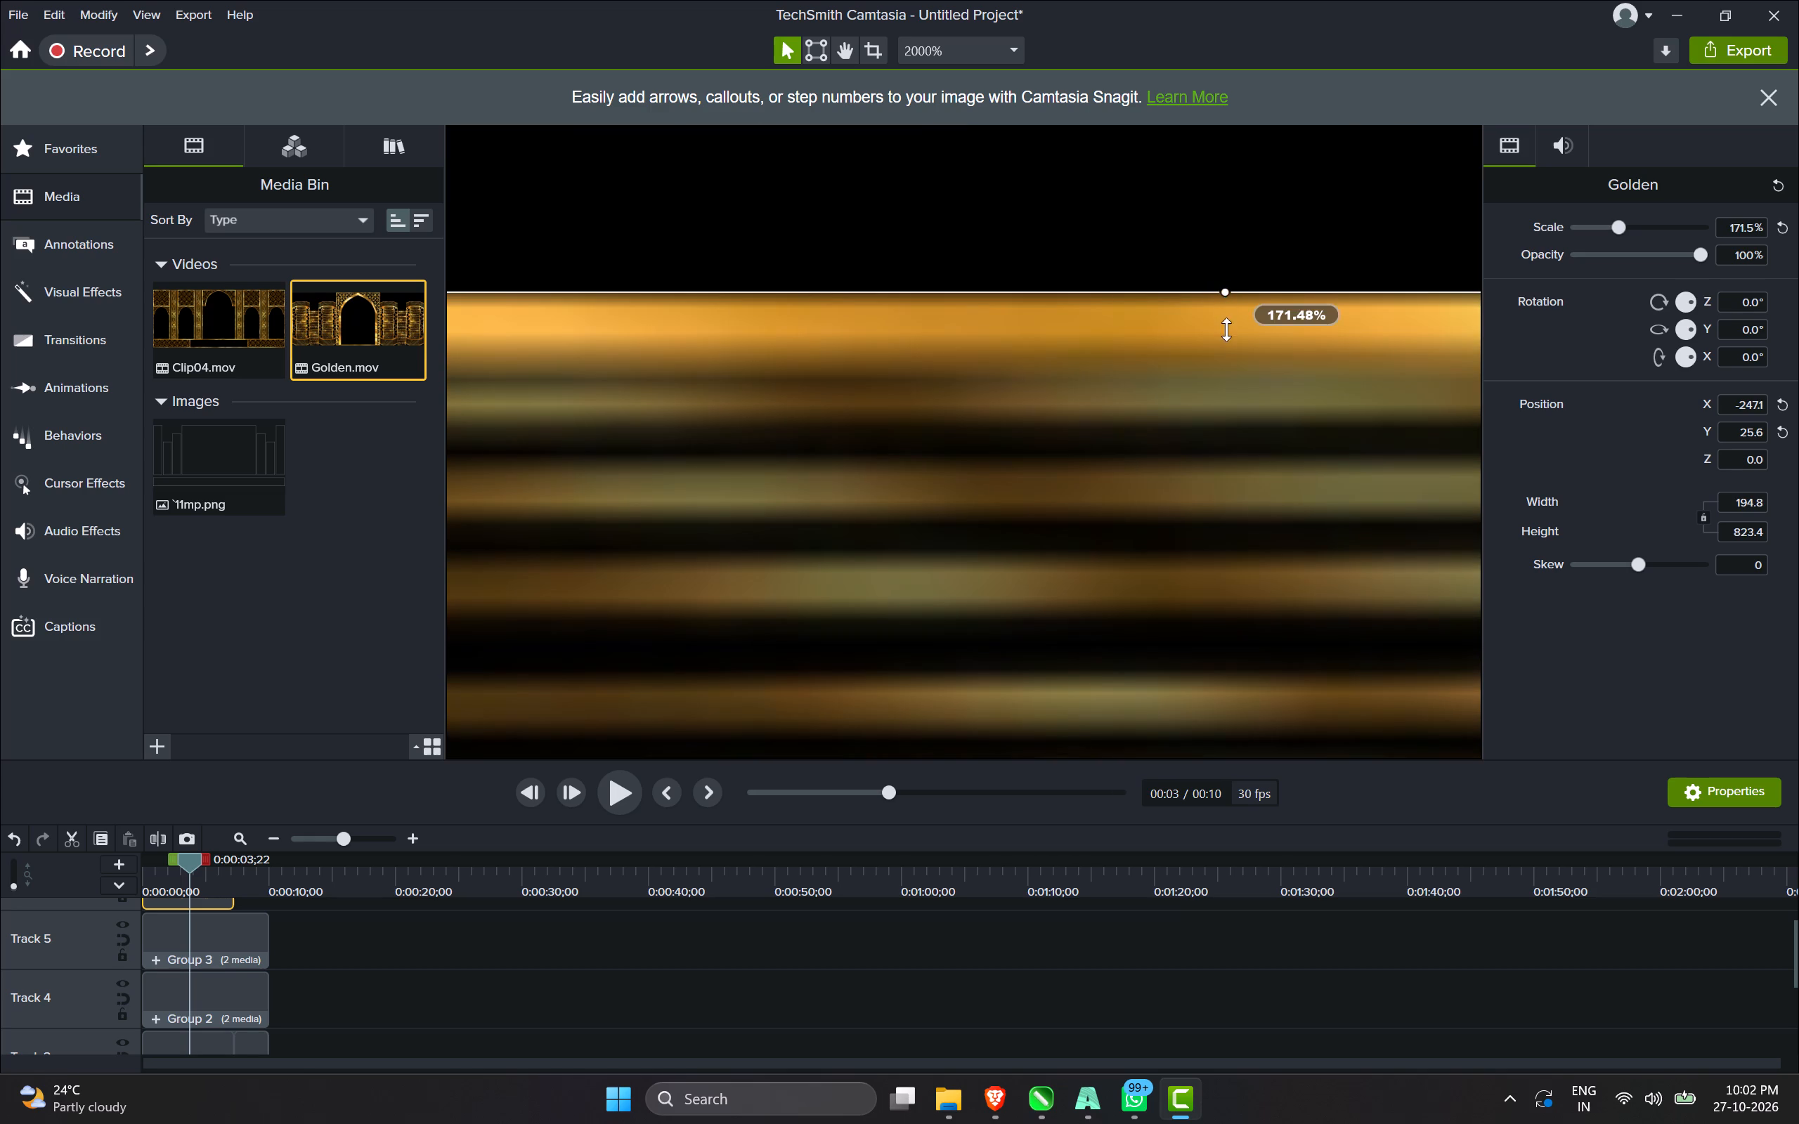
{"action": "left_click_drag", "start_coordinate": [1226, 329], "coordinate": [1209, 337], "text": "ctrl"}
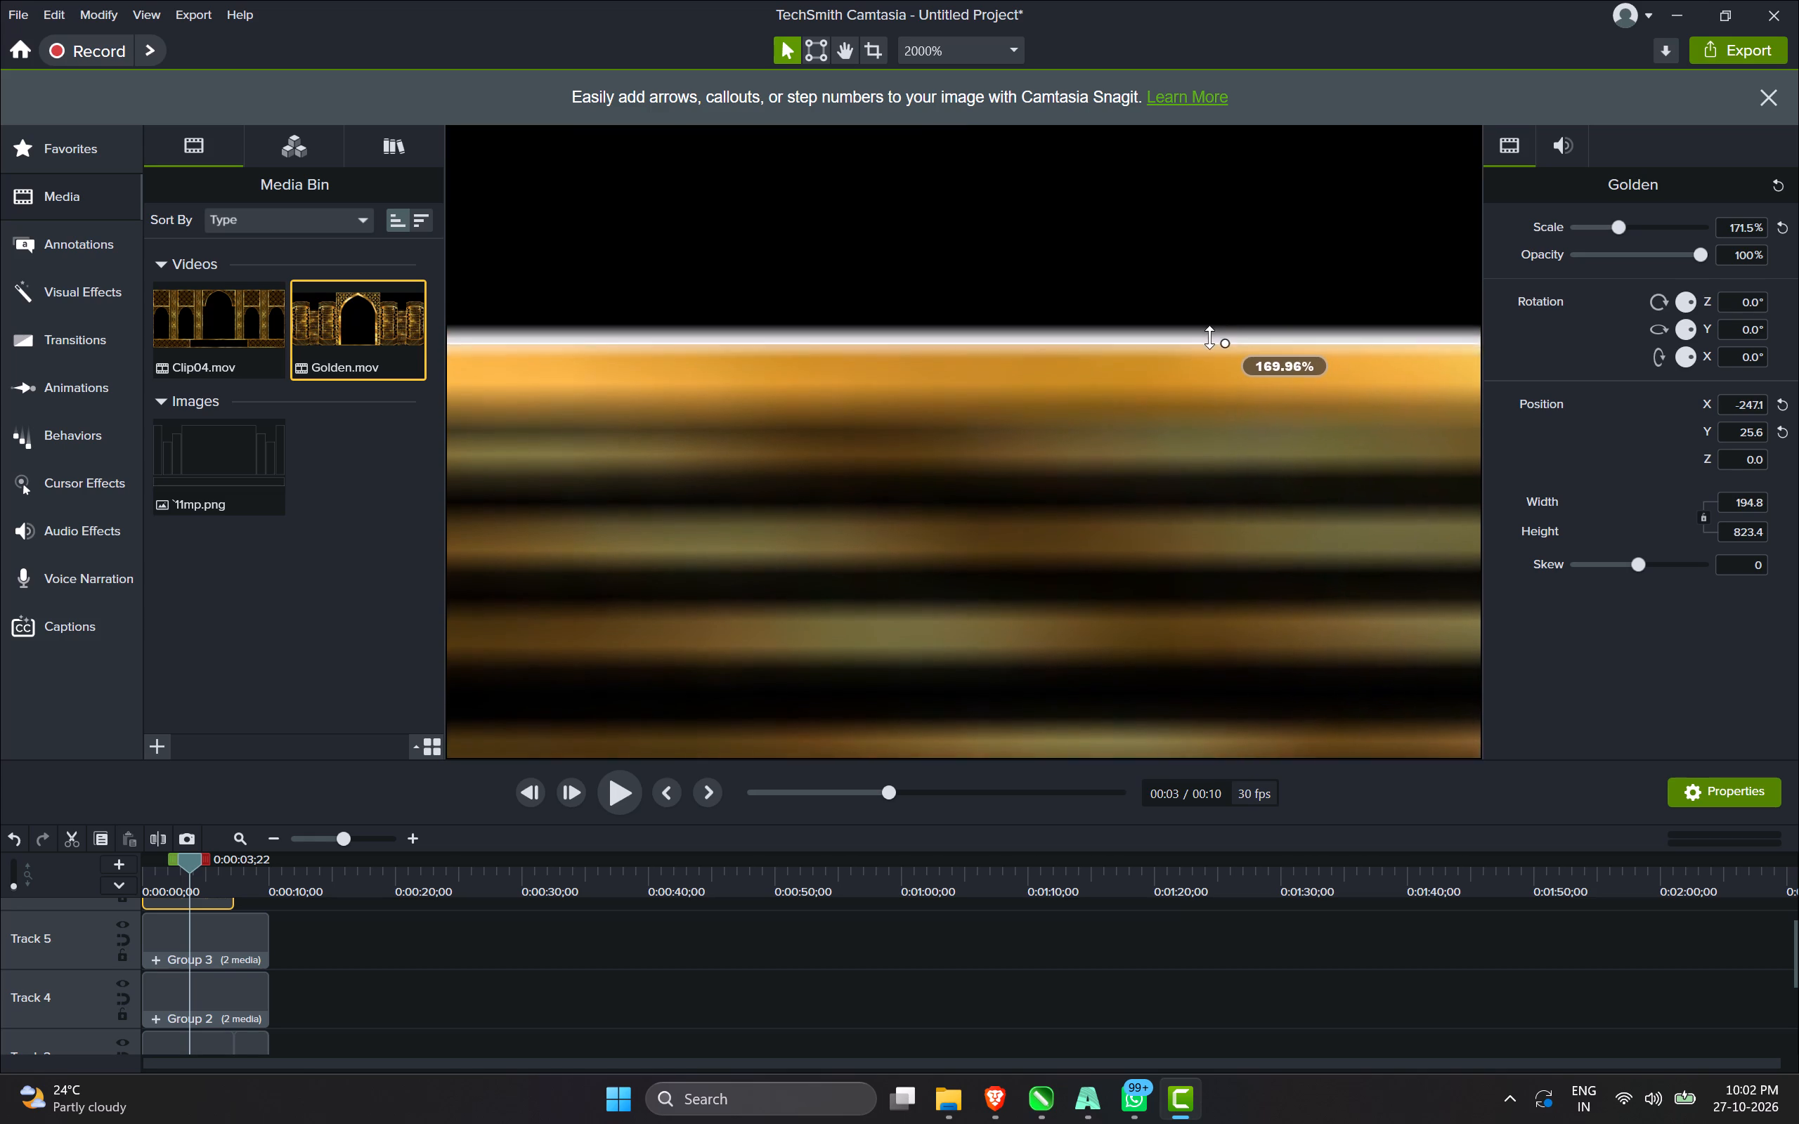
{"action": "left_click_drag", "start_coordinate": [1209, 337], "coordinate": [1205, 332], "text": "ctrl"}
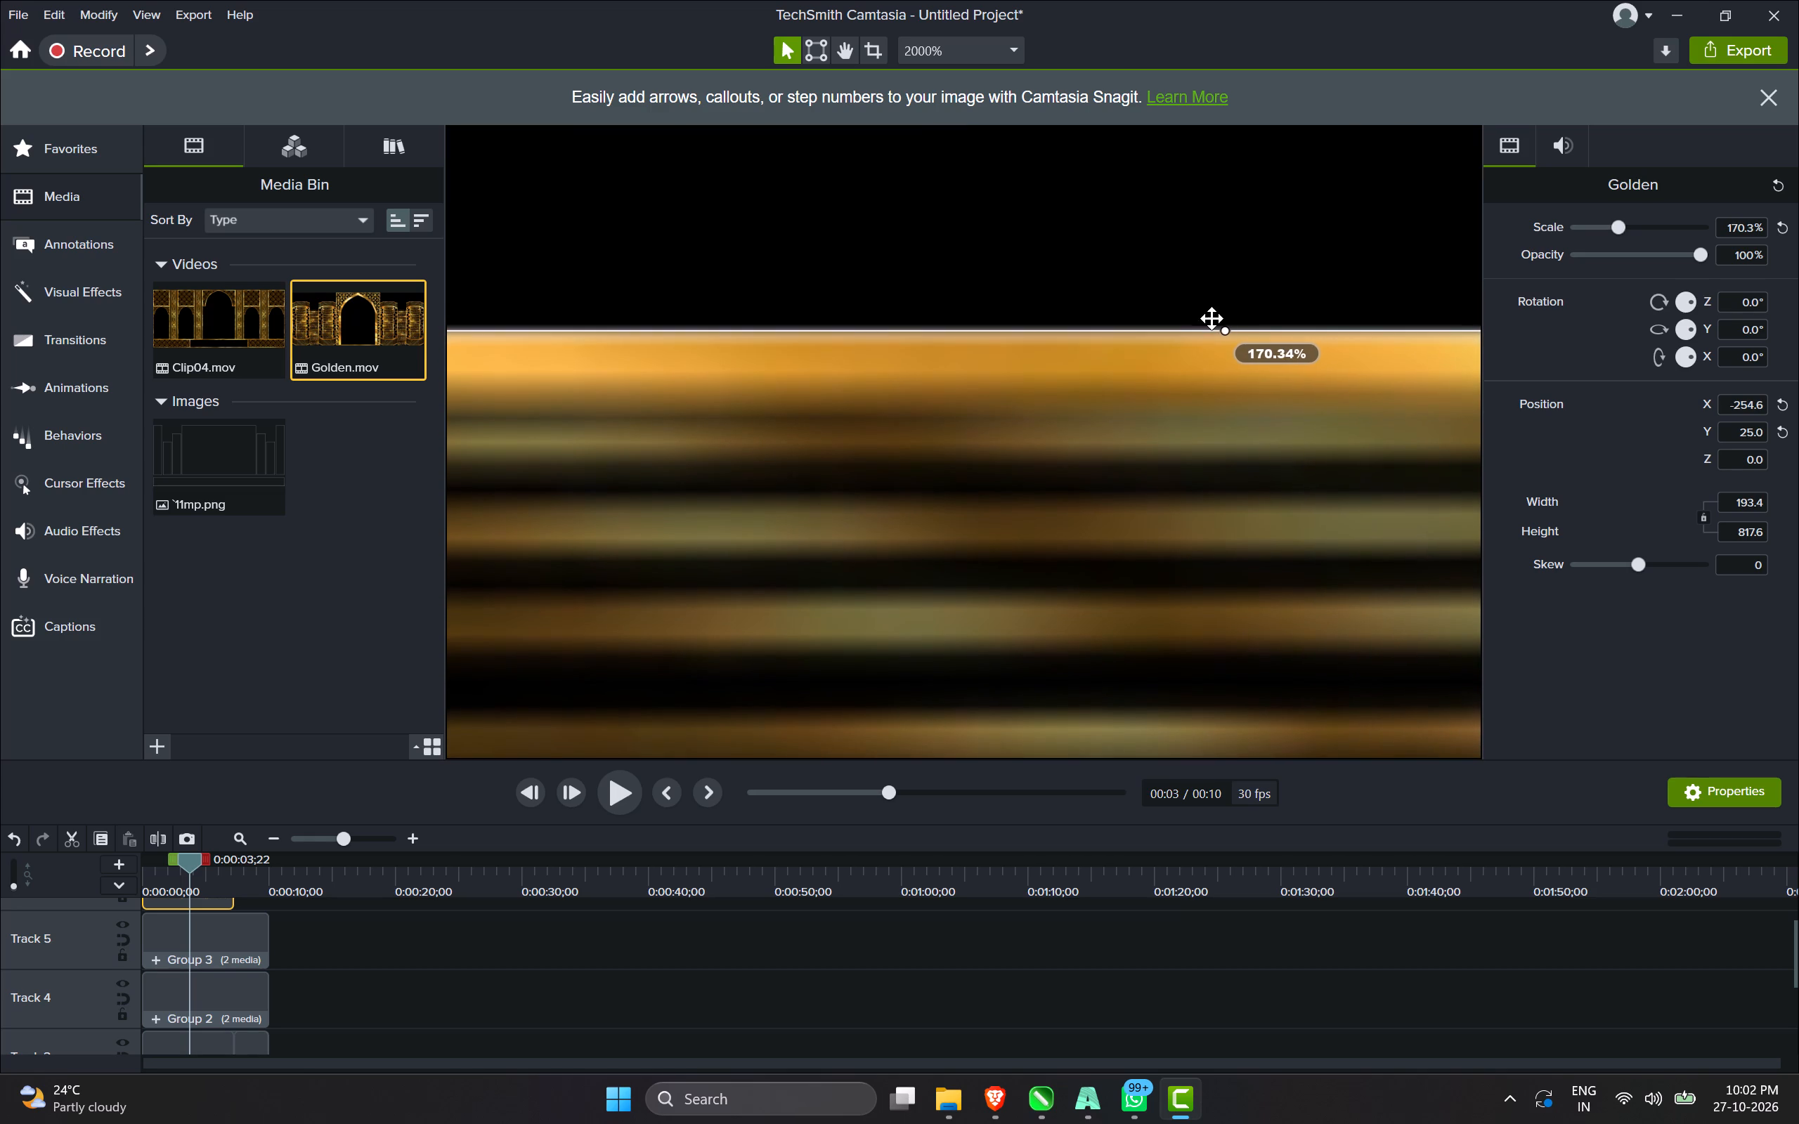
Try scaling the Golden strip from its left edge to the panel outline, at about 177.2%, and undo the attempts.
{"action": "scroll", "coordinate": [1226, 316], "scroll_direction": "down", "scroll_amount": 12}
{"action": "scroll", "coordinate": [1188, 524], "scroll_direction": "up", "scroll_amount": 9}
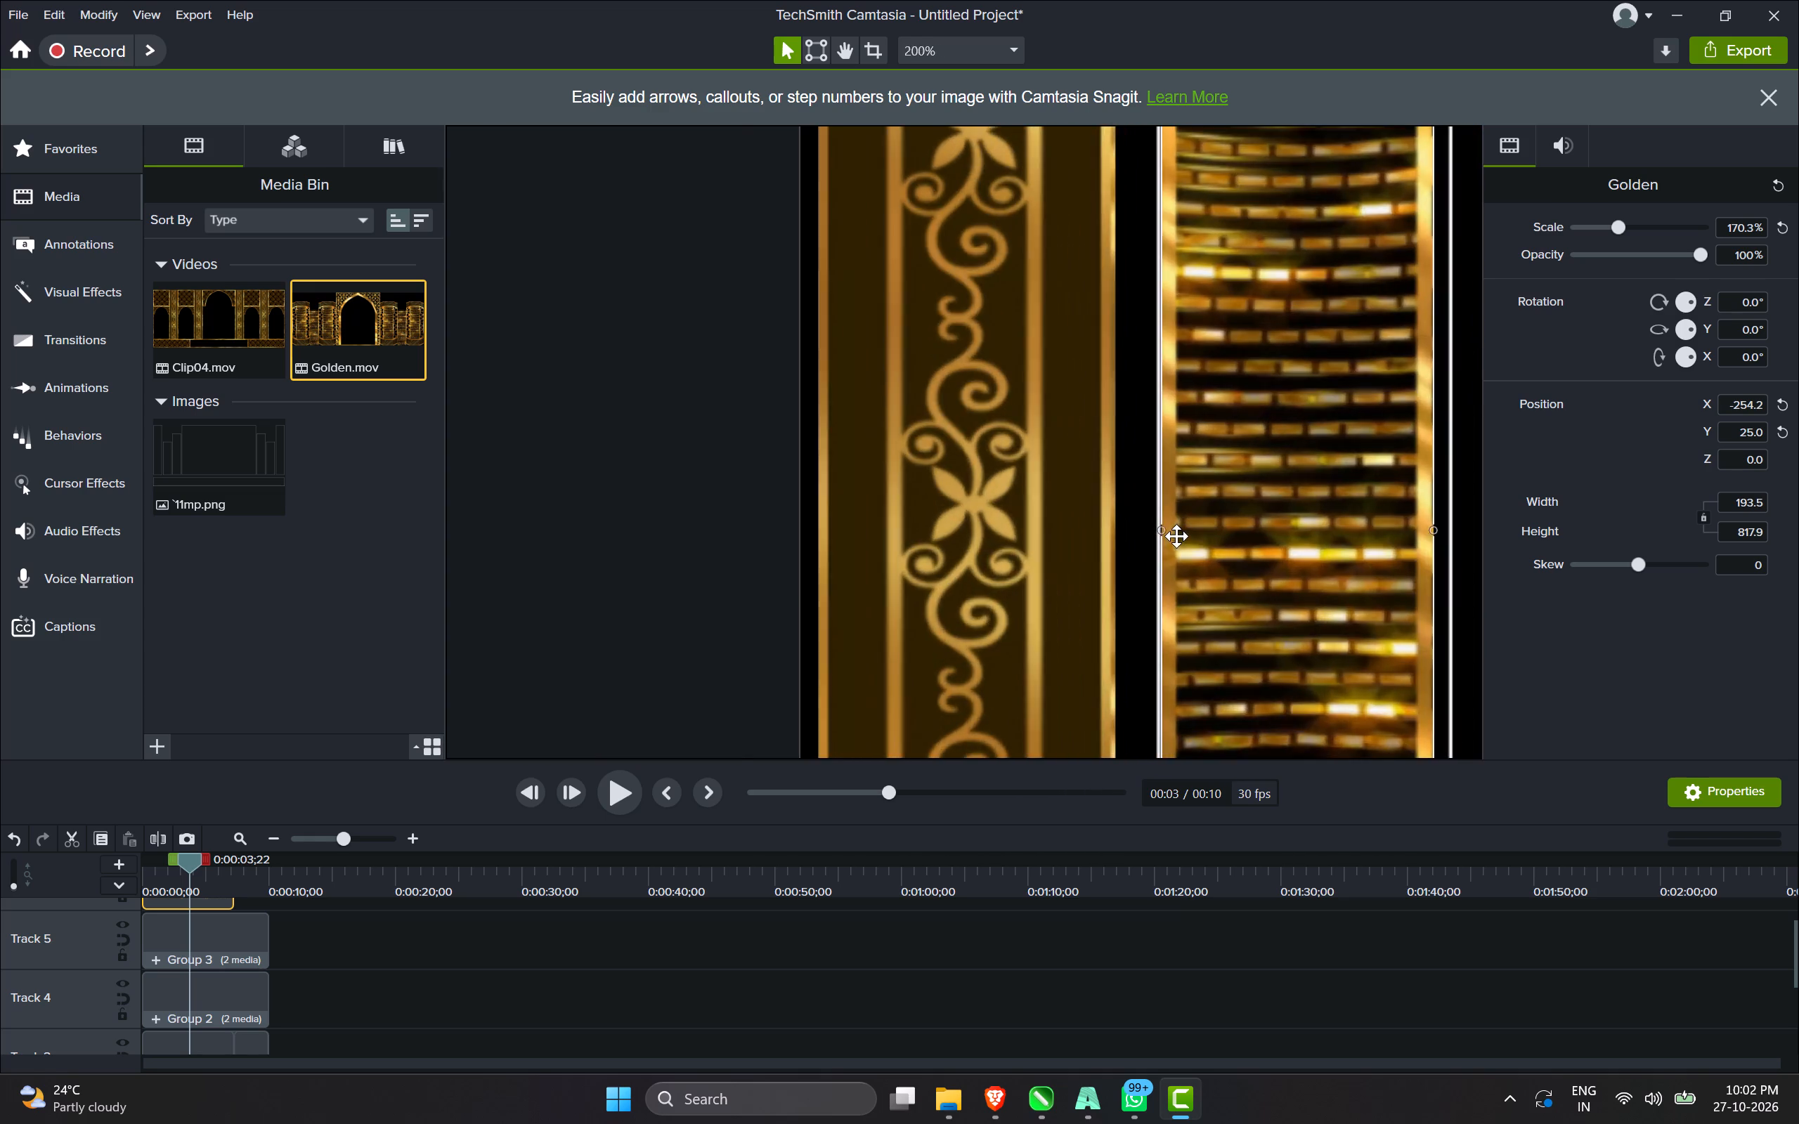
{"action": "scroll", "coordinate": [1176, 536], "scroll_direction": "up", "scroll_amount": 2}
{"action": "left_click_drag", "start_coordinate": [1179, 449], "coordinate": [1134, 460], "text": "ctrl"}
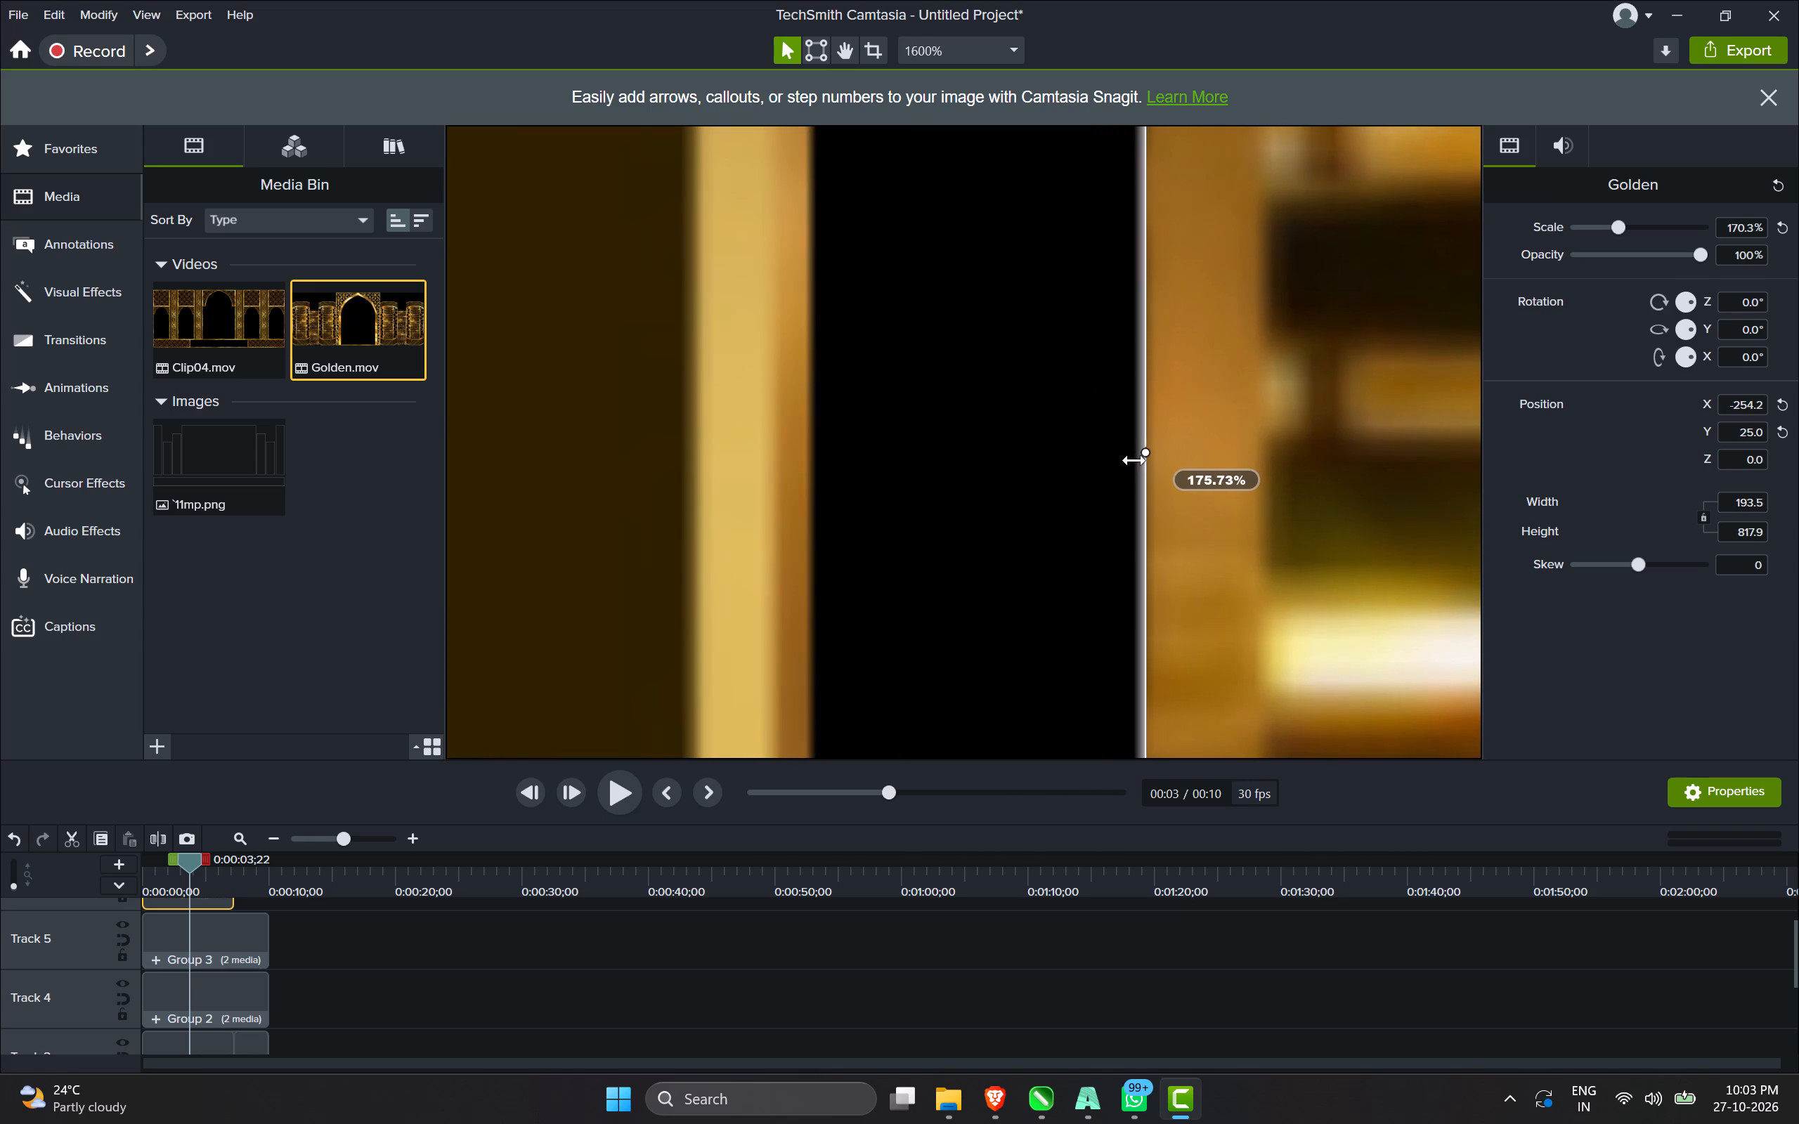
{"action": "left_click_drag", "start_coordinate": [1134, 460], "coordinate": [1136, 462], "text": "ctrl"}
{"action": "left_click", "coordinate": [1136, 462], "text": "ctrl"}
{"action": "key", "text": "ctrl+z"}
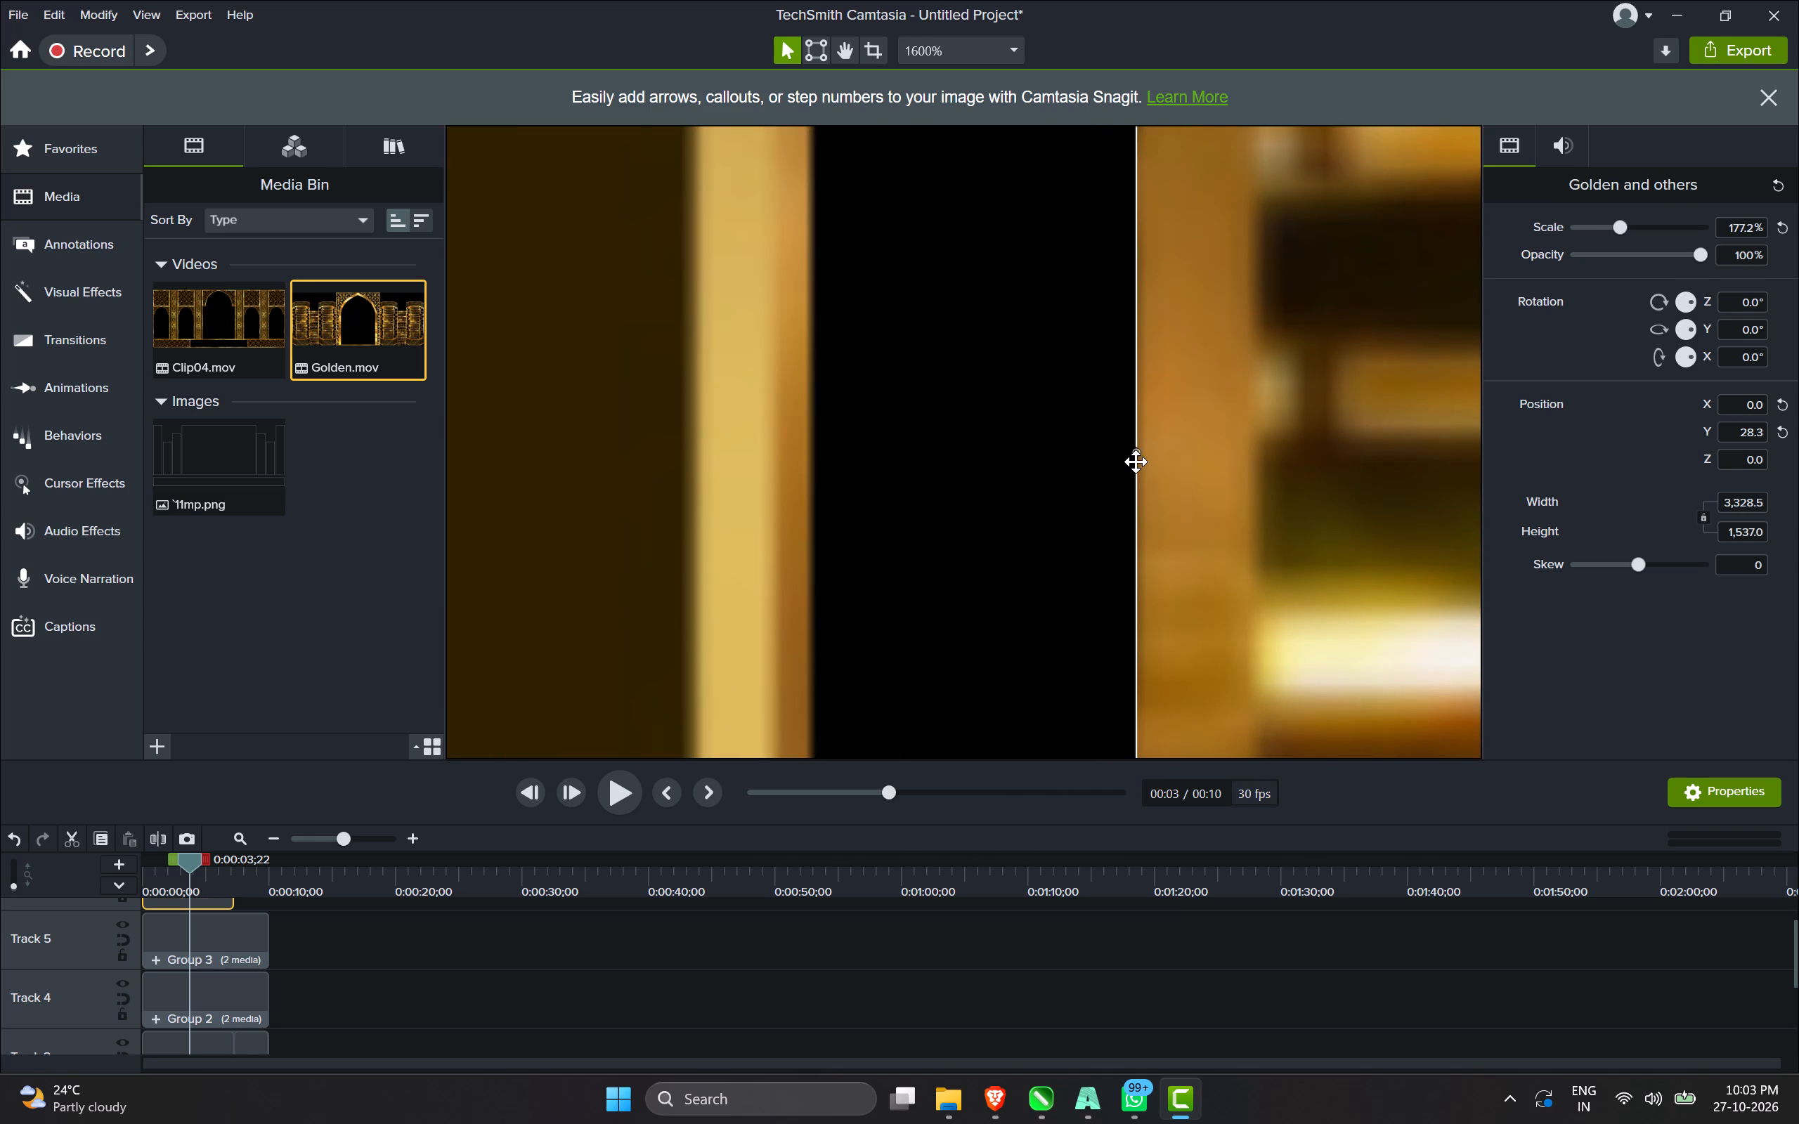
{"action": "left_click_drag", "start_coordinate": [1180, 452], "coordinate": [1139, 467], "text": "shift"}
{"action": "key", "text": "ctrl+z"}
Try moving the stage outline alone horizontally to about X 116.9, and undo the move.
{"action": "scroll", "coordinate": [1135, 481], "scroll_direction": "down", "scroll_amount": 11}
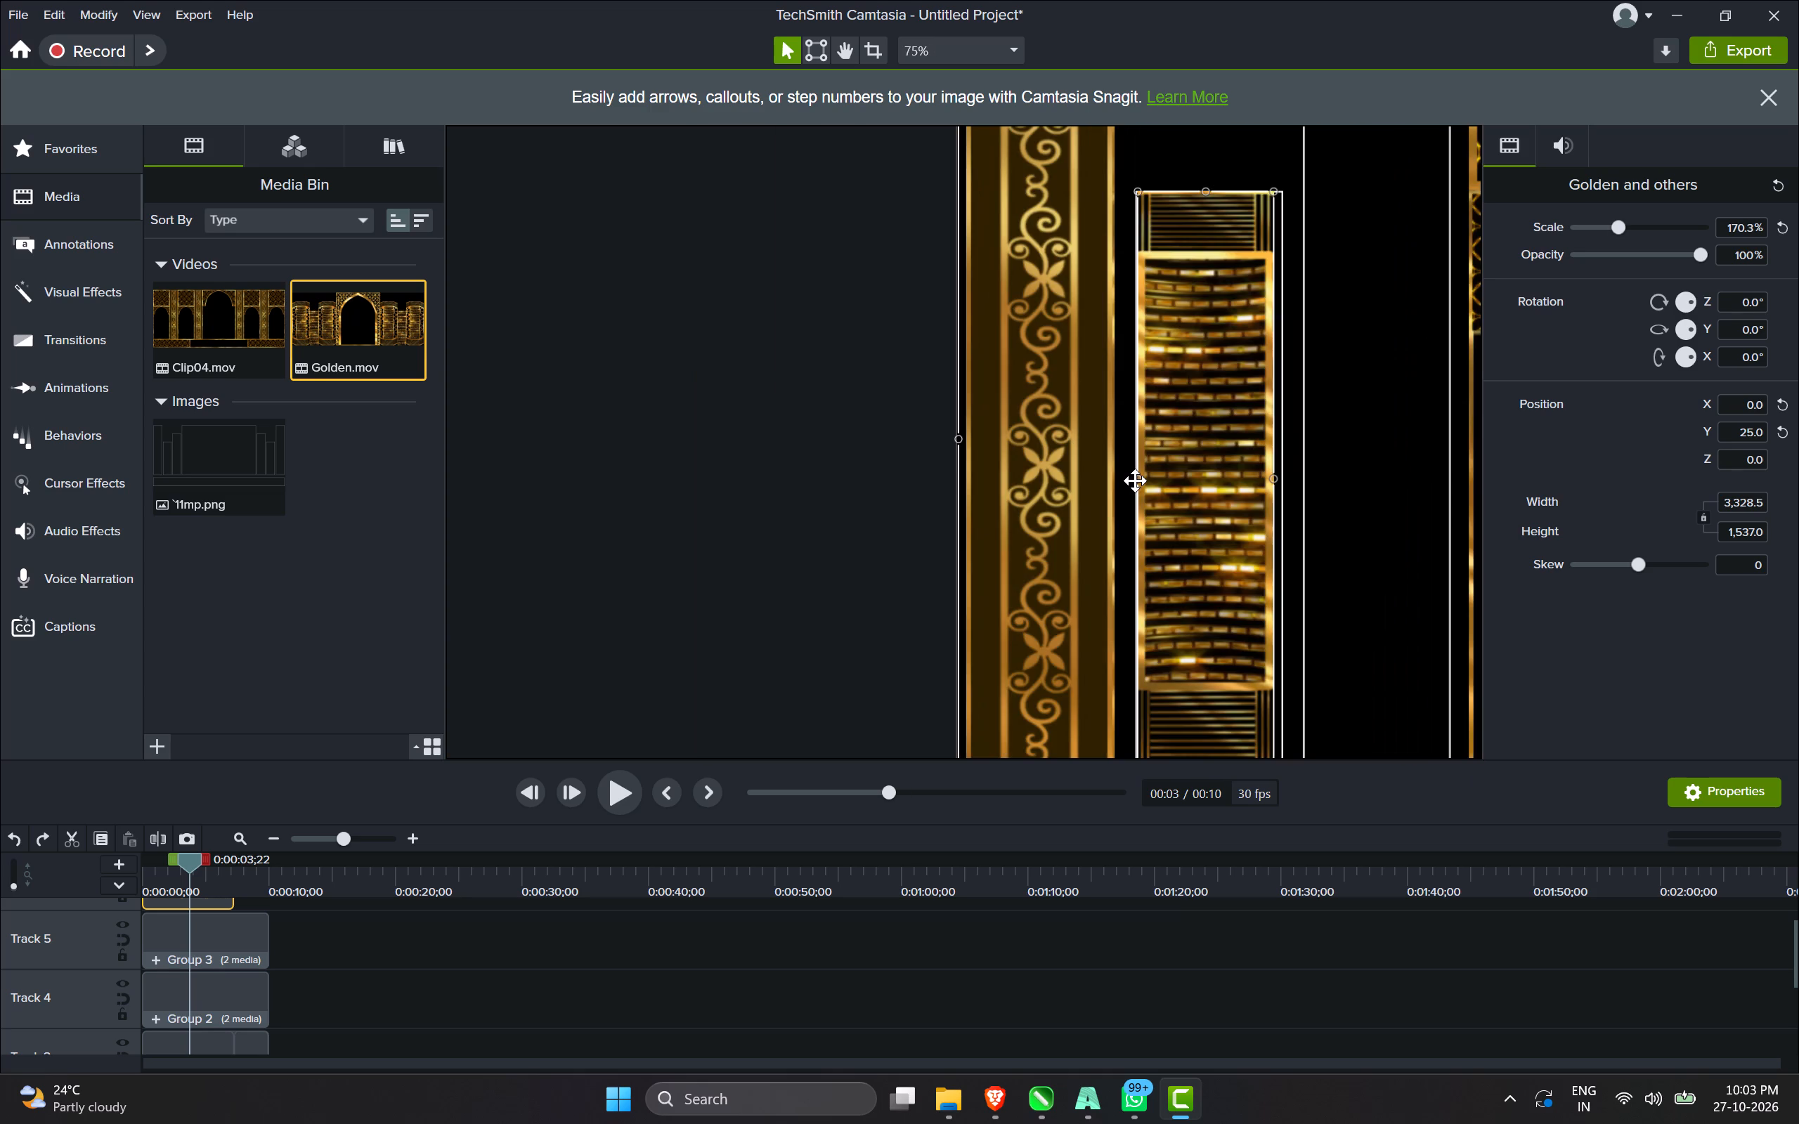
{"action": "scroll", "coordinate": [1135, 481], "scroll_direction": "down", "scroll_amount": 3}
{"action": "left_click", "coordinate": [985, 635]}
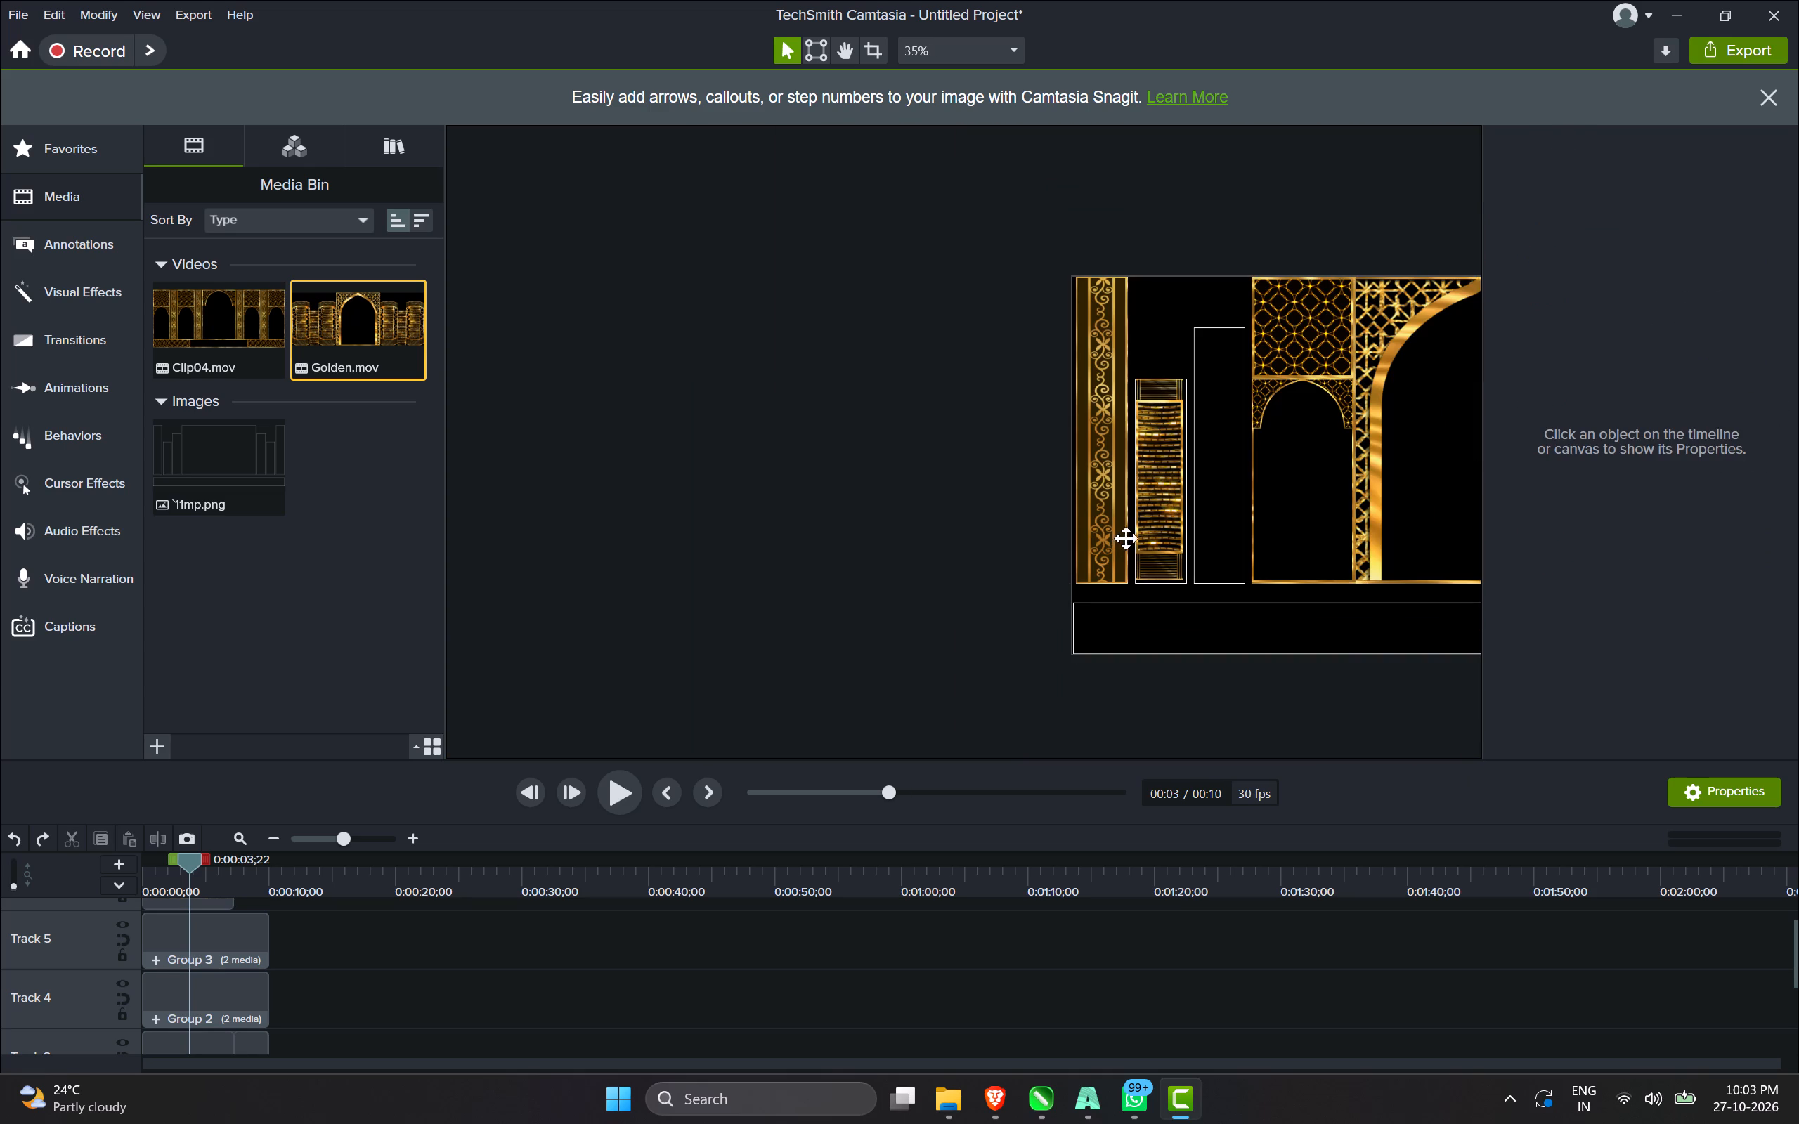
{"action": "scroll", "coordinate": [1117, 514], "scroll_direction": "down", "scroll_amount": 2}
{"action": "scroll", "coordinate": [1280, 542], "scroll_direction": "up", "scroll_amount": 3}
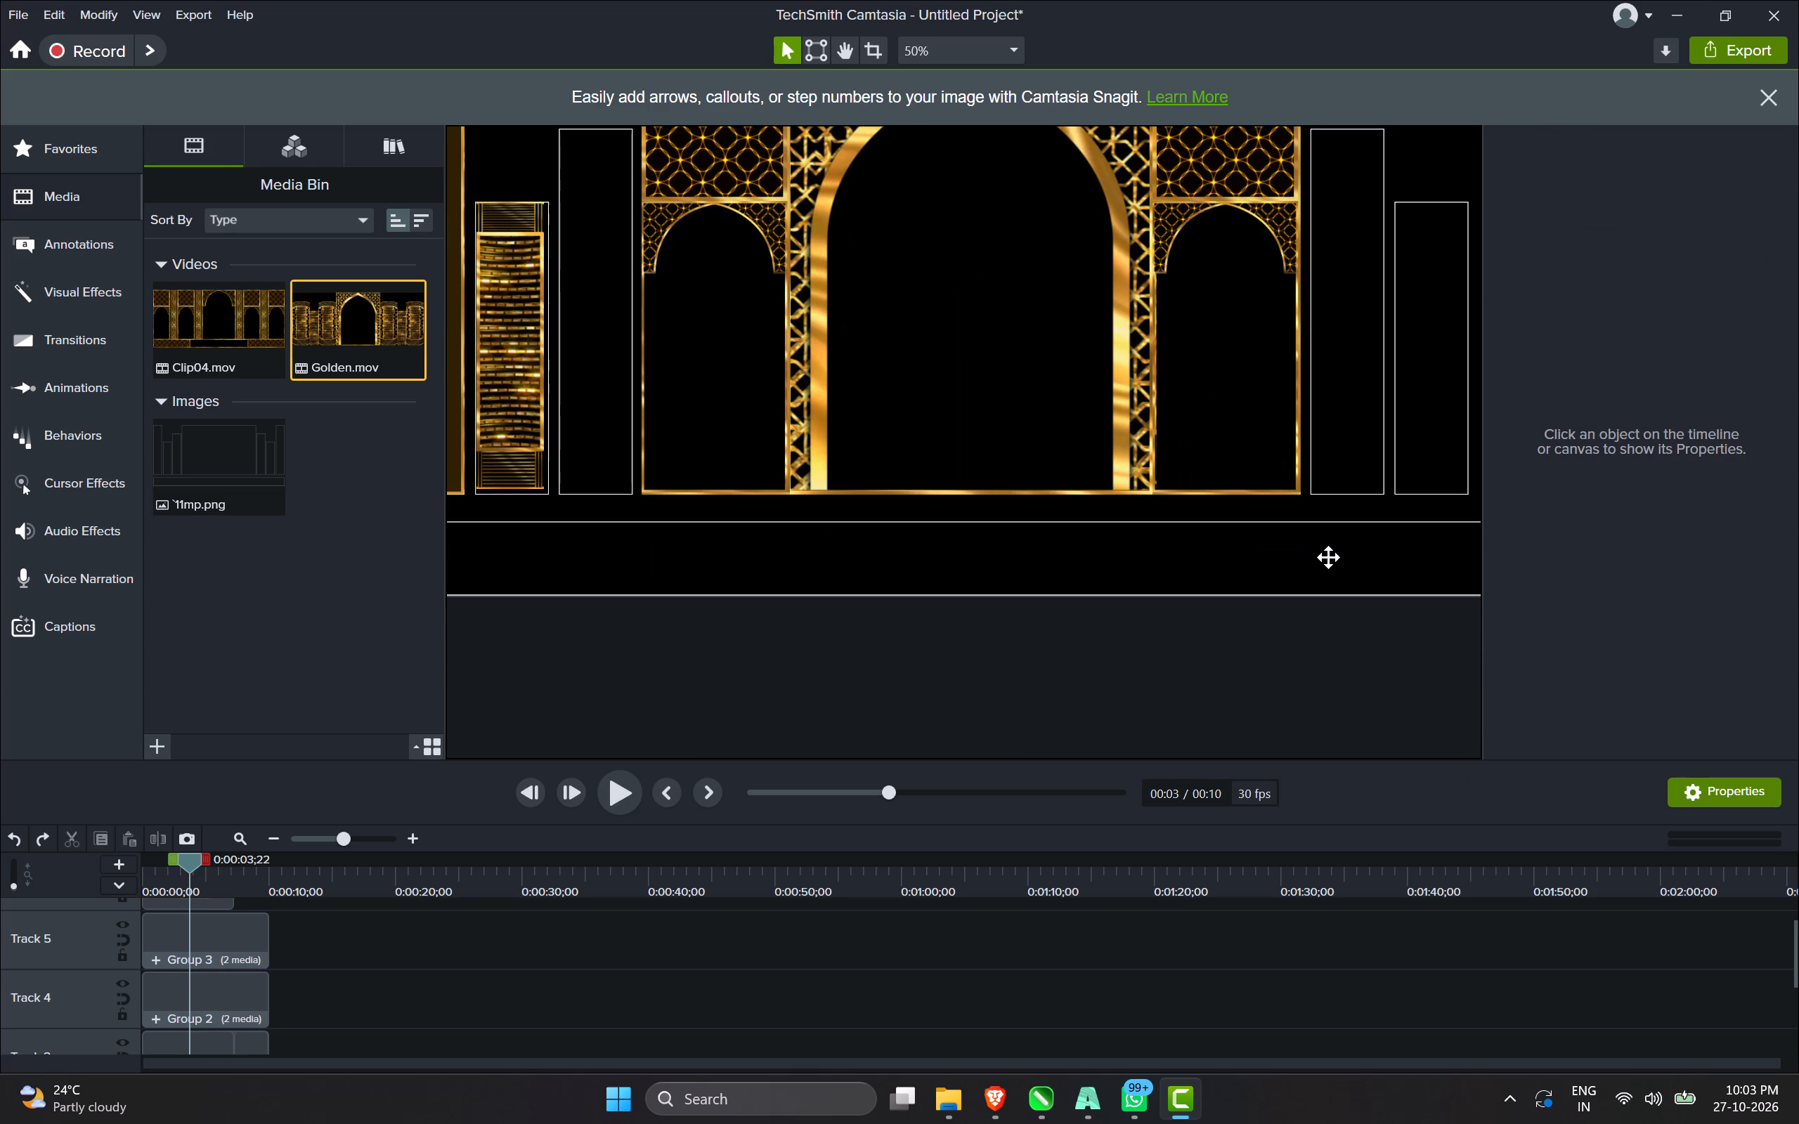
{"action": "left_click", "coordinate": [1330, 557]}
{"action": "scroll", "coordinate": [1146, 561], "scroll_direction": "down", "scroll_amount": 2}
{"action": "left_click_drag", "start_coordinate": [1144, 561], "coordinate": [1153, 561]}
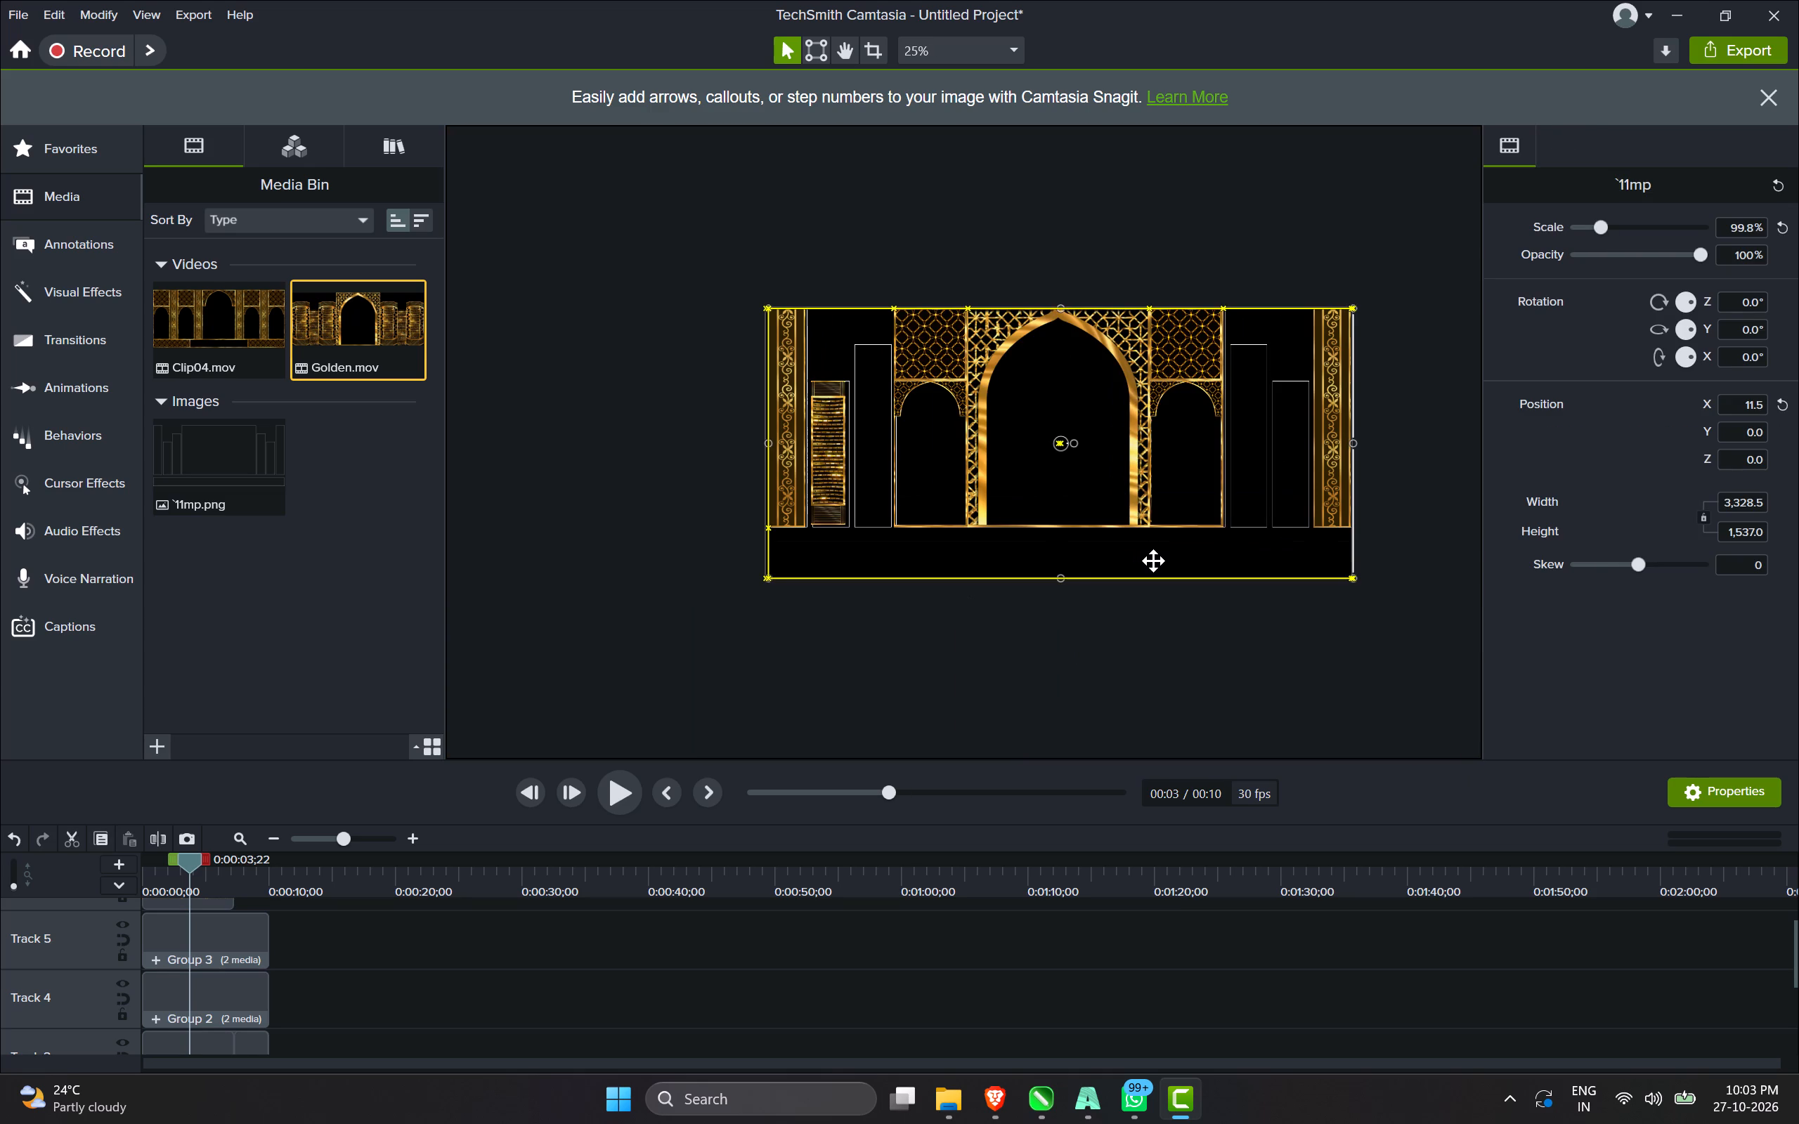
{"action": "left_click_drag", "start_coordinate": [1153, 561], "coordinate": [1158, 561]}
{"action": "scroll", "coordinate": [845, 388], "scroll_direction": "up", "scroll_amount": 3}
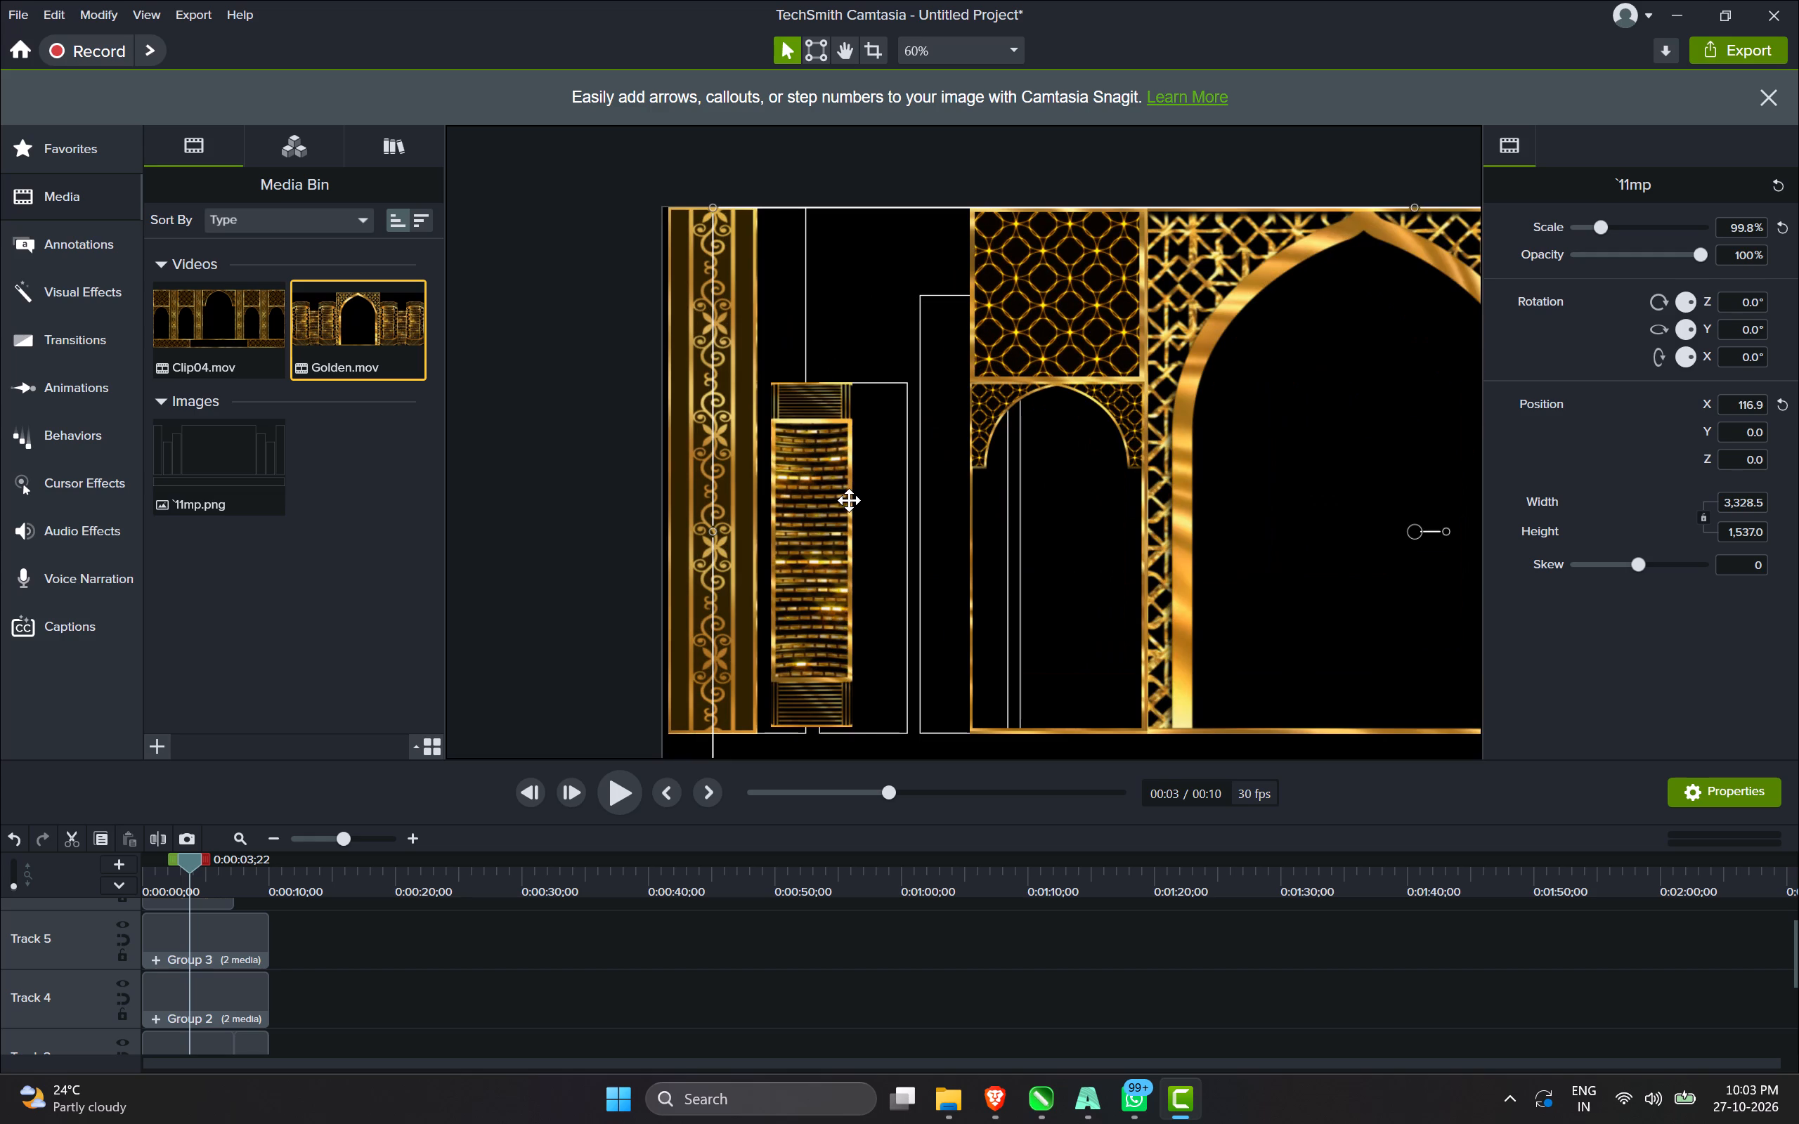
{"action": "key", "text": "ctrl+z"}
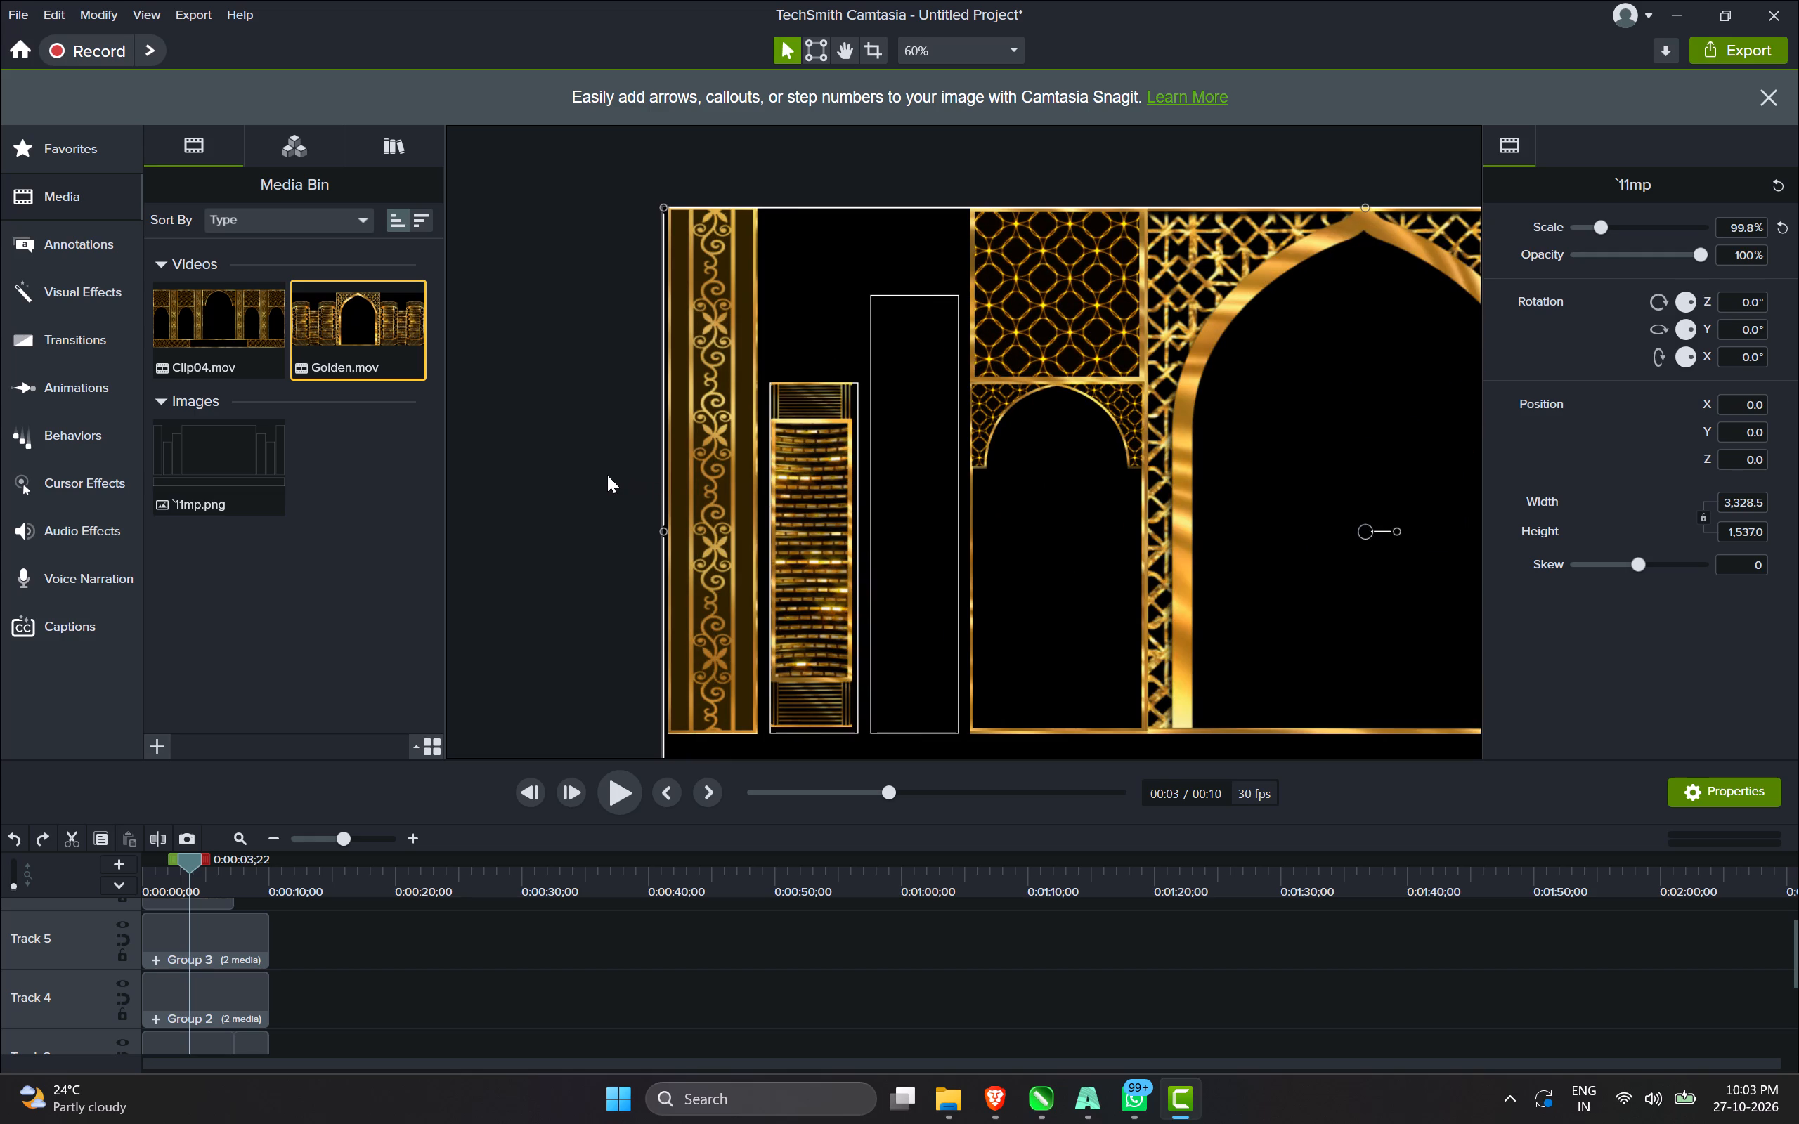
Nudge the Golden strip left until its left edge meets the shorter left panel's outline, at about X -257.9.
{"action": "left_click", "coordinate": [607, 475]}
{"action": "left_click", "coordinate": [828, 537]}
{"action": "scroll", "coordinate": [788, 648], "scroll_direction": "up", "scroll_amount": 4}
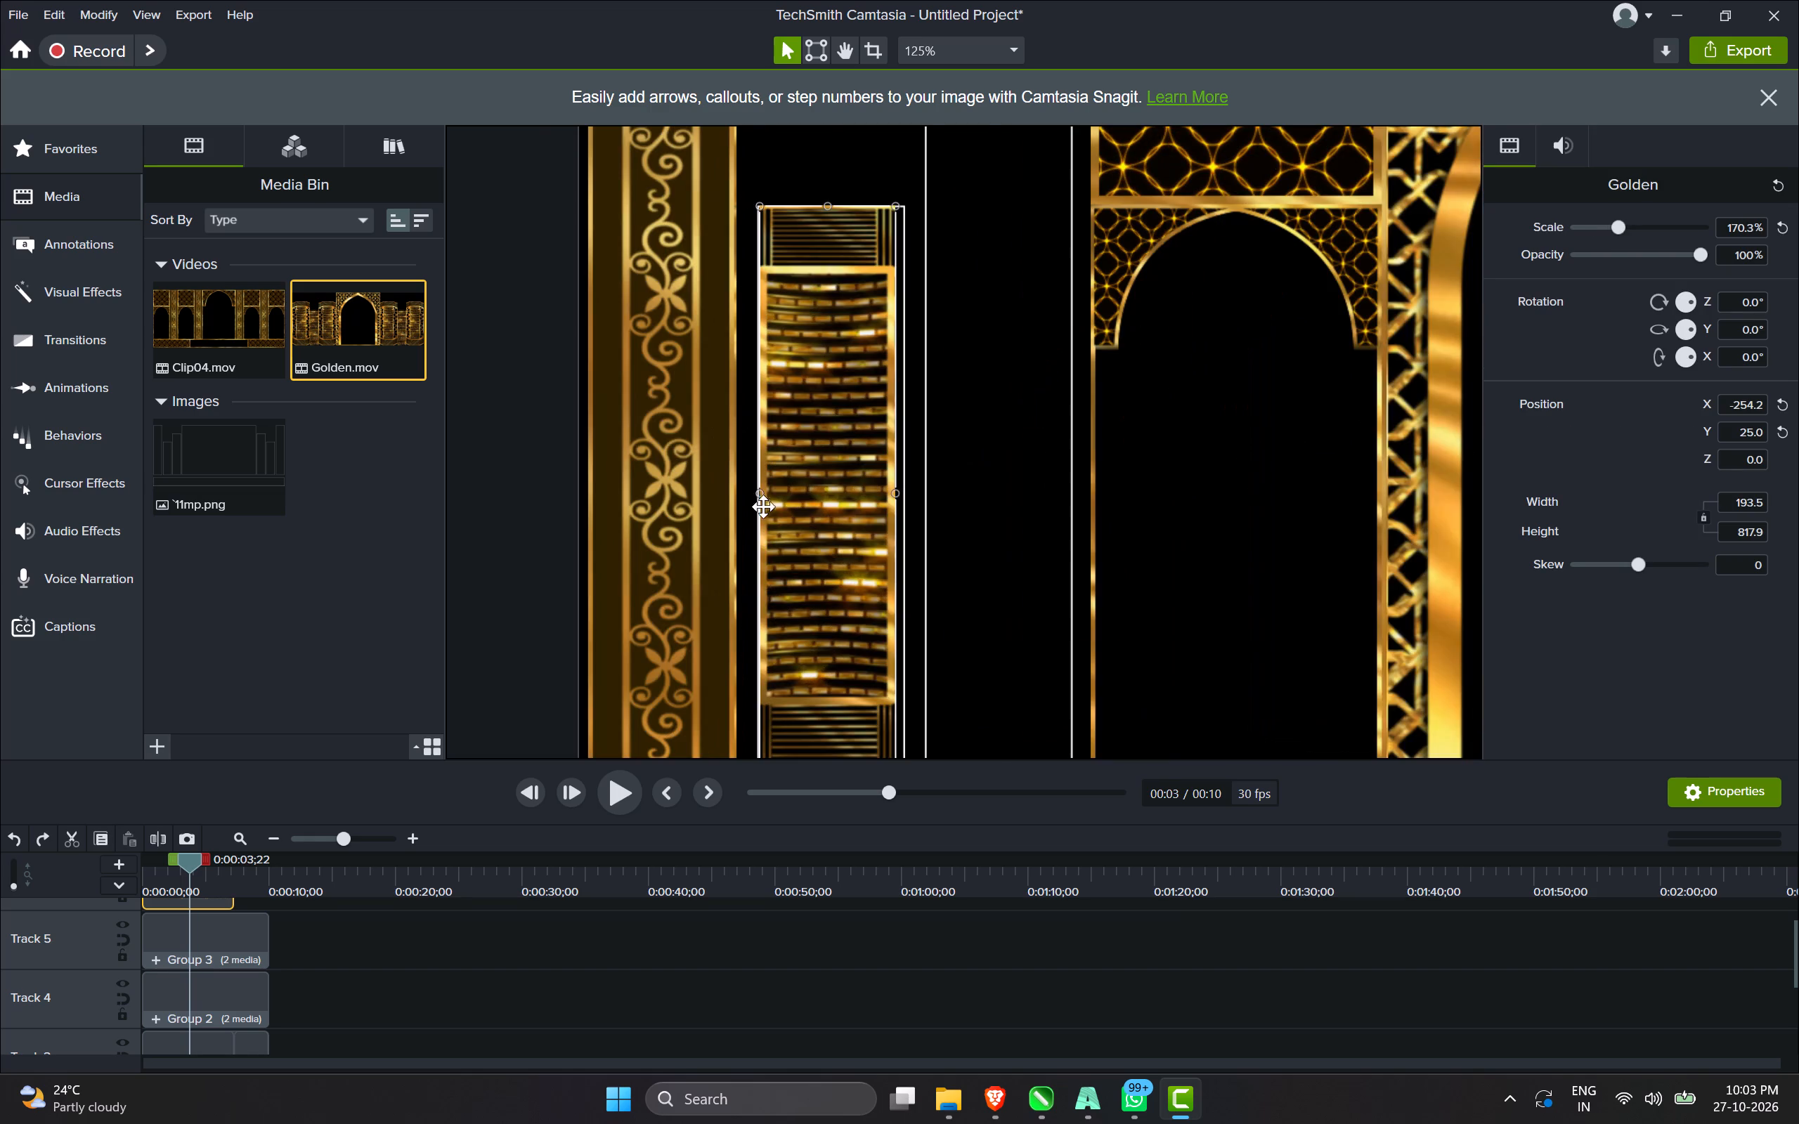
{"action": "scroll", "coordinate": [758, 475], "scroll_direction": "up", "scroll_amount": 4}
{"action": "key", "text": "Left"}
{"action": "key", "text": "Left"}
{"action": "key", "text": "Left"}
{"action": "key", "text": "Left"}
{"action": "key", "text": "Left"}
{"action": "key", "text": "Left"}
{"action": "key", "text": "Left"}
{"action": "key", "text": "Left"}
{"action": "key", "text": "Left"}
{"action": "key", "text": "Left"}
{"action": "key", "text": "Left"}
{"action": "key", "text": "Left"}
{"action": "key", "text": "Left"}
{"action": "key", "text": "Left"}
{"action": "key", "text": "Left"}
{"action": "key", "text": "Left"}
{"action": "key", "text": "Left"}
{"action": "key", "text": "Left"}
{"action": "key", "text": "Left"}
{"action": "key", "text": "Left"}
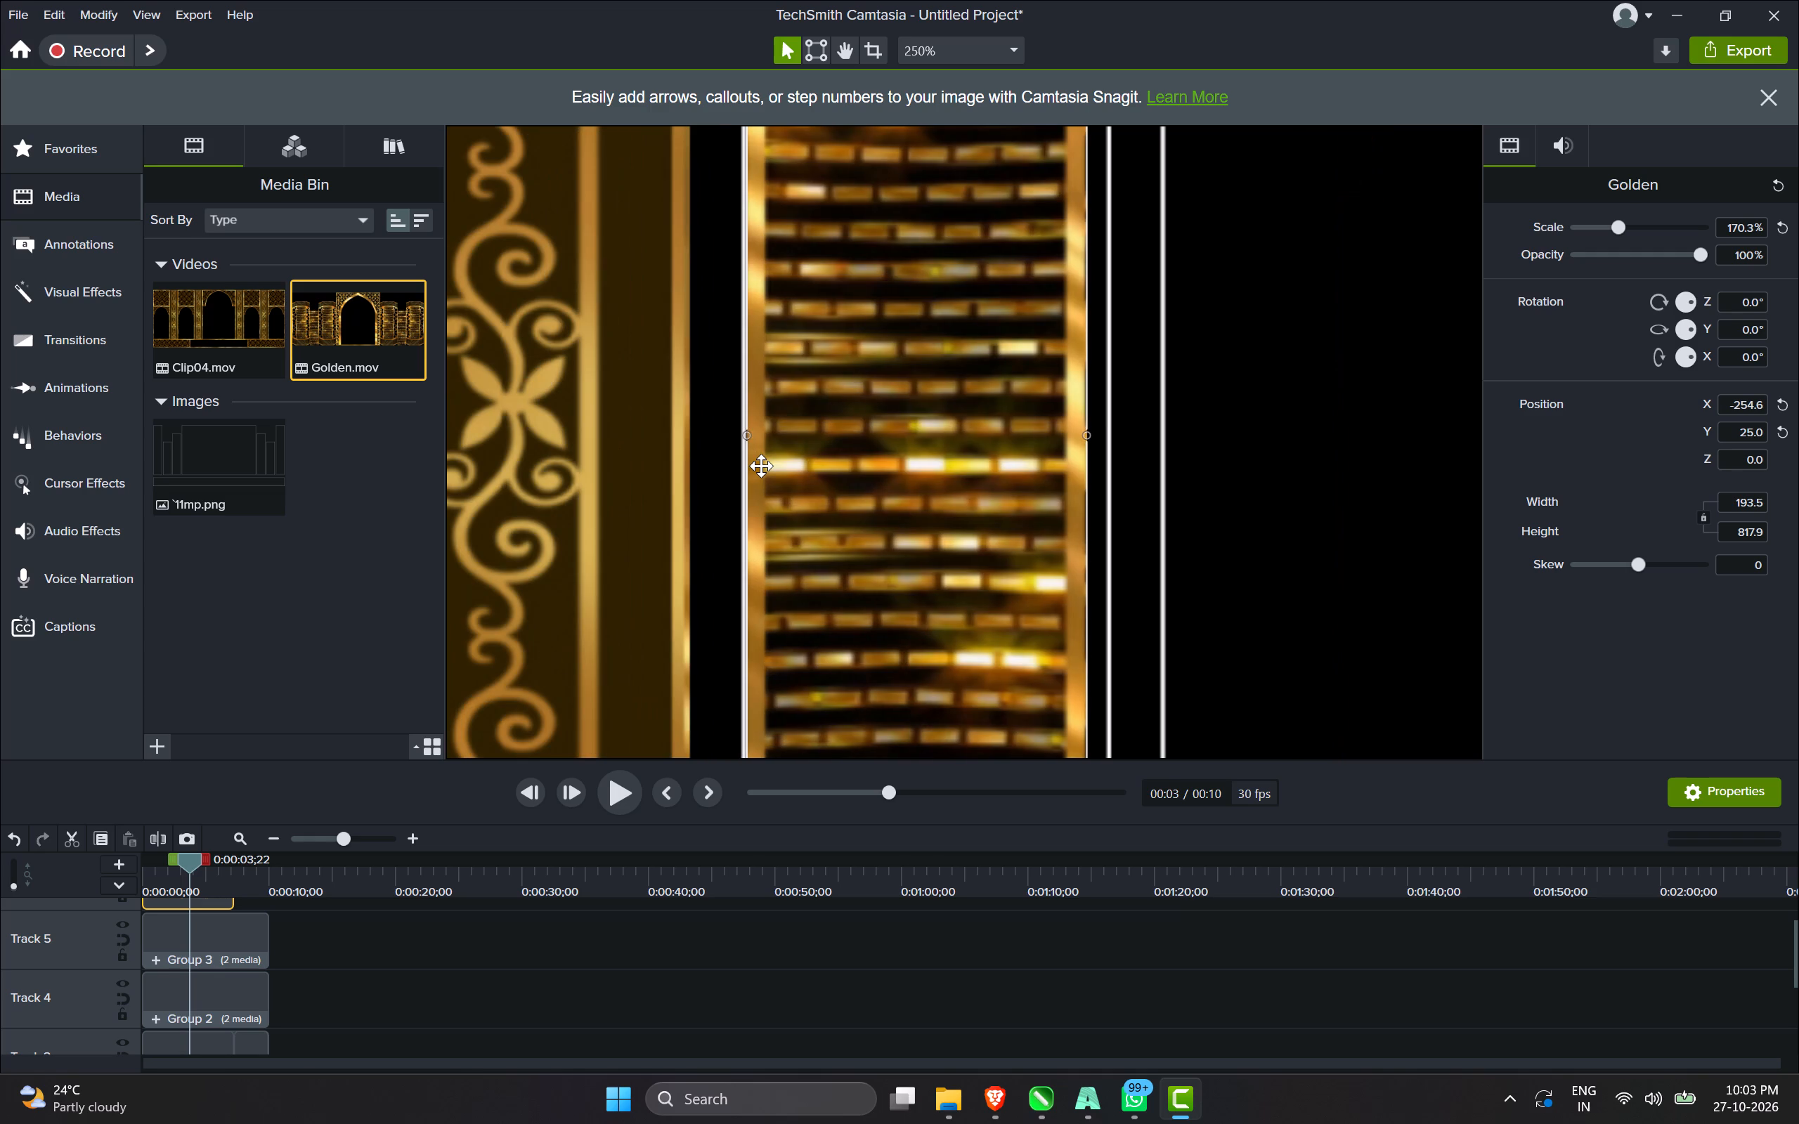
{"action": "key", "text": "Right"}
{"action": "key", "text": "Right"}
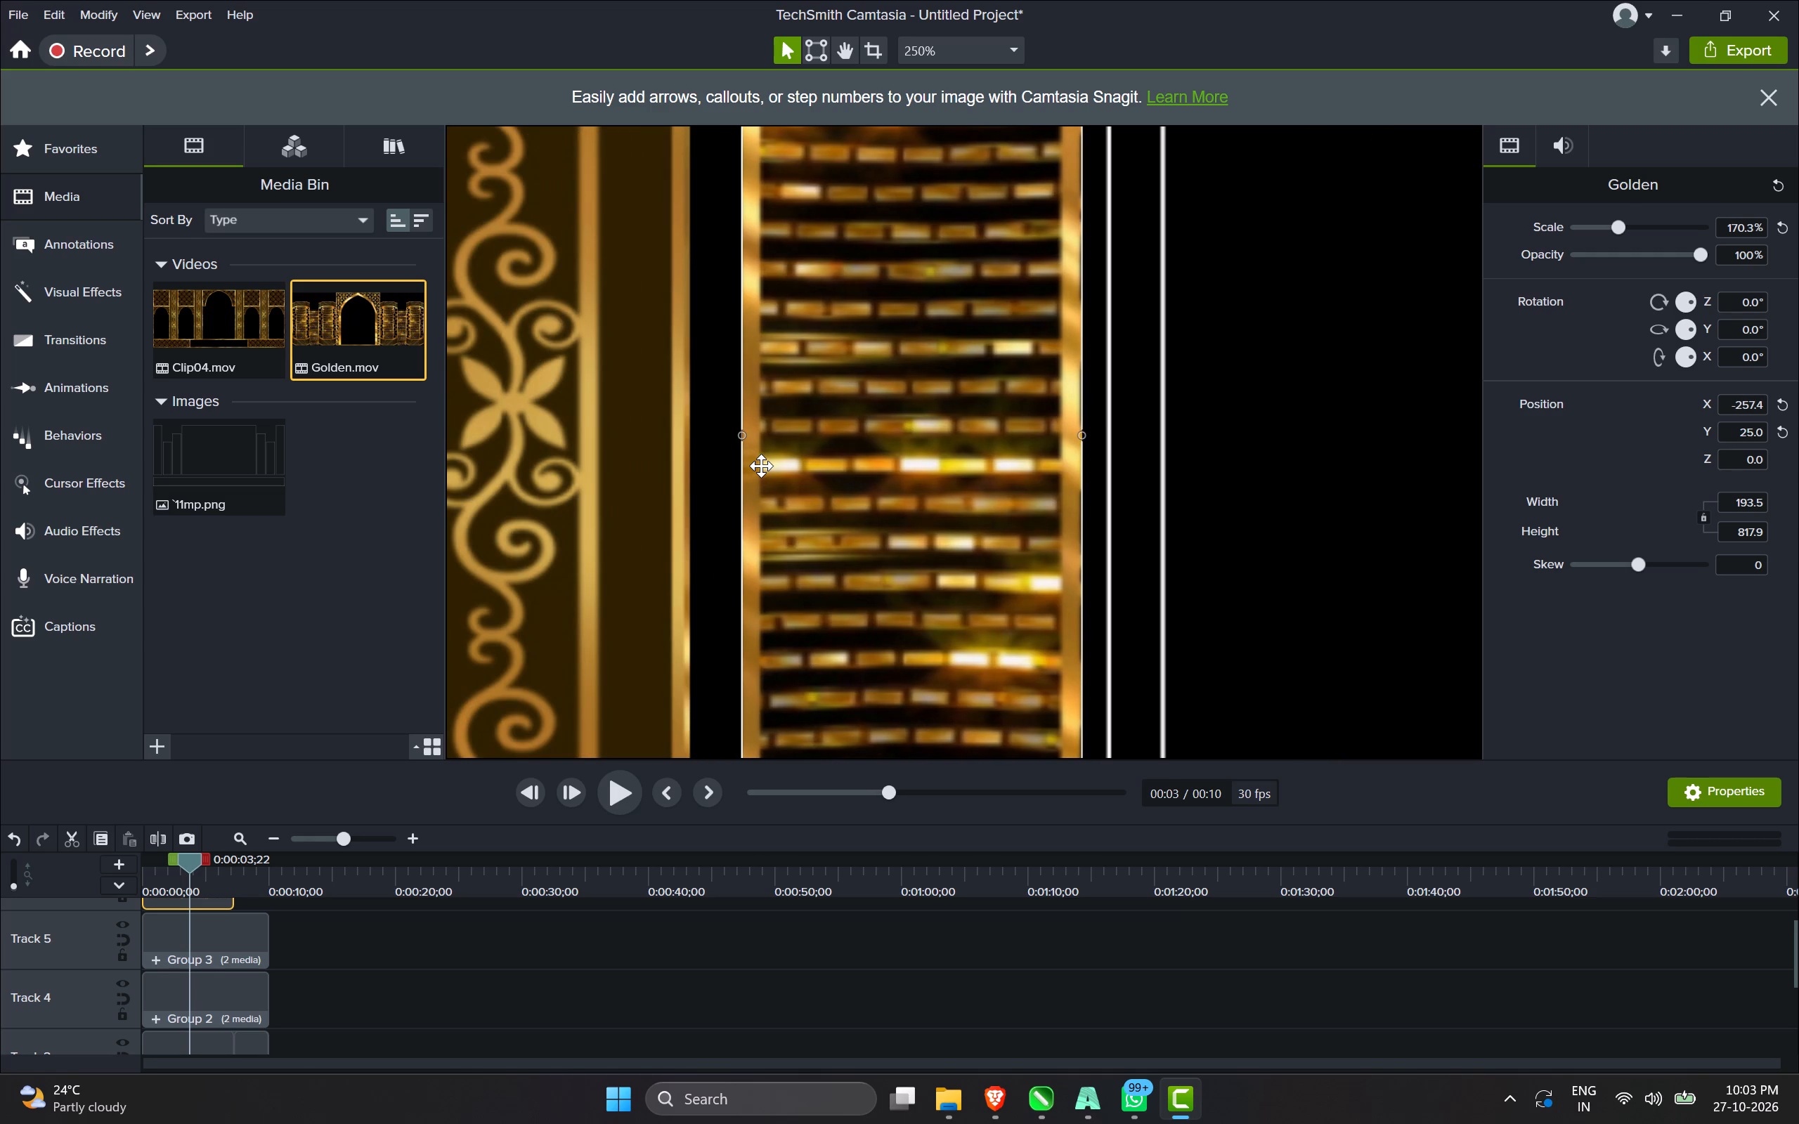
{"action": "scroll", "coordinate": [761, 466], "scroll_direction": "up", "scroll_amount": 7}
{"action": "key", "text": "Left"}
{"action": "key", "text": "Left"}
{"action": "key", "text": "Left"}
{"action": "key", "text": "Left"}
{"action": "key", "text": "Left"}
{"action": "key", "text": "Left"}
{"action": "key", "text": "Left"}
{"action": "key", "text": "Left"}
{"action": "key", "text": "Left"}
{"action": "key", "text": "Left"}
{"action": "key", "text": "Left"}
{"action": "key", "text": "Left"}
{"action": "key", "text": "Left"}
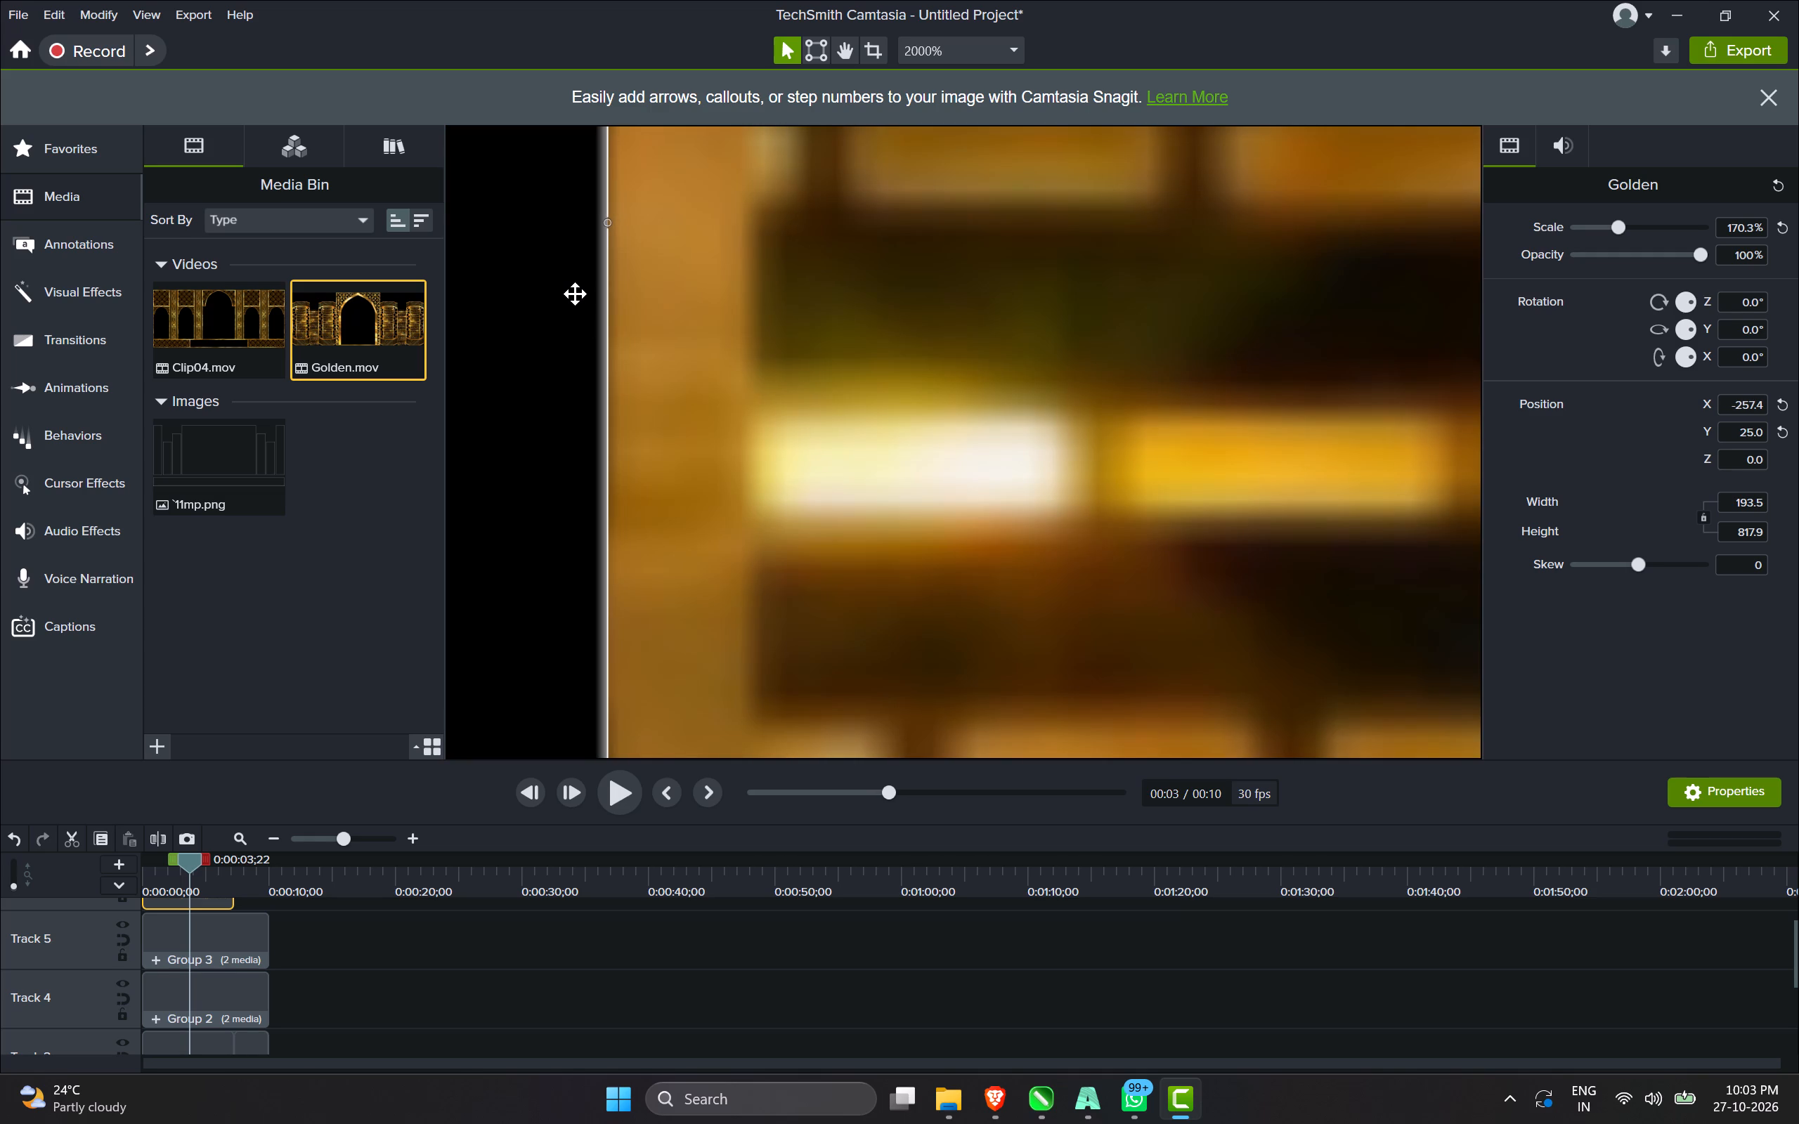
{"action": "key", "text": "Left"}
{"action": "key", "text": "Left"}
{"action": "key", "text": "Left"}
Scale the Golden strip from its bottom-right corner to the panel's bottom outline, at about 173.7%, about 197.3 by 834.1.
{"action": "scroll", "coordinate": [575, 294], "scroll_direction": "down", "scroll_amount": 8}
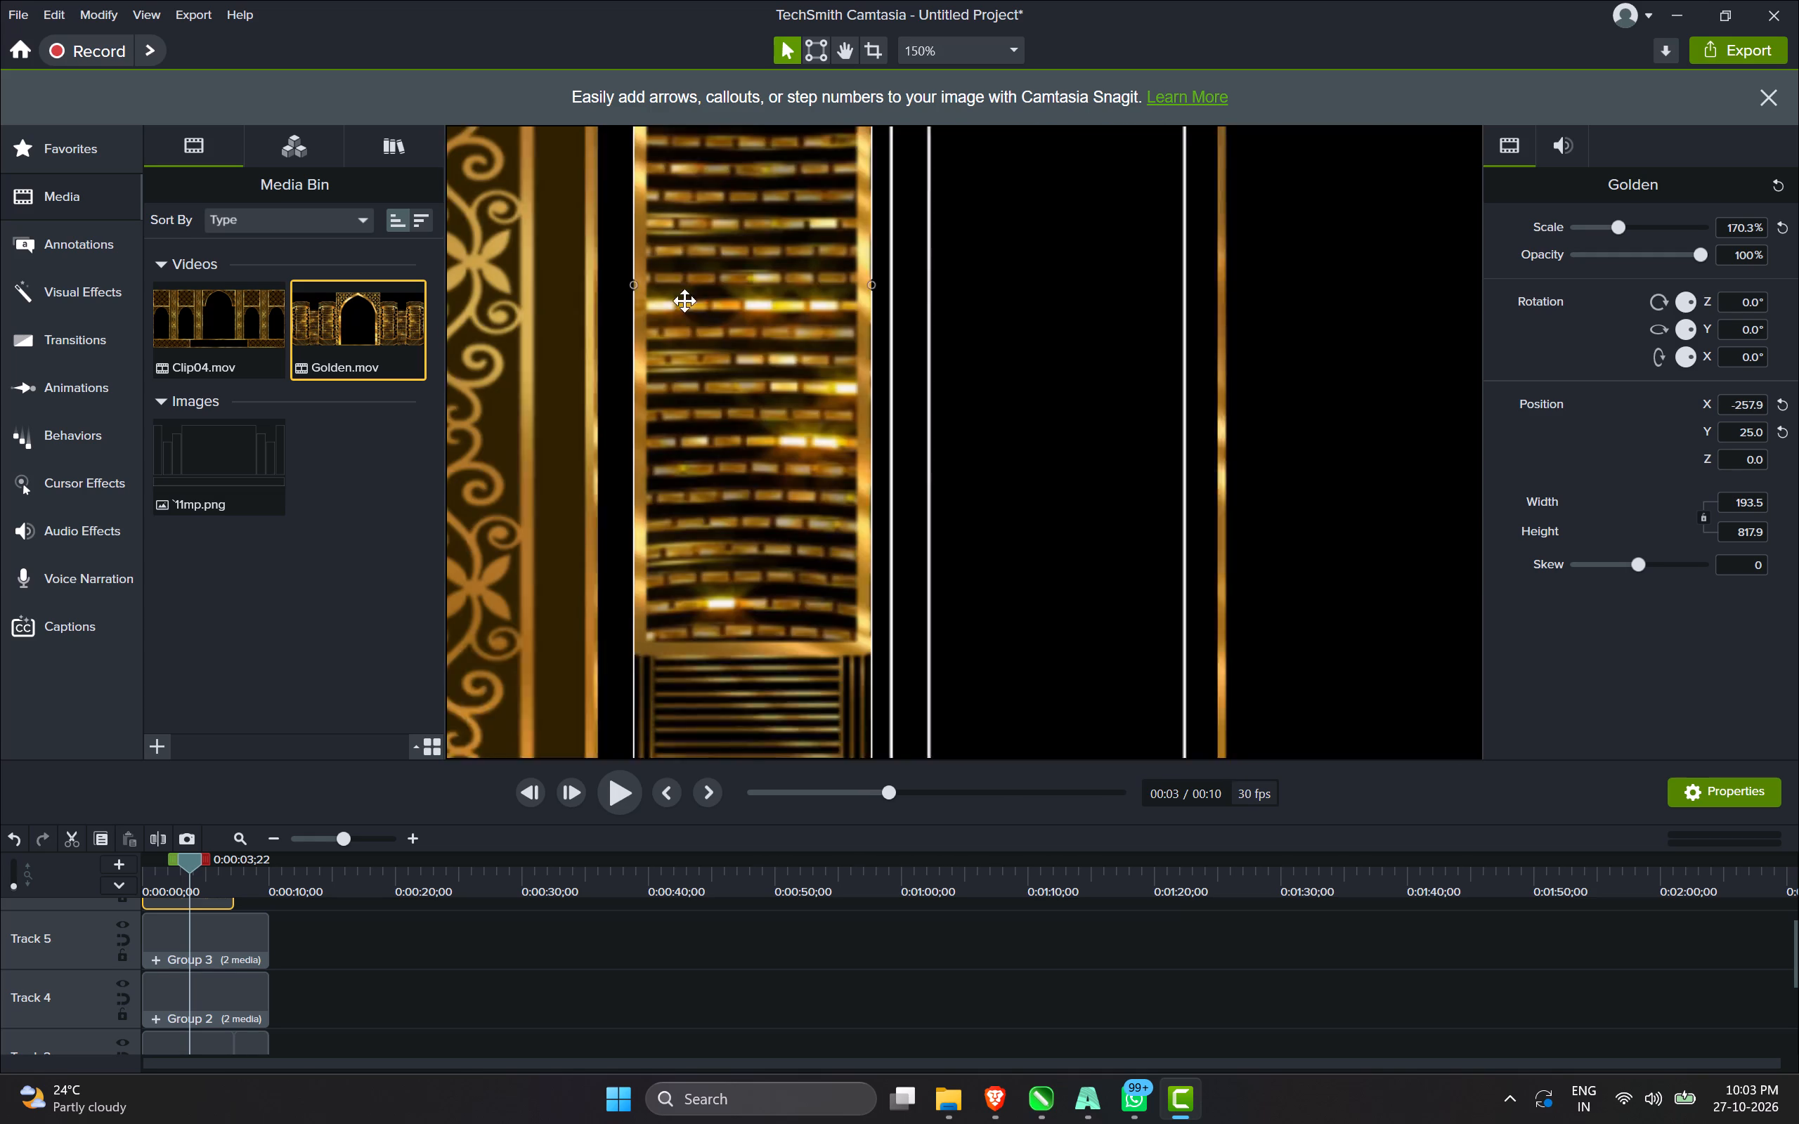
{"action": "scroll", "coordinate": [767, 333], "scroll_direction": "down", "scroll_amount": 5}
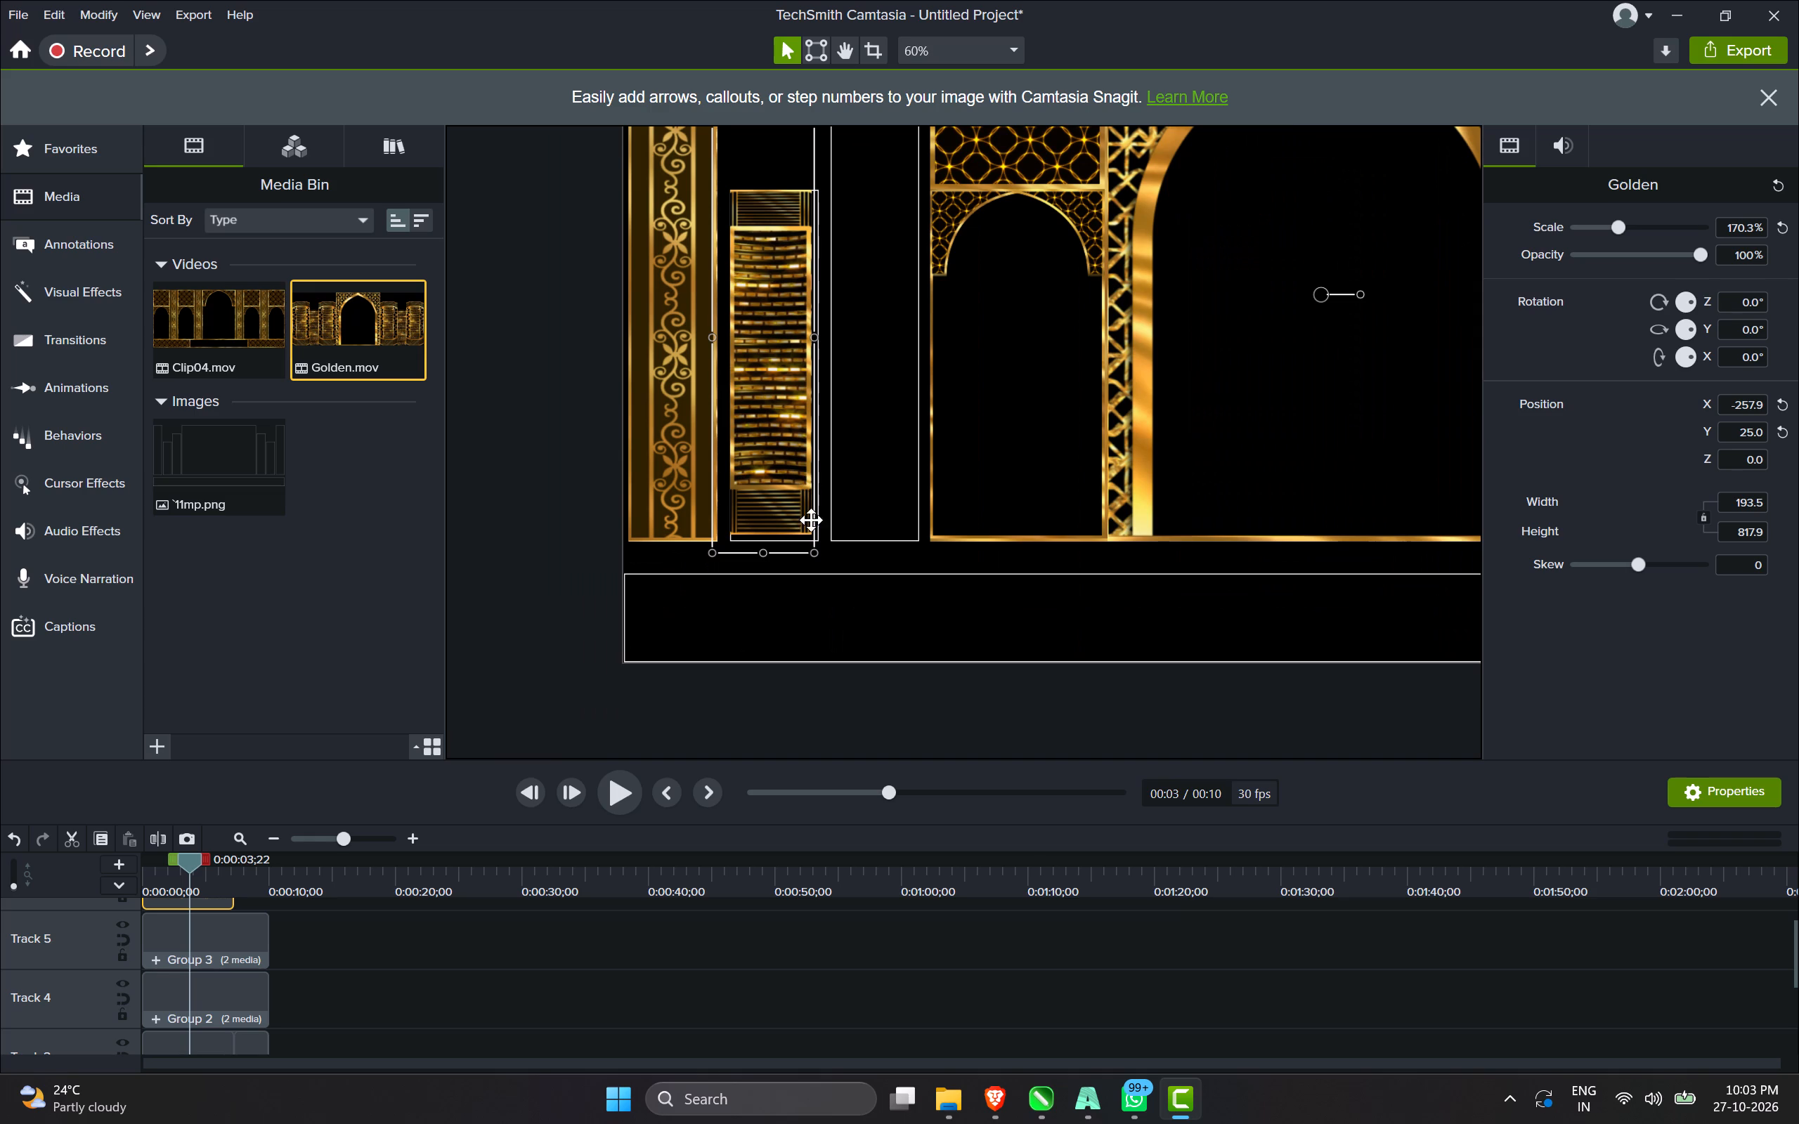
{"action": "scroll", "coordinate": [814, 556], "scroll_direction": "up", "scroll_amount": 13}
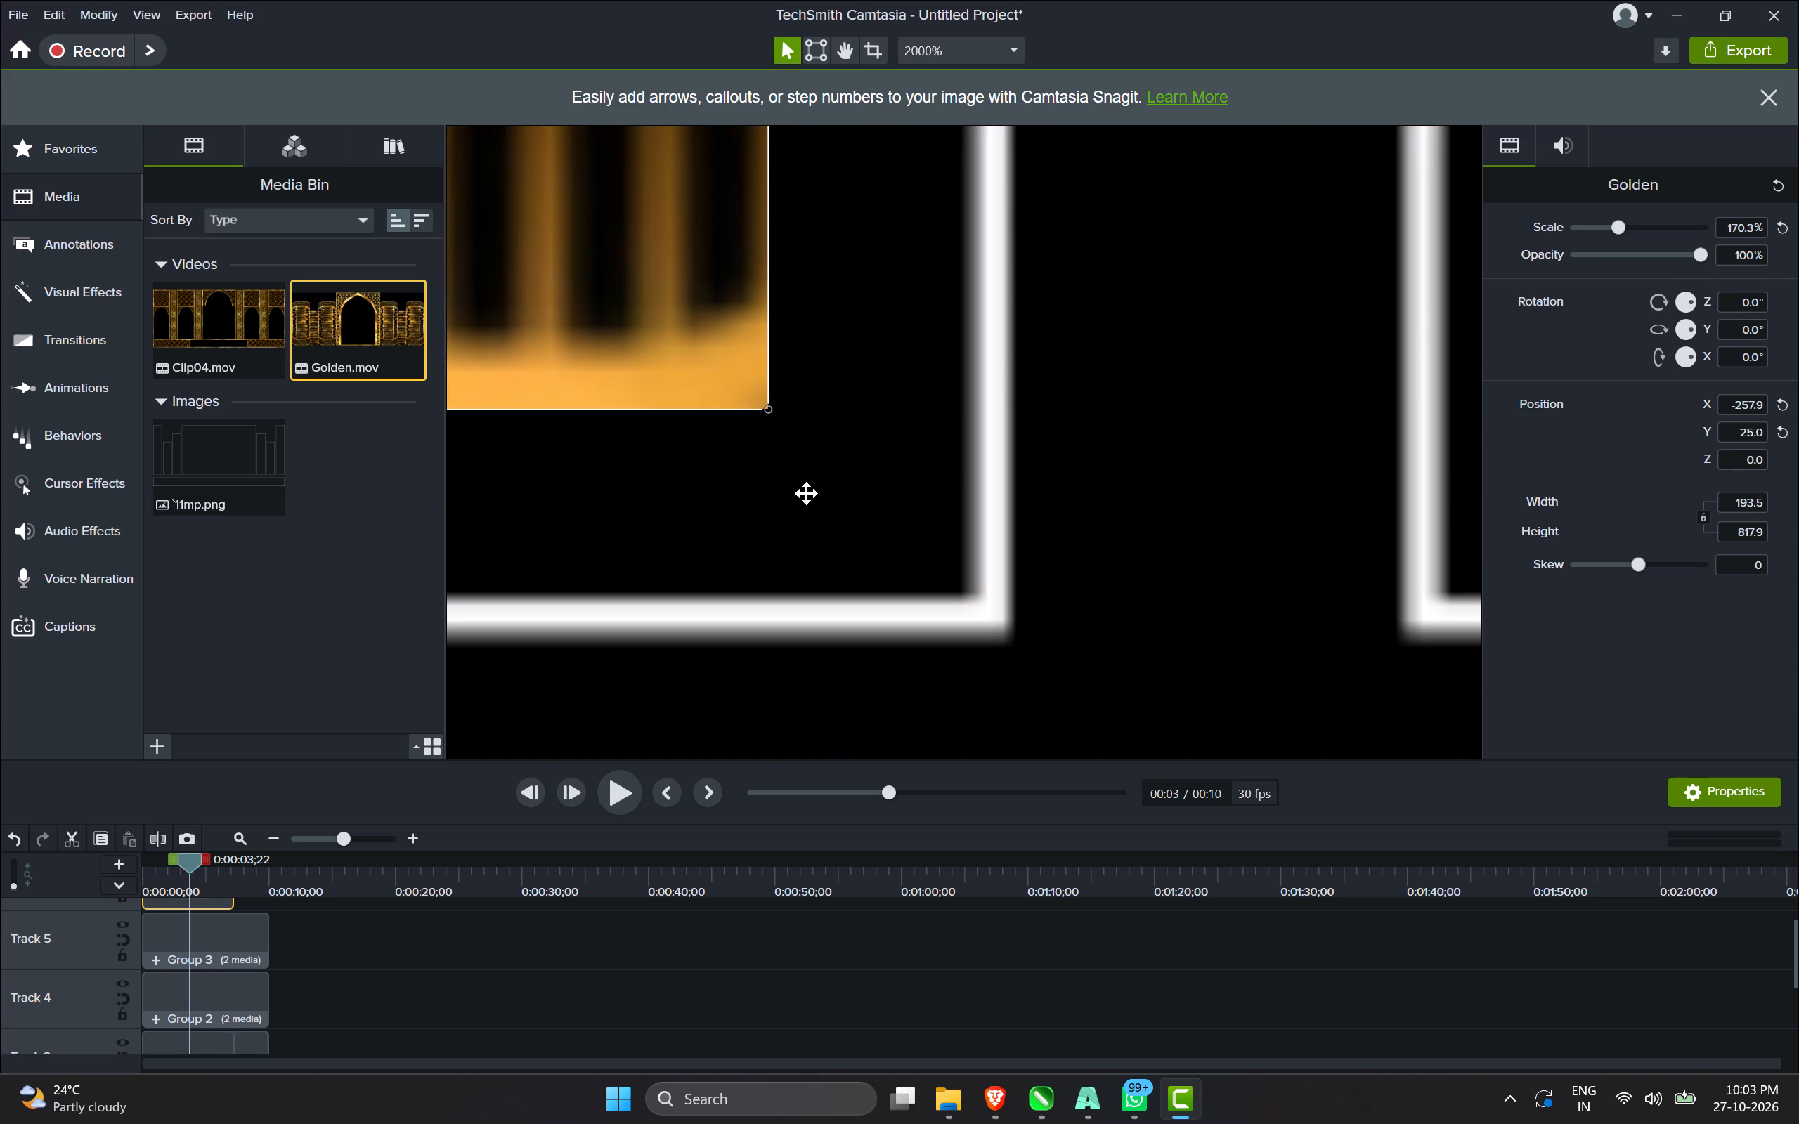
{"action": "left_click_drag", "start_coordinate": [768, 411], "coordinate": [852, 507]}
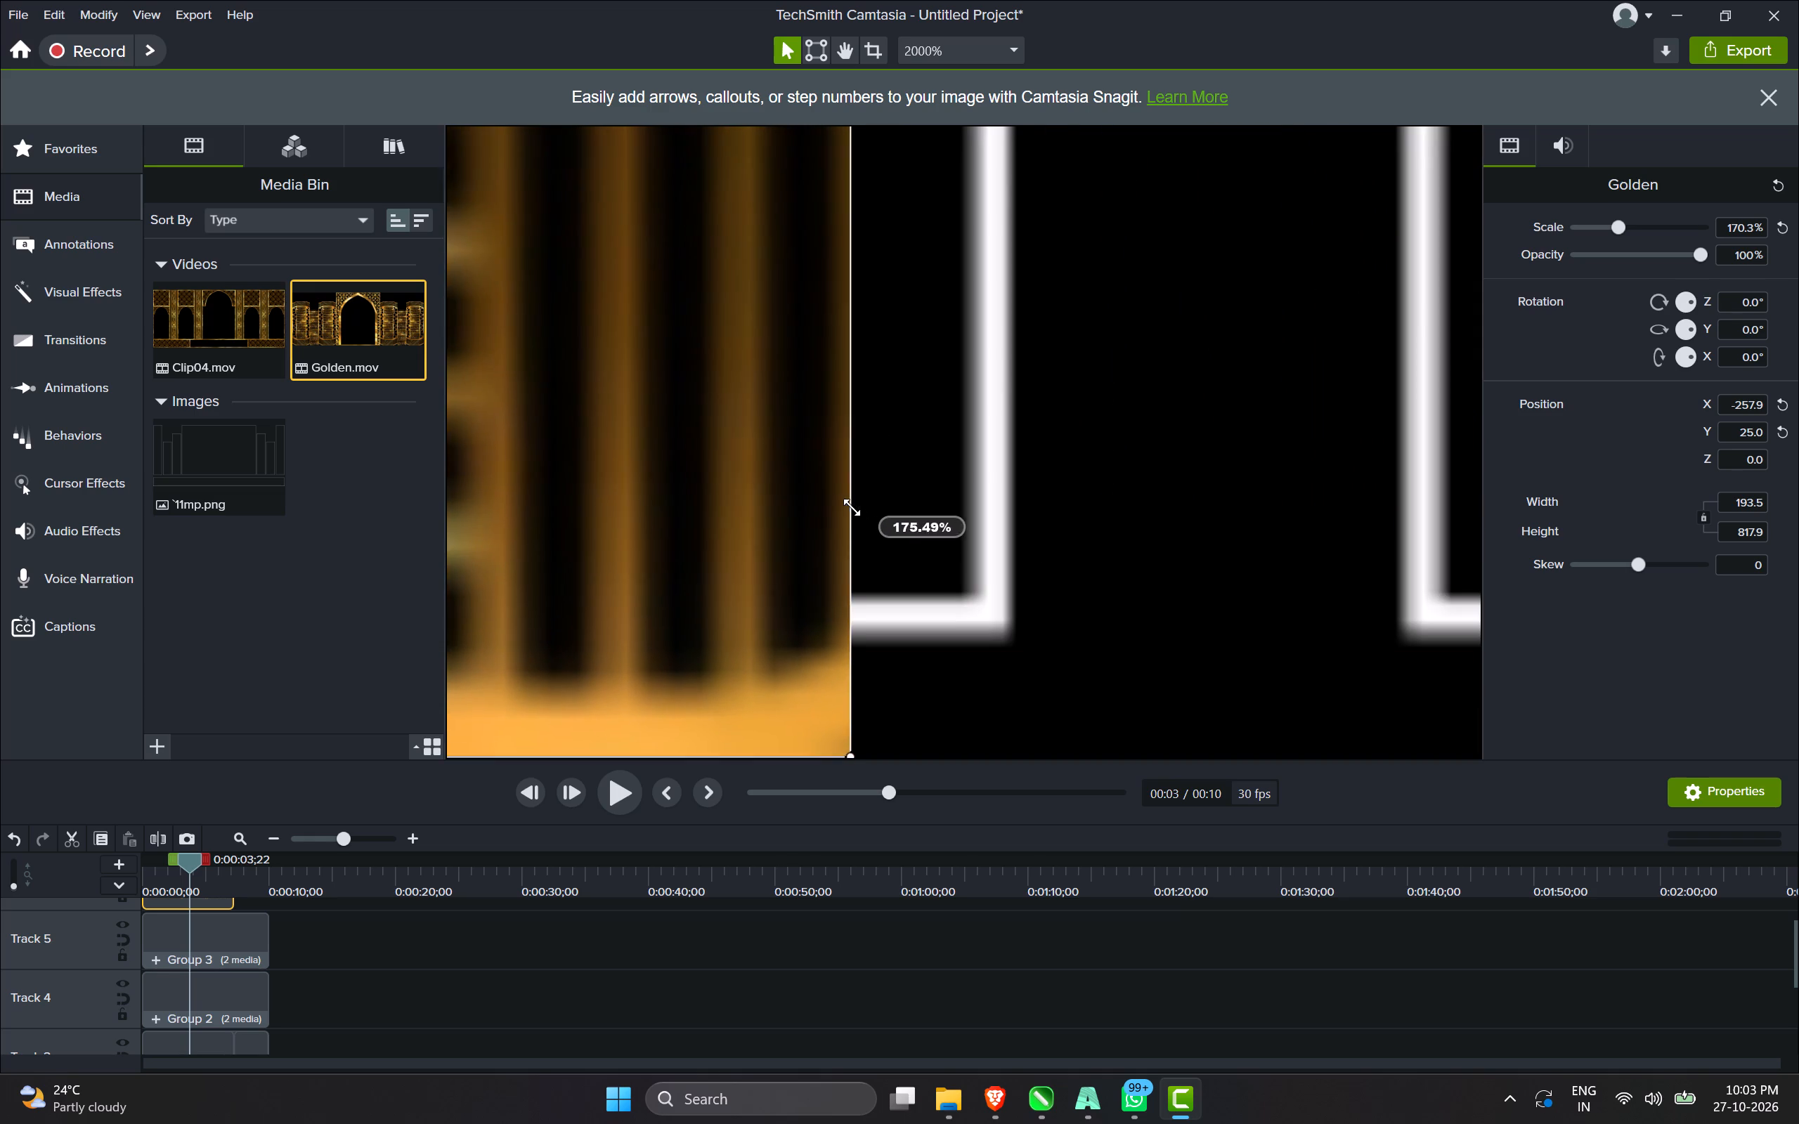
{"action": "left_click_drag", "start_coordinate": [852, 507], "coordinate": [822, 489]}
Widen the Golden strip from its right edge to the shorter left panel's outline, to about 210.7 by 834.1, and deselect it.
{"action": "scroll", "coordinate": [855, 587], "scroll_direction": "down", "scroll_amount": 5}
{"action": "scroll", "coordinate": [881, 652], "scroll_direction": "down", "scroll_amount": 6}
{"action": "scroll", "coordinate": [898, 322], "scroll_direction": "up", "scroll_amount": 2}
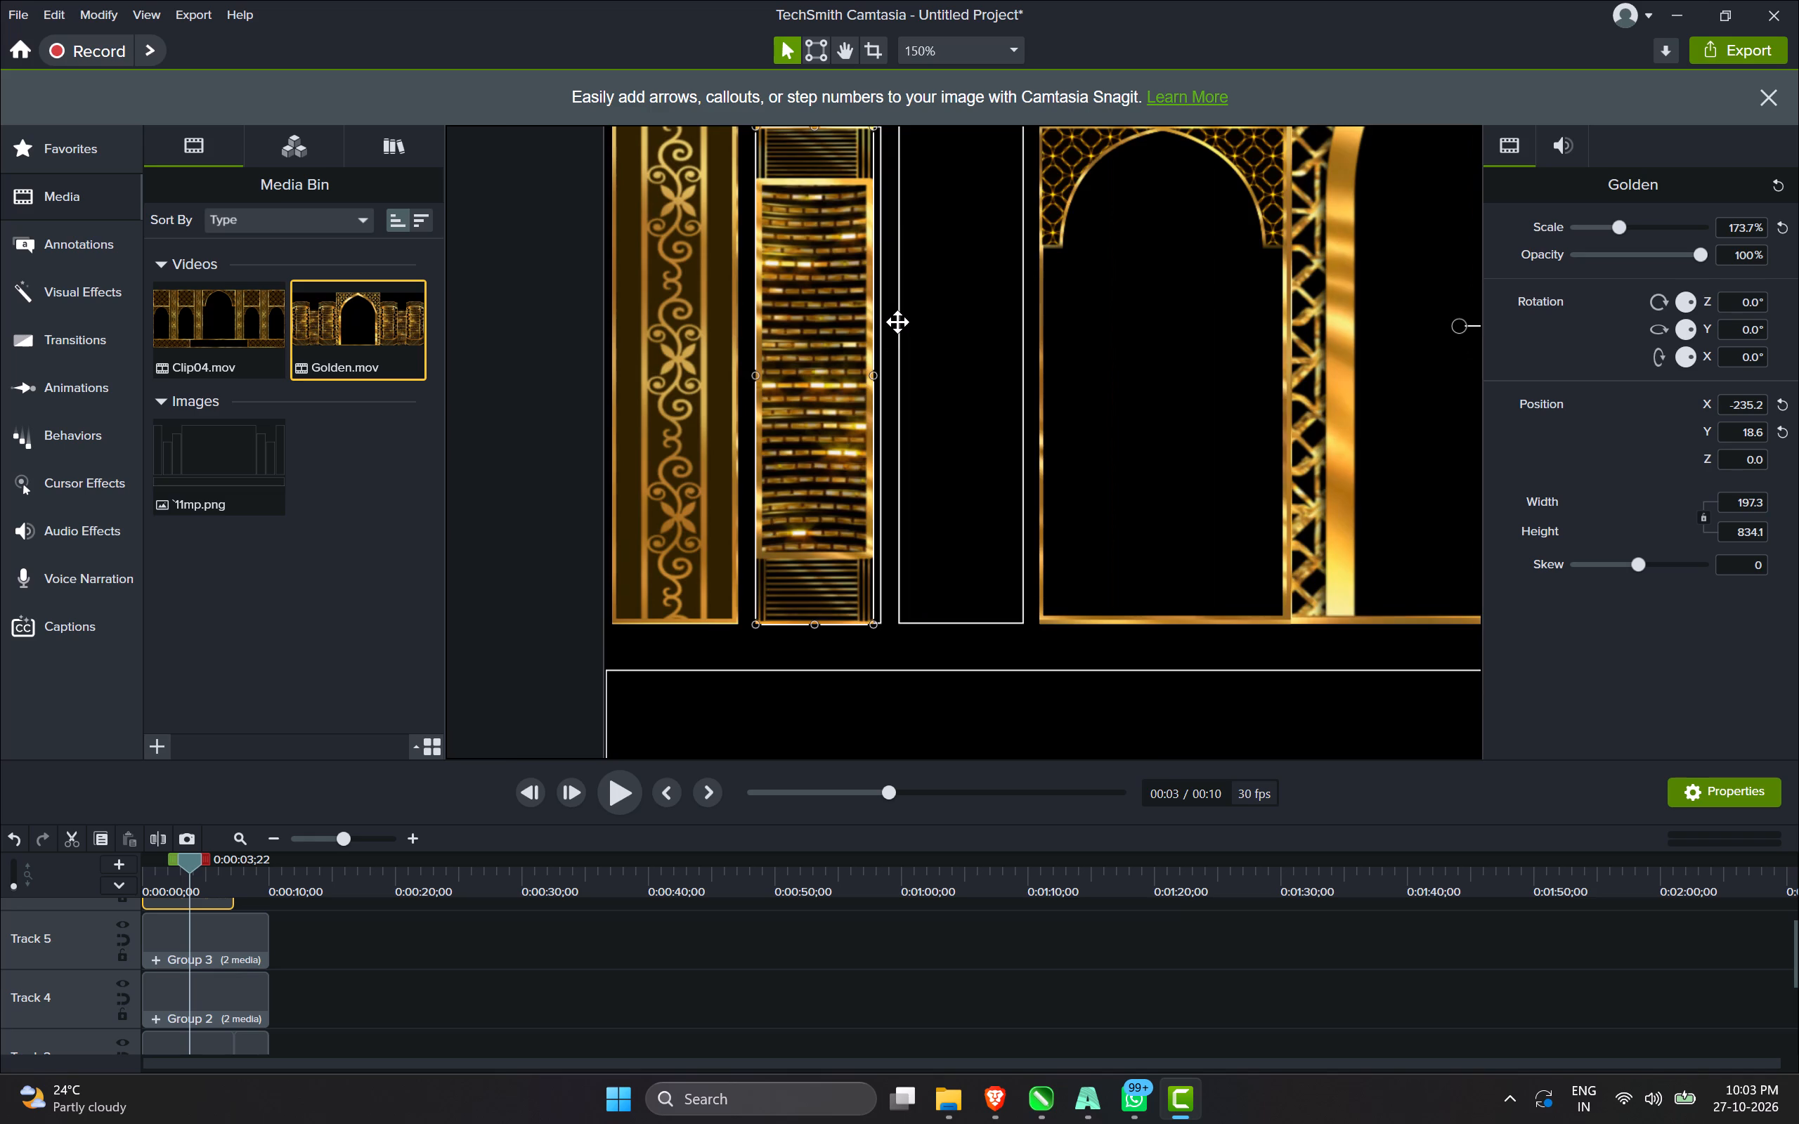
{"action": "scroll", "coordinate": [897, 322], "scroll_direction": "up", "scroll_amount": 4}
{"action": "scroll", "coordinate": [831, 481], "scroll_direction": "up", "scroll_amount": 5}
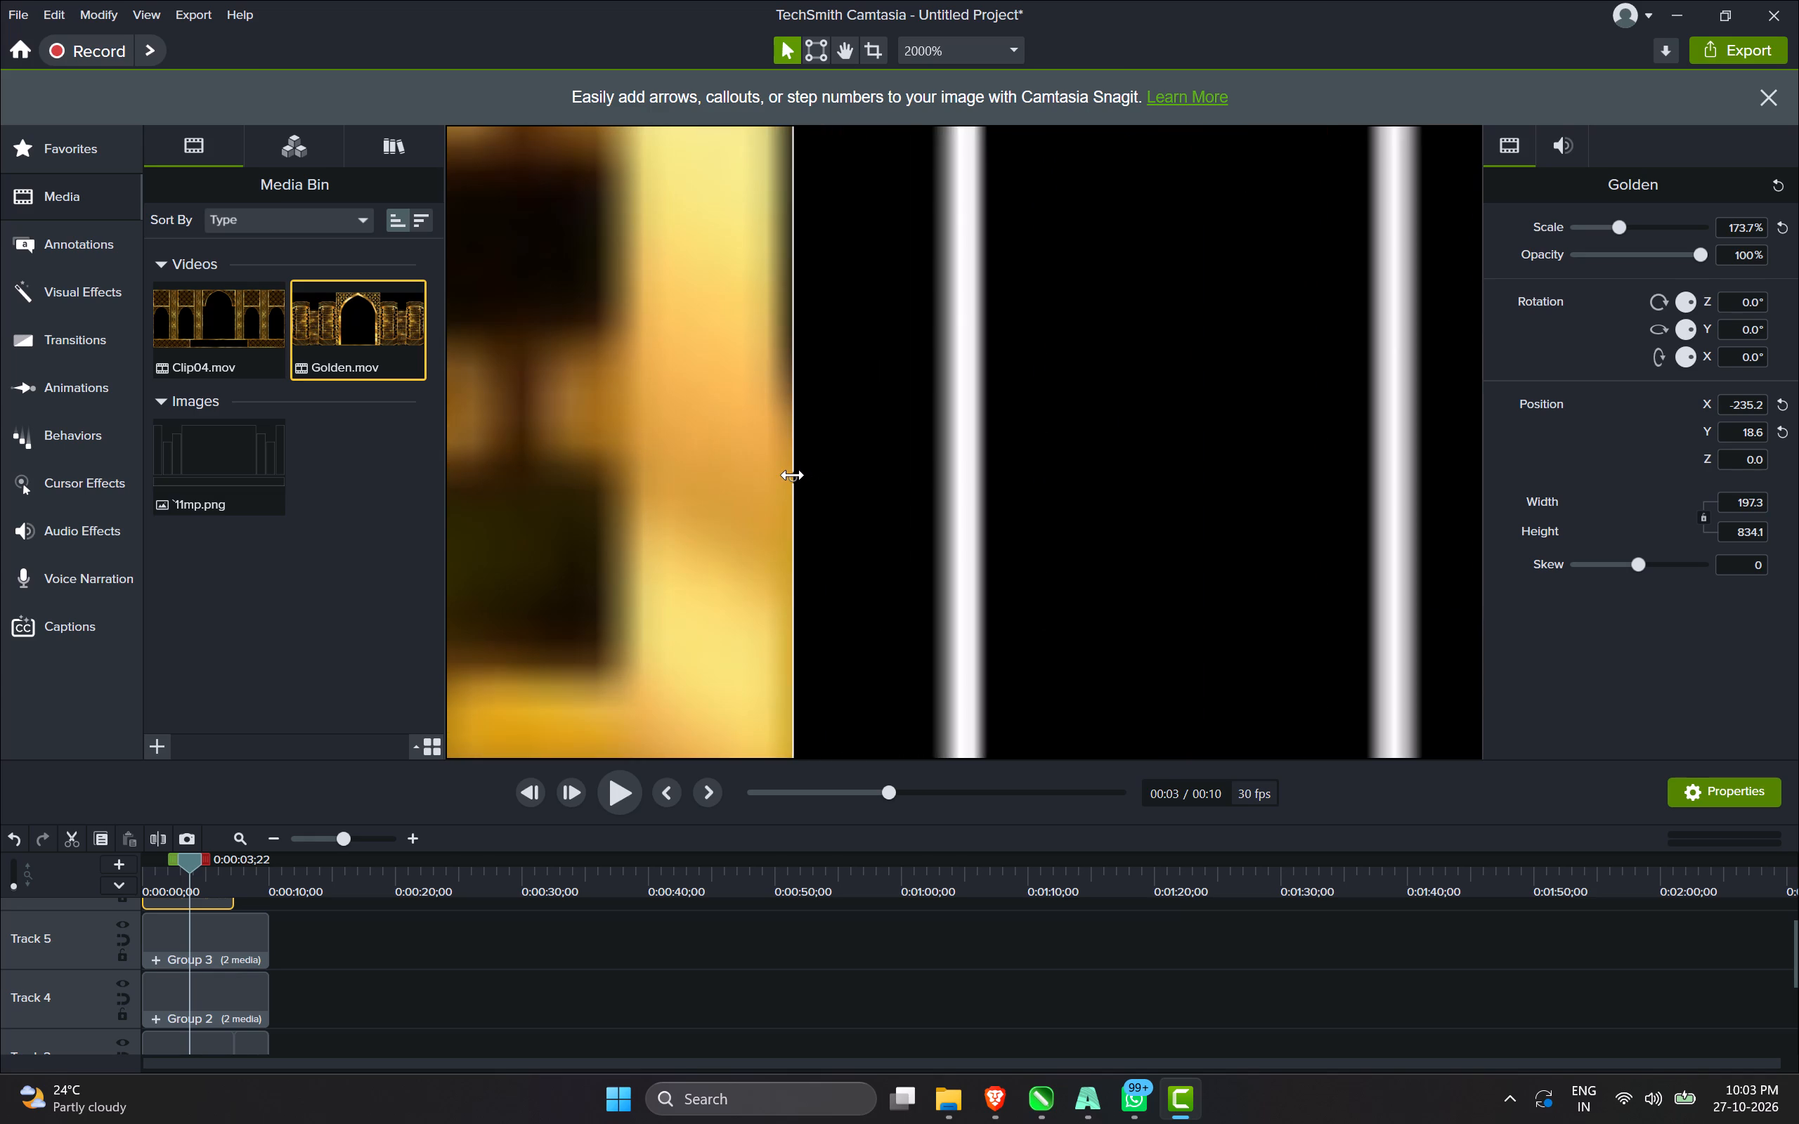
{"action": "left_click_drag", "start_coordinate": [795, 475], "coordinate": [945, 507], "text": "shift"}
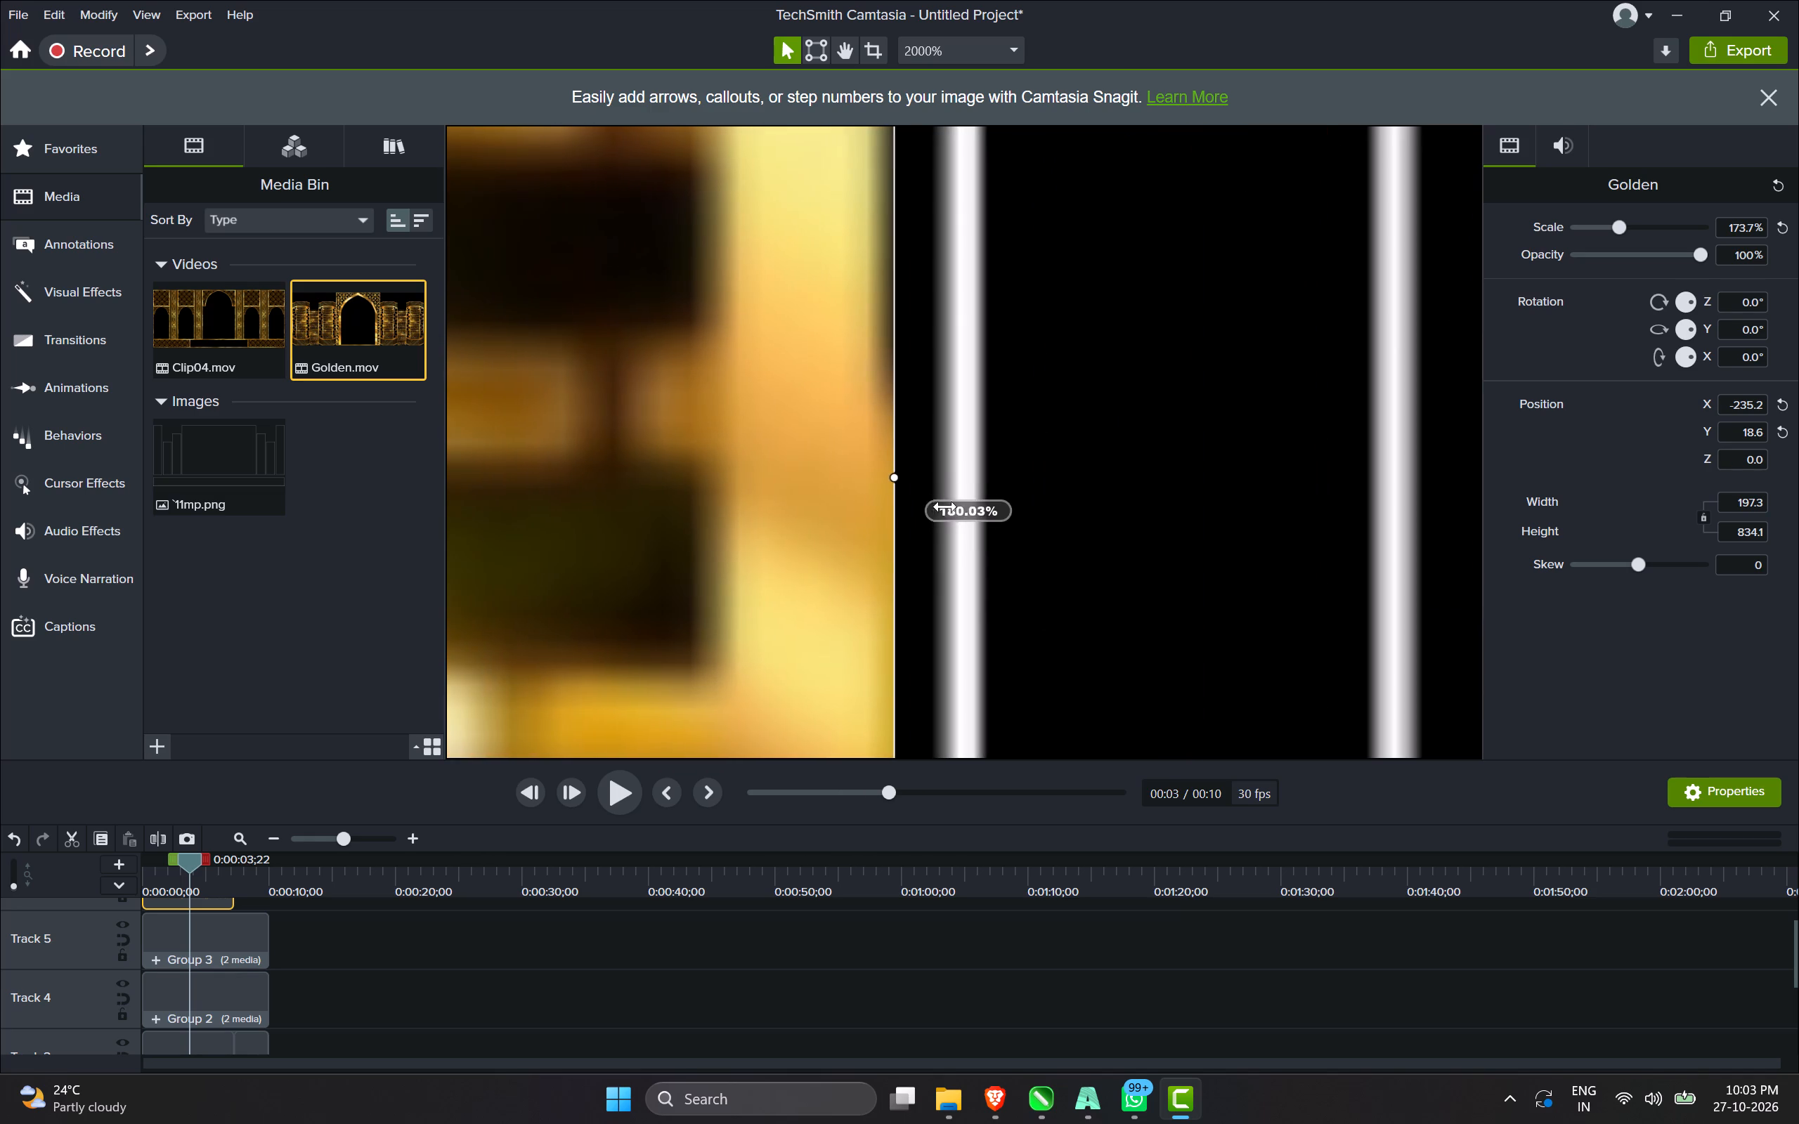
{"action": "left_click_drag", "start_coordinate": [945, 507], "coordinate": [983, 525], "text": "shift"}
{"action": "scroll", "coordinate": [983, 525], "scroll_direction": "down", "scroll_amount": 10}
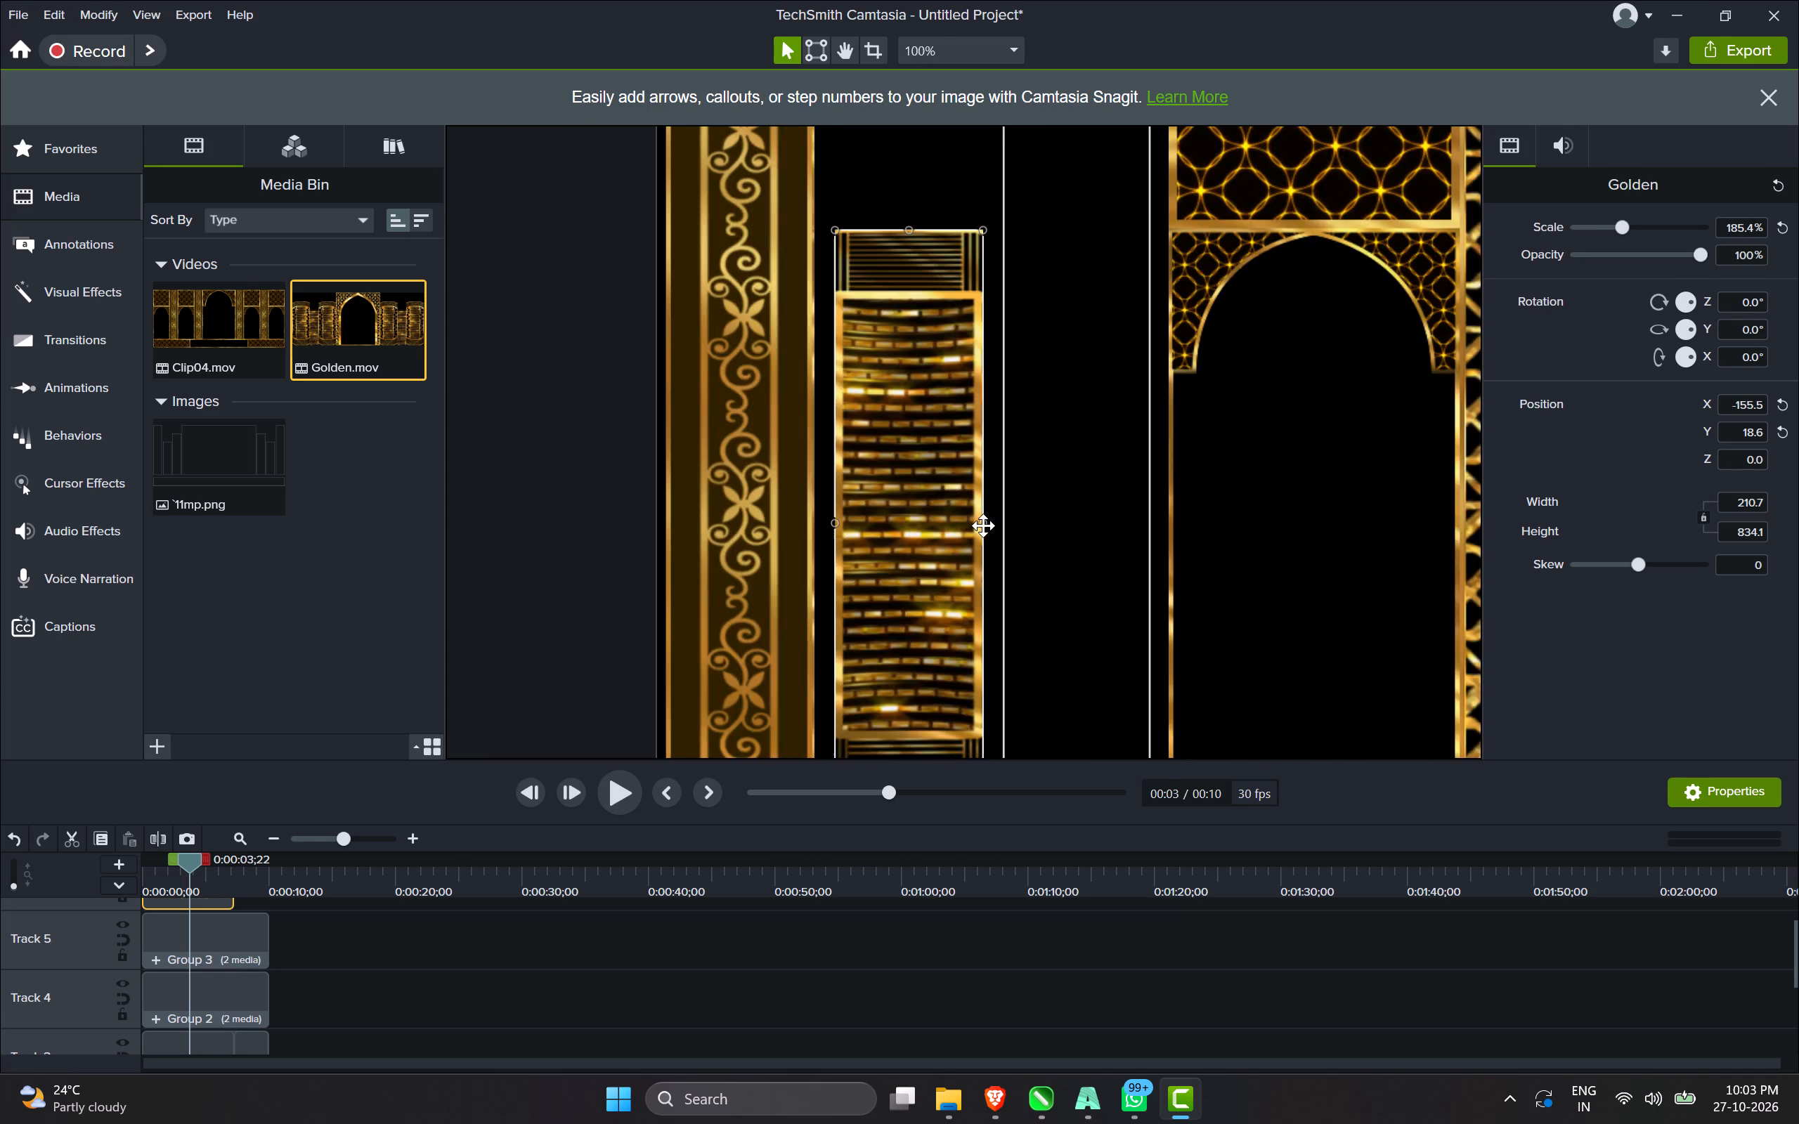
{"action": "scroll", "coordinate": [983, 525], "scroll_direction": "down", "scroll_amount": 3}
{"action": "left_click", "coordinate": [773, 429]}
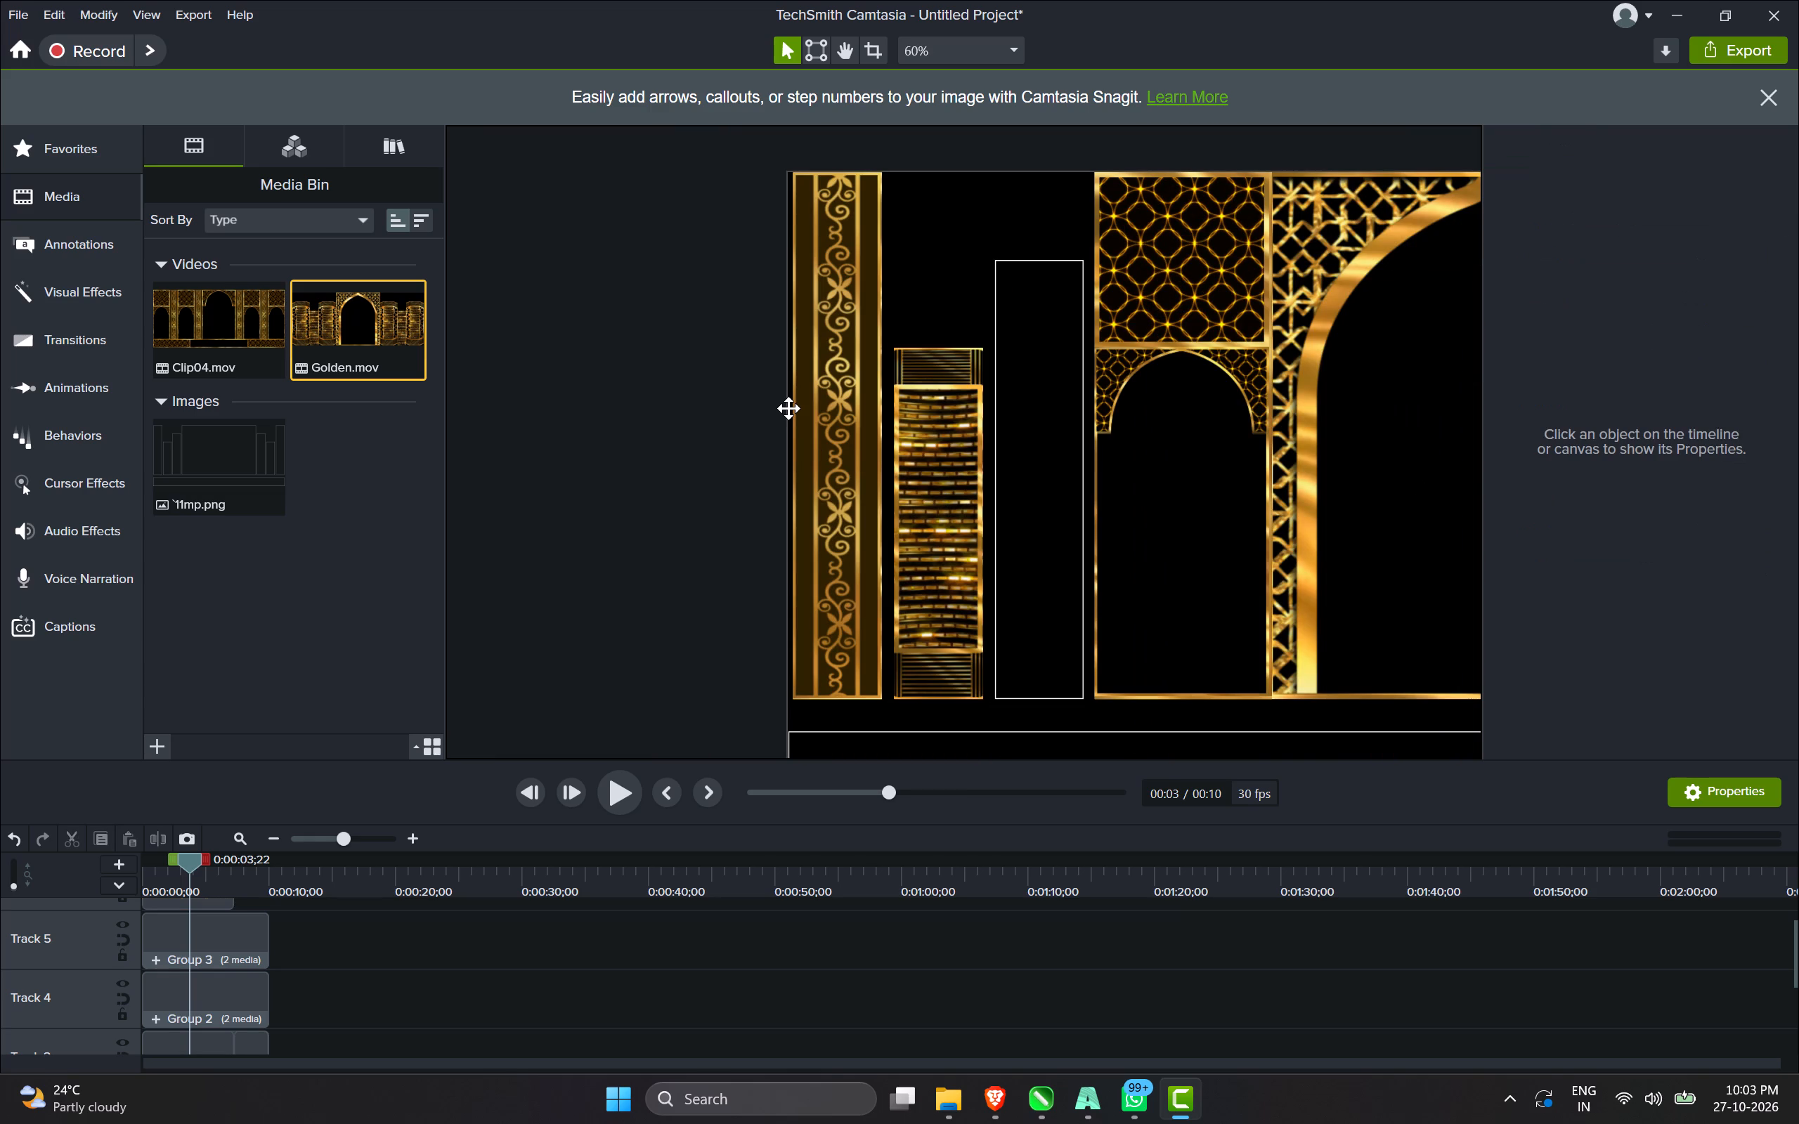
Play the composition from the start to check the fitted panels, pausing at about 3 seconds.
{"action": "left_click_drag", "start_coordinate": [196, 861], "coordinate": [0, 863]}
{"action": "key", "text": "space"}
{"action": "scroll", "coordinate": [613, 574], "scroll_direction": "down", "scroll_amount": 2}
{"action": "scroll", "coordinate": [857, 535], "scroll_direction": "down", "scroll_amount": 2}
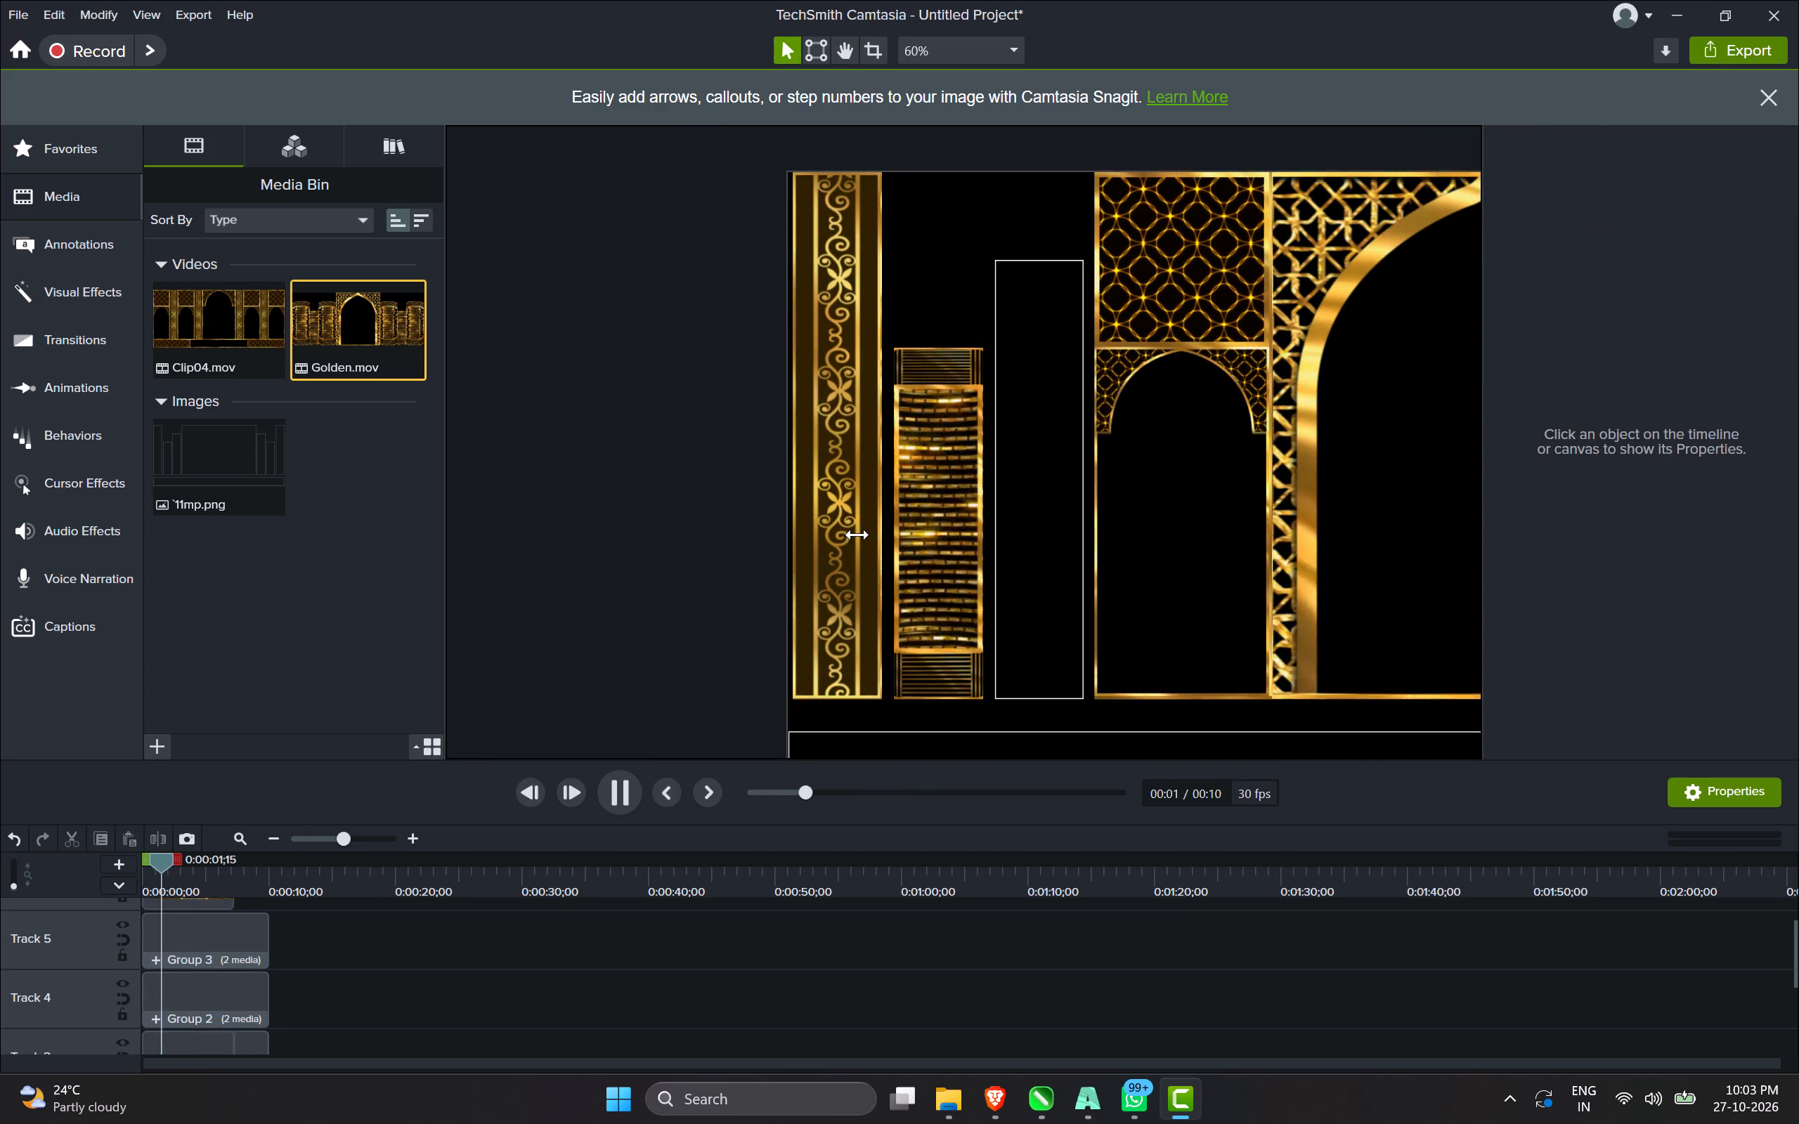
{"action": "scroll", "coordinate": [857, 535], "scroll_direction": "down", "scroll_amount": 1}
{"action": "key", "text": "space"}
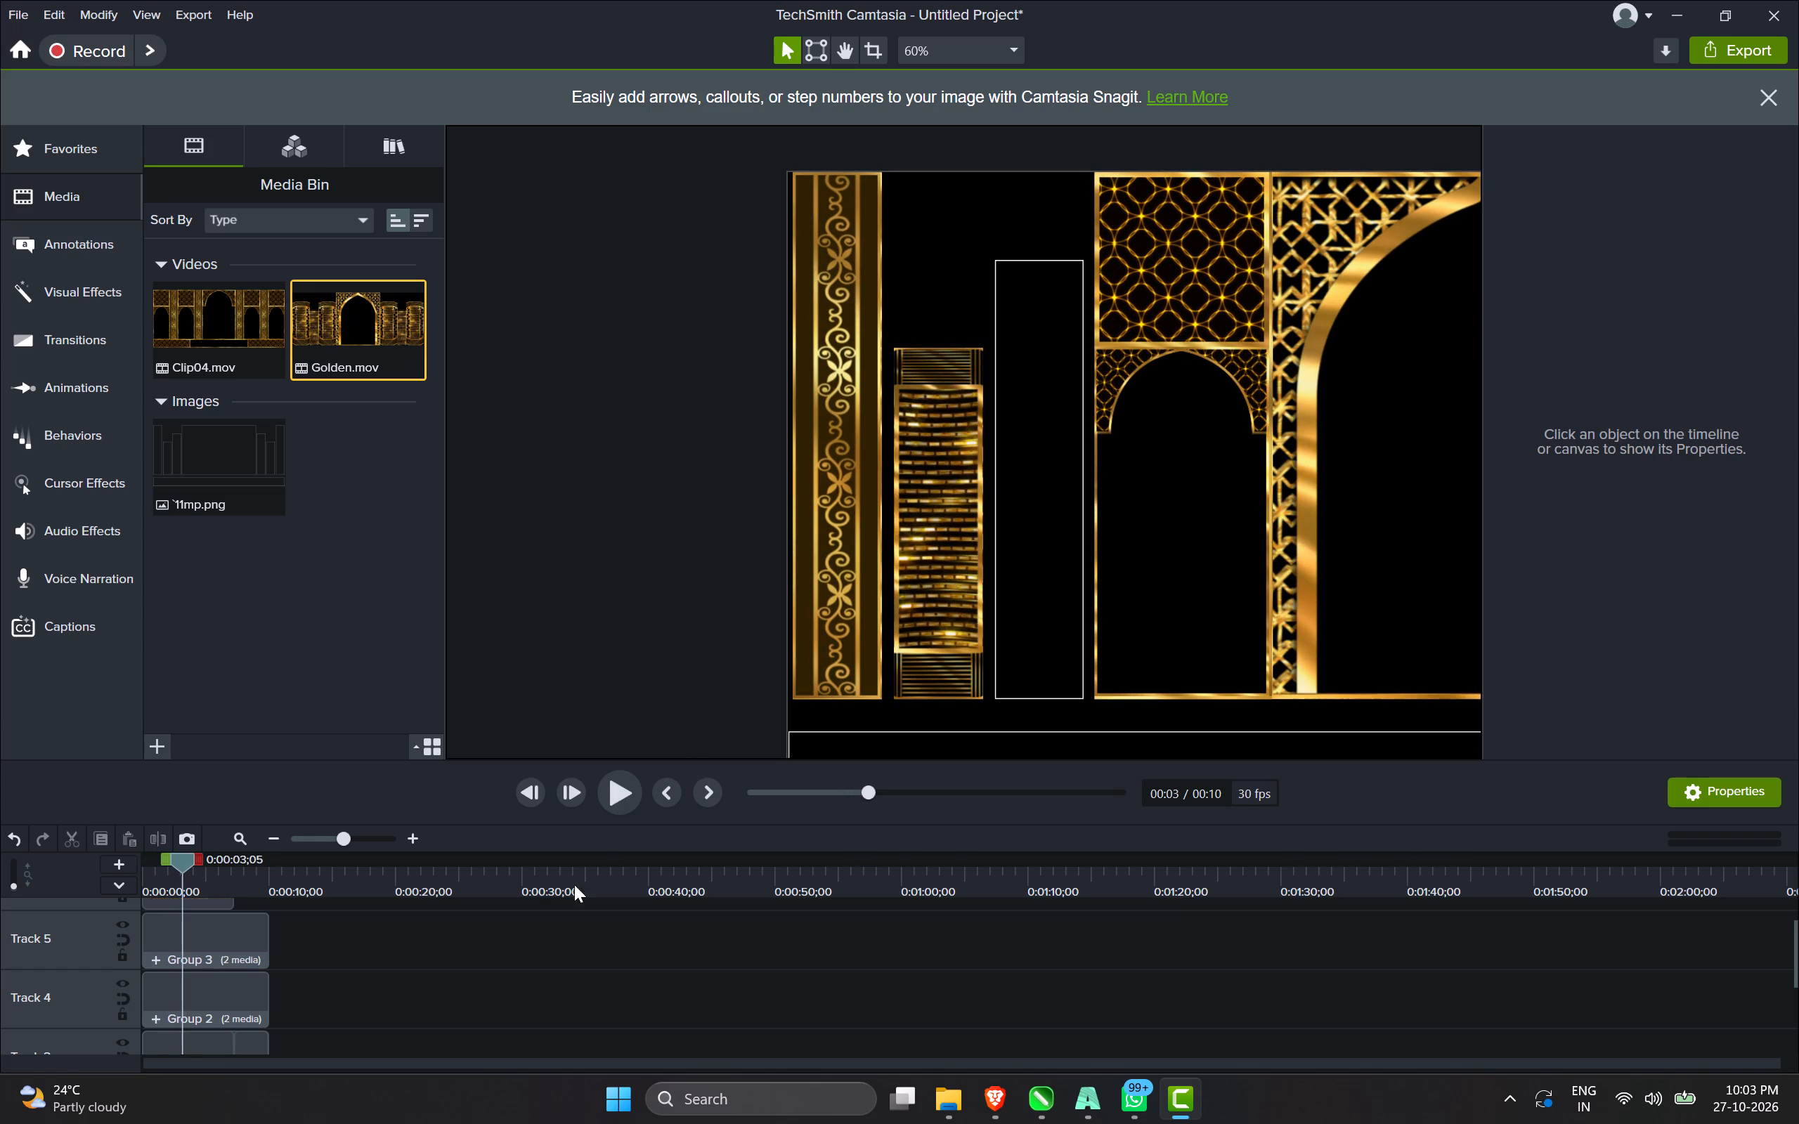
Duplicate the Golden strip clip, place the copy directly after the original on Track 6, and trim its end to match the Track 5 group.
{"action": "scroll", "coordinate": [455, 993], "scroll_direction": "down", "scroll_amount": 1}
{"action": "scroll", "coordinate": [455, 993], "scroll_direction": "up", "scroll_amount": 1}
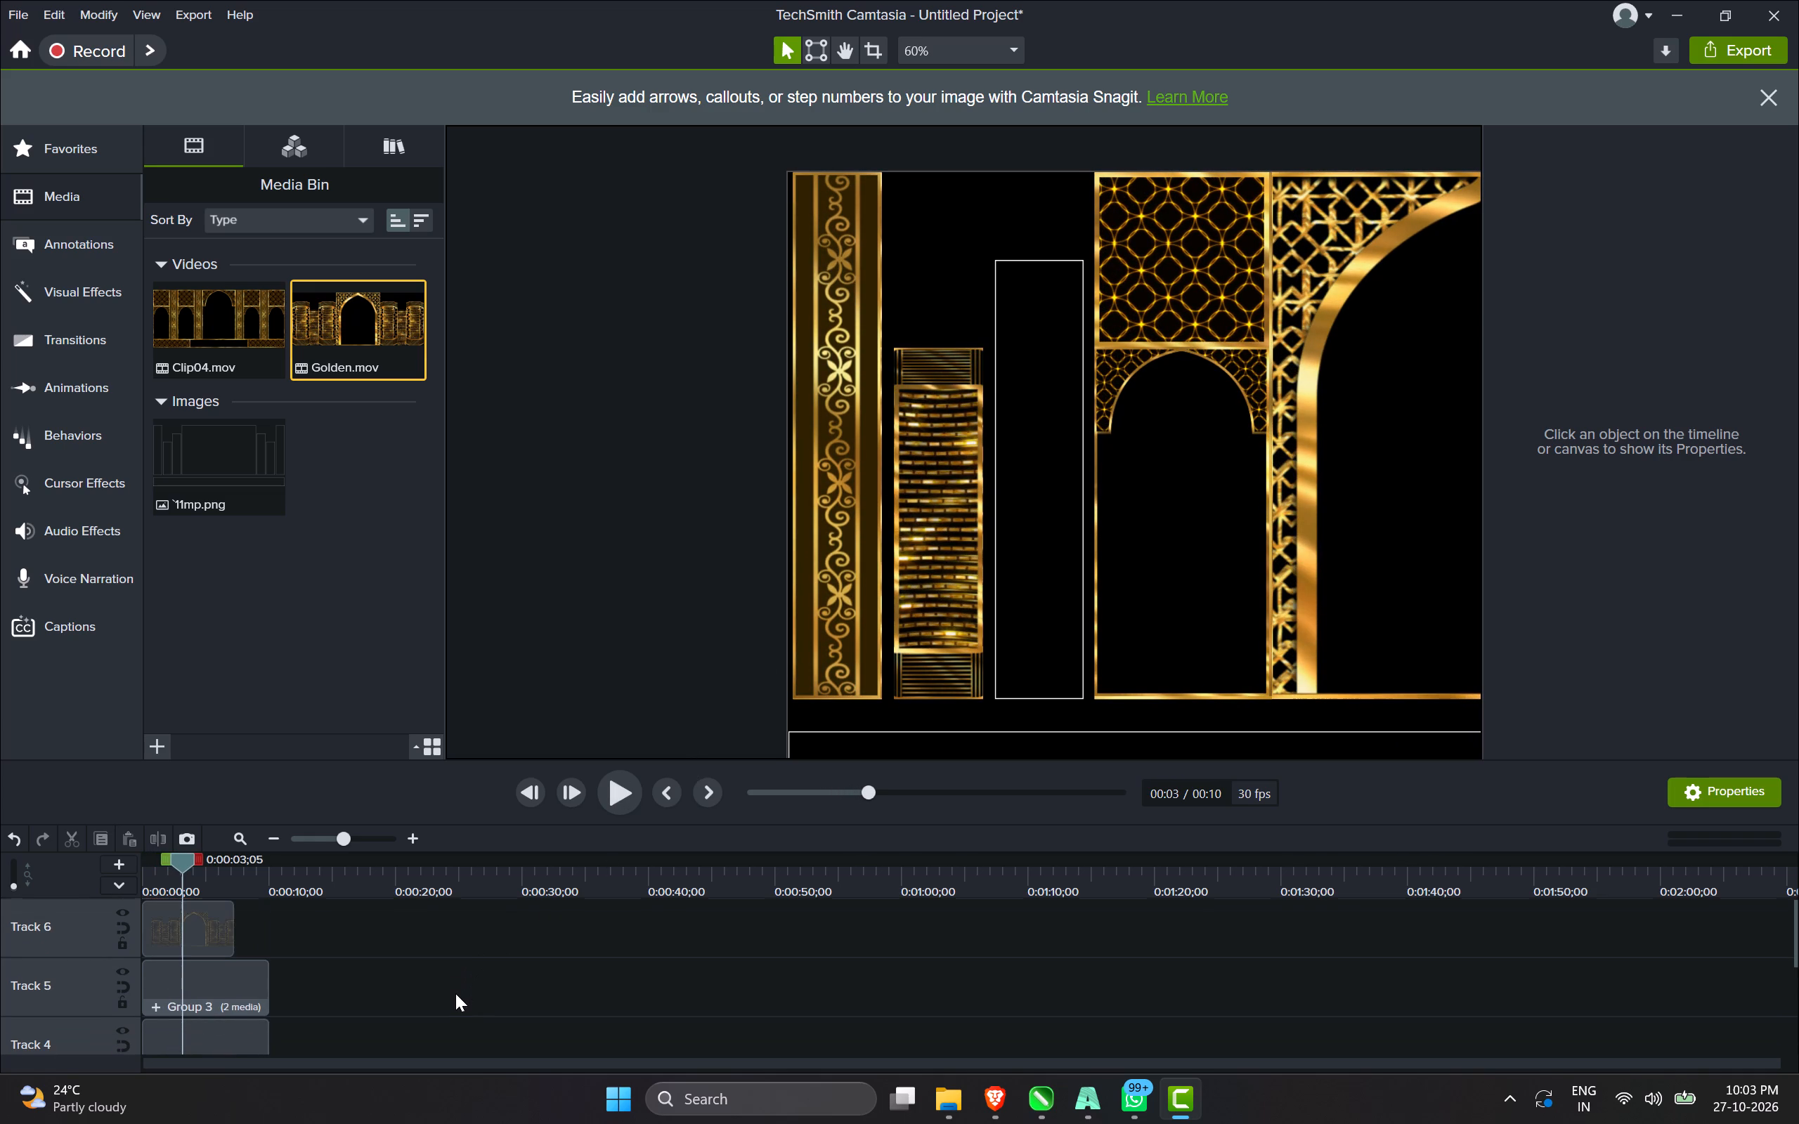
{"action": "scroll", "coordinate": [455, 993], "scroll_direction": "up", "scroll_amount": 1}
{"action": "scroll", "coordinate": [455, 993], "scroll_direction": "down", "scroll_amount": 1, "text": "ctrl"}
{"action": "left_click", "coordinate": [196, 922]}
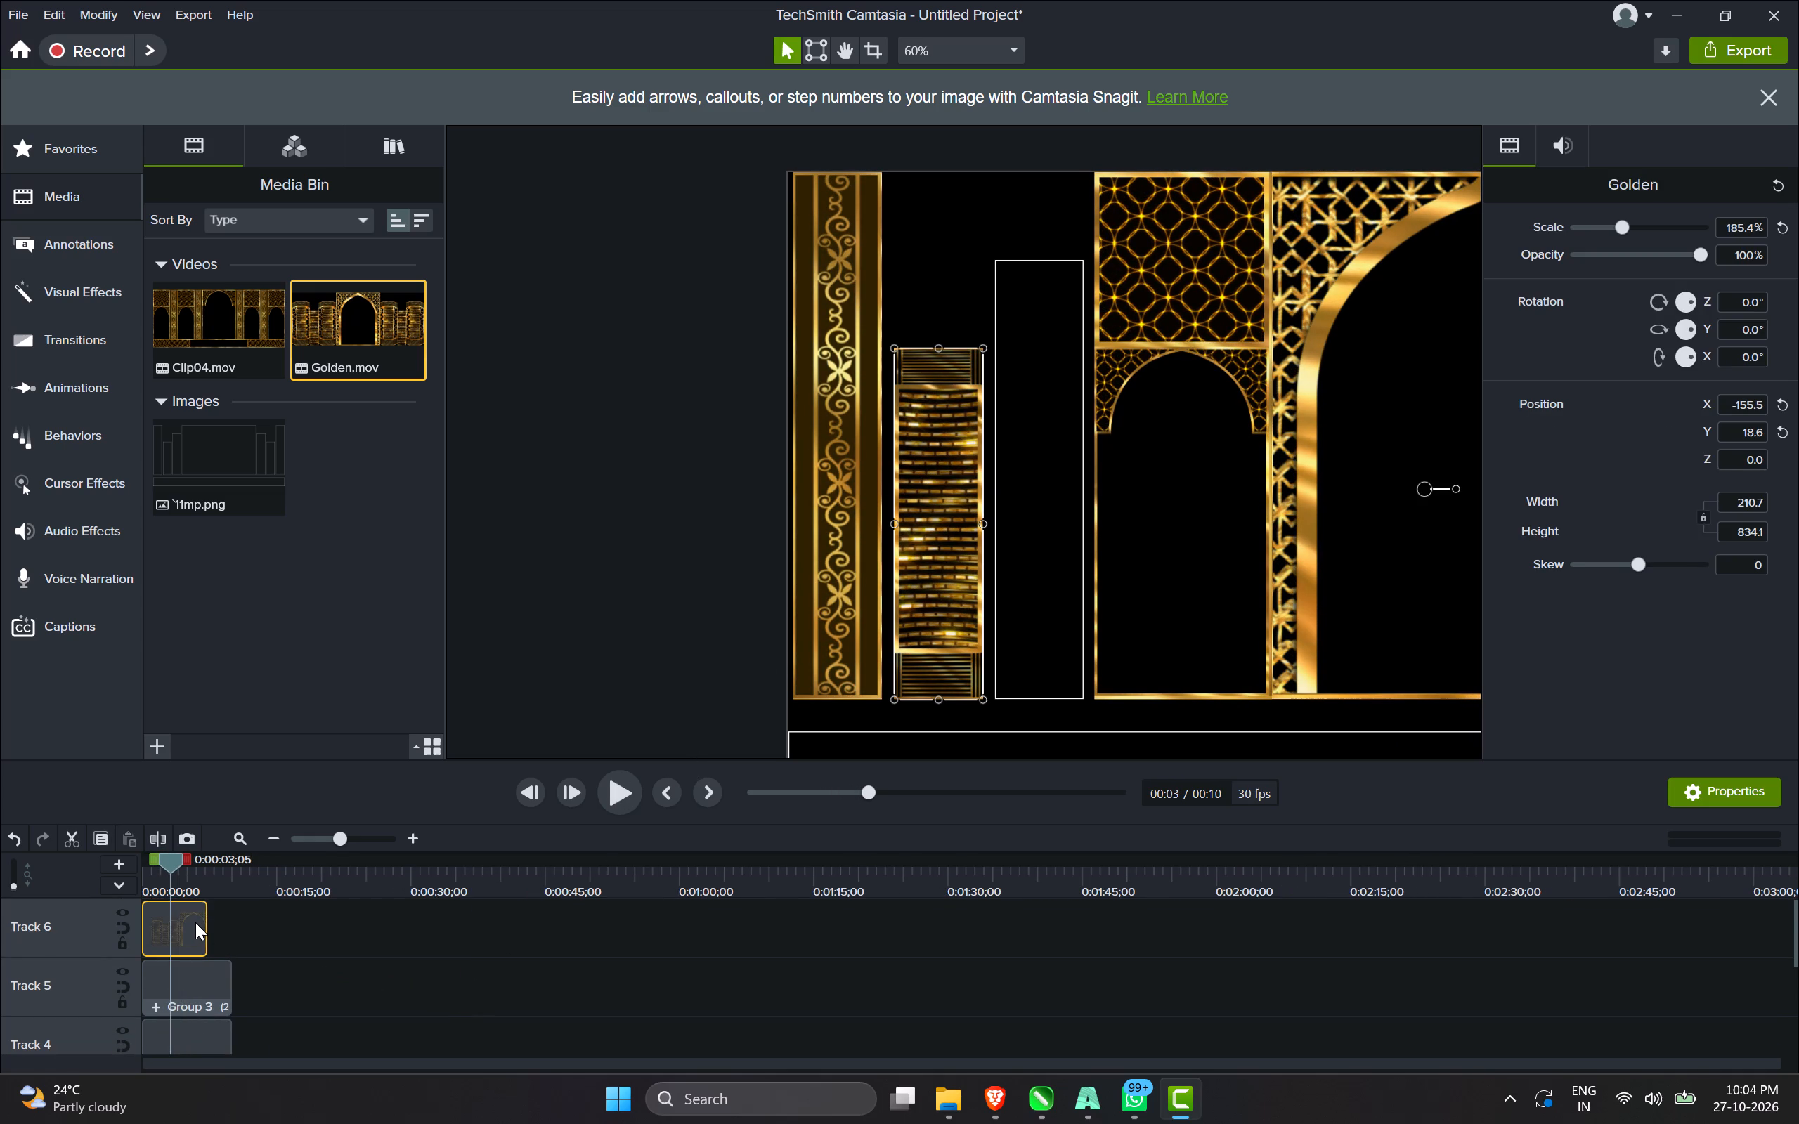
{"action": "key", "text": "ctrl+d"}
{"action": "scroll", "coordinate": [194, 922], "scroll_direction": "up", "scroll_amount": 1}
{"action": "left_click_drag", "start_coordinate": [192, 920], "coordinate": [283, 963]}
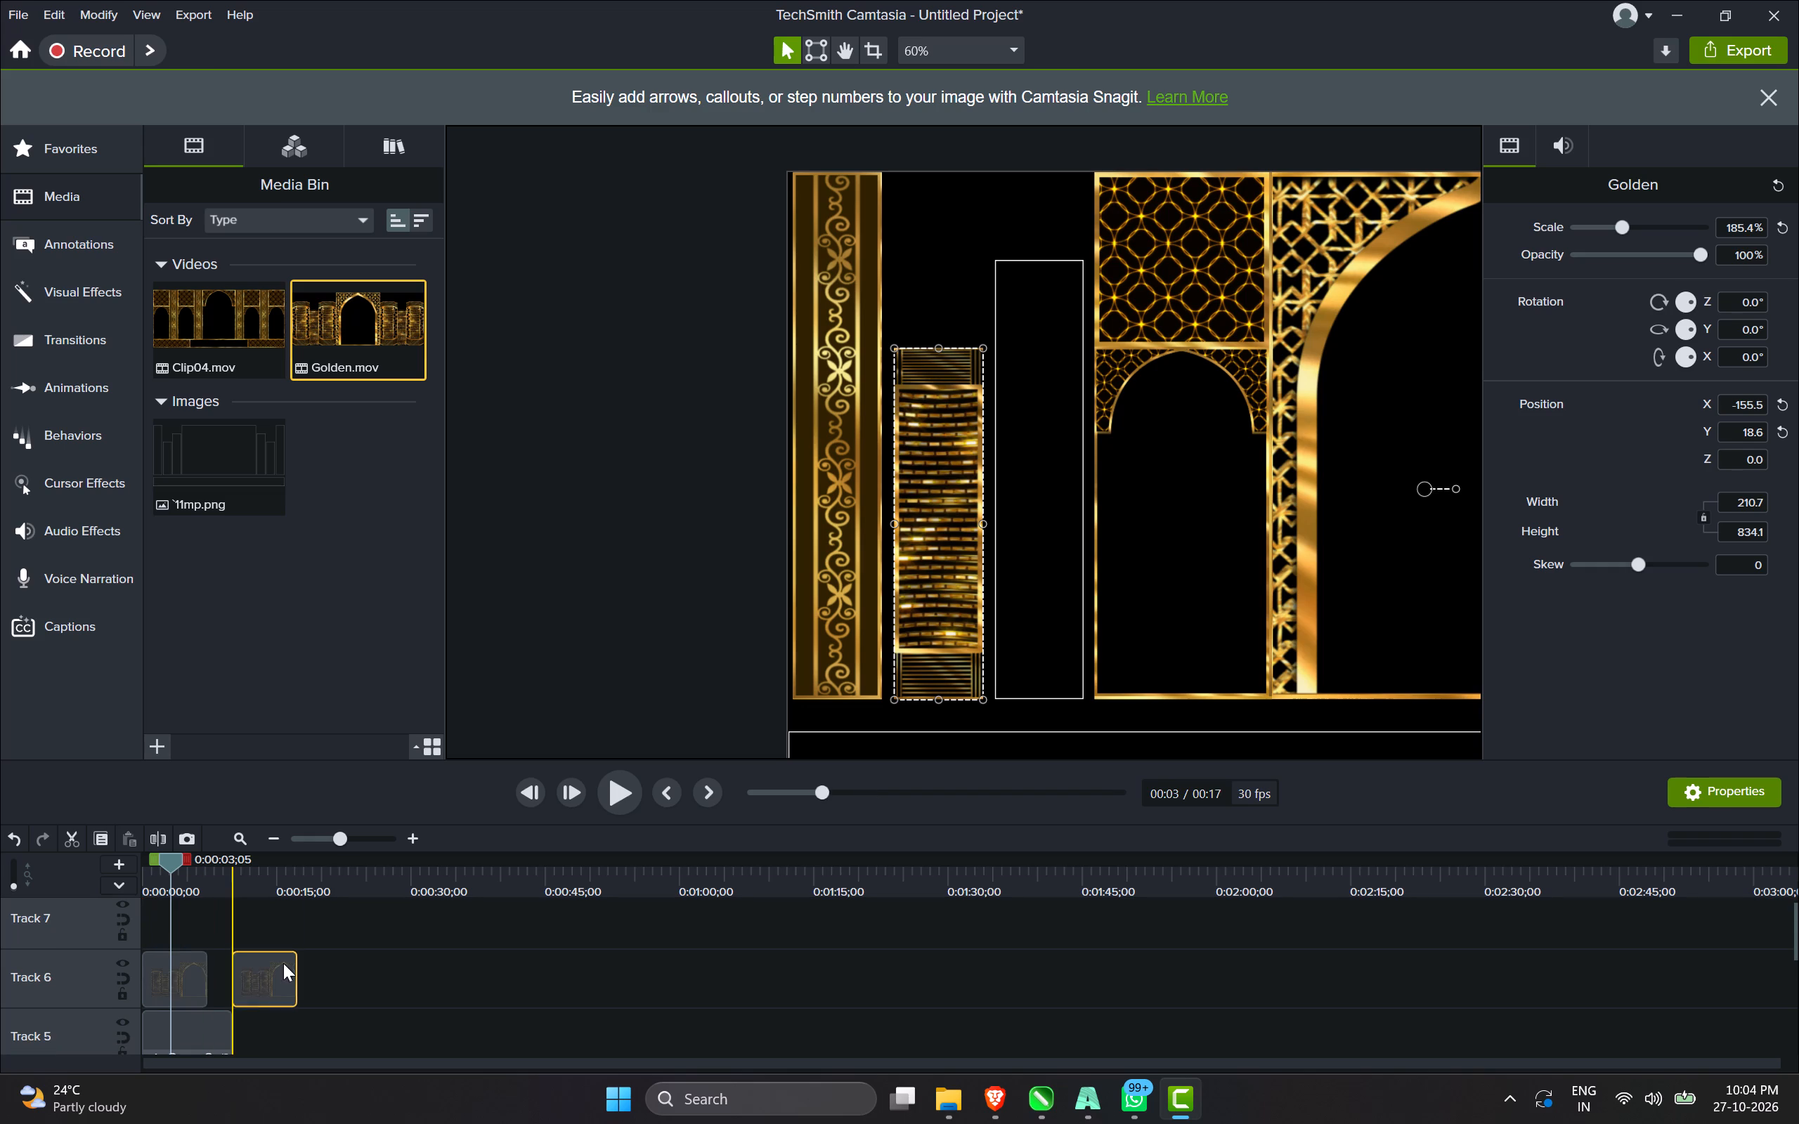
{"action": "left_click_drag", "start_coordinate": [283, 963], "coordinate": [240, 962]}
{"action": "left_click_drag", "start_coordinate": [268, 981], "coordinate": [236, 981]}
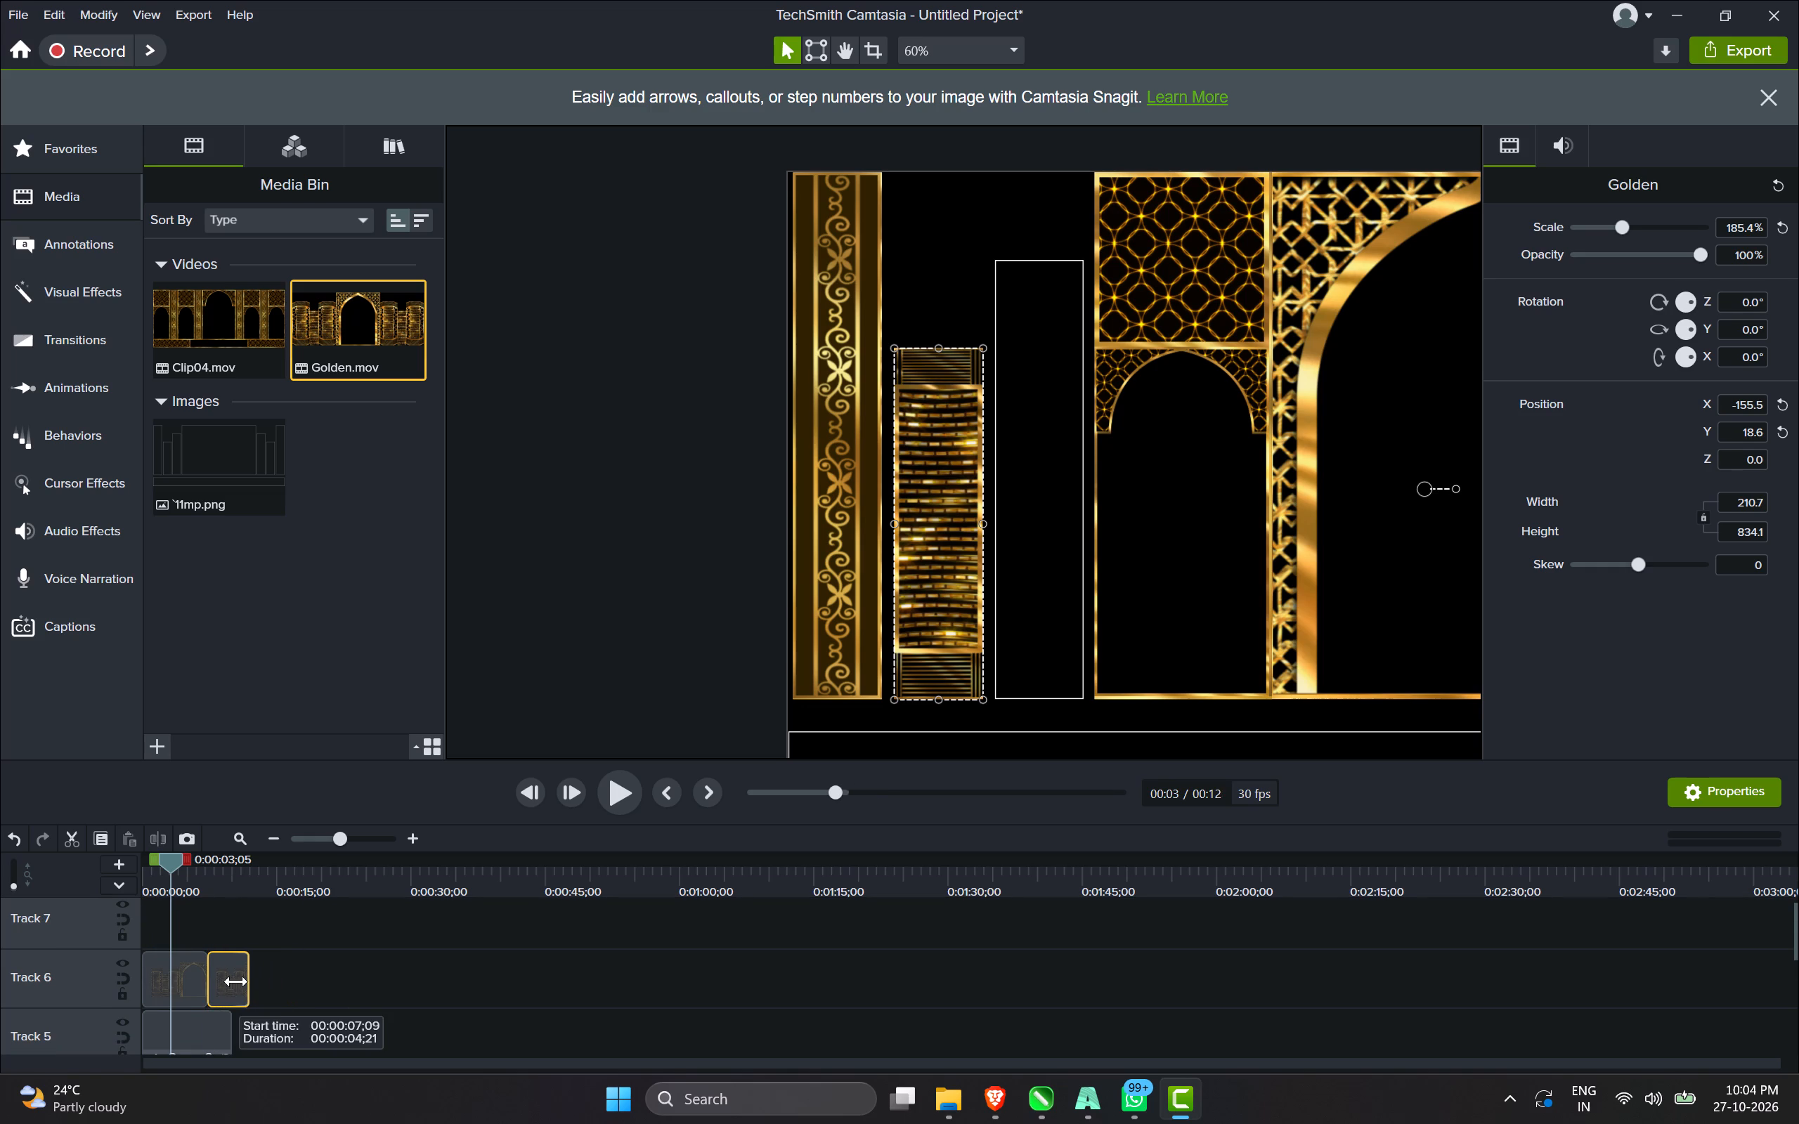
{"action": "left_click_drag", "start_coordinate": [236, 981], "coordinate": [226, 983]}
Group the two consecutive Golden clips on Track 6.
{"action": "left_click_drag", "start_coordinate": [265, 979], "coordinate": [144, 979]}
{"action": "key", "text": "ctrl+g"}
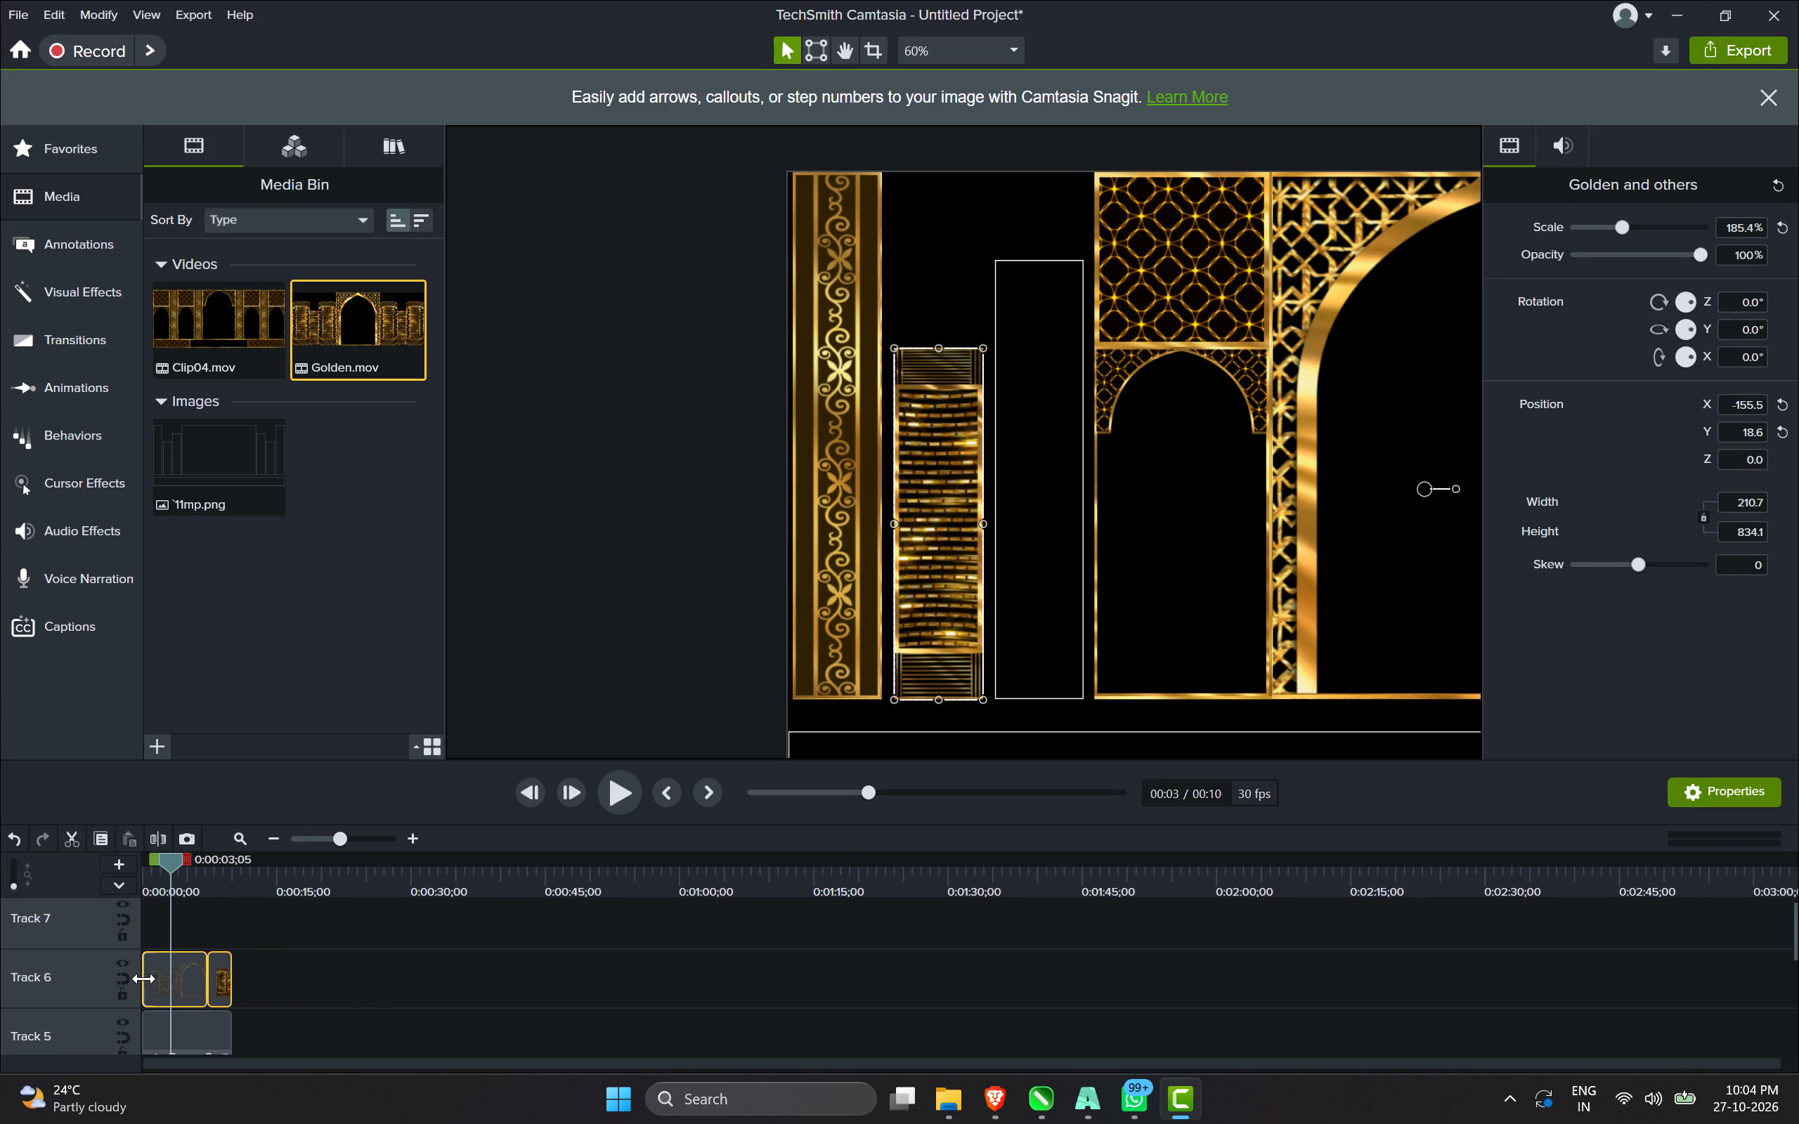
Duplicate the grouped Golden strip and move the copy onto the shorter right panel, at about X 1,293.7, Y -65.6.
{"action": "key", "text": "ctrl+d"}
{"action": "scroll", "coordinate": [617, 783], "scroll_direction": "down", "scroll_amount": 2}
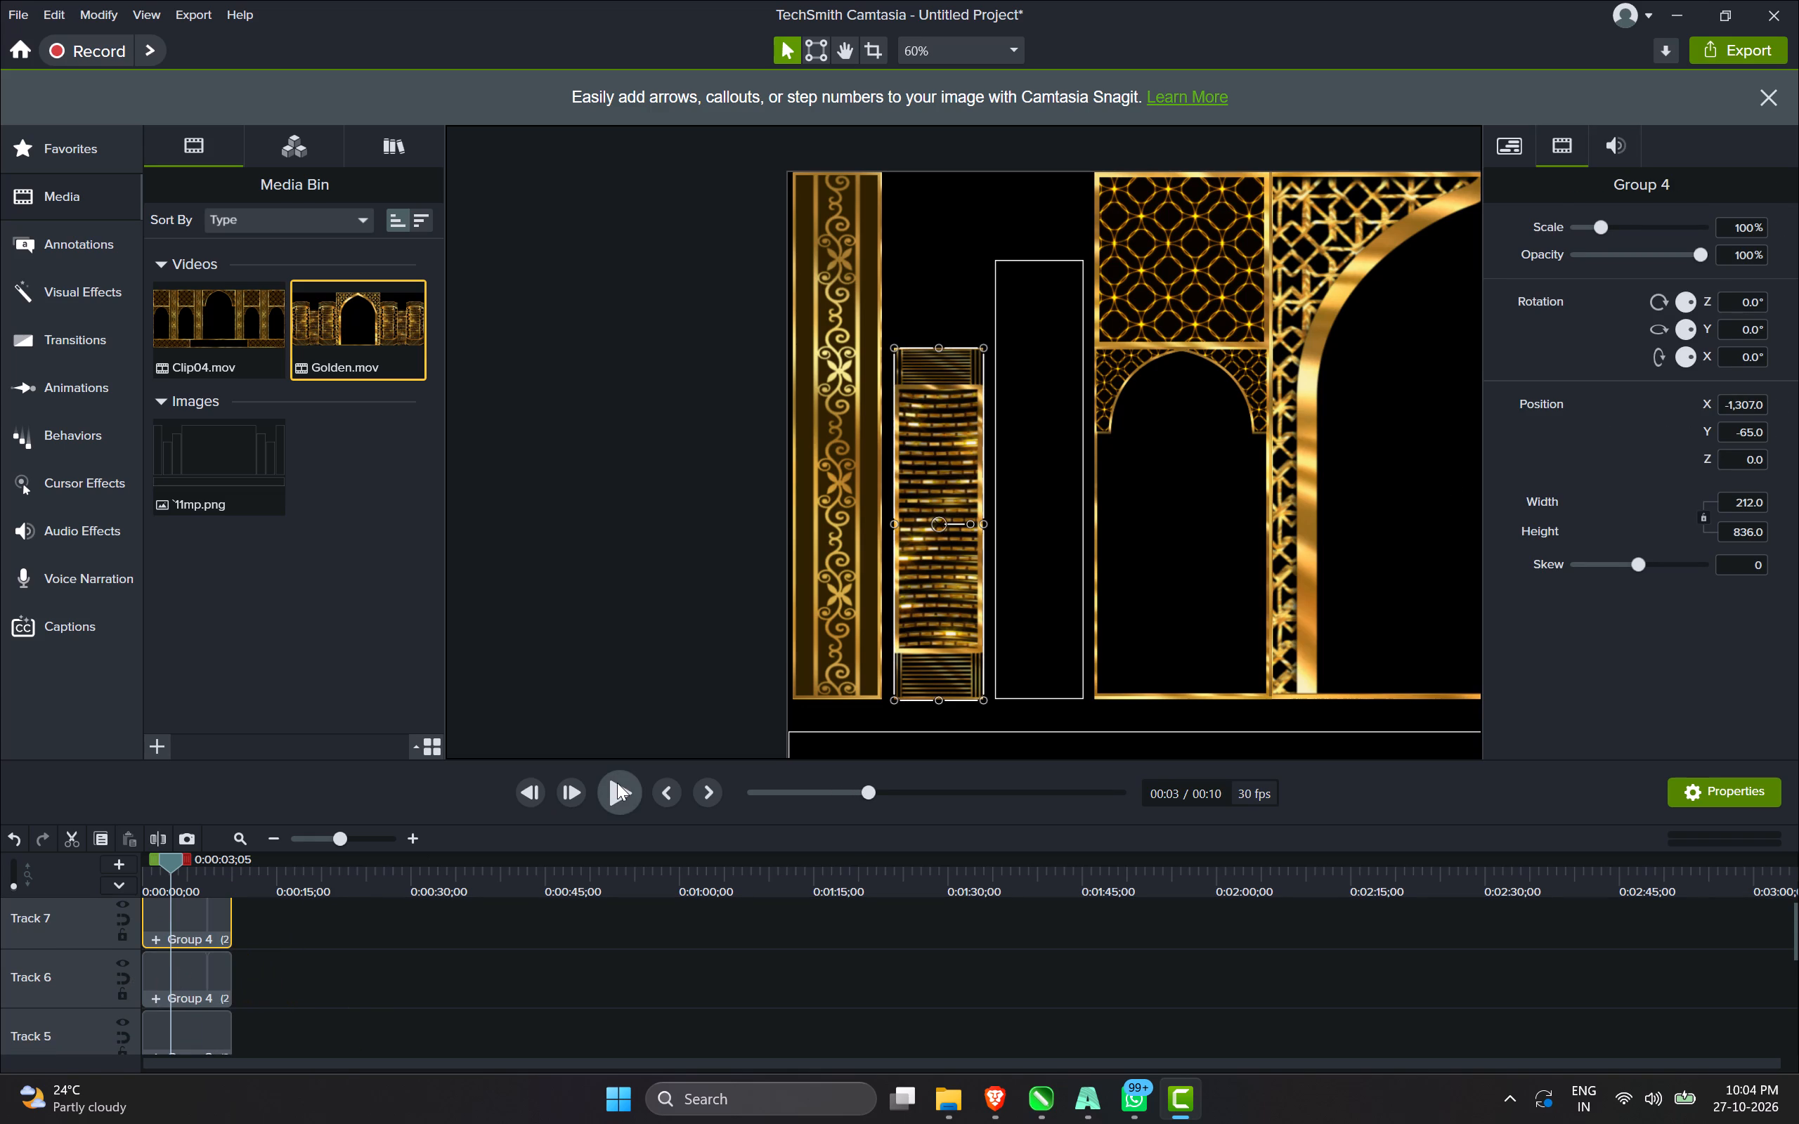
{"action": "scroll", "coordinate": [617, 783], "scroll_direction": "down", "scroll_amount": 1}
{"action": "scroll", "coordinate": [707, 698], "scroll_direction": "down", "scroll_amount": 2}
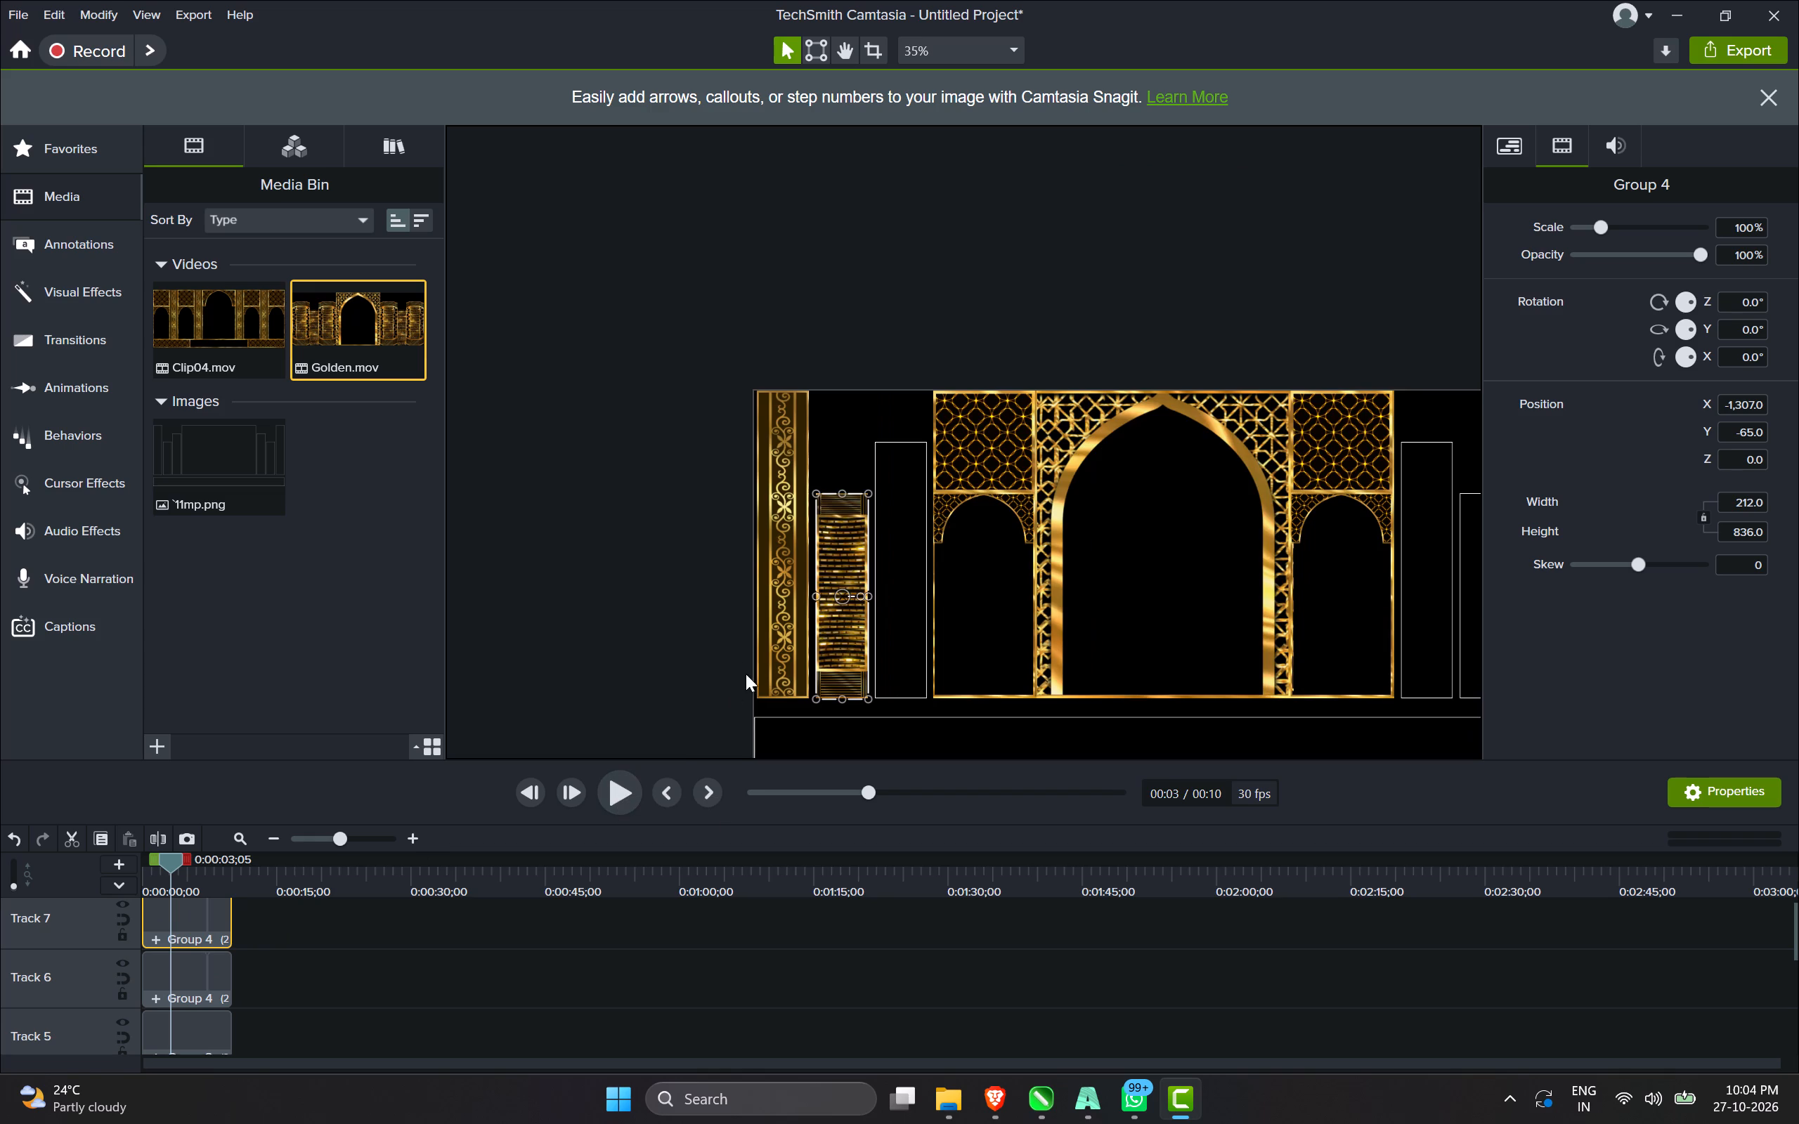
{"action": "left_click_drag", "start_coordinate": [838, 599], "coordinate": [1221, 603]}
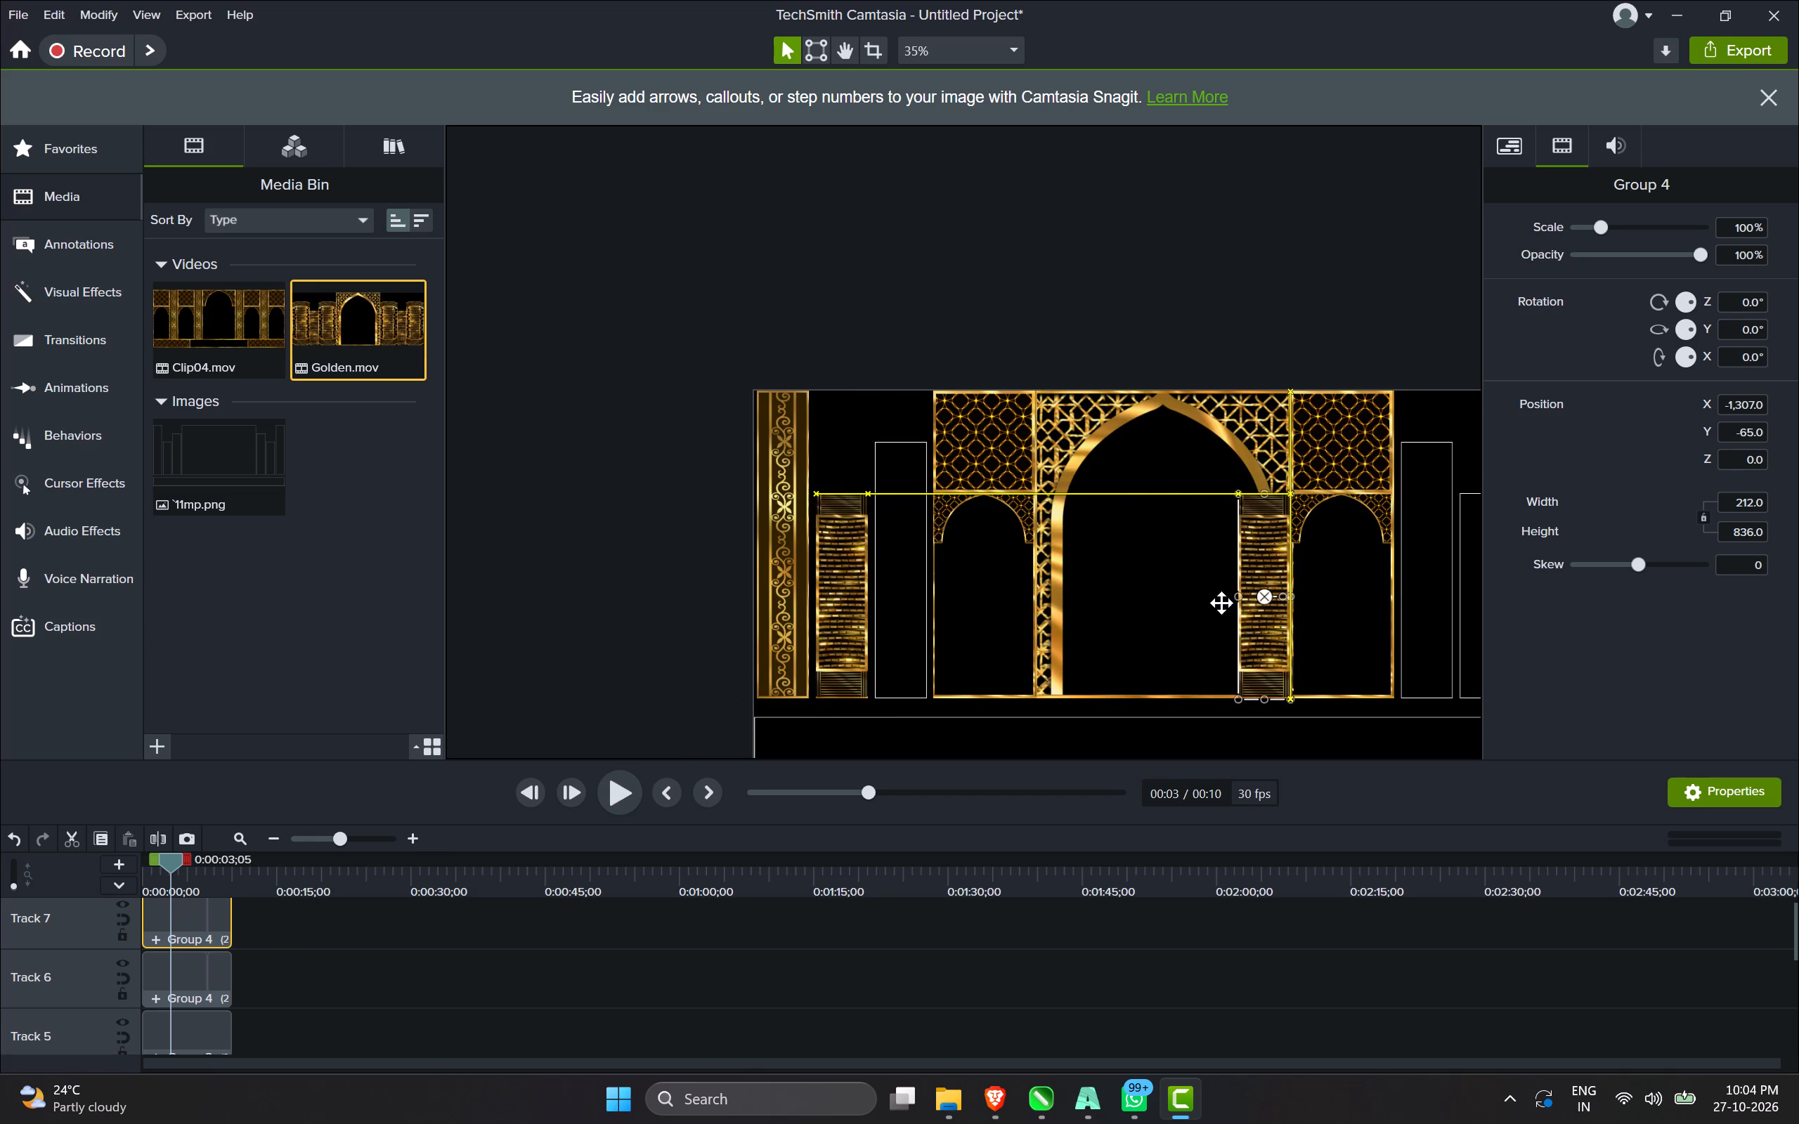
{"action": "left_click_drag", "start_coordinate": [1221, 603], "coordinate": [1449, 603]}
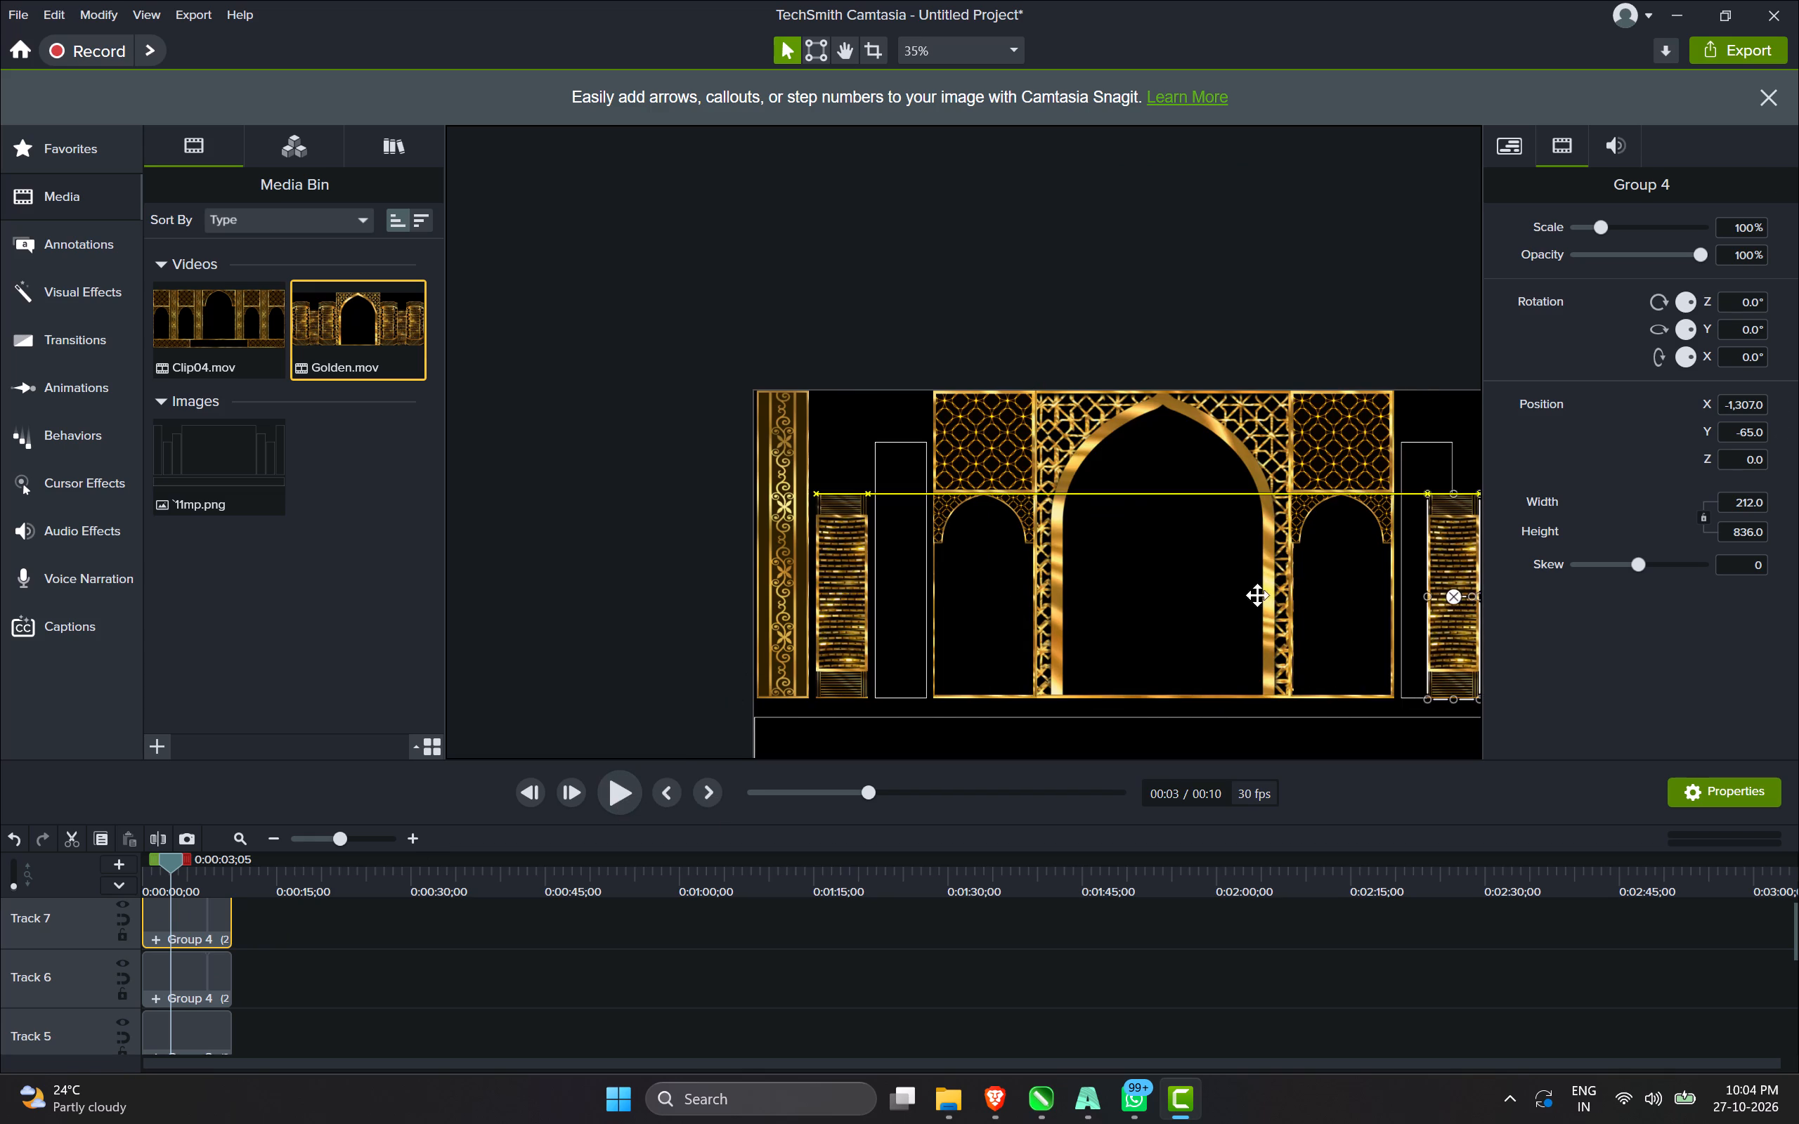
{"action": "scroll", "coordinate": [1093, 580], "scroll_direction": "down", "scroll_amount": 2}
{"action": "scroll", "coordinate": [1240, 583], "scroll_direction": "up", "scroll_amount": 4}
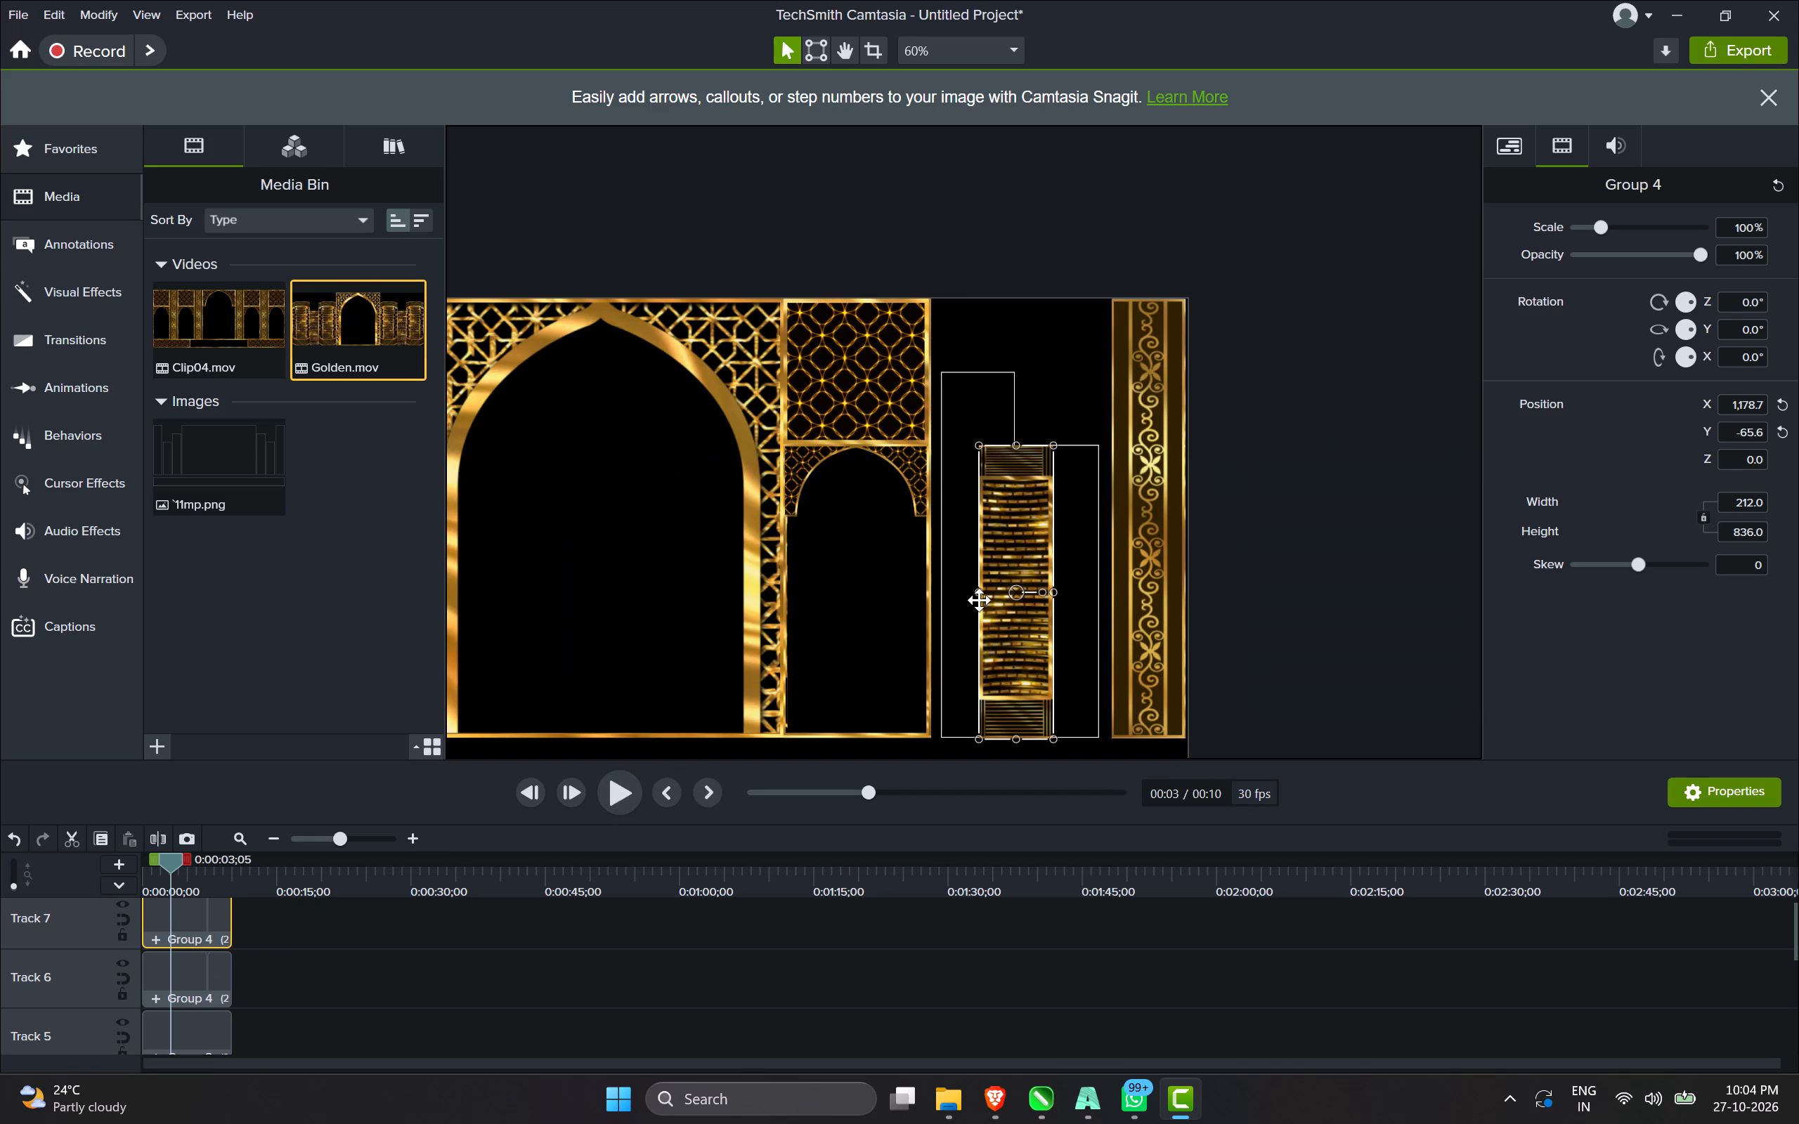
{"action": "left_click_drag", "start_coordinate": [973, 596], "coordinate": [1017, 600]}
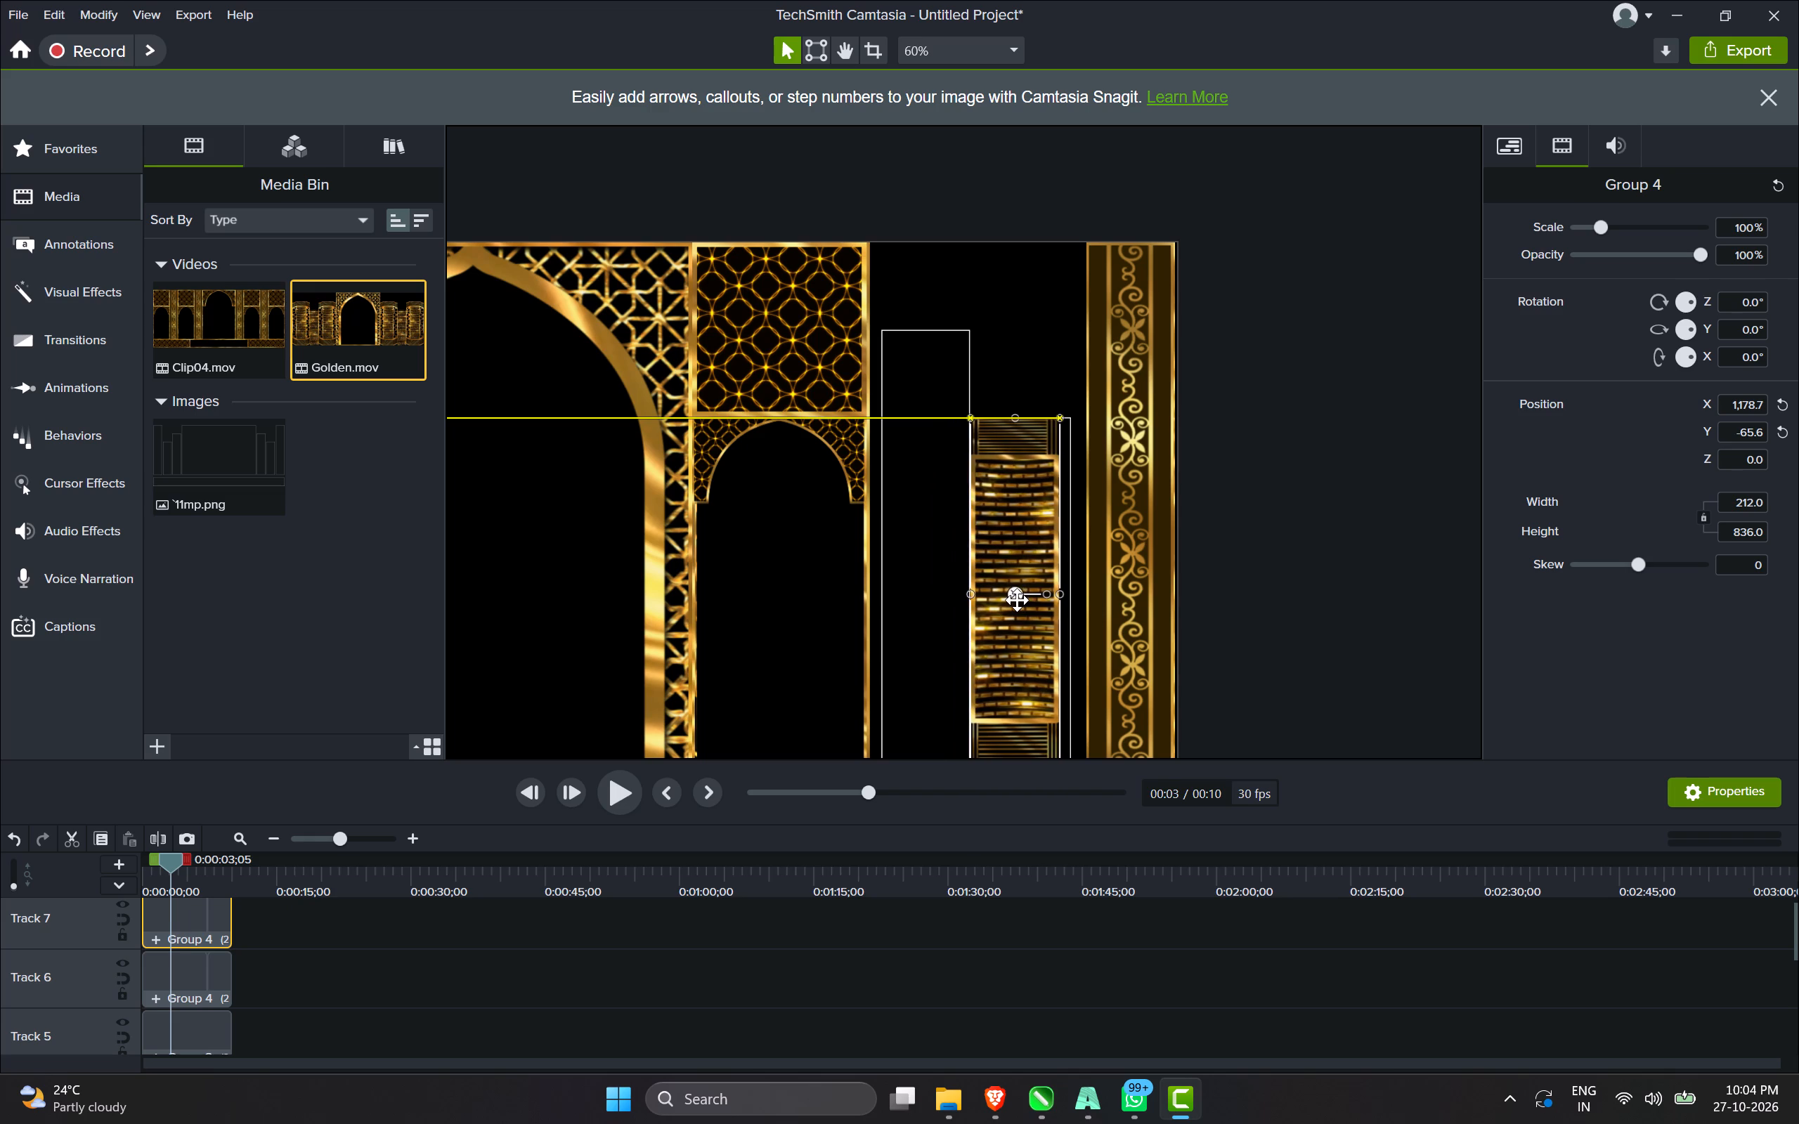
{"action": "left_click_drag", "start_coordinate": [1017, 600], "coordinate": [1021, 602]}
Nudge the copied Golden group right until its right edge meets the shorter right panel's outline, at X 1,311.0, and deselect it.
{"action": "scroll", "coordinate": [1028, 604], "scroll_direction": "up", "scroll_amount": 6}
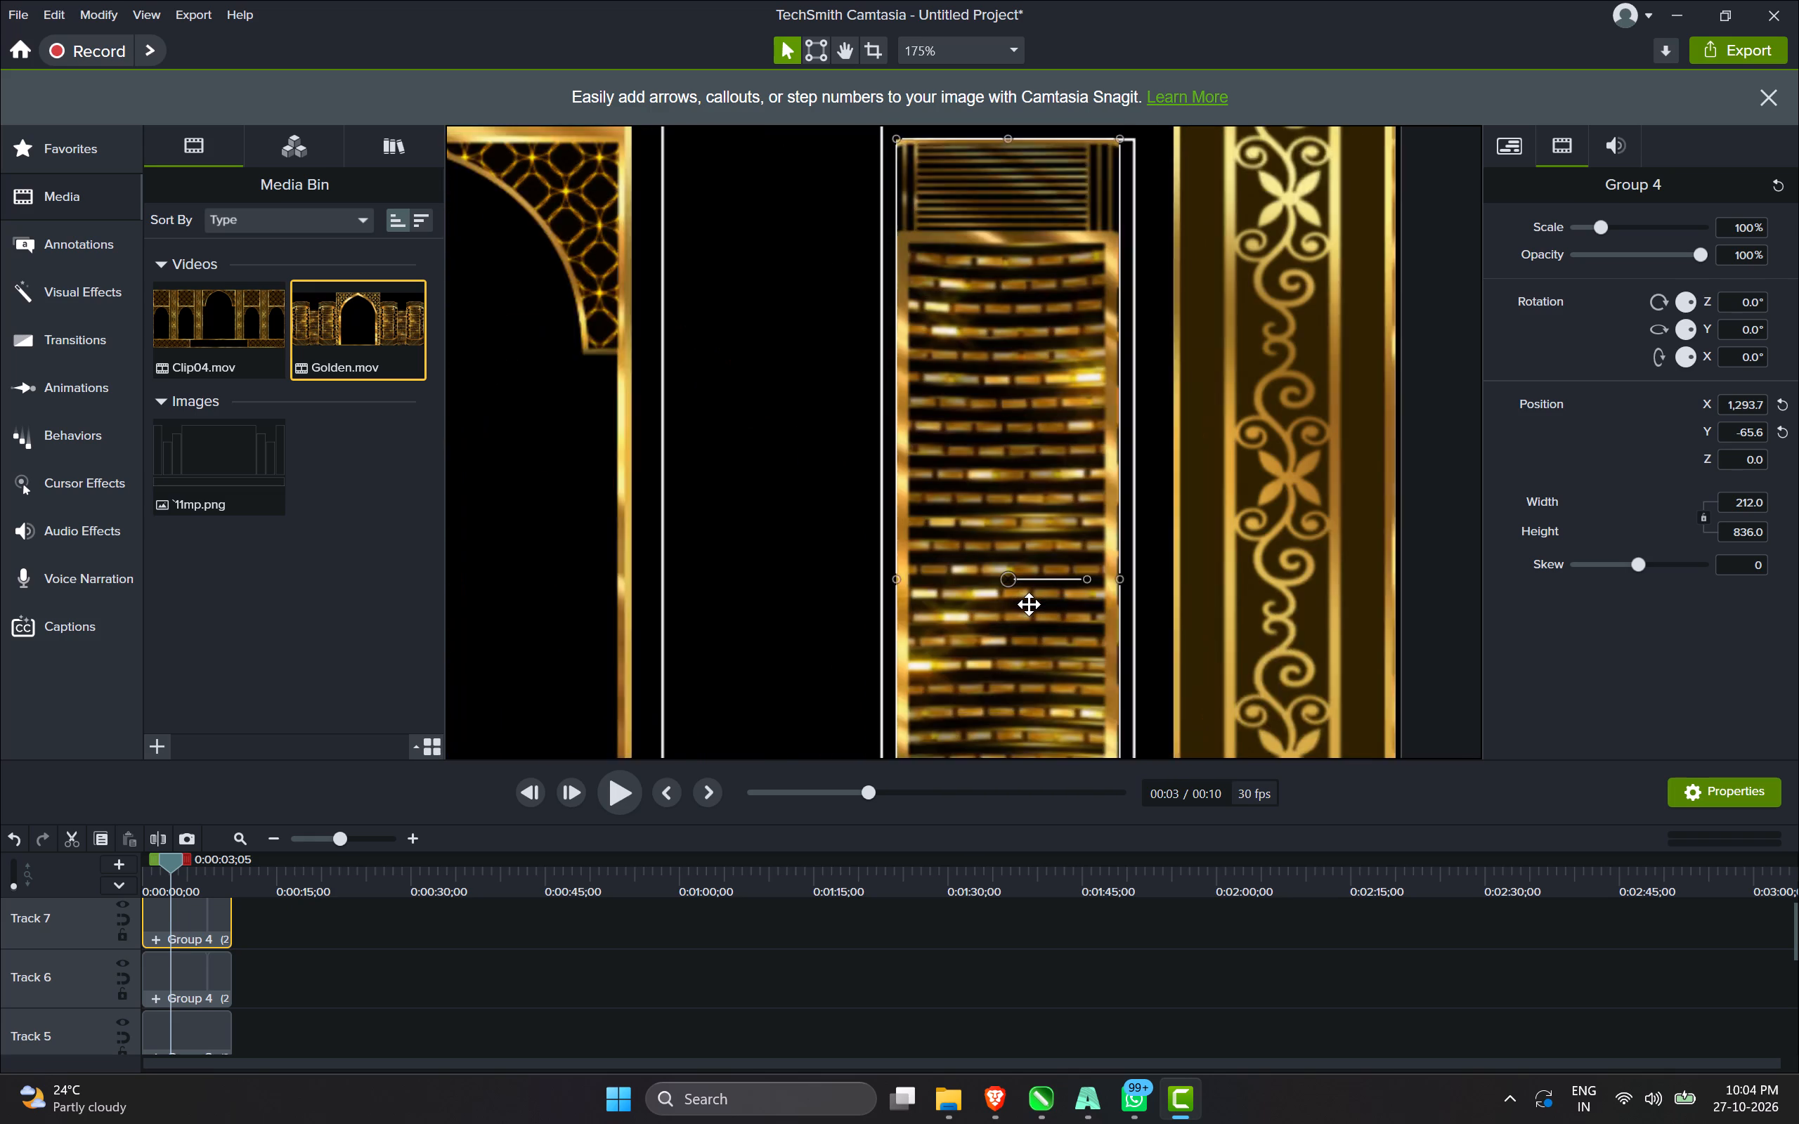
{"action": "key", "text": "Right"}
{"action": "key", "text": "Right"}
{"action": "key", "text": "Right"}
{"action": "key", "text": "Right"}
{"action": "key", "text": "Right"}
{"action": "key", "text": "Right"}
{"action": "key", "text": "Right"}
{"action": "key", "text": "Right"}
{"action": "key", "text": "Right"}
{"action": "key", "text": "Right"}
{"action": "key", "text": "Right"}
{"action": "key", "text": "Right"}
{"action": "key", "text": "Right"}
{"action": "key", "text": "Right"}
{"action": "key", "text": "Right"}
{"action": "key", "text": "Right"}
{"action": "key", "text": "Right"}
{"action": "key", "text": "Right"}
{"action": "key", "text": "Right"}
{"action": "key", "text": "Right"}
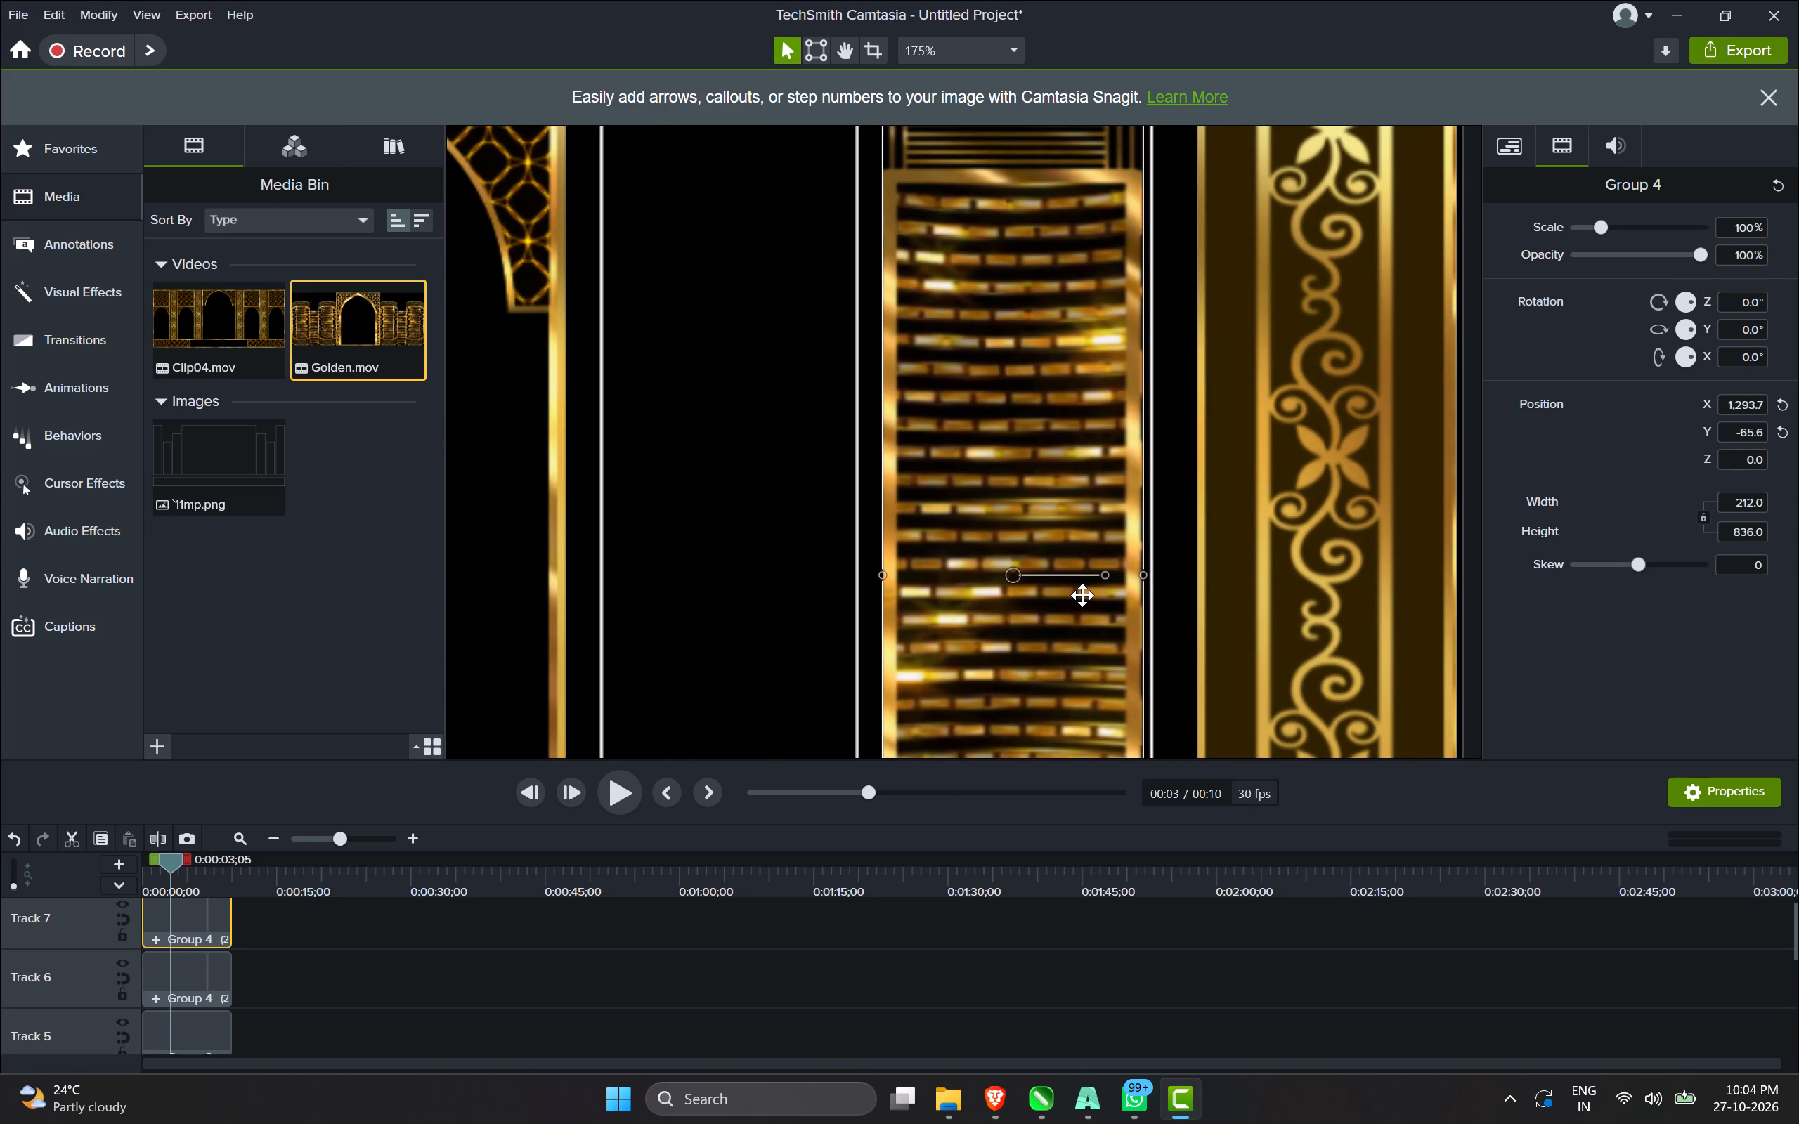
{"action": "scroll", "coordinate": [1082, 595], "scroll_direction": "up", "scroll_amount": 2}
{"action": "scroll", "coordinate": [1159, 578], "scroll_direction": "up", "scroll_amount": 3}
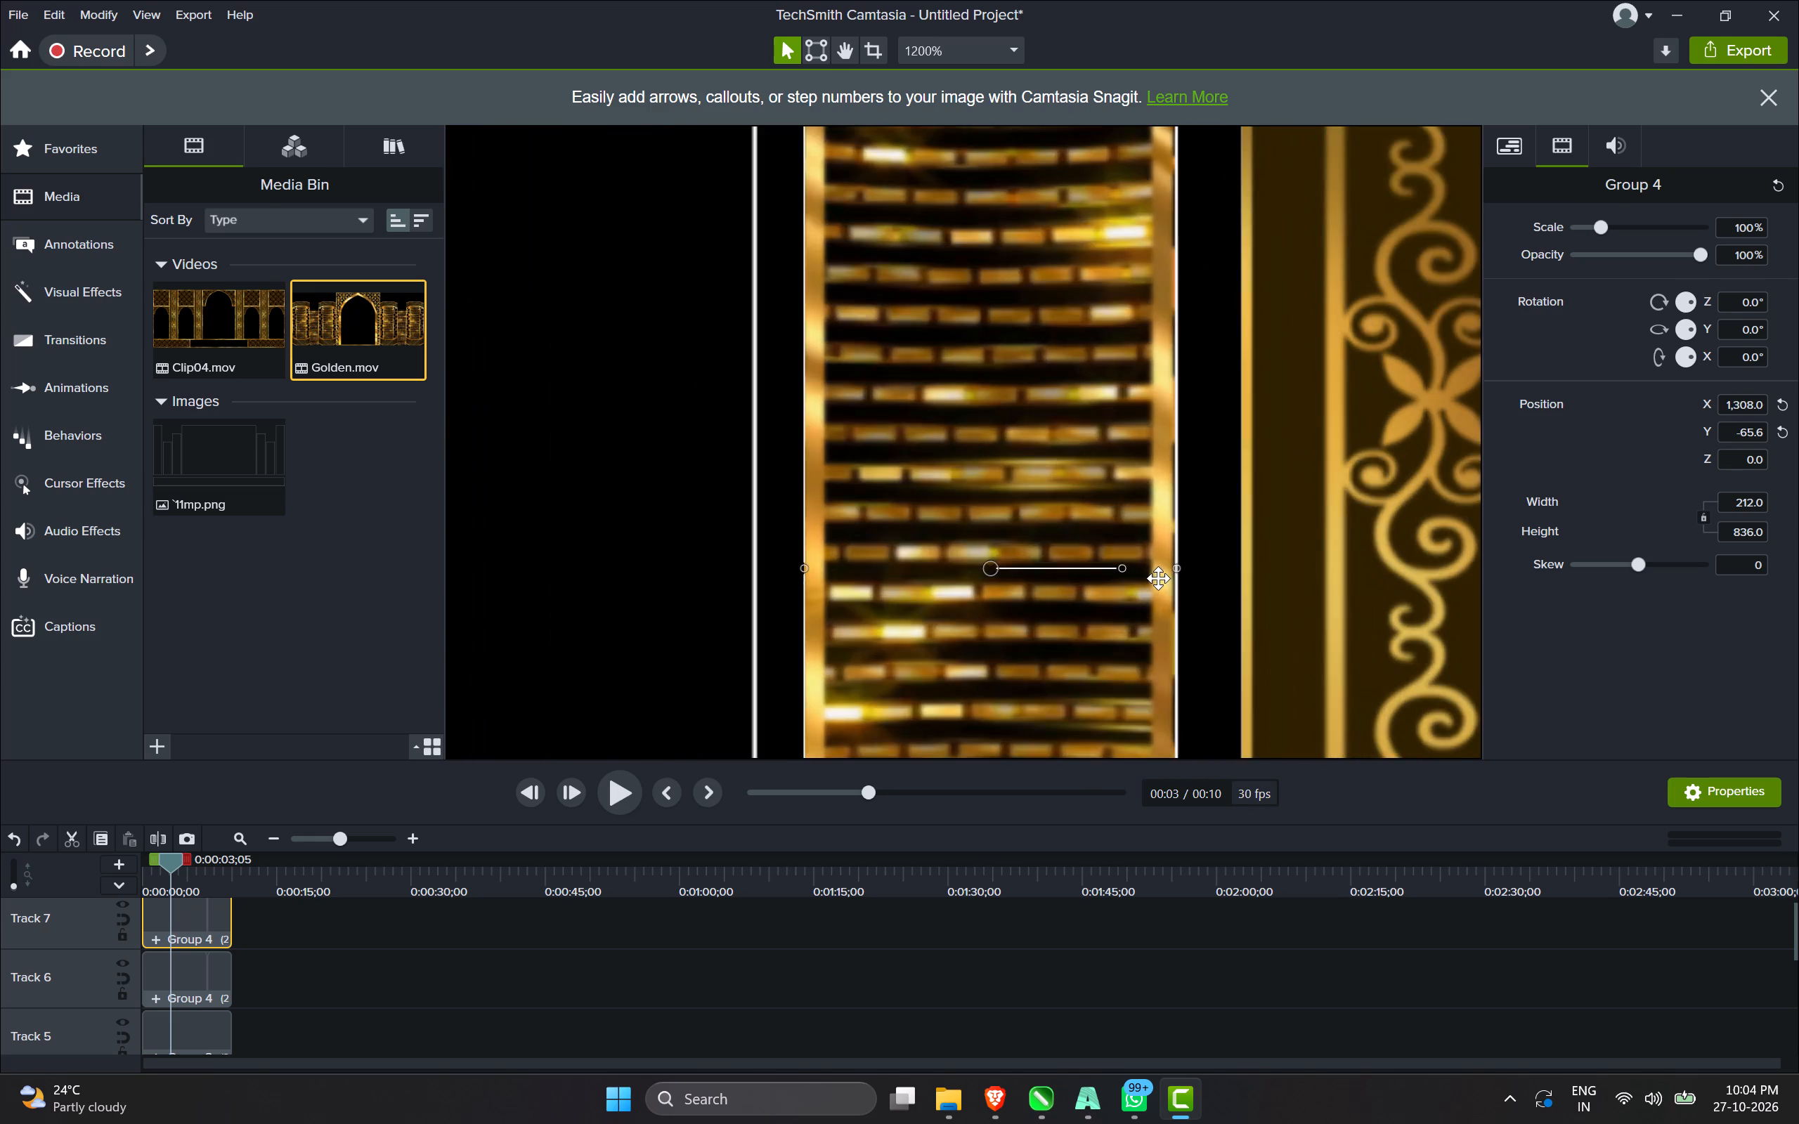
{"action": "scroll", "coordinate": [1252, 541], "scroll_direction": "up", "scroll_amount": 3}
{"action": "key", "text": "Right"}
{"action": "key", "text": "Right"}
{"action": "key", "text": "Right"}
{"action": "key", "text": "Right"}
{"action": "key", "text": "Right"}
{"action": "key", "text": "Right"}
{"action": "key", "text": "Right"}
{"action": "key", "text": "Right"}
{"action": "key", "text": "Right"}
{"action": "key", "text": "Right"}
{"action": "key", "text": "Right"}
{"action": "key", "text": "Right"}
{"action": "key", "text": "Right"}
{"action": "key", "text": "Right"}
{"action": "key", "text": "Right"}
{"action": "key", "text": "Right"}
{"action": "key", "text": "Right"}
{"action": "key", "text": "Right"}
{"action": "key", "text": "Right"}
{"action": "key", "text": "Right"}
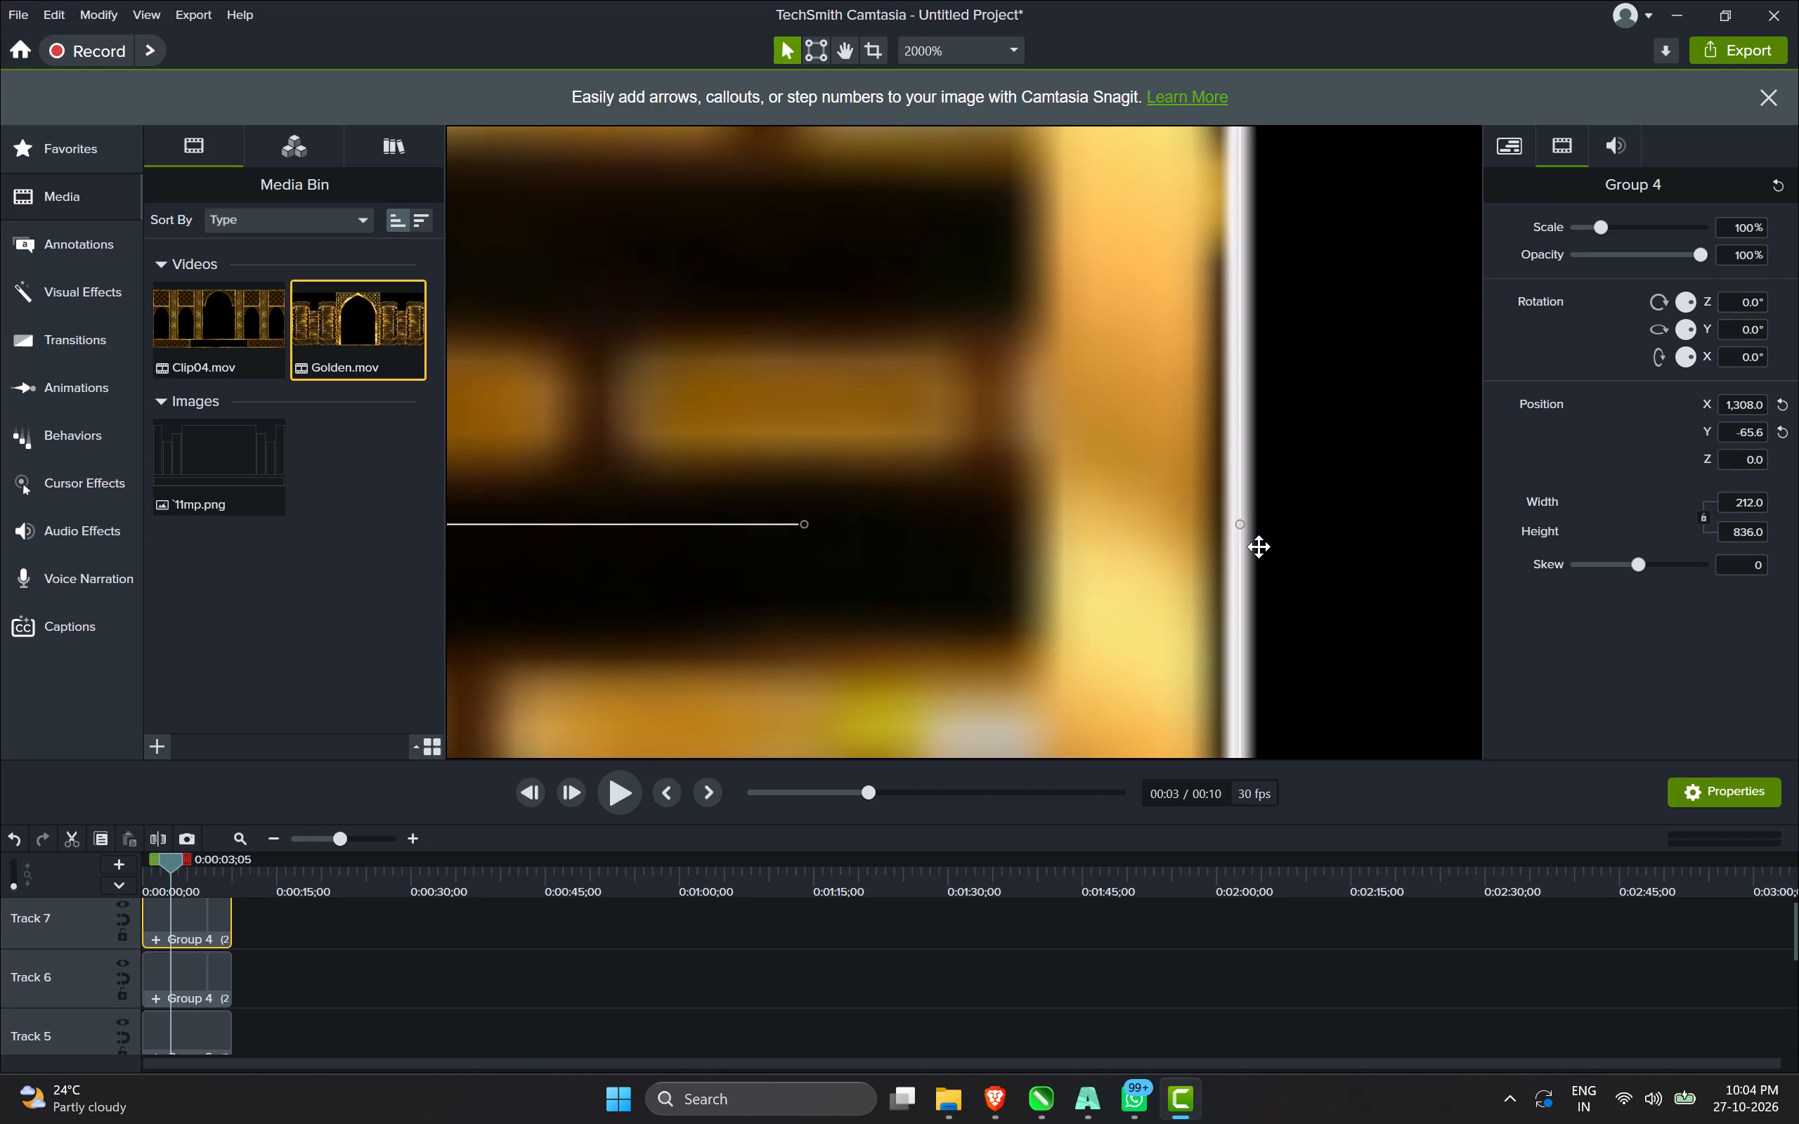
{"action": "scroll", "coordinate": [1262, 528], "scroll_direction": "up", "scroll_amount": 1}
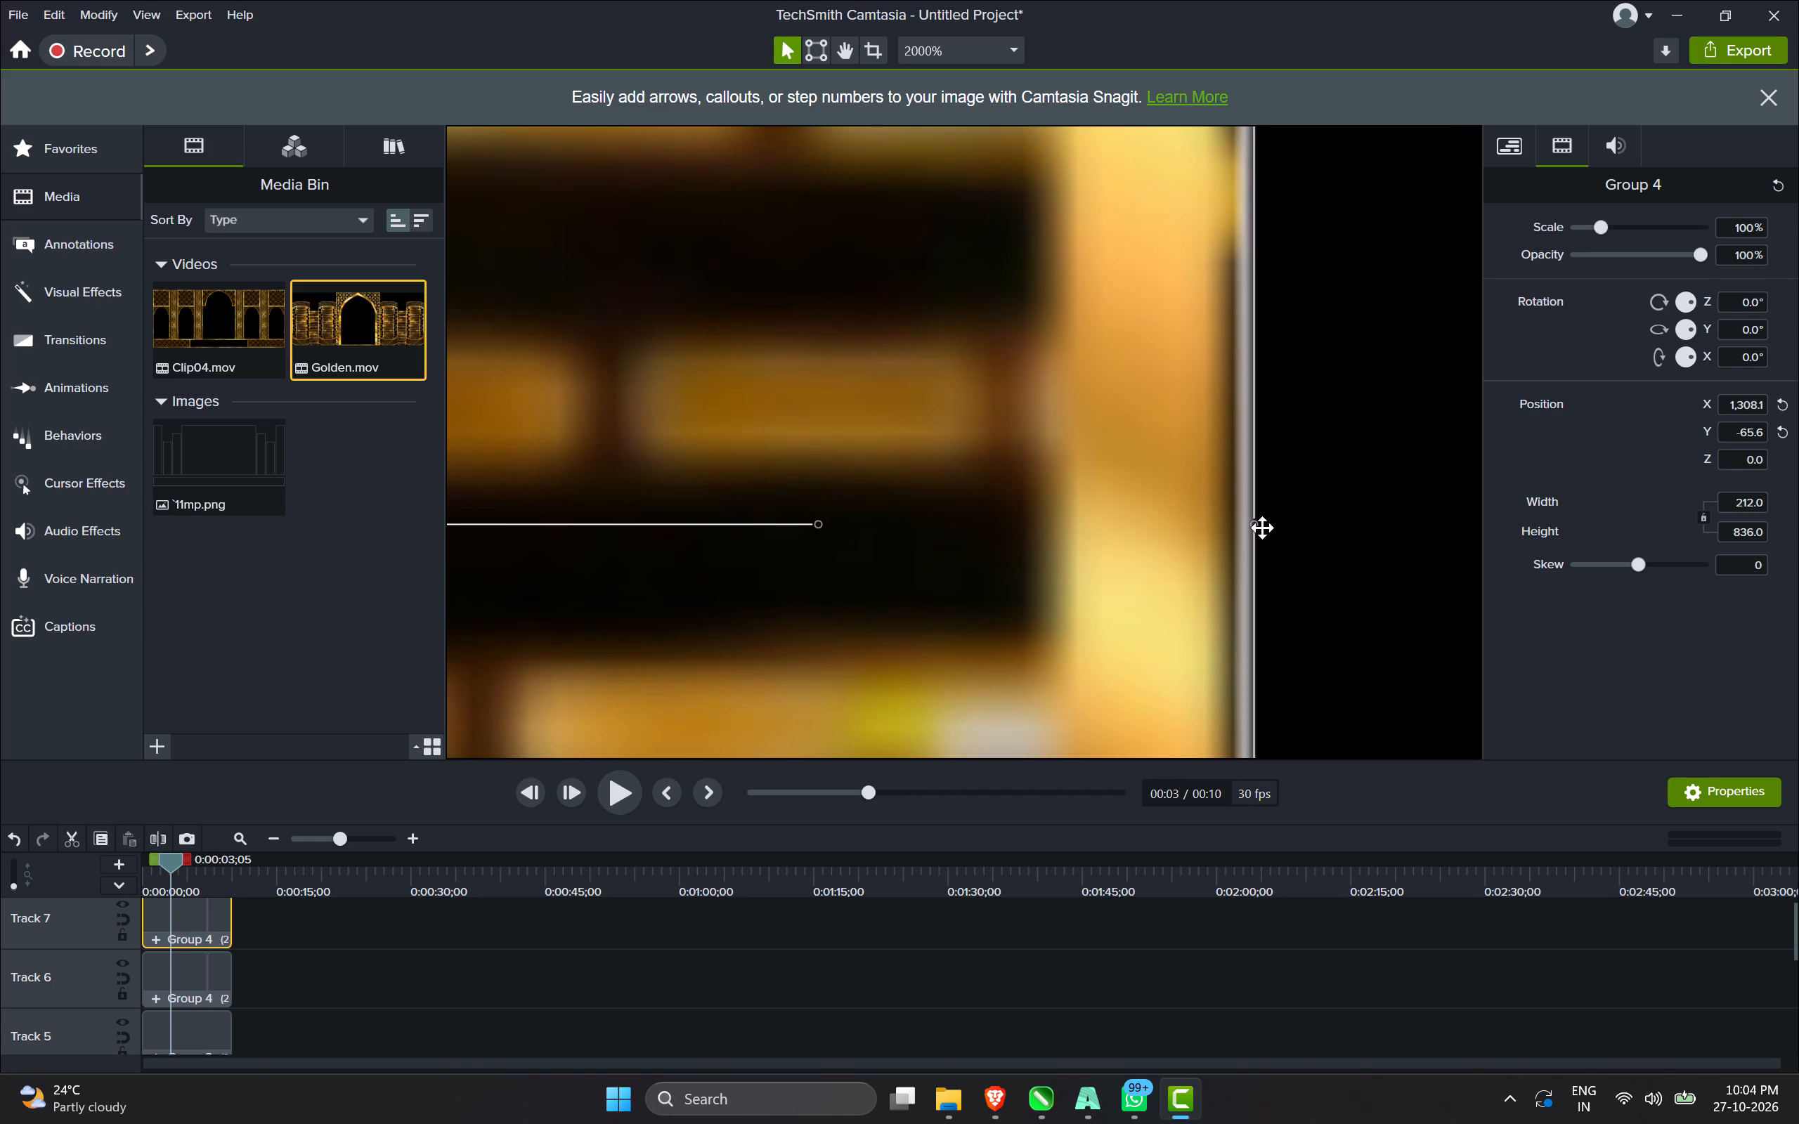
{"action": "scroll", "coordinate": [1262, 528], "scroll_direction": "up", "scroll_amount": 8}
{"action": "key", "text": "Right"}
{"action": "key", "text": "Right"}
{"action": "key", "text": "Right"}
{"action": "key", "text": "Right"}
{"action": "key", "text": "Right"}
{"action": "key", "text": "Right"}
{"action": "key", "text": "Right"}
{"action": "key", "text": "Right"}
{"action": "key", "text": "Right"}
{"action": "key", "text": "Right"}
{"action": "key", "text": "Right"}
{"action": "key", "text": "Right"}
{"action": "key", "text": "Right"}
{"action": "key", "text": "Right"}
{"action": "key", "text": "Right"}
{"action": "key", "text": "Right"}
{"action": "key", "text": "Right"}
{"action": "key", "text": "Right"}
{"action": "key", "text": "Right"}
{"action": "key", "text": "Right"}
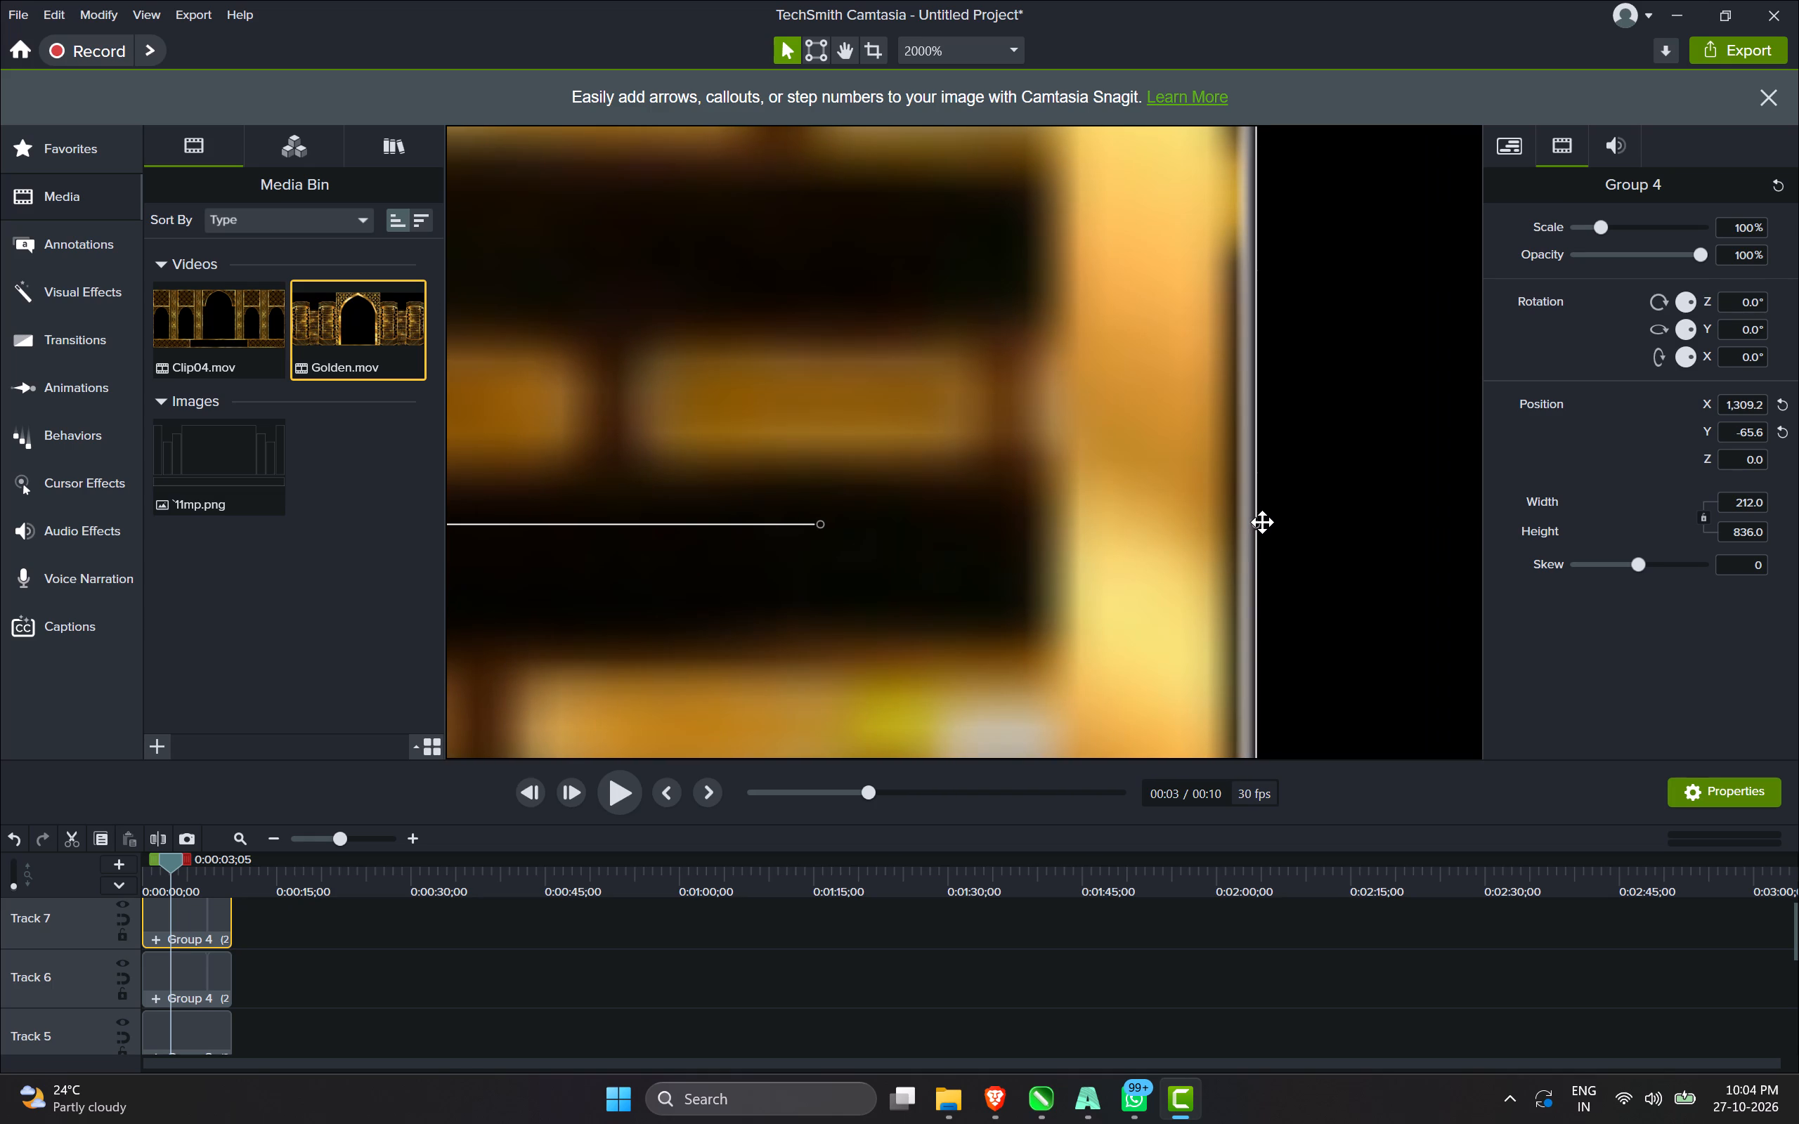
{"action": "key", "text": "Right"}
{"action": "key", "text": "Right"}
{"action": "key", "text": "Right"}
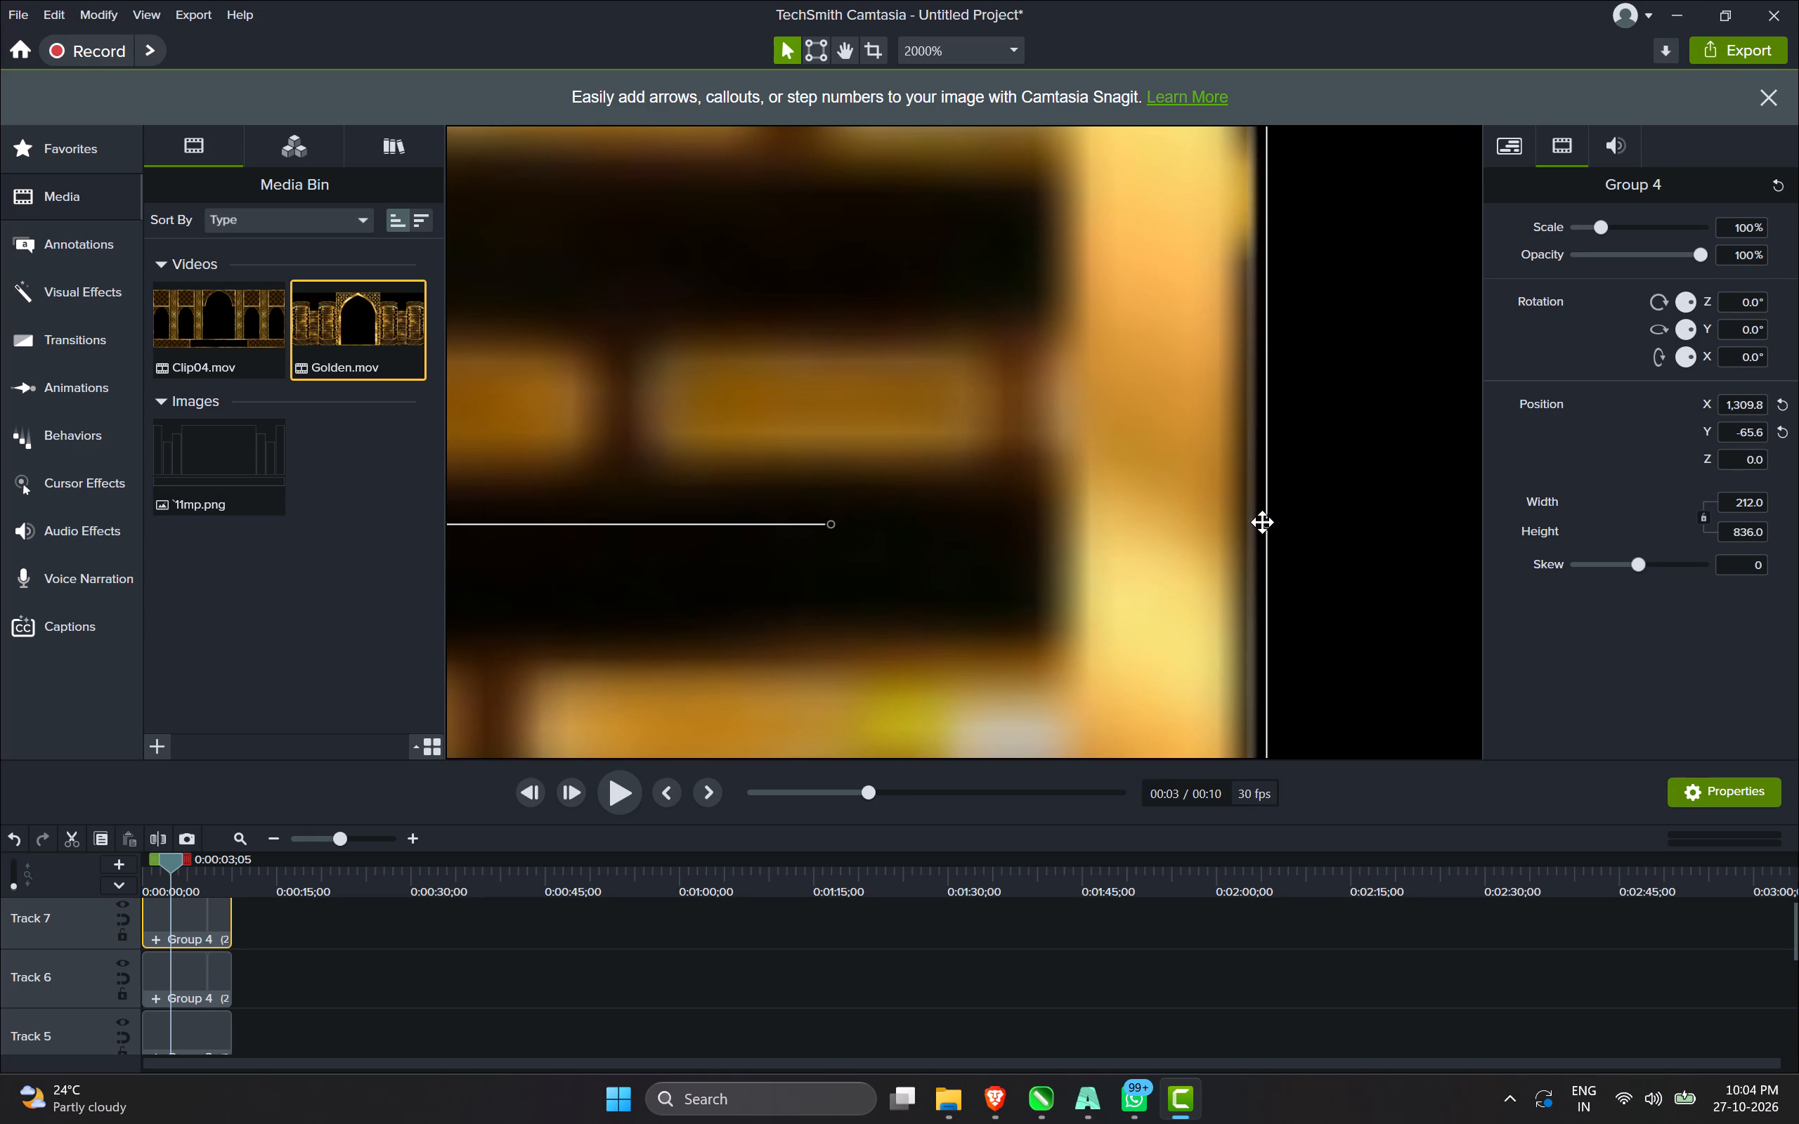
{"action": "key", "text": "Right"}
{"action": "key", "text": "Right"}
{"action": "key", "text": "Right"}
{"action": "key", "text": "Right"}
{"action": "key", "text": "Right"}
{"action": "scroll", "coordinate": [1308, 518], "scroll_direction": "down", "scroll_amount": 5}
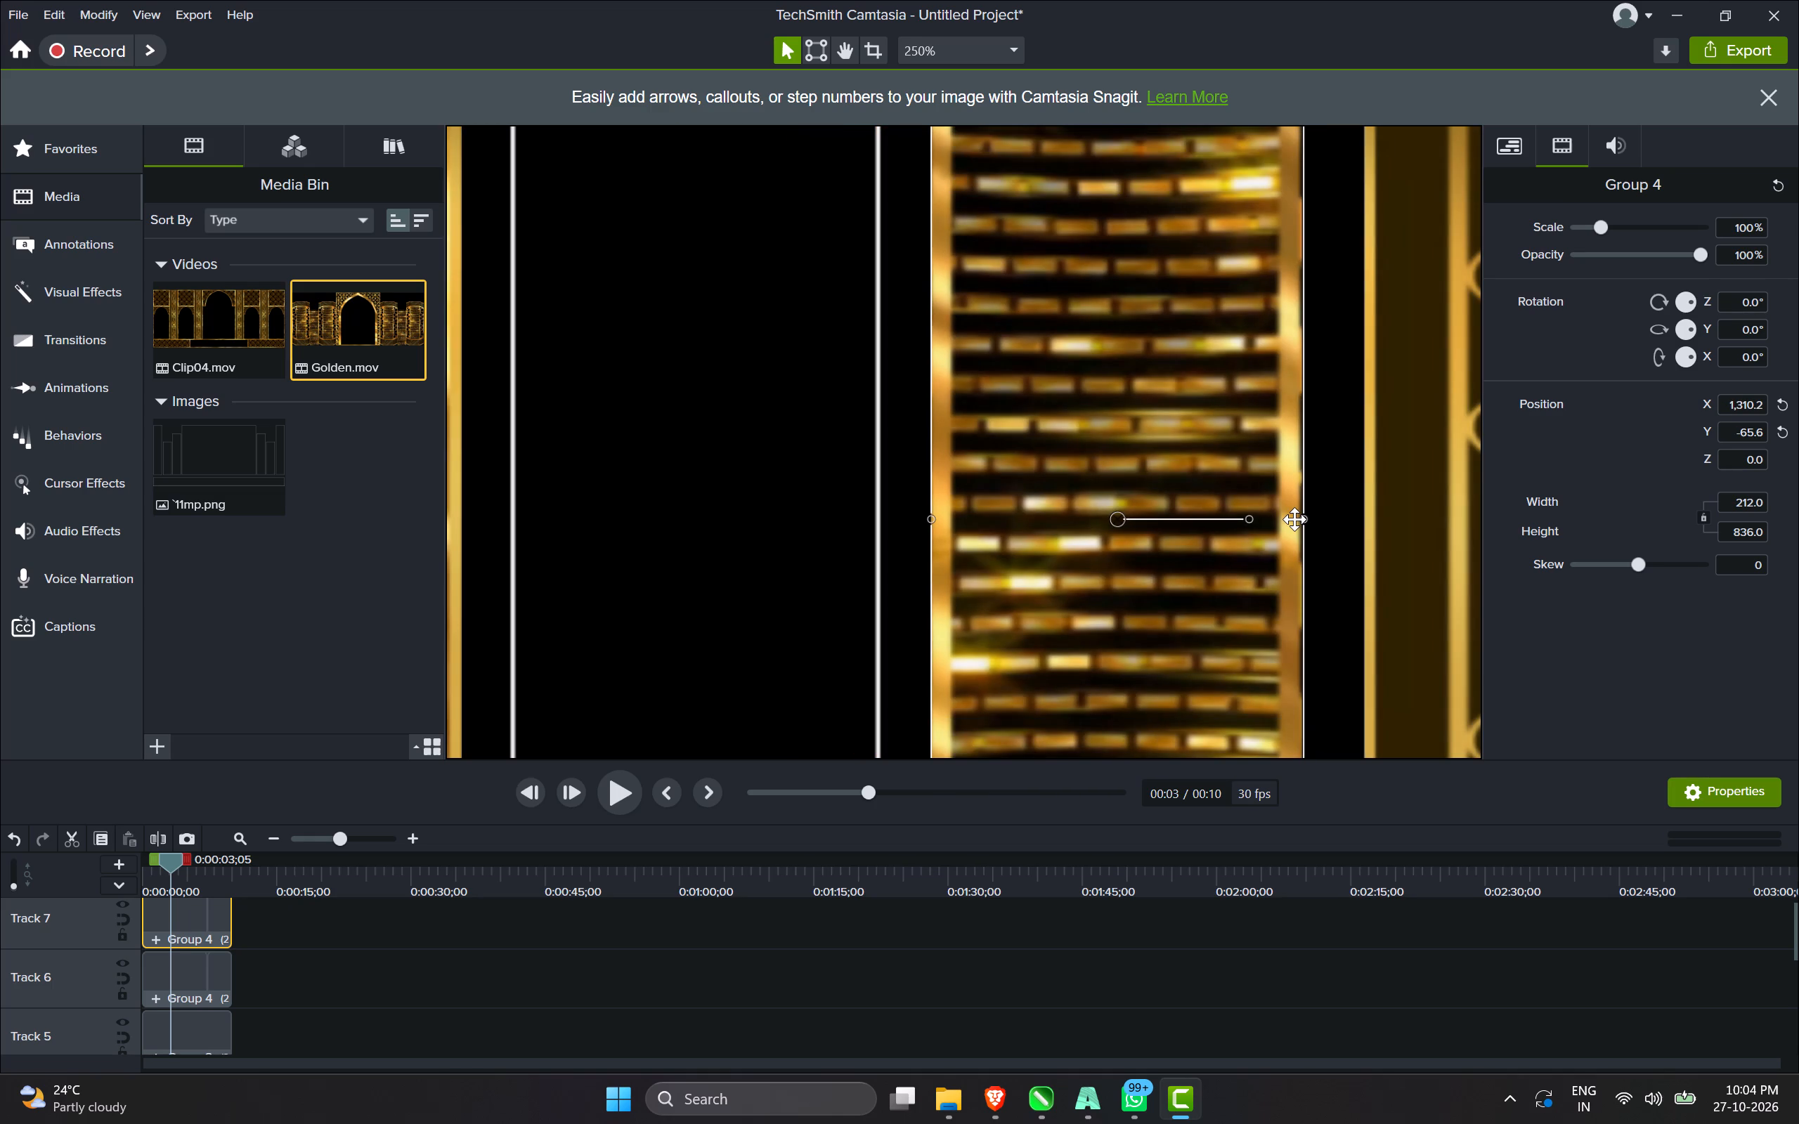
{"action": "key", "text": "Right"}
{"action": "key", "text": "Right"}
{"action": "scroll", "coordinate": [1294, 519], "scroll_direction": "down", "scroll_amount": 7}
{"action": "scroll", "coordinate": [1181, 476], "scroll_direction": "down", "scroll_amount": 2}
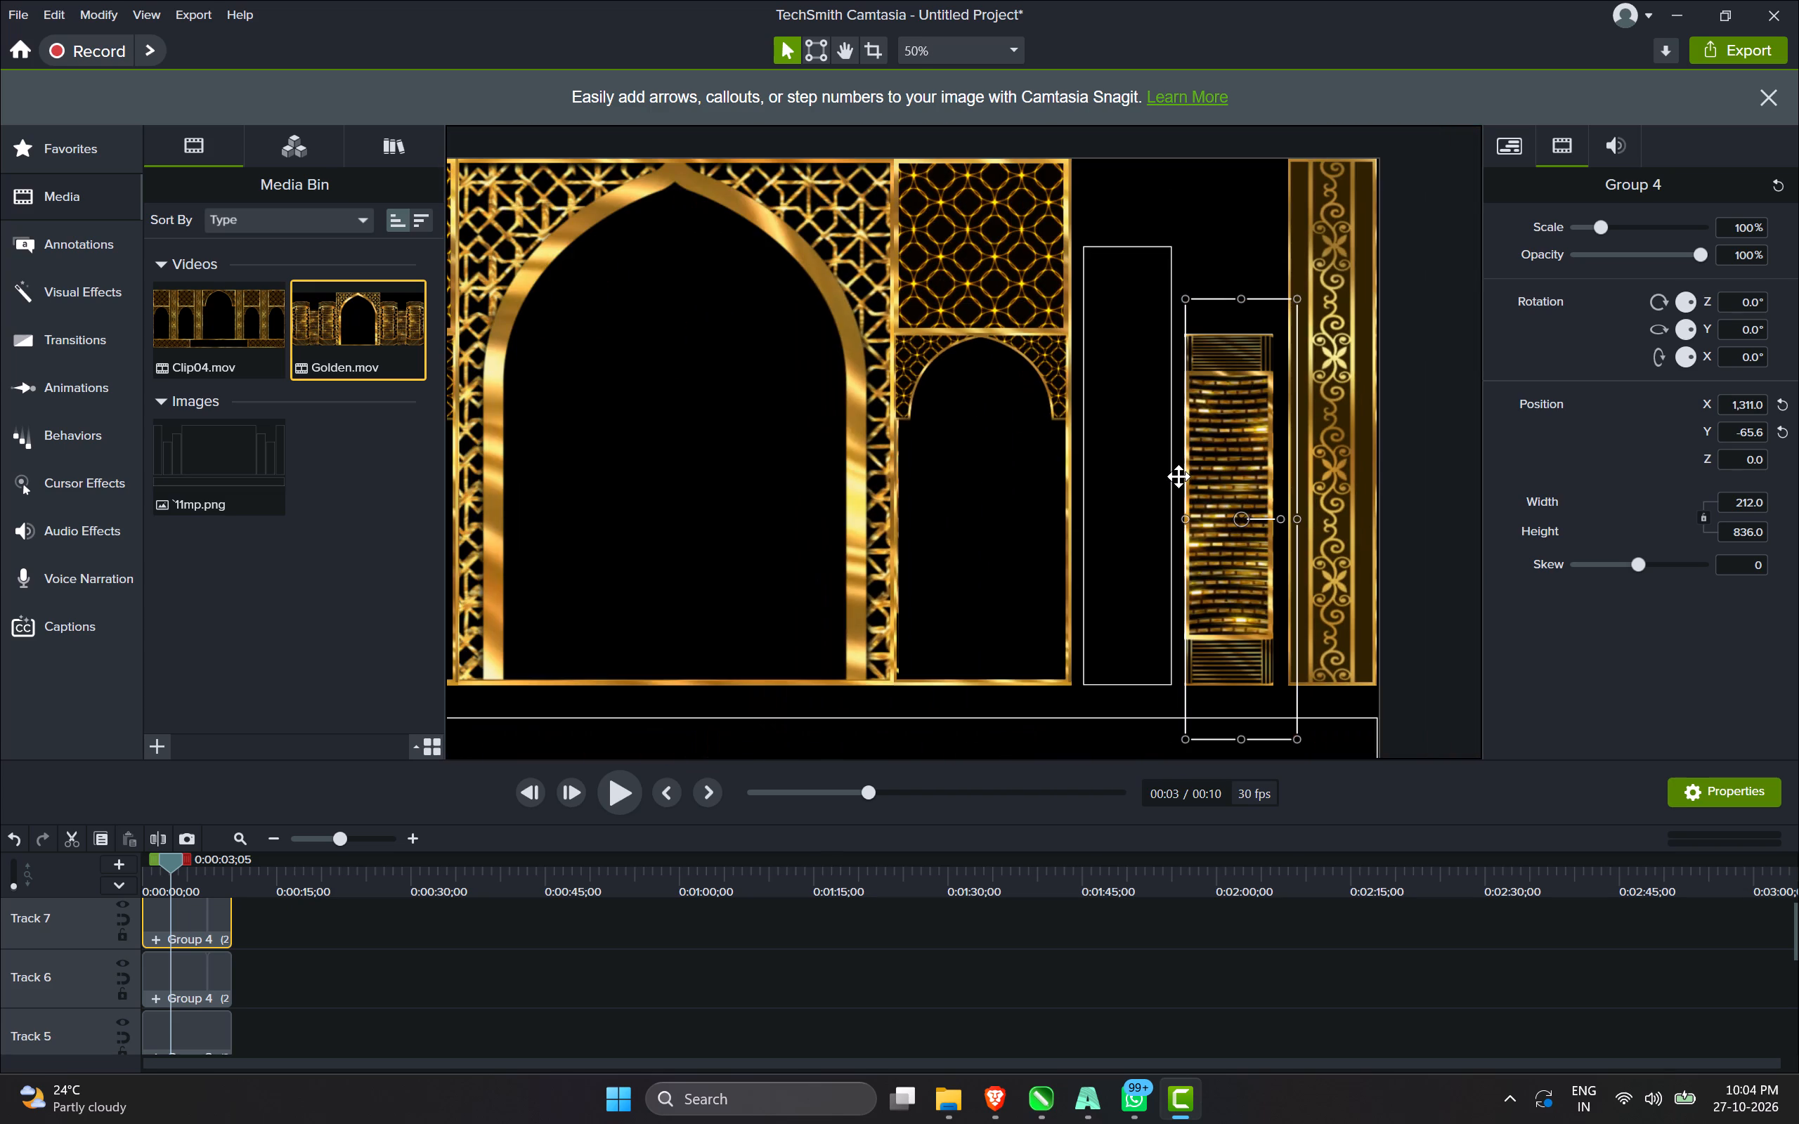
{"action": "left_click", "coordinate": [1365, 485]}
Add Clip04 from the media bin on a new Track 8 above the Golden groups, starting at the beginning of the timeline.
{"action": "scroll", "coordinate": [1365, 485], "scroll_direction": "down", "scroll_amount": 1}
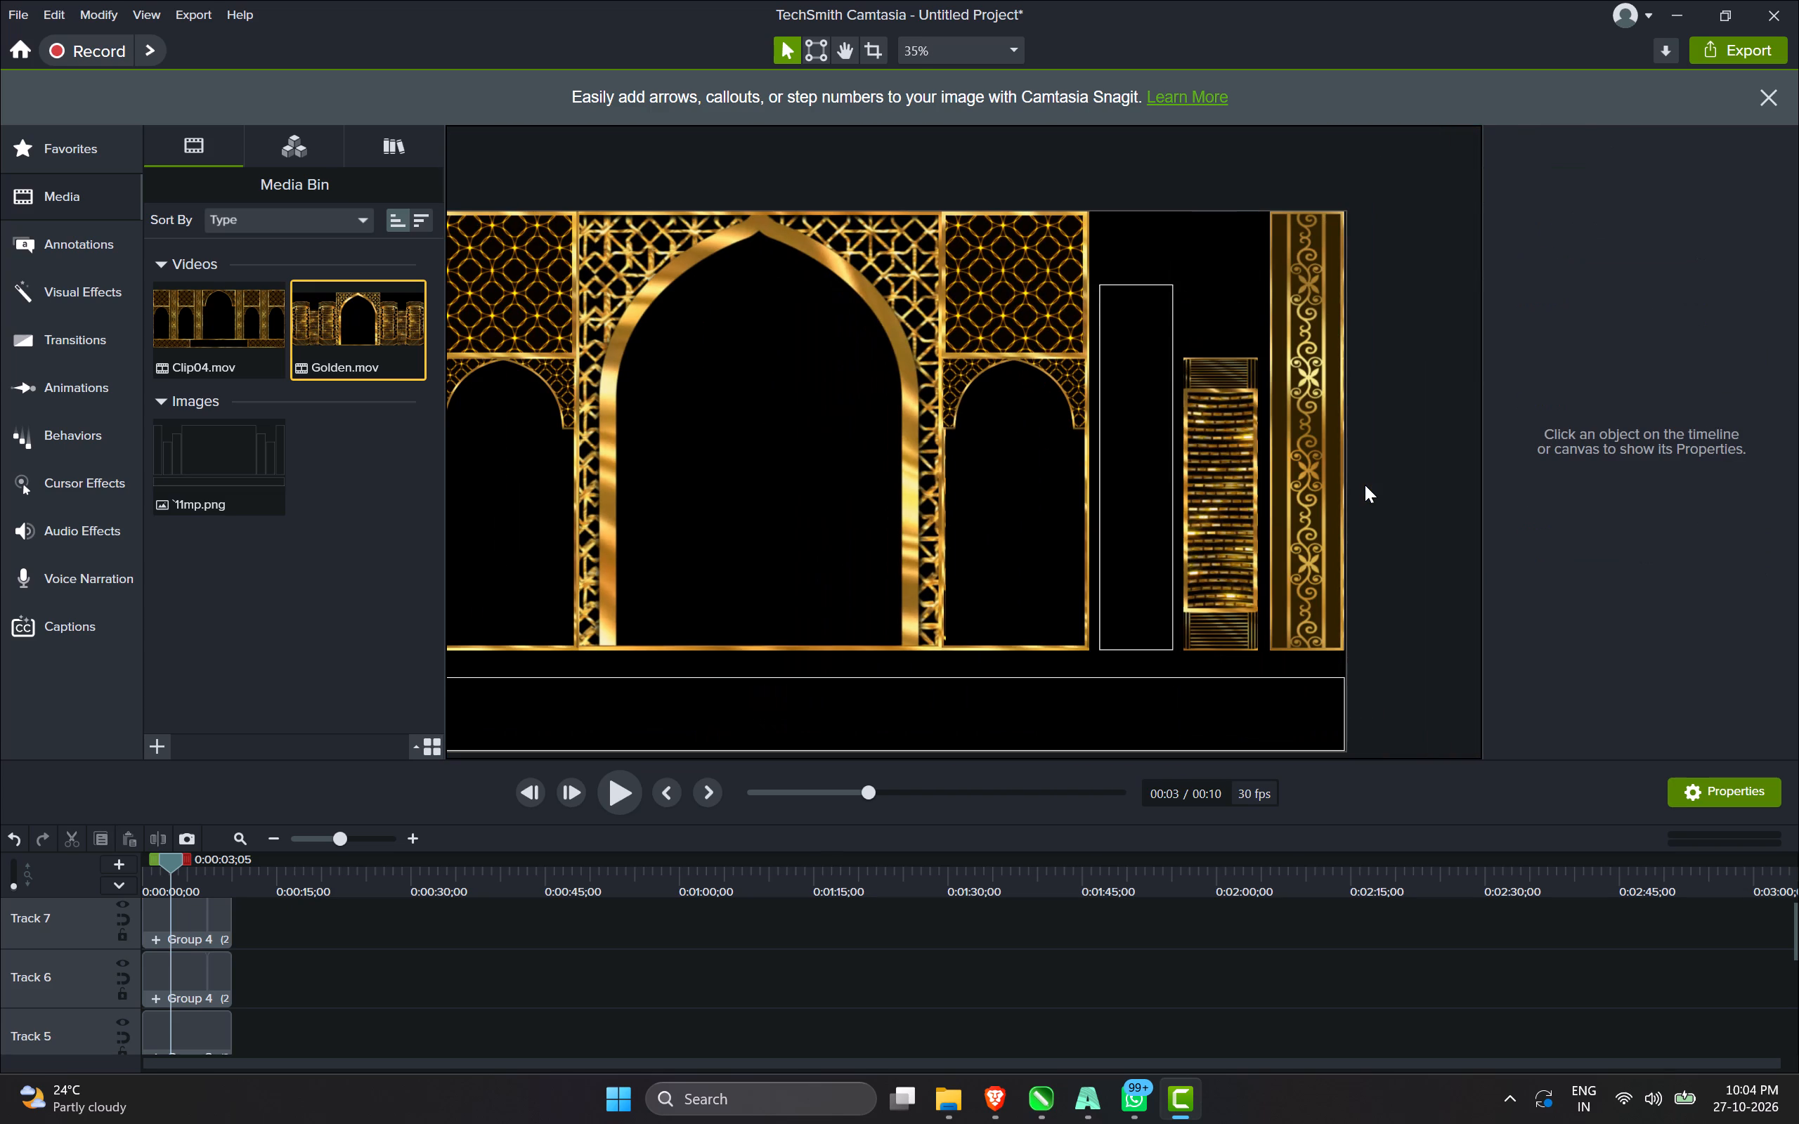
{"action": "scroll", "coordinate": [1365, 485], "scroll_direction": "down", "scroll_amount": 1}
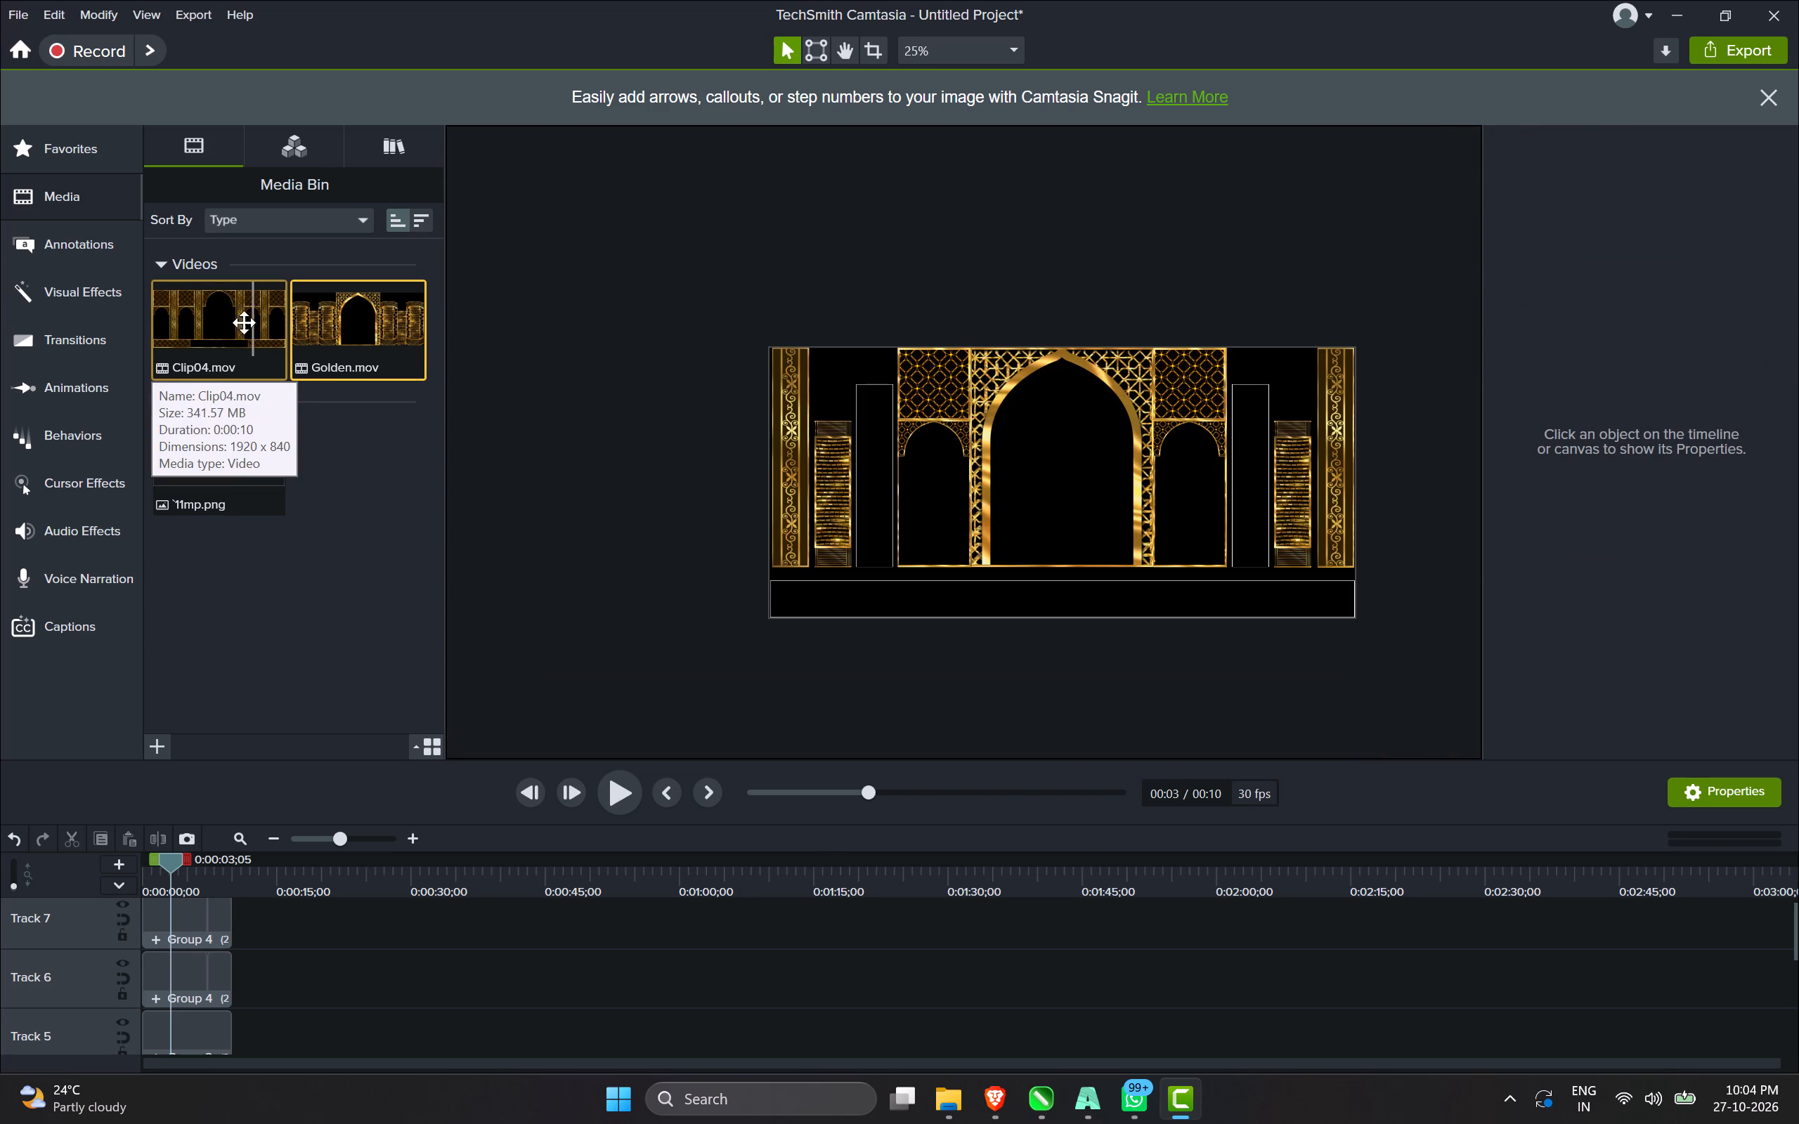
{"action": "left_click_drag", "start_coordinate": [221, 321], "coordinate": [288, 950]}
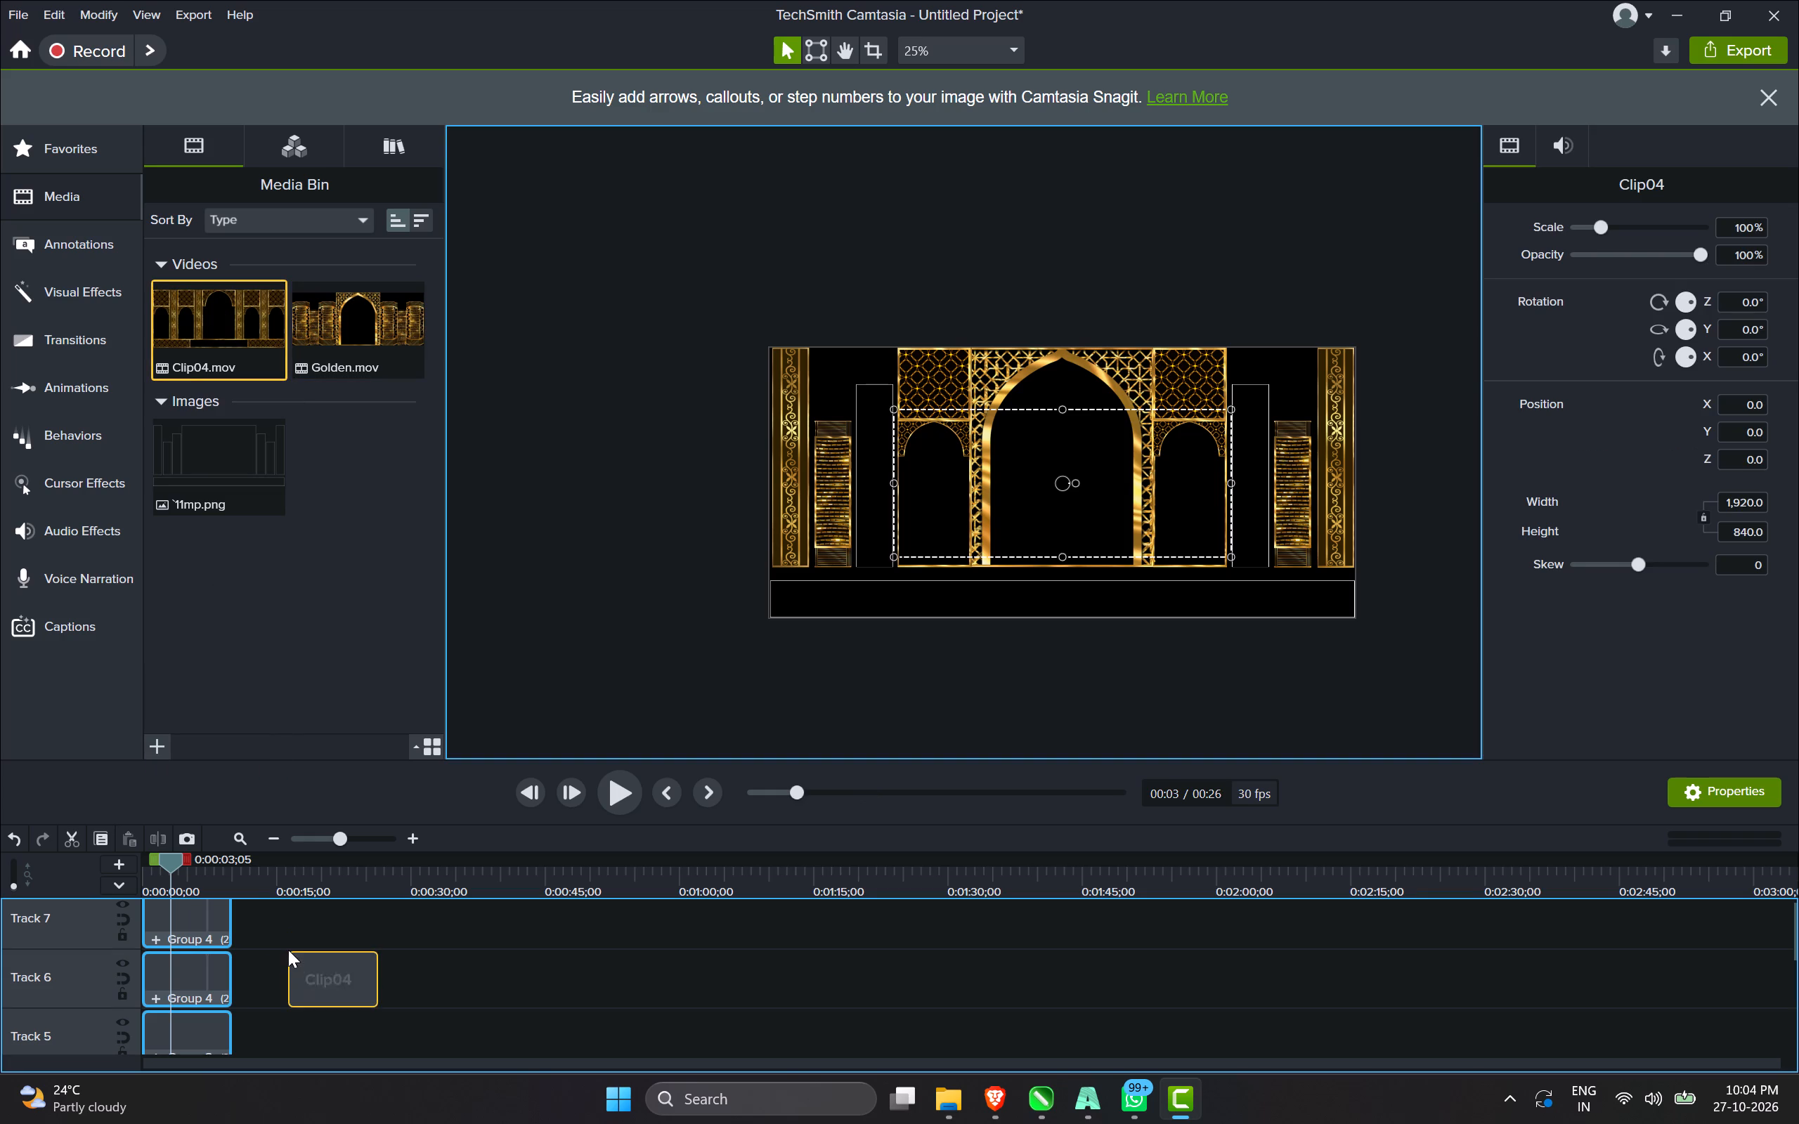
{"action": "left_click_drag", "start_coordinate": [288, 950], "coordinate": [285, 946]}
{"action": "left_click_drag", "start_coordinate": [313, 938], "coordinate": [266, 860]}
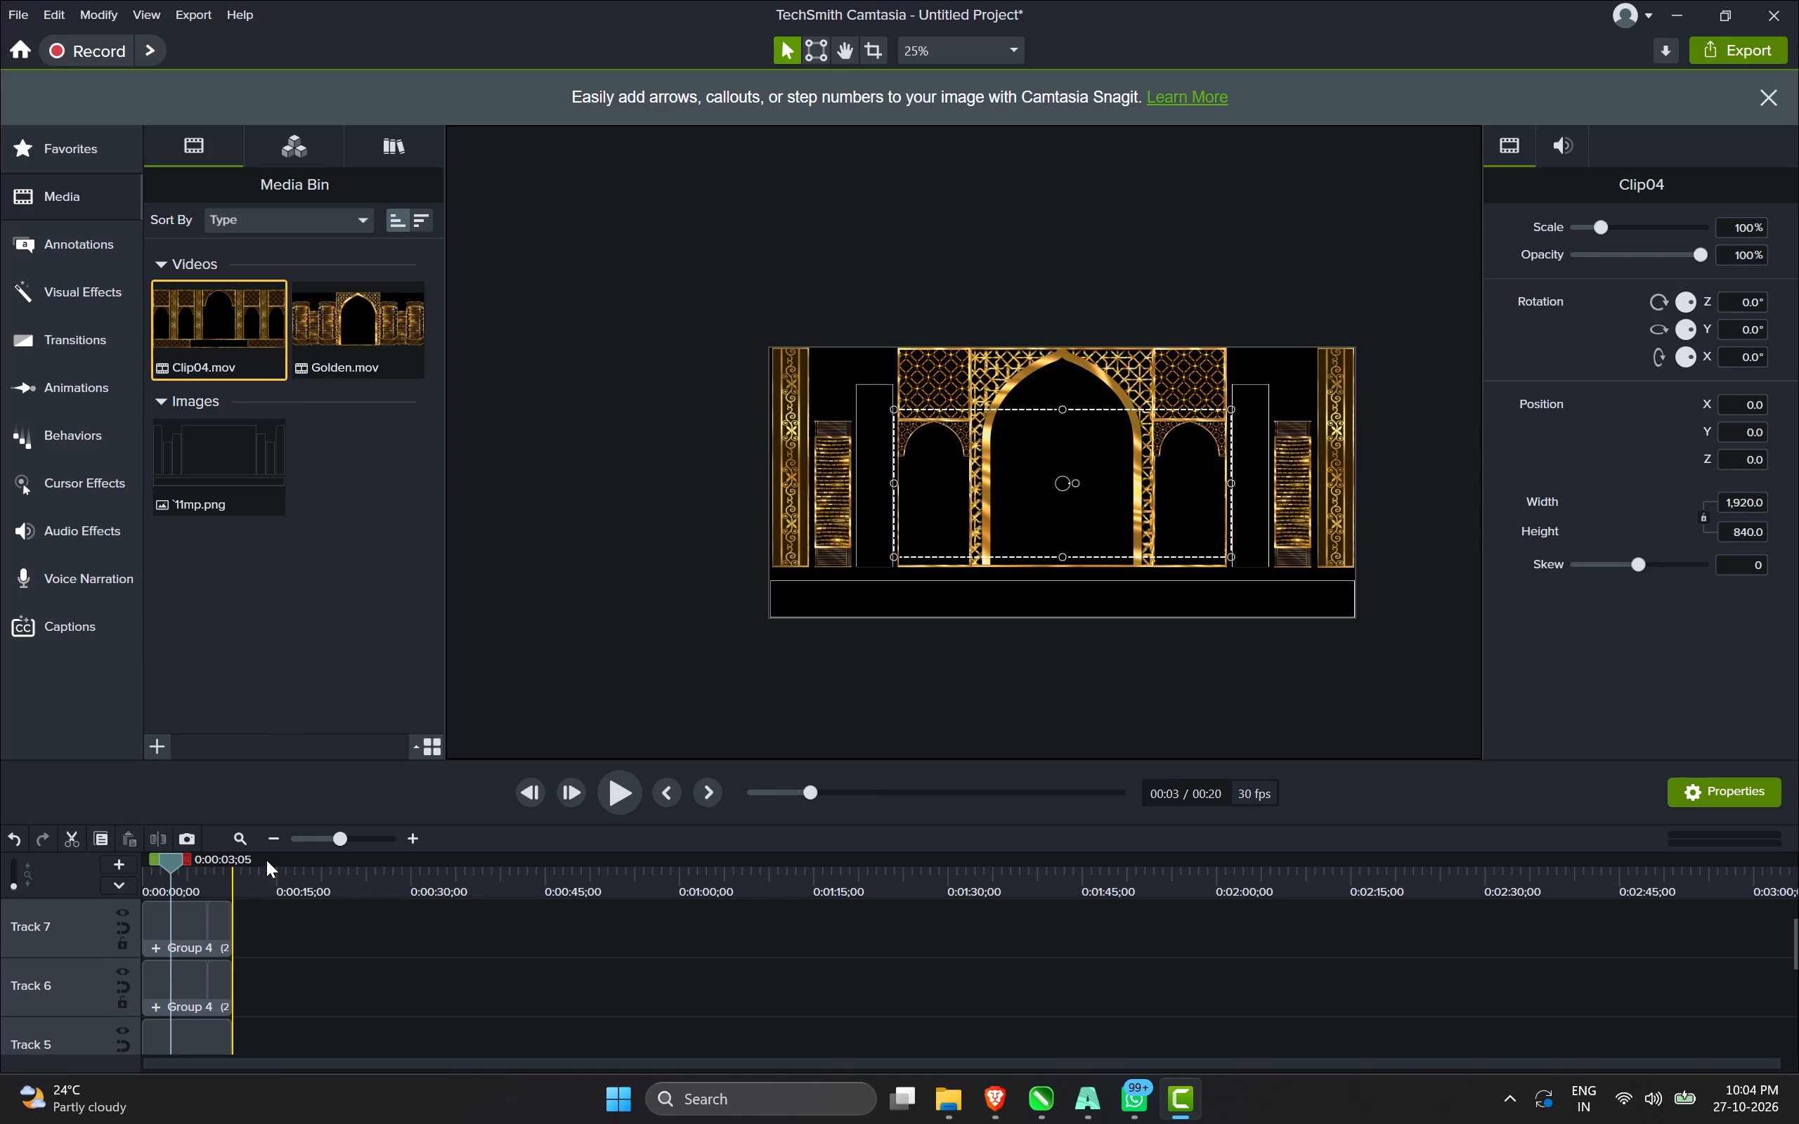
{"action": "left_click_drag", "start_coordinate": [266, 860], "coordinate": [136, 877]}
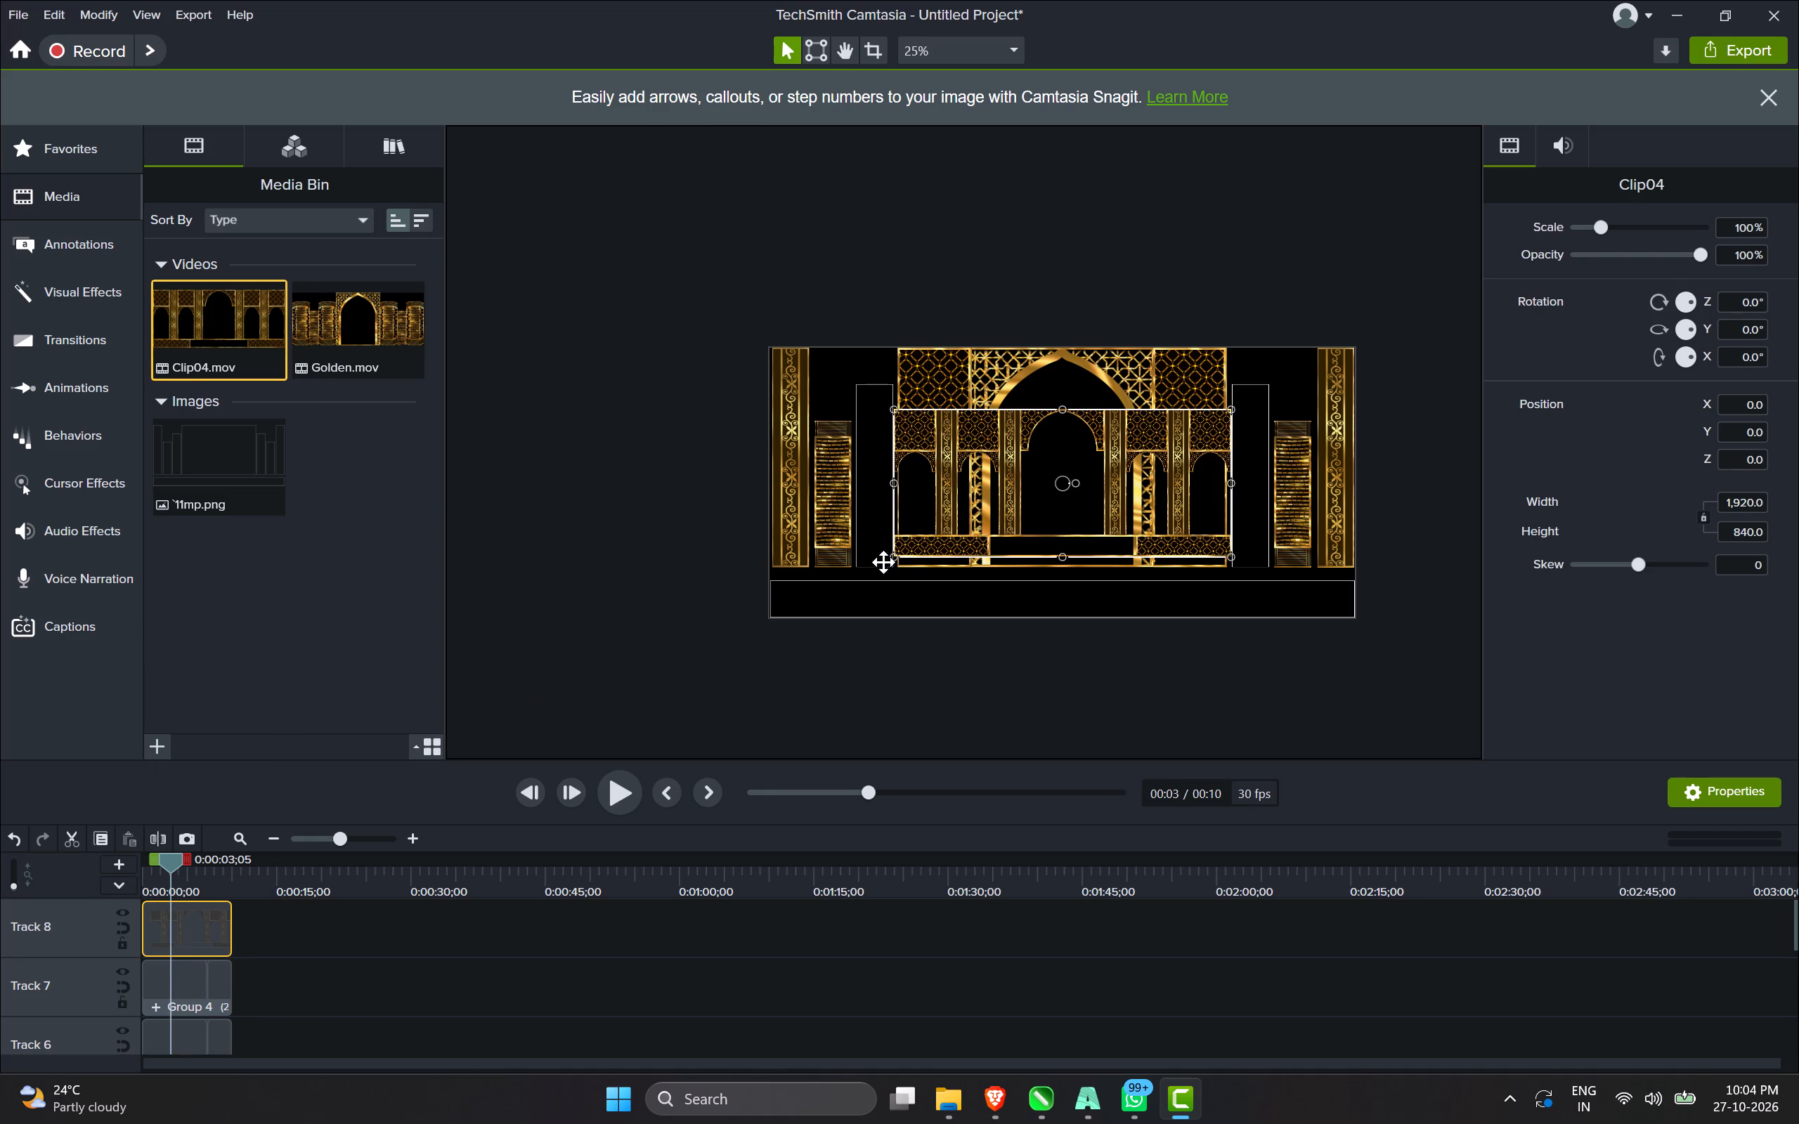
Crop the new Clip04 from its top edge down to the thin ornamental base band, with a height of 117.5.
{"action": "scroll", "coordinate": [913, 474], "scroll_direction": "up", "scroll_amount": 1}
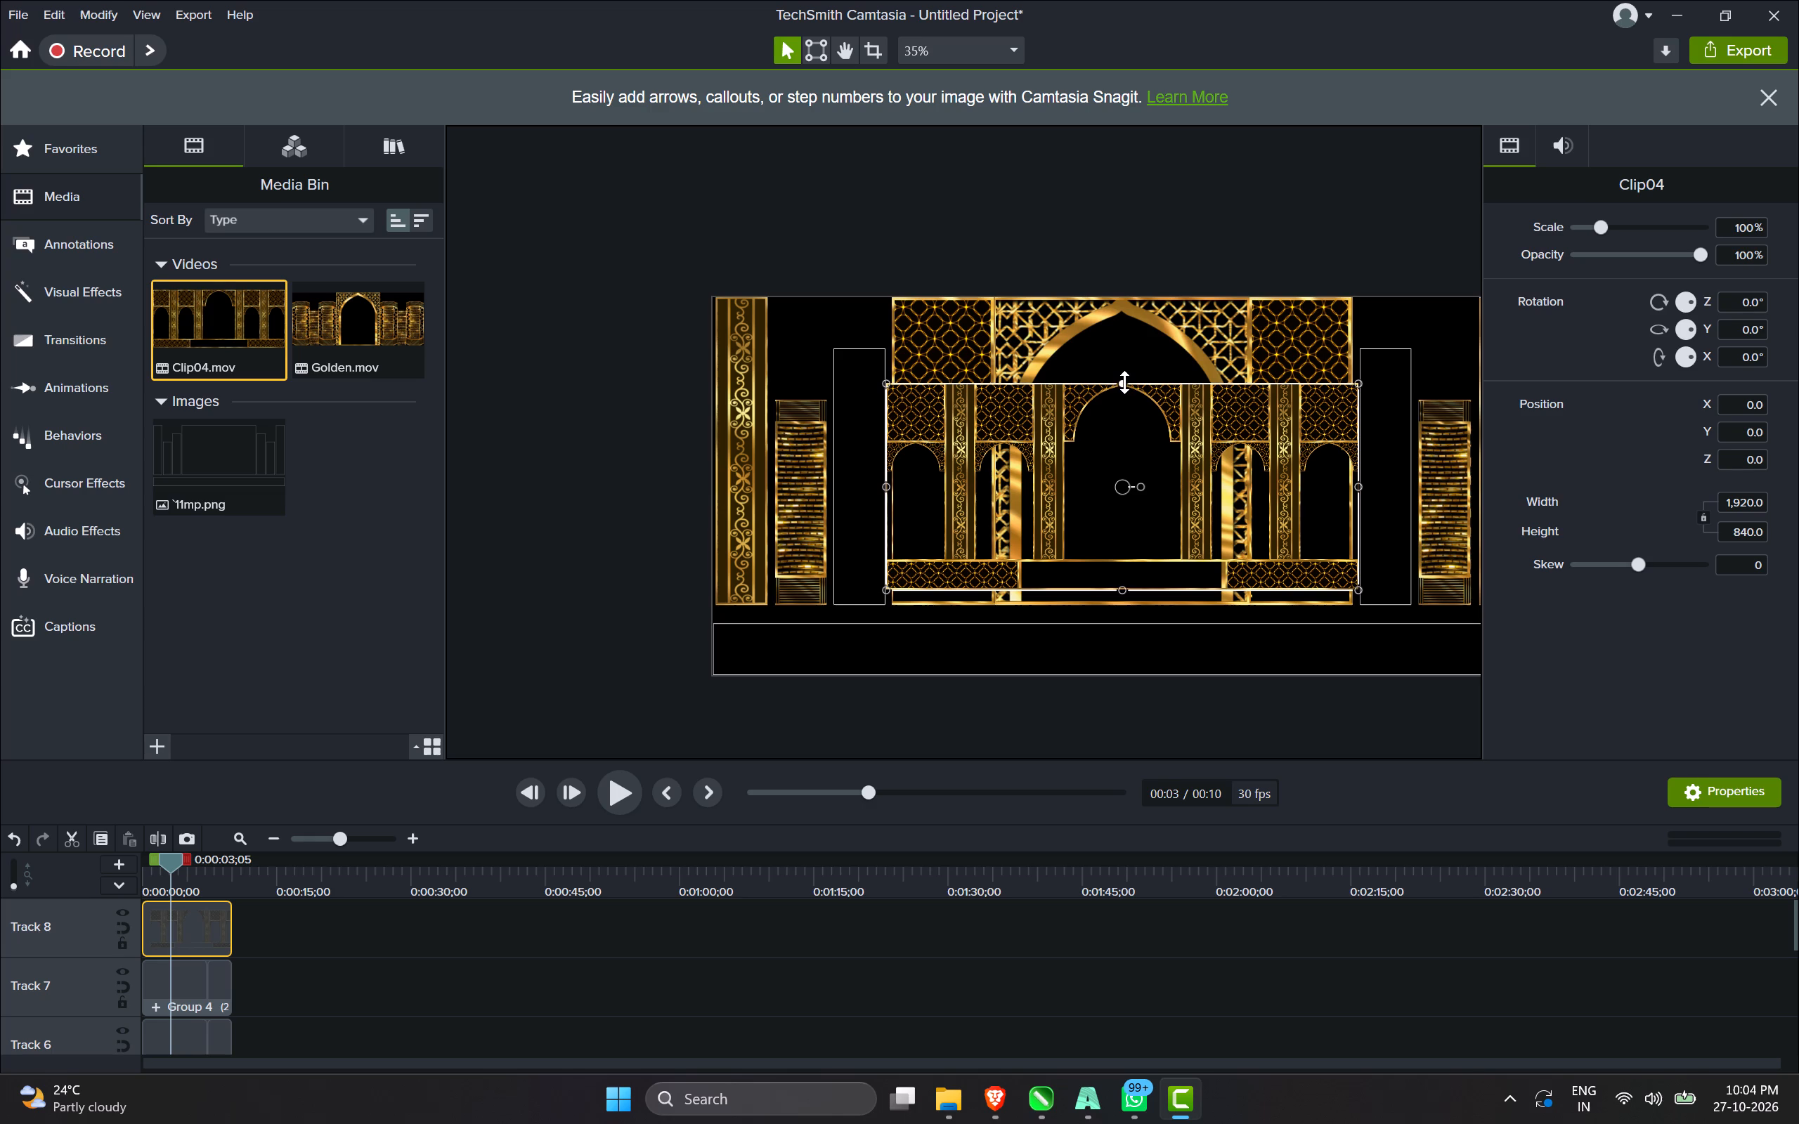
{"action": "left_click_drag", "start_coordinate": [1124, 382], "coordinate": [1126, 473], "text": "alt"}
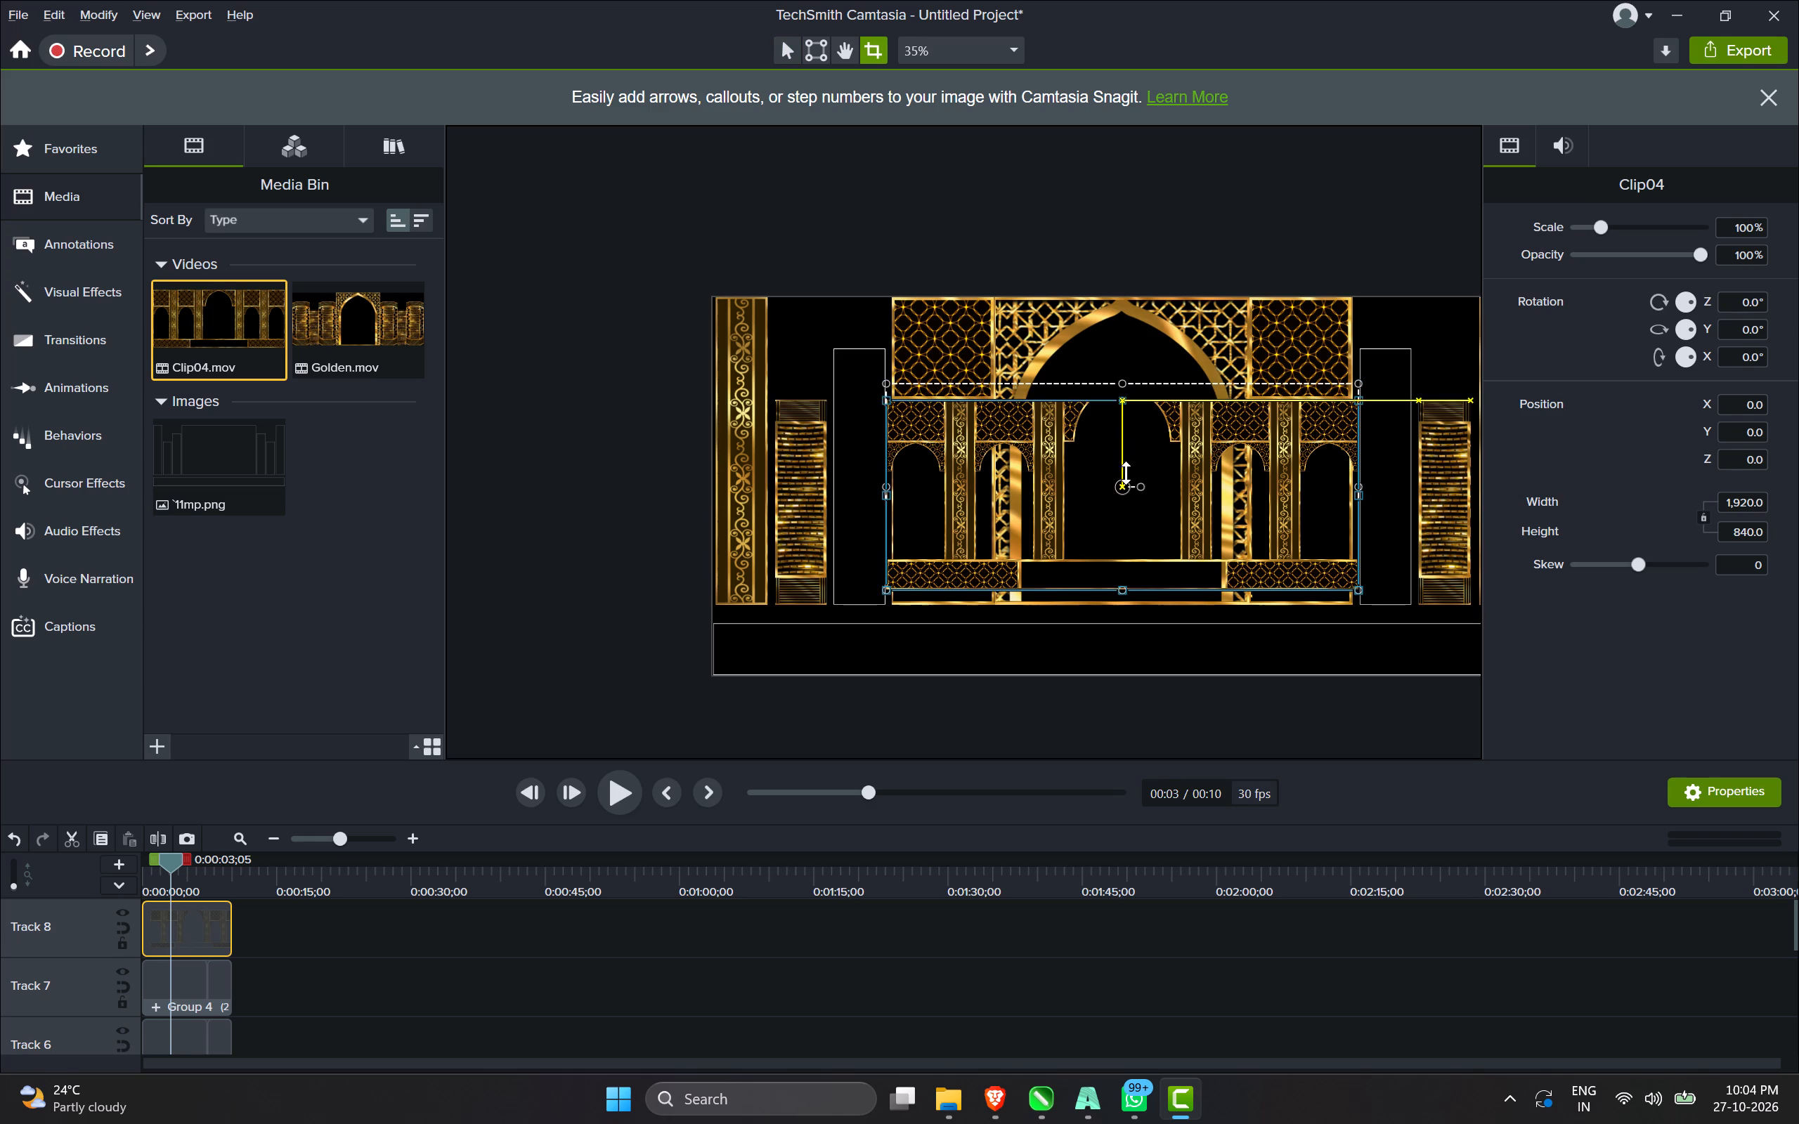
{"action": "left_click_drag", "start_coordinate": [1126, 473], "coordinate": [1110, 554], "text": "alt"}
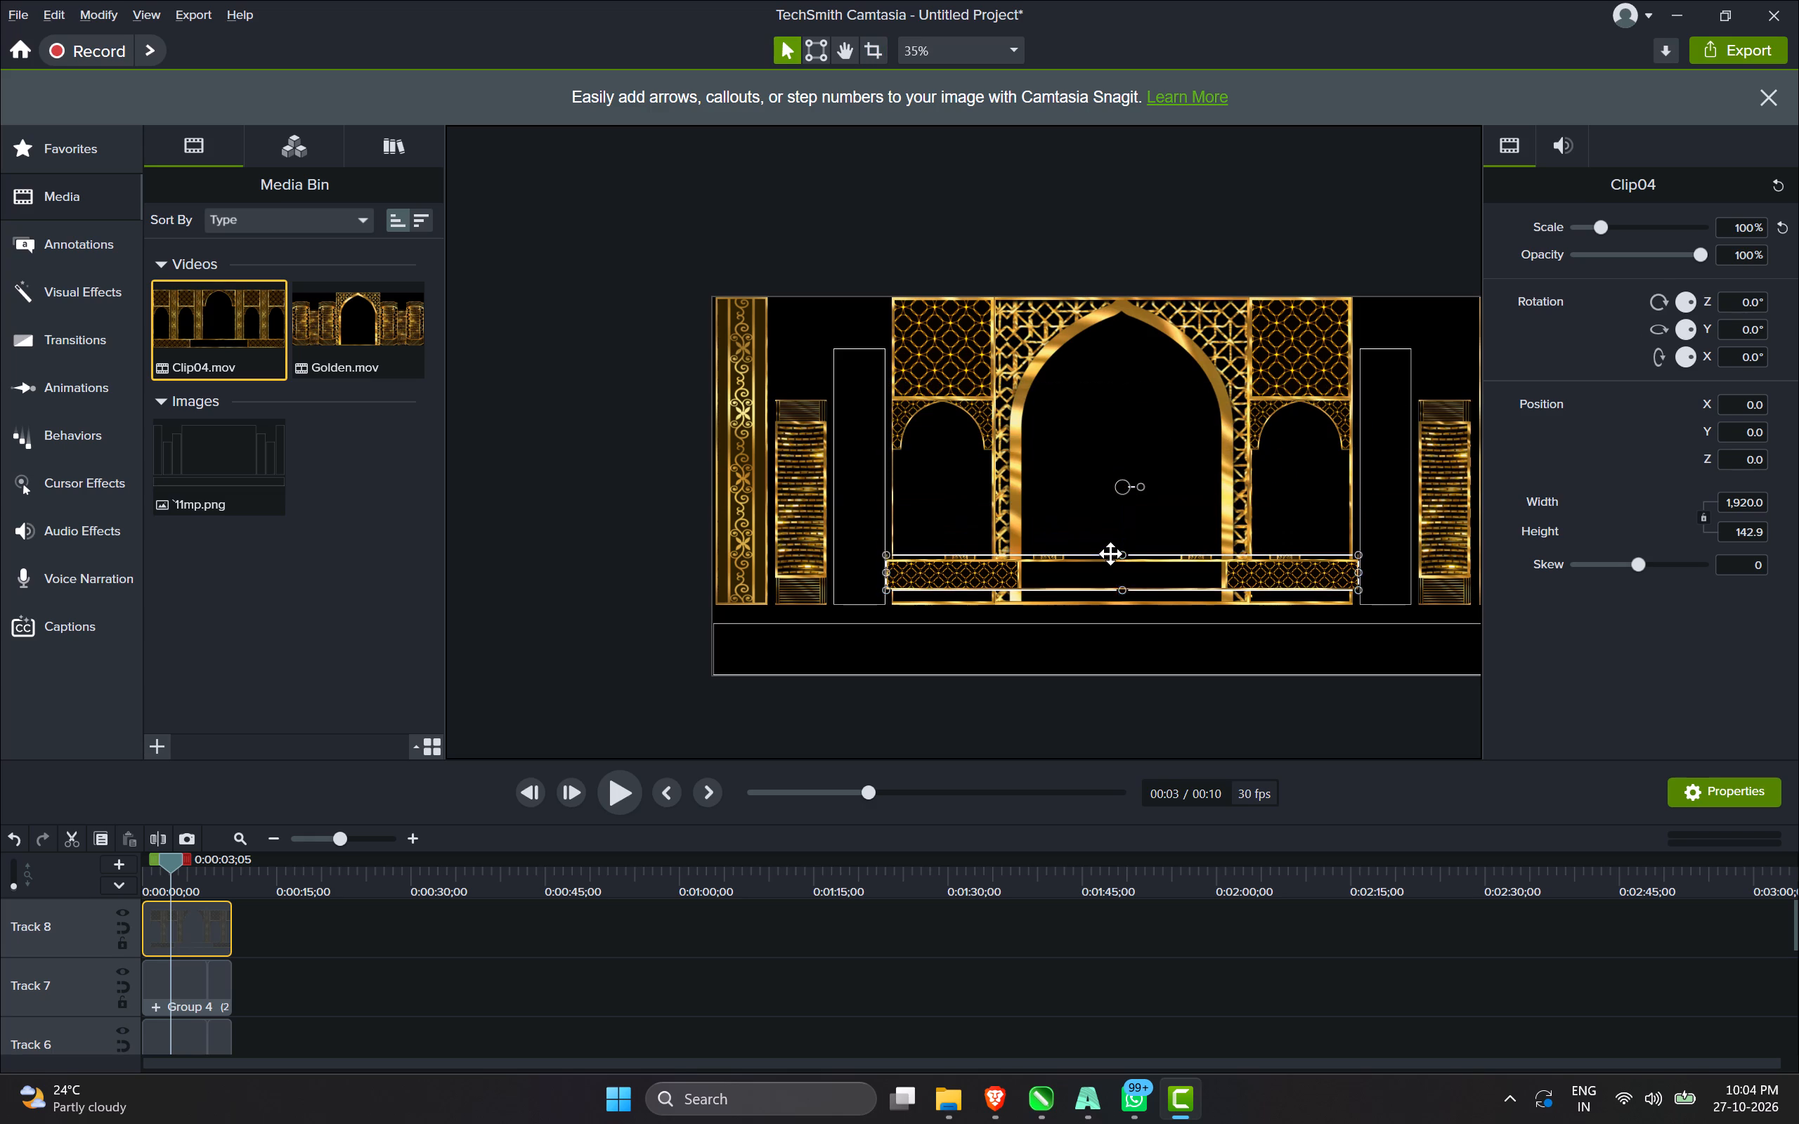
{"action": "scroll", "coordinate": [1126, 588], "scroll_direction": "up", "scroll_amount": 11}
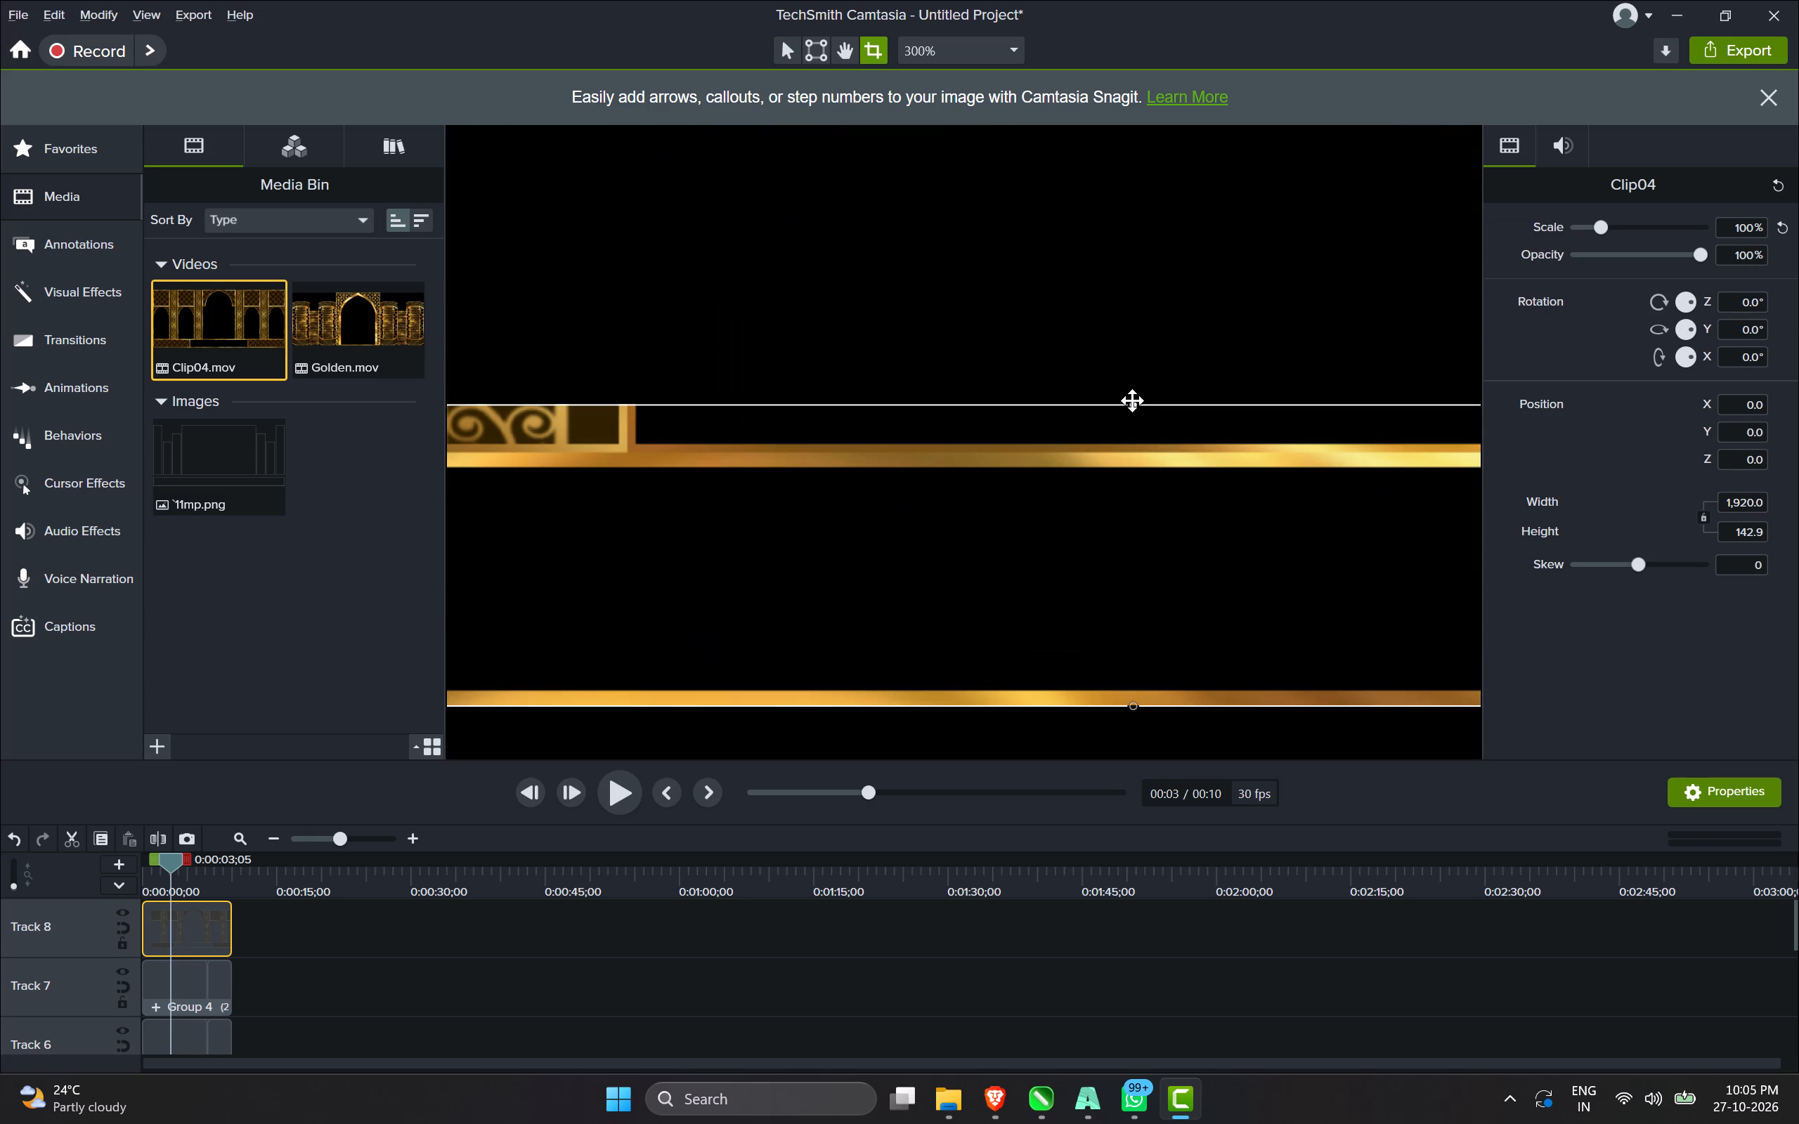
{"action": "left_click_drag", "start_coordinate": [1132, 401], "coordinate": [1138, 455], "text": "alt"}
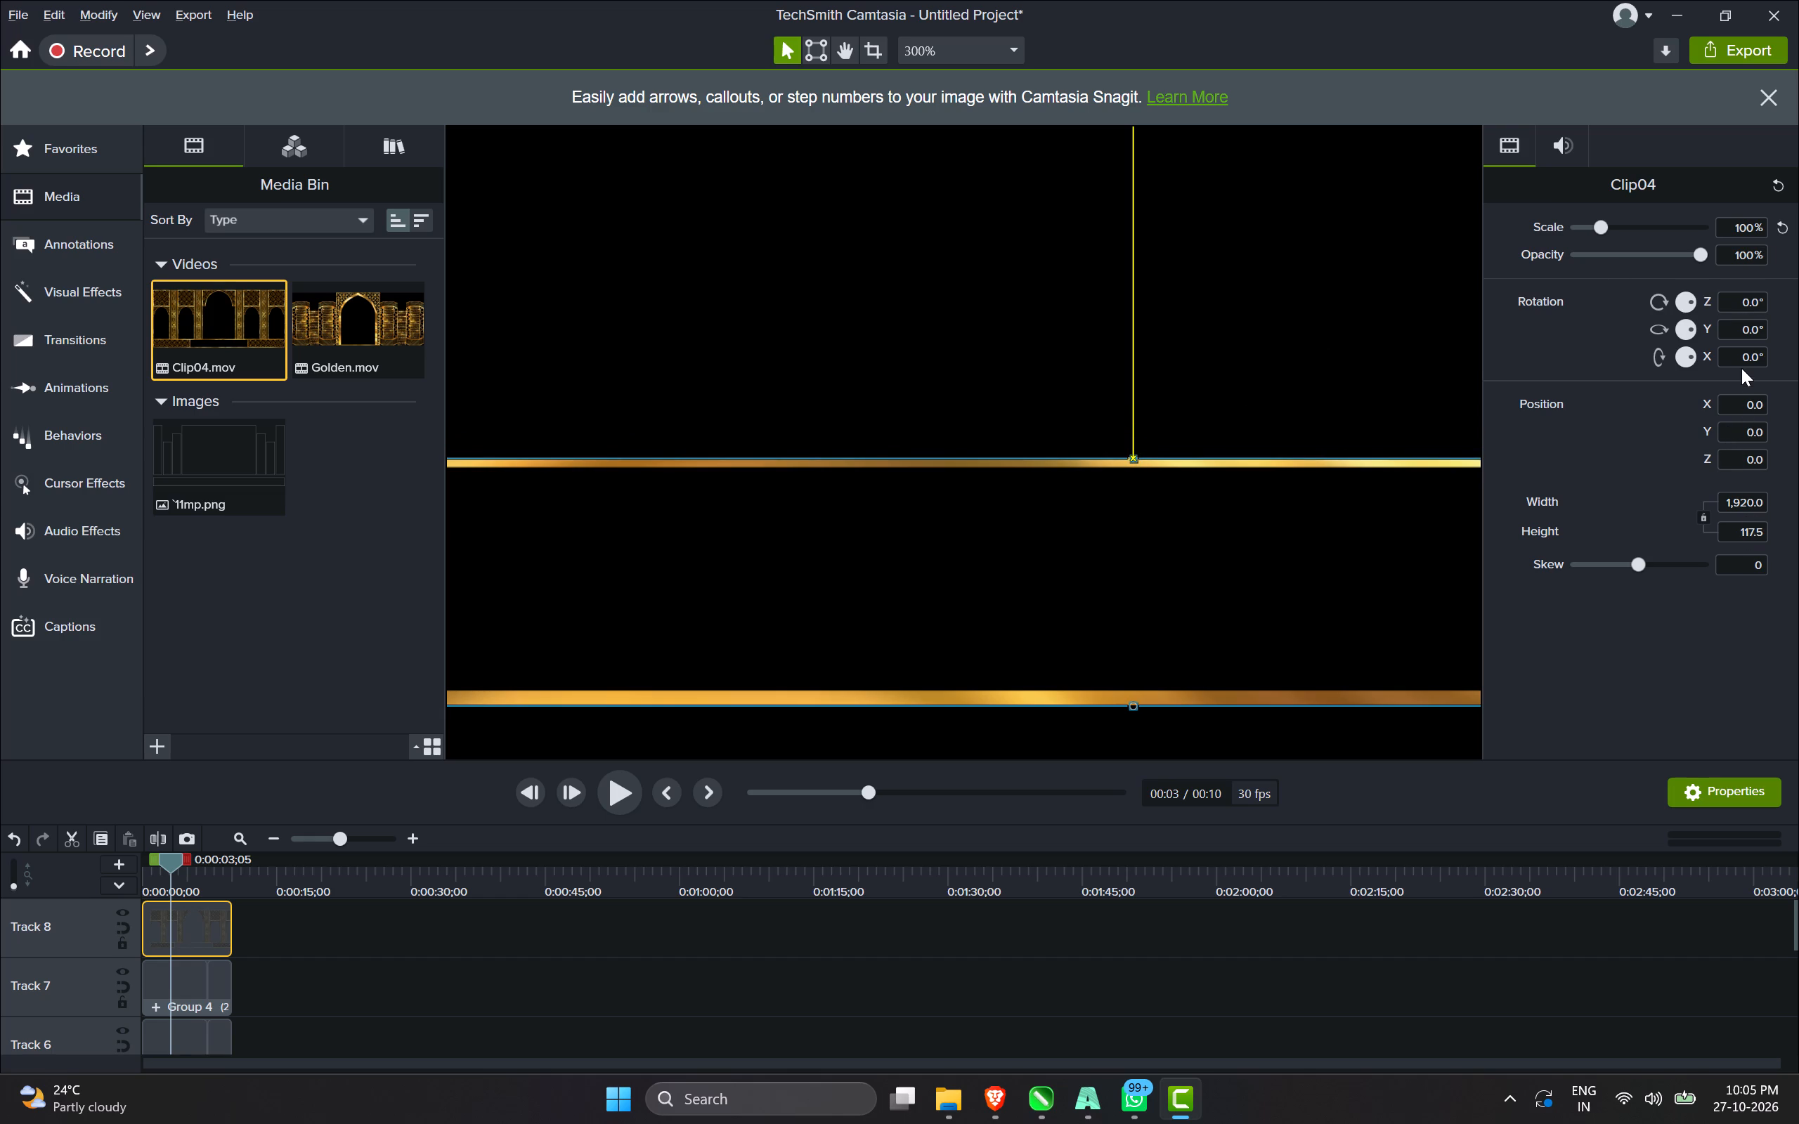
Rotate the cropped Clip04 band to 90° about Z.
{"action": "left_click", "coordinate": [1753, 405]}
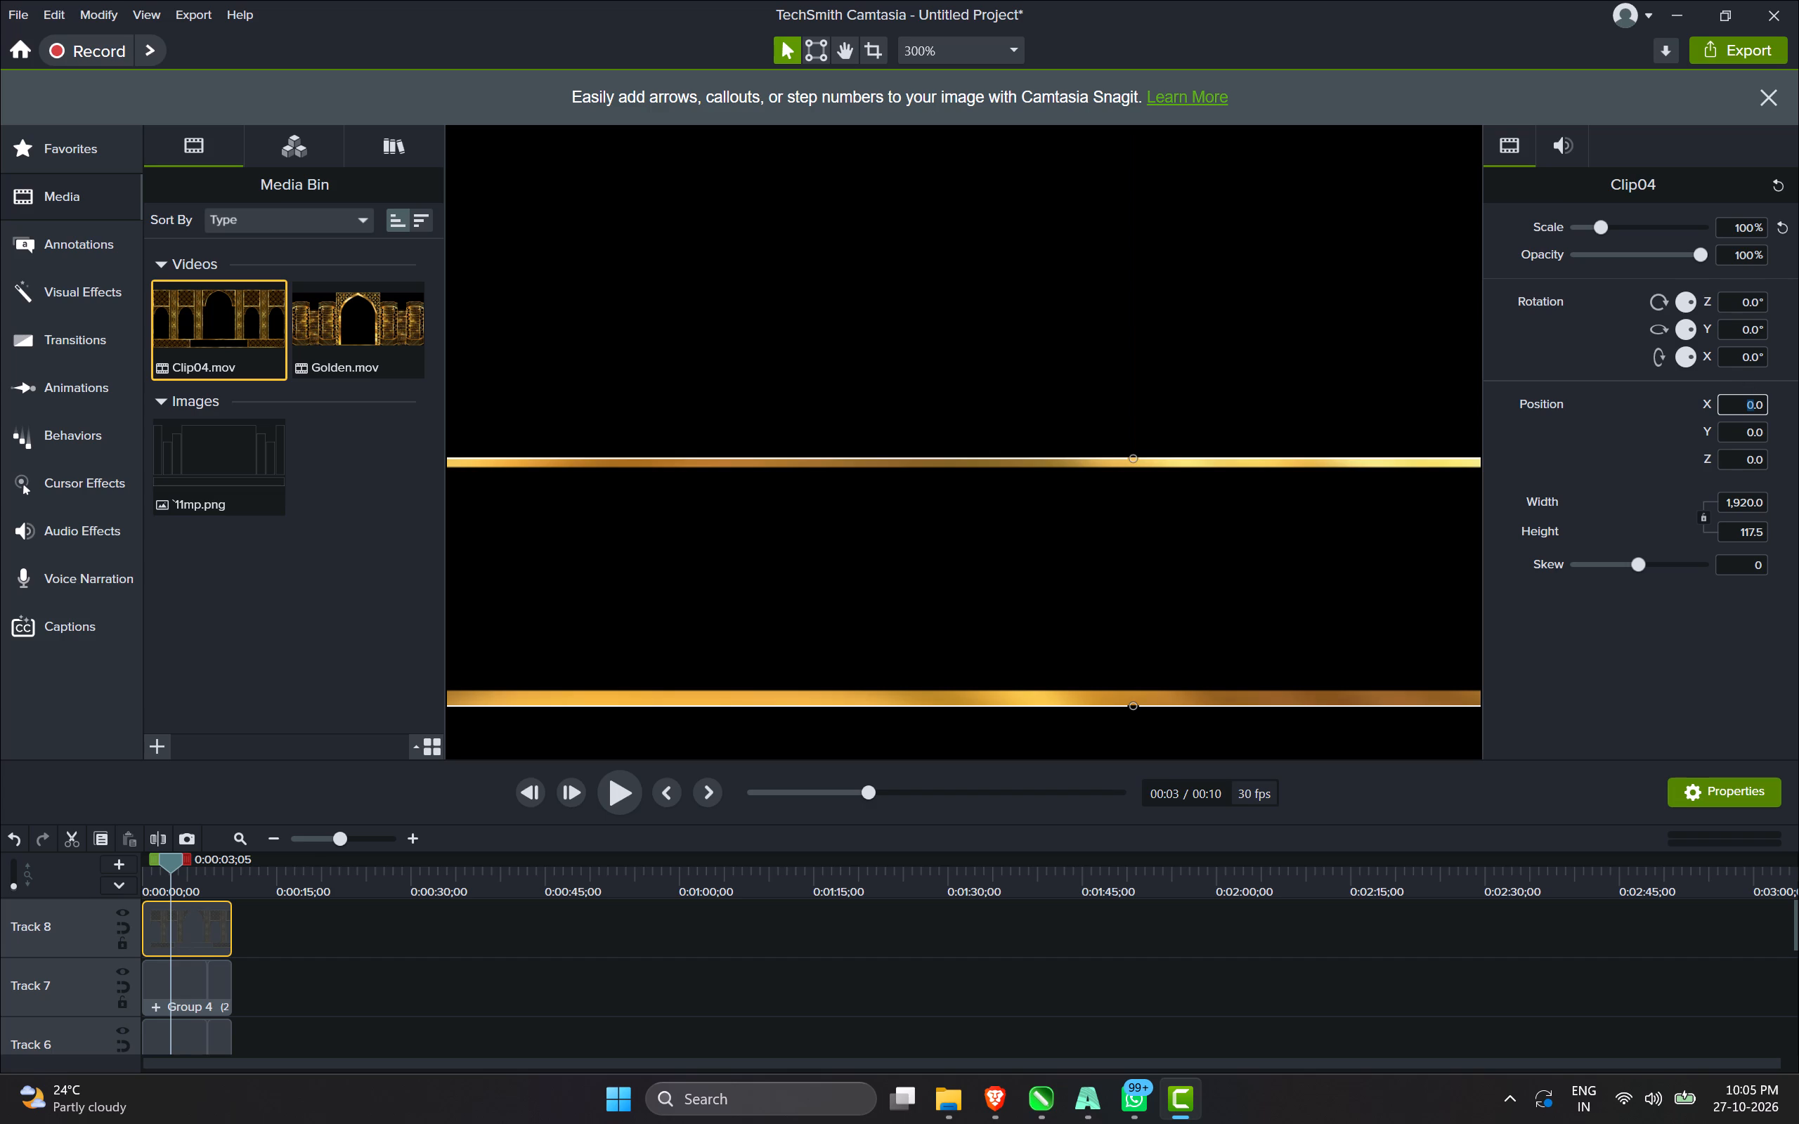
{"action": "left_click", "coordinate": [1736, 300]}
{"action": "type", "text": "90"}
{"action": "key", "text": "Return"}
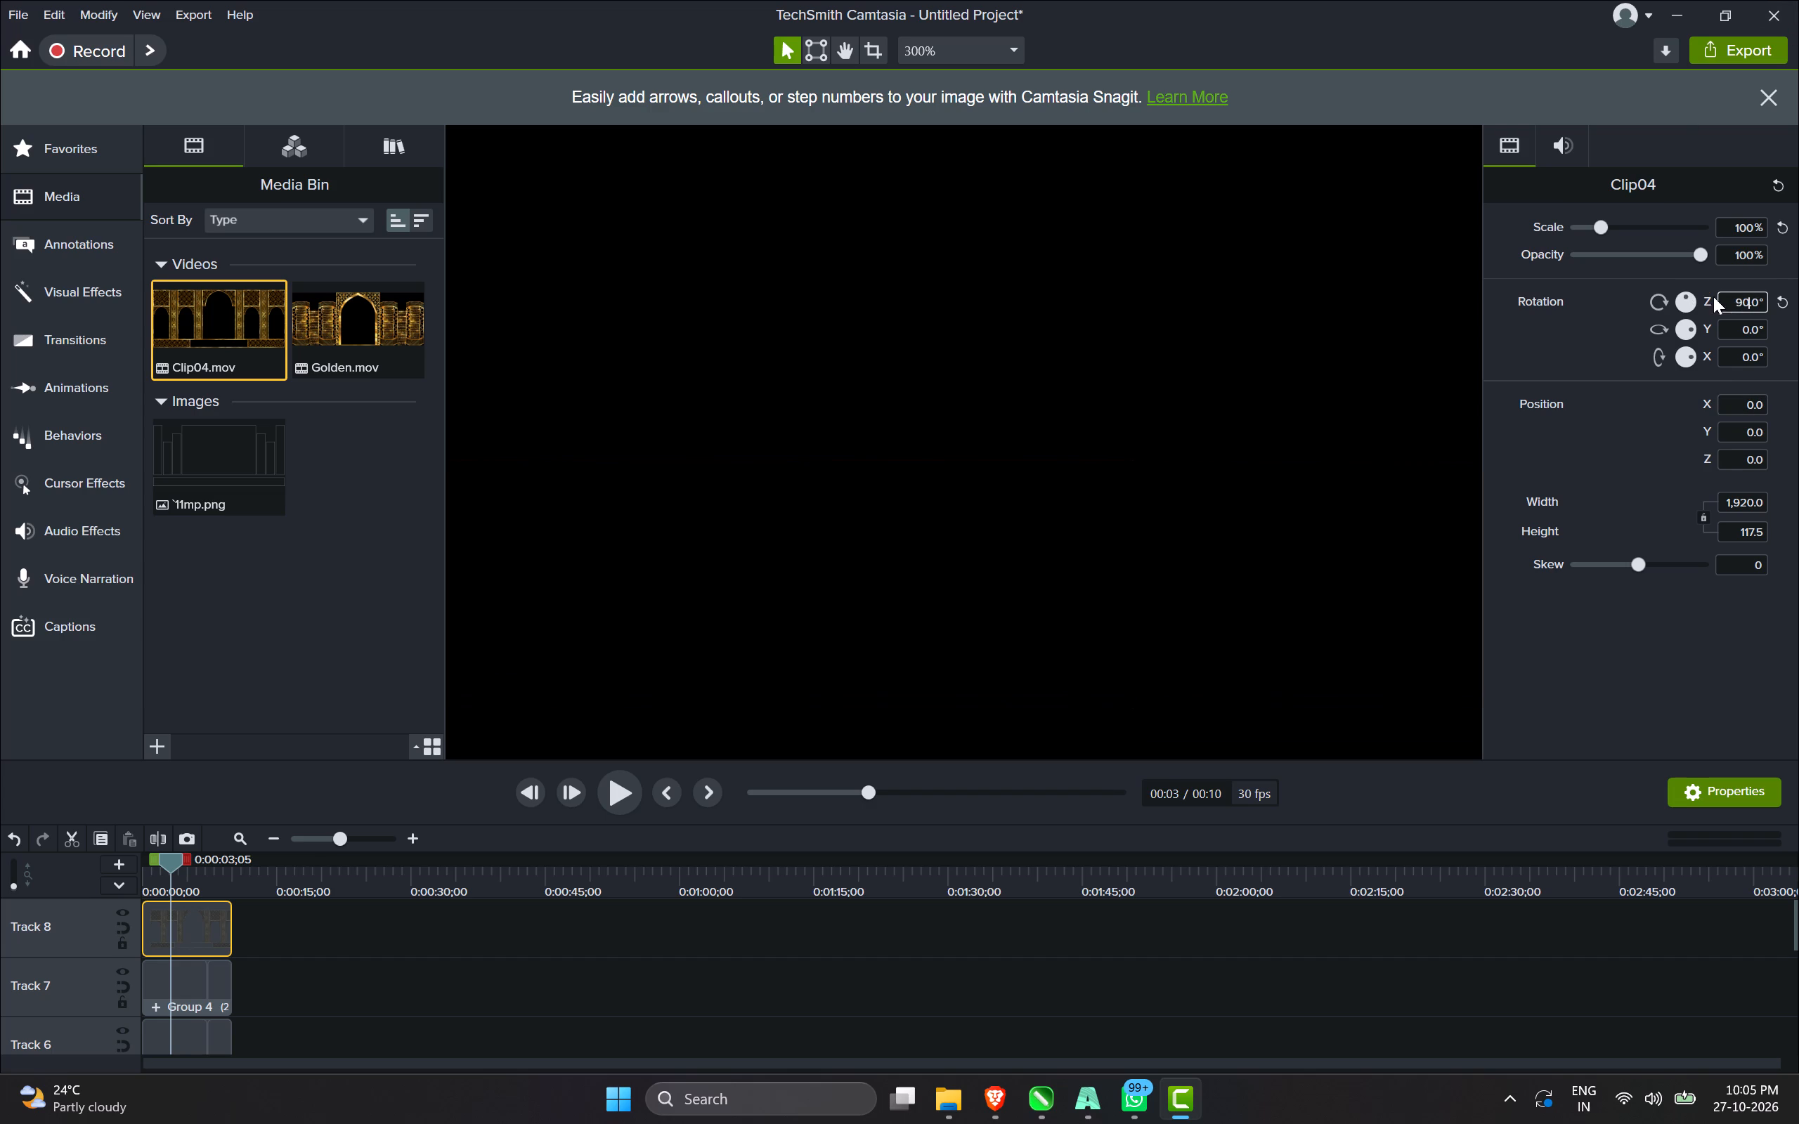
Move the rotated Clip04 strip to the left side of the stage, at about X -887.3, Y -101.3.
{"action": "scroll", "coordinate": [1157, 320], "scroll_direction": "down", "scroll_amount": 11}
{"action": "scroll", "coordinate": [1063, 355], "scroll_direction": "down", "scroll_amount": 2}
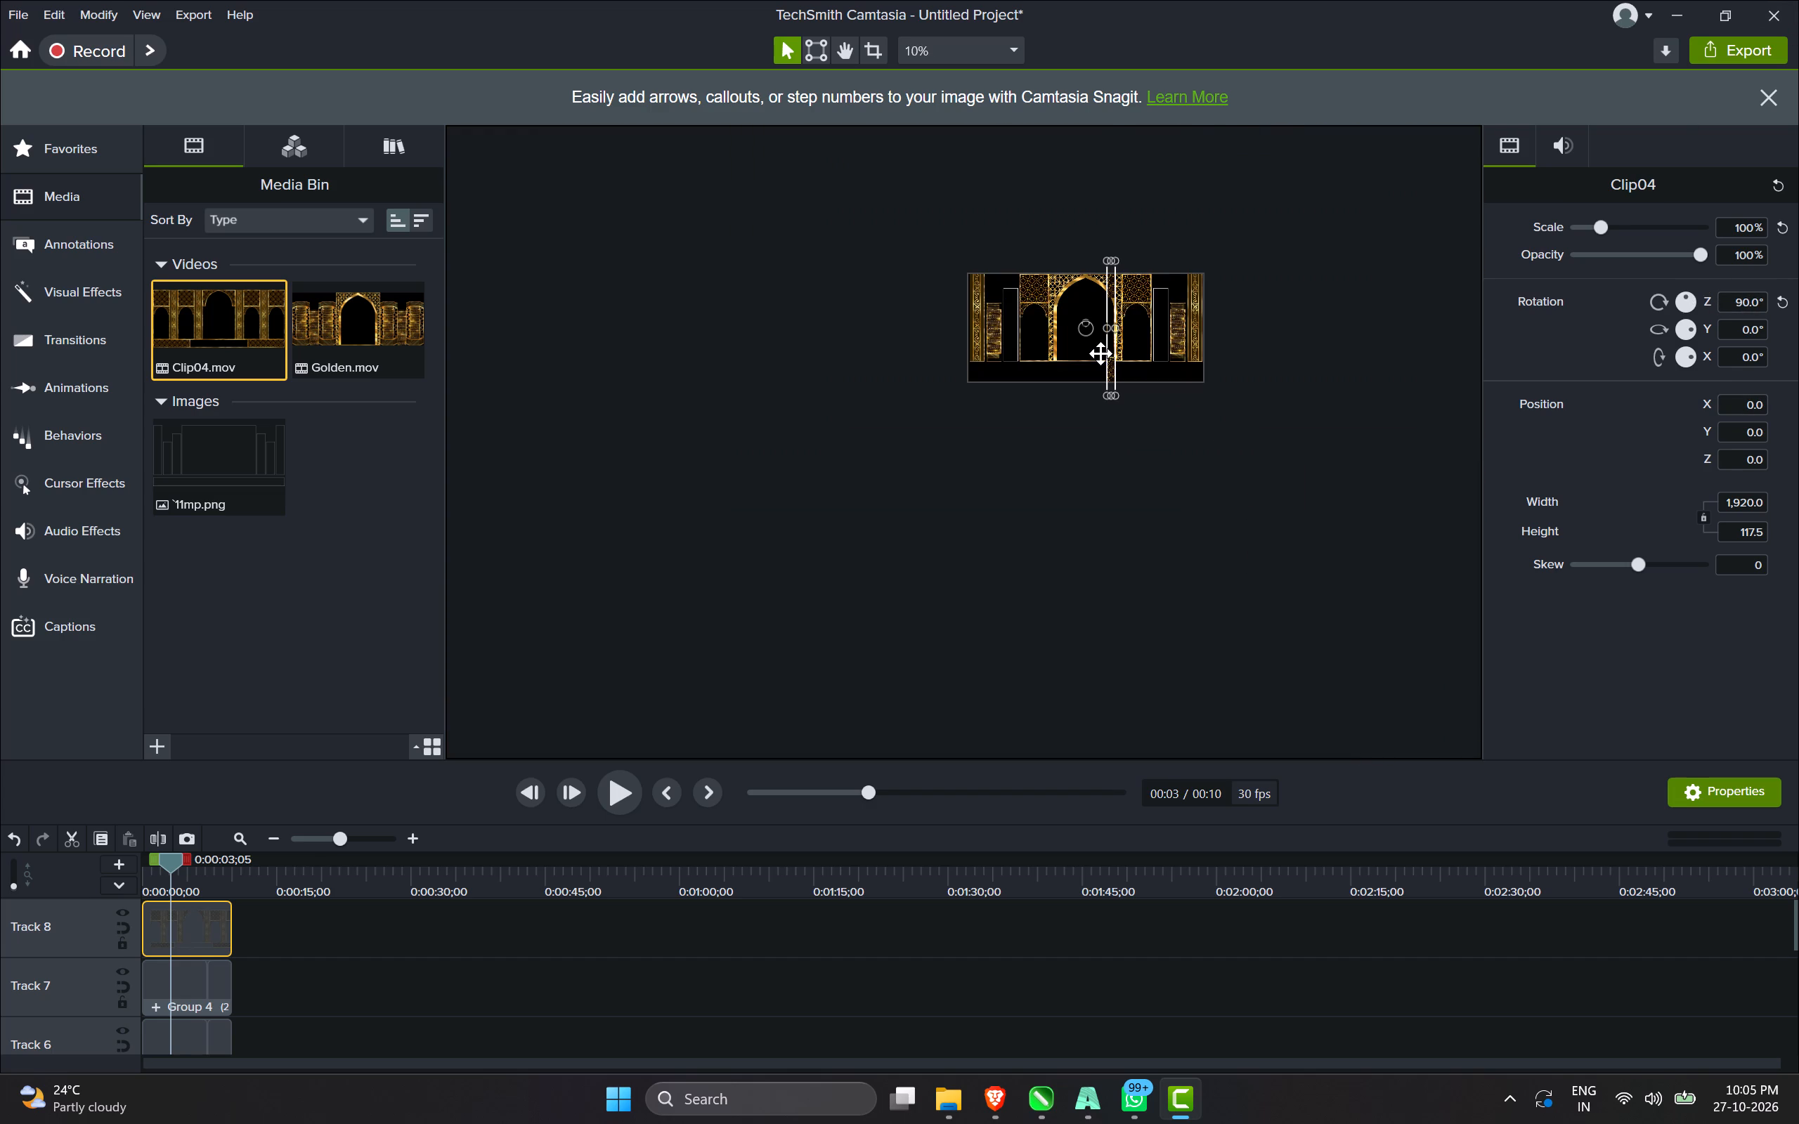
{"action": "scroll", "coordinate": [1109, 336], "scroll_direction": "up", "scroll_amount": 4}
{"action": "left_click_drag", "start_coordinate": [971, 294], "coordinate": [1084, 304], "text": "ctrl"}
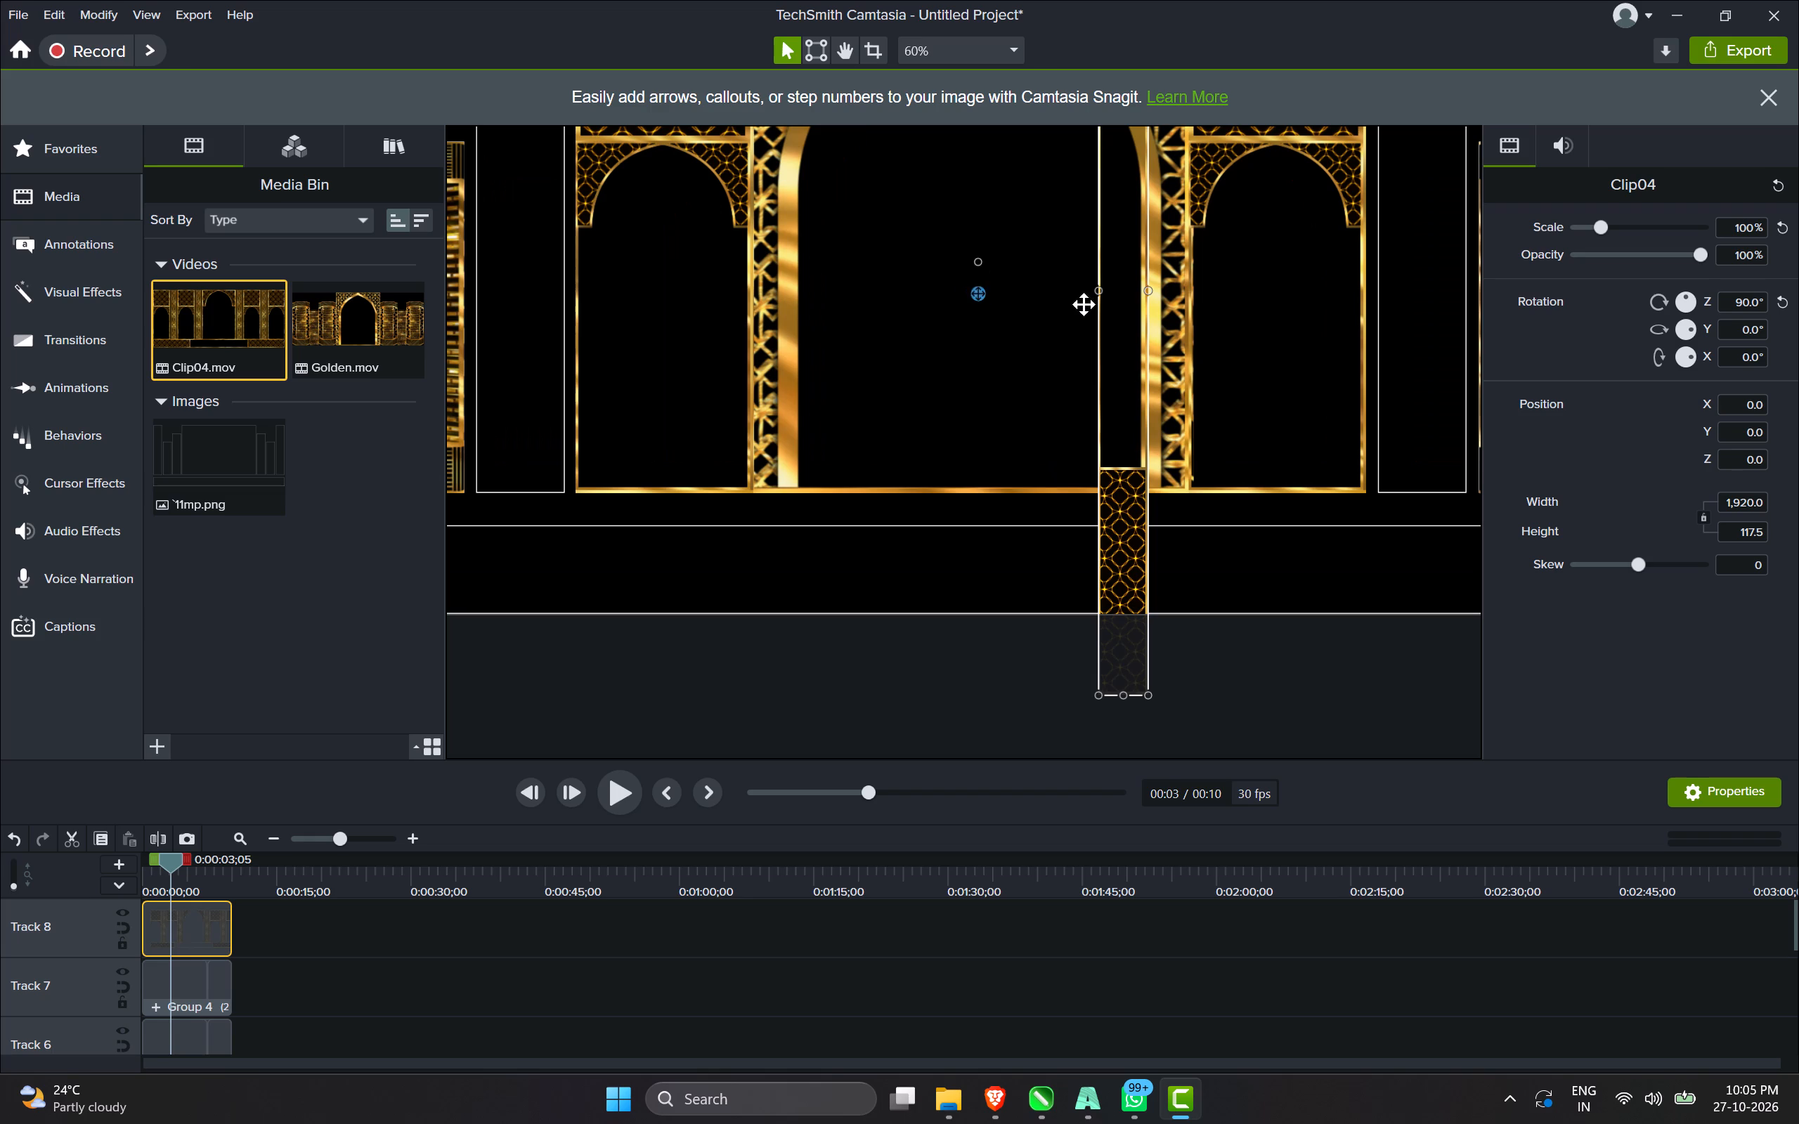
{"action": "left_click_drag", "start_coordinate": [1084, 304], "coordinate": [1120, 309], "text": "ctrl"}
{"action": "left_click_drag", "start_coordinate": [1120, 309], "coordinate": [1084, 312]}
{"action": "left_click_drag", "start_coordinate": [1084, 312], "coordinate": [605, 329]}
Crop the rotated Clip04 strip from its lower end to a width of 1,148.0.
{"action": "scroll", "coordinate": [701, 323], "scroll_direction": "down", "scroll_amount": 2}
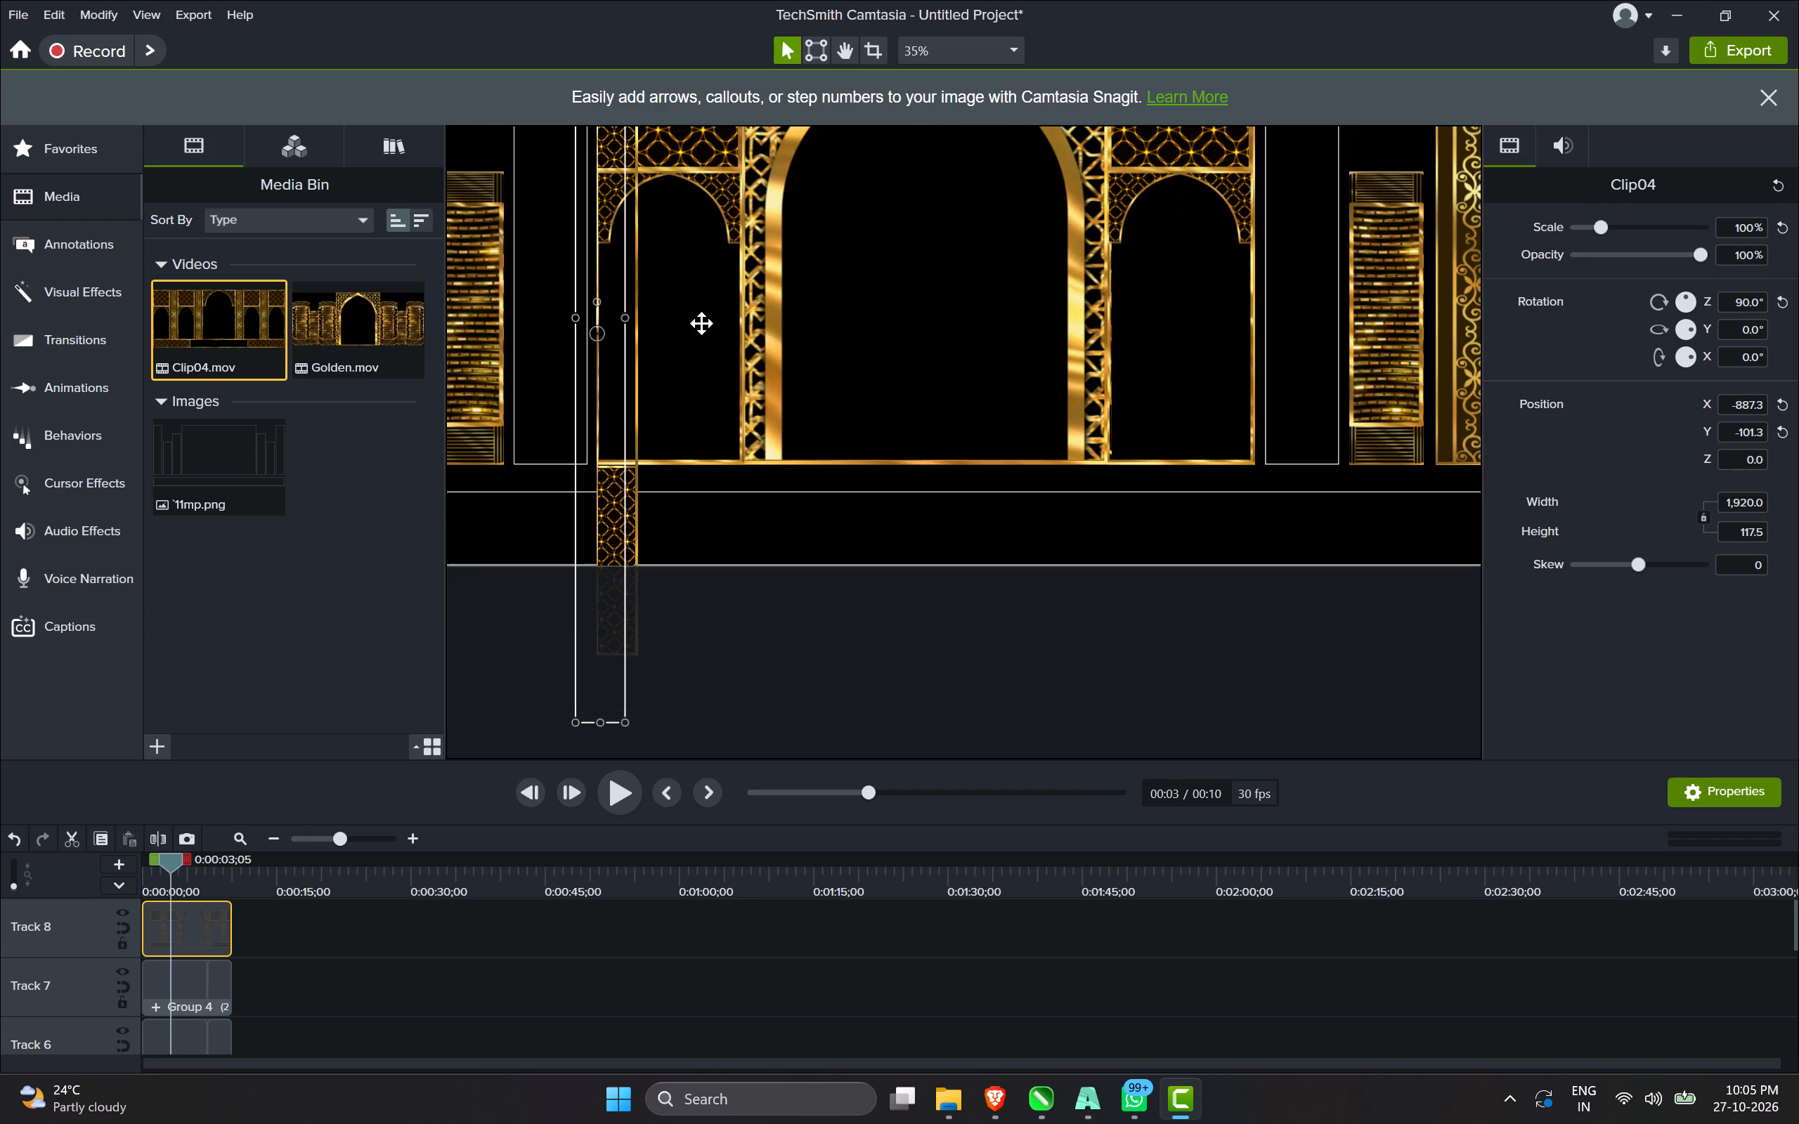
{"action": "scroll", "coordinate": [685, 330], "scroll_direction": "down", "scroll_amount": 1}
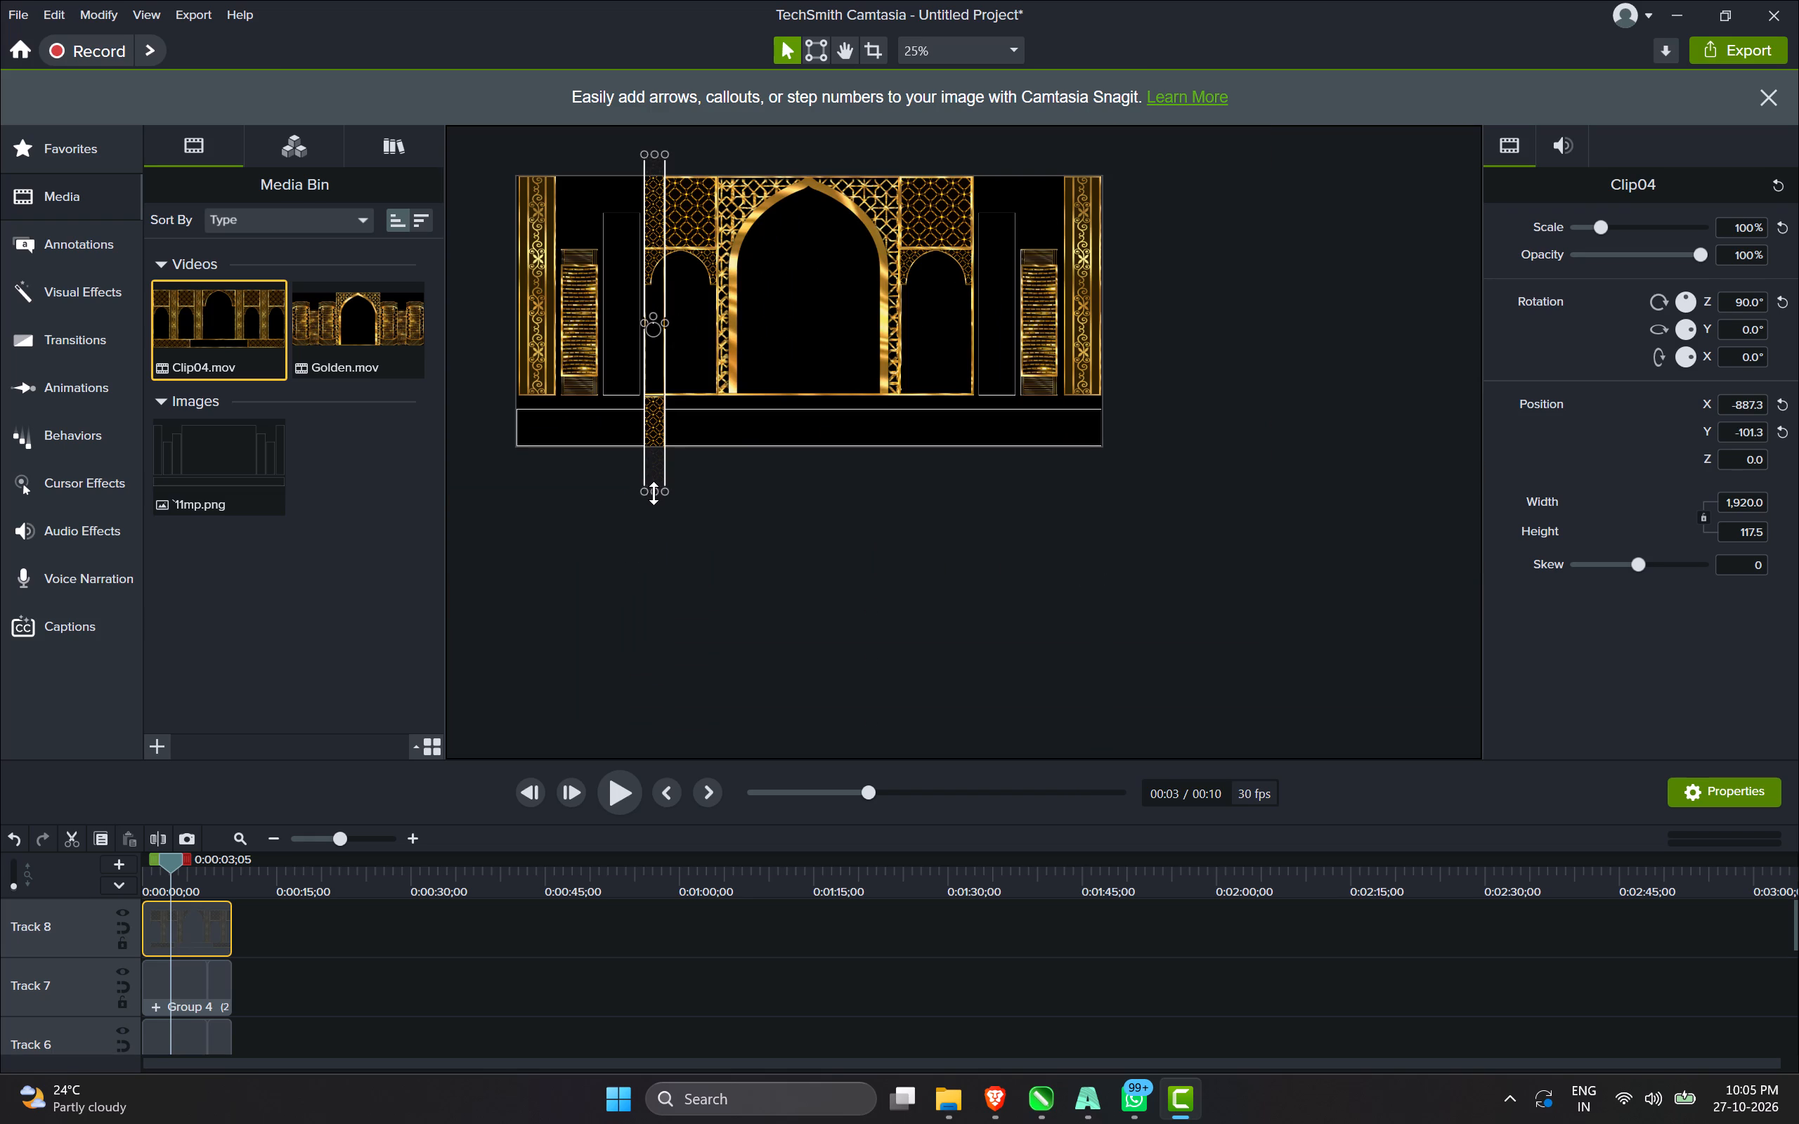
{"action": "left_click_drag", "start_coordinate": [654, 493], "coordinate": [654, 485], "text": "alt"}
{"action": "left_click_drag", "start_coordinate": [654, 485], "coordinate": [645, 372], "text": "alt"}
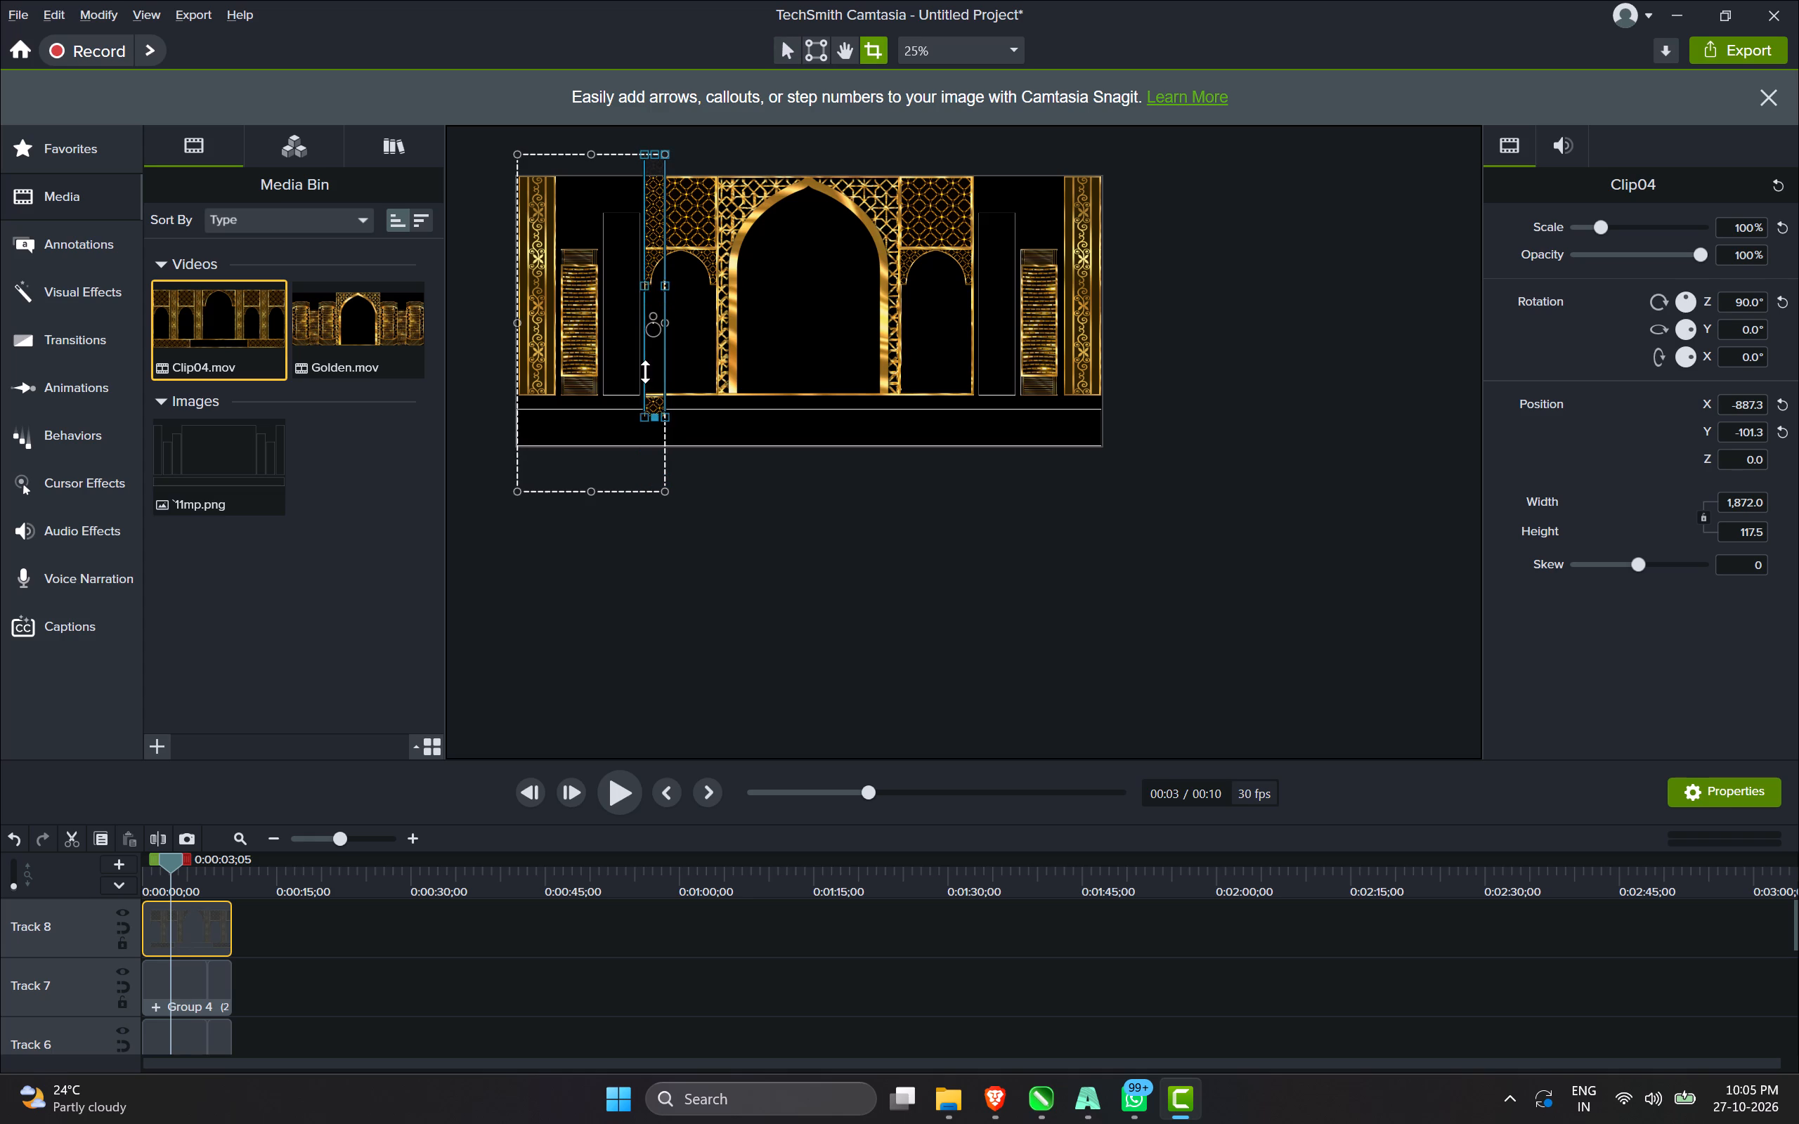
{"action": "left_click_drag", "start_coordinate": [645, 372], "coordinate": [644, 353], "text": "alt"}
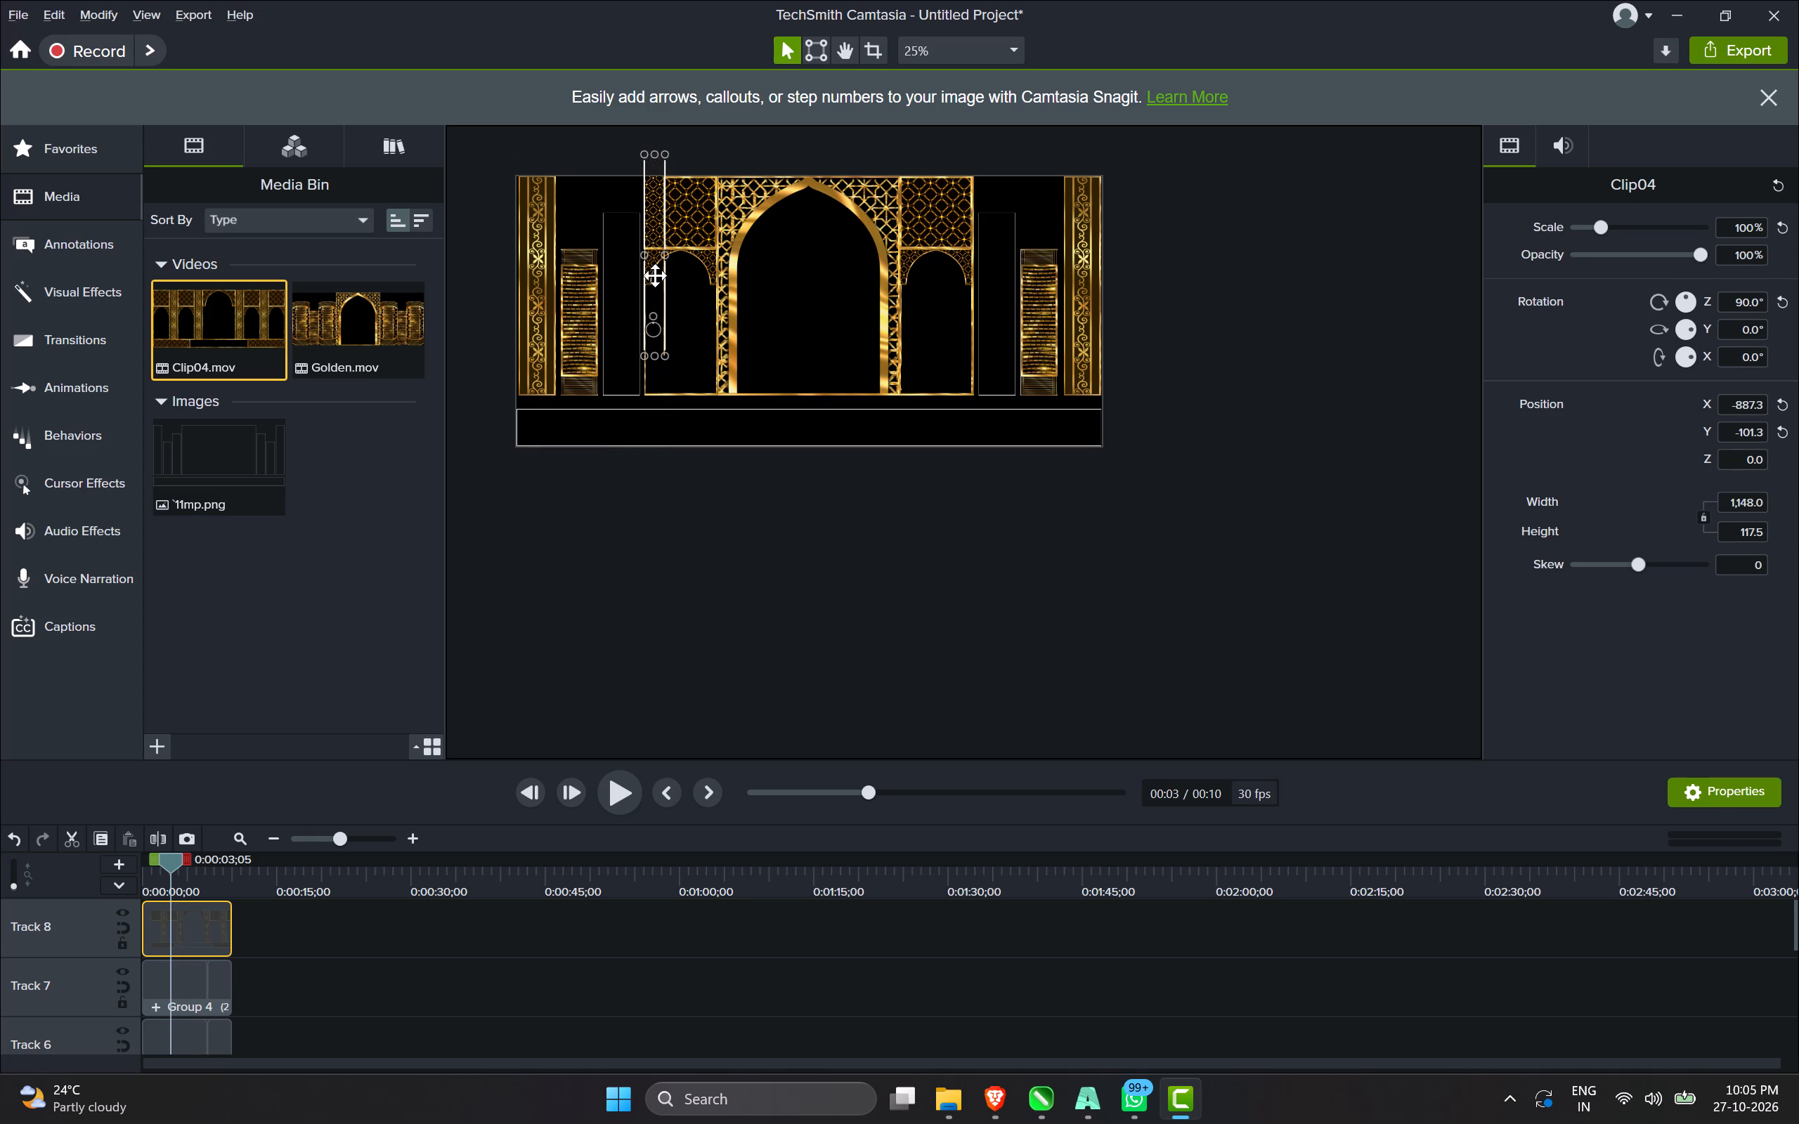
Move the Clip04 strip onto the empty narrow panel left of the central arches, at about X -1,150.1, Y -422.7.
{"action": "scroll", "coordinate": [654, 200], "scroll_direction": "up", "scroll_amount": 1}
{"action": "left_click_drag", "start_coordinate": [656, 258], "coordinate": [651, 269]}
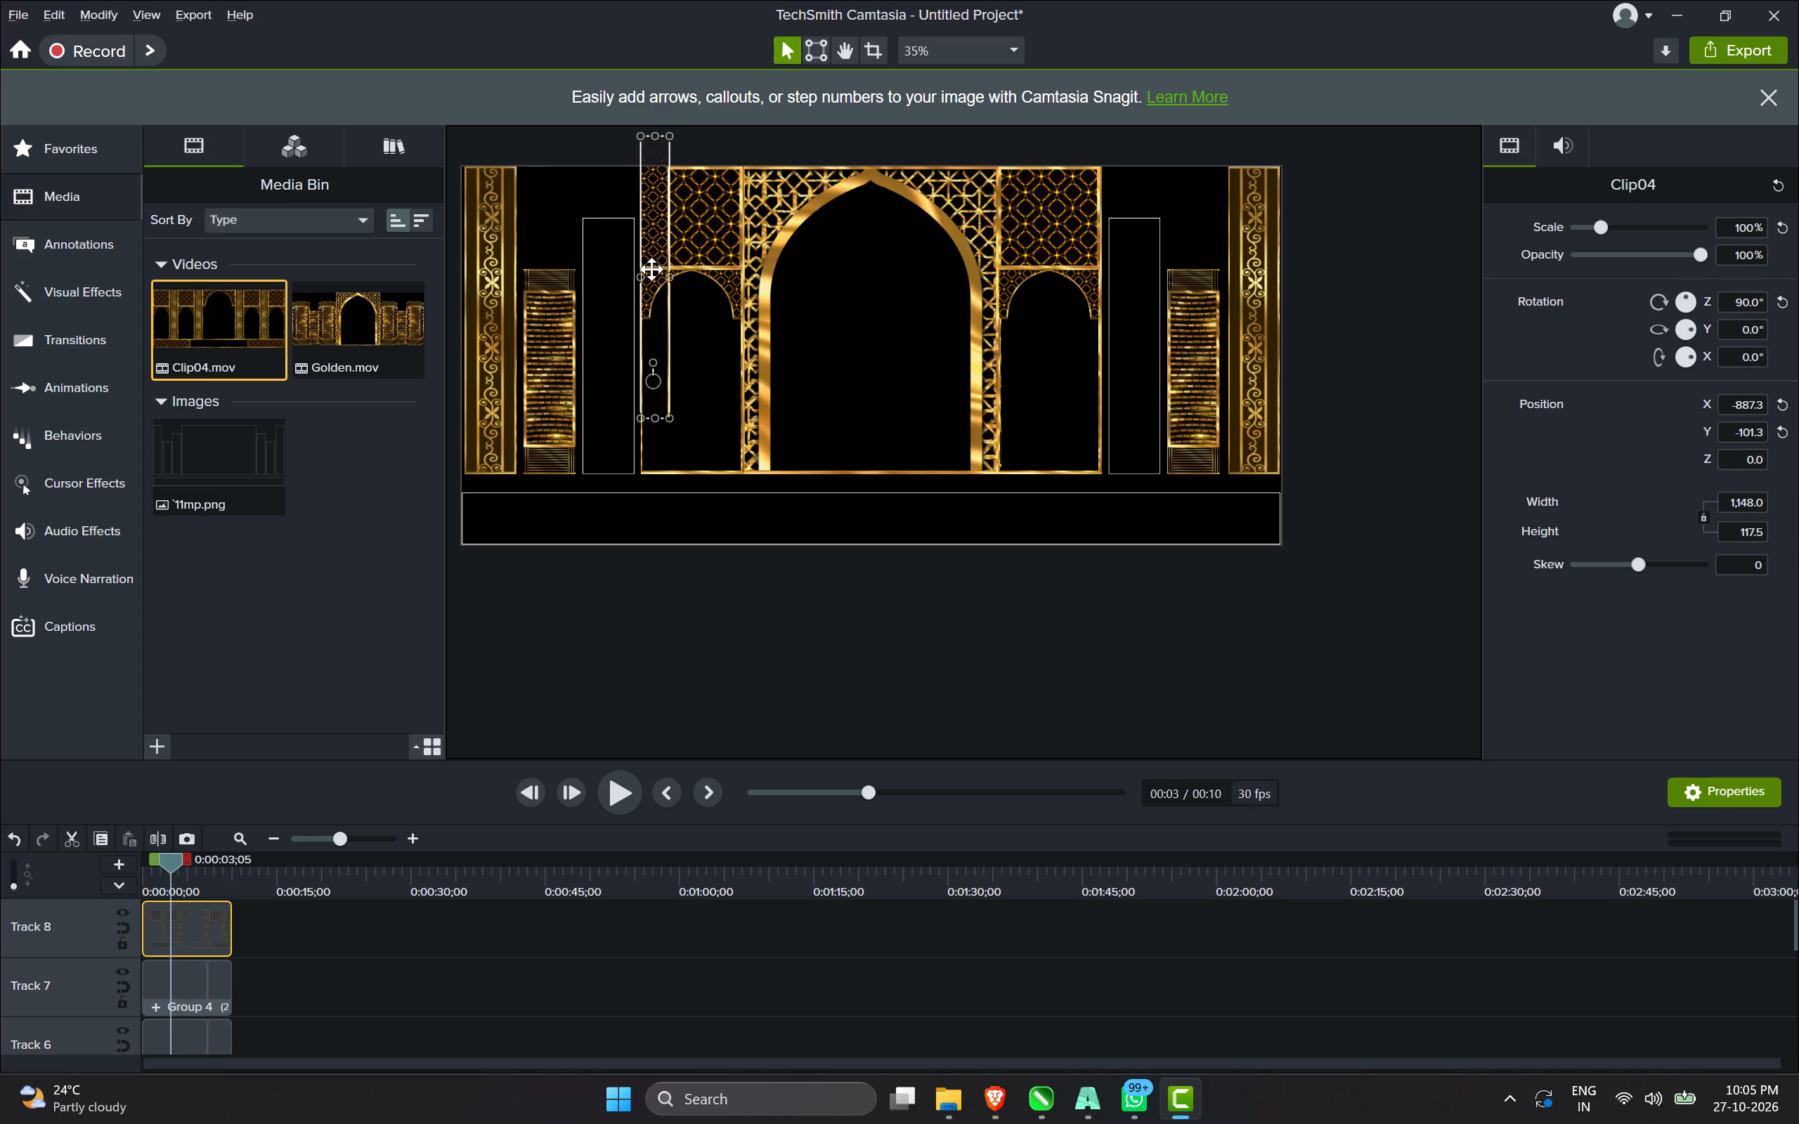
{"action": "left_click_drag", "start_coordinate": [651, 269], "coordinate": [601, 299]}
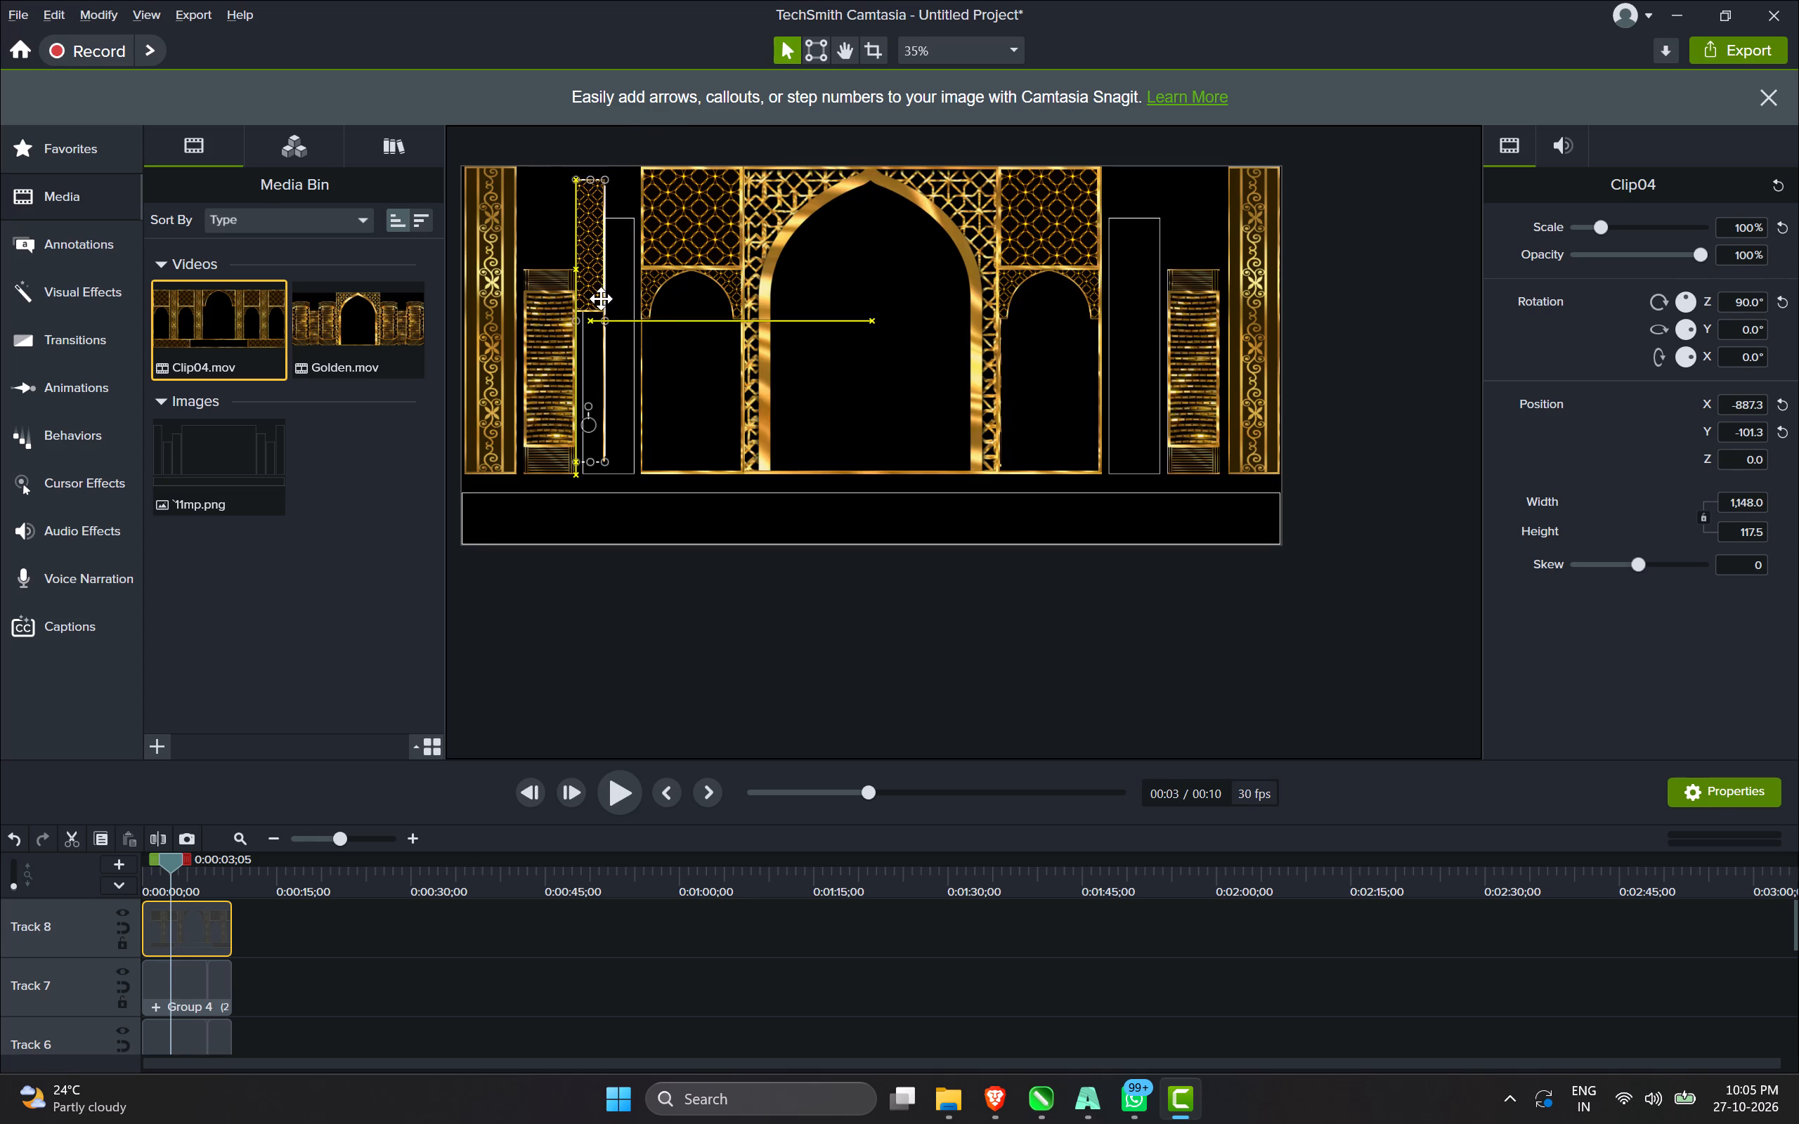
{"action": "left_click_drag", "start_coordinate": [601, 299], "coordinate": [613, 327]}
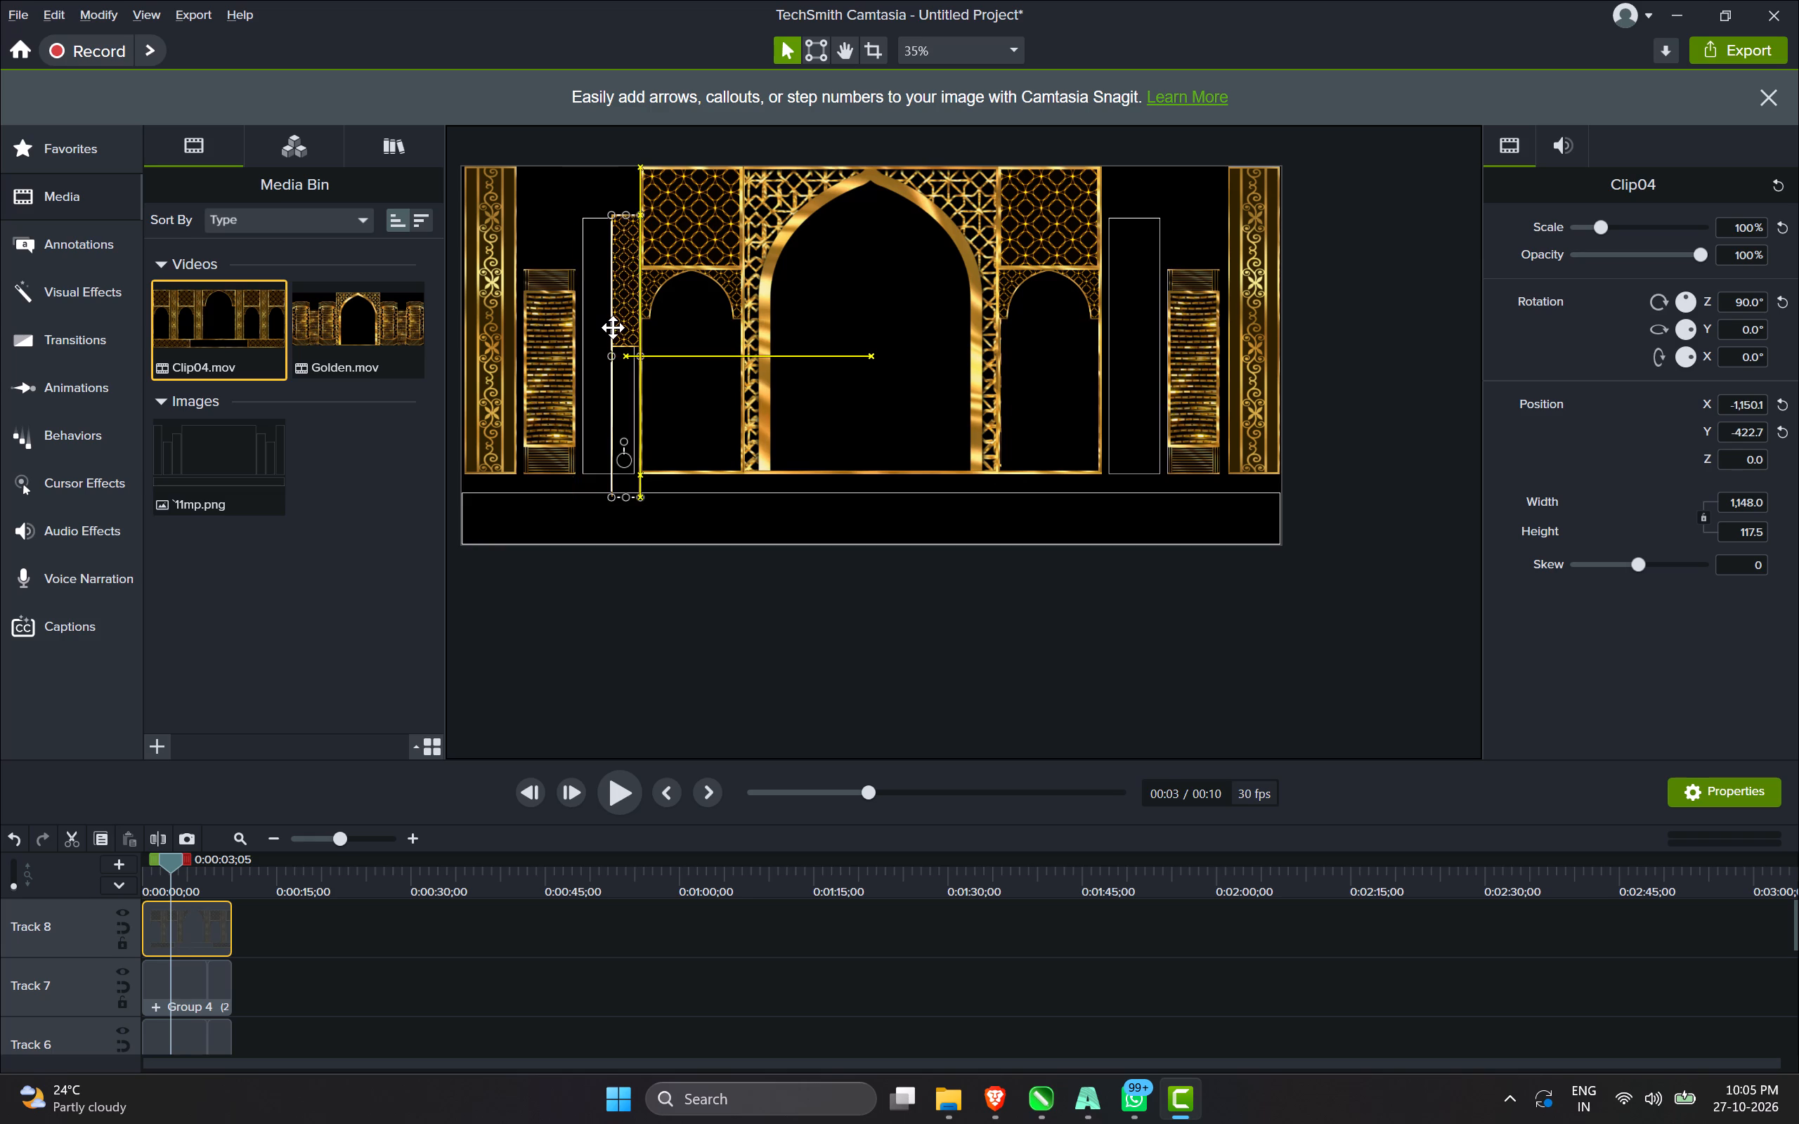
{"action": "left_click_drag", "start_coordinate": [613, 327], "coordinate": [607, 326]}
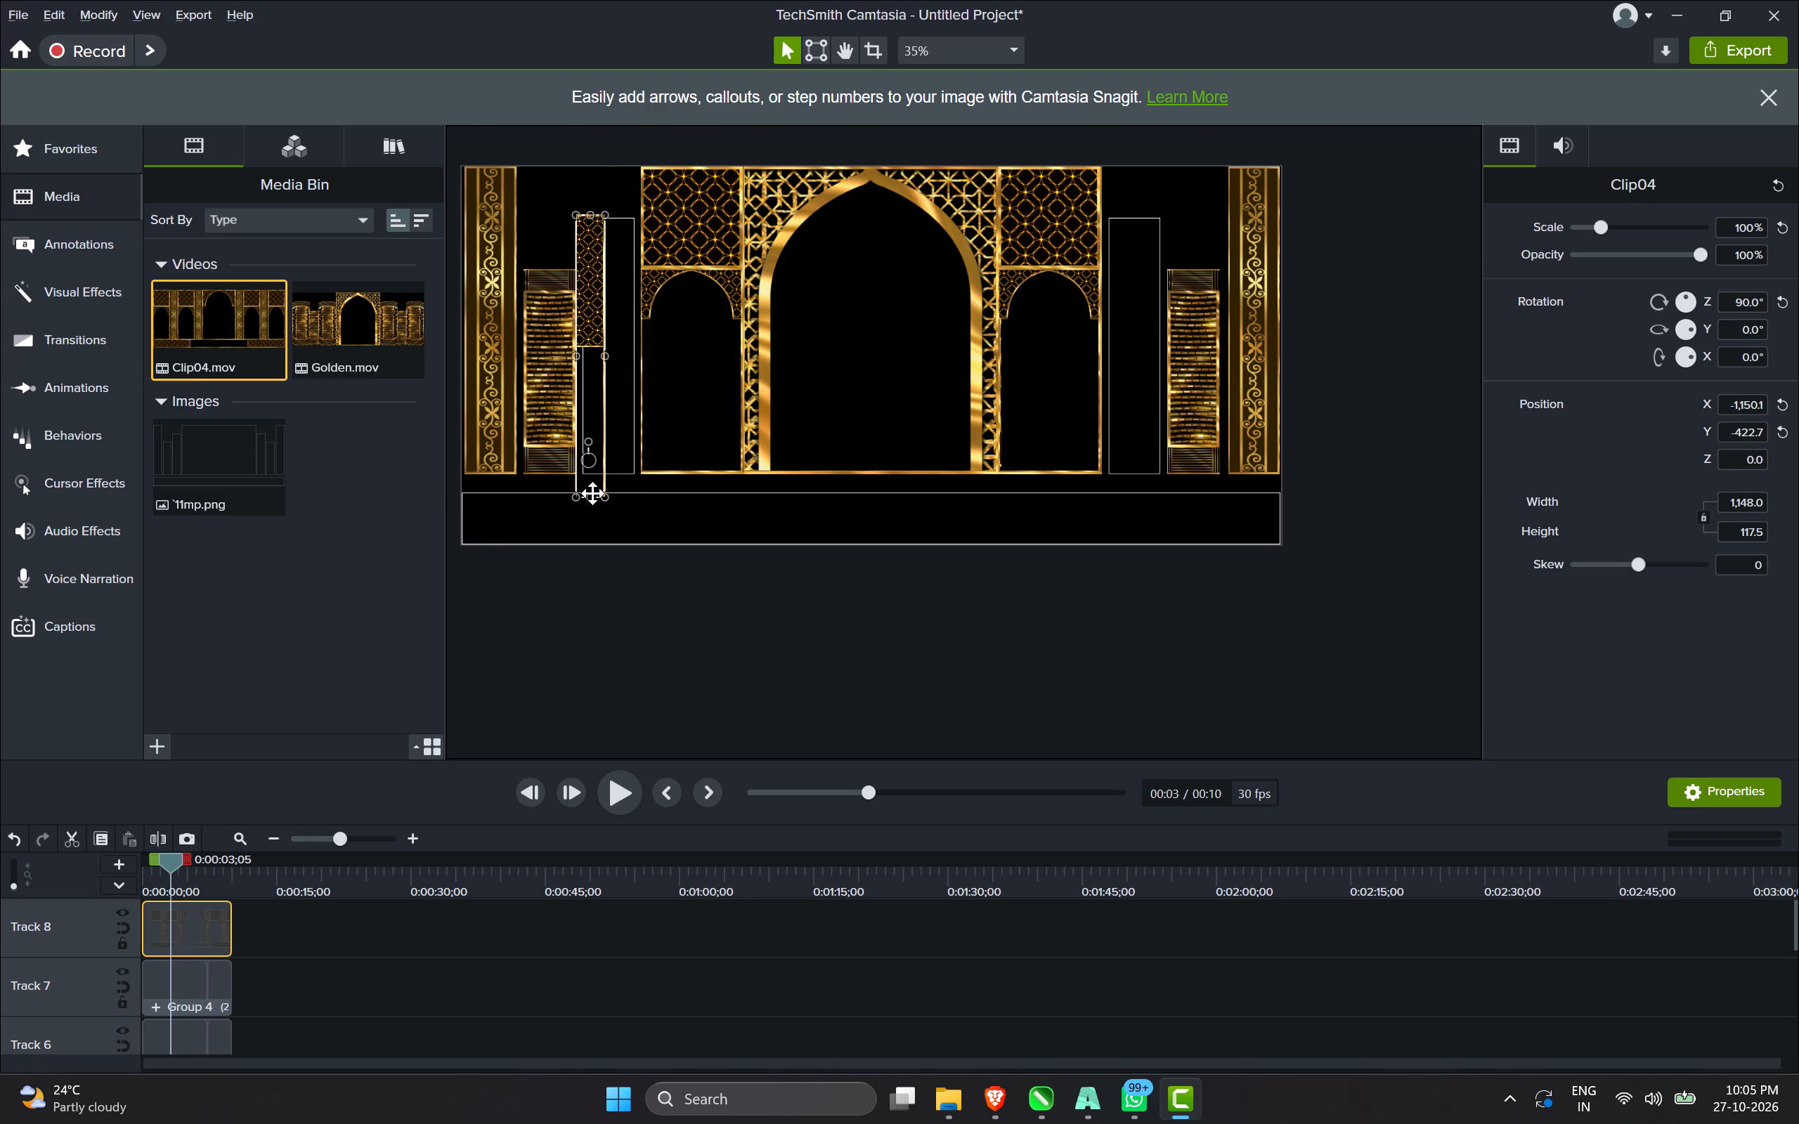
Crop the Clip04 strip's lower end up to the bottom border of its patterned block, at a width of 537.5.
{"action": "scroll", "coordinate": [592, 493], "scroll_direction": "up", "scroll_amount": 1}
{"action": "left_click_drag", "start_coordinate": [590, 500], "coordinate": [589, 350], "text": "alt"}
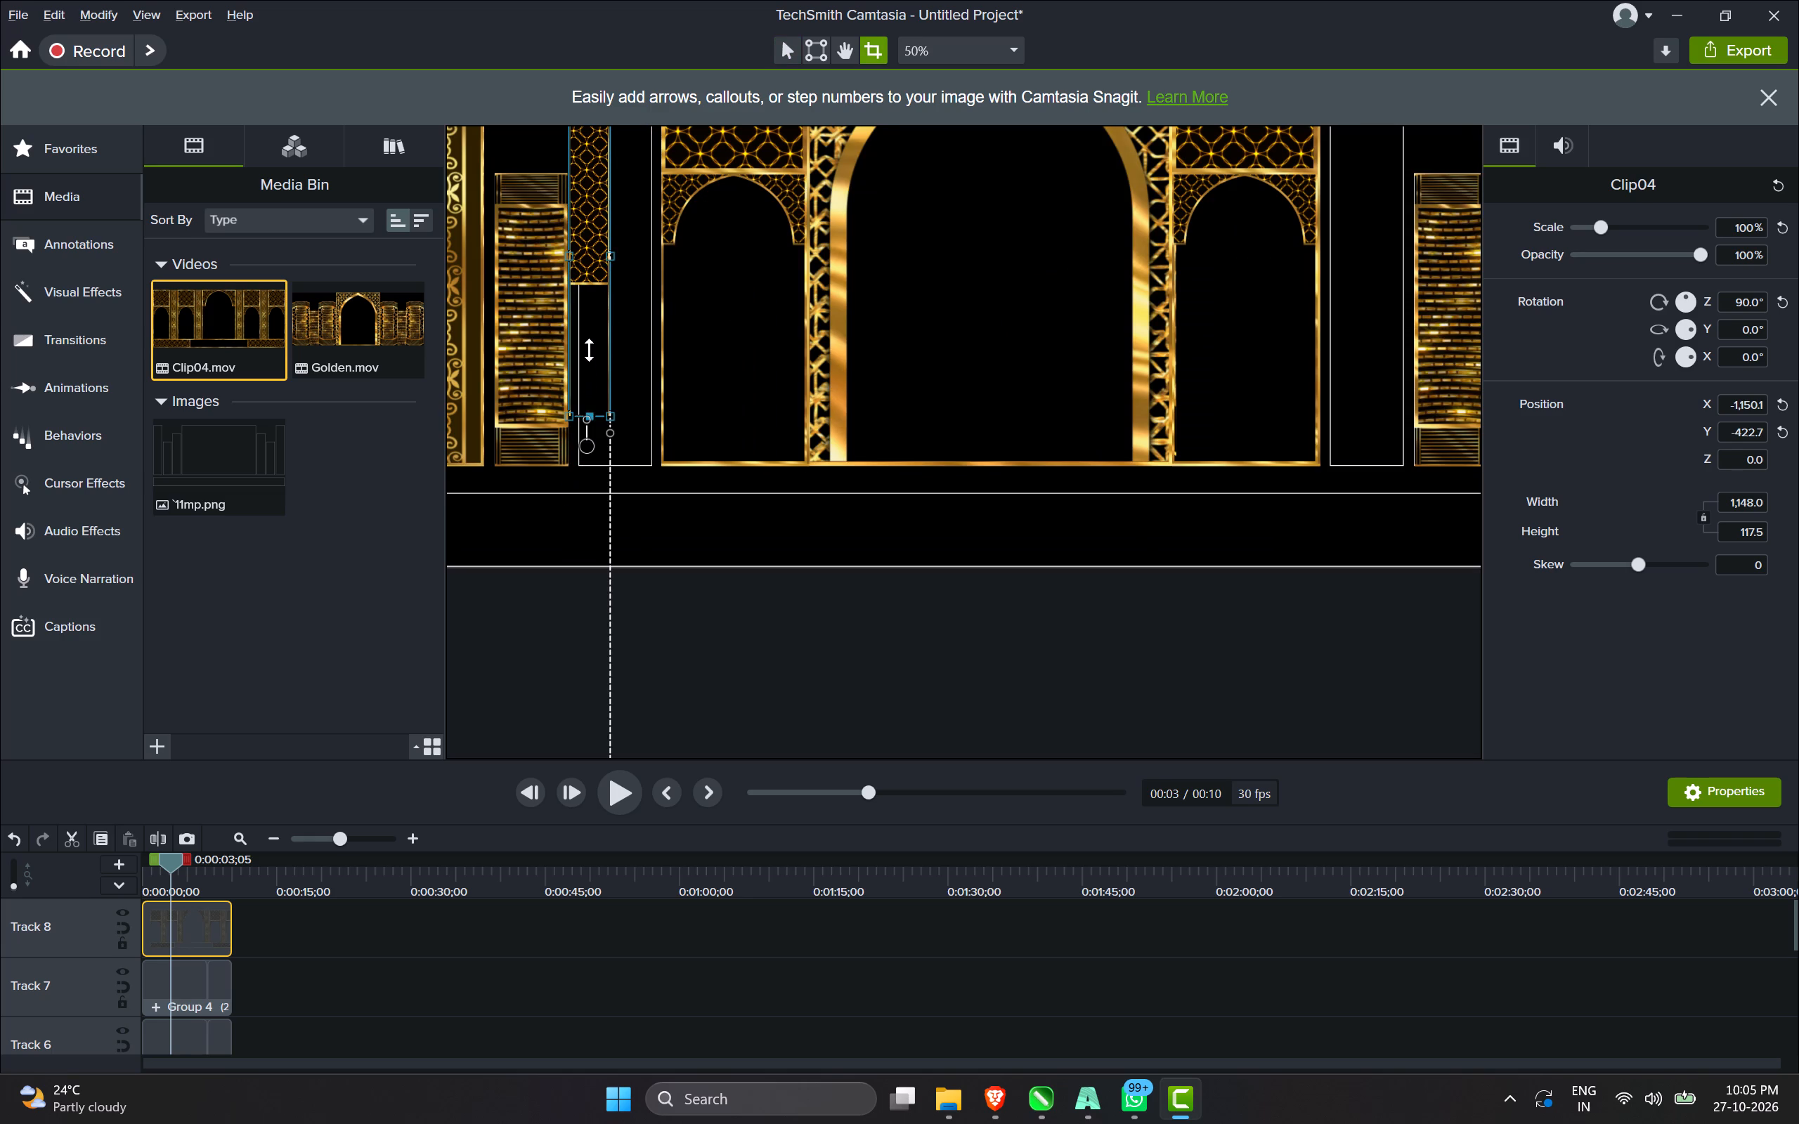
{"action": "left_click_drag", "start_coordinate": [589, 350], "coordinate": [580, 289], "text": "alt"}
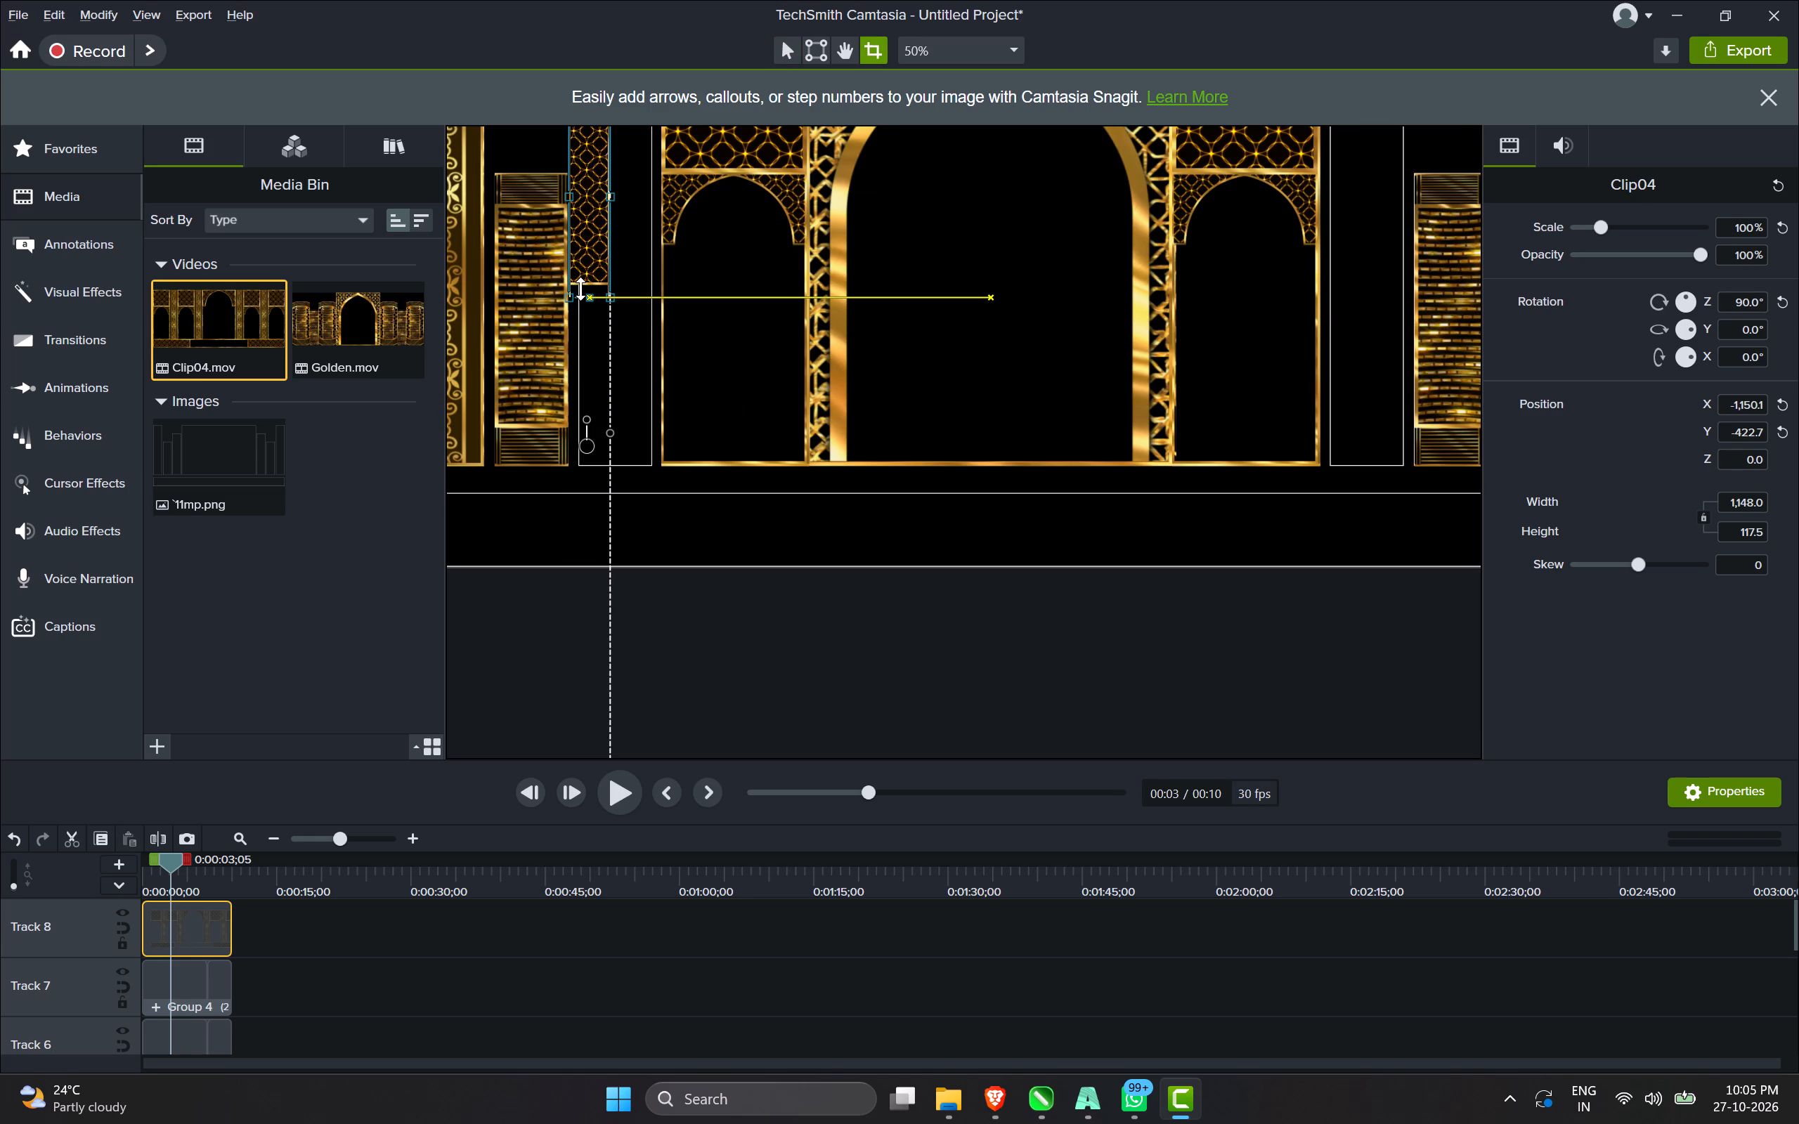
{"action": "left_click_drag", "start_coordinate": [580, 289], "coordinate": [580, 285], "text": "alt"}
{"action": "scroll", "coordinate": [589, 280], "scroll_direction": "up", "scroll_amount": 6}
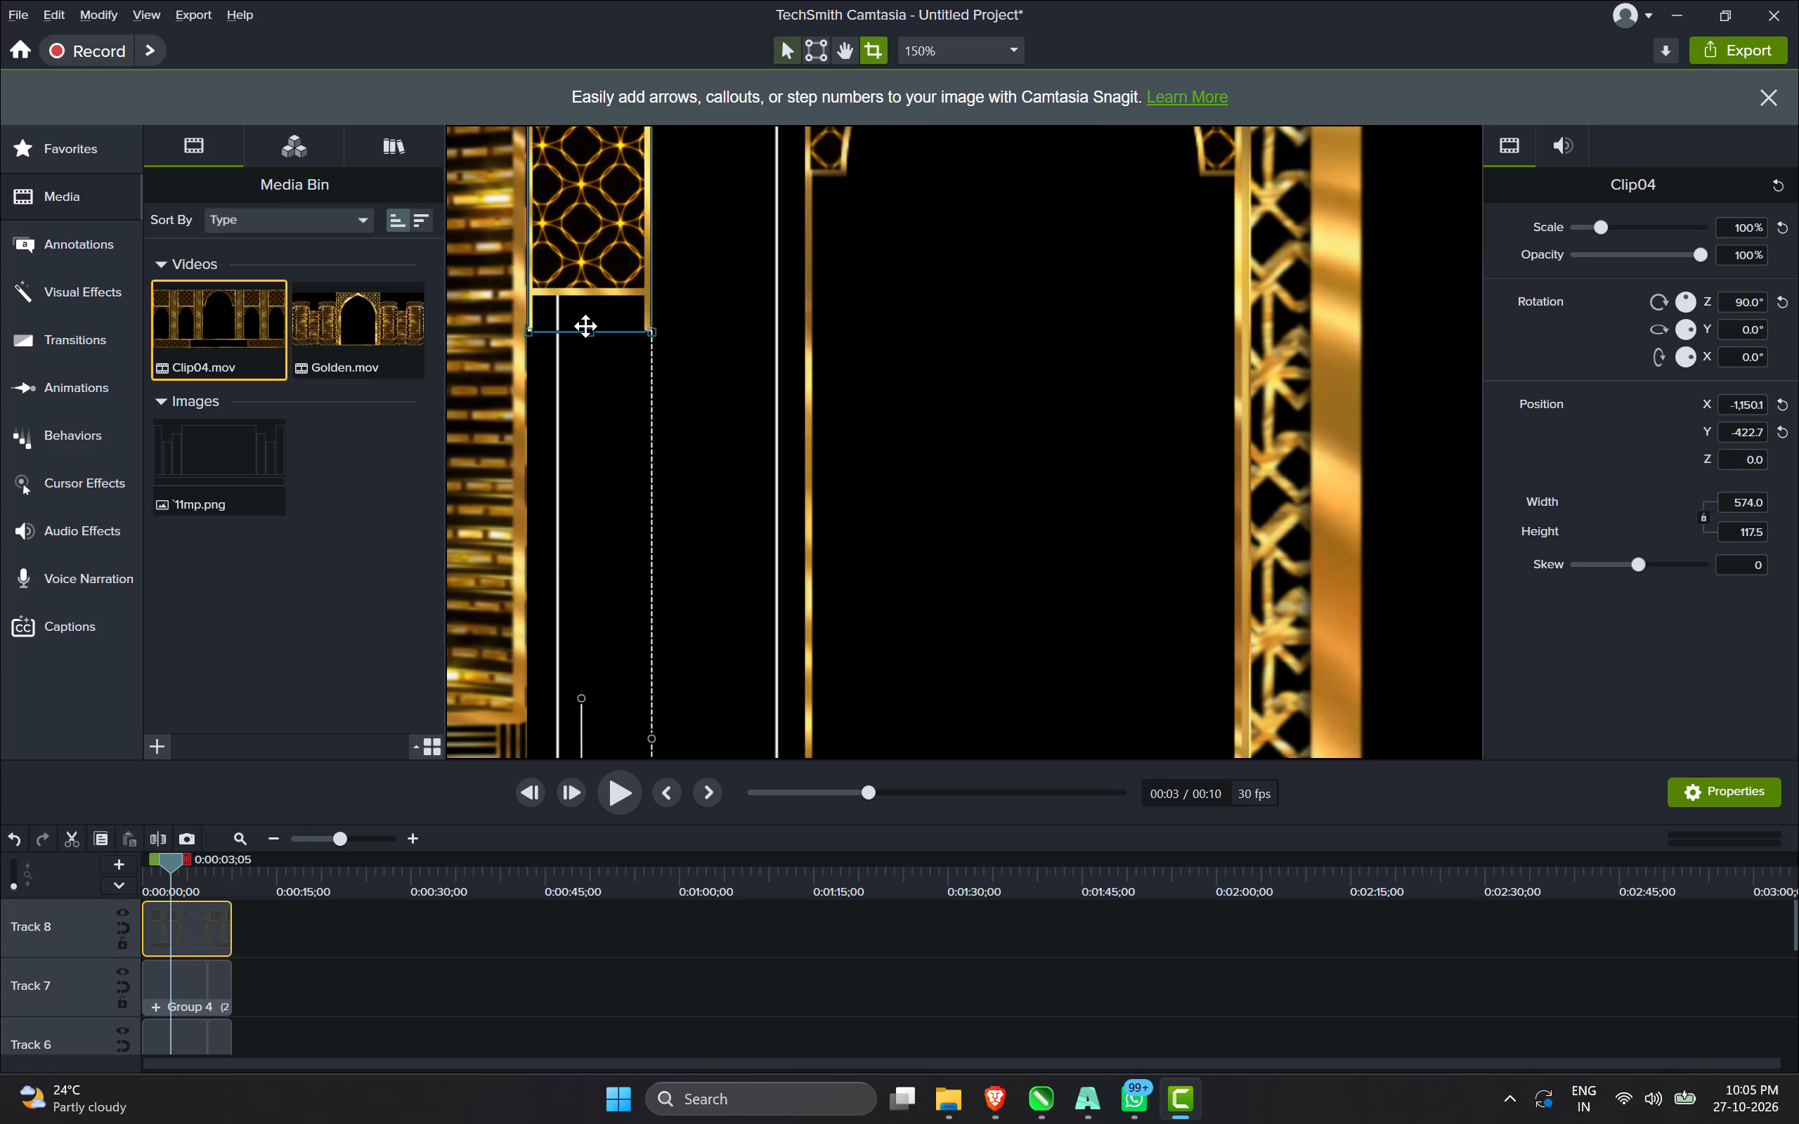
{"action": "scroll", "coordinate": [590, 332], "scroll_direction": "up", "scroll_amount": 2}
{"action": "left_click_drag", "start_coordinate": [590, 332], "coordinate": [586, 297], "text": "alt"}
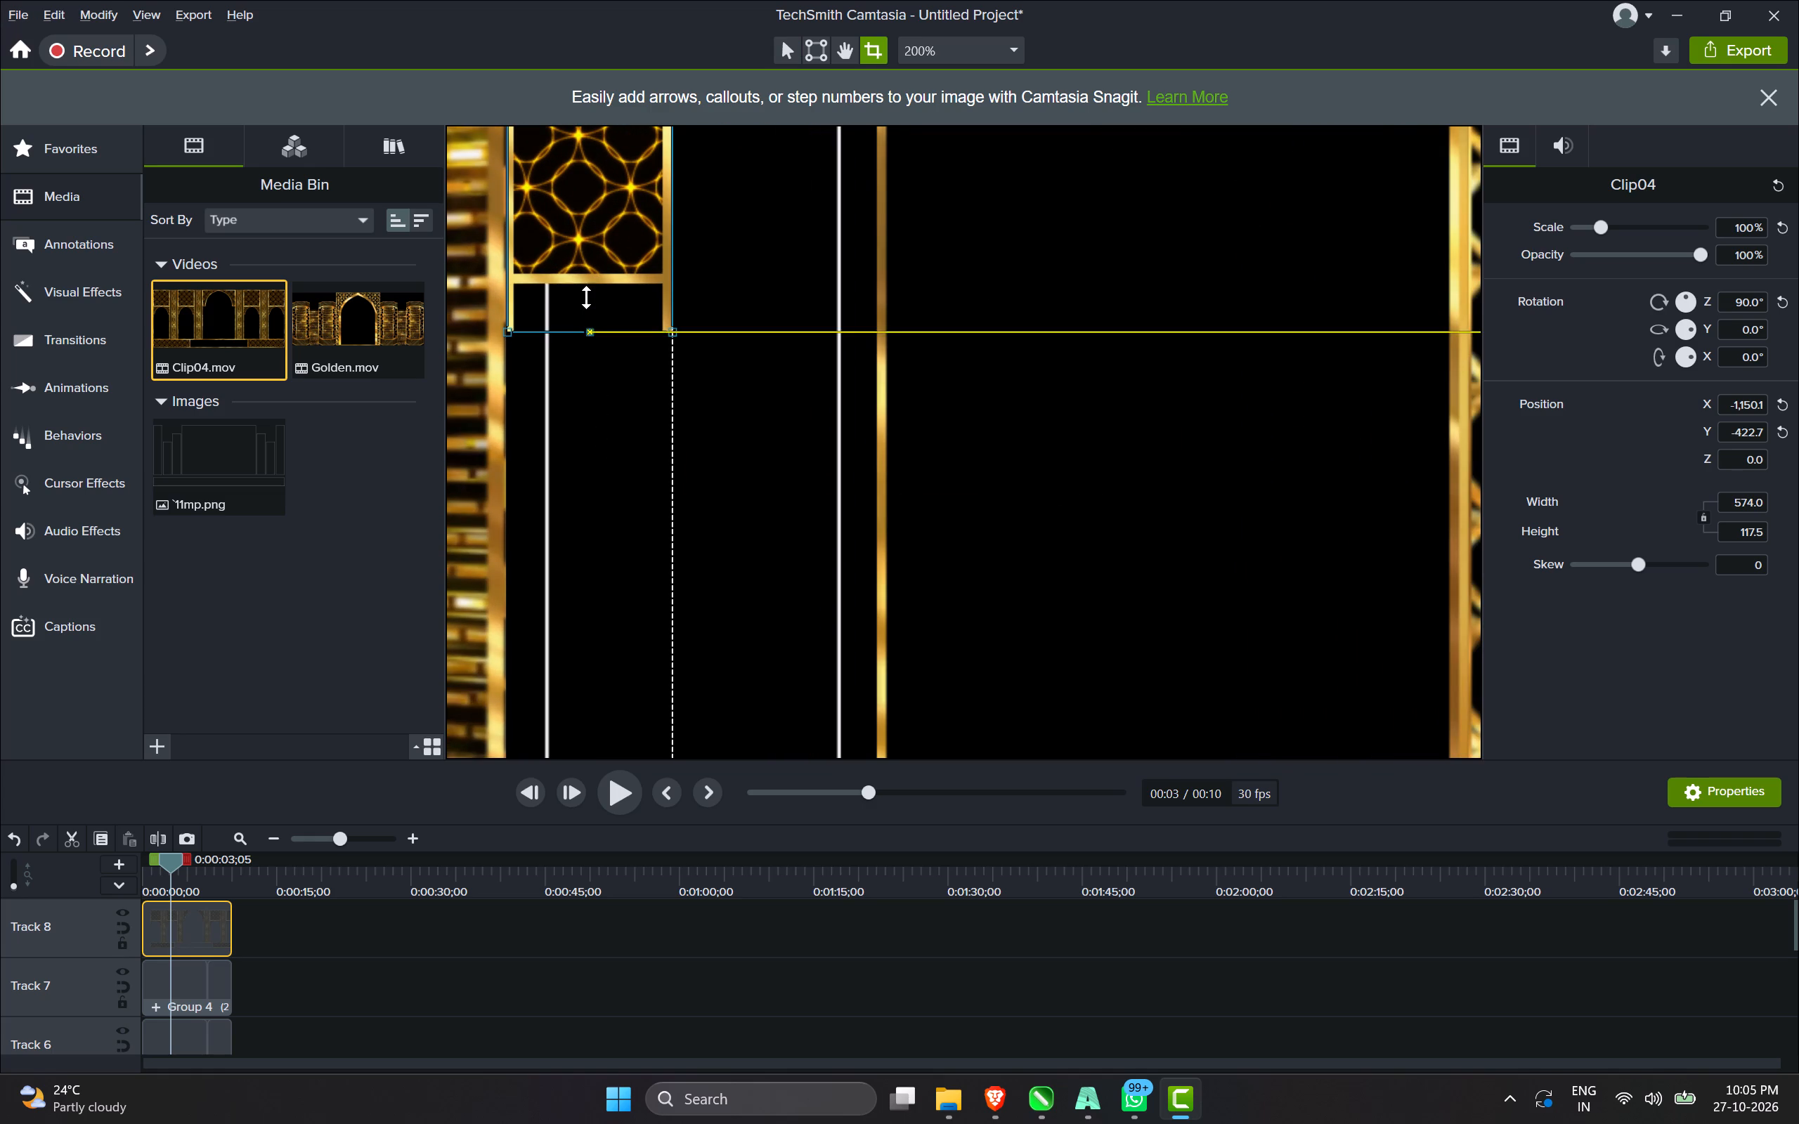
{"action": "left_click_drag", "start_coordinate": [586, 297], "coordinate": [581, 280], "text": "alt"}
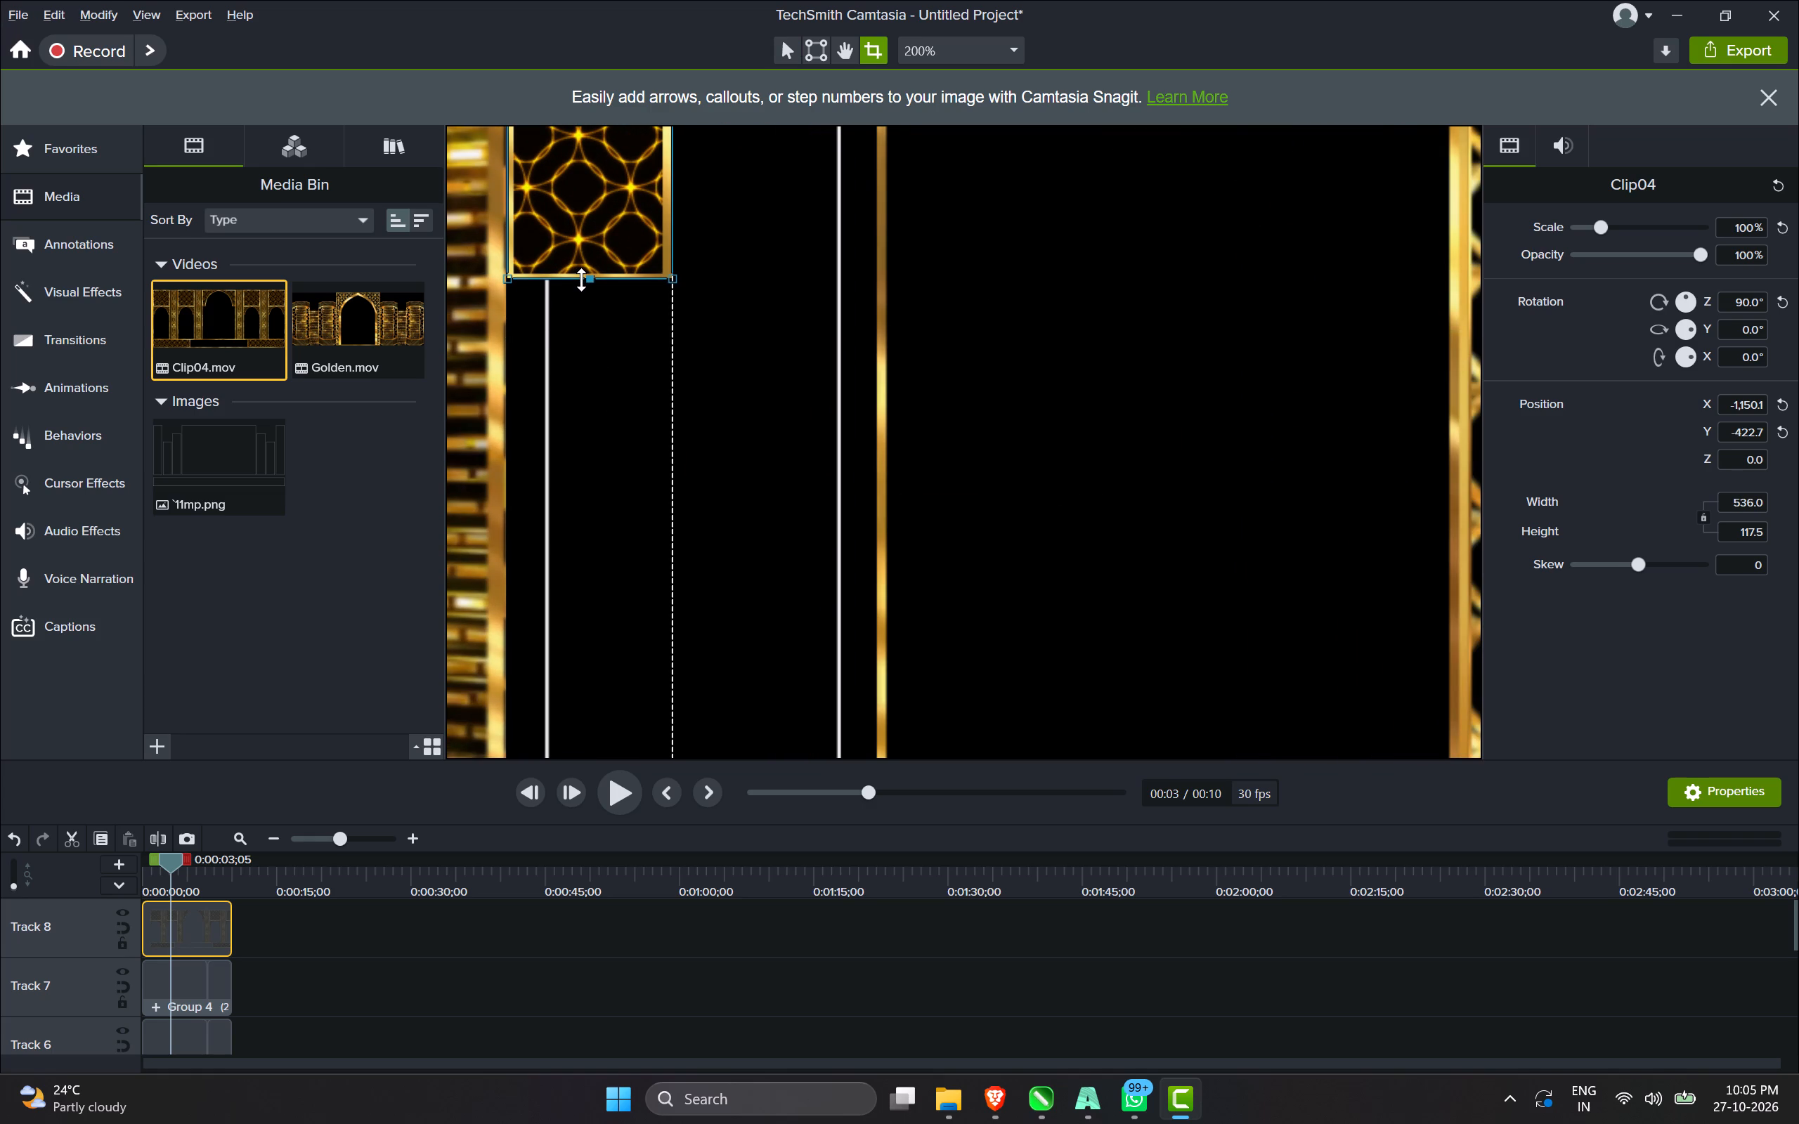
{"action": "left_click_drag", "start_coordinate": [581, 280], "coordinate": [582, 280], "text": "alt"}
Nudge the Clip04 strip down and right towards the empty left panel's top-left corner, to X -1,130.1, Y -448.0.
{"action": "scroll", "coordinate": [603, 373], "scroll_direction": "down", "scroll_amount": 7}
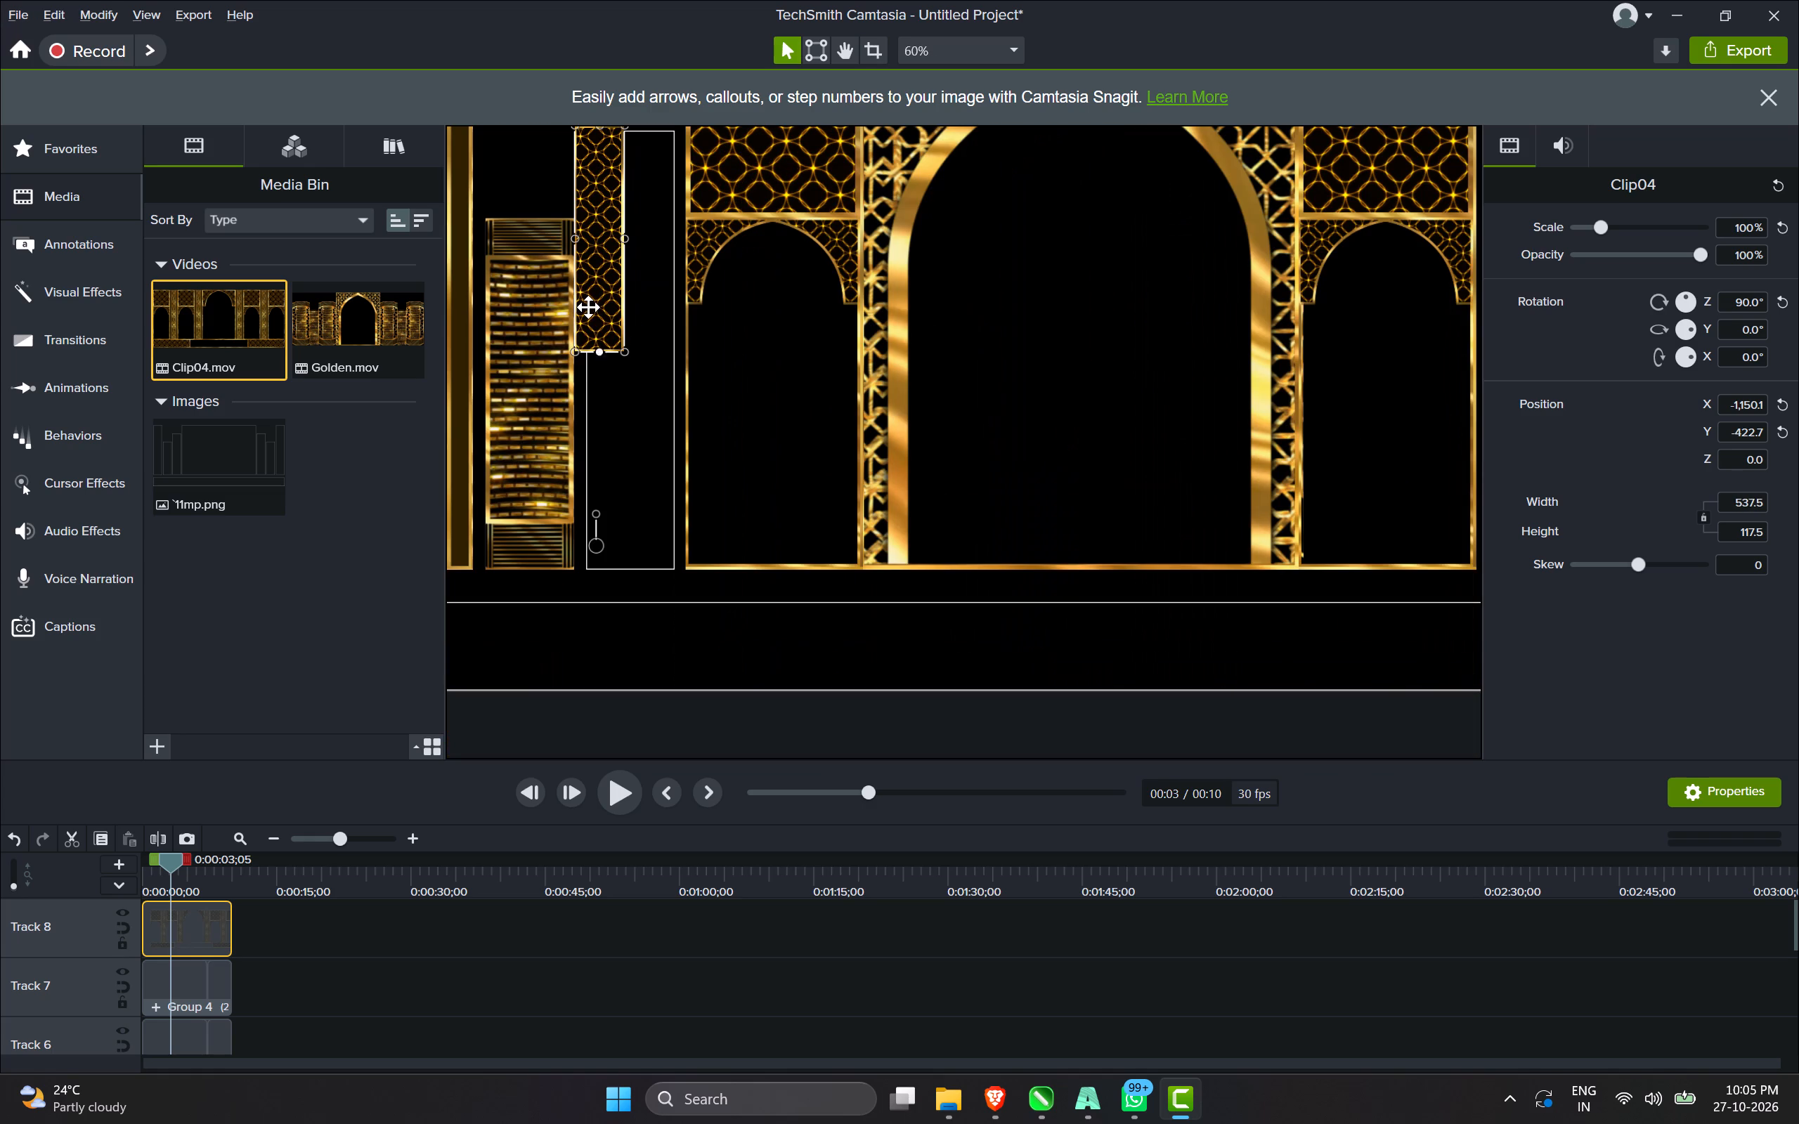
{"action": "scroll", "coordinate": [588, 301], "scroll_direction": "down", "scroll_amount": 1}
{"action": "scroll", "coordinate": [583, 139], "scroll_direction": "up", "scroll_amount": 6}
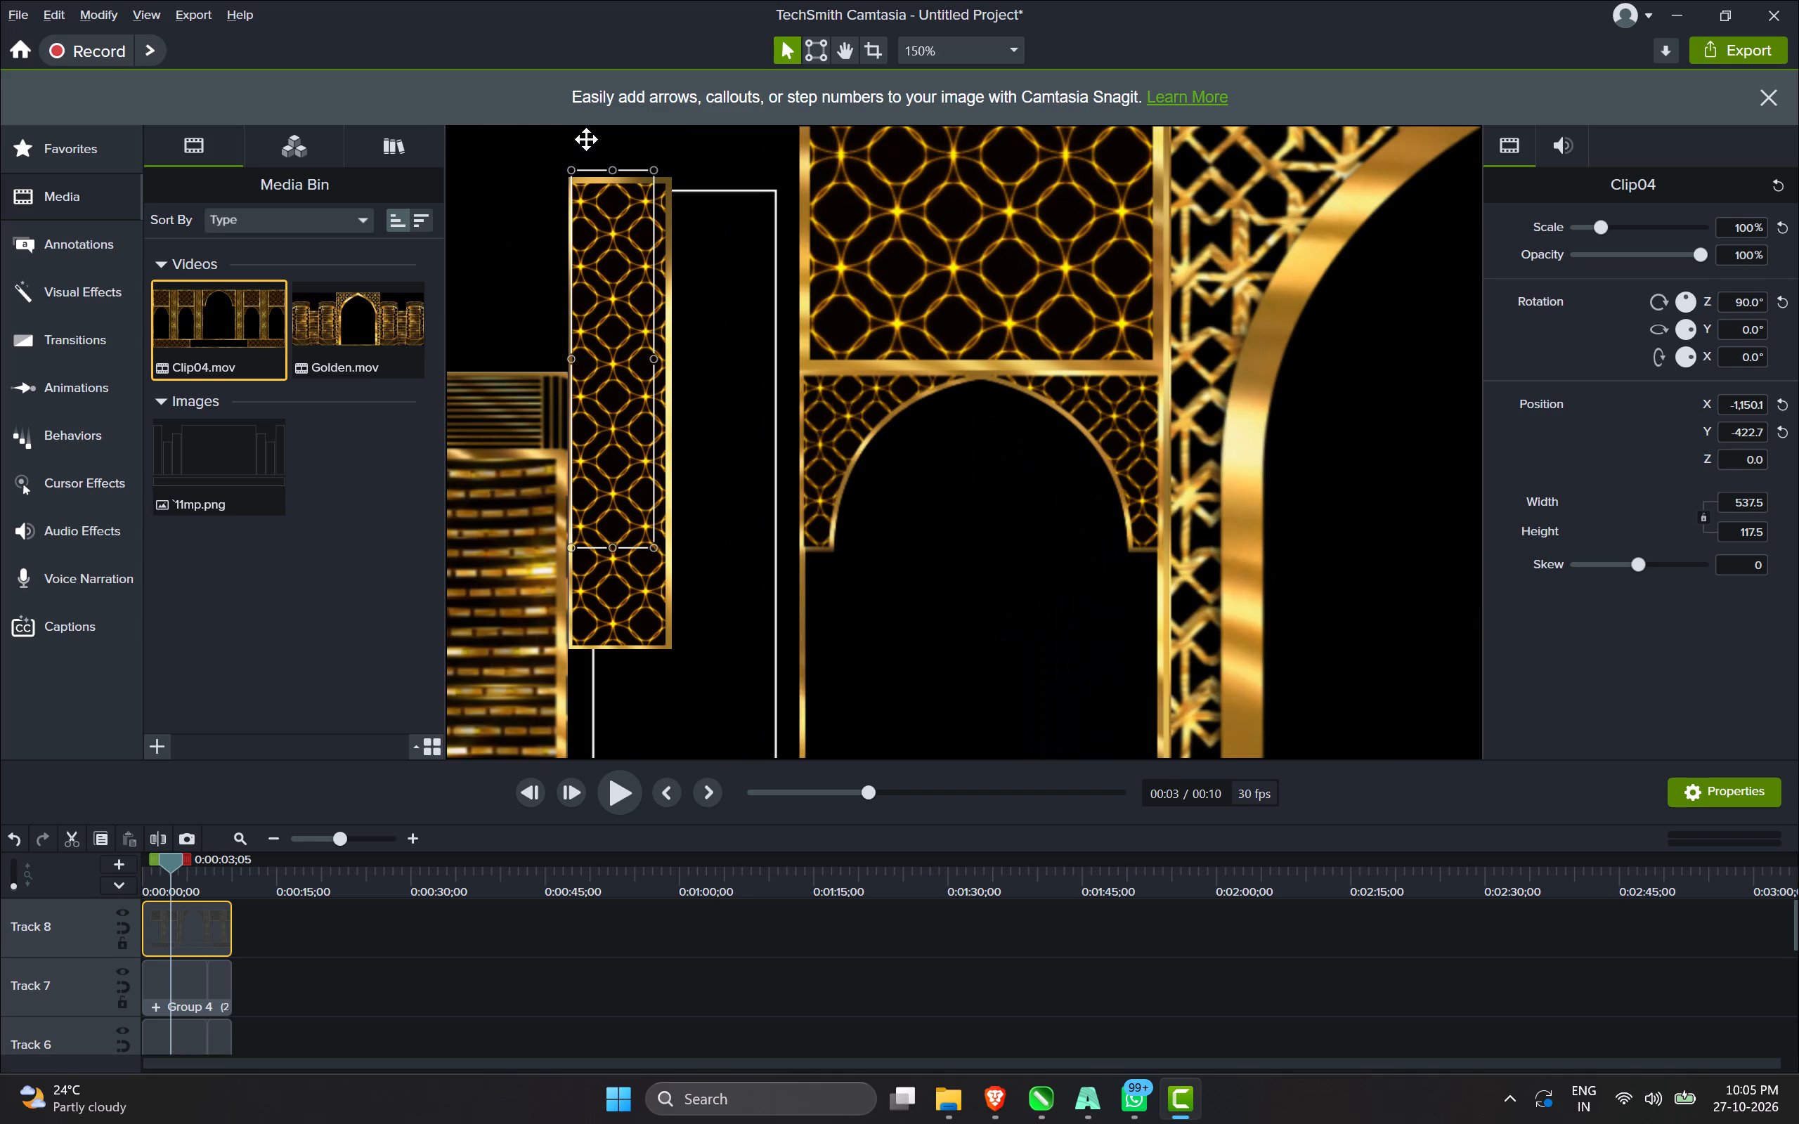
{"action": "key", "text": "Down"}
{"action": "key", "text": "Down"}
{"action": "key", "text": "Down"}
{"action": "key", "text": "Down"}
{"action": "key", "text": "Down"}
{"action": "key", "text": "Down"}
{"action": "key", "text": "Down"}
{"action": "key", "text": "Down"}
{"action": "key", "text": "Down"}
{"action": "key", "text": "Down"}
{"action": "key", "text": "Down"}
{"action": "key", "text": "Down"}
{"action": "key", "text": "Down"}
{"action": "key", "text": "Down"}
{"action": "key", "text": "Down"}
{"action": "key", "text": "Down"}
{"action": "key", "text": "Down"}
{"action": "key", "text": "Down"}
{"action": "key", "text": "Down"}
{"action": "key", "text": "Down"}
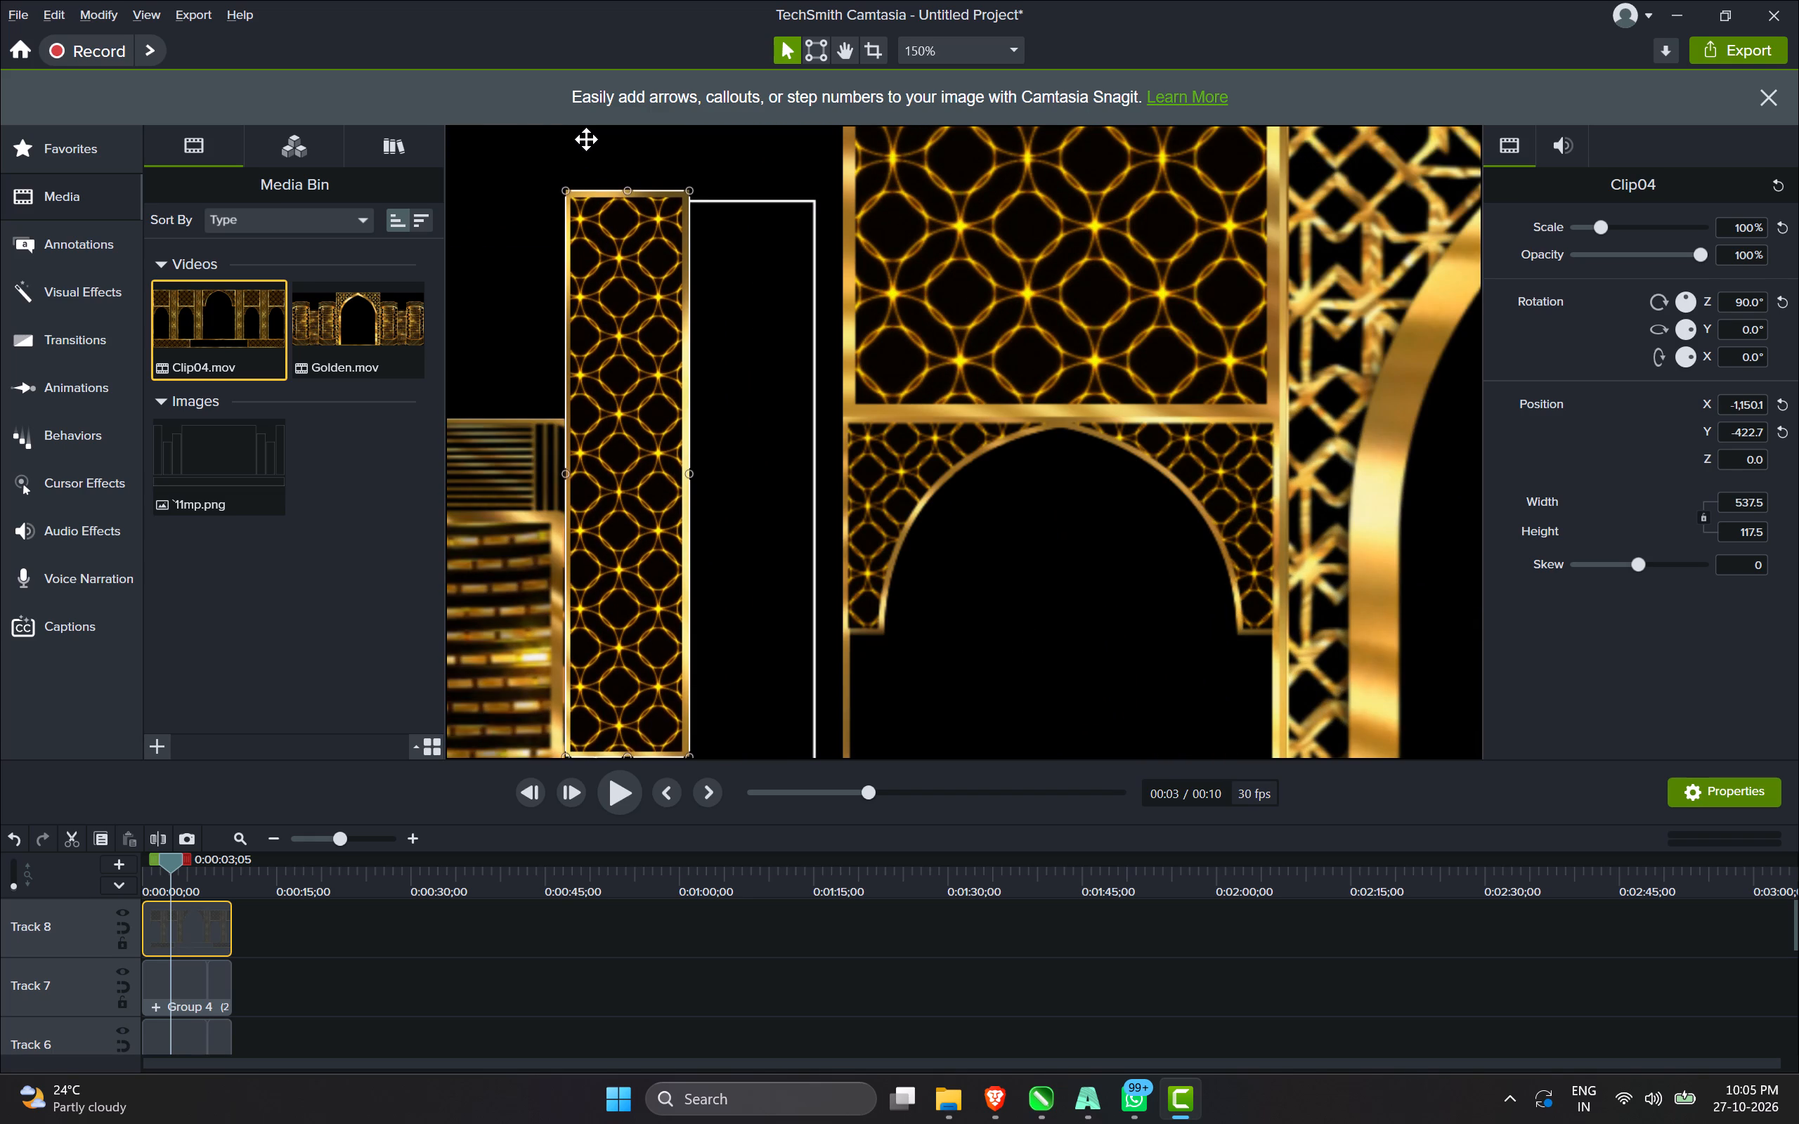
{"action": "key", "text": "shift+Down"}
{"action": "key", "text": "shift+Down"}
{"action": "key", "text": "shift+Right"}
{"action": "key", "text": "shift+Right"}
{"action": "key", "text": "shift+Right"}
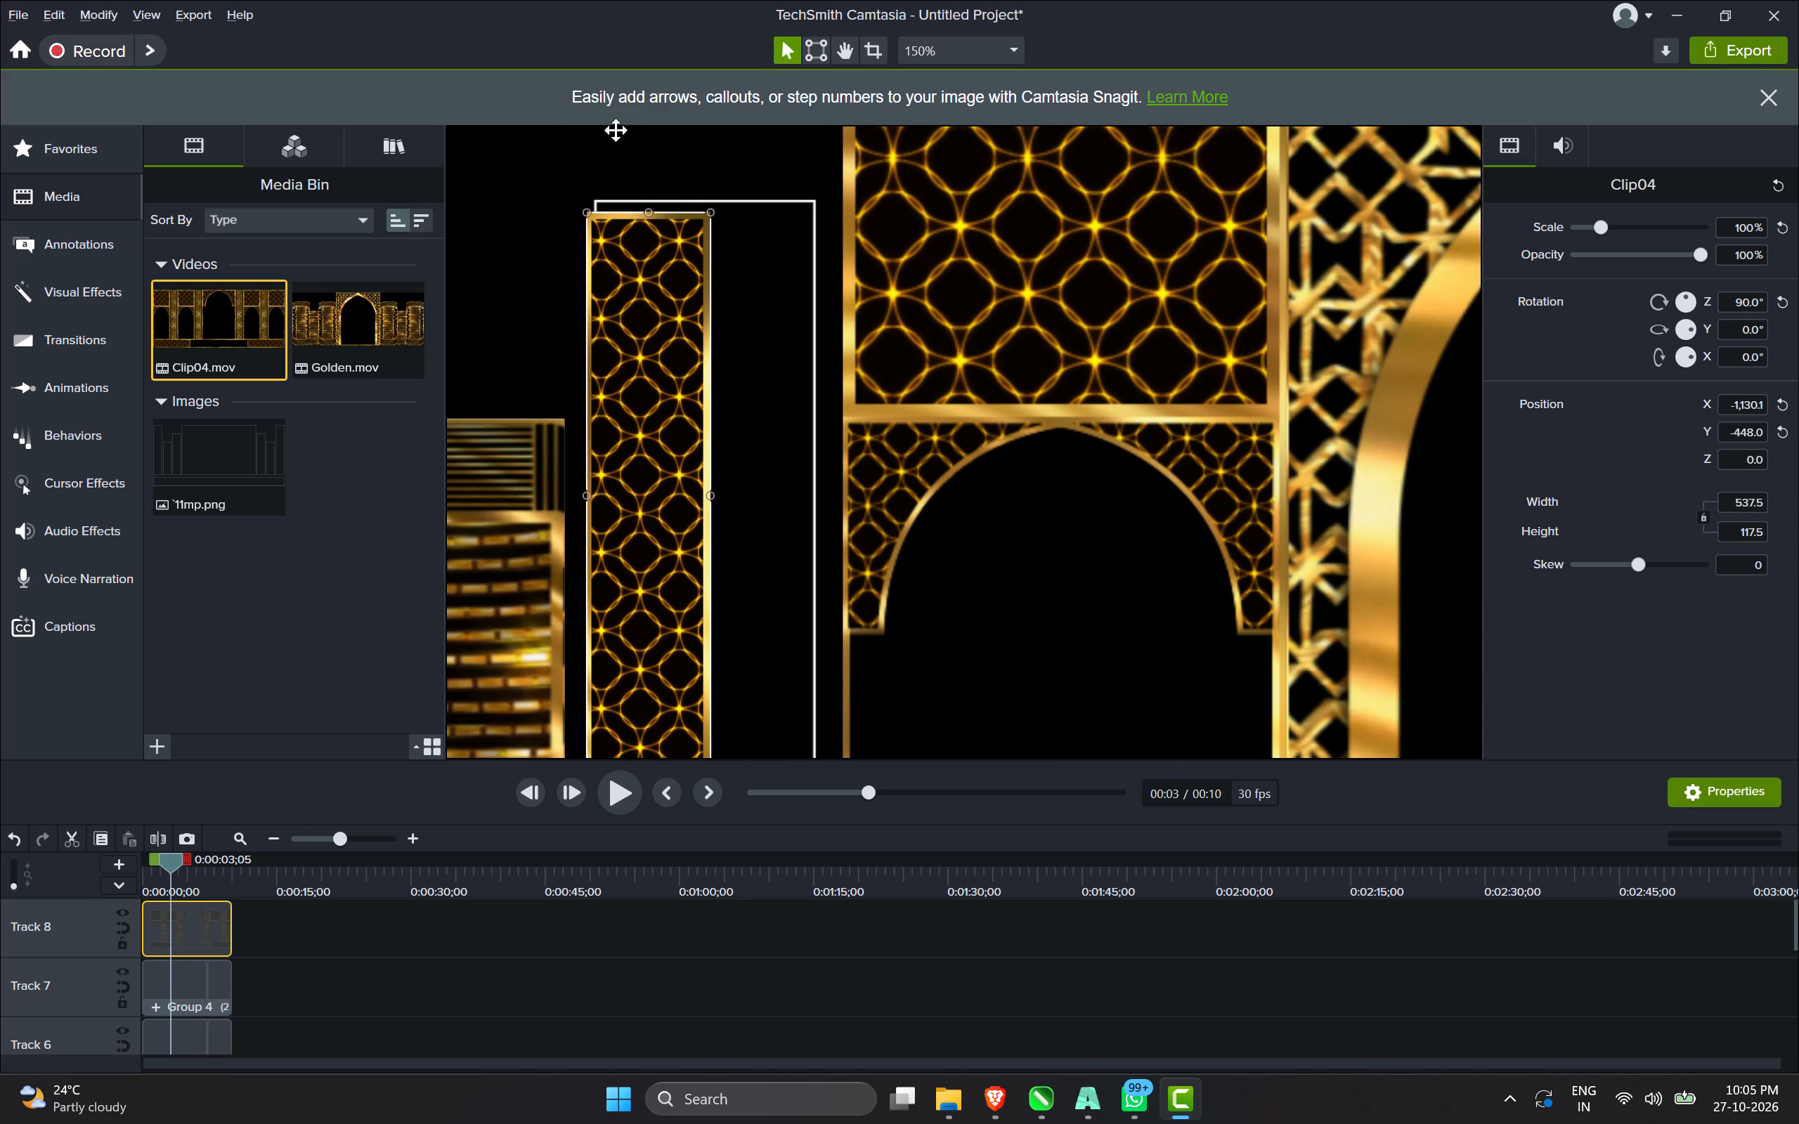
Nudge the Clip04 strip right until its left edge meets the panel outline's left edge, at X -1,123.6.
{"action": "scroll", "coordinate": [521, 196], "scroll_direction": "up", "scroll_amount": 3}
{"action": "scroll", "coordinate": [658, 200], "scroll_direction": "up", "scroll_amount": 5}
{"action": "key", "text": "shift+Right"}
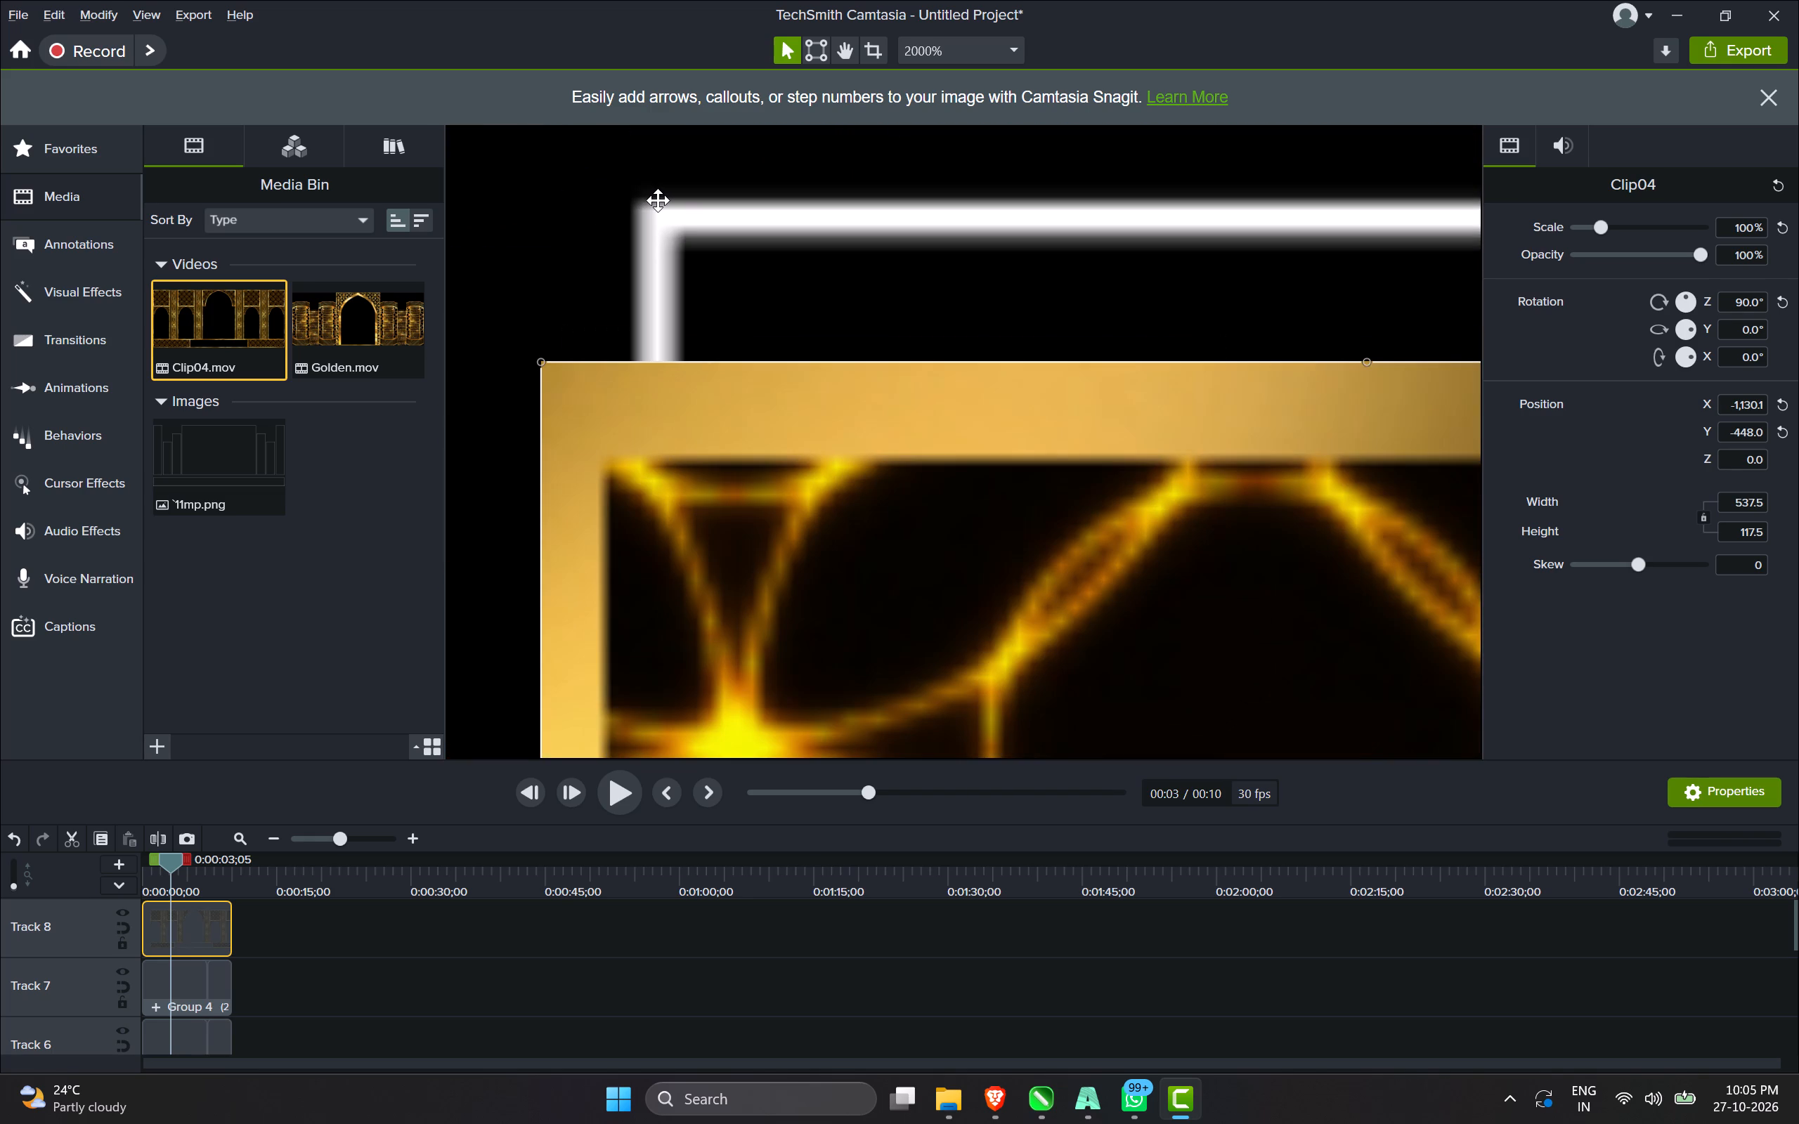
{"action": "key", "text": "shift+Right"}
{"action": "key", "text": "shift+Right"}
{"action": "key", "text": "shift+Right"}
{"action": "key", "text": "shift+Right"}
{"action": "key", "text": "shift+Right"}
{"action": "key", "text": "shift+Right"}
{"action": "key", "text": "shift+Right"}
{"action": "key", "text": "shift+Right"}
{"action": "key", "text": "shift+Right"}
{"action": "key", "text": "shift+Right"}
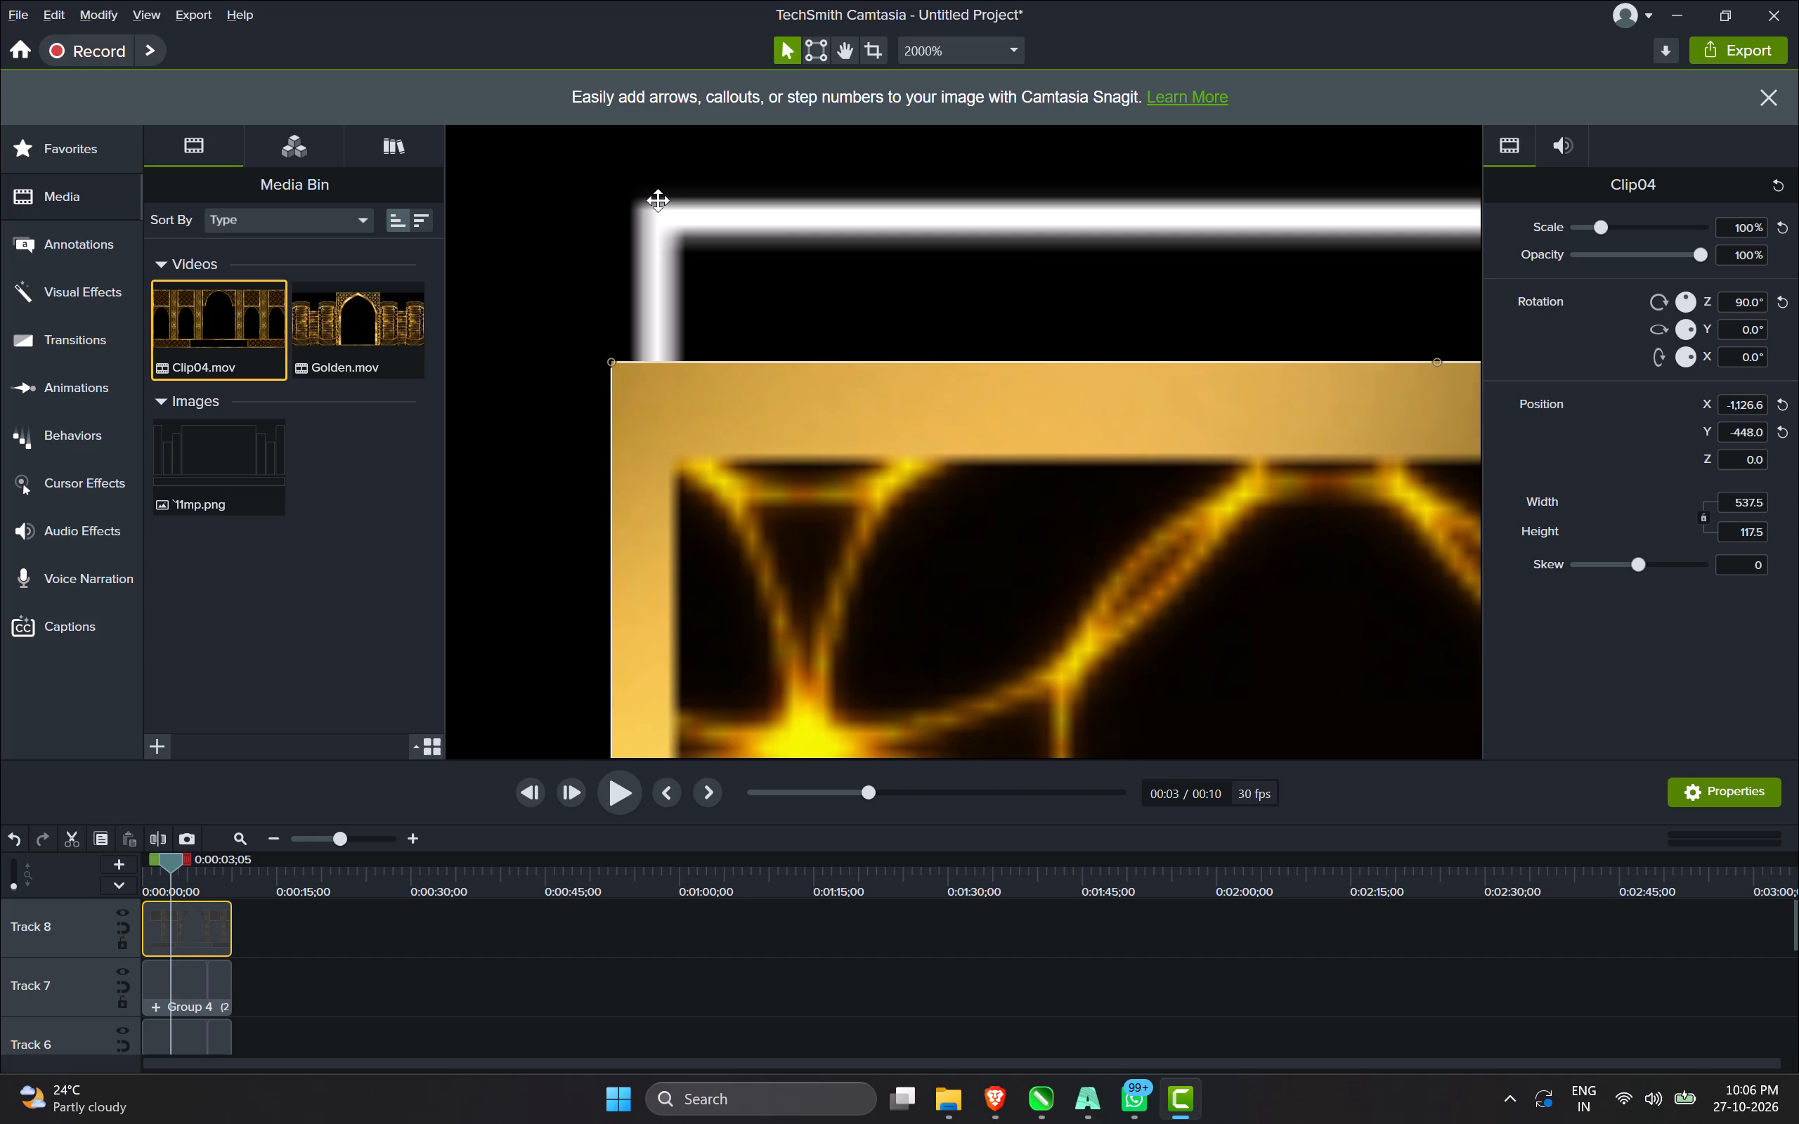
{"action": "key", "text": "shift+Right"}
{"action": "key", "text": "shift+Right"}
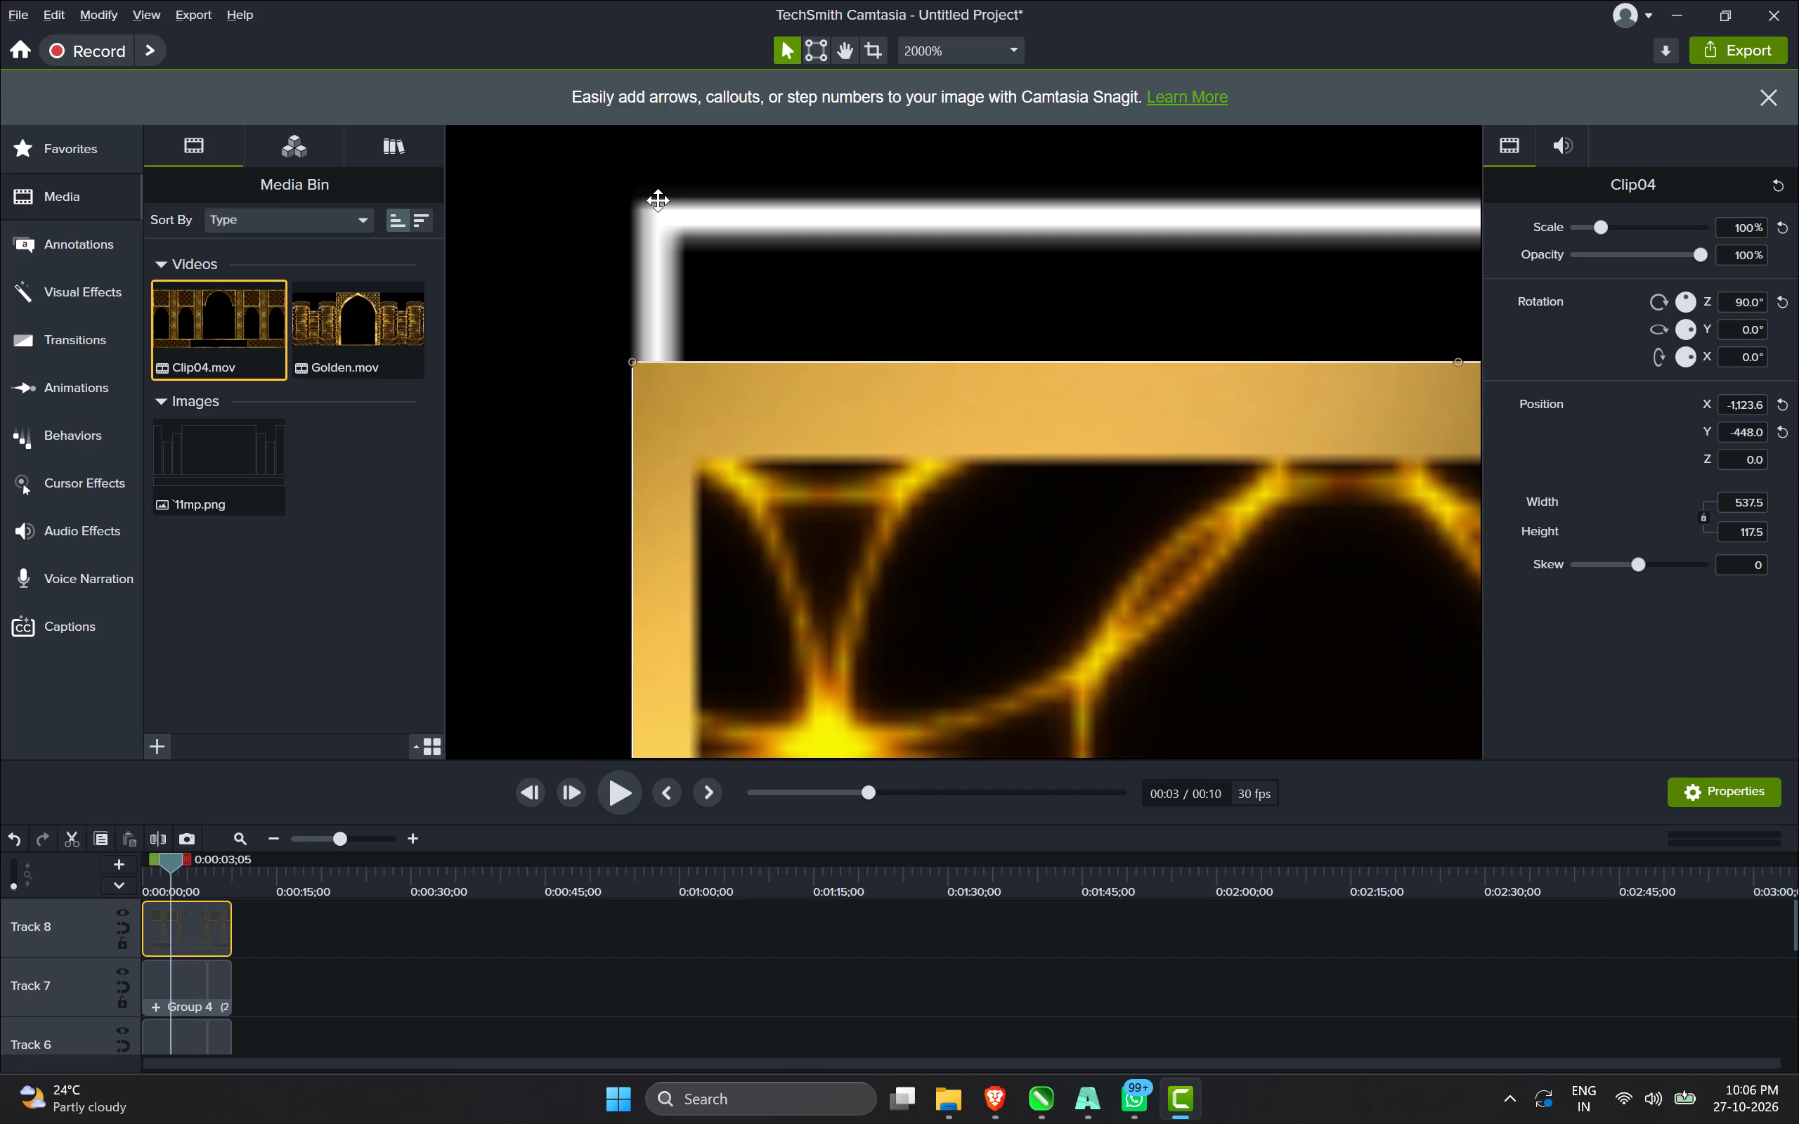
Nudge the Clip04 strip up until its top edge meets the panel outline's top edge, at Y -436.5.
{"action": "key", "text": "shift+Up"}
{"action": "key", "text": "shift+Up"}
{"action": "key", "text": "shift+Up"}
{"action": "key", "text": "shift+Up"}
{"action": "key", "text": "shift+Up"}
{"action": "key", "text": "shift+Up"}
{"action": "key", "text": "shift+Up"}
{"action": "key", "text": "shift+Up"}
{"action": "key", "text": "shift+Up"}
{"action": "key", "text": "shift+Up"}
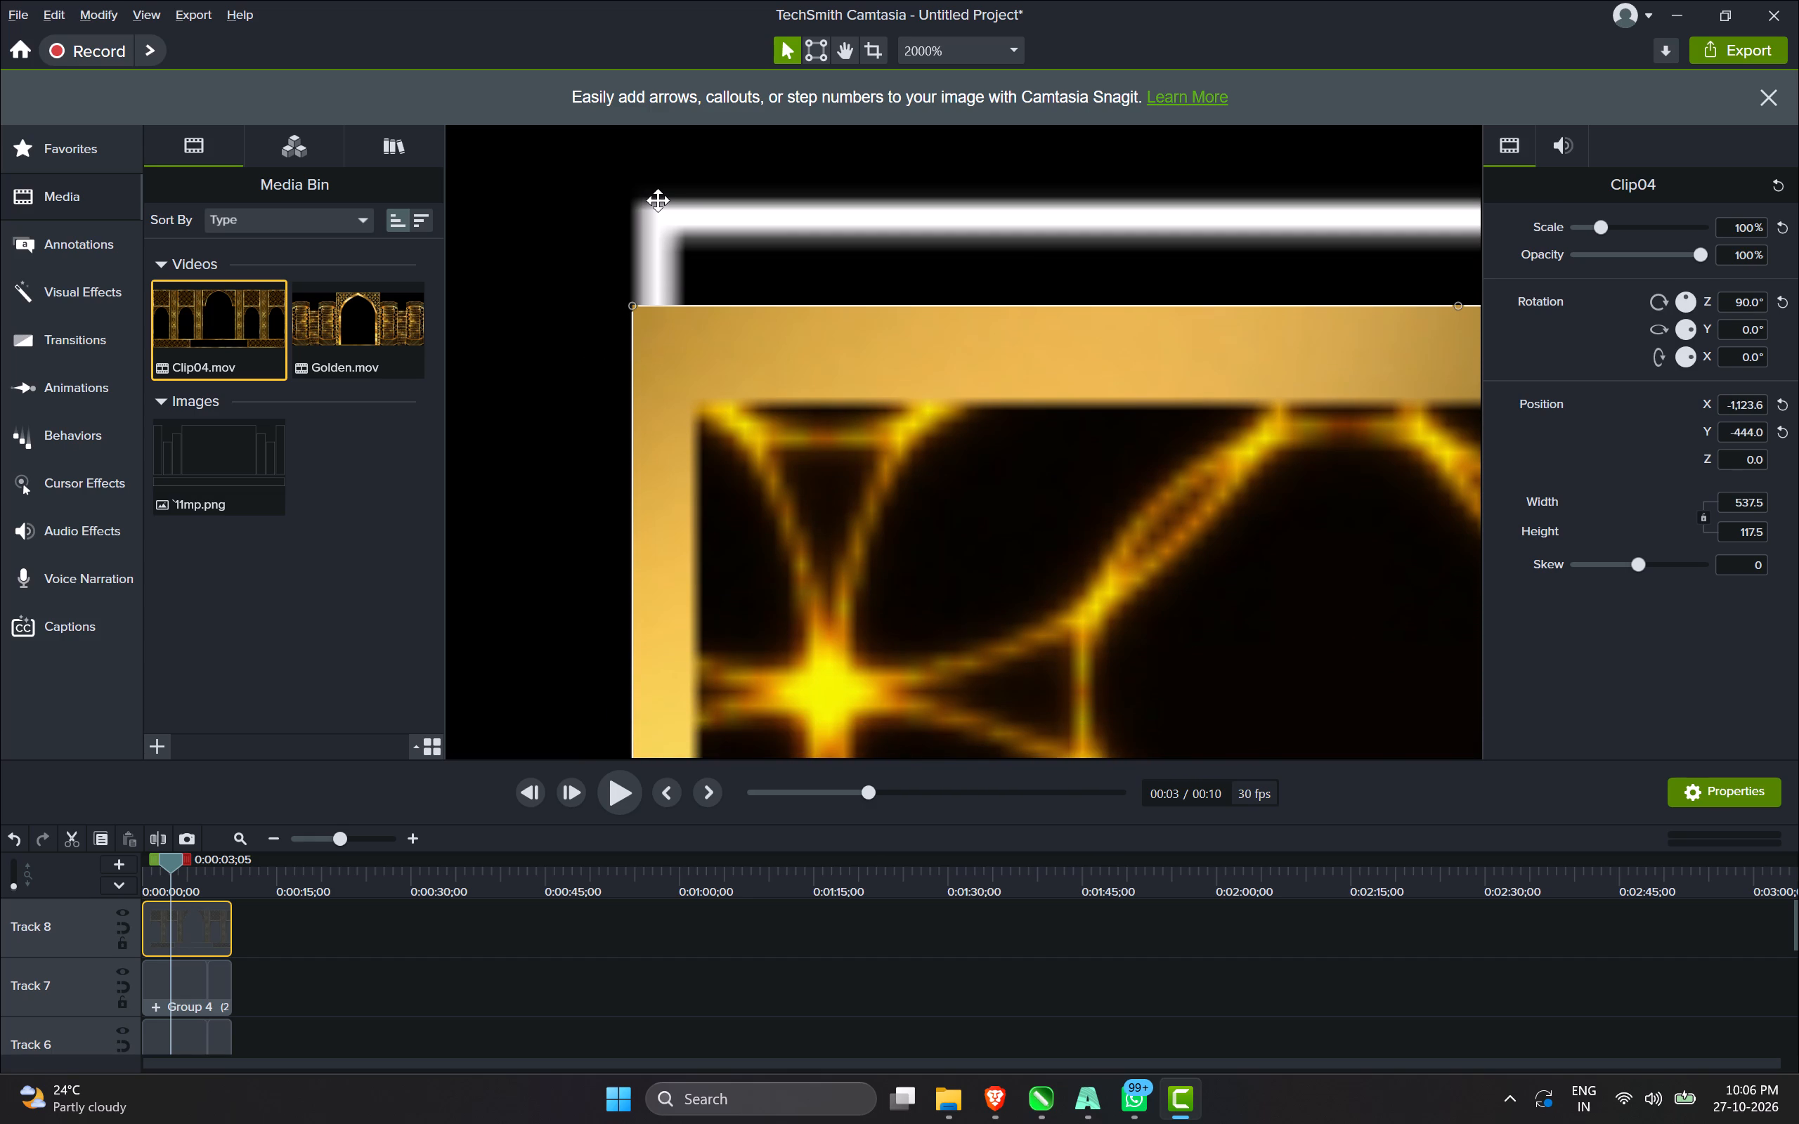
{"action": "key", "text": "shift+Up"}
{"action": "key", "text": "shift+Up"}
{"action": "key", "text": "shift+Up"}
{"action": "key", "text": "shift+Up"}
{"action": "key", "text": "shift+Up"}
{"action": "key", "text": "shift+Up"}
{"action": "key", "text": "shift+Up"}
{"action": "key", "text": "shift+Up"}
{"action": "key", "text": "shift+Up"}
{"action": "key", "text": "shift+Up"}
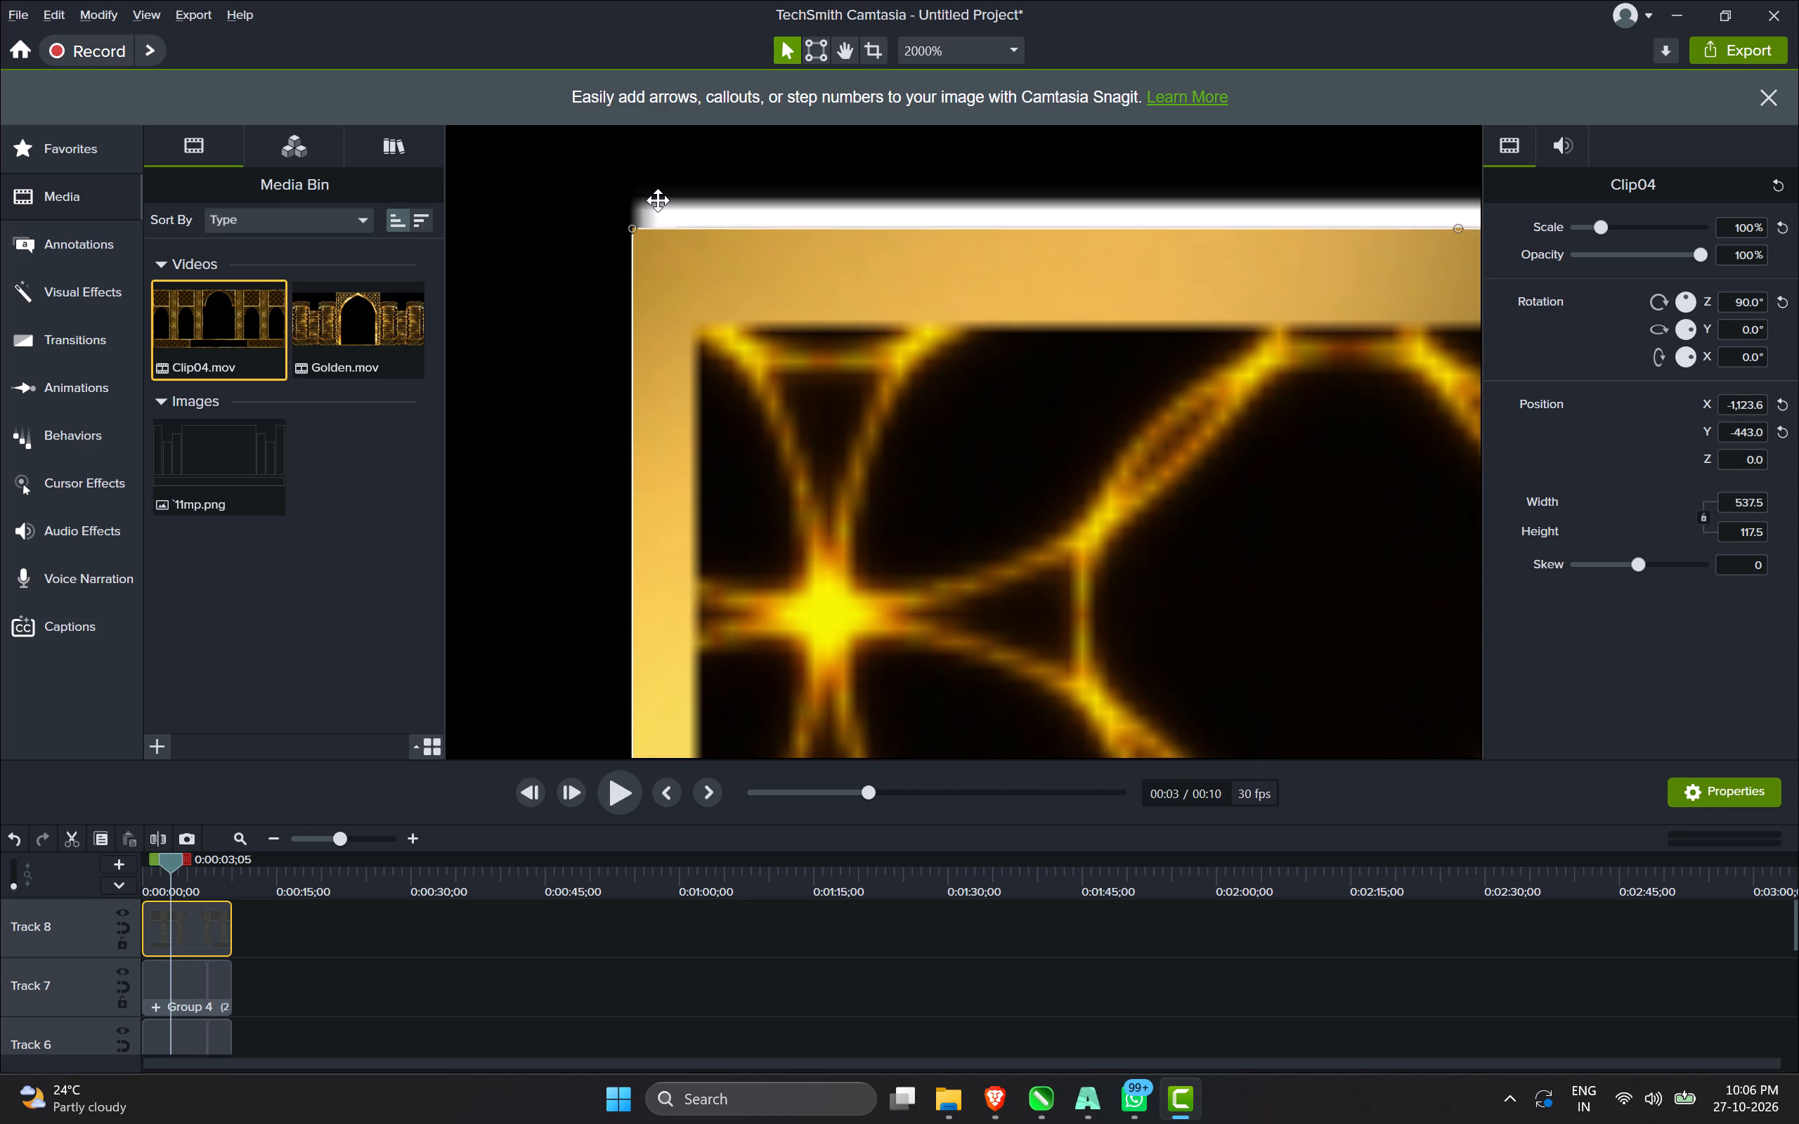
{"action": "key", "text": "shift+Up"}
{"action": "key", "text": "shift+Up"}
{"action": "key", "text": "shift+Up"}
{"action": "key", "text": "Down"}
{"action": "key", "text": "Down"}
{"action": "key", "text": "Down"}
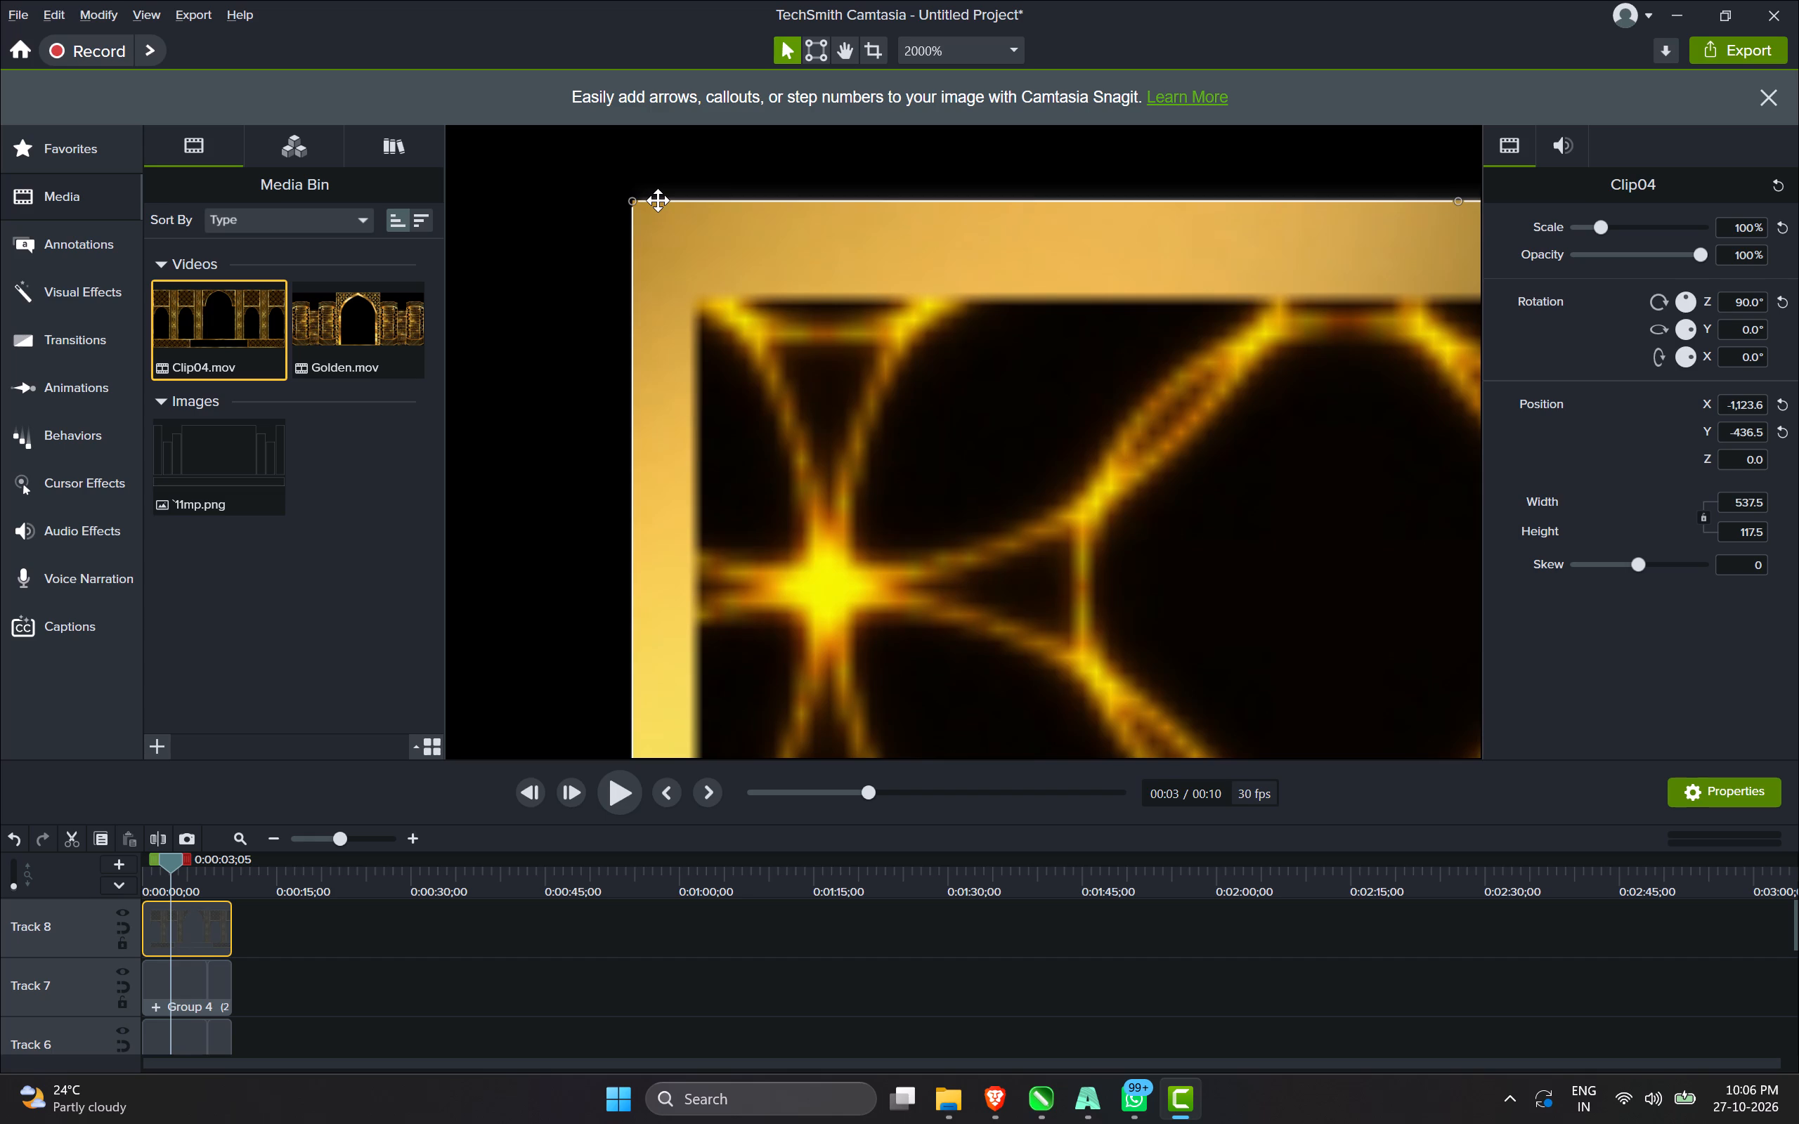
Fine-tune the Clip04 strip's vertical position against the panel outline's top edge, at Y -436.6.
{"action": "key", "text": "Down"}
{"action": "key", "text": "Down"}
{"action": "key", "text": "Up"}
{"action": "key", "text": "Up"}
{"action": "key", "text": "Up"}
{"action": "key", "text": "Up"}
Move the Clip04 strip's anchor point from below the strip to about the strip's centre.
{"action": "scroll", "coordinate": [658, 210], "scroll_direction": "down", "scroll_amount": 8}
{"action": "scroll", "coordinate": [667, 303], "scroll_direction": "down", "scroll_amount": 2}
{"action": "scroll", "coordinate": [736, 306], "scroll_direction": "down", "scroll_amount": 2}
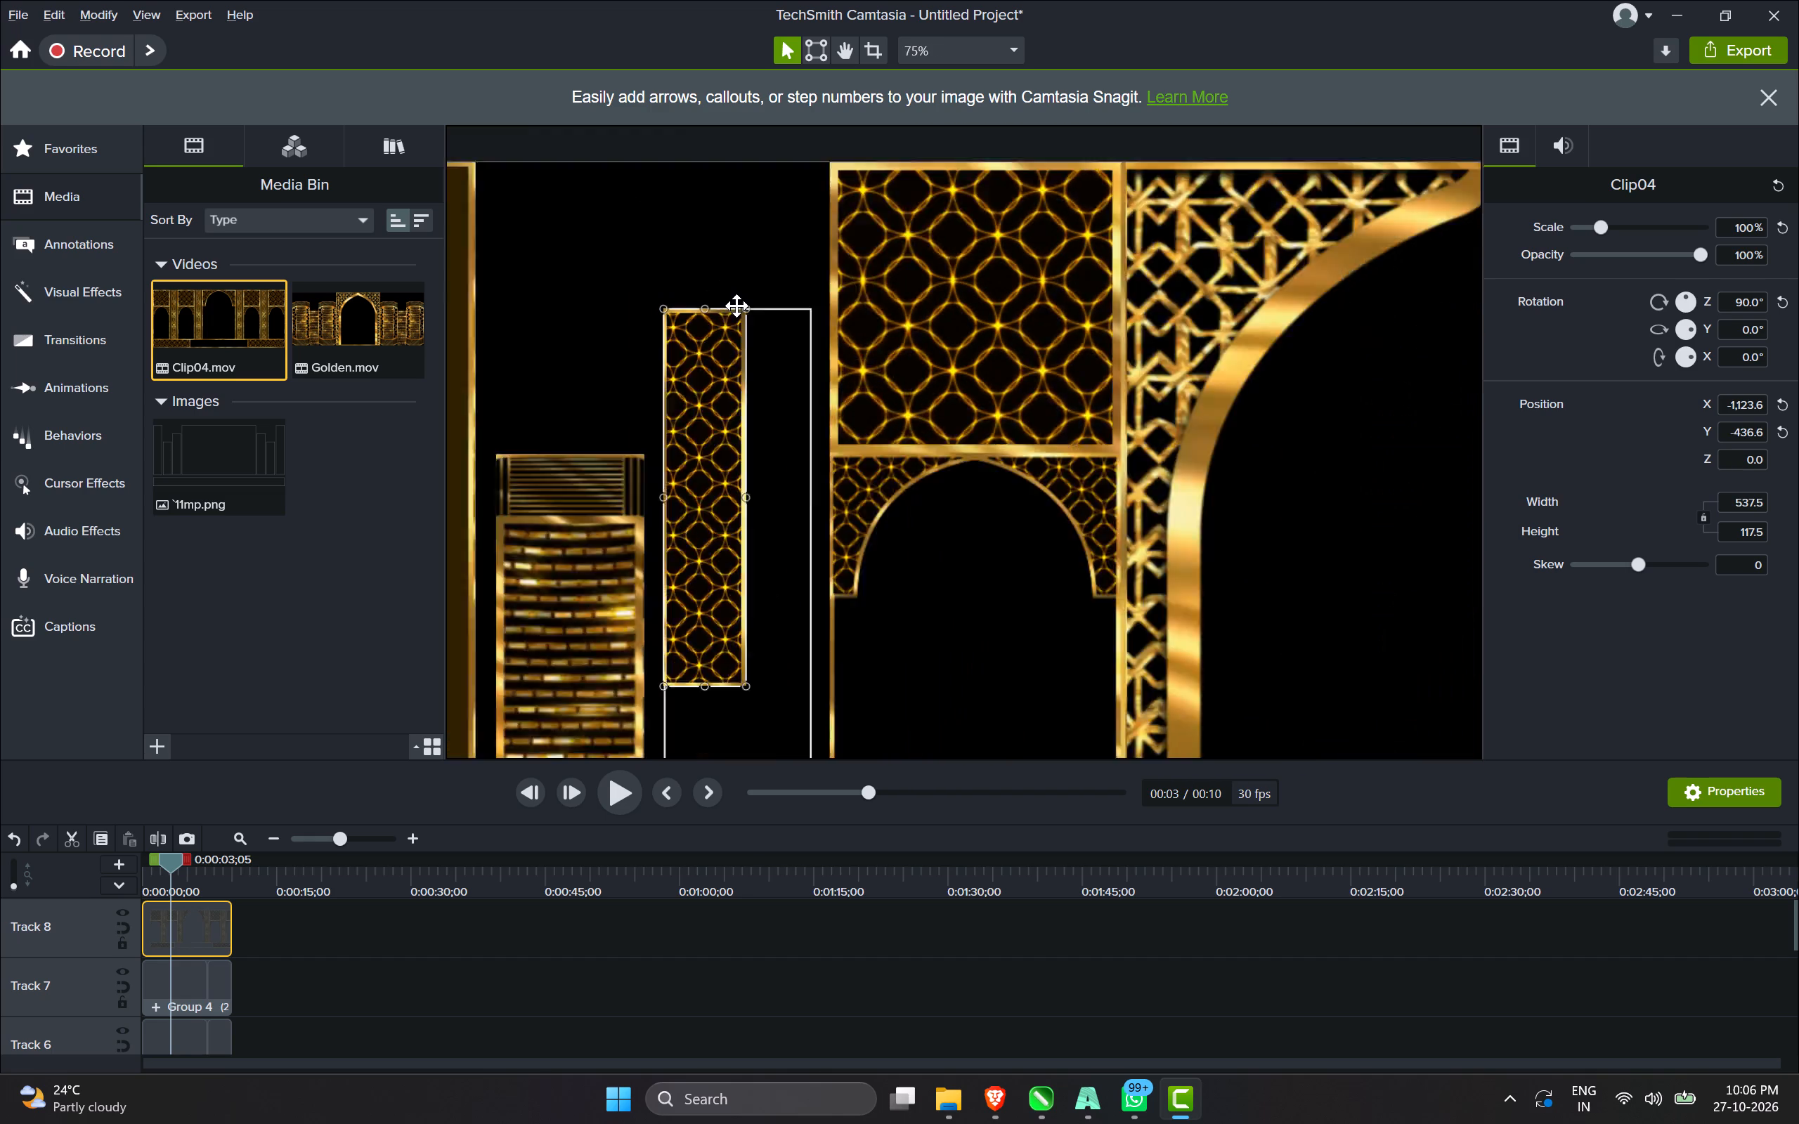
{"action": "scroll", "coordinate": [762, 434], "scroll_direction": "down", "scroll_amount": 3}
{"action": "scroll", "coordinate": [725, 625], "scroll_direction": "up", "scroll_amount": 1}
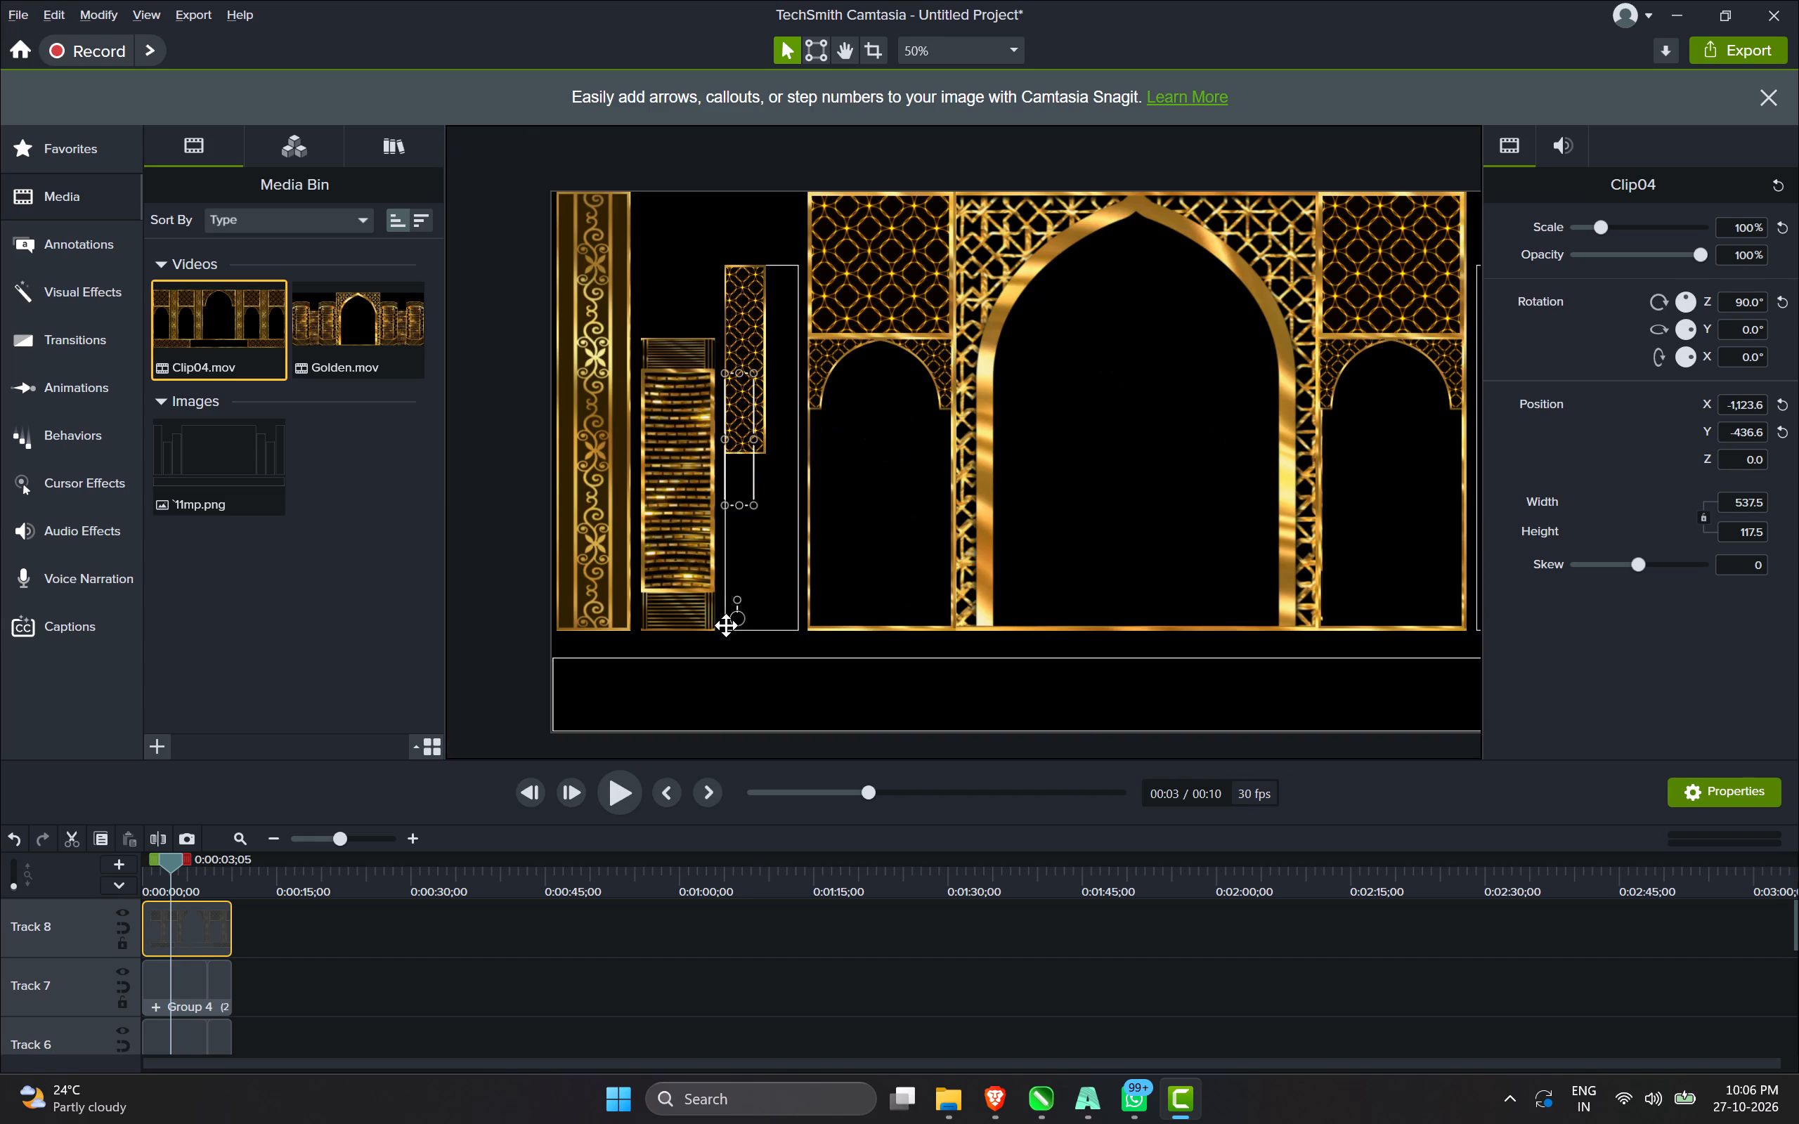
{"action": "left_click_drag", "start_coordinate": [739, 619], "coordinate": [742, 400], "text": "ctrl"}
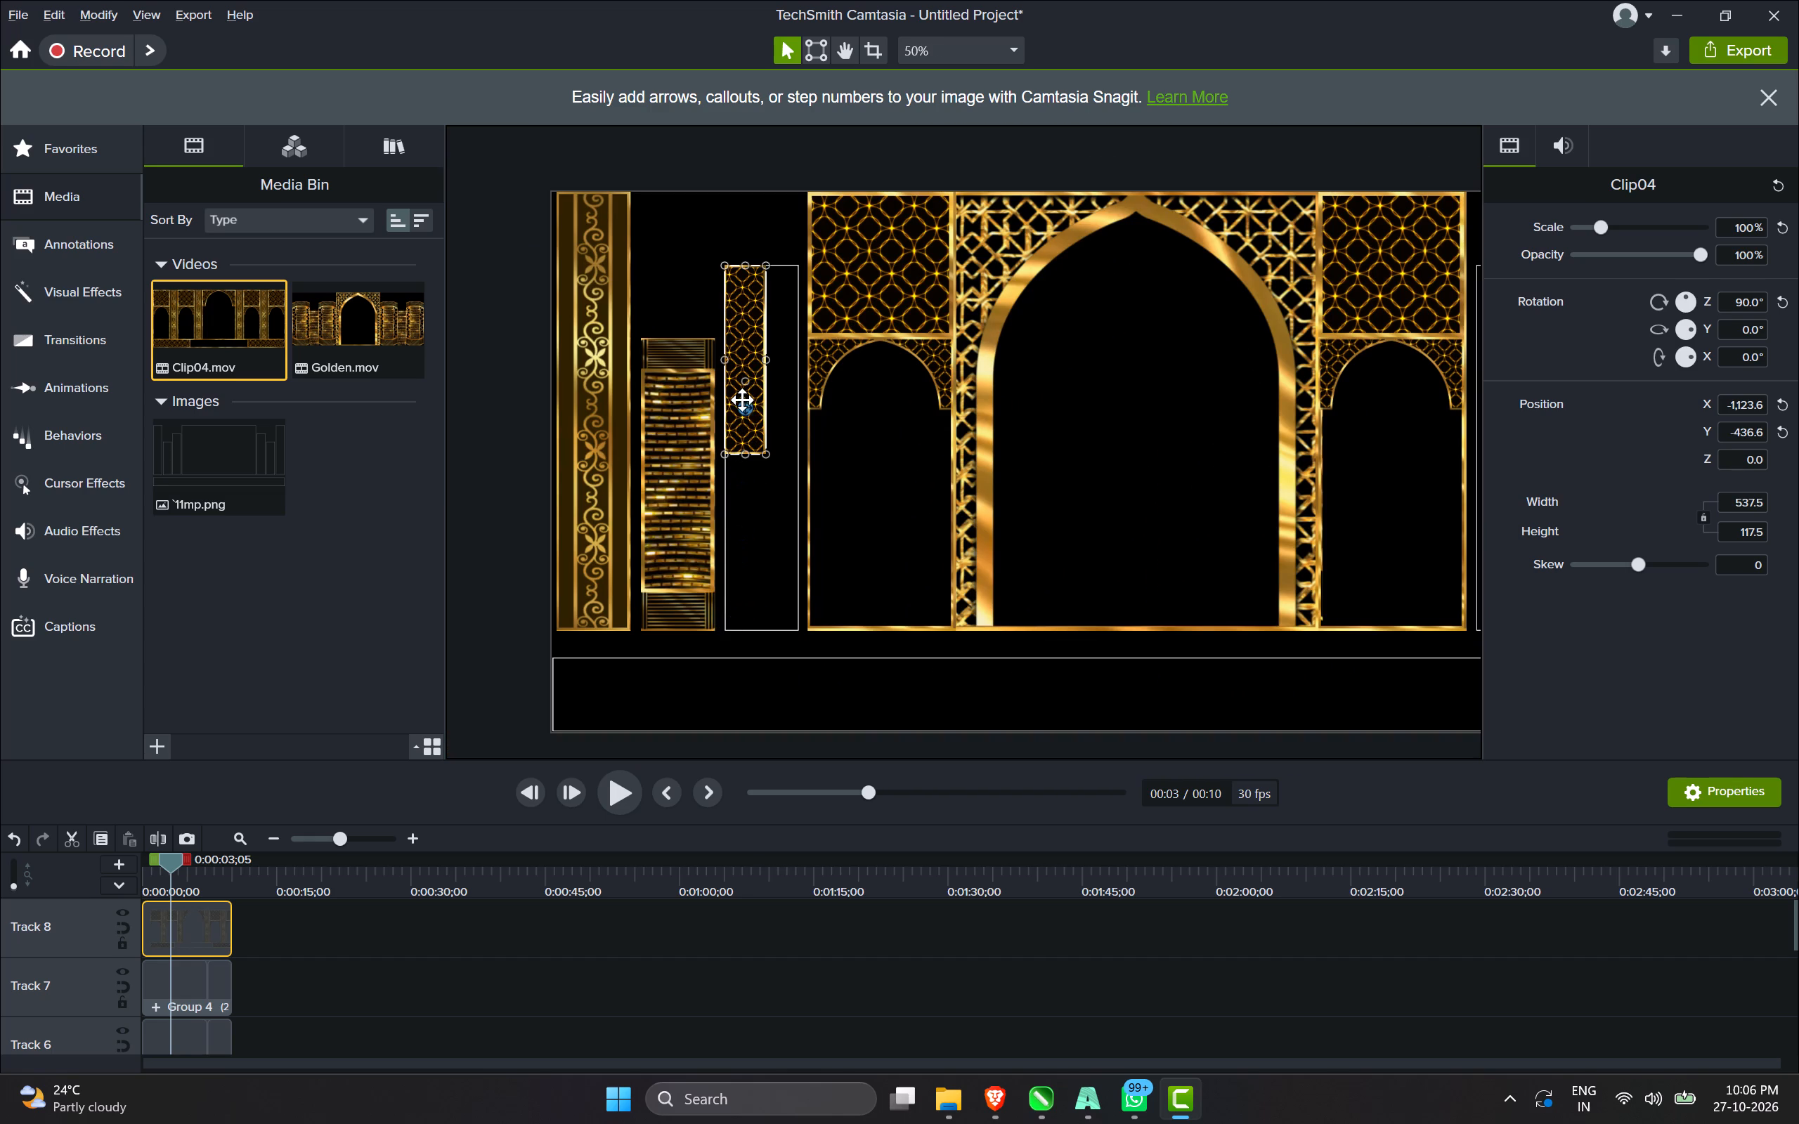
{"action": "left_click_drag", "start_coordinate": [742, 400], "coordinate": [742, 376], "text": "ctrl"}
Enlarge the Clip04 strip proportionally from its lower-right corner until its right edge meets the panel outline, at a scale of 179.5%.
{"action": "left_click_drag", "start_coordinate": [767, 455], "coordinate": [789, 569]}
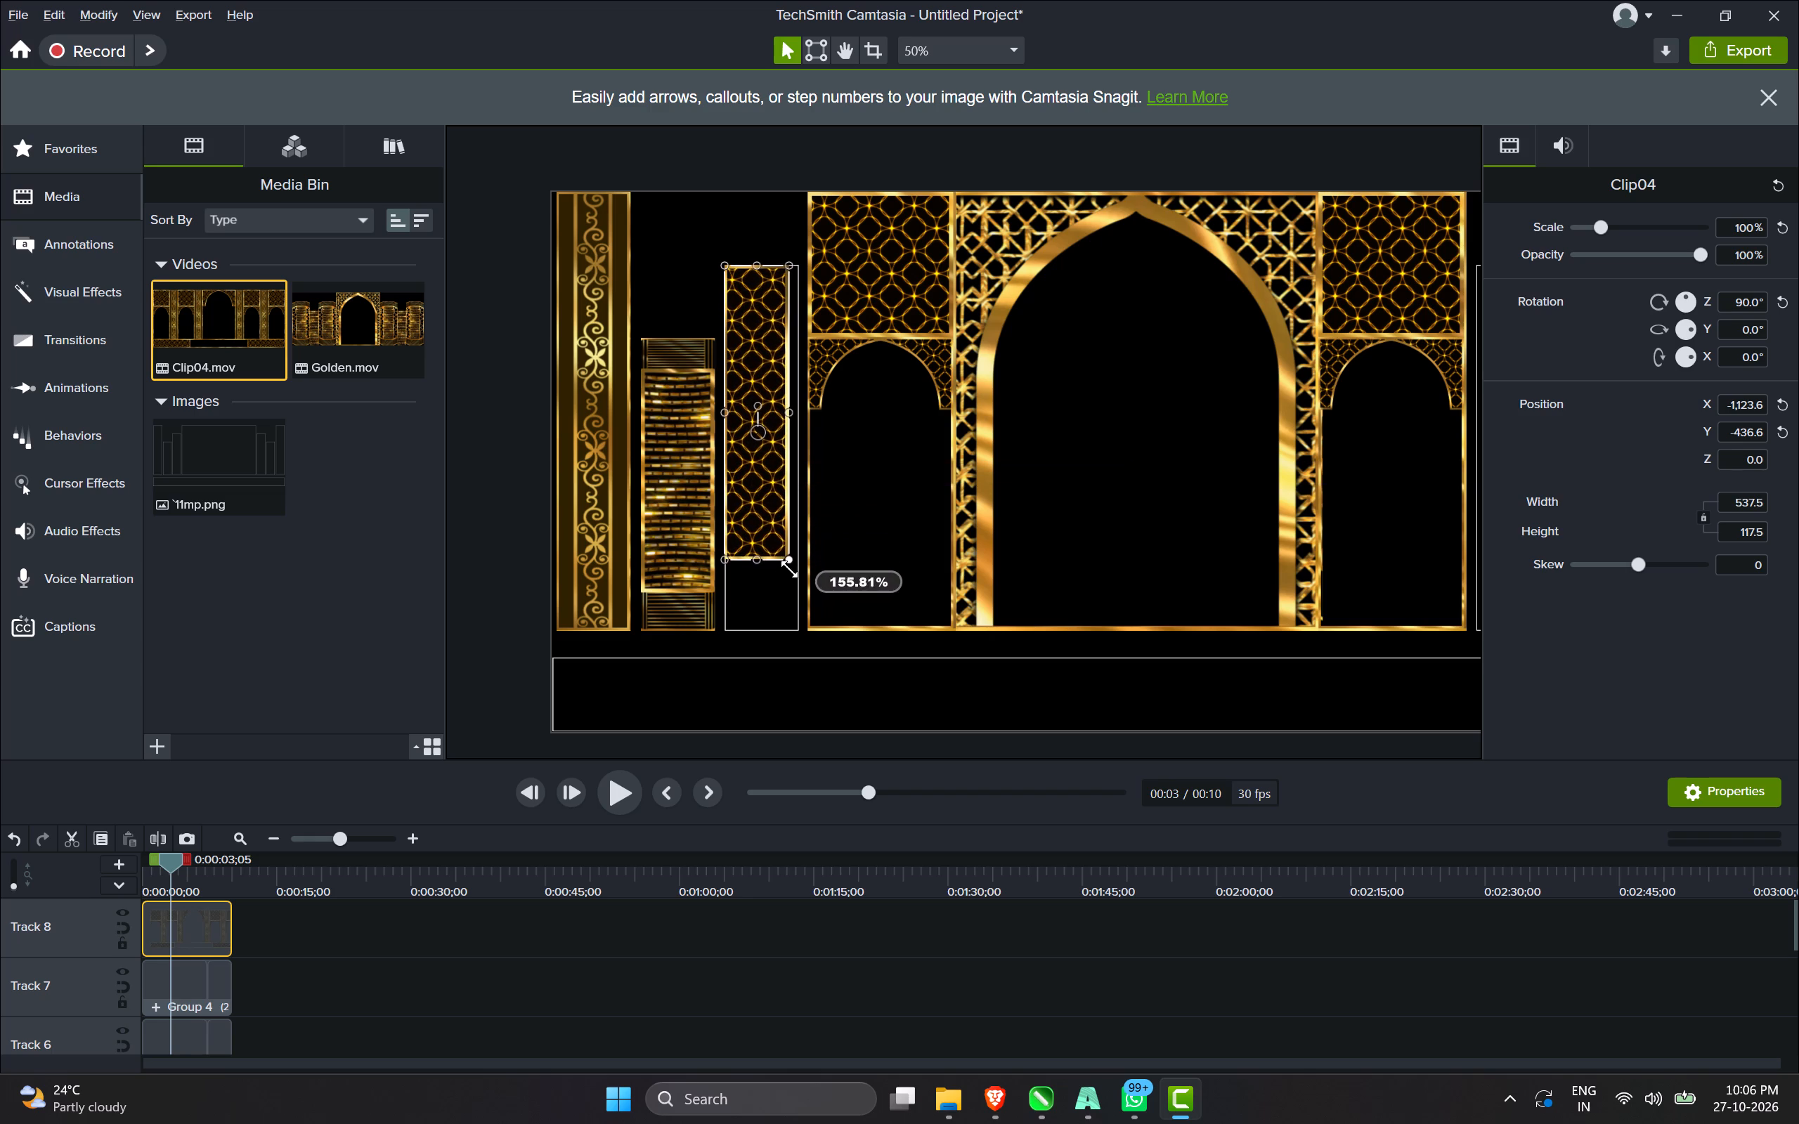
{"action": "left_click_drag", "start_coordinate": [789, 569], "coordinate": [793, 587]}
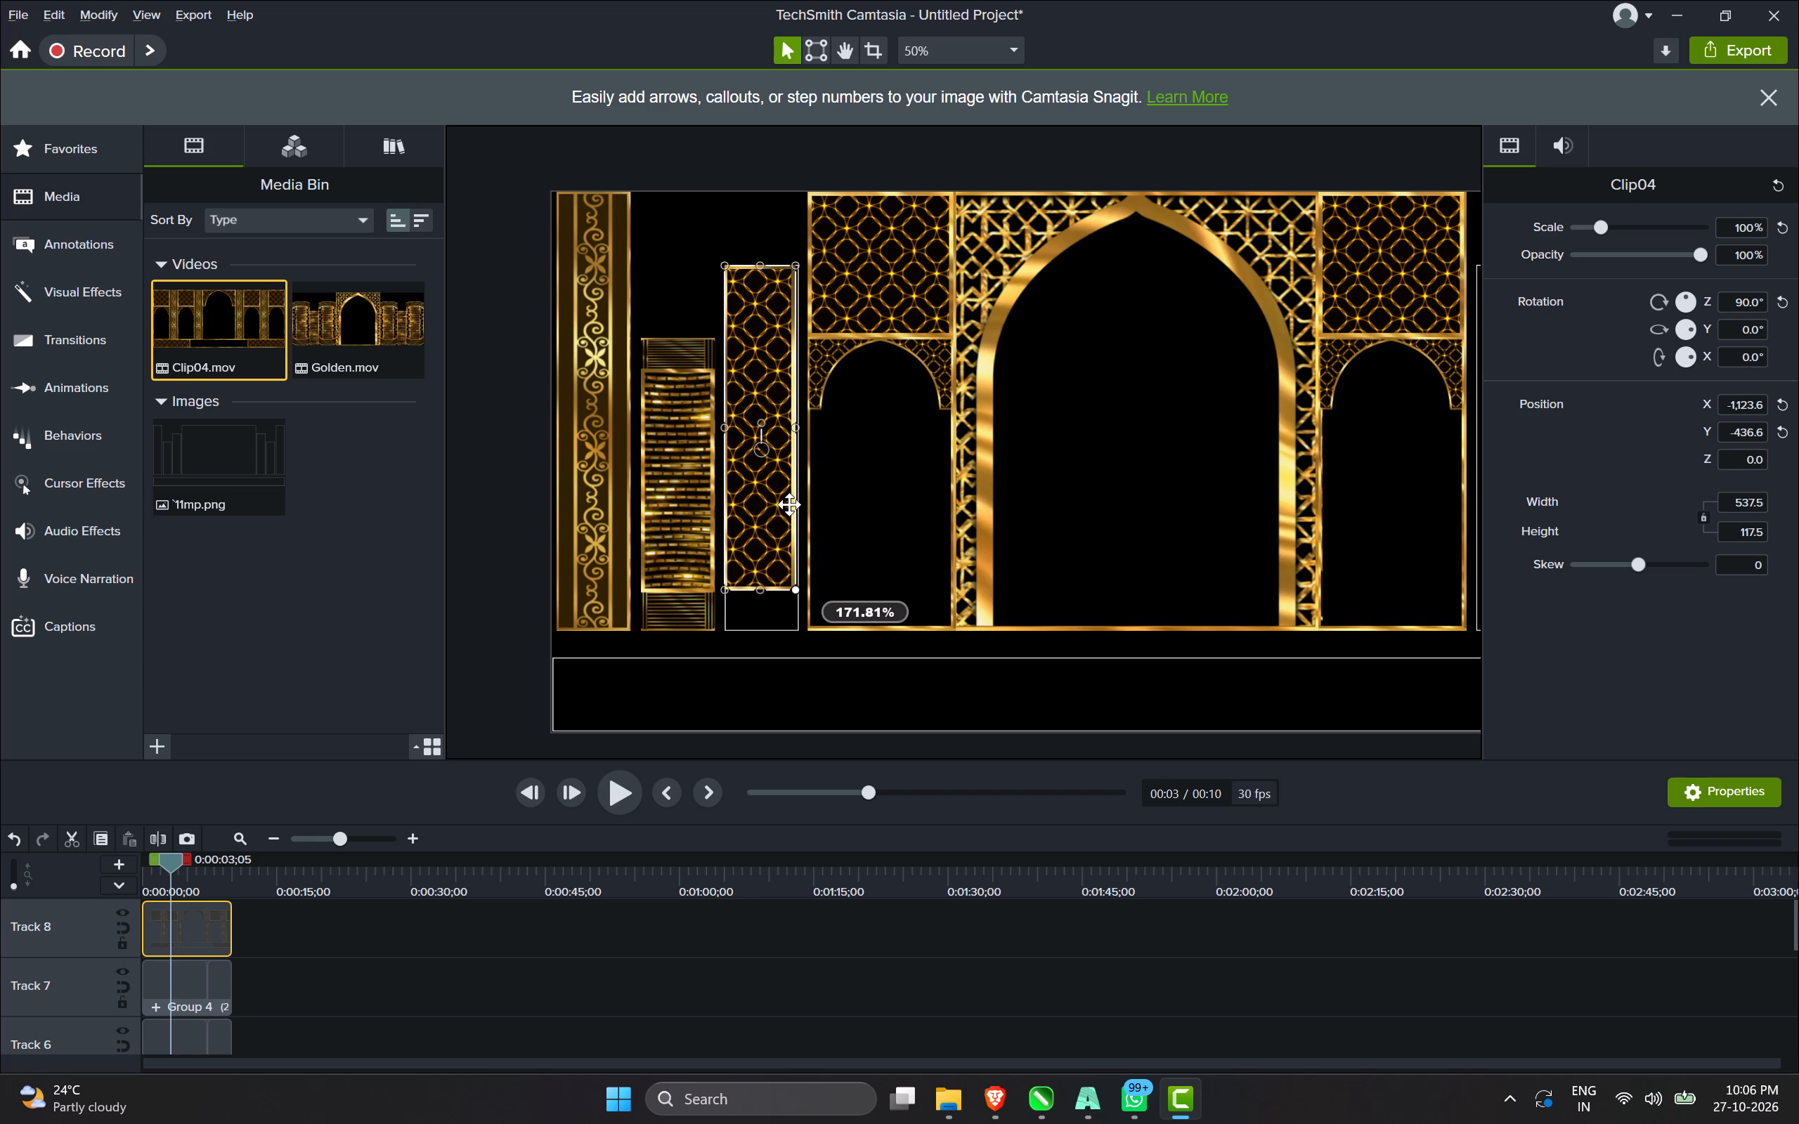
{"action": "scroll", "coordinate": [793, 559], "scroll_direction": "up", "scroll_amount": 6}
{"action": "scroll", "coordinate": [800, 627], "scroll_direction": "up", "scroll_amount": 6}
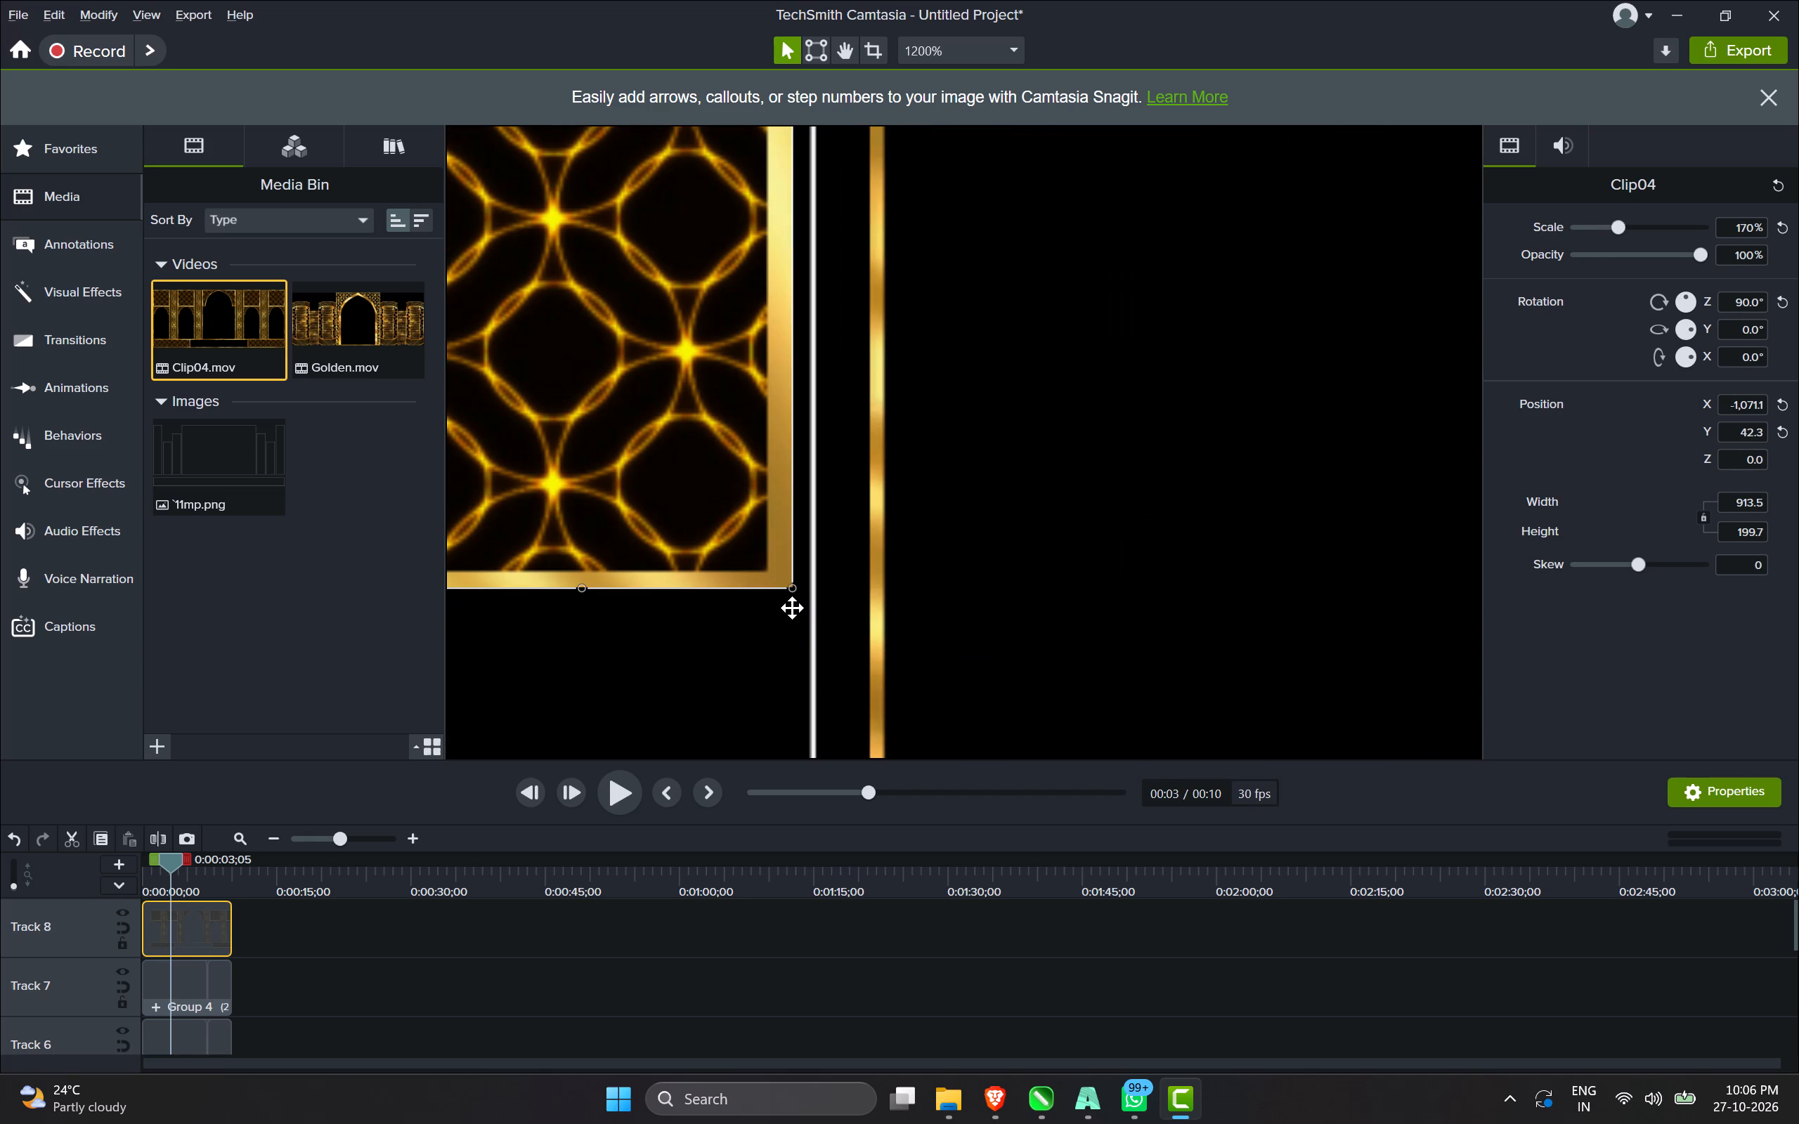
{"action": "left_click_drag", "start_coordinate": [769, 473], "coordinate": [831, 584]}
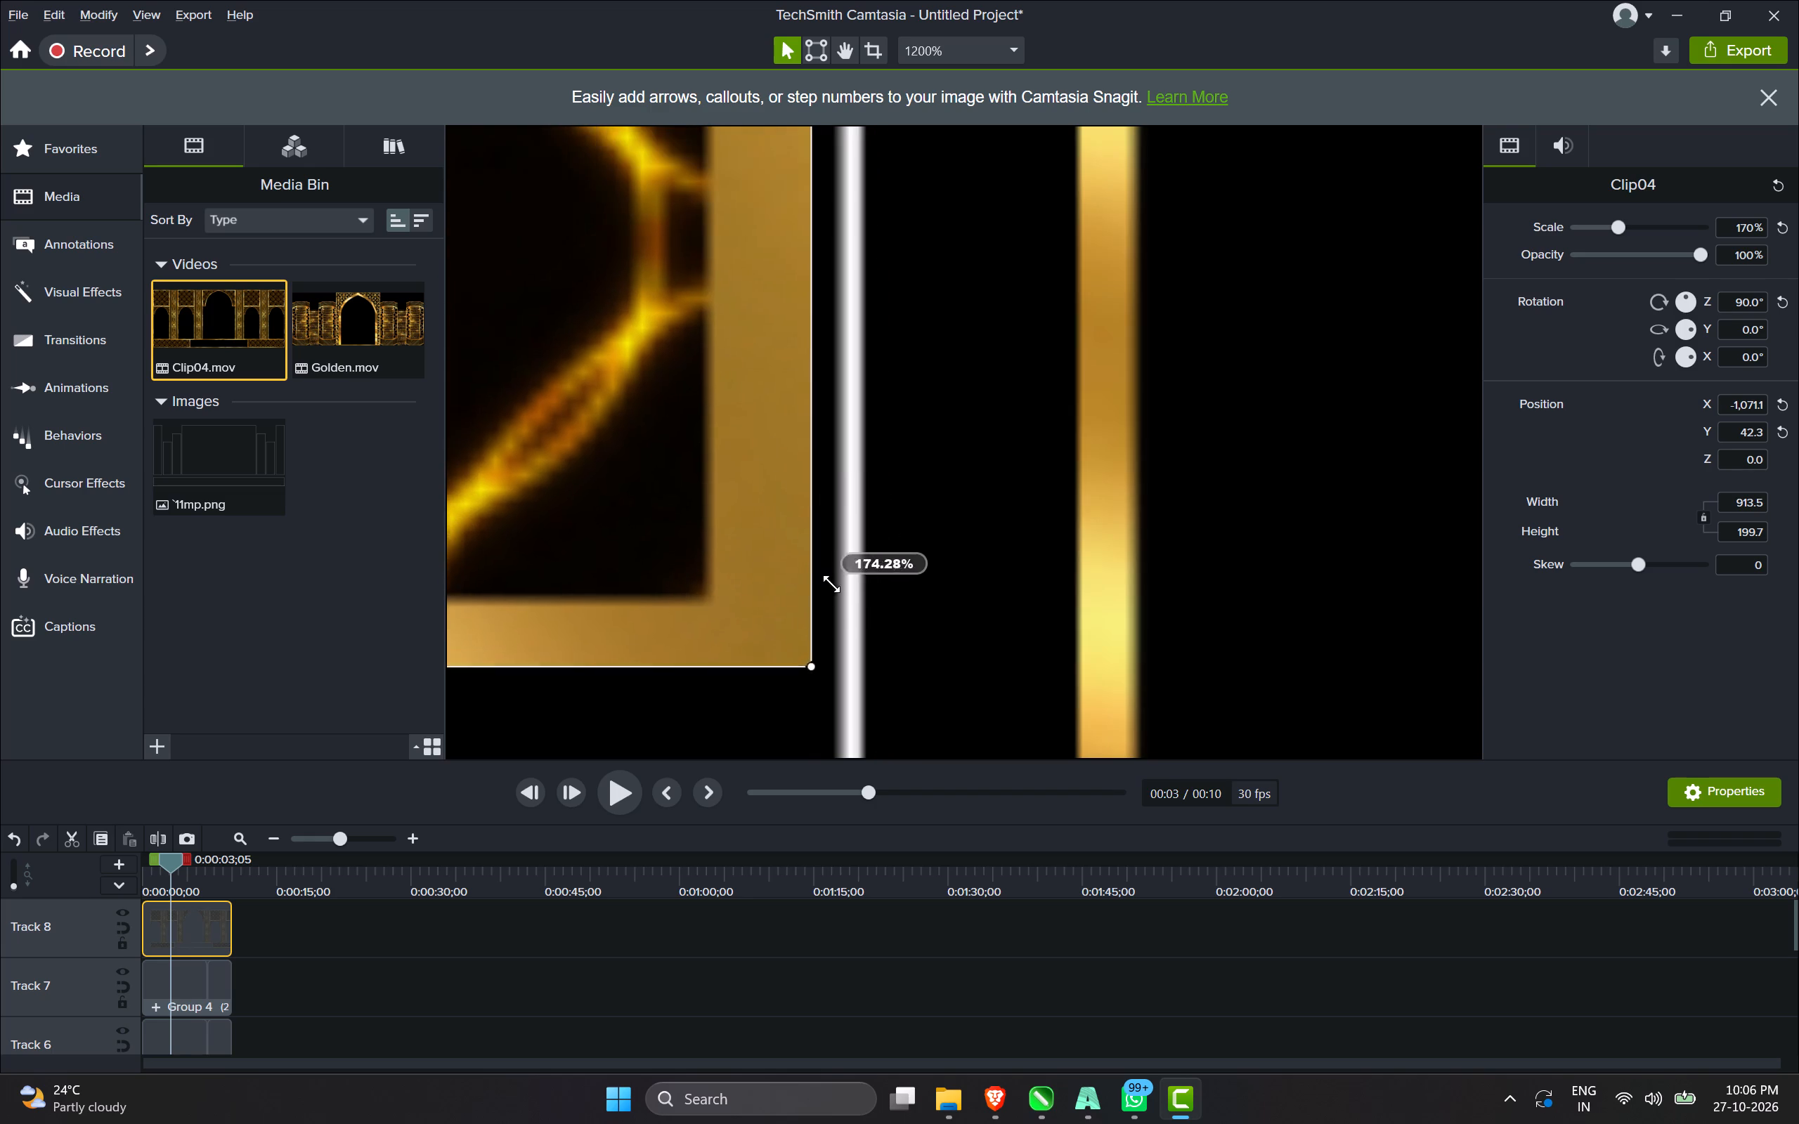
{"action": "left_click_drag", "start_coordinate": [831, 584], "coordinate": [857, 665]}
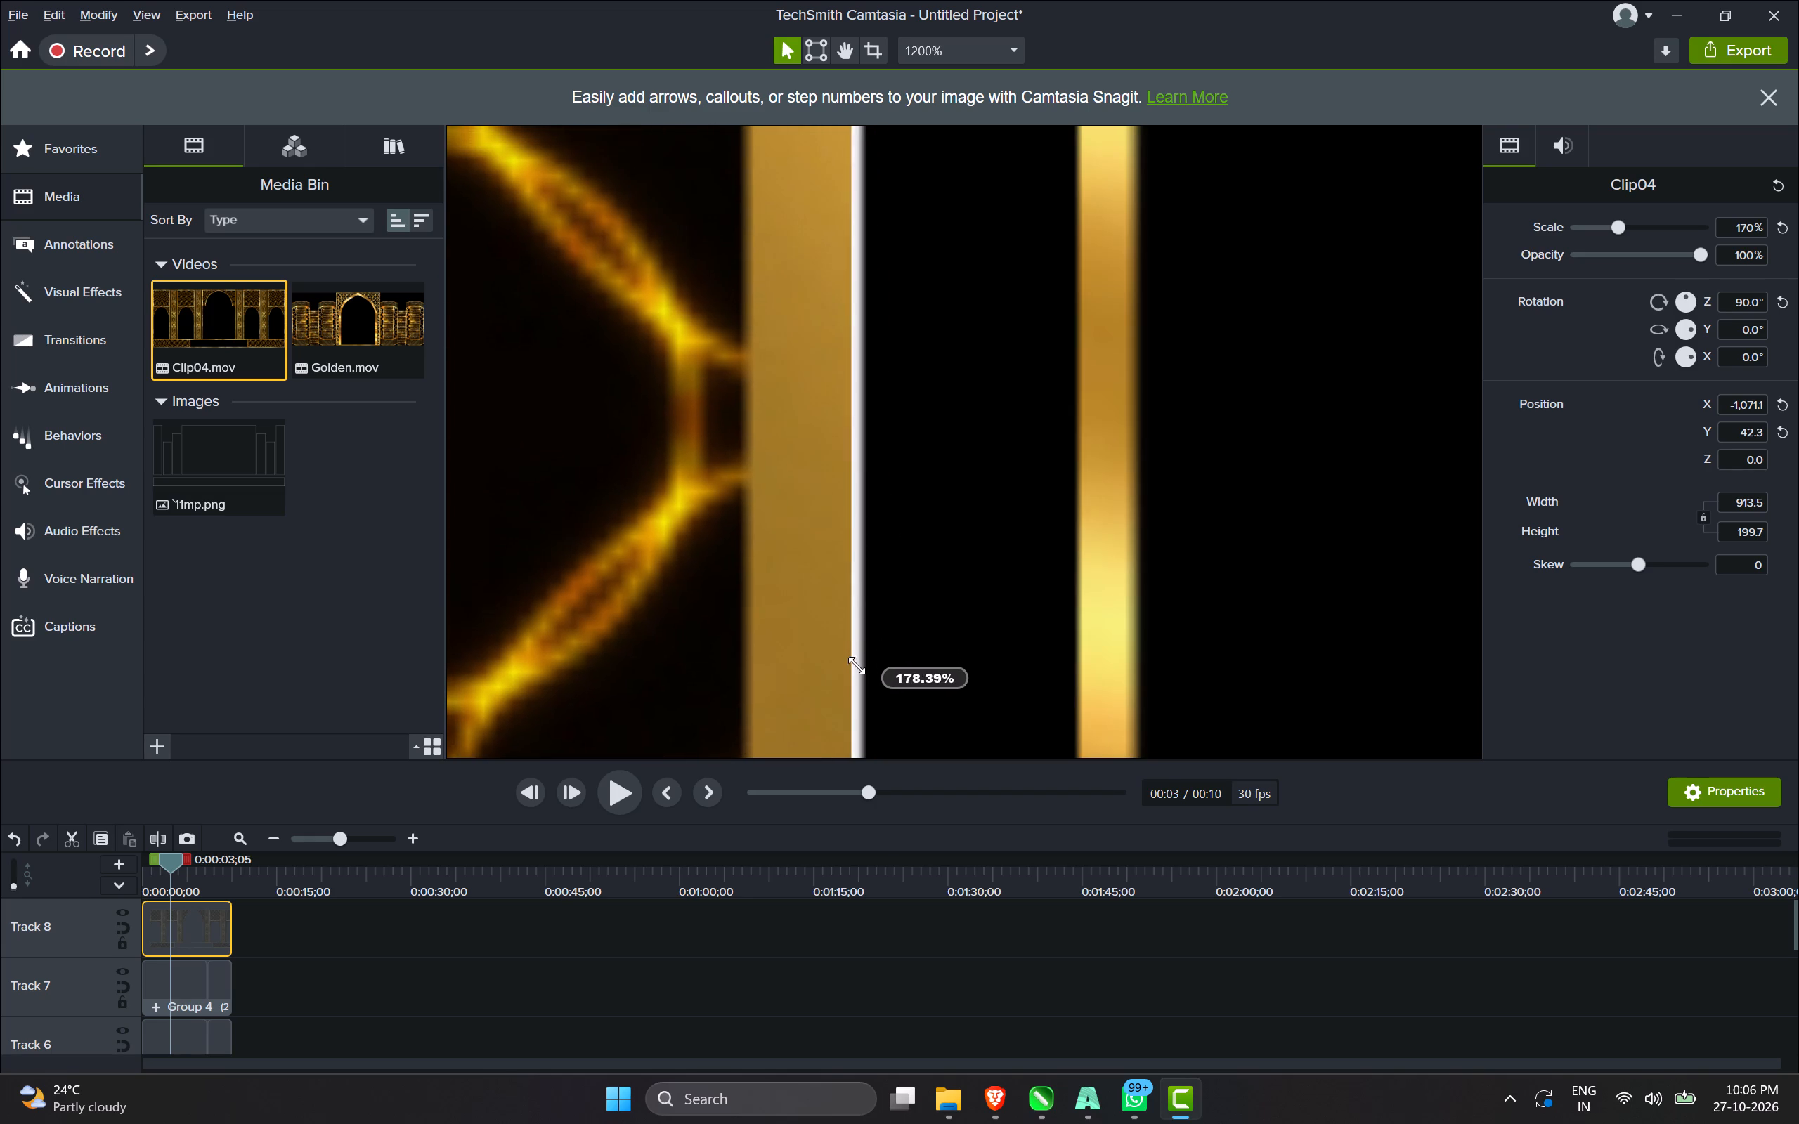
{"action": "left_click_drag", "start_coordinate": [857, 665], "coordinate": [864, 679]}
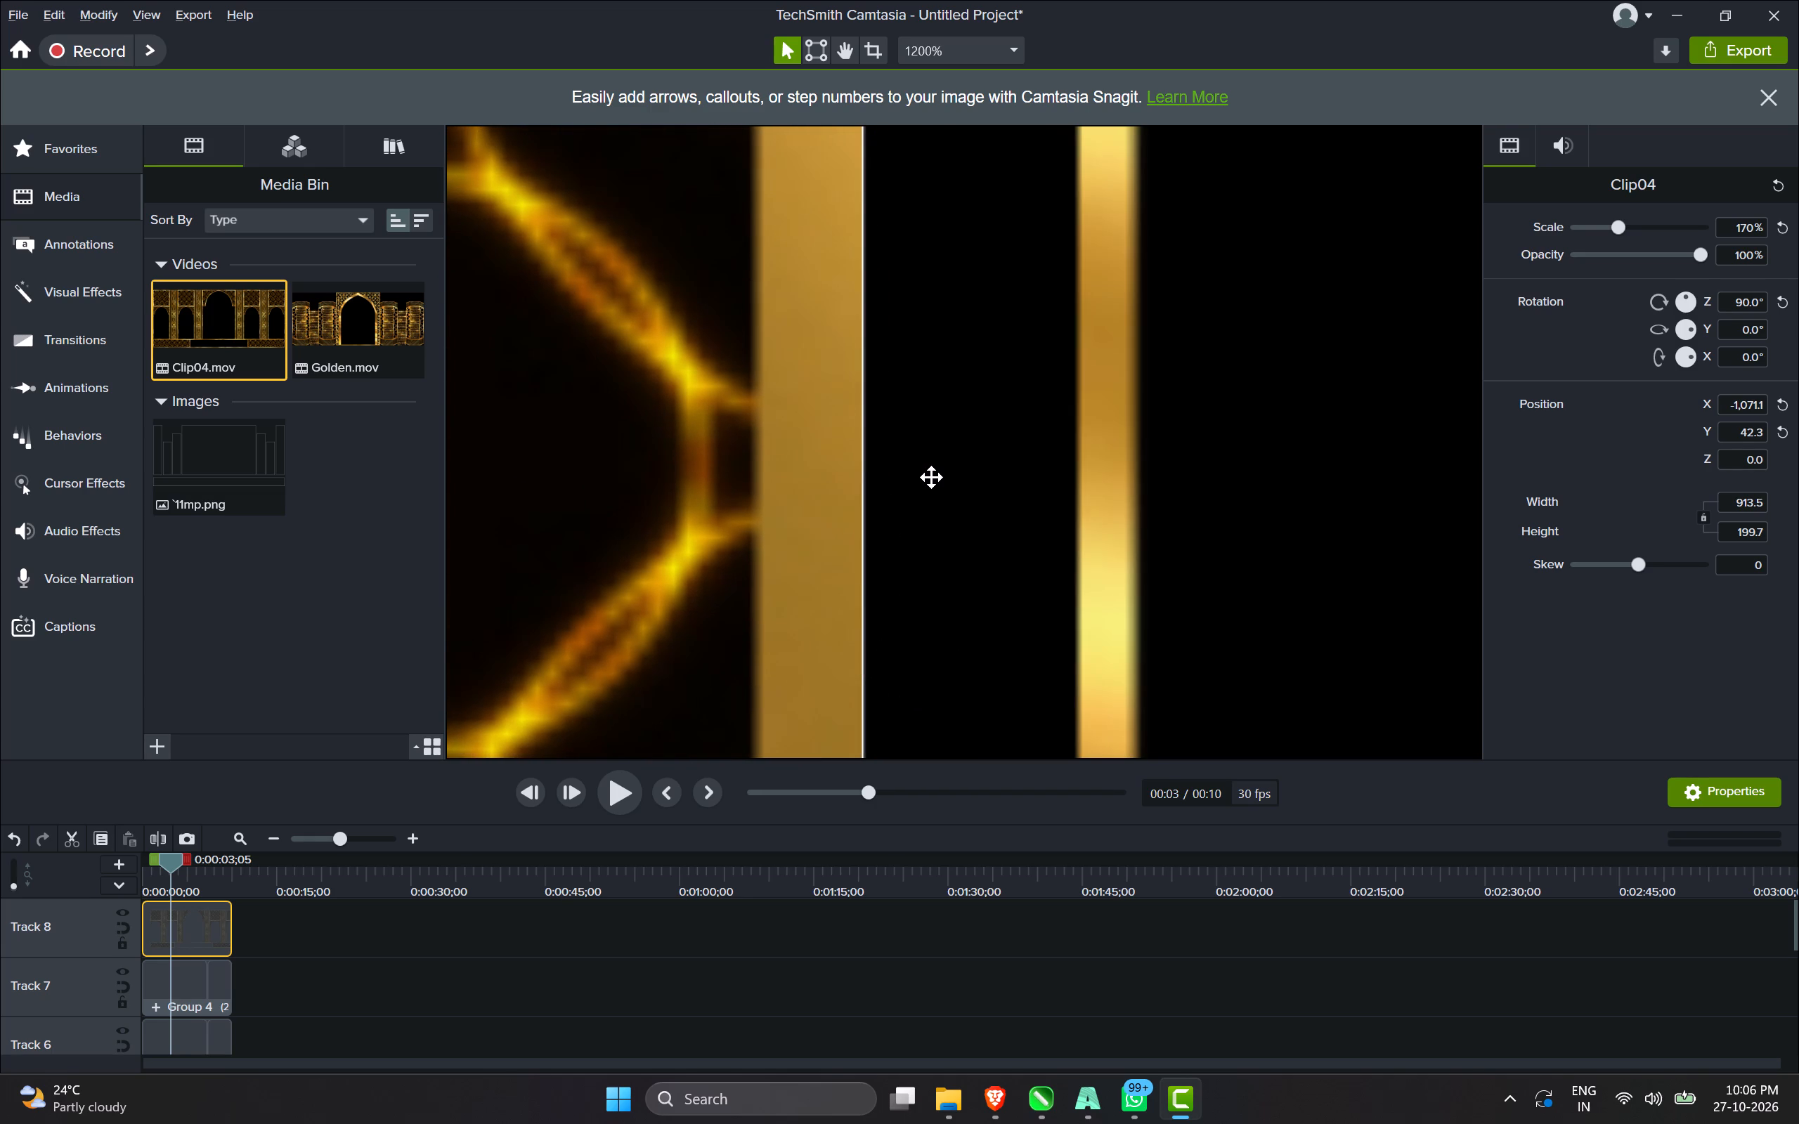
Stretch the Clip04 strip's lower edge down to the panel outline's bottom edge, at a width of 1,041.8.
{"action": "scroll", "coordinate": [931, 477], "scroll_direction": "down", "scroll_amount": 5}
{"action": "scroll", "coordinate": [768, 551], "scroll_direction": "up", "scroll_amount": 3}
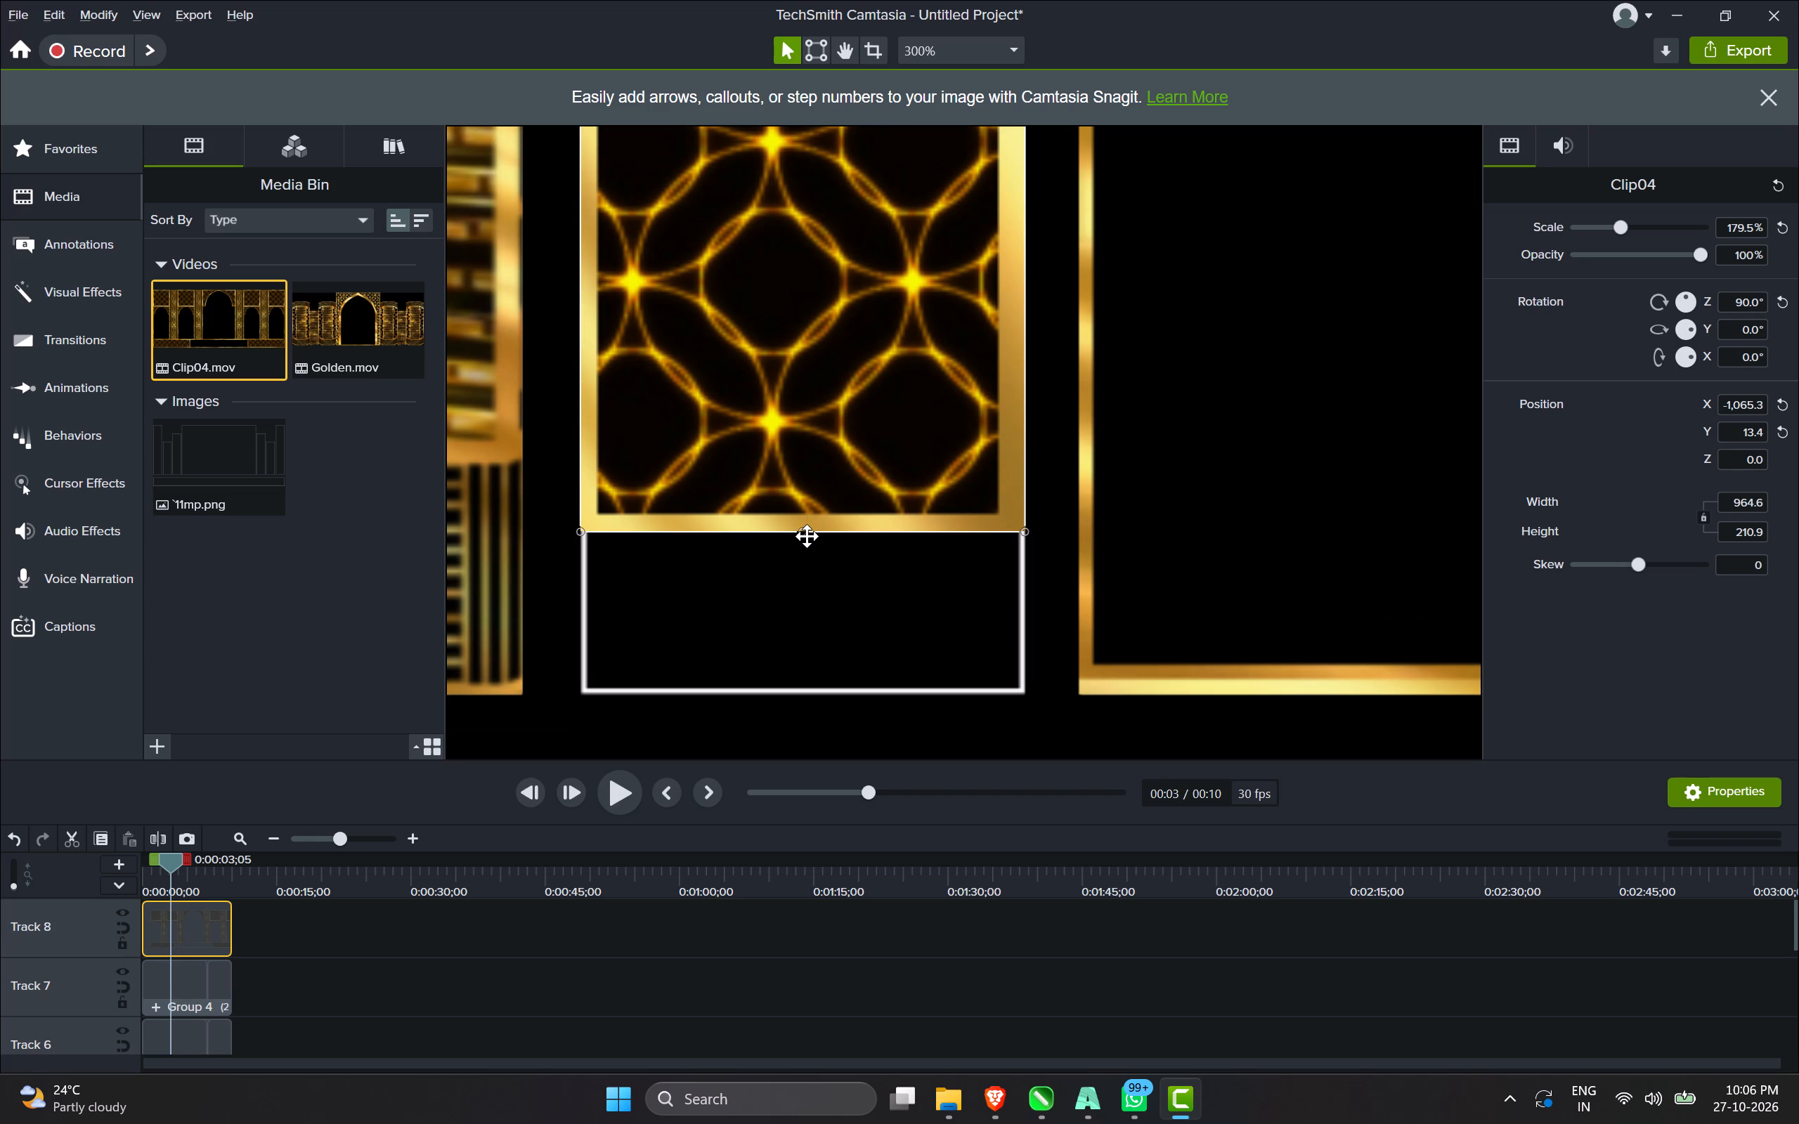
{"action": "left_click_drag", "start_coordinate": [801, 533], "coordinate": [797, 642], "text": "shift"}
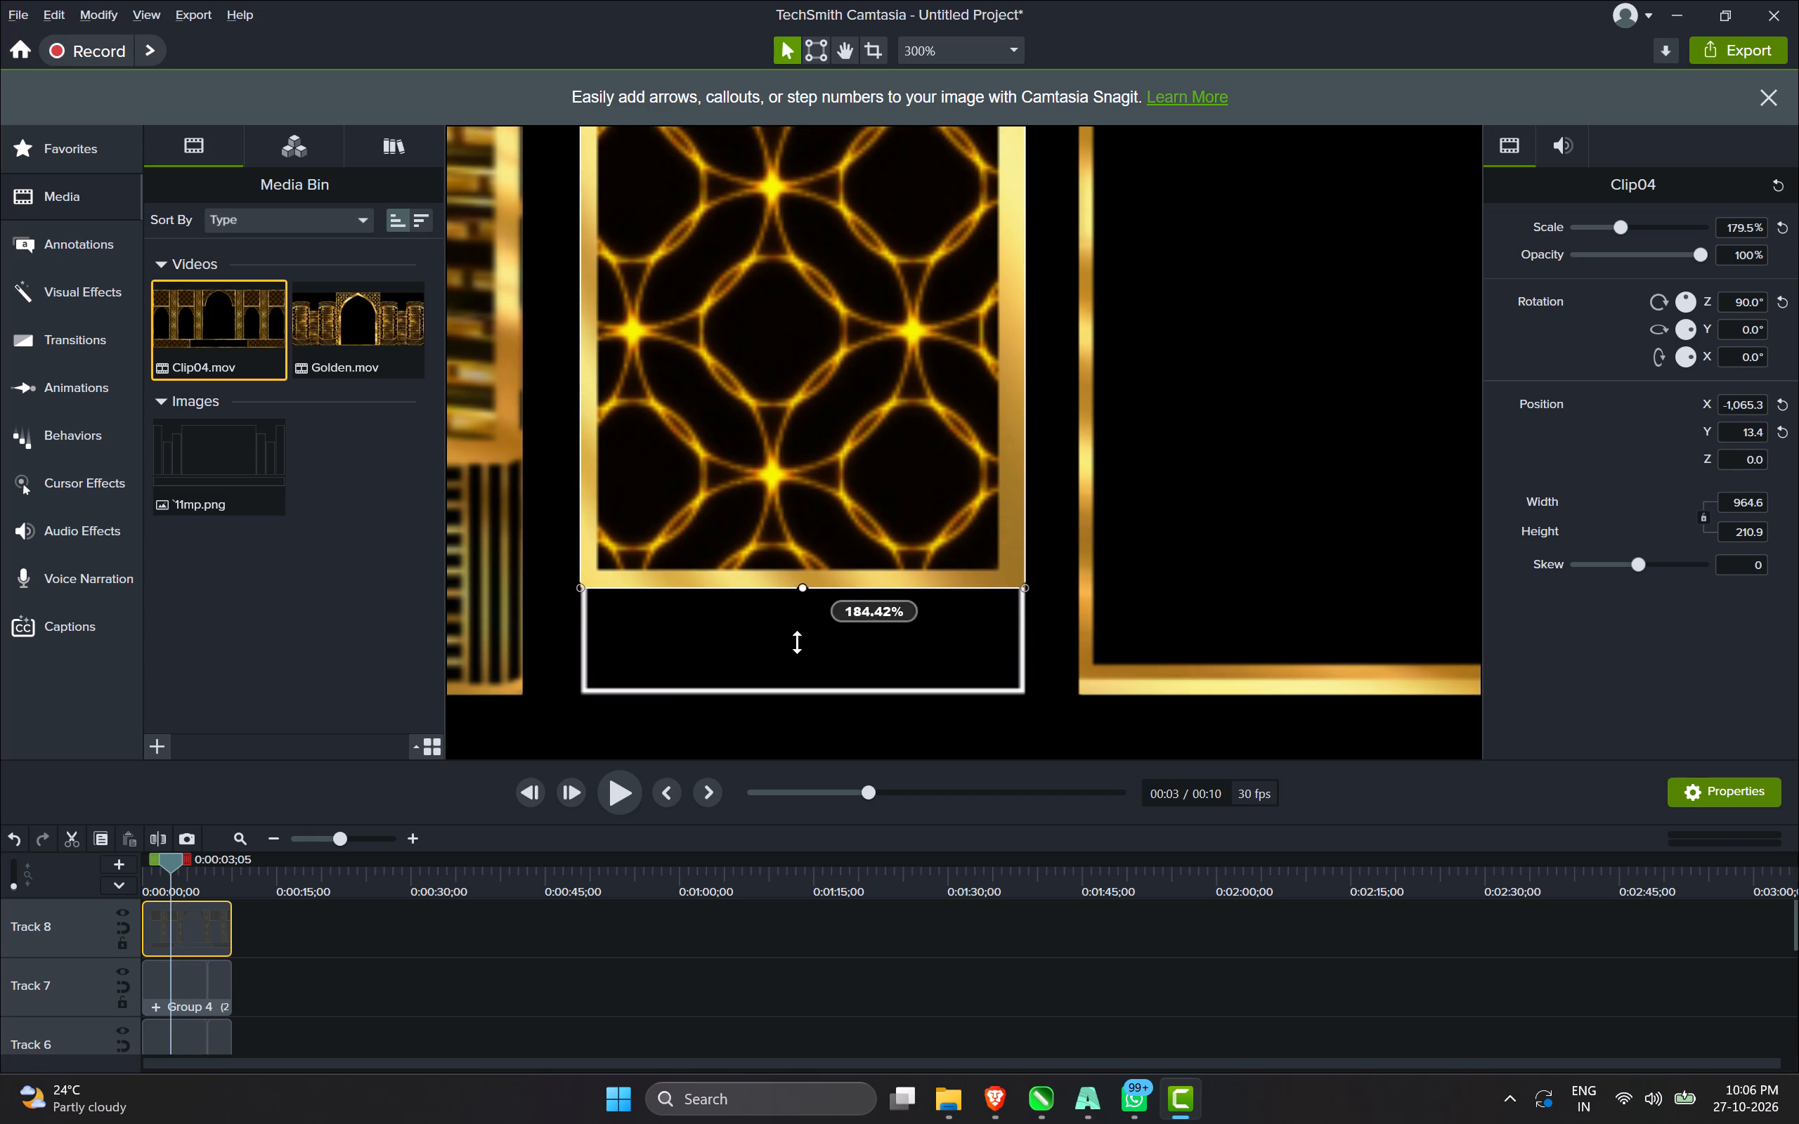
{"action": "left_click_drag", "start_coordinate": [797, 642], "coordinate": [796, 698], "text": "shift"}
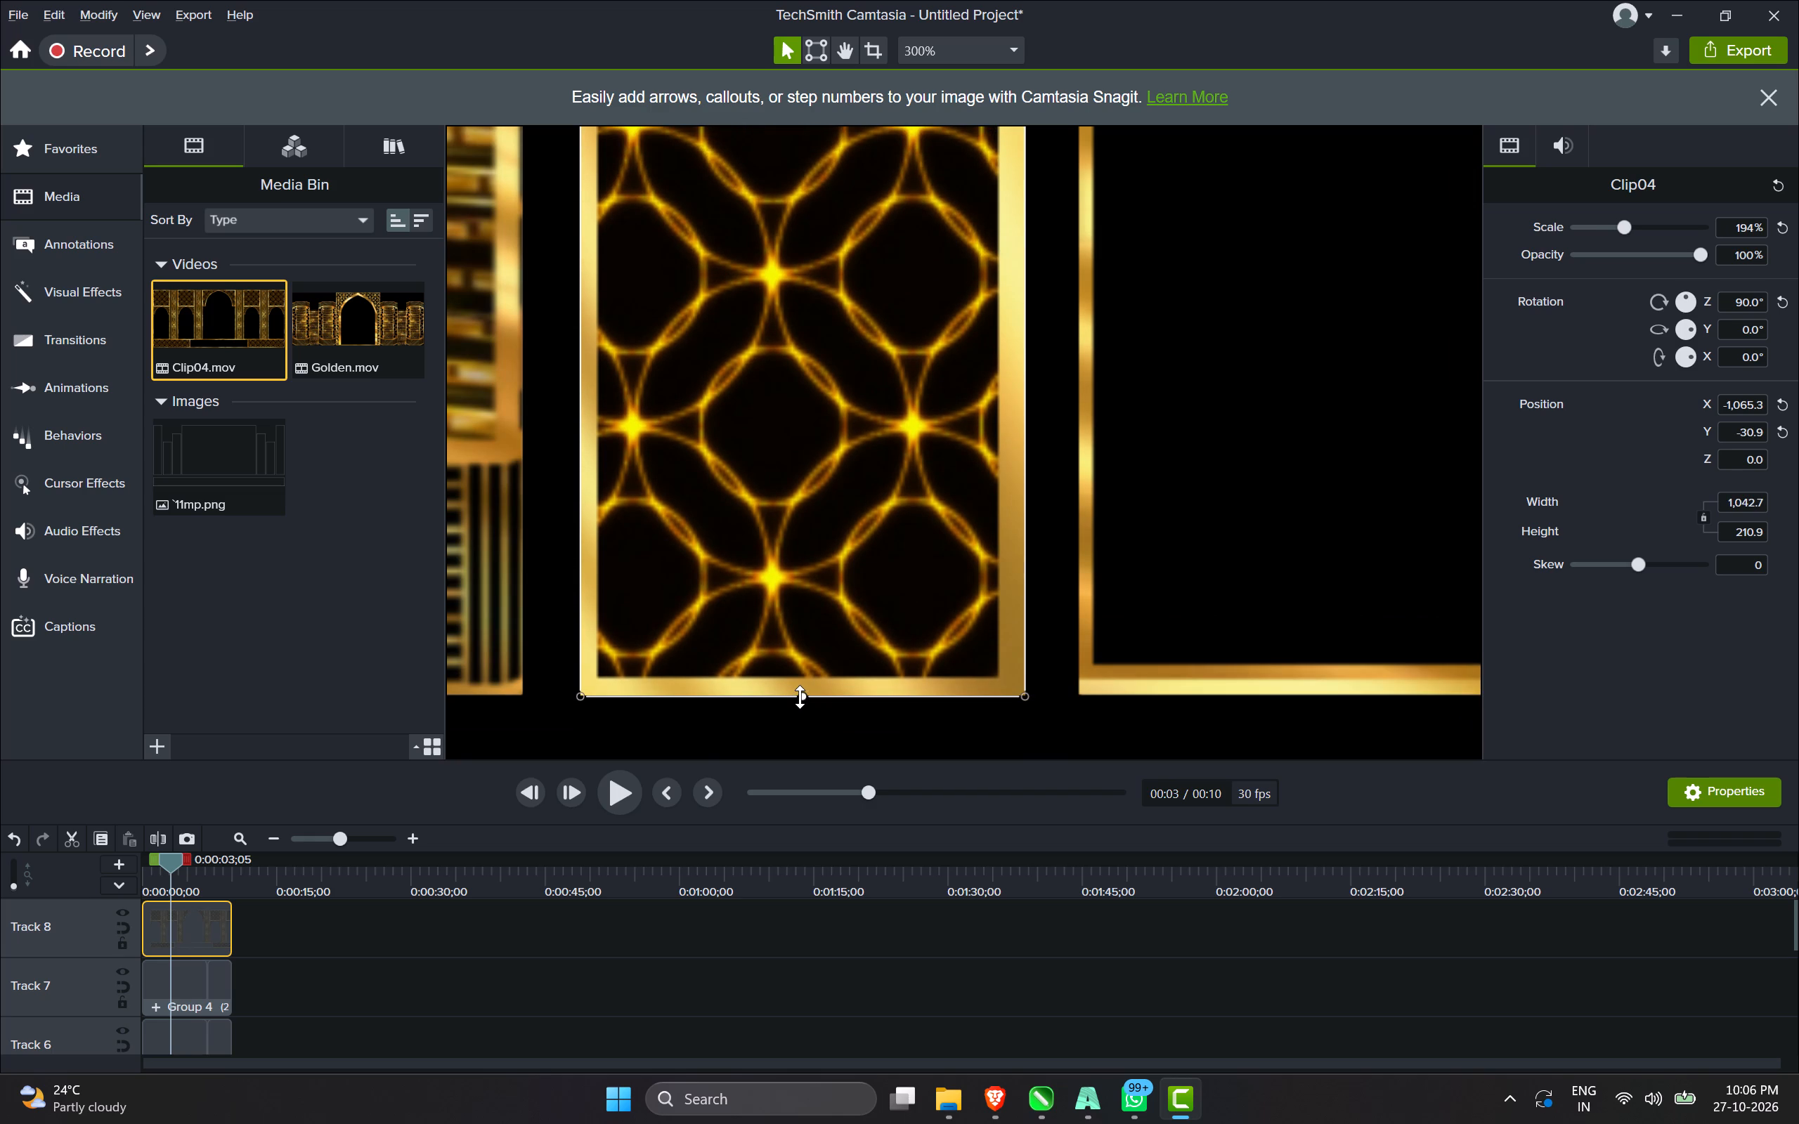
{"action": "left_click_drag", "start_coordinate": [800, 697], "coordinate": [798, 684], "text": "shift"}
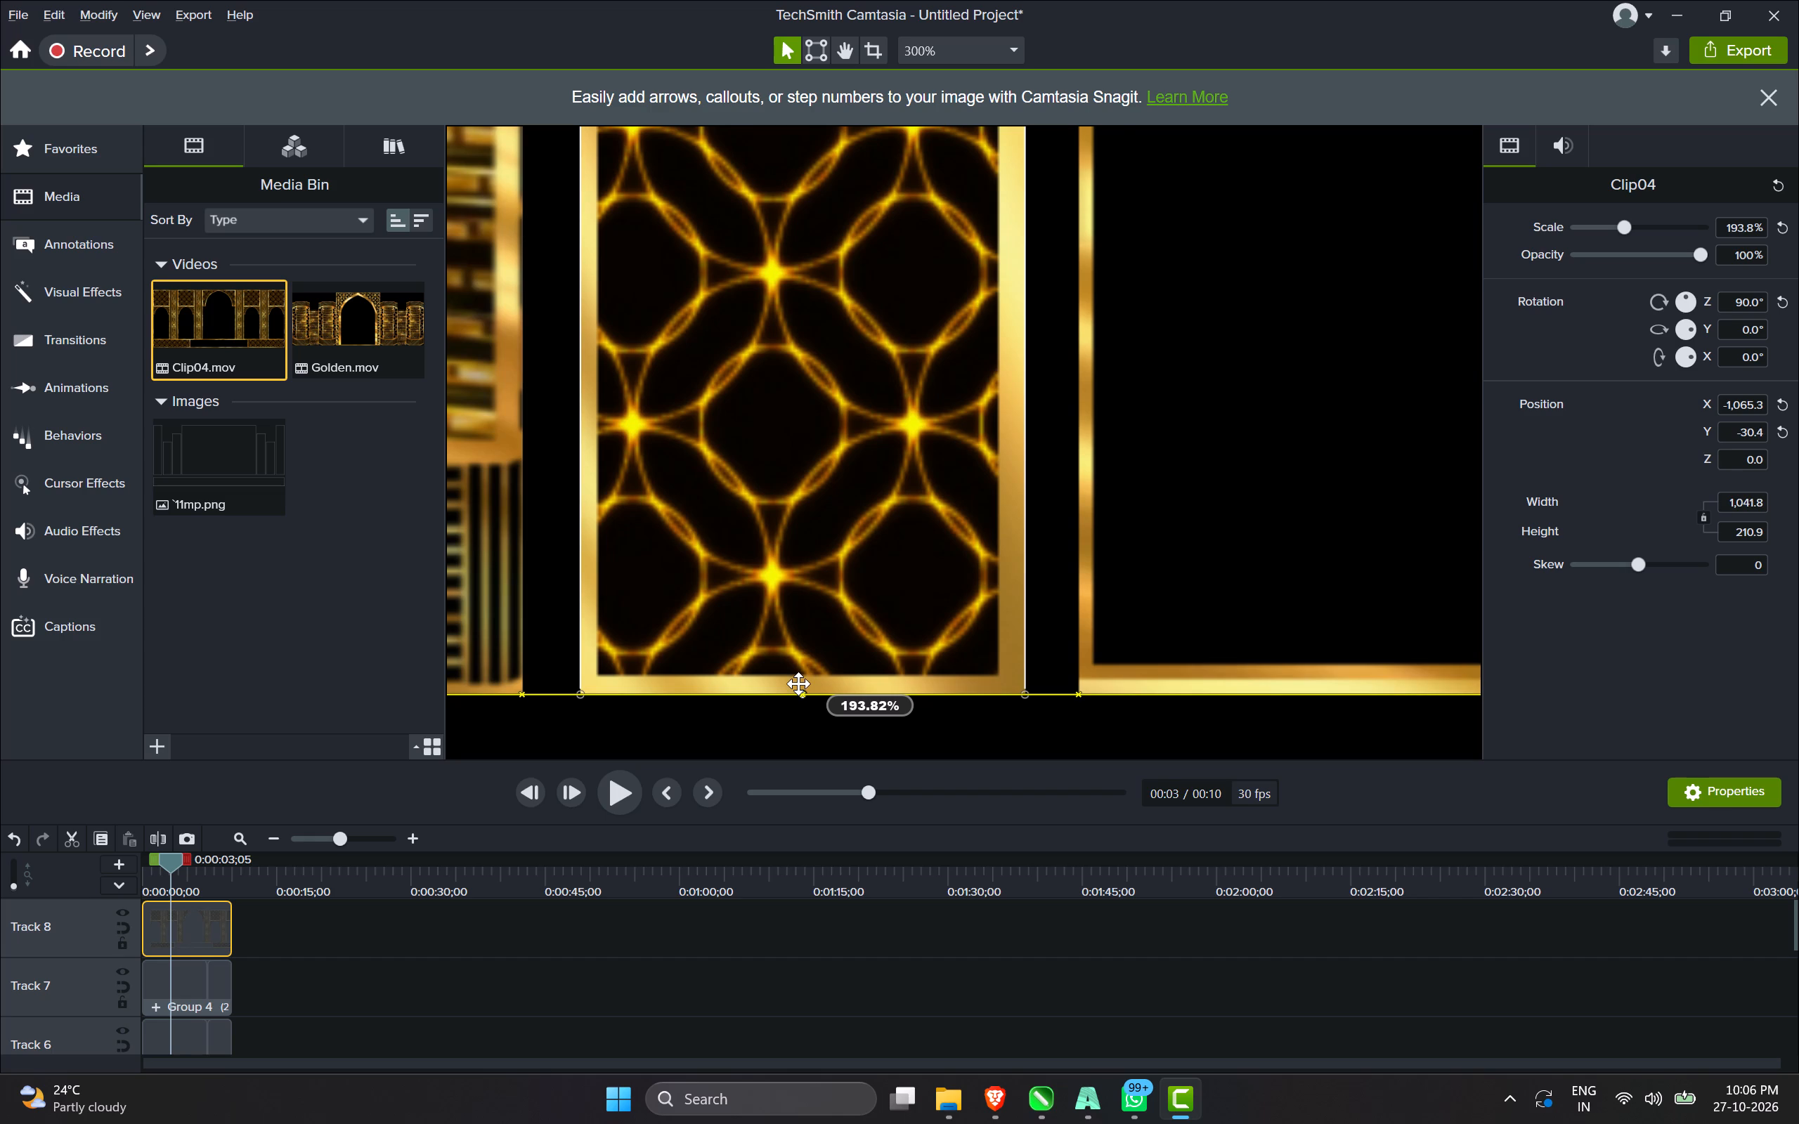
Delete the two brick-patterned groups from the short panels on both sides of the stage.
{"action": "scroll", "coordinate": [799, 666], "scroll_direction": "down", "scroll_amount": 4}
{"action": "scroll", "coordinate": [848, 626], "scroll_direction": "down", "scroll_amount": 7}
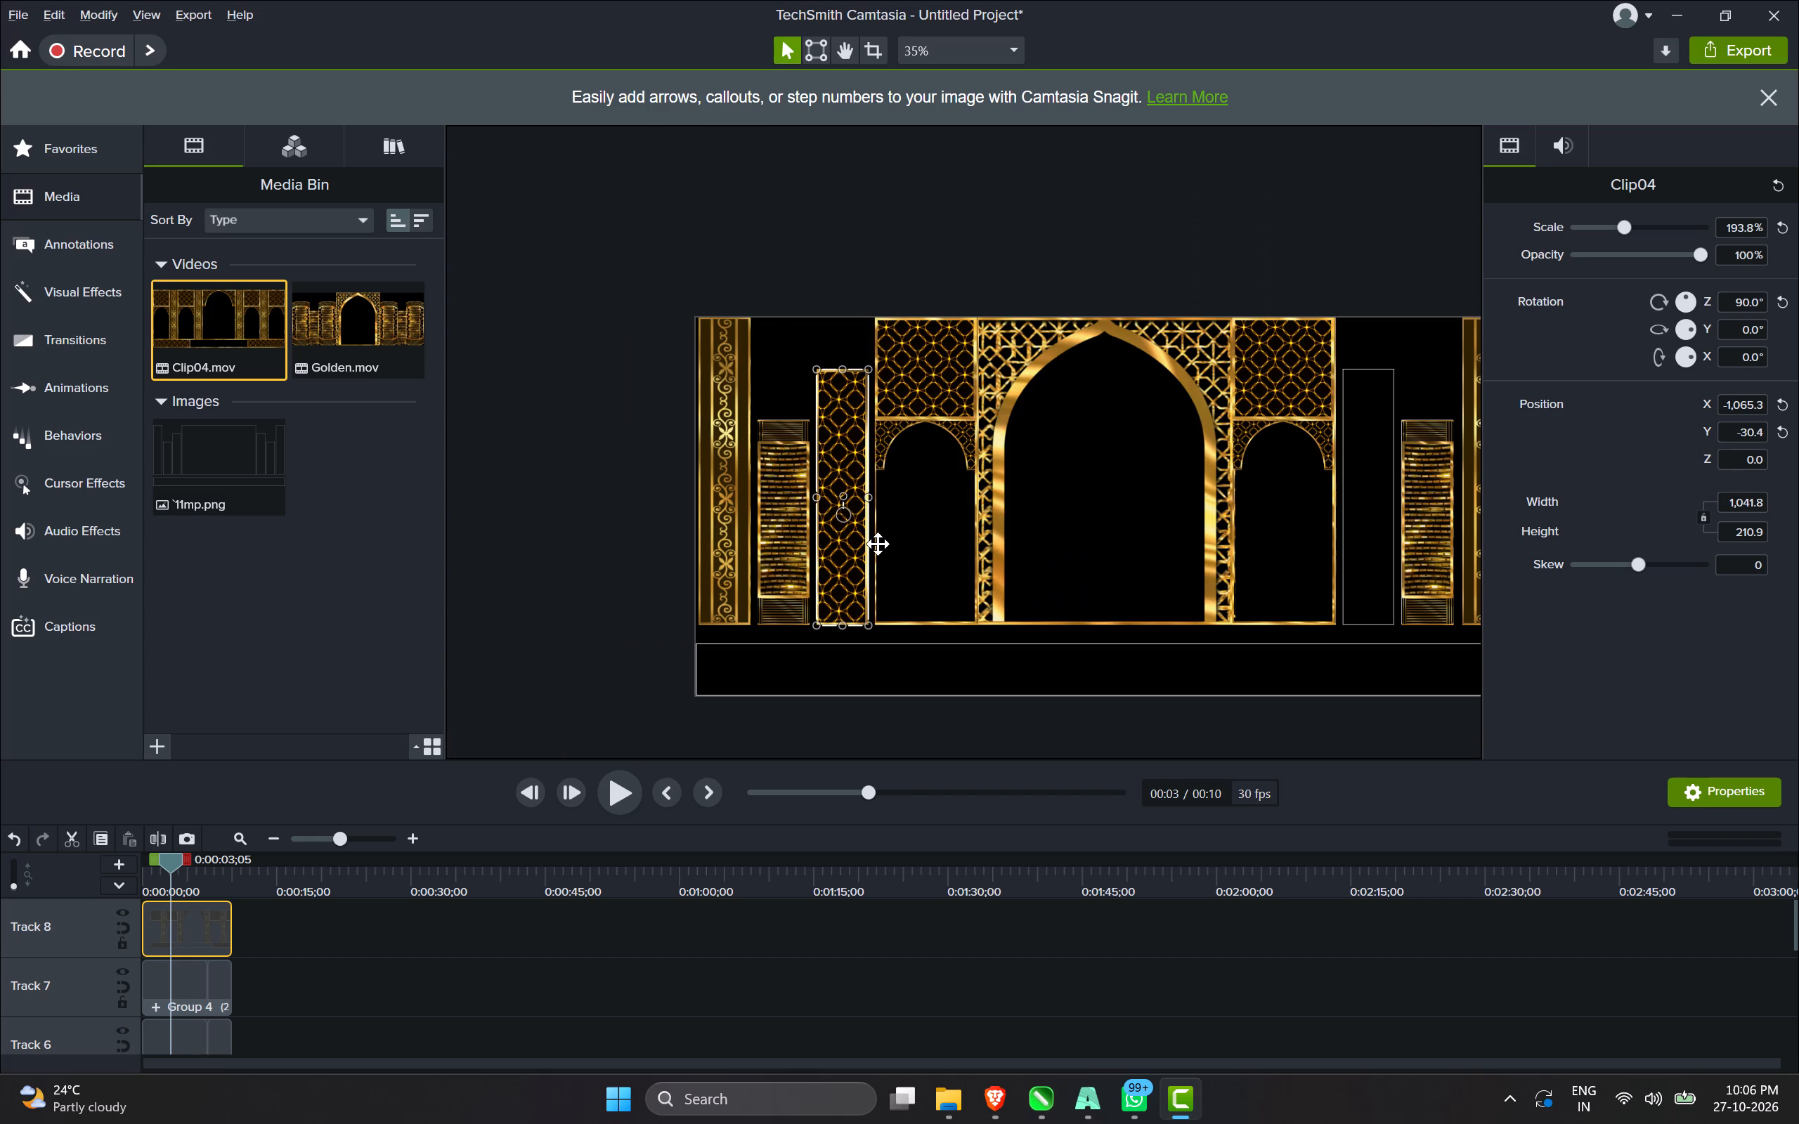
{"action": "left_click", "coordinate": [800, 538]}
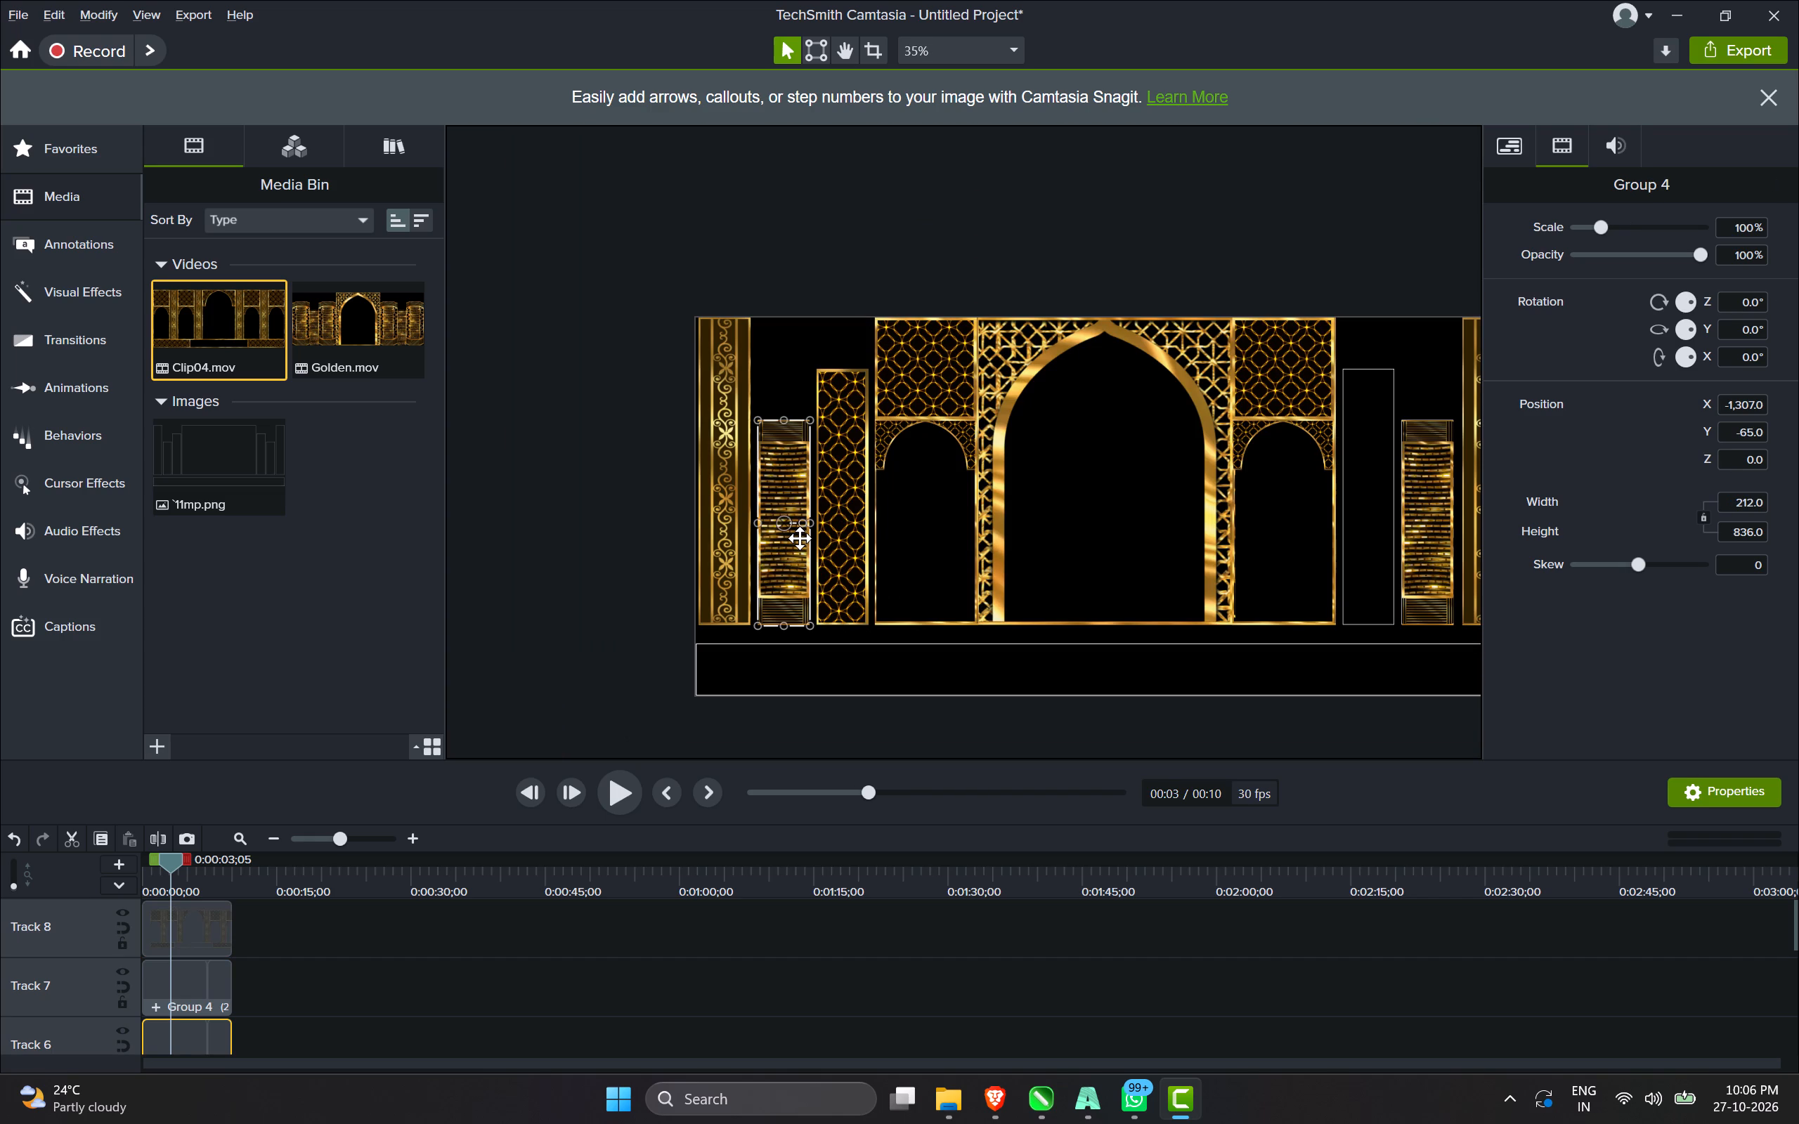
{"action": "key", "text": "Delete"}
{"action": "left_click", "coordinate": [1425, 558]}
{"action": "key", "text": "Delete"}
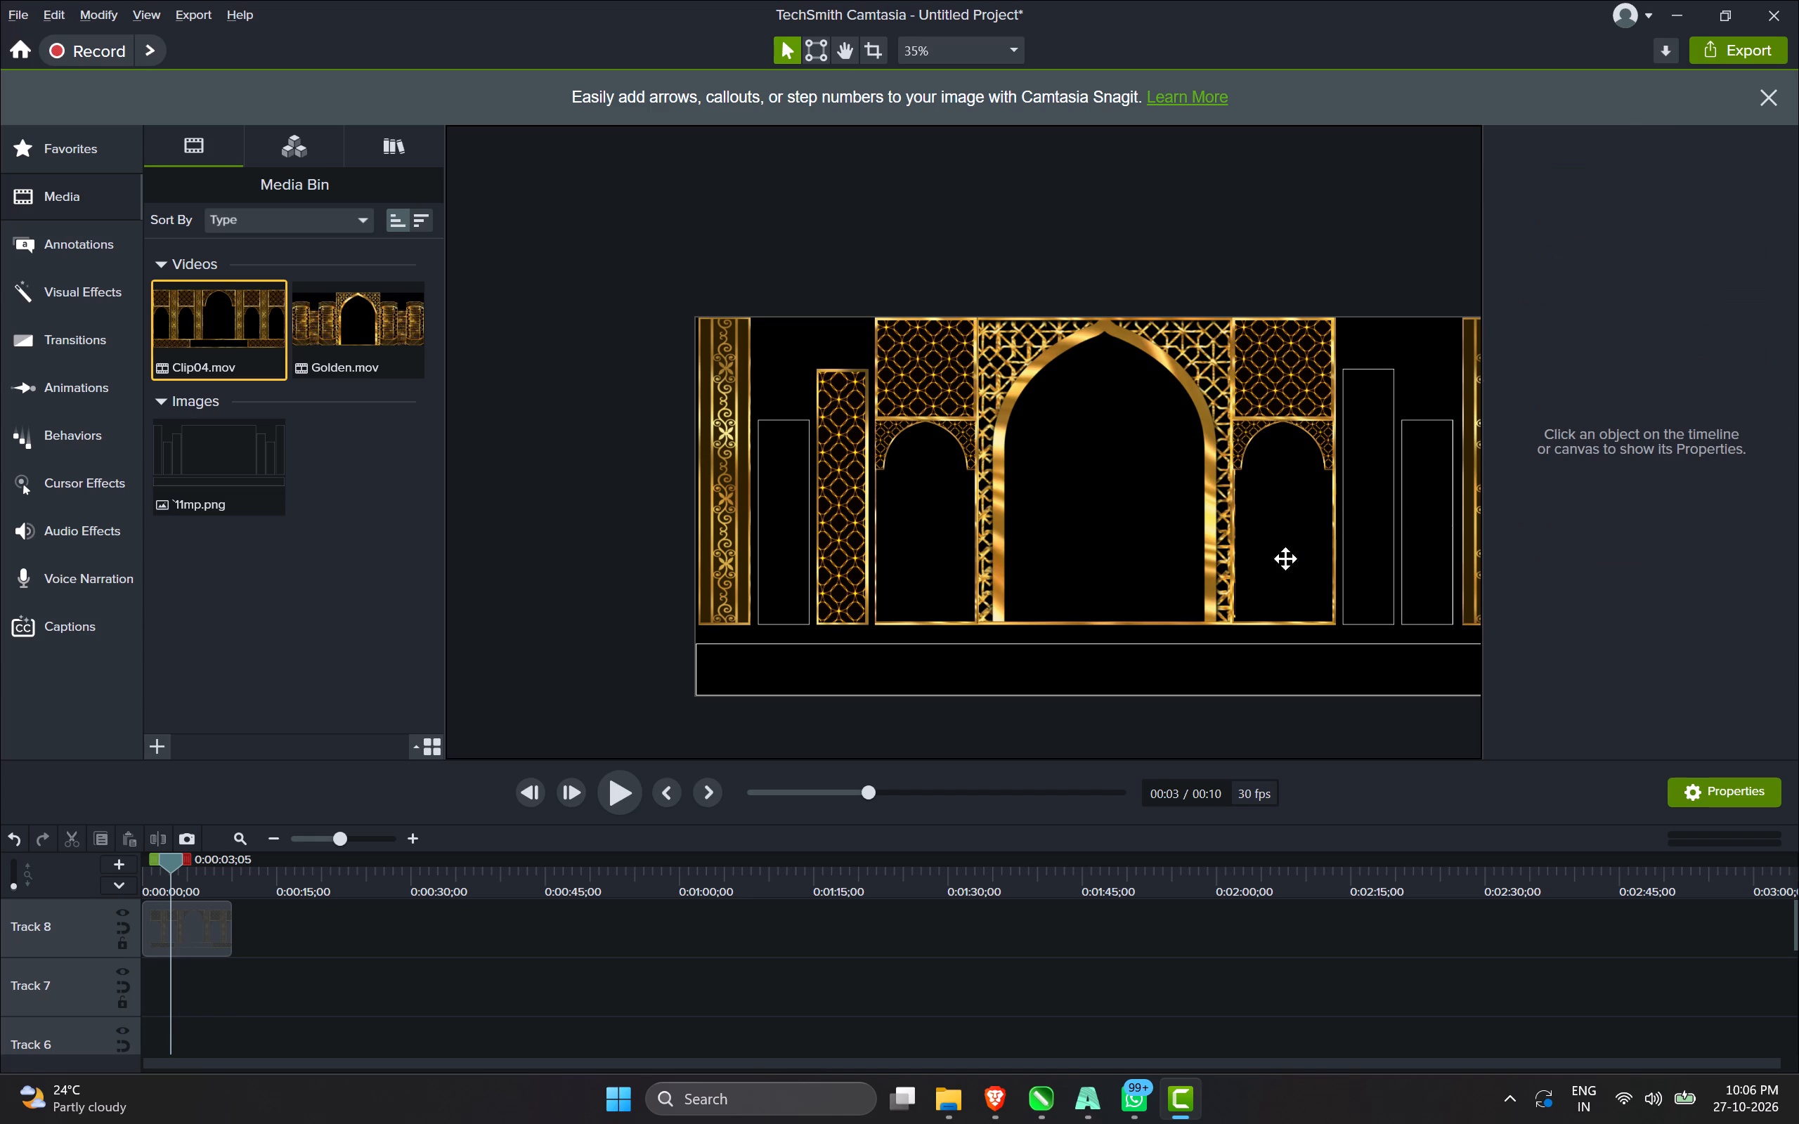
Ungroup Group 3, the full-width group containing the outer ornamental pillars.
{"action": "left_click", "coordinate": [736, 498]}
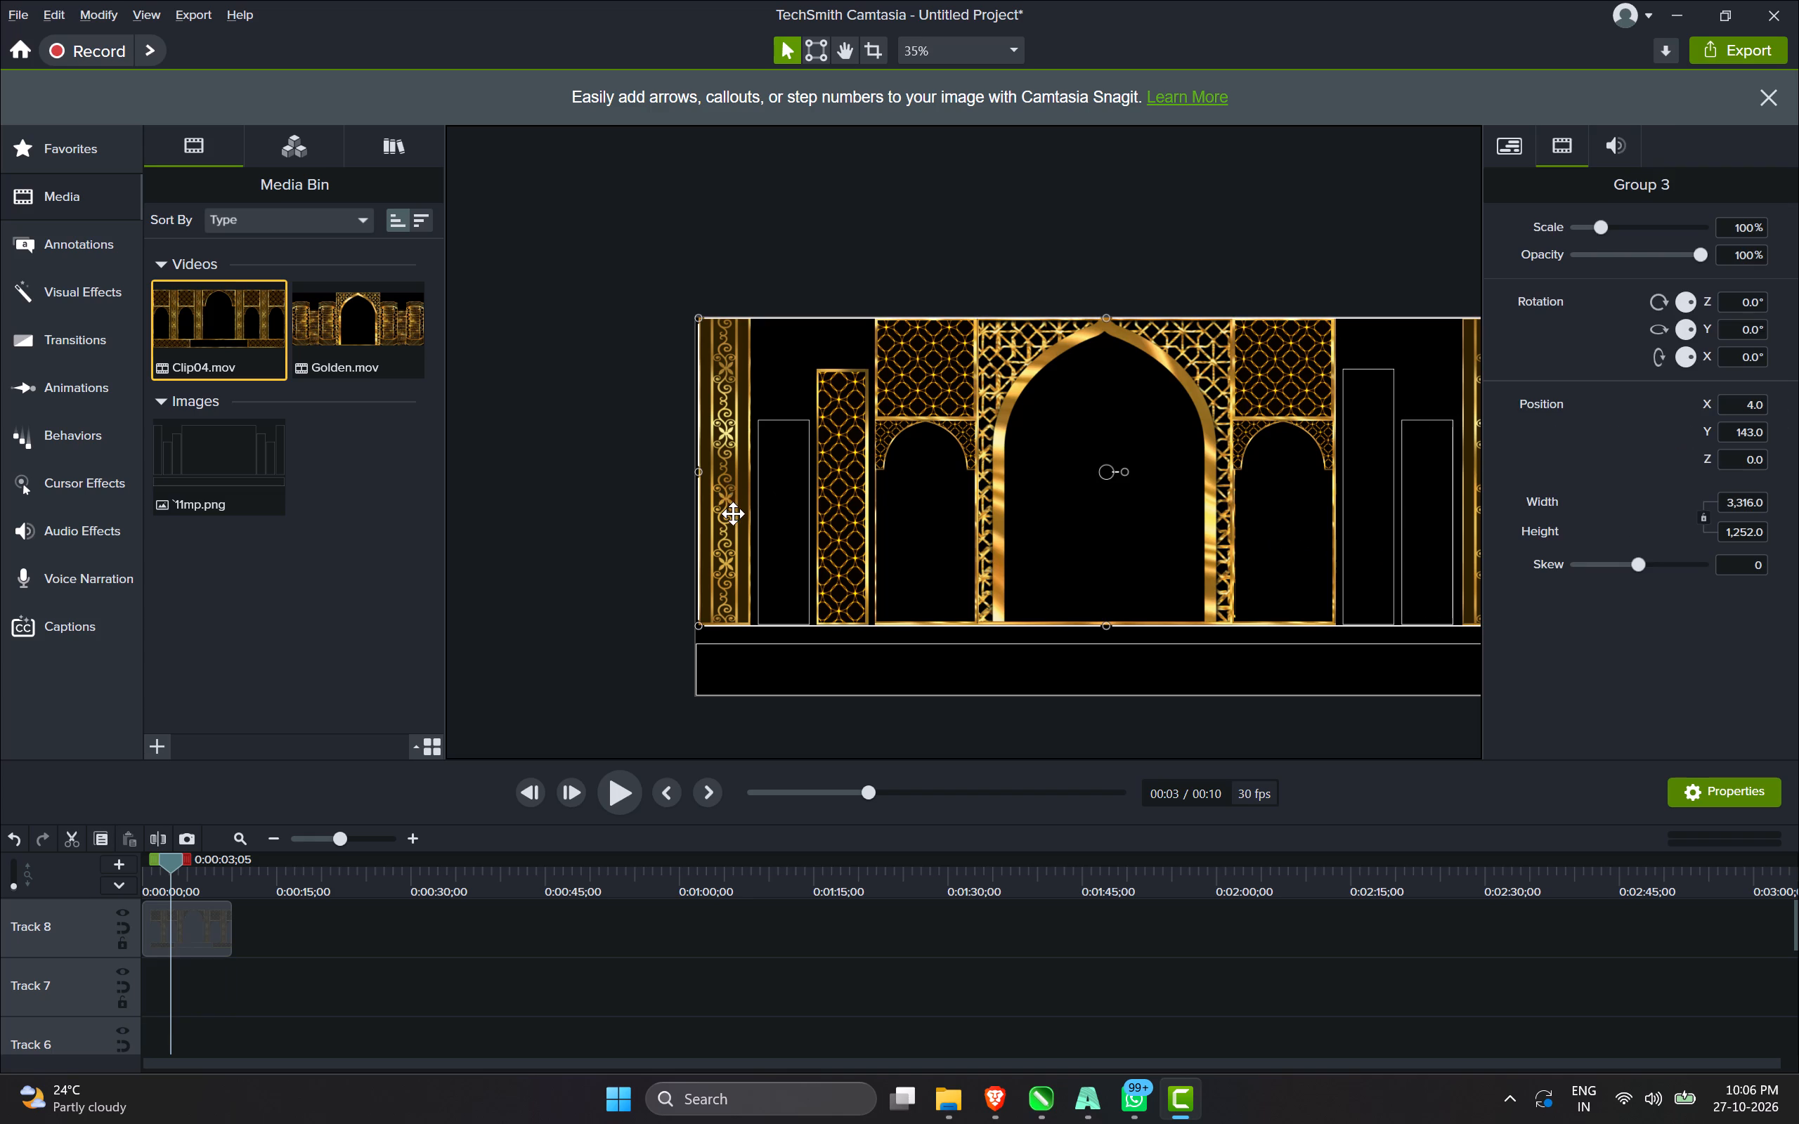
{"action": "scroll", "coordinate": [733, 514], "scroll_direction": "down", "scroll_amount": 2}
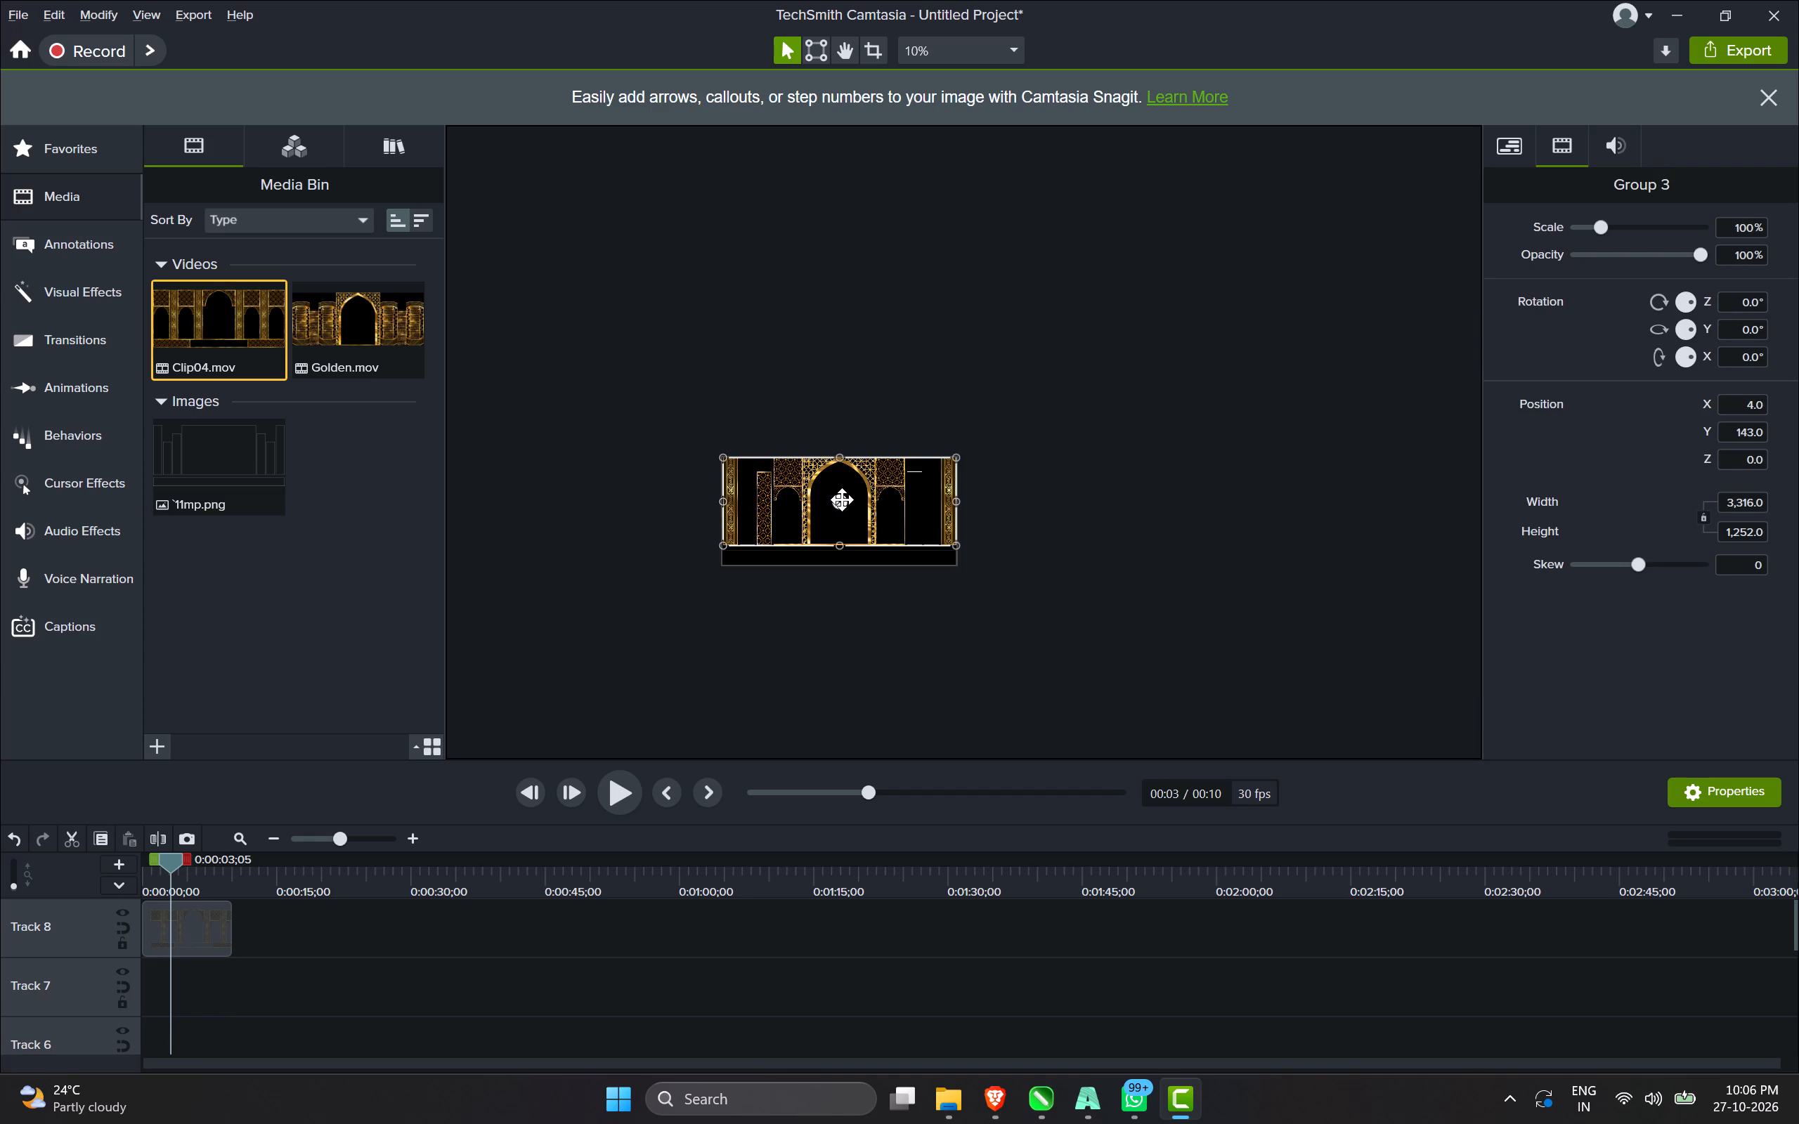
{"action": "key", "text": "ctrl+u"}
{"action": "left_click", "coordinate": [733, 643]}
Move the far-left ornamental pillar's anchor point onto the pillar's centre.
{"action": "left_click", "coordinate": [736, 525]}
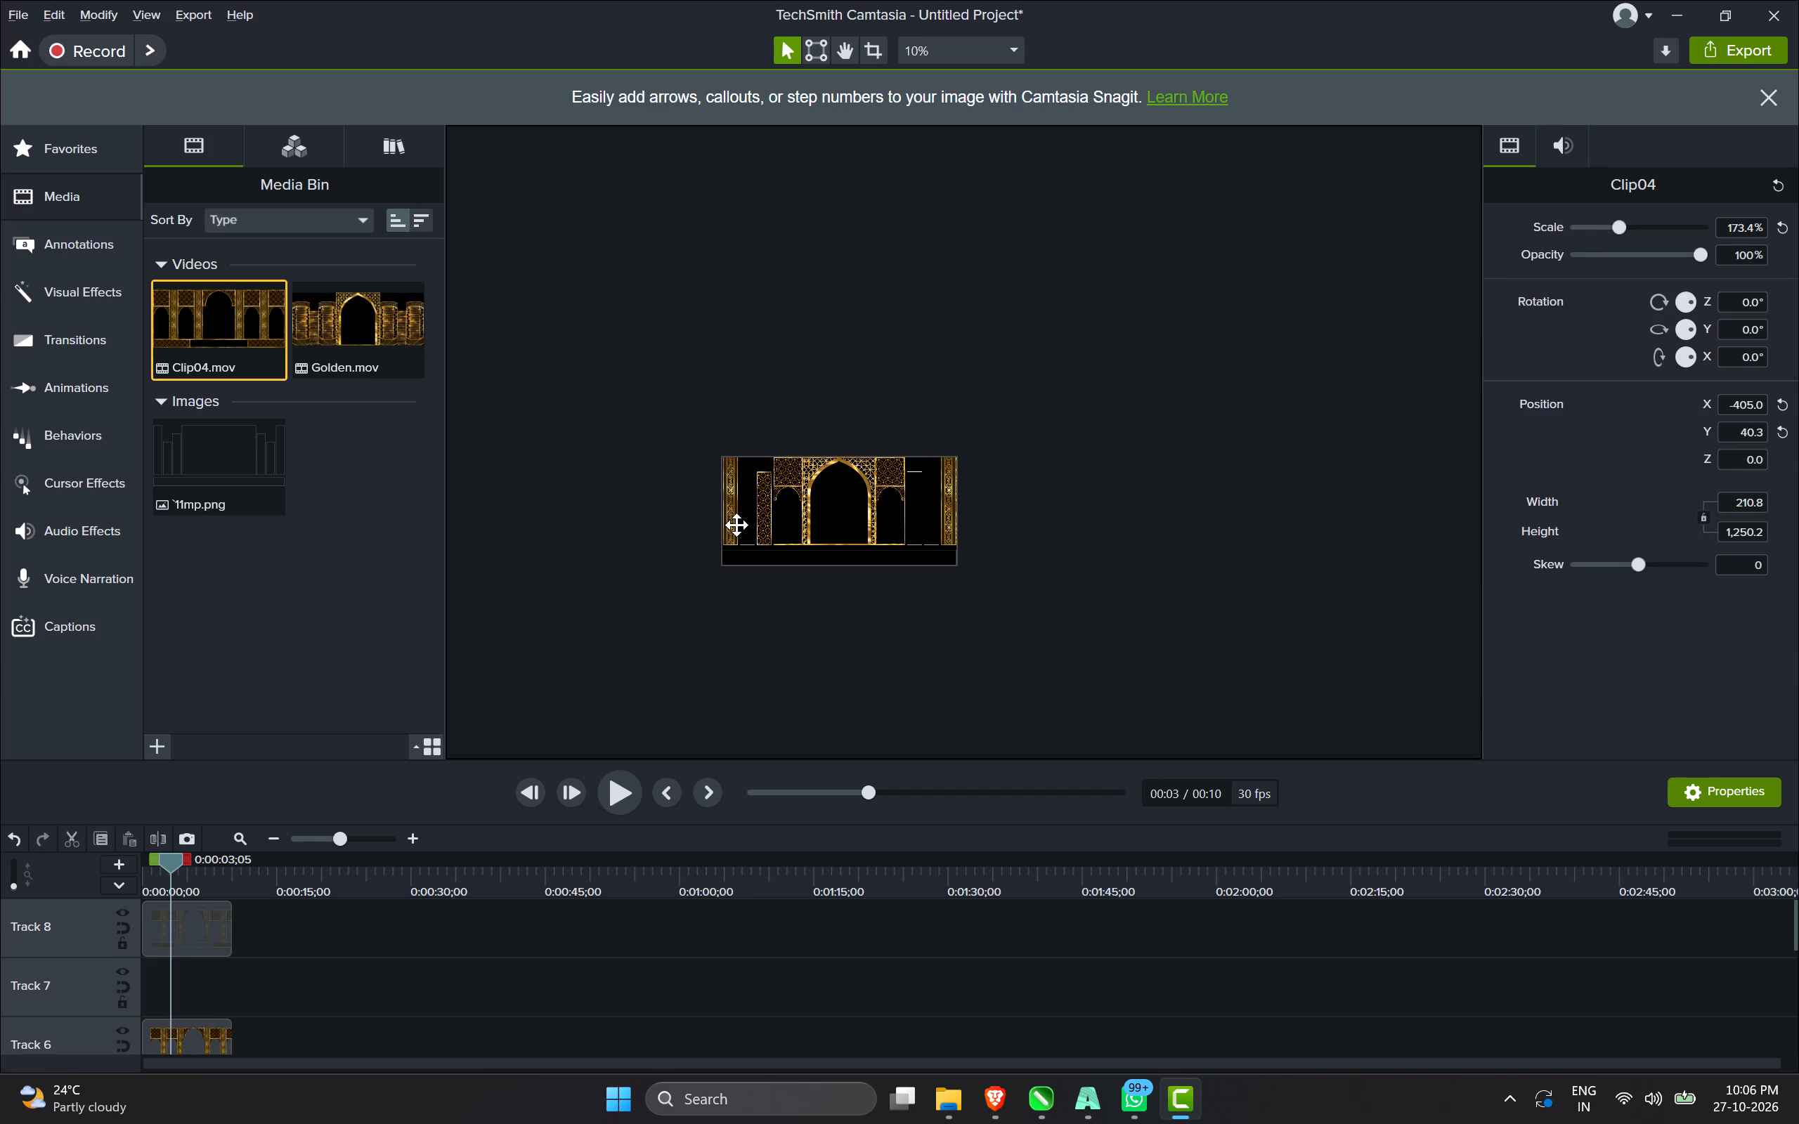
{"action": "scroll", "coordinate": [725, 525], "scroll_direction": "up", "scroll_amount": 5}
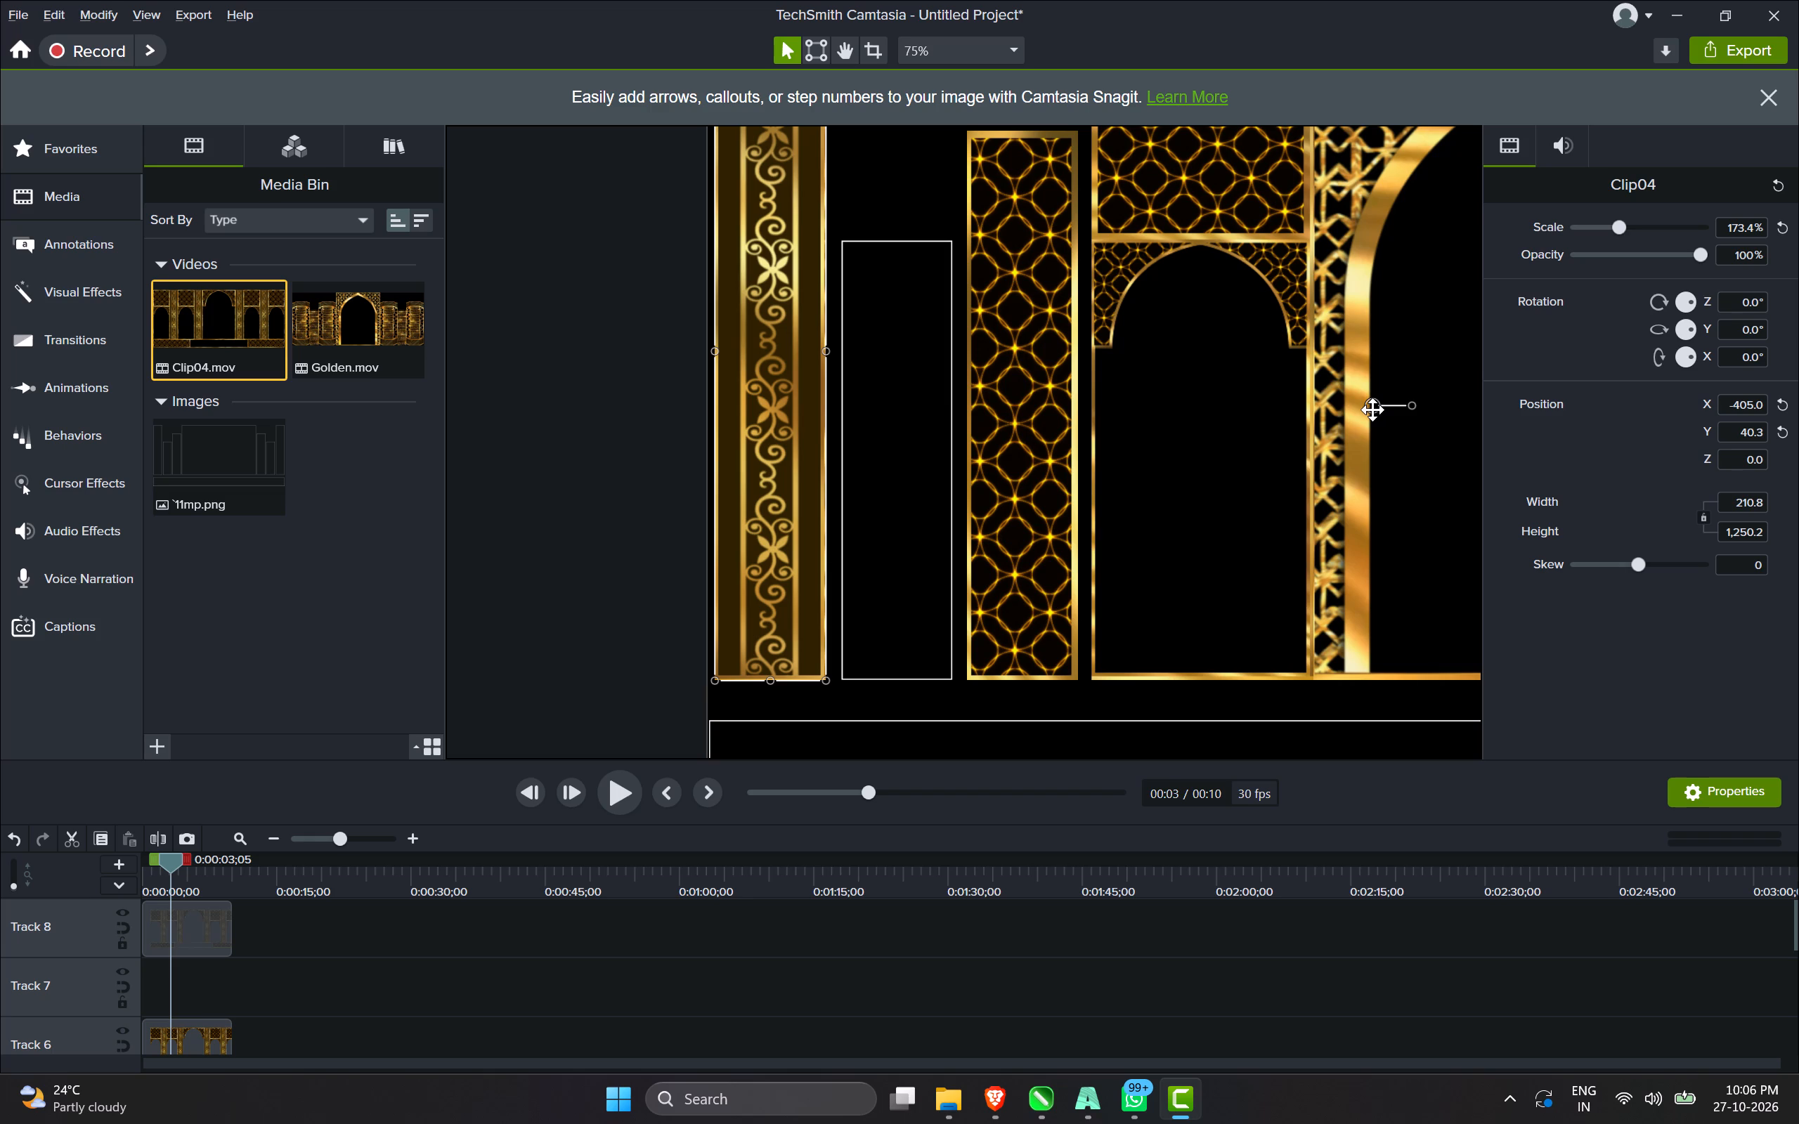
{"action": "left_click_drag", "start_coordinate": [1372, 410], "coordinate": [773, 379], "text": "ctrl"}
Move the far-left ornamental pillar across onto the emptied short left panel, at X -1,309.0, Y 96.3.
{"action": "left_click_drag", "start_coordinate": [773, 379], "coordinate": [887, 384]}
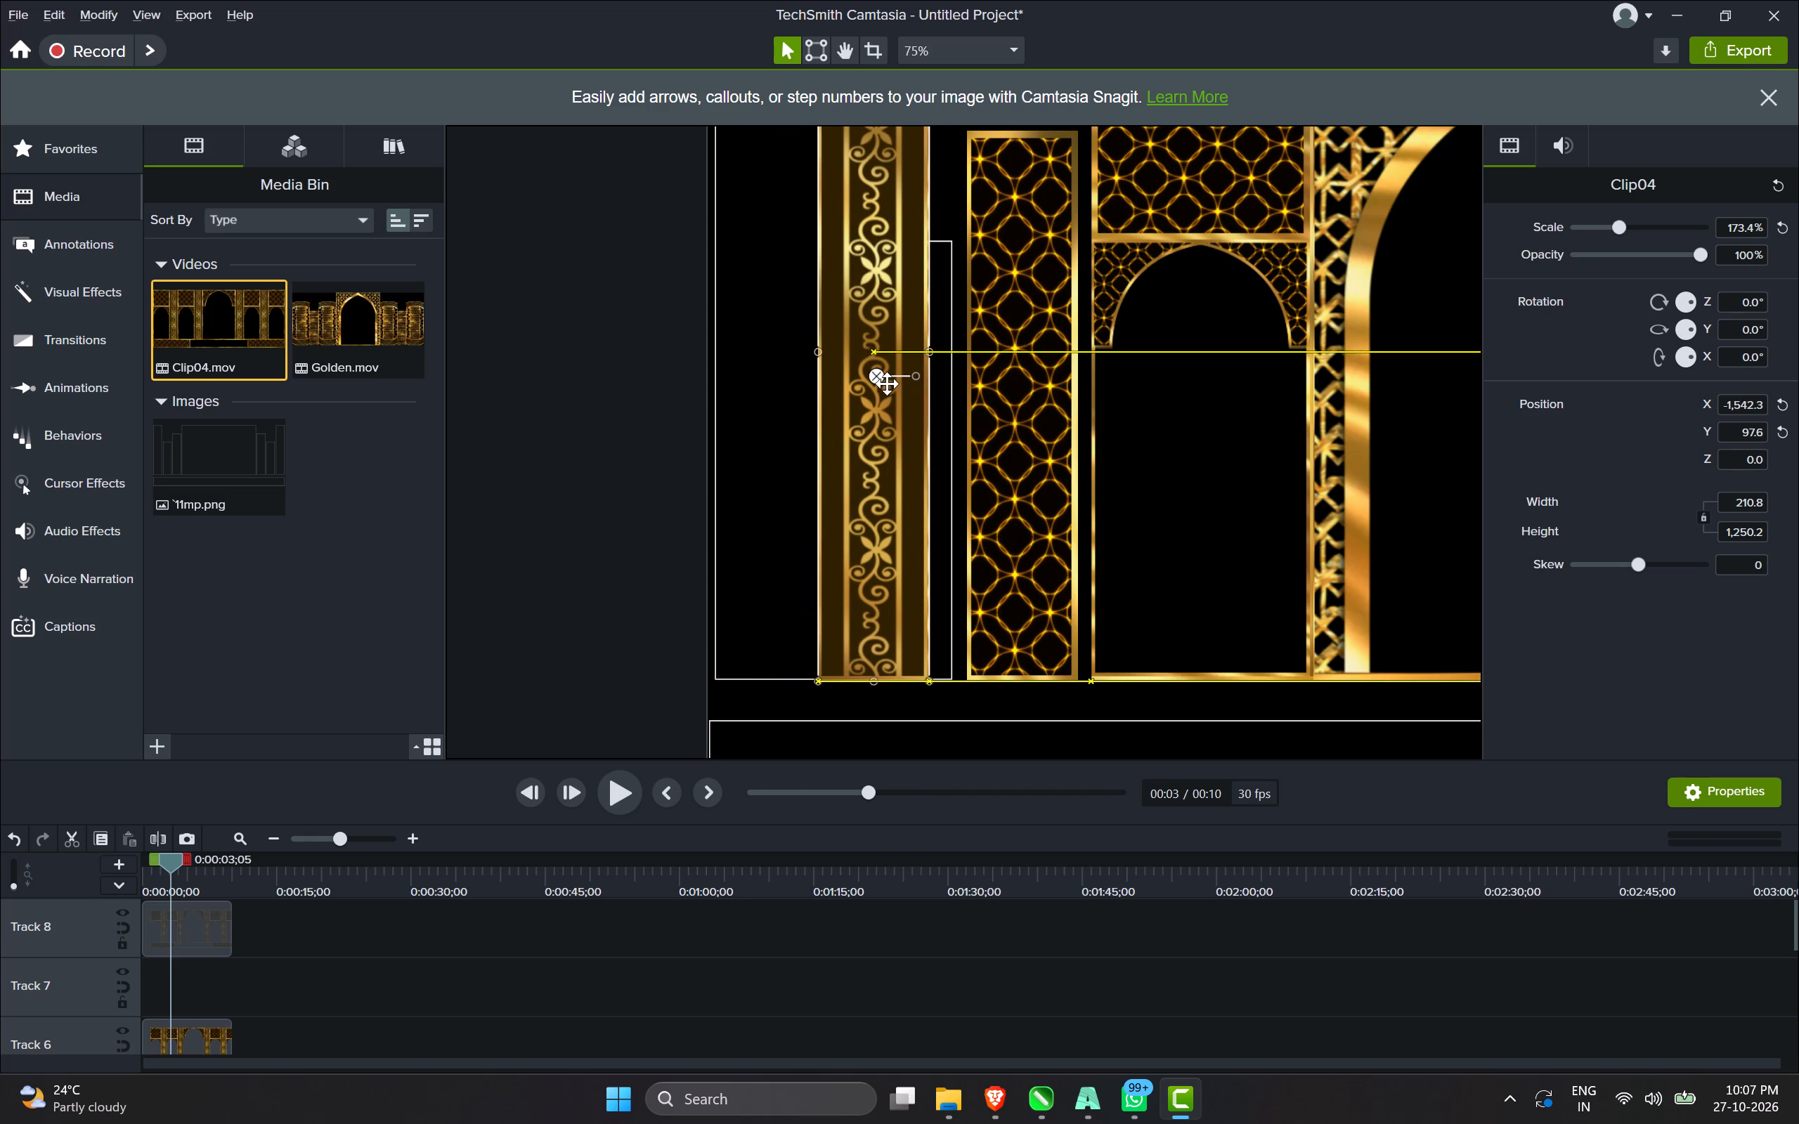
{"action": "left_click_drag", "start_coordinate": [887, 384], "coordinate": [896, 384]}
Nudge the ornamental pillar right until its right edge meets the short panel outline's right edge, at X -1,302.2.
{"action": "scroll", "coordinate": [911, 387], "scroll_direction": "up", "scroll_amount": 4}
{"action": "scroll", "coordinate": [971, 342], "scroll_direction": "up", "scroll_amount": 5}
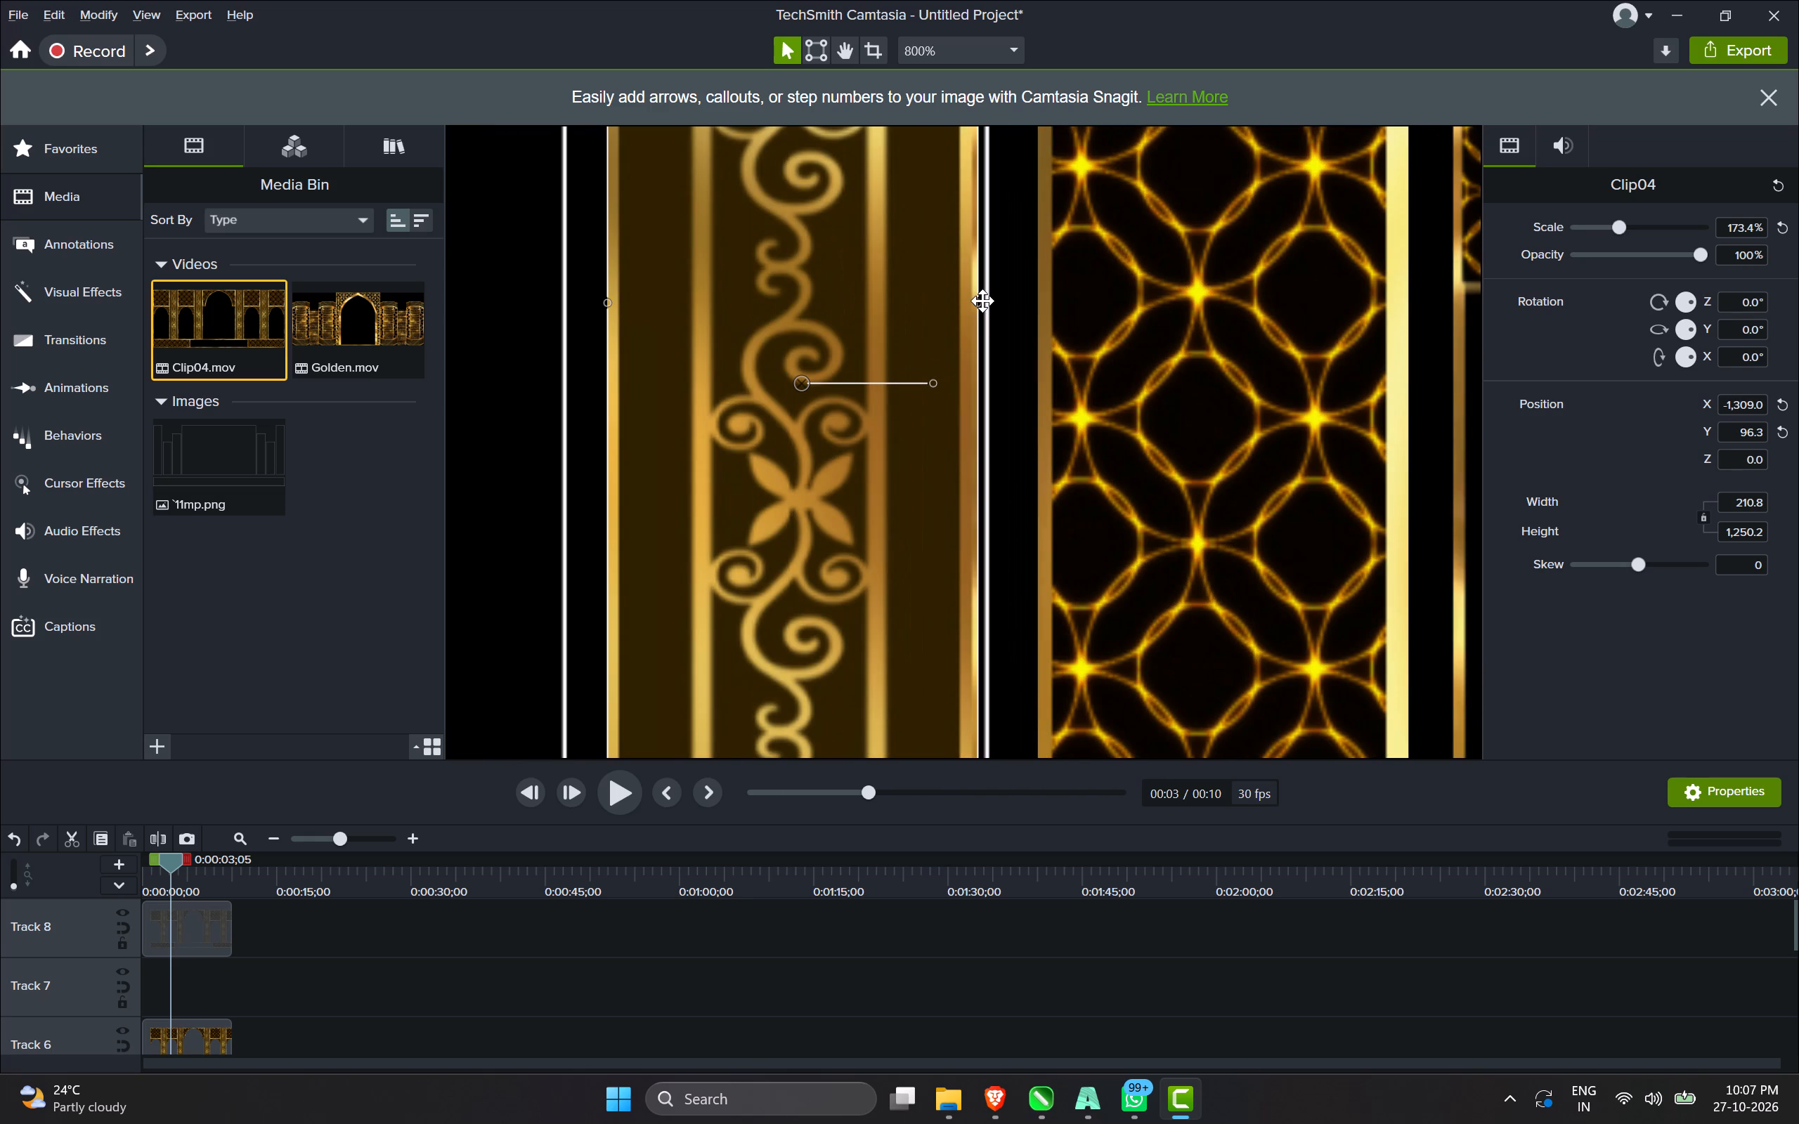
{"action": "key", "text": "Right"}
{"action": "key", "text": "Right"}
{"action": "key", "text": "Right"}
{"action": "key", "text": "Right"}
{"action": "key", "text": "Right"}
{"action": "key", "text": "Right"}
{"action": "key", "text": "Right"}
{"action": "key", "text": "Right"}
{"action": "key", "text": "Right"}
{"action": "key", "text": "Right"}
{"action": "key", "text": "Right"}
{"action": "key", "text": "Right"}
{"action": "key", "text": "Right"}
{"action": "key", "text": "Right"}
{"action": "key", "text": "Right"}
{"action": "key", "text": "Right"}
{"action": "key", "text": "Right"}
{"action": "key", "text": "Right"}
{"action": "key", "text": "Right"}
{"action": "key", "text": "Right"}
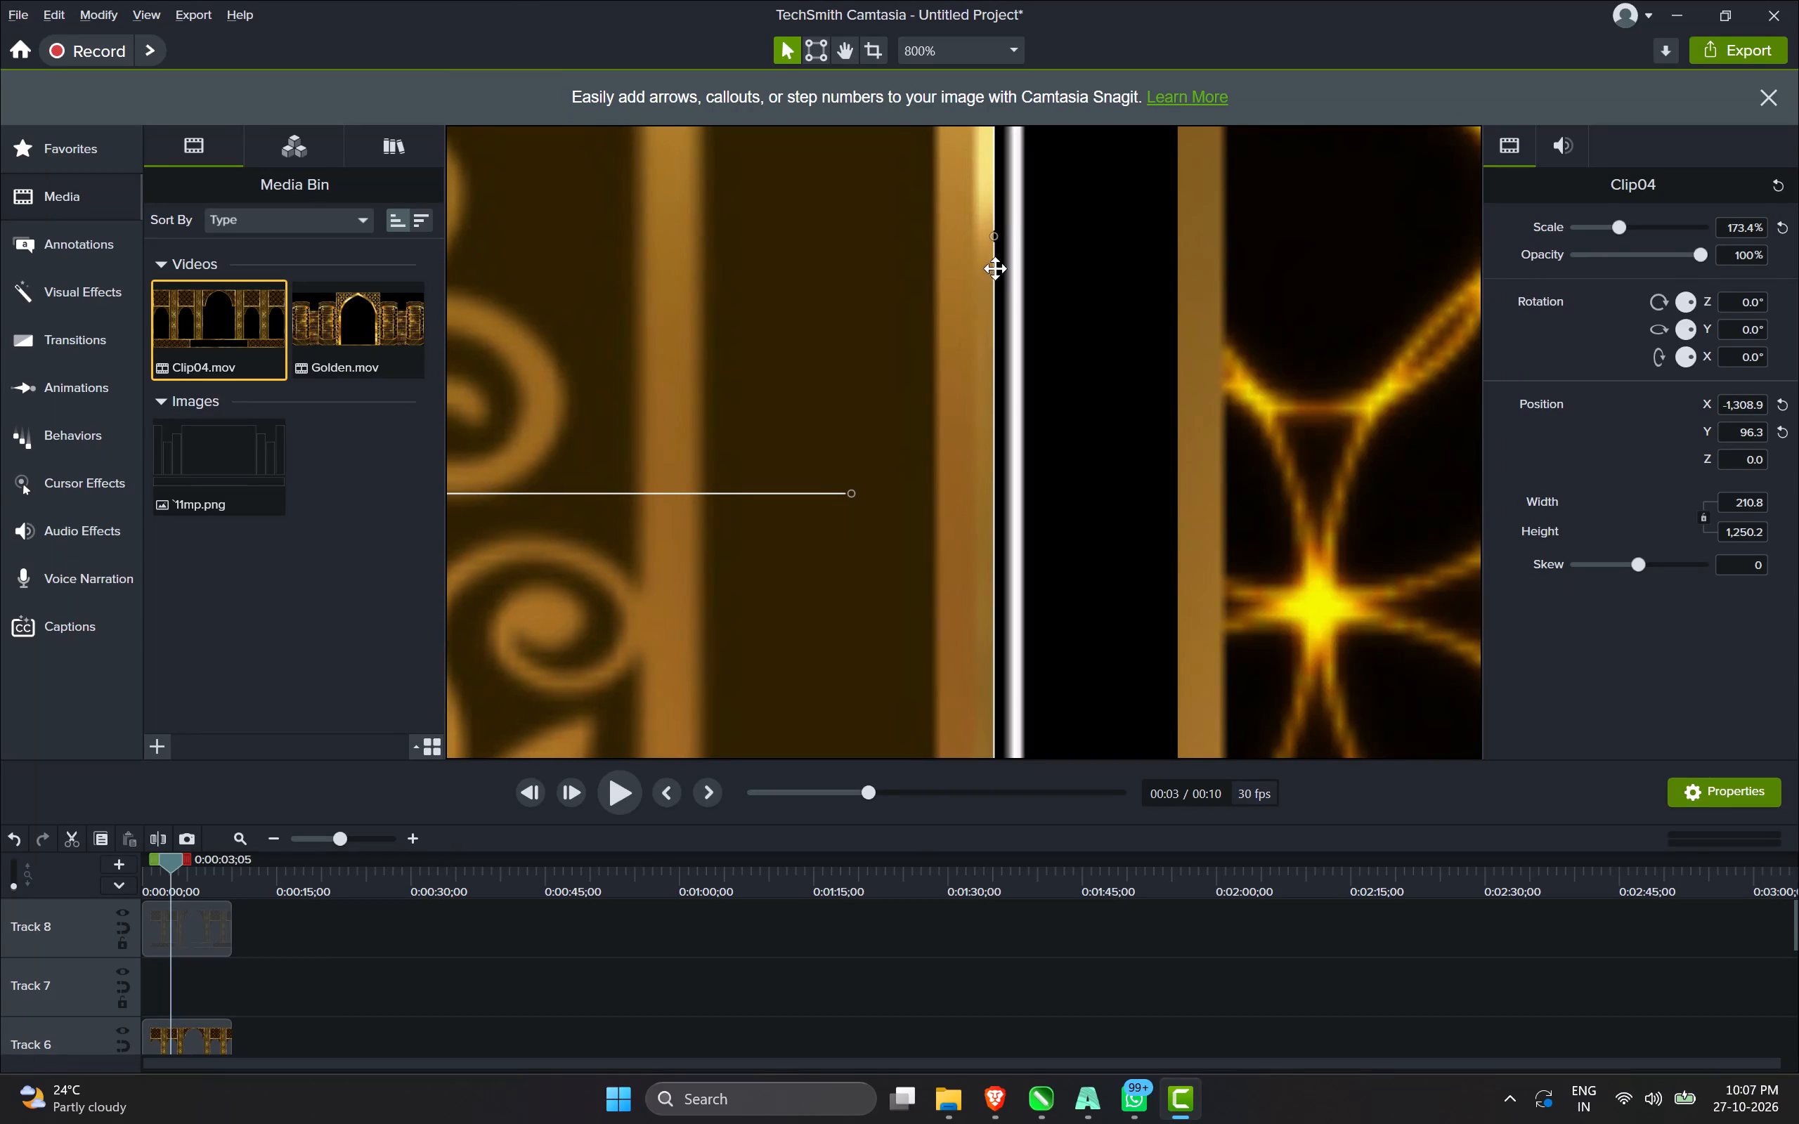
{"action": "scroll", "coordinate": [1016, 296], "scroll_direction": "up", "scroll_amount": 2}
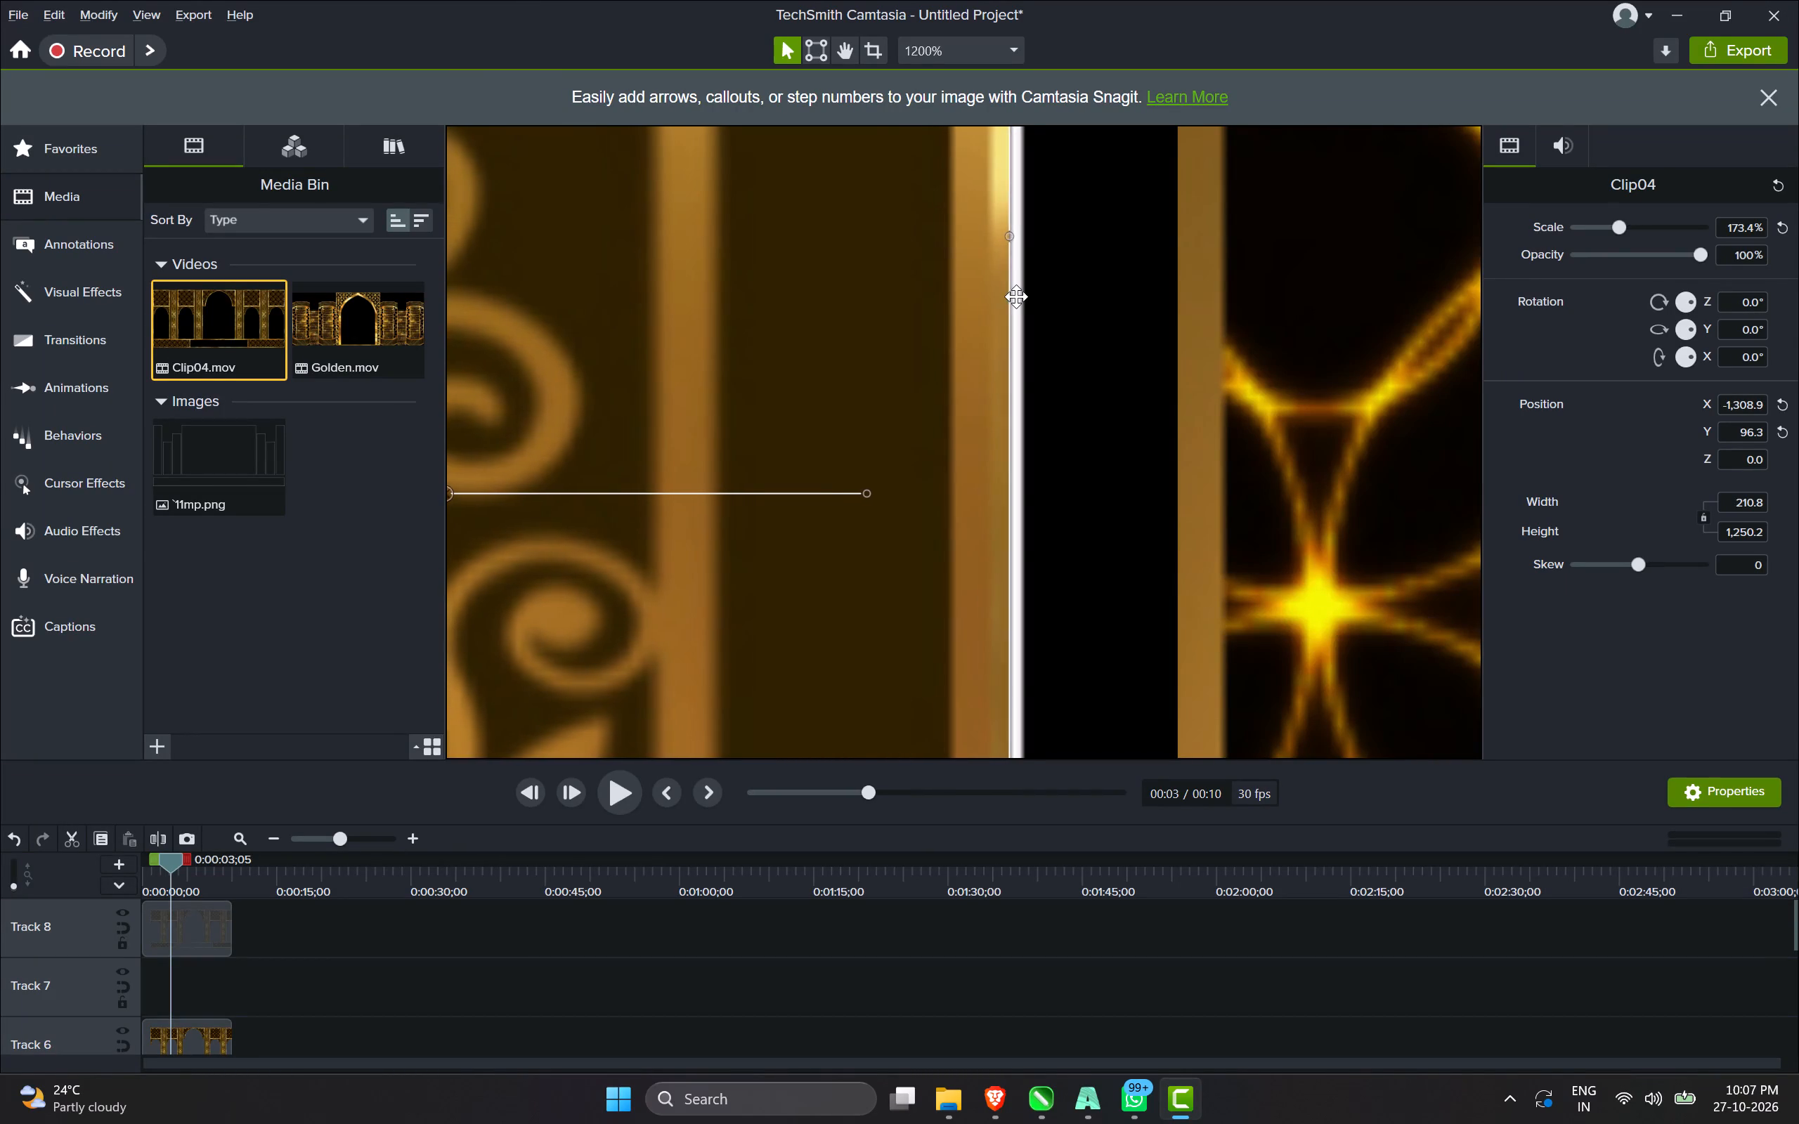
{"action": "scroll", "coordinate": [1016, 296], "scroll_direction": "up", "scroll_amount": 5}
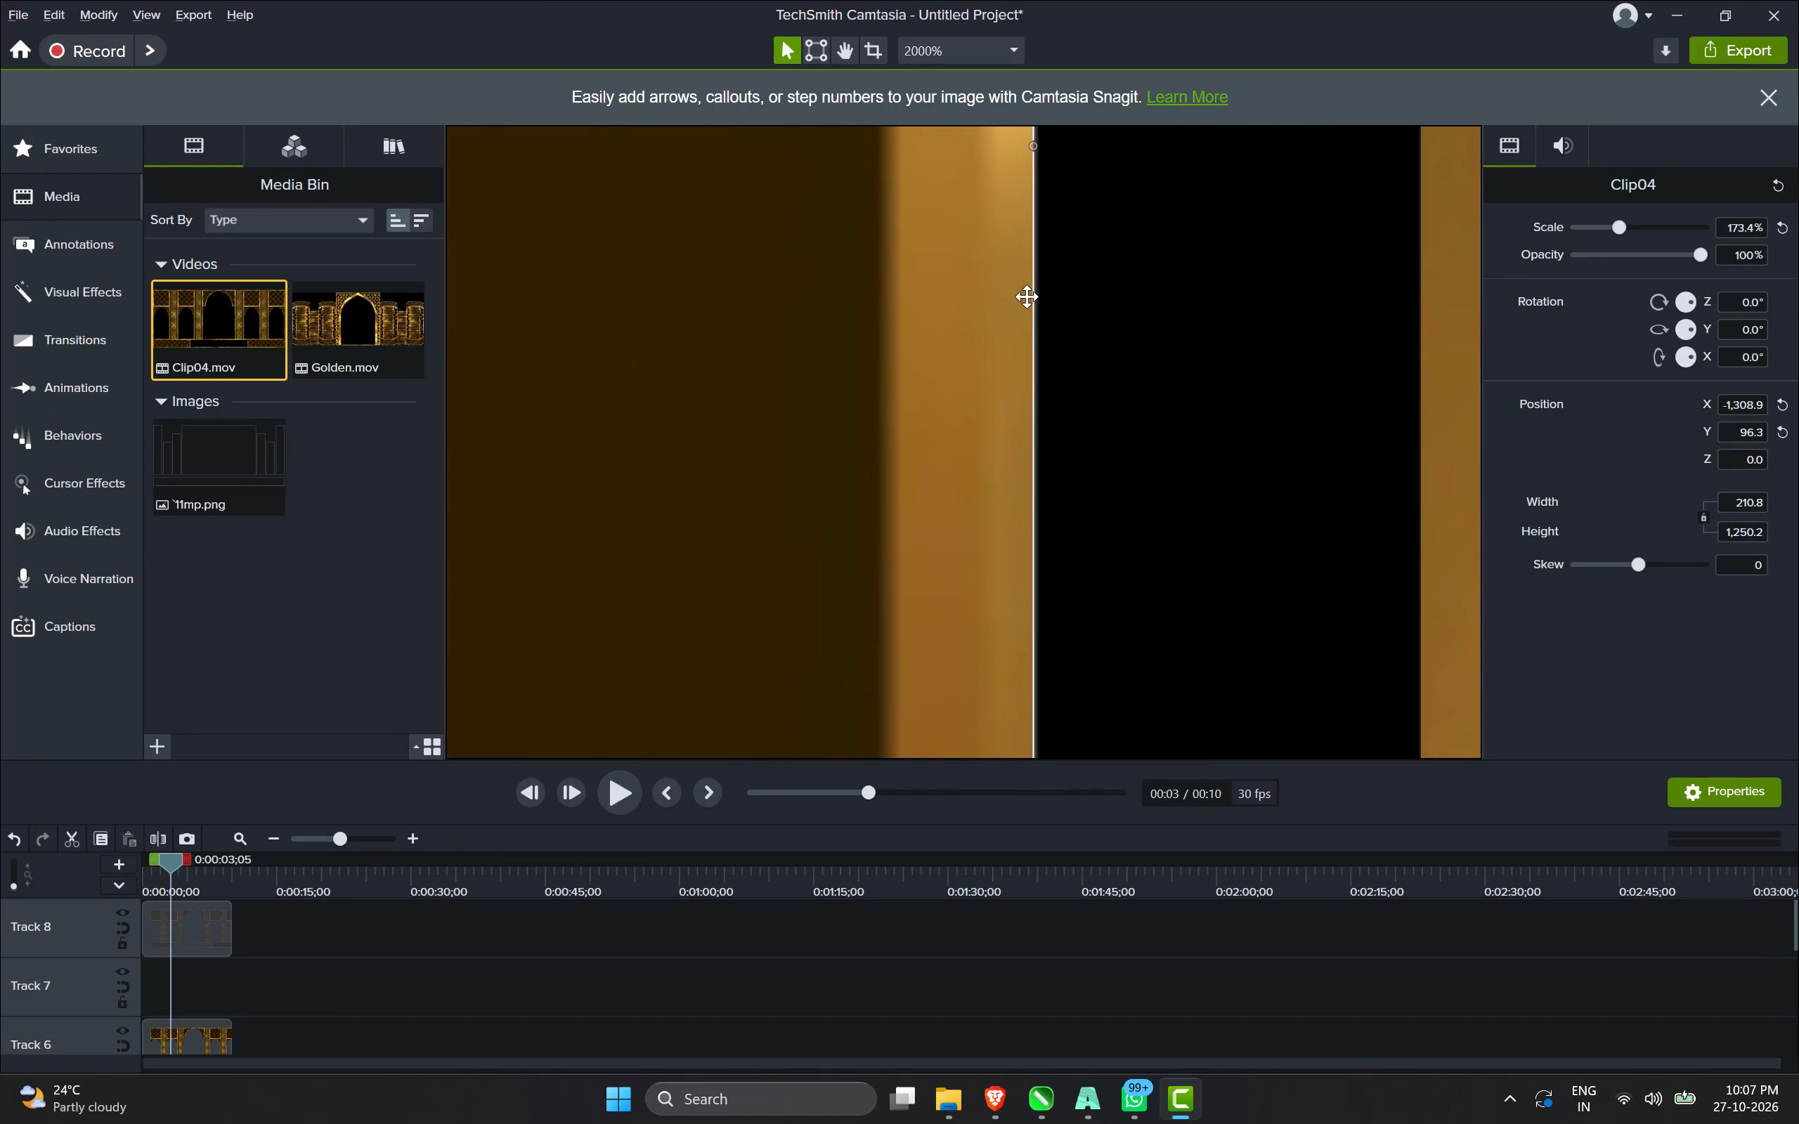
Crop the ornamental pillar's upper end down to just below the short panel outline's top edge, at a height of 832.5.
{"action": "scroll", "coordinate": [1027, 296], "scroll_direction": "down", "scroll_amount": 13}
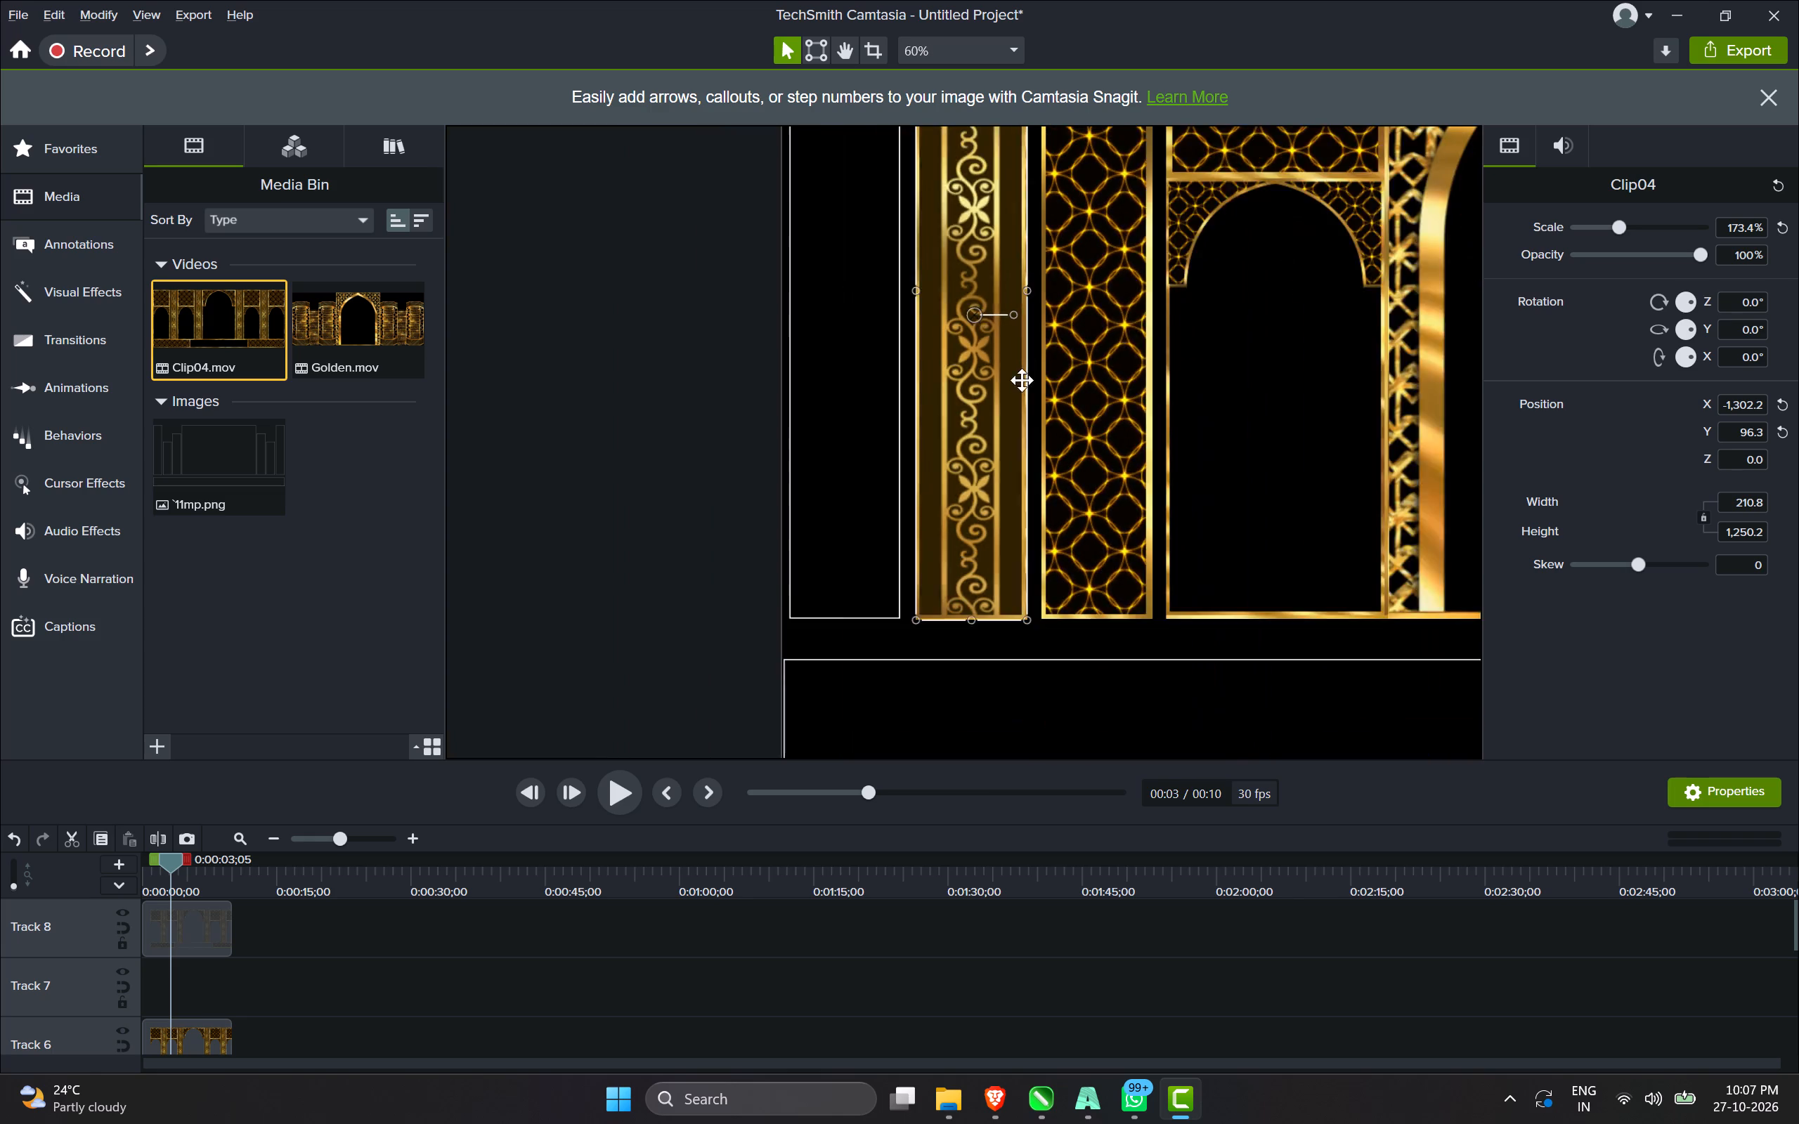
{"action": "scroll", "coordinate": [1010, 459], "scroll_direction": "down", "scroll_amount": 3}
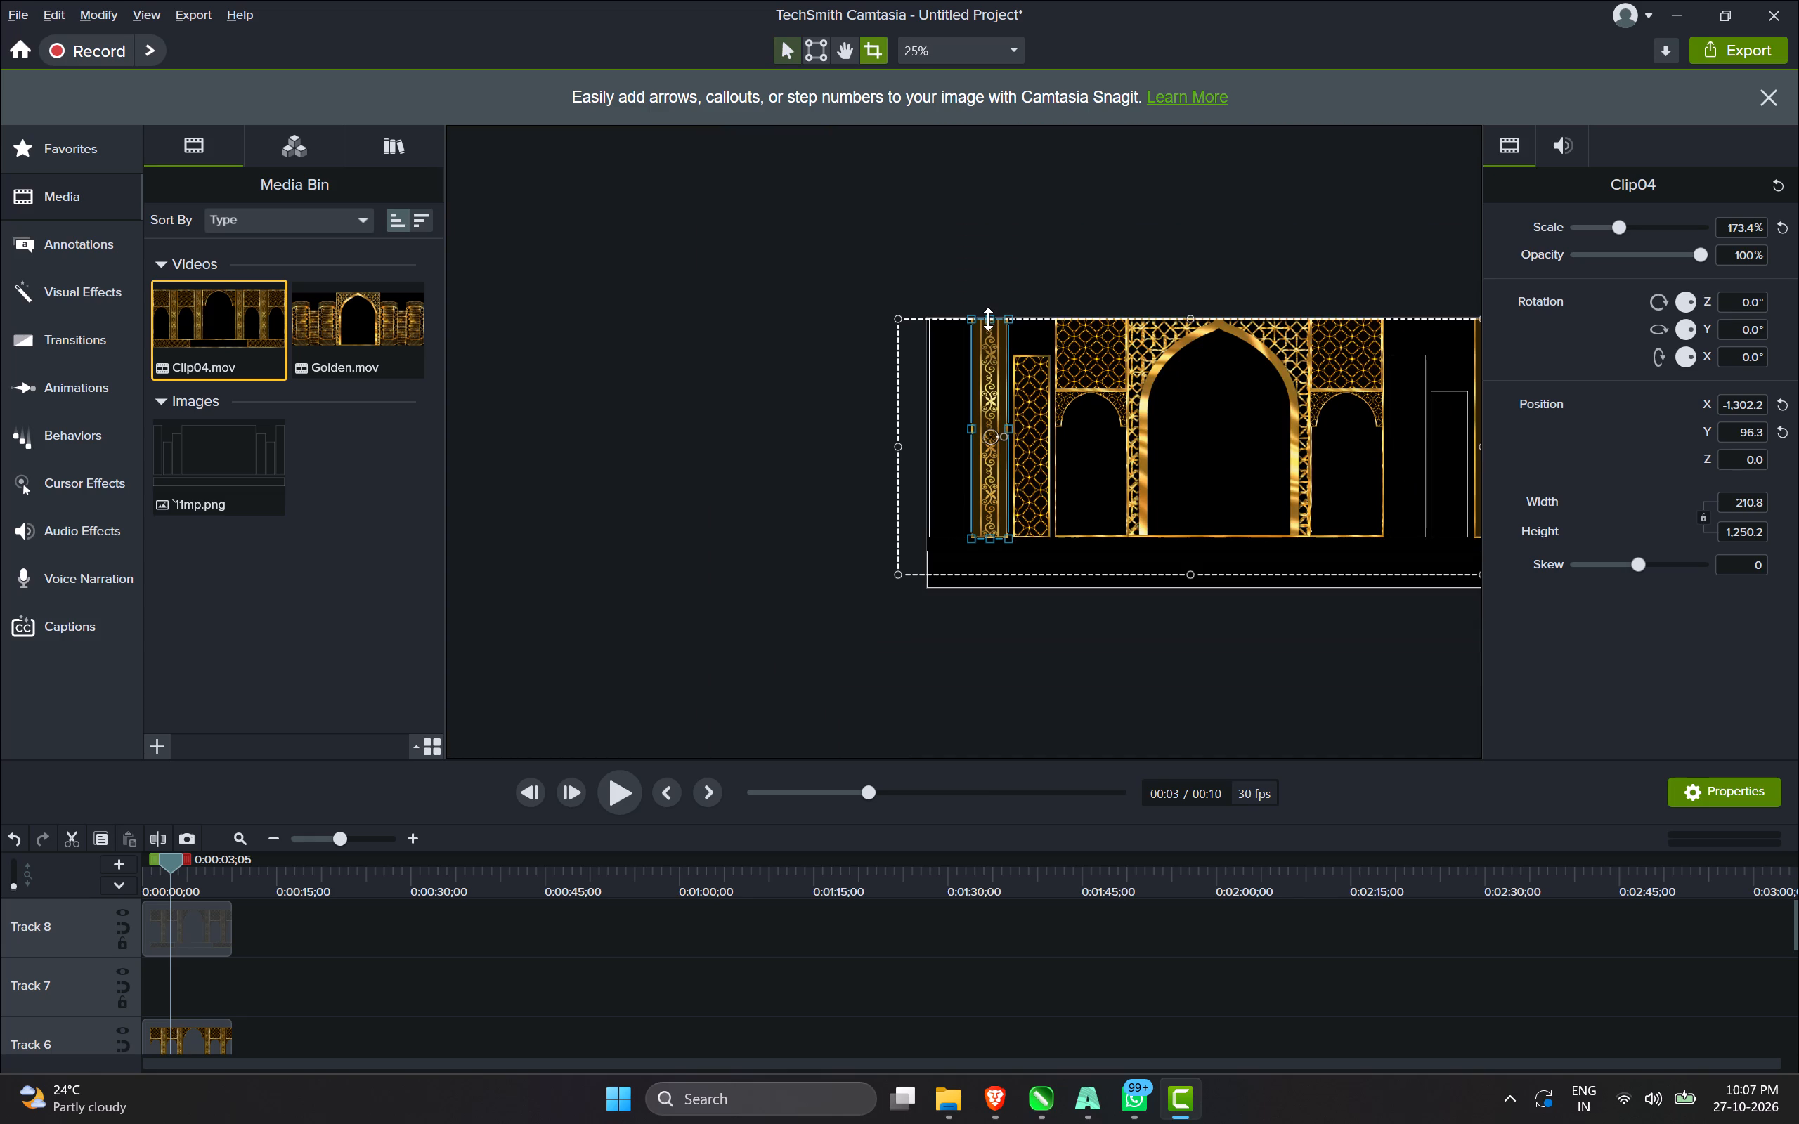
{"action": "left_click_drag", "start_coordinate": [988, 319], "coordinate": [988, 363], "text": "alt"}
{"action": "scroll", "coordinate": [988, 363], "scroll_direction": "up", "scroll_amount": 5}
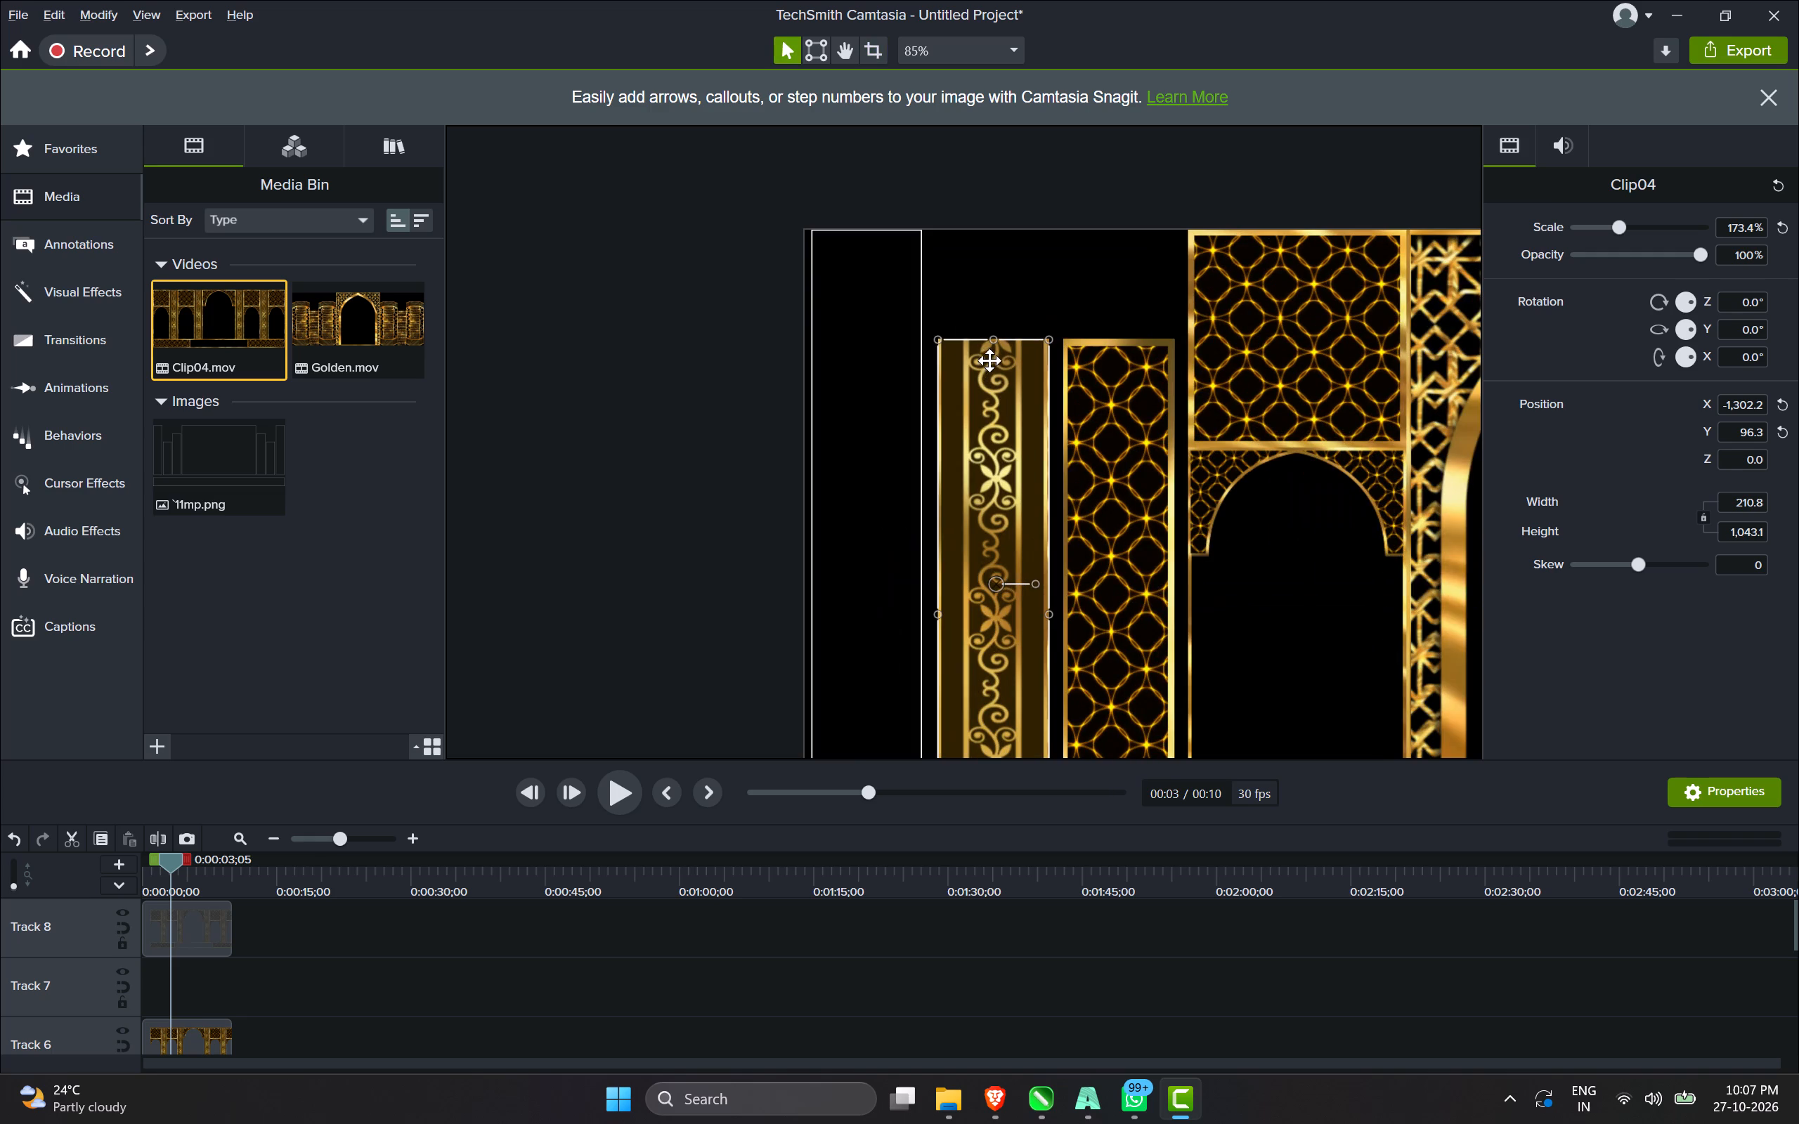
{"action": "left_click_drag", "start_coordinate": [994, 338], "coordinate": [1001, 507], "text": "alt"}
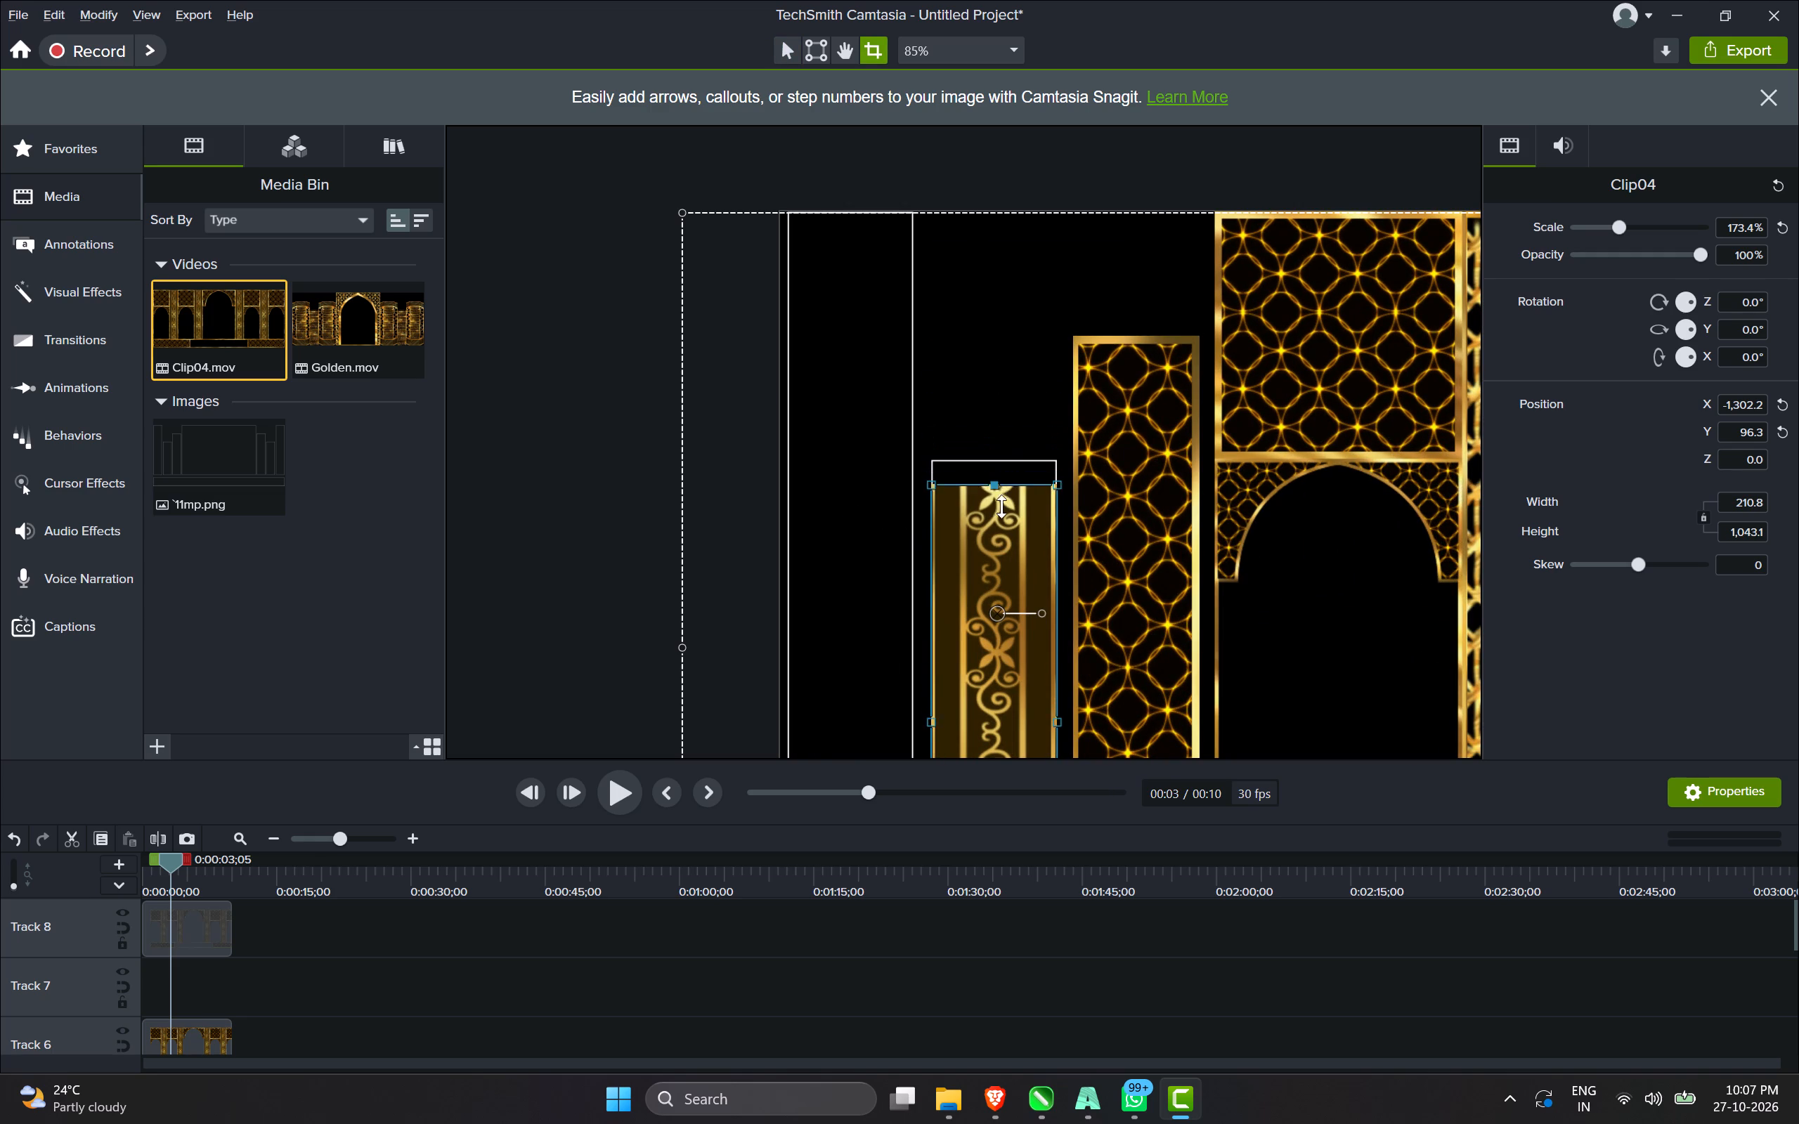
{"action": "left_click_drag", "start_coordinate": [1001, 507], "coordinate": [991, 464], "text": "alt"}
Extend the pillar's upper crop edge to cover the short panel outline's top line, at a height of 835.8.
{"action": "scroll", "coordinate": [991, 460], "scroll_direction": "up", "scroll_amount": 11}
{"action": "scroll", "coordinate": [1067, 504], "scroll_direction": "up", "scroll_amount": 5}
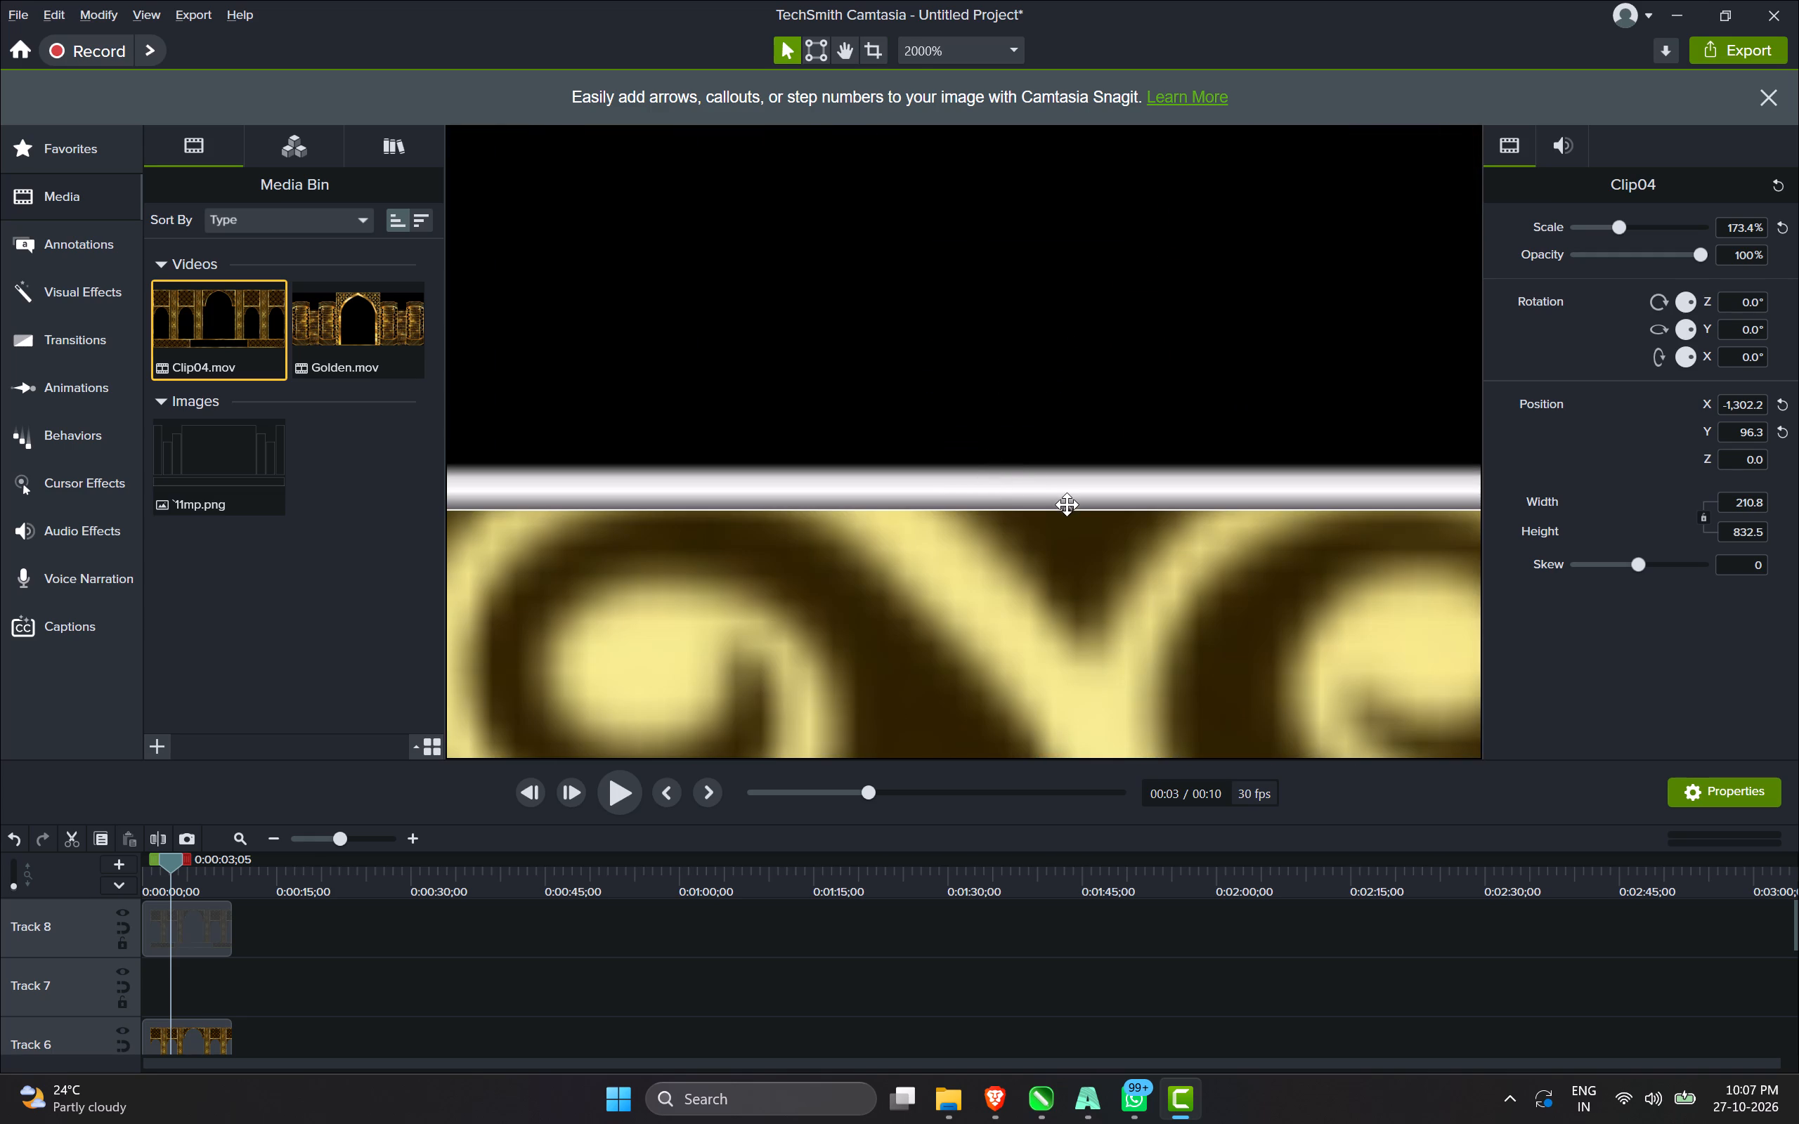
{"action": "left_click_drag", "start_coordinate": [1069, 509], "coordinate": [1069, 500], "text": "alt"}
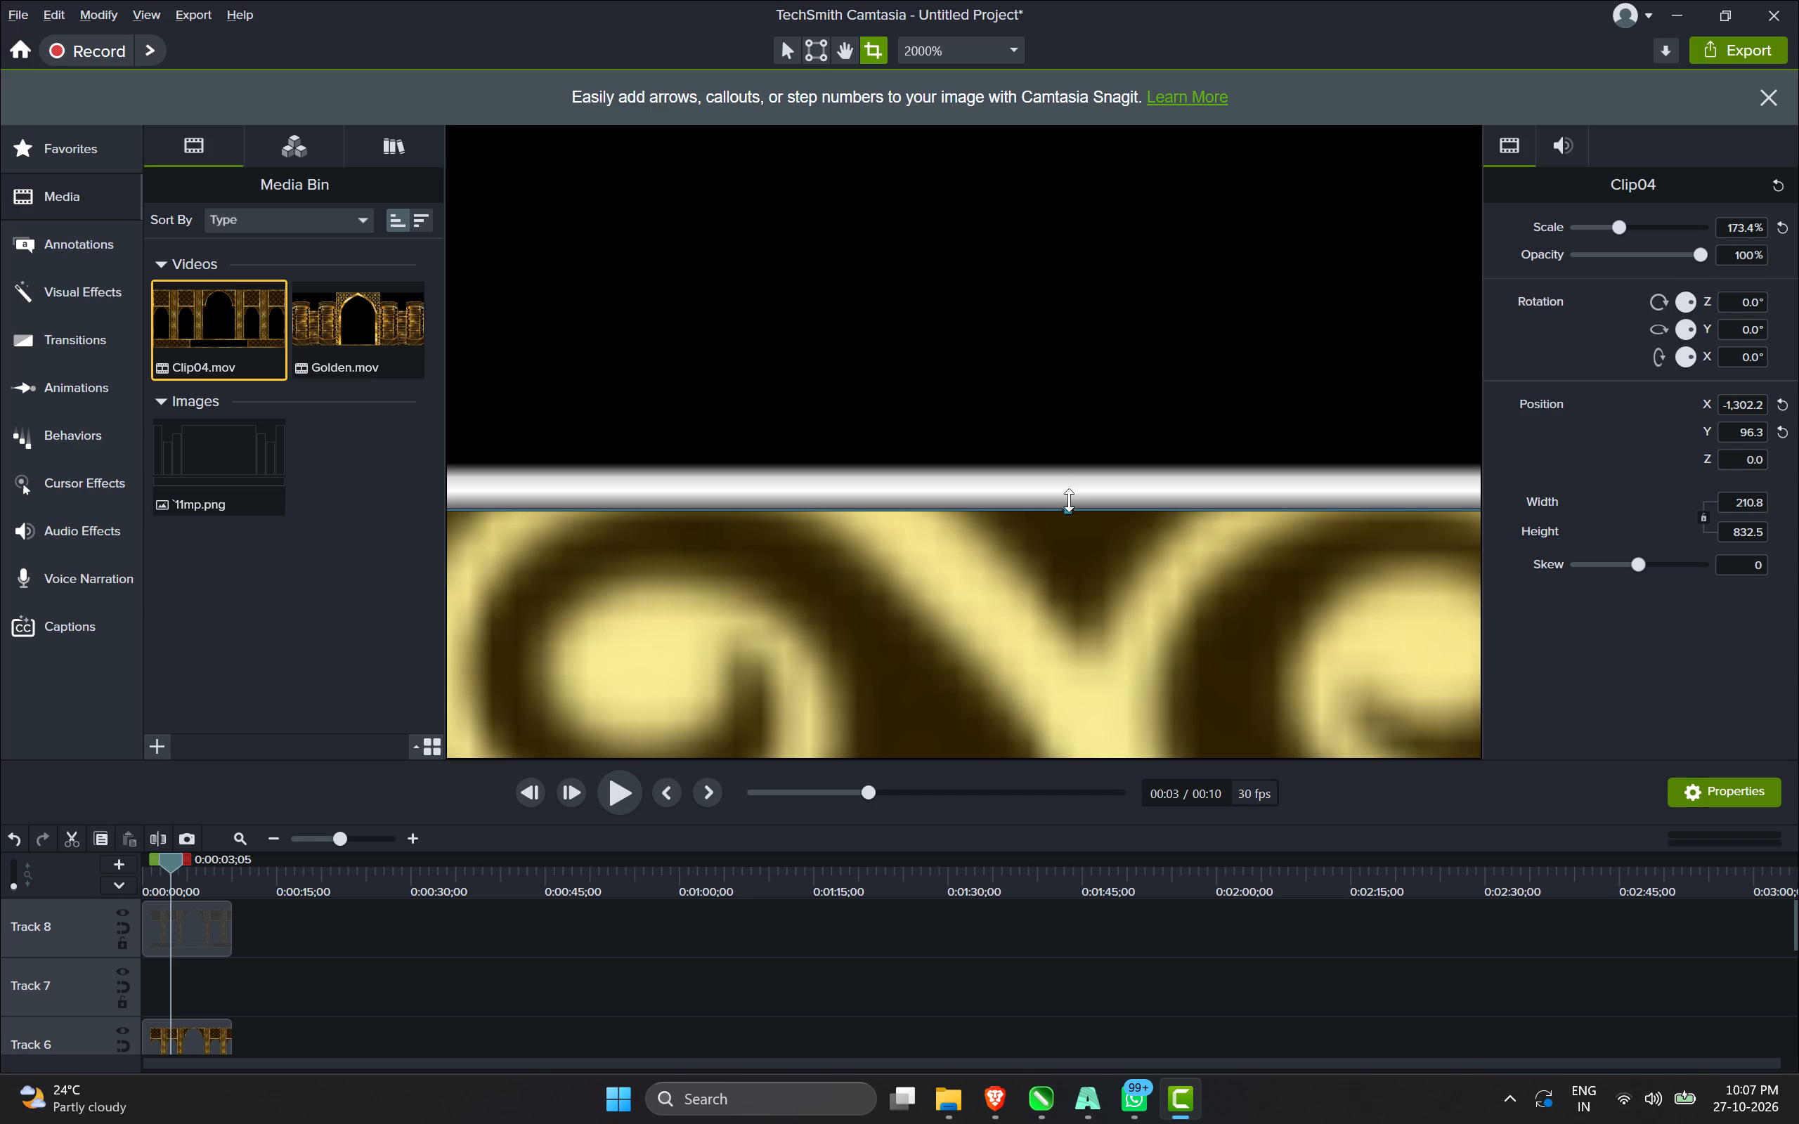
{"action": "left_click_drag", "start_coordinate": [1069, 500], "coordinate": [1051, 464], "text": "alt"}
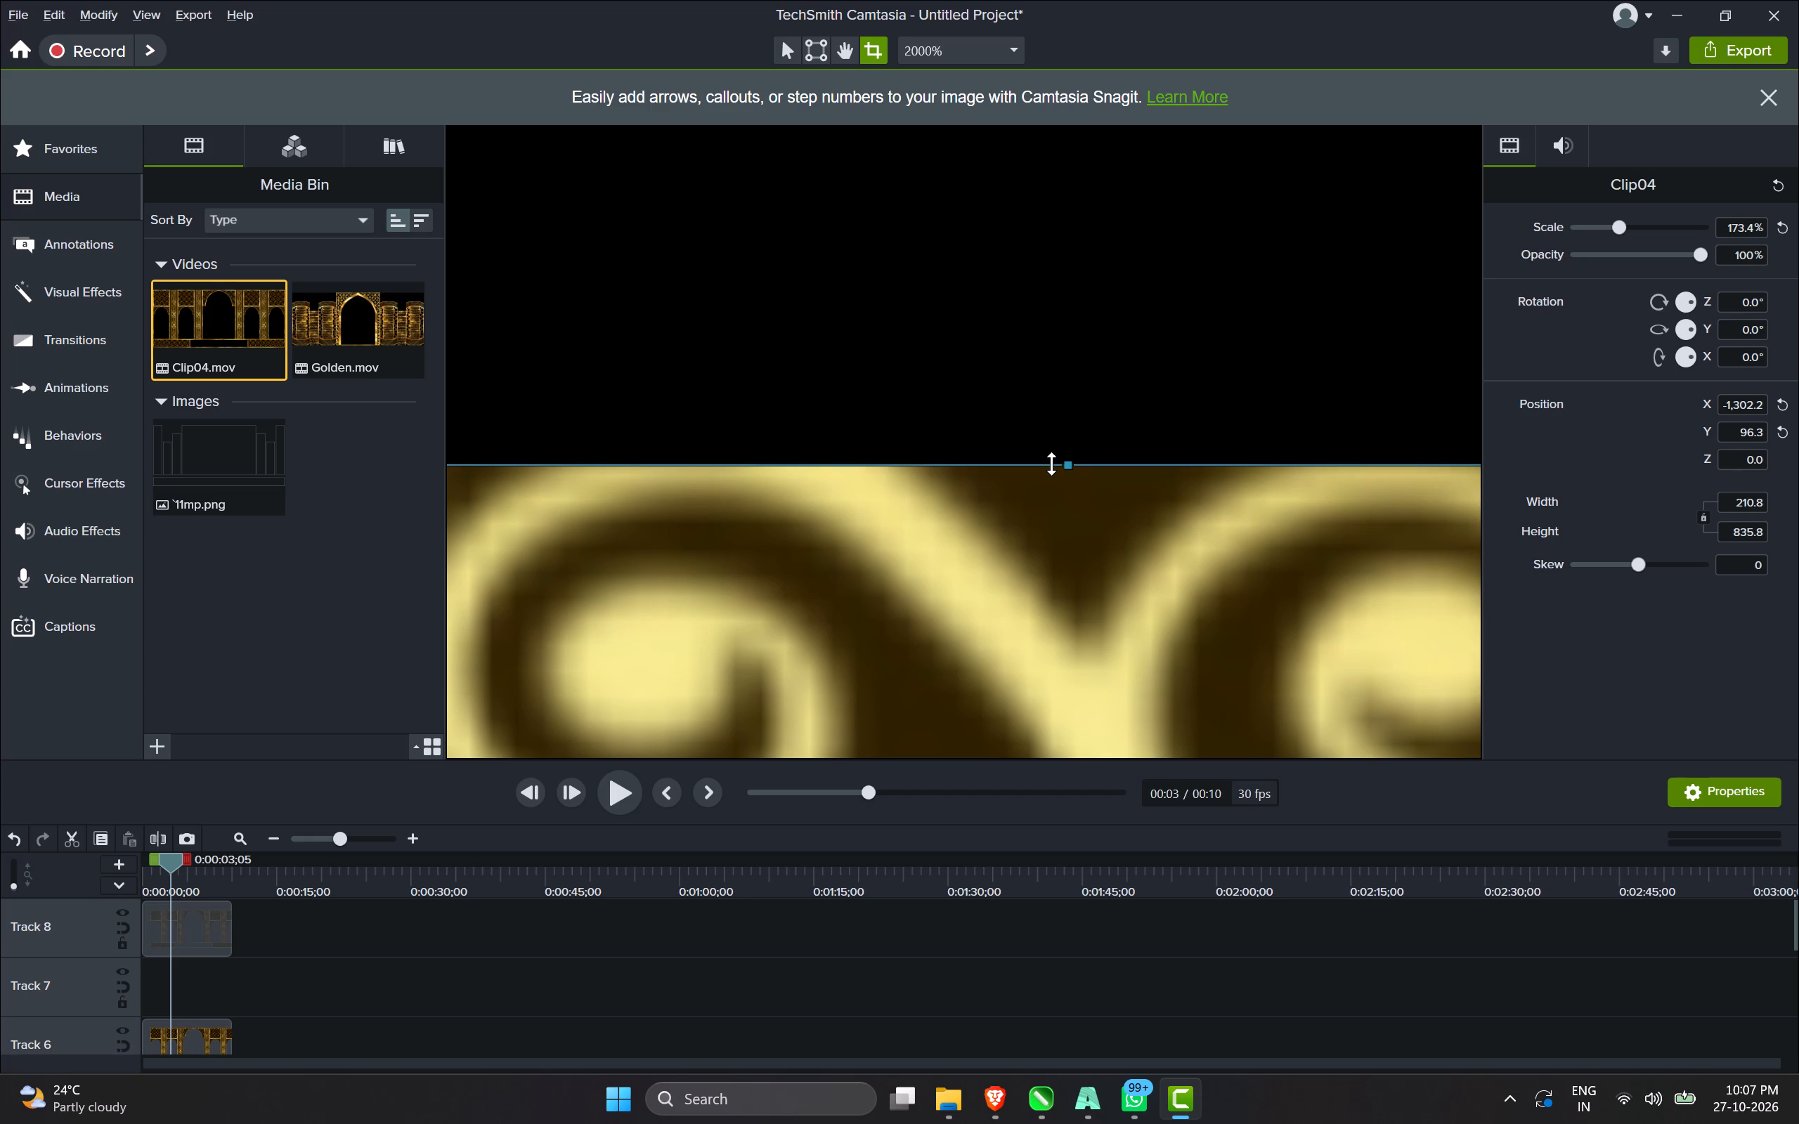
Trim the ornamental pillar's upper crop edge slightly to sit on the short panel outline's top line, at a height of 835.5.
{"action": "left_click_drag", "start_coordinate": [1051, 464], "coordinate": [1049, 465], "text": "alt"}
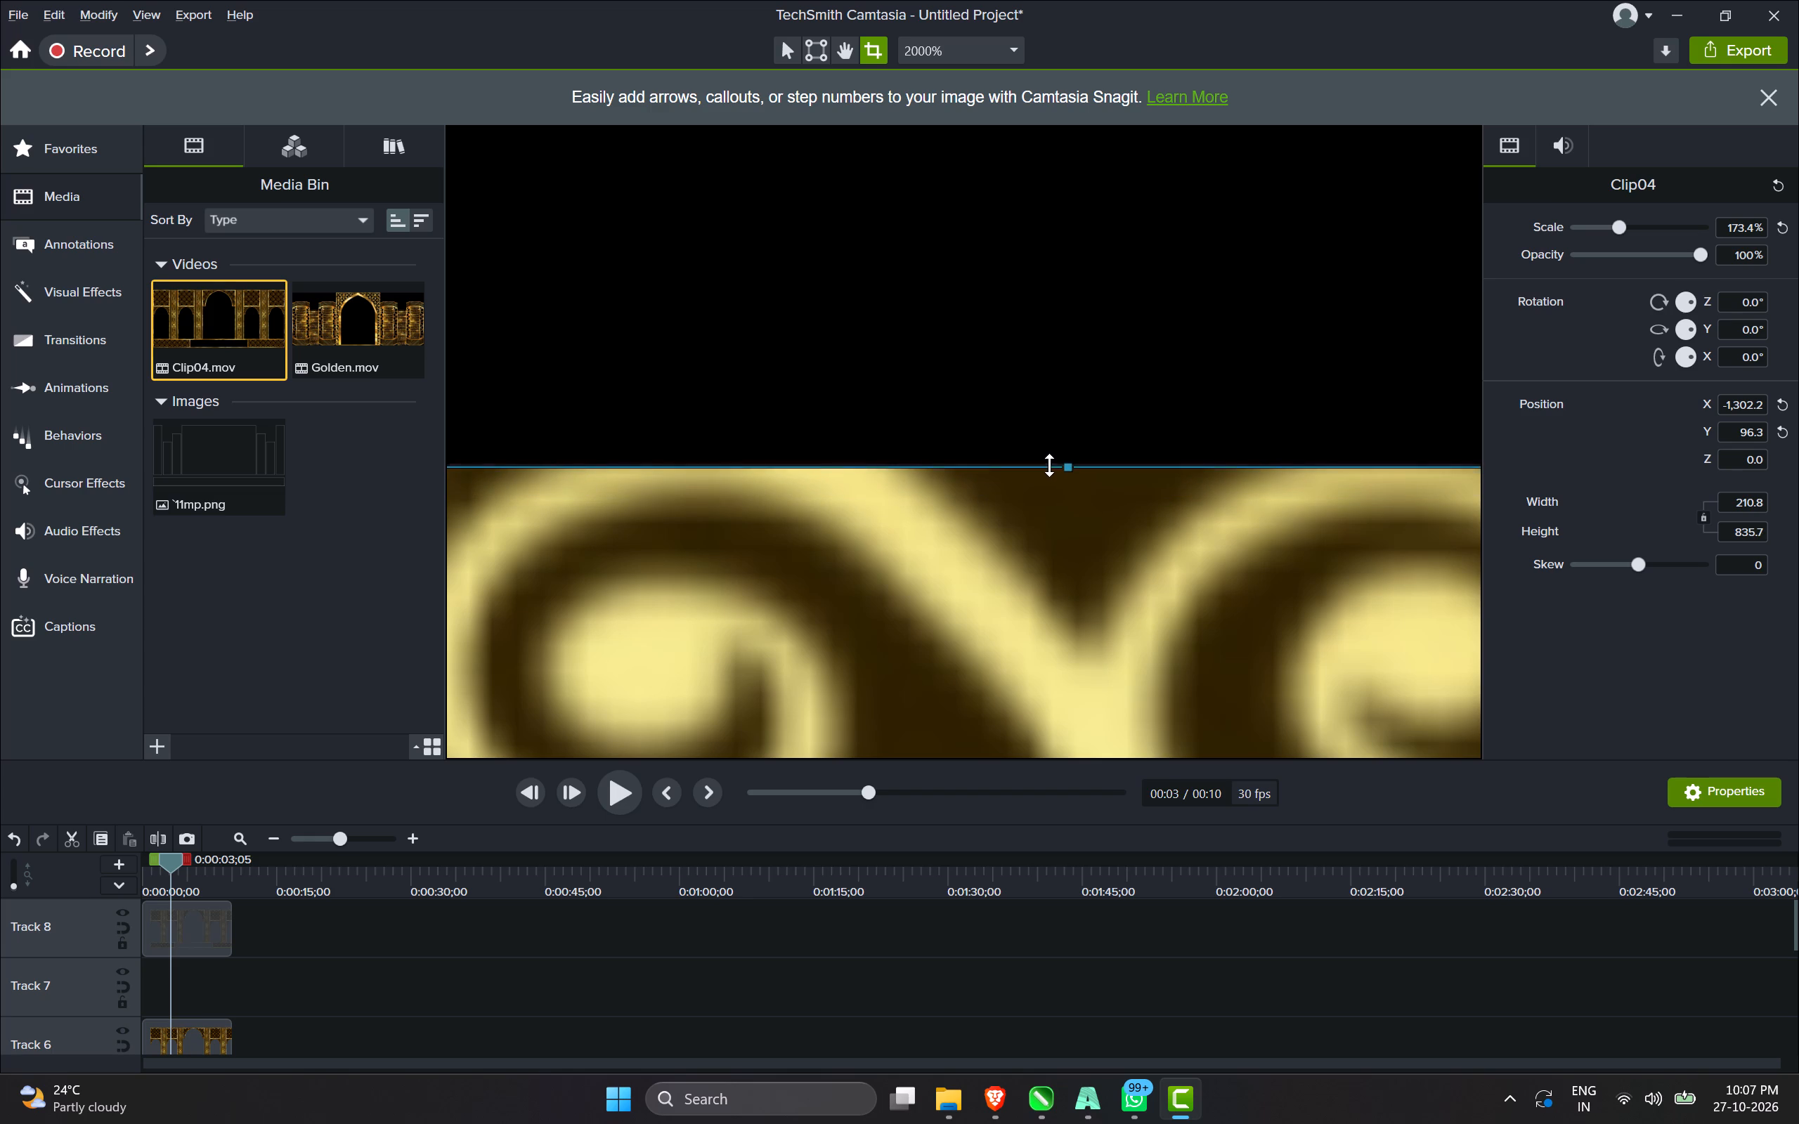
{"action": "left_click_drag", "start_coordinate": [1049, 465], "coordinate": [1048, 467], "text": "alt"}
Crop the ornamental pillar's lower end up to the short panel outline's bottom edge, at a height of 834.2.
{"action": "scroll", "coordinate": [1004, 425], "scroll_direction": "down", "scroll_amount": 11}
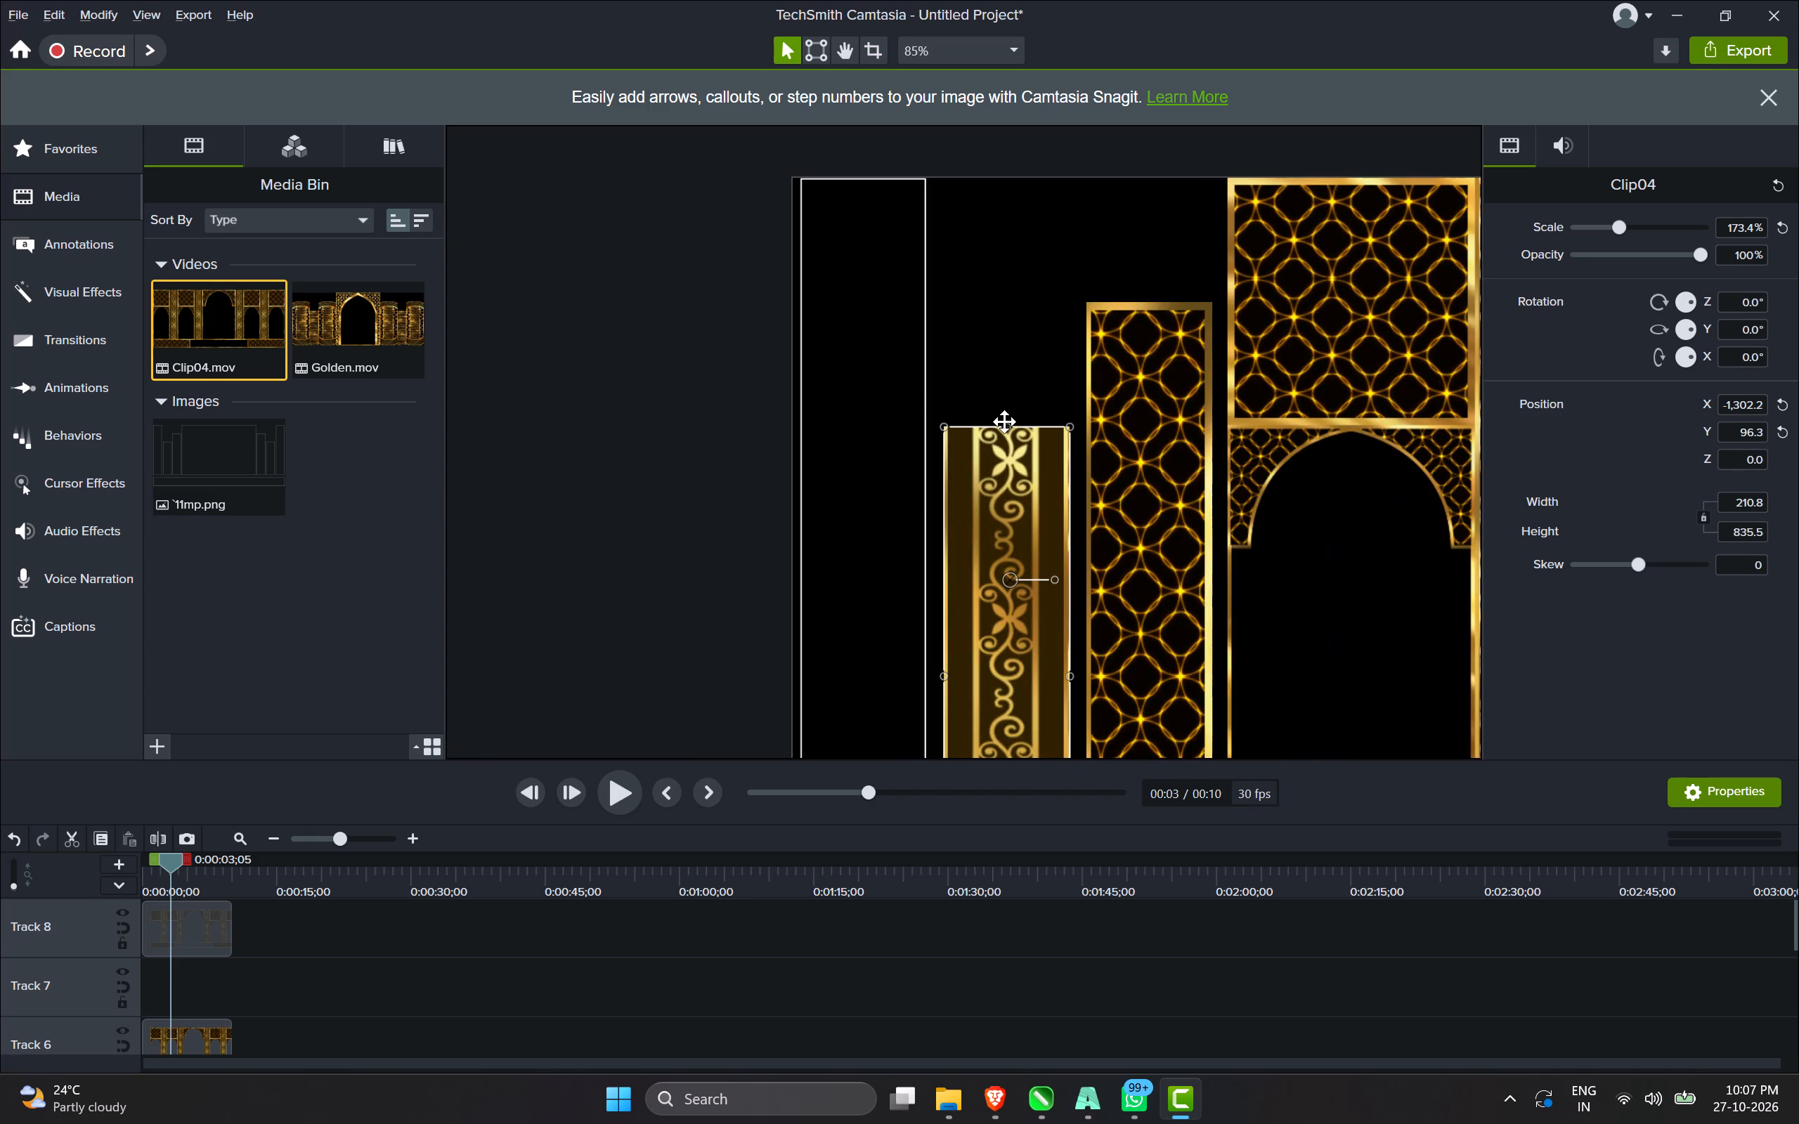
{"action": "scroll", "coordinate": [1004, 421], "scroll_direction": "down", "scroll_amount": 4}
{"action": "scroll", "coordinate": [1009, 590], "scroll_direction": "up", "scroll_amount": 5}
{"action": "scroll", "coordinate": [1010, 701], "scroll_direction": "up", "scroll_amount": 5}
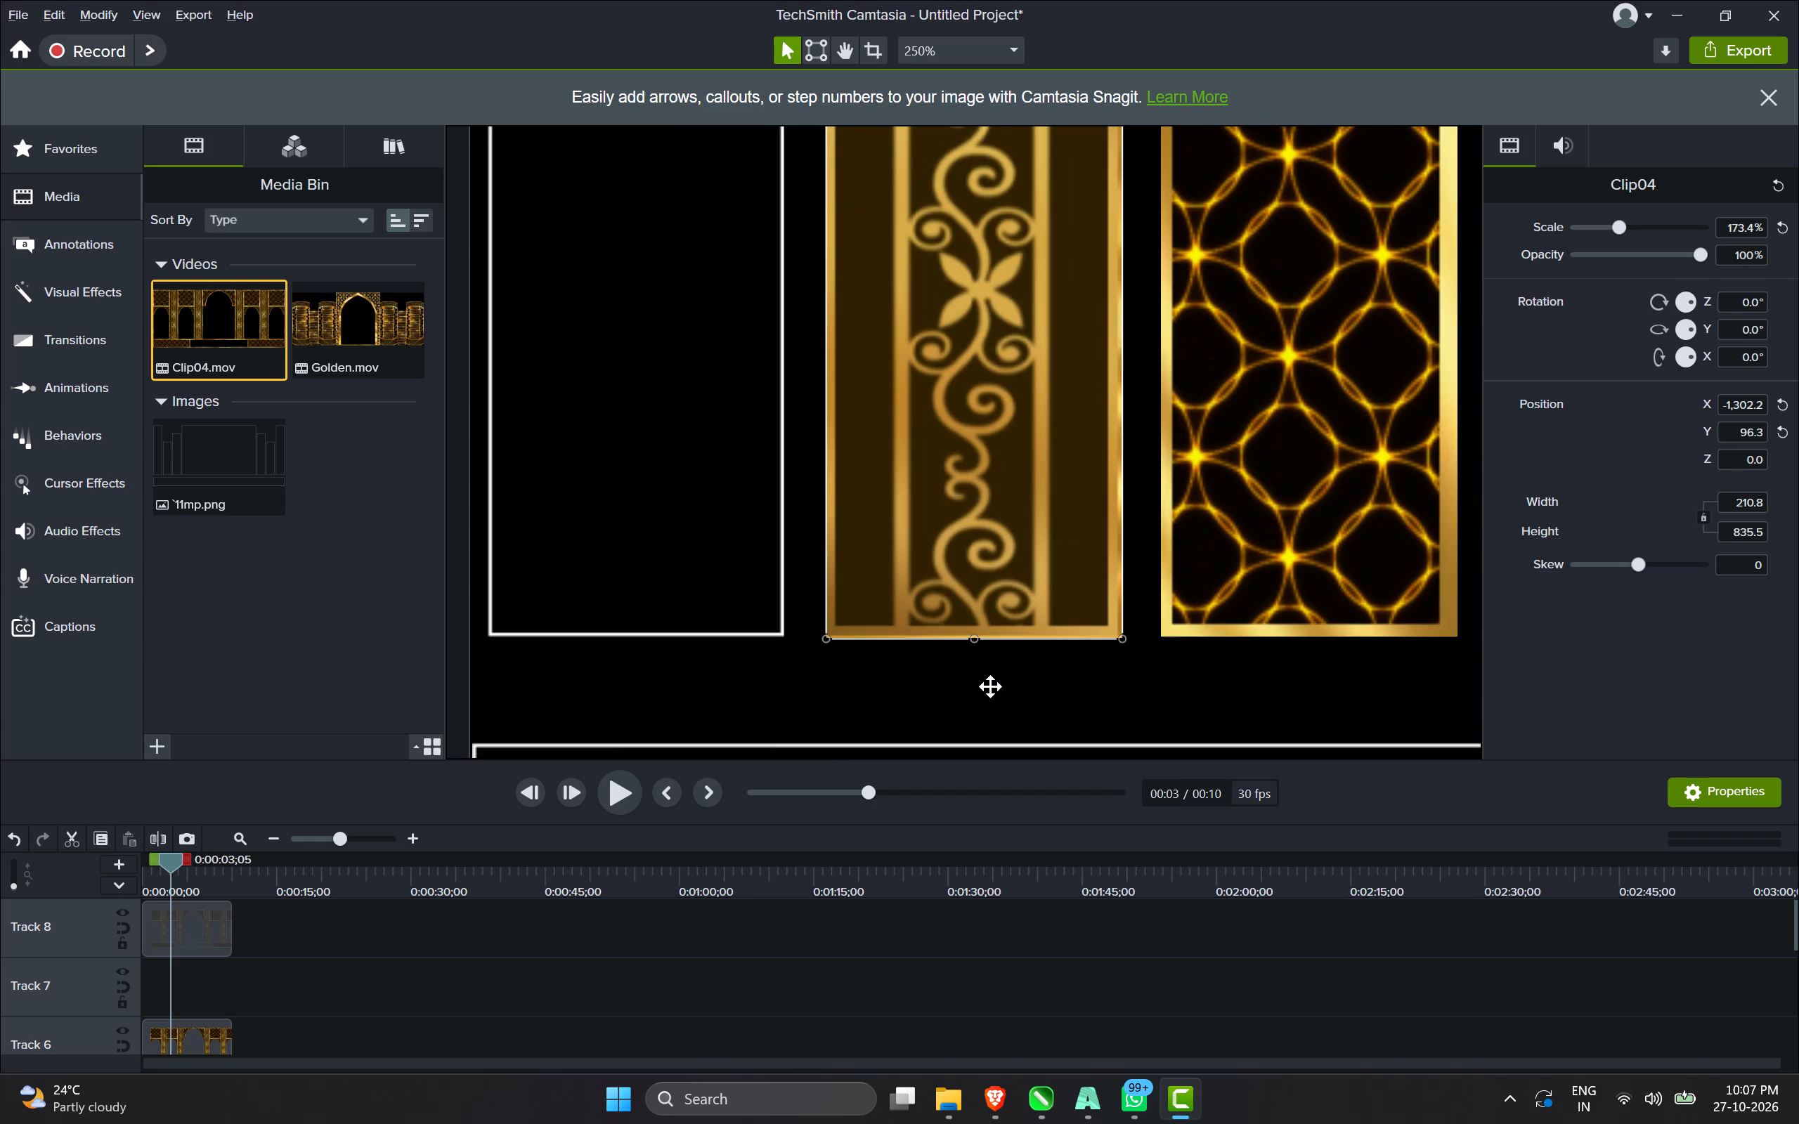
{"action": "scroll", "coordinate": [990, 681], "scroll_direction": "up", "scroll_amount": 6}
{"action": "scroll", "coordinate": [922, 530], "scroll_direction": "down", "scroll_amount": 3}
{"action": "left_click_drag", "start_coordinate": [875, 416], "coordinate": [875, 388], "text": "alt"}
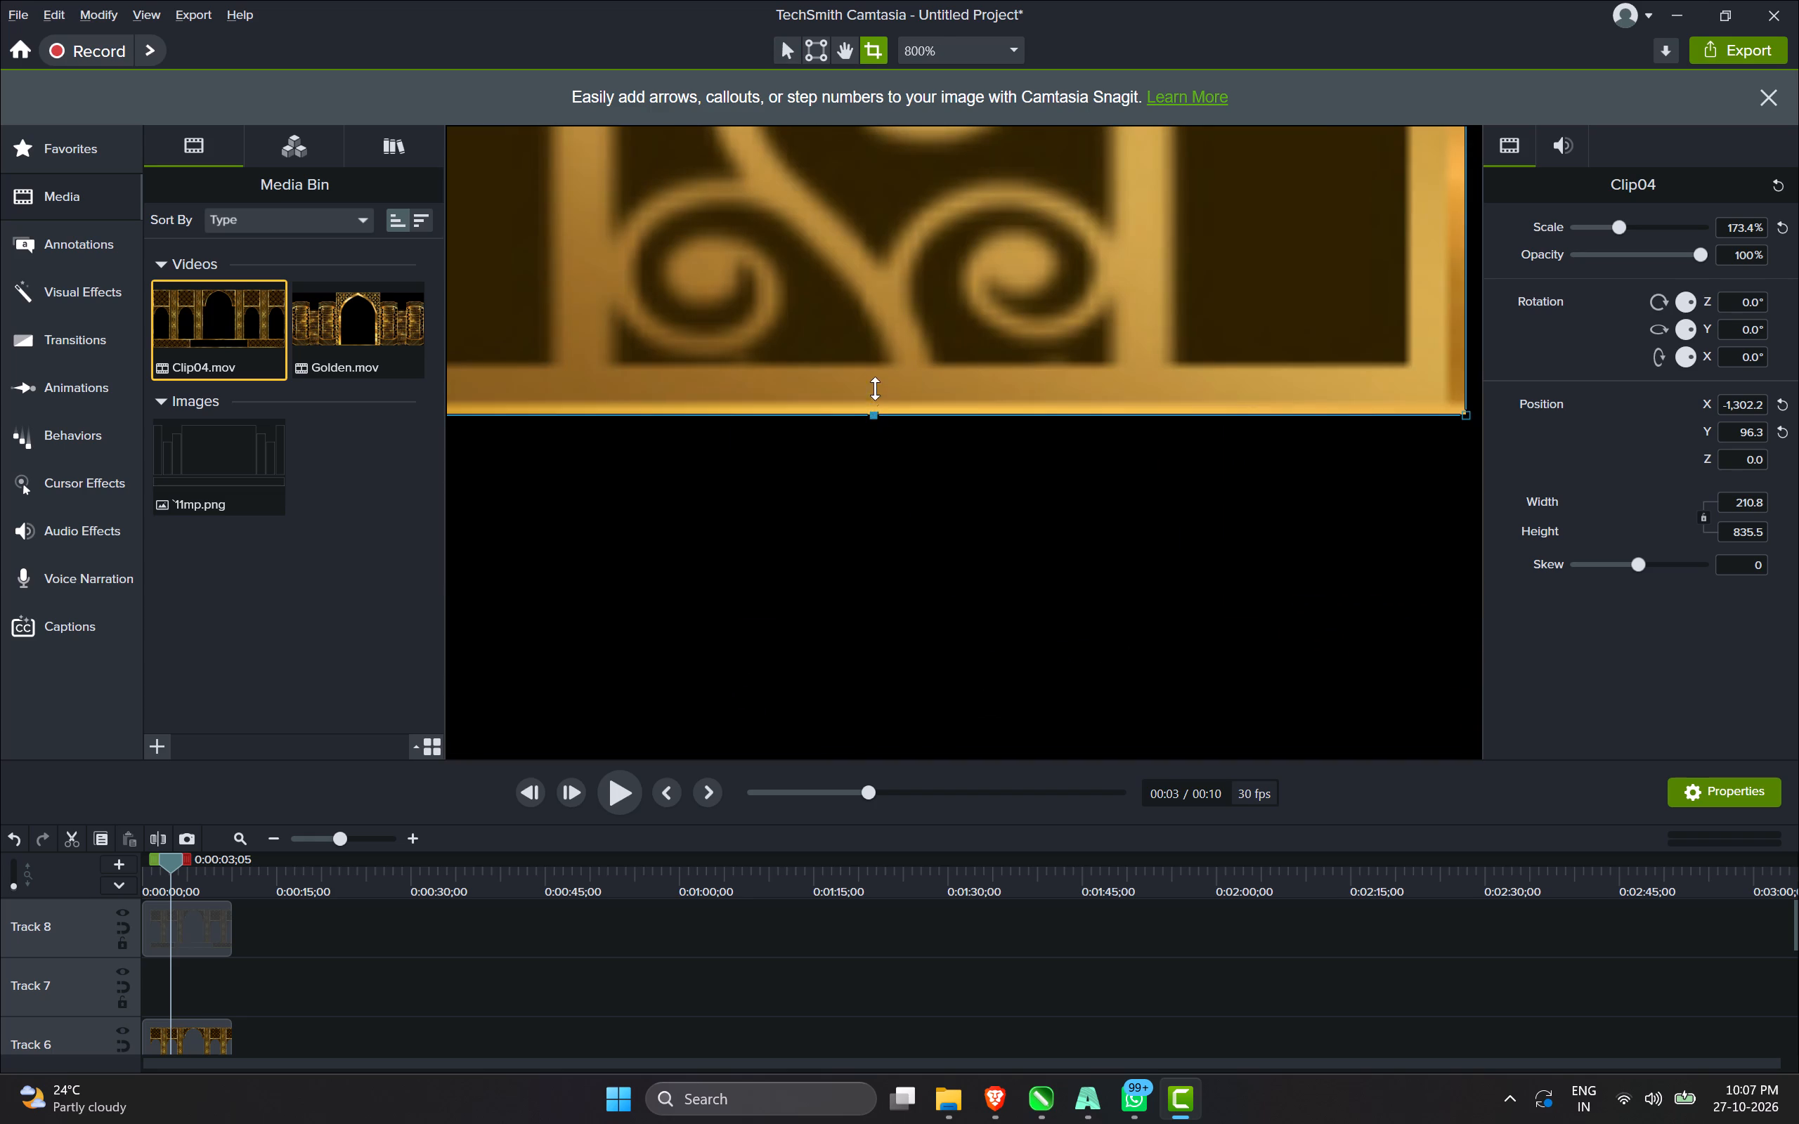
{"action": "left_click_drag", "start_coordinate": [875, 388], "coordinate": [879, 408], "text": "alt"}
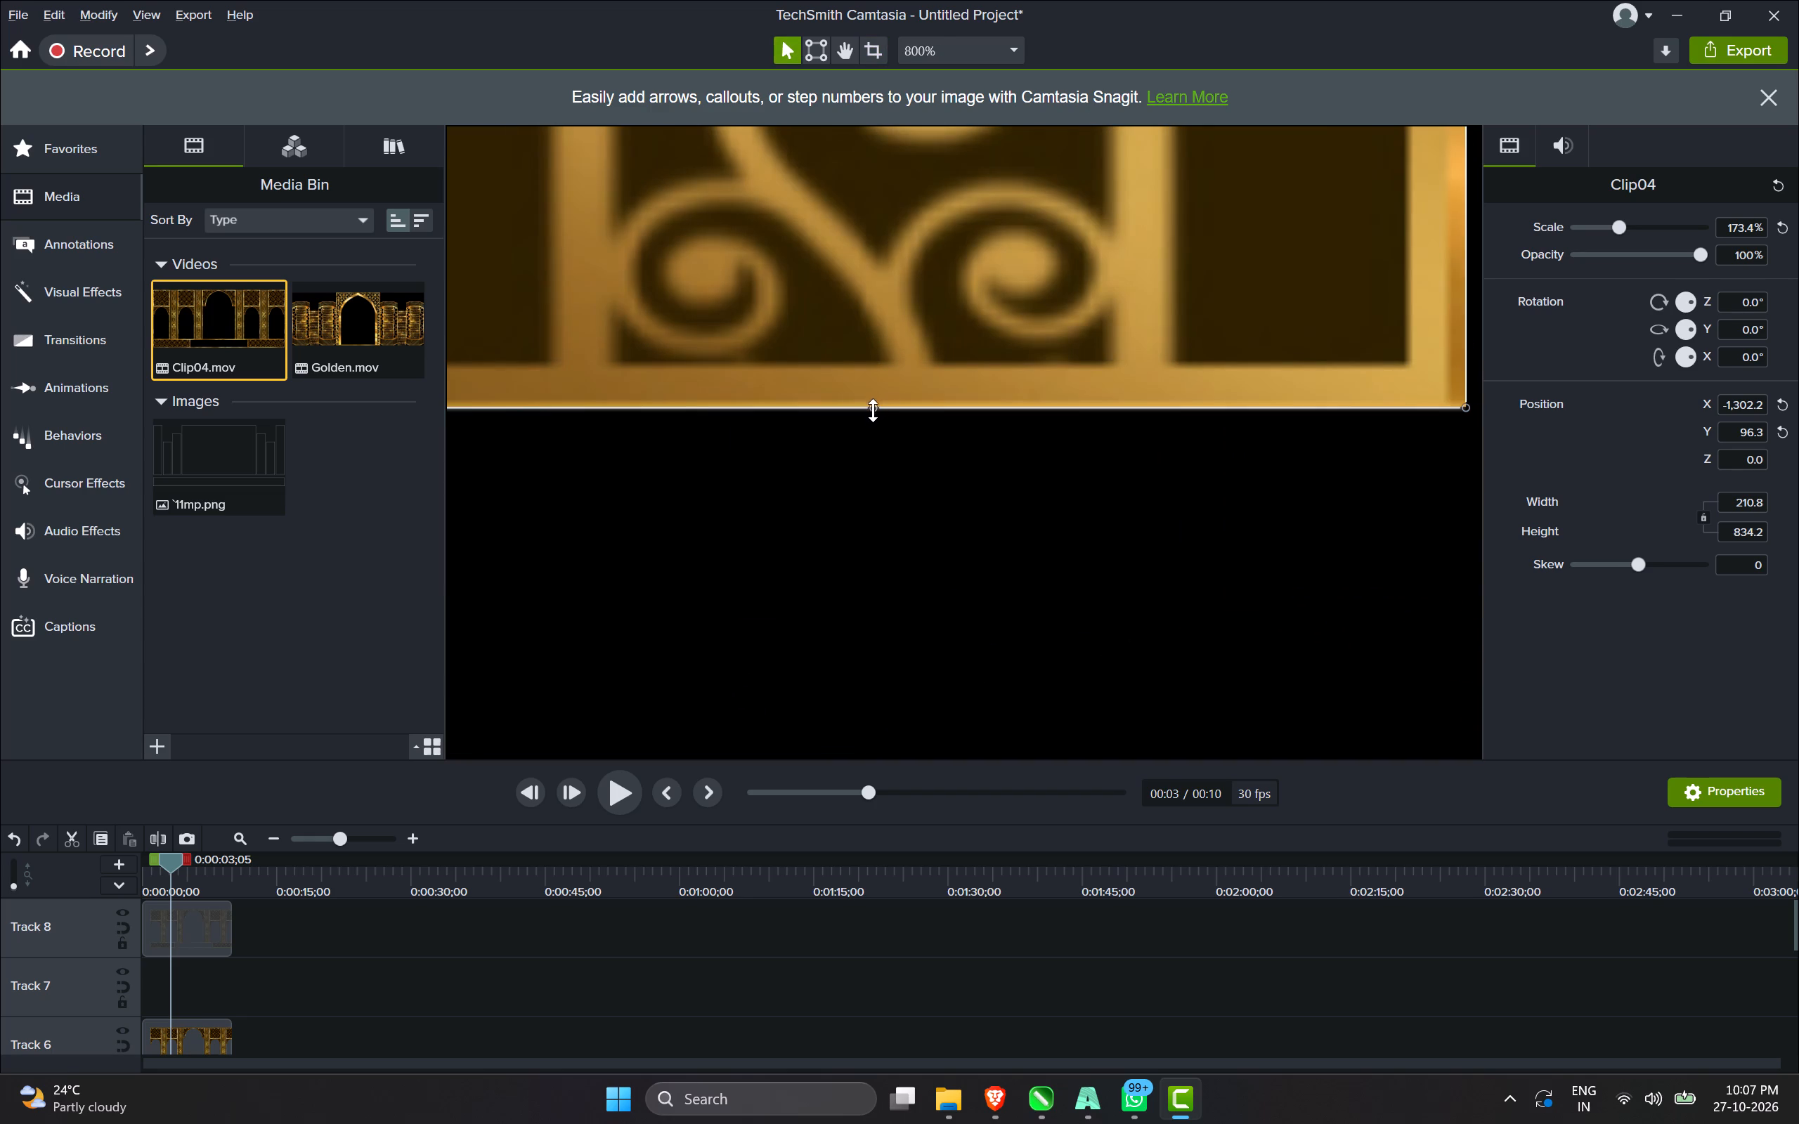
Extend the ornamental pillar's upper crop edge above the short left panel outline, to a height of 903.6.
{"action": "scroll", "coordinate": [872, 411], "scroll_direction": "down", "scroll_amount": 6}
{"action": "scroll", "coordinate": [873, 469], "scroll_direction": "down", "scroll_amount": 3}
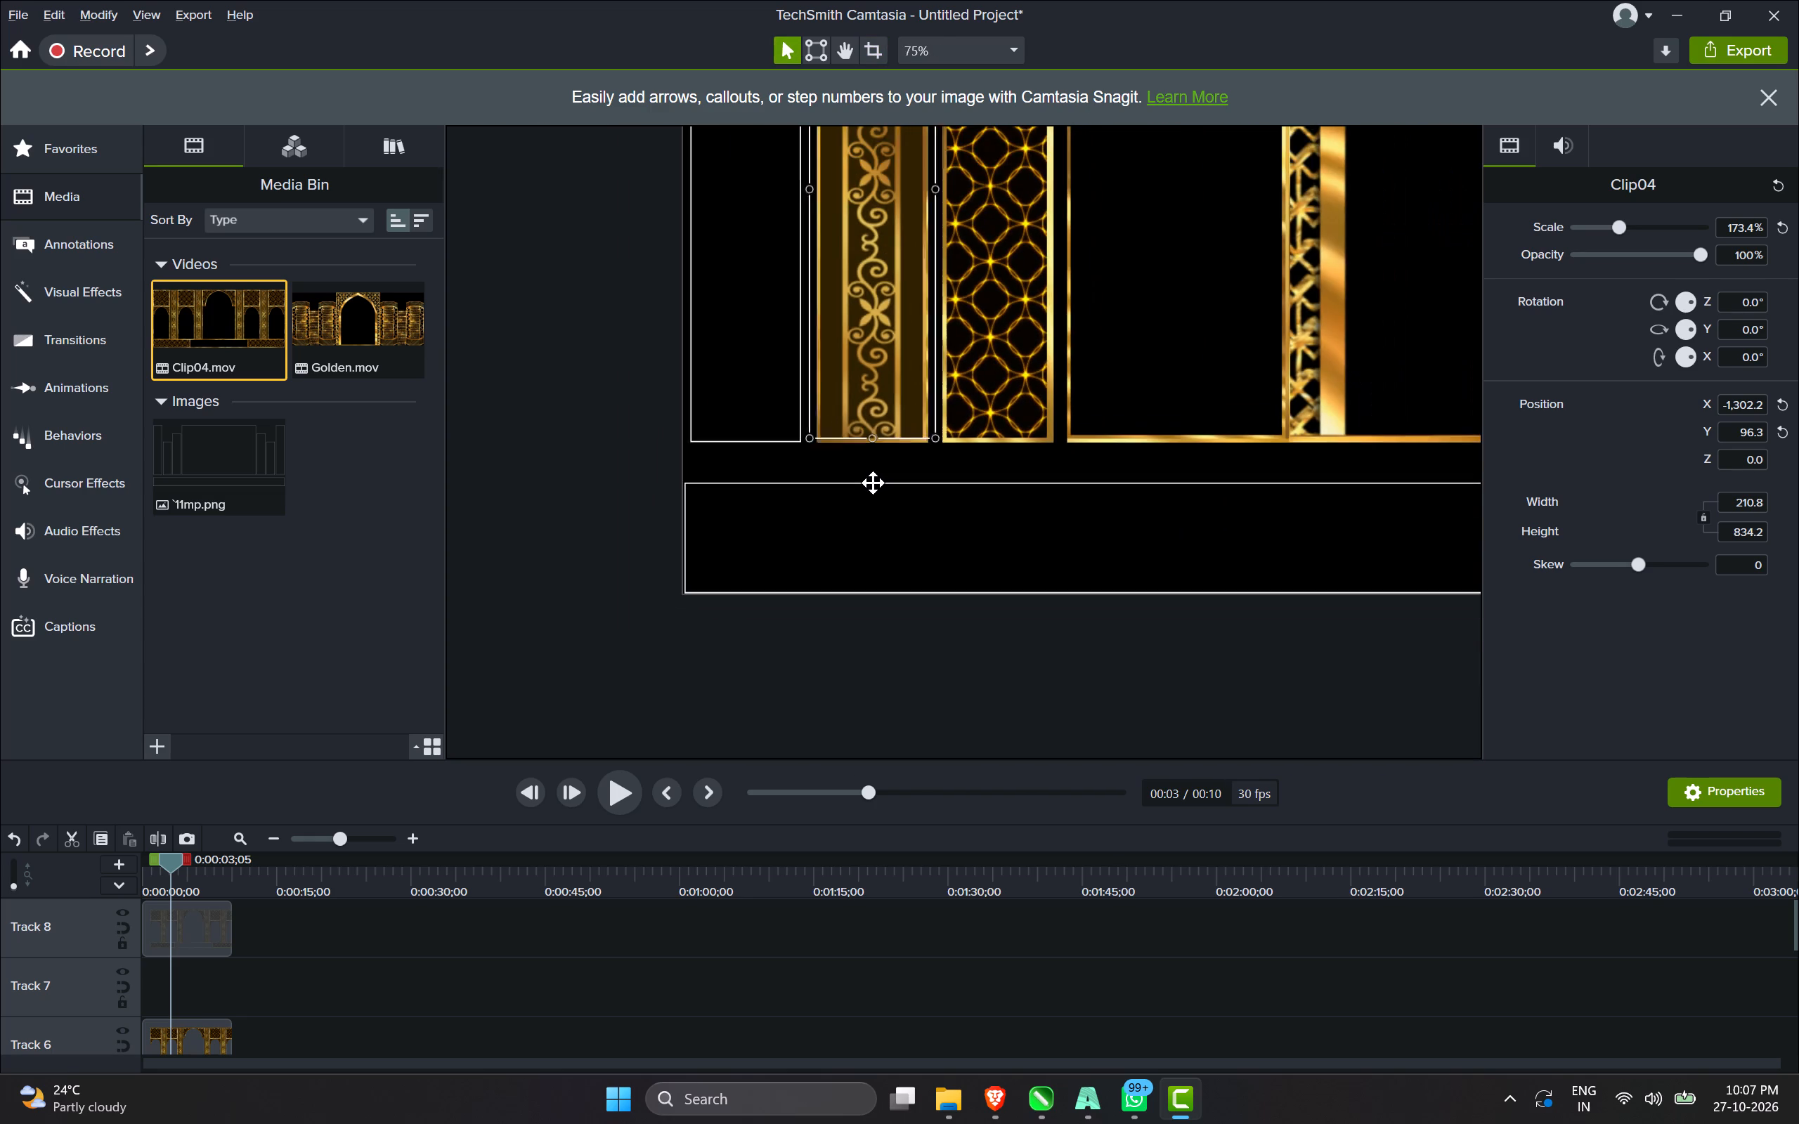
{"action": "scroll", "coordinate": [873, 483], "scroll_direction": "down", "scroll_amount": 4}
{"action": "scroll", "coordinate": [873, 333], "scroll_direction": "up", "scroll_amount": 5}
{"action": "left_click_drag", "start_coordinate": [873, 299], "coordinate": [871, 257], "text": "alt"}
{"action": "scroll", "coordinate": [871, 261], "scroll_direction": "down", "scroll_amount": 3}
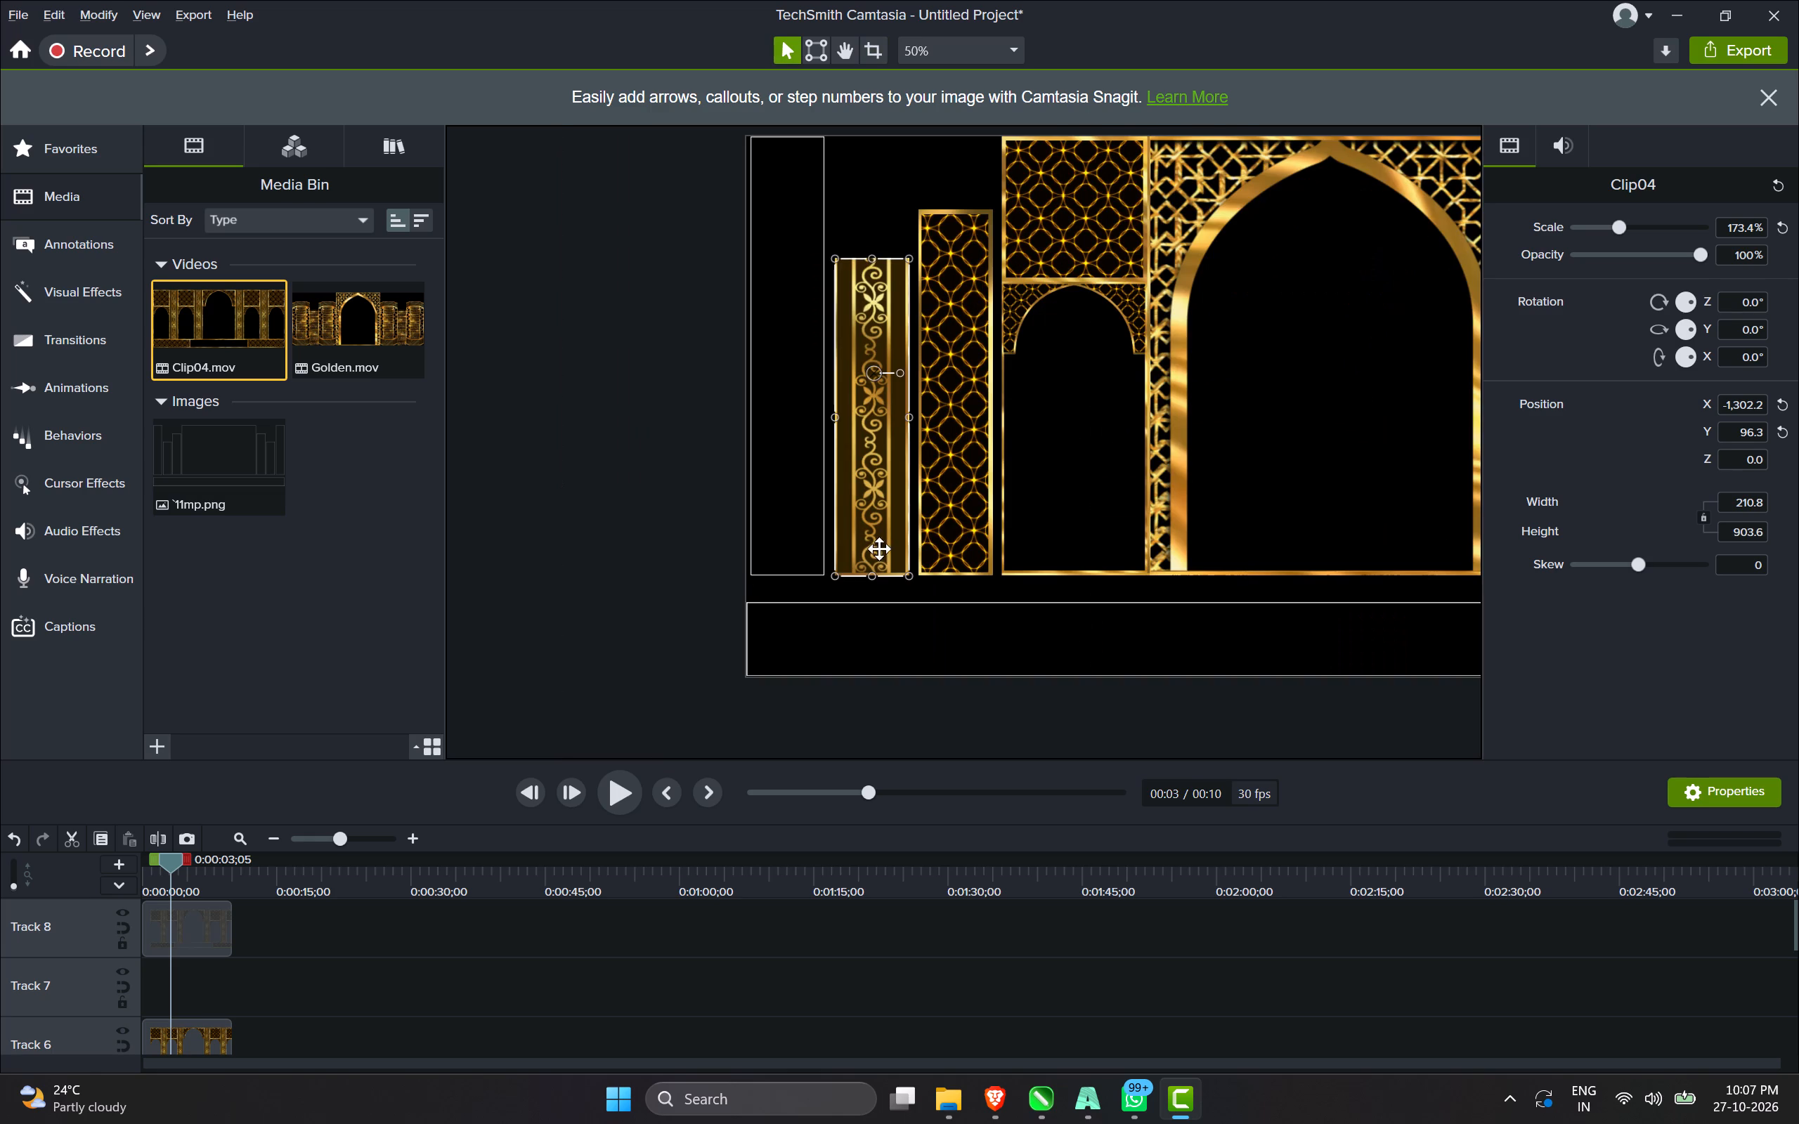
Nudge the ornamental pillar down past the short left panel's bottom edge, to Y 70.4.
{"action": "scroll", "coordinate": [882, 566], "scroll_direction": "up", "scroll_amount": 3}
{"action": "key", "text": "Down"}
{"action": "key", "text": "Down"}
{"action": "key", "text": "Down"}
{"action": "key", "text": "Down"}
{"action": "key", "text": "Down"}
{"action": "key", "text": "Down"}
{"action": "key", "text": "Down"}
{"action": "key", "text": "Down"}
{"action": "key", "text": "Down"}
{"action": "key", "text": "Down"}
{"action": "key", "text": "Down"}
{"action": "key", "text": "Down"}
{"action": "key", "text": "Down"}
{"action": "key", "text": "Down"}
{"action": "key", "text": "Down"}
{"action": "key", "text": "Down"}
{"action": "key", "text": "Down"}
{"action": "key", "text": "Down"}
{"action": "key", "text": "Down"}
{"action": "key", "text": "Down"}
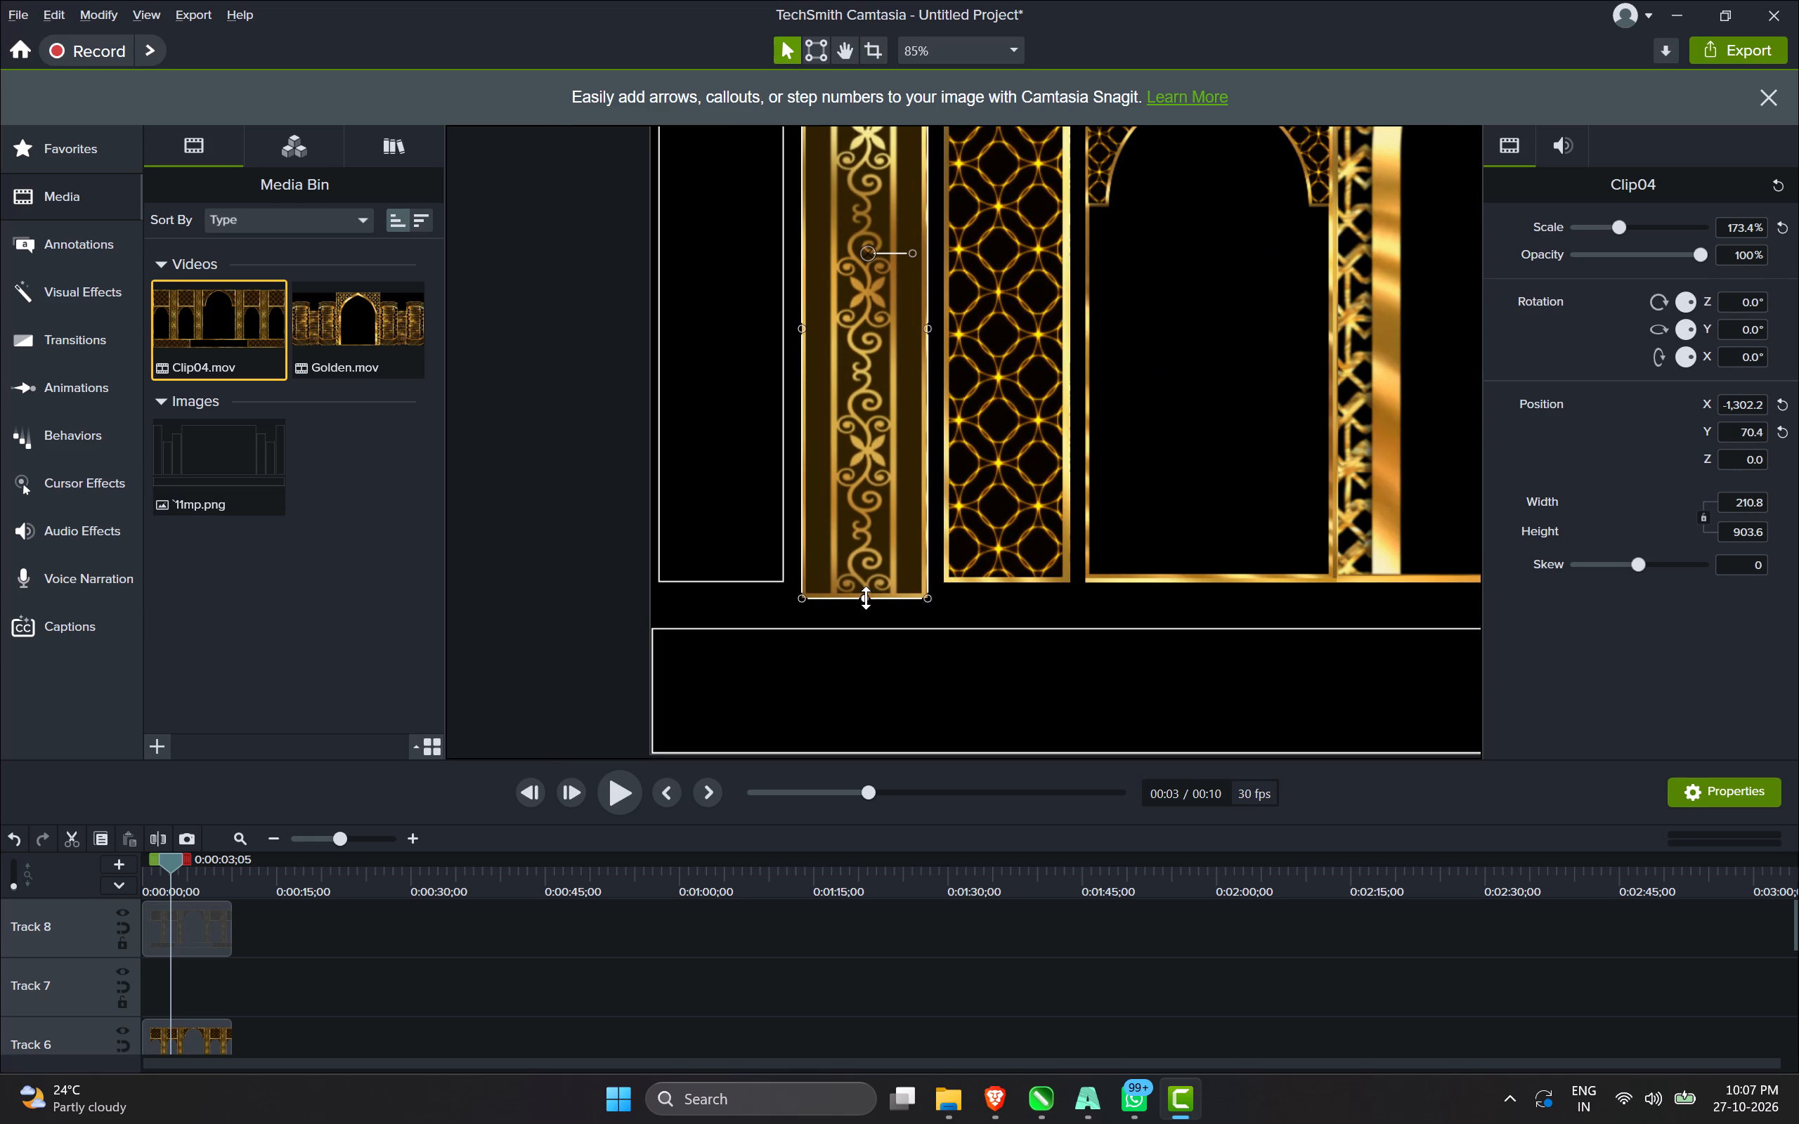
Crop the ornamental pillar's lower end back to the short left panel's bottom edge, at a height of 877.7.
{"action": "left_click_drag", "start_coordinate": [866, 598], "coordinate": [866, 579], "text": "alt"}
Crop the ornamental pillar's upper end to cover the short left panel outline's top line, at a height of 834.3.
{"action": "scroll", "coordinate": [866, 608], "scroll_direction": "down", "scroll_amount": 6}
{"action": "scroll", "coordinate": [864, 535], "scroll_direction": "up", "scroll_amount": 5}
{"action": "scroll", "coordinate": [869, 627], "scroll_direction": "up", "scroll_amount": 4}
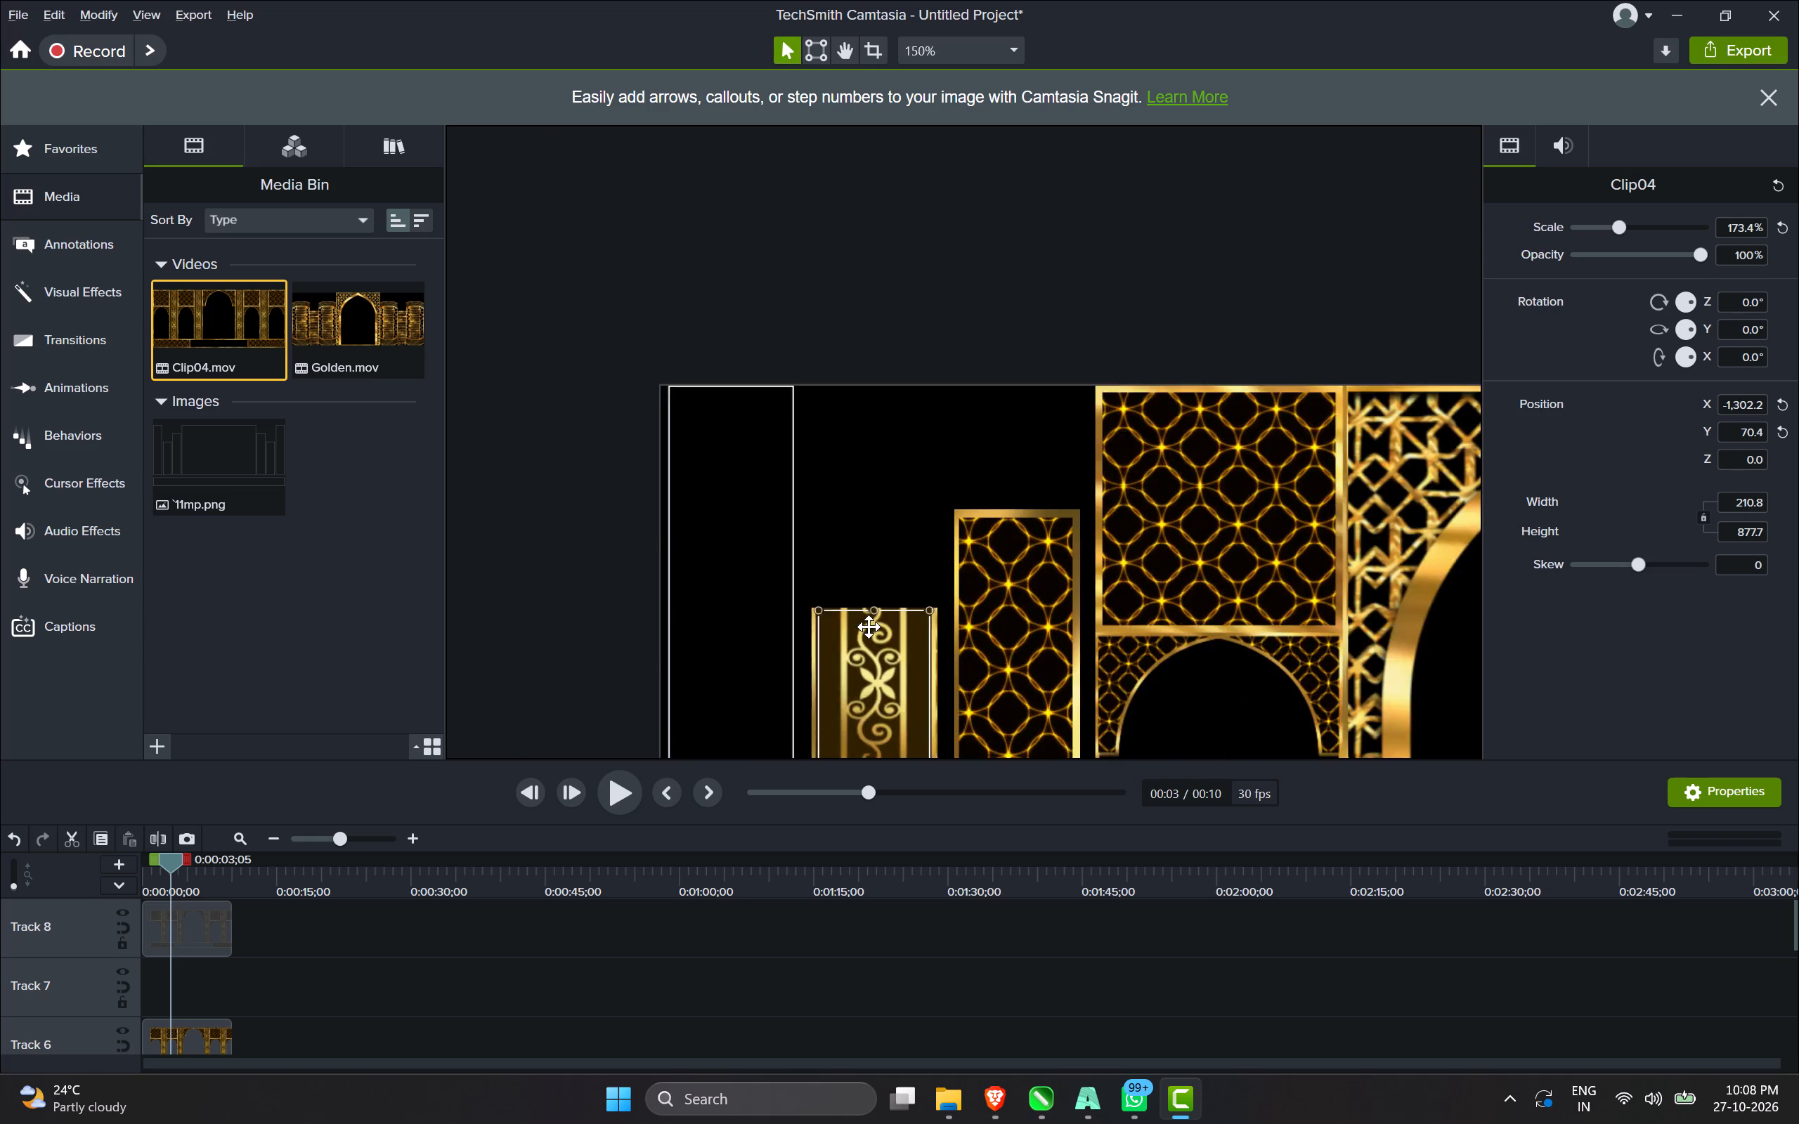
{"action": "scroll", "coordinate": [869, 627], "scroll_direction": "up", "scroll_amount": 2}
{"action": "left_click_drag", "start_coordinate": [883, 584], "coordinate": [888, 671], "text": "alt"}
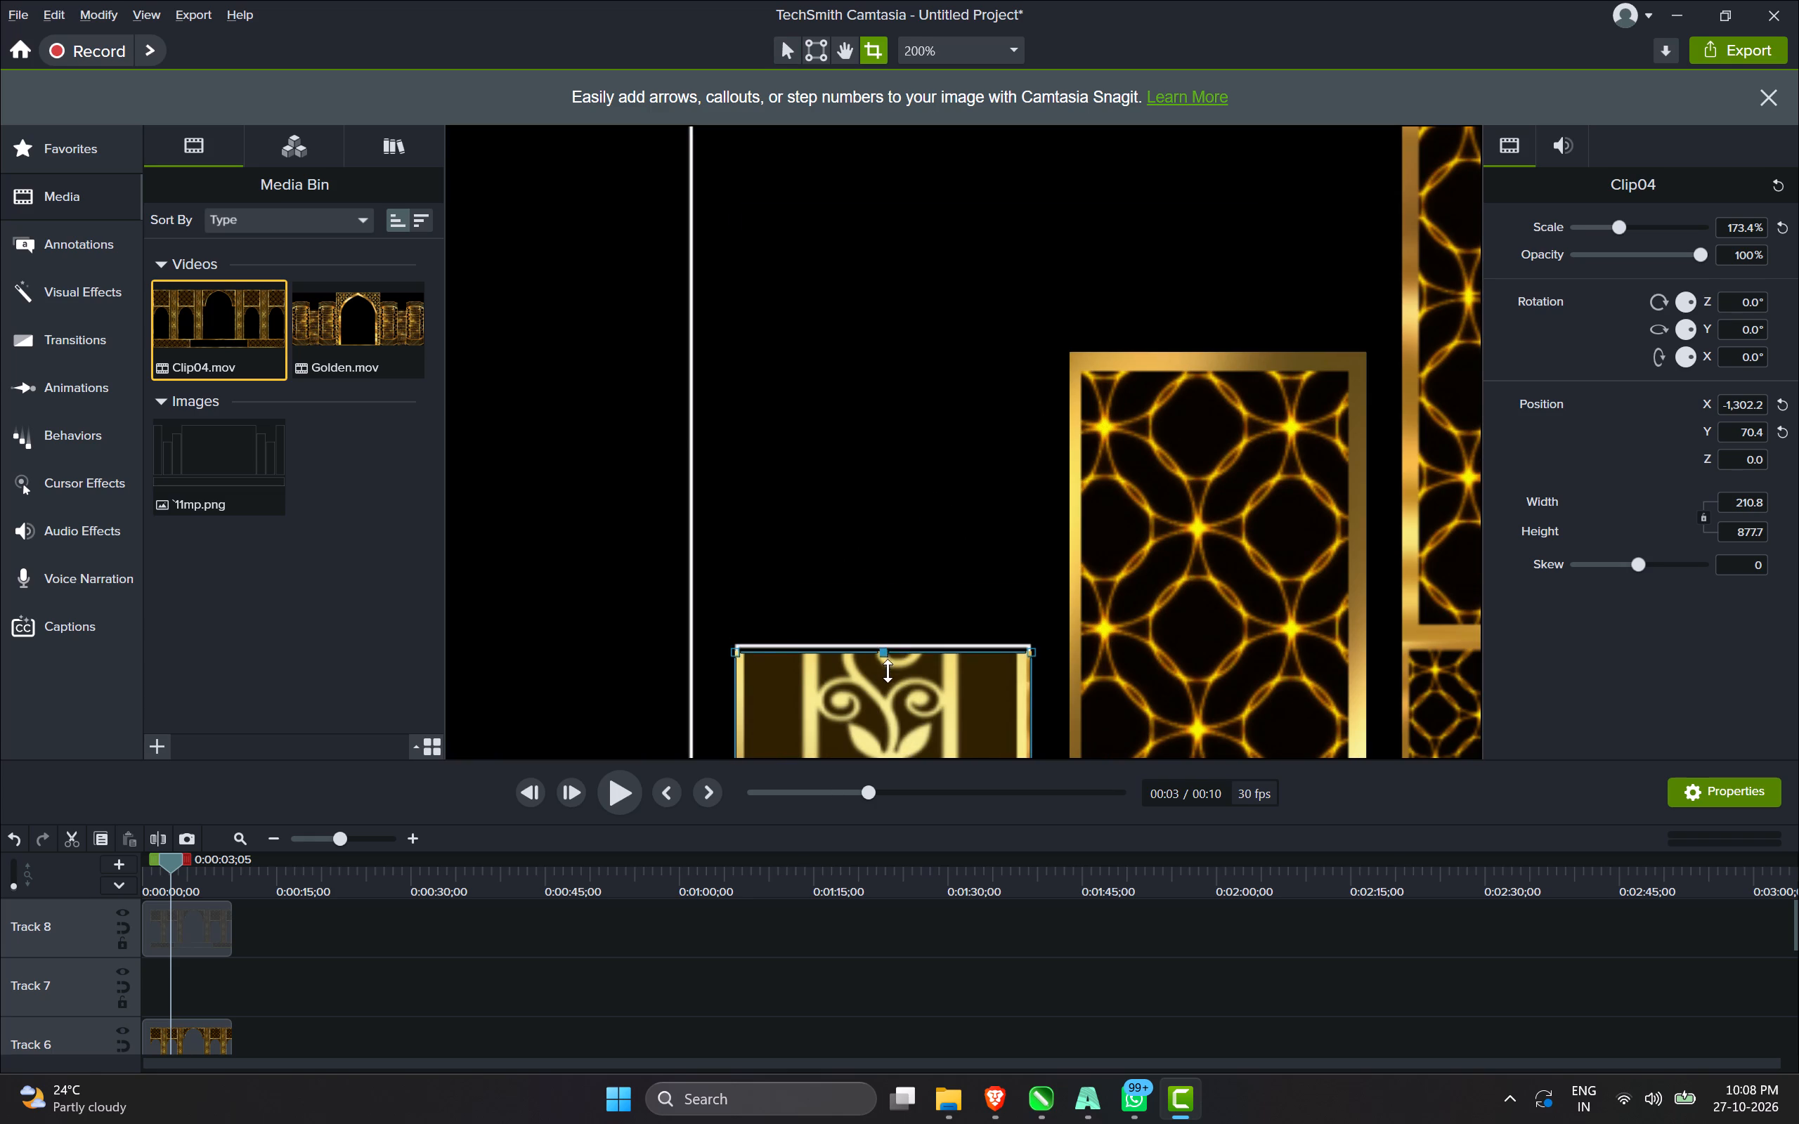
{"action": "left_click_drag", "start_coordinate": [888, 671], "coordinate": [877, 655], "text": "alt"}
{"action": "scroll", "coordinate": [877, 658], "scroll_direction": "up", "scroll_amount": 5}
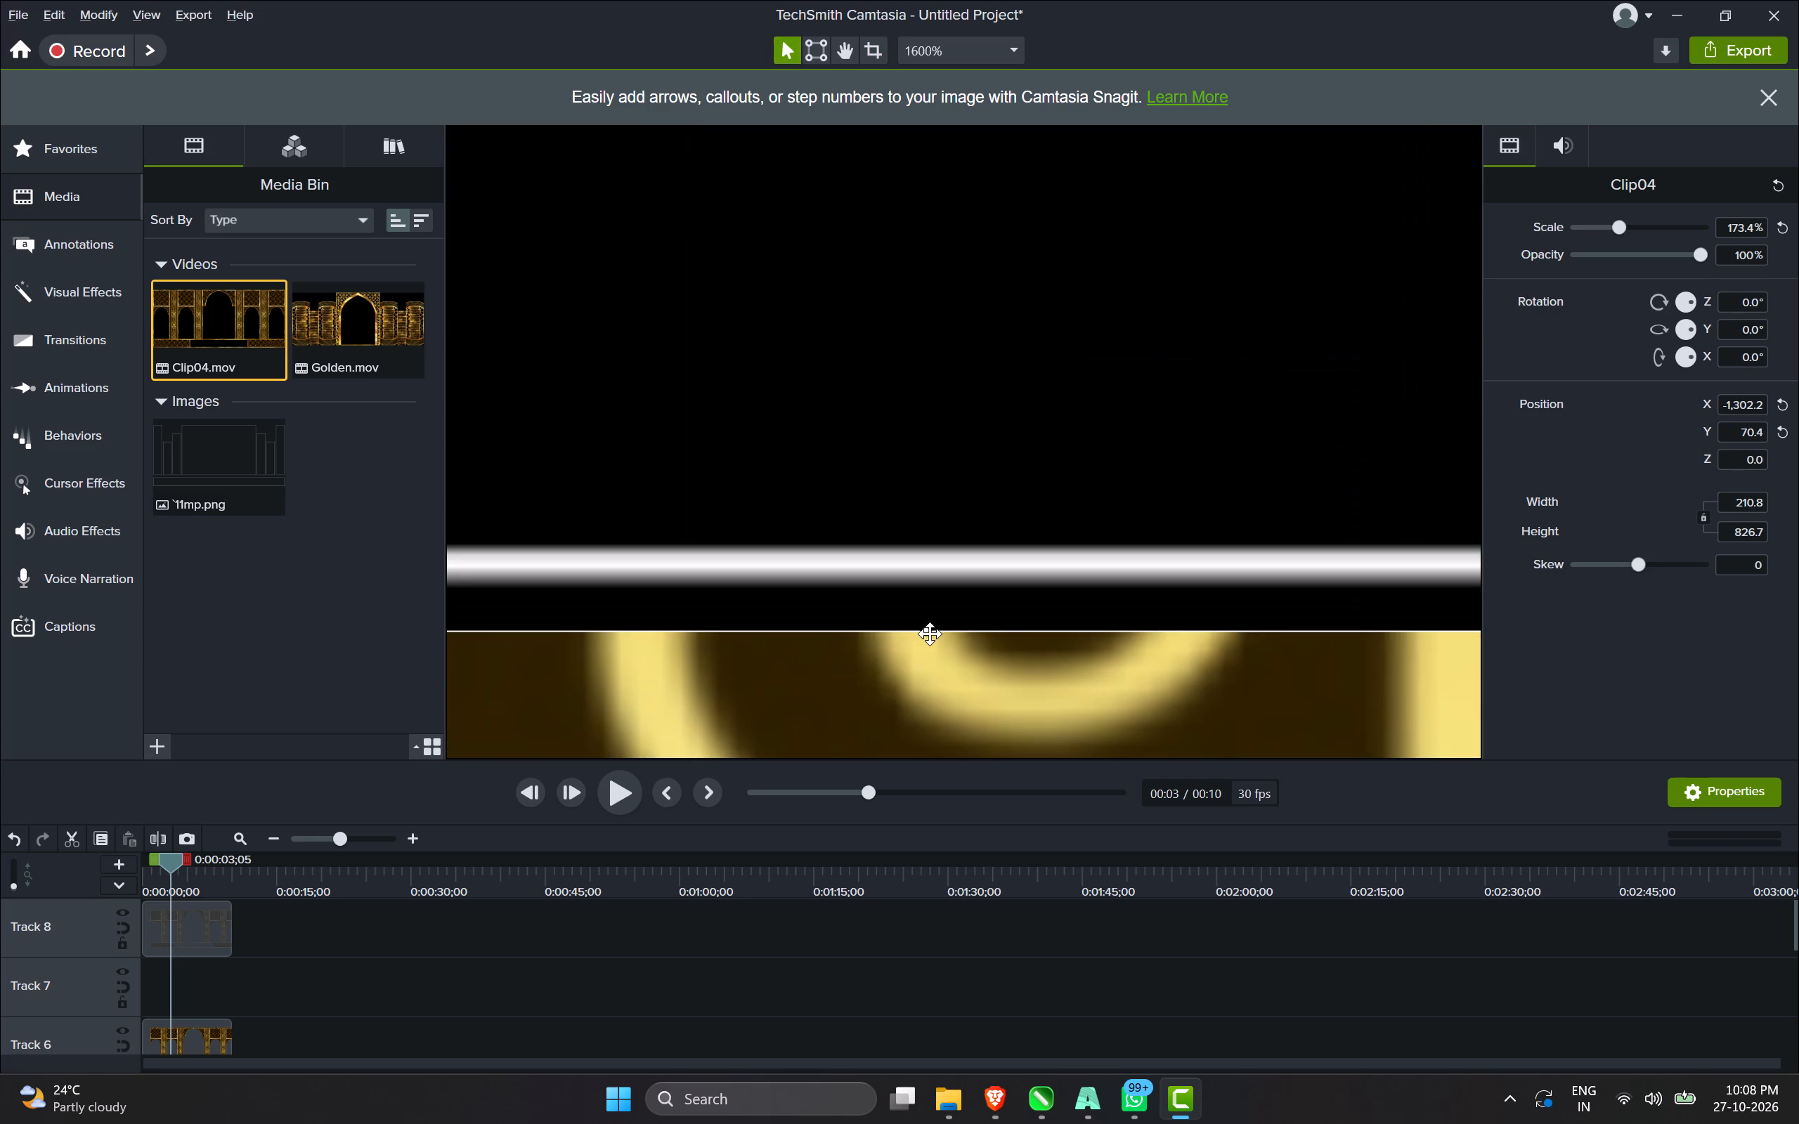
{"action": "scroll", "coordinate": [930, 634], "scroll_direction": "up", "scroll_amount": 5}
{"action": "left_click_drag", "start_coordinate": [928, 630], "coordinate": [910, 536], "text": "alt"}
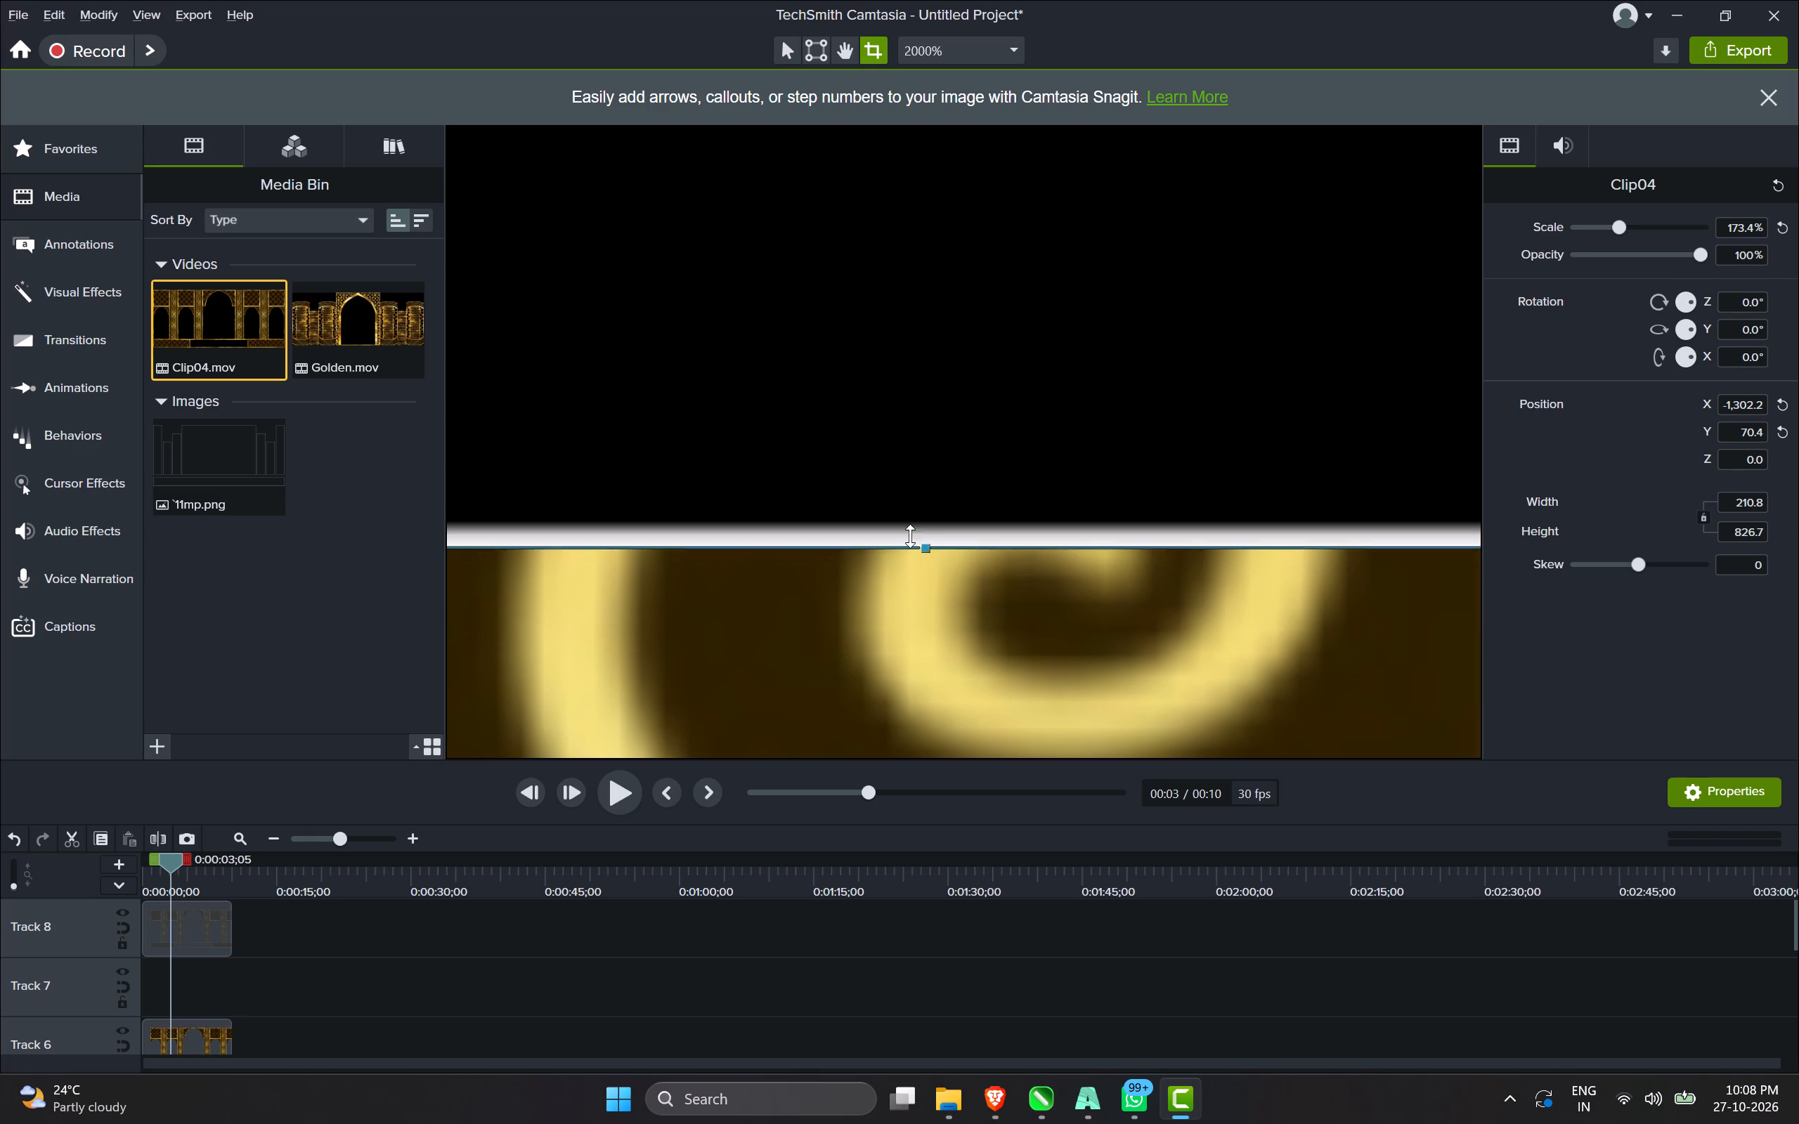
{"action": "left_click_drag", "start_coordinate": [910, 536], "coordinate": [902, 525], "text": "alt"}
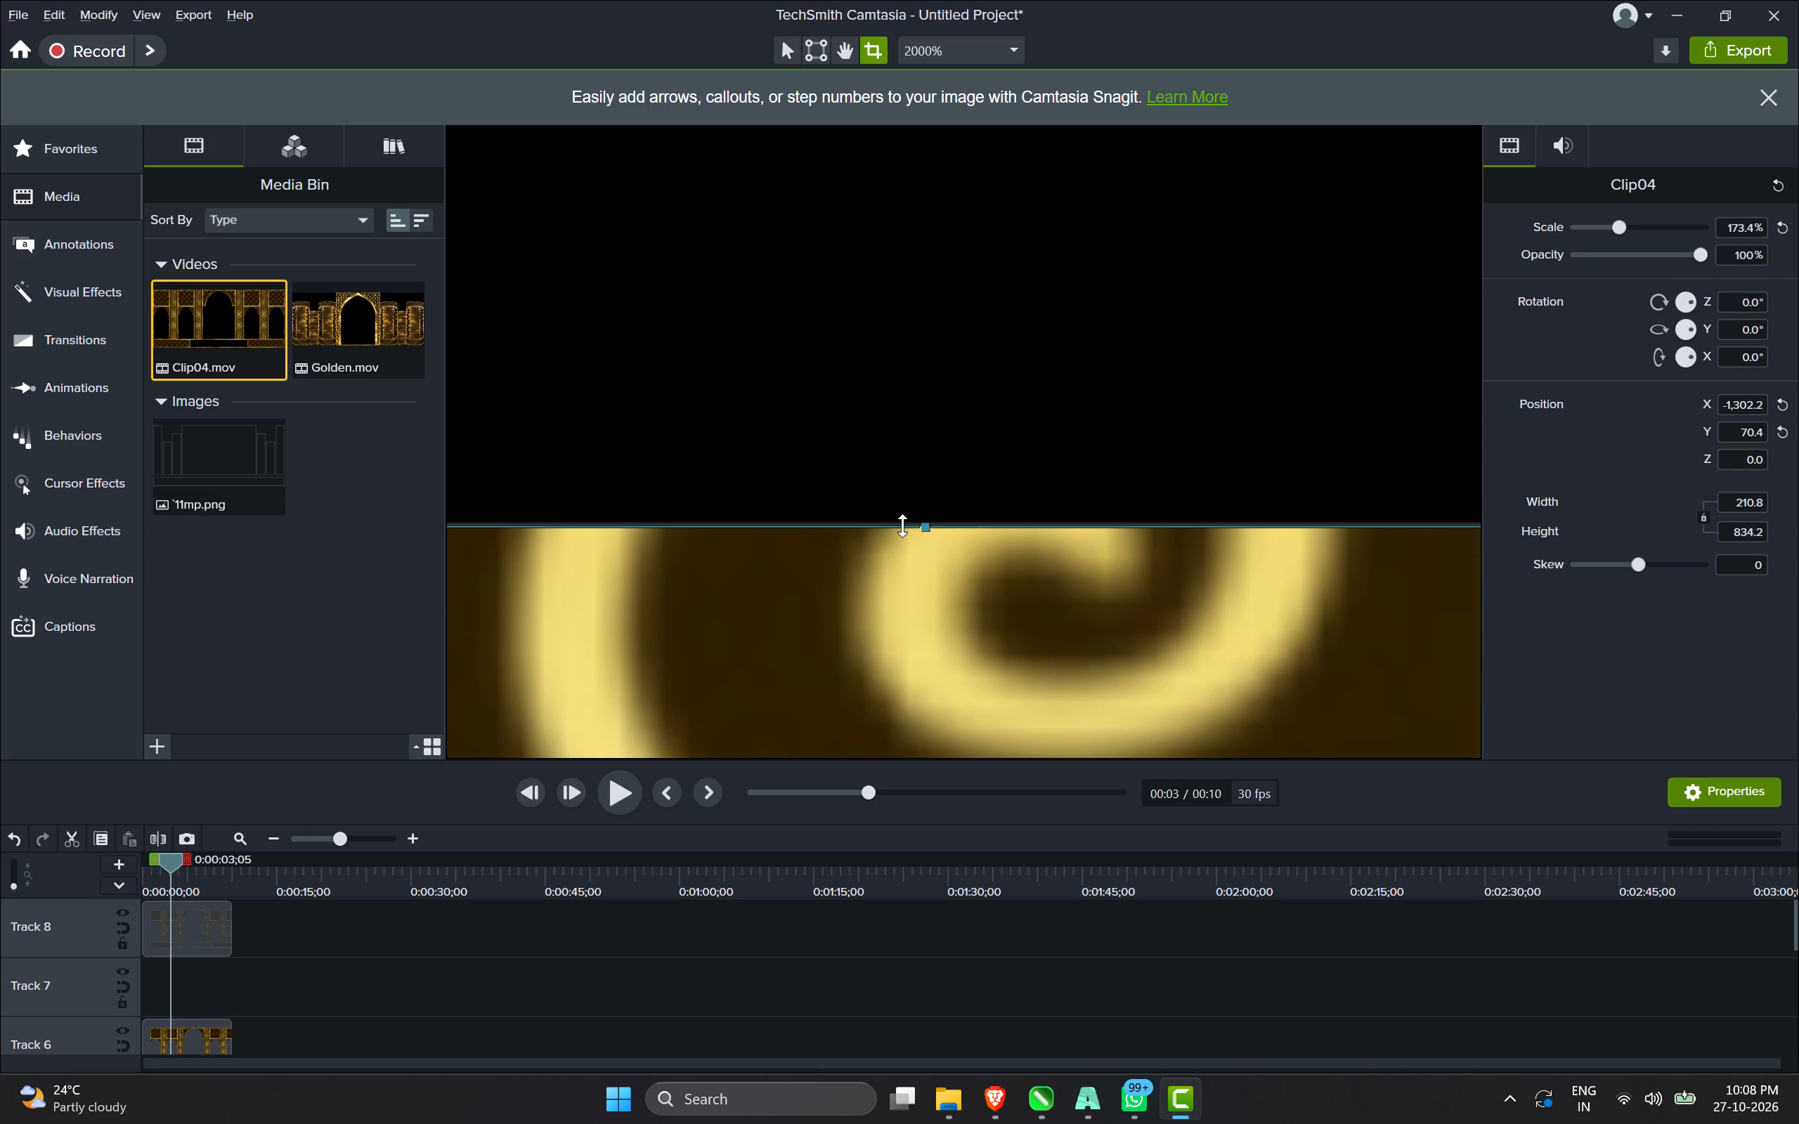
{"action": "left_click_drag", "start_coordinate": [902, 525], "coordinate": [902, 524], "text": "alt"}
Move the short left panel's pillar clip from Track 5 up to a new Track 9.
{"action": "scroll", "coordinate": [895, 476], "scroll_direction": "down", "scroll_amount": 6}
{"action": "scroll", "coordinate": [928, 403], "scroll_direction": "down", "scroll_amount": 5}
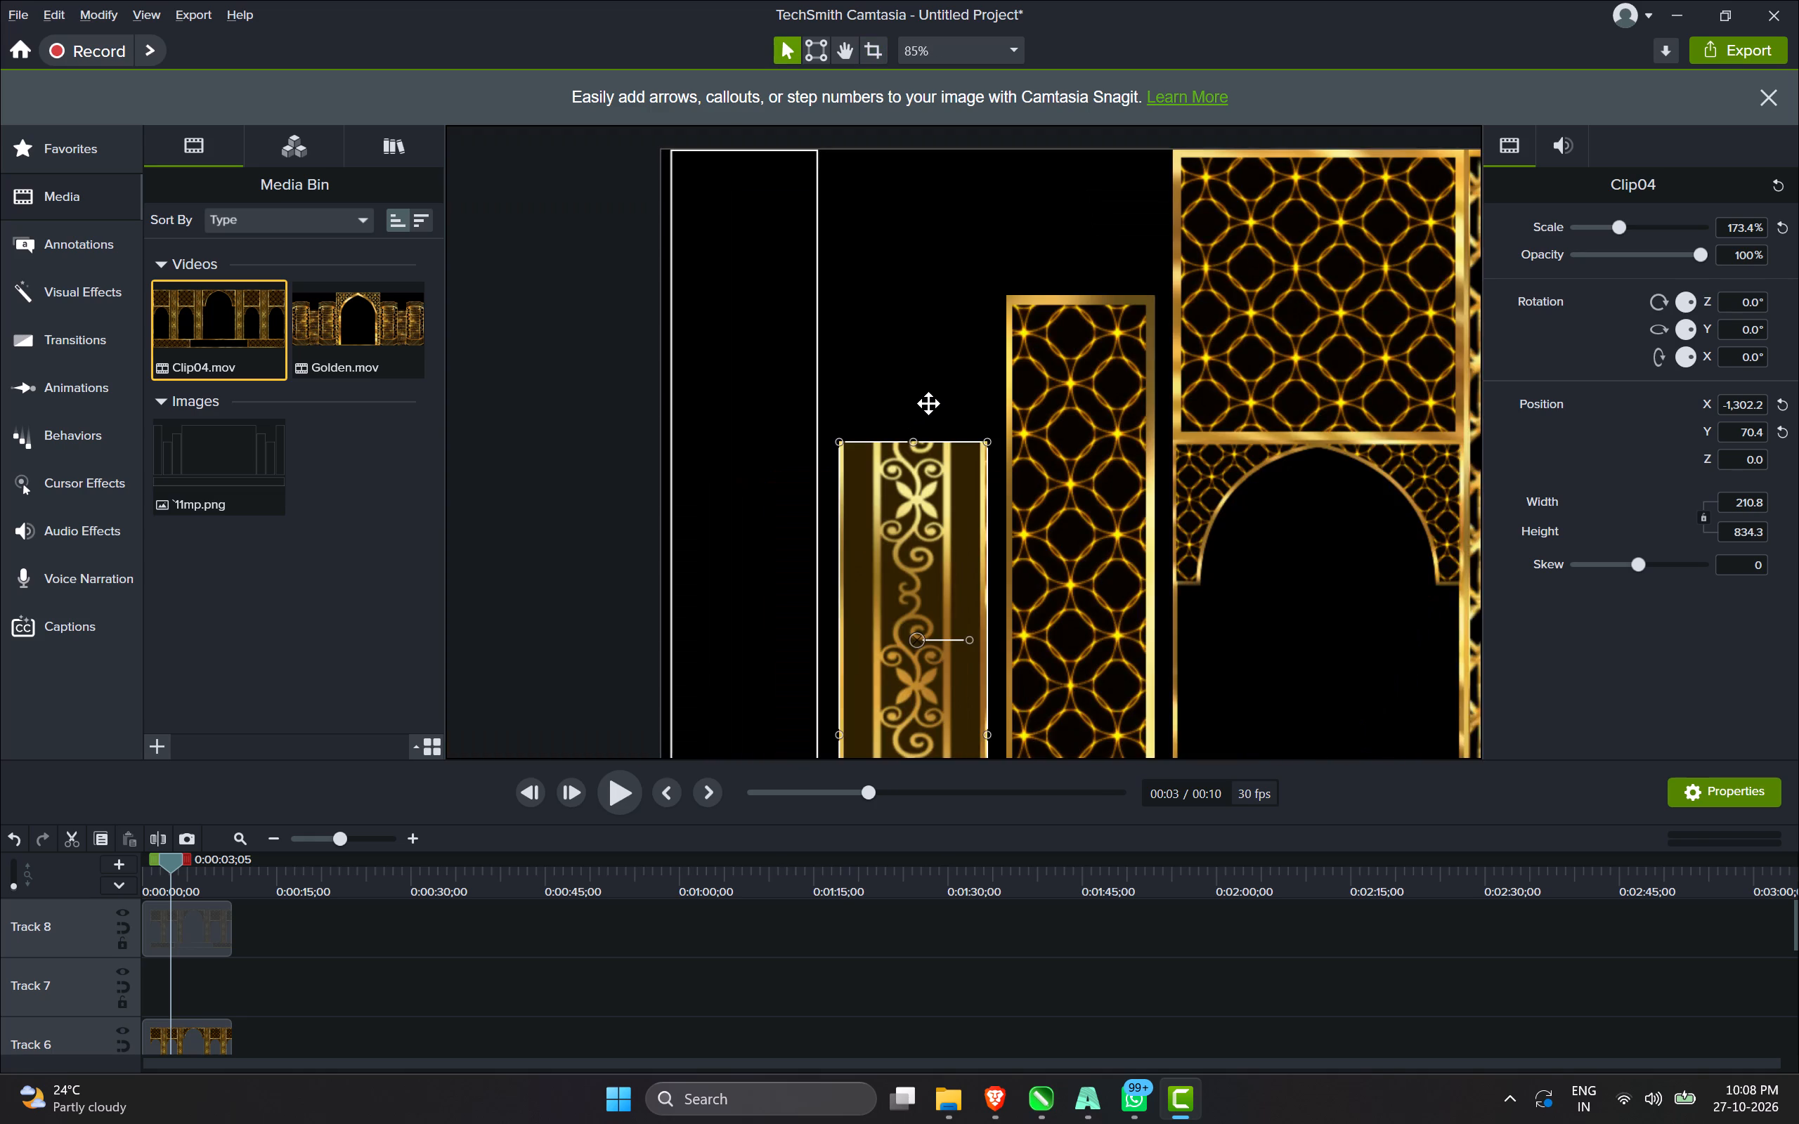
{"action": "scroll", "coordinate": [928, 403], "scroll_direction": "down", "scroll_amount": 6}
{"action": "scroll", "coordinate": [283, 985], "scroll_direction": "up", "scroll_amount": 2}
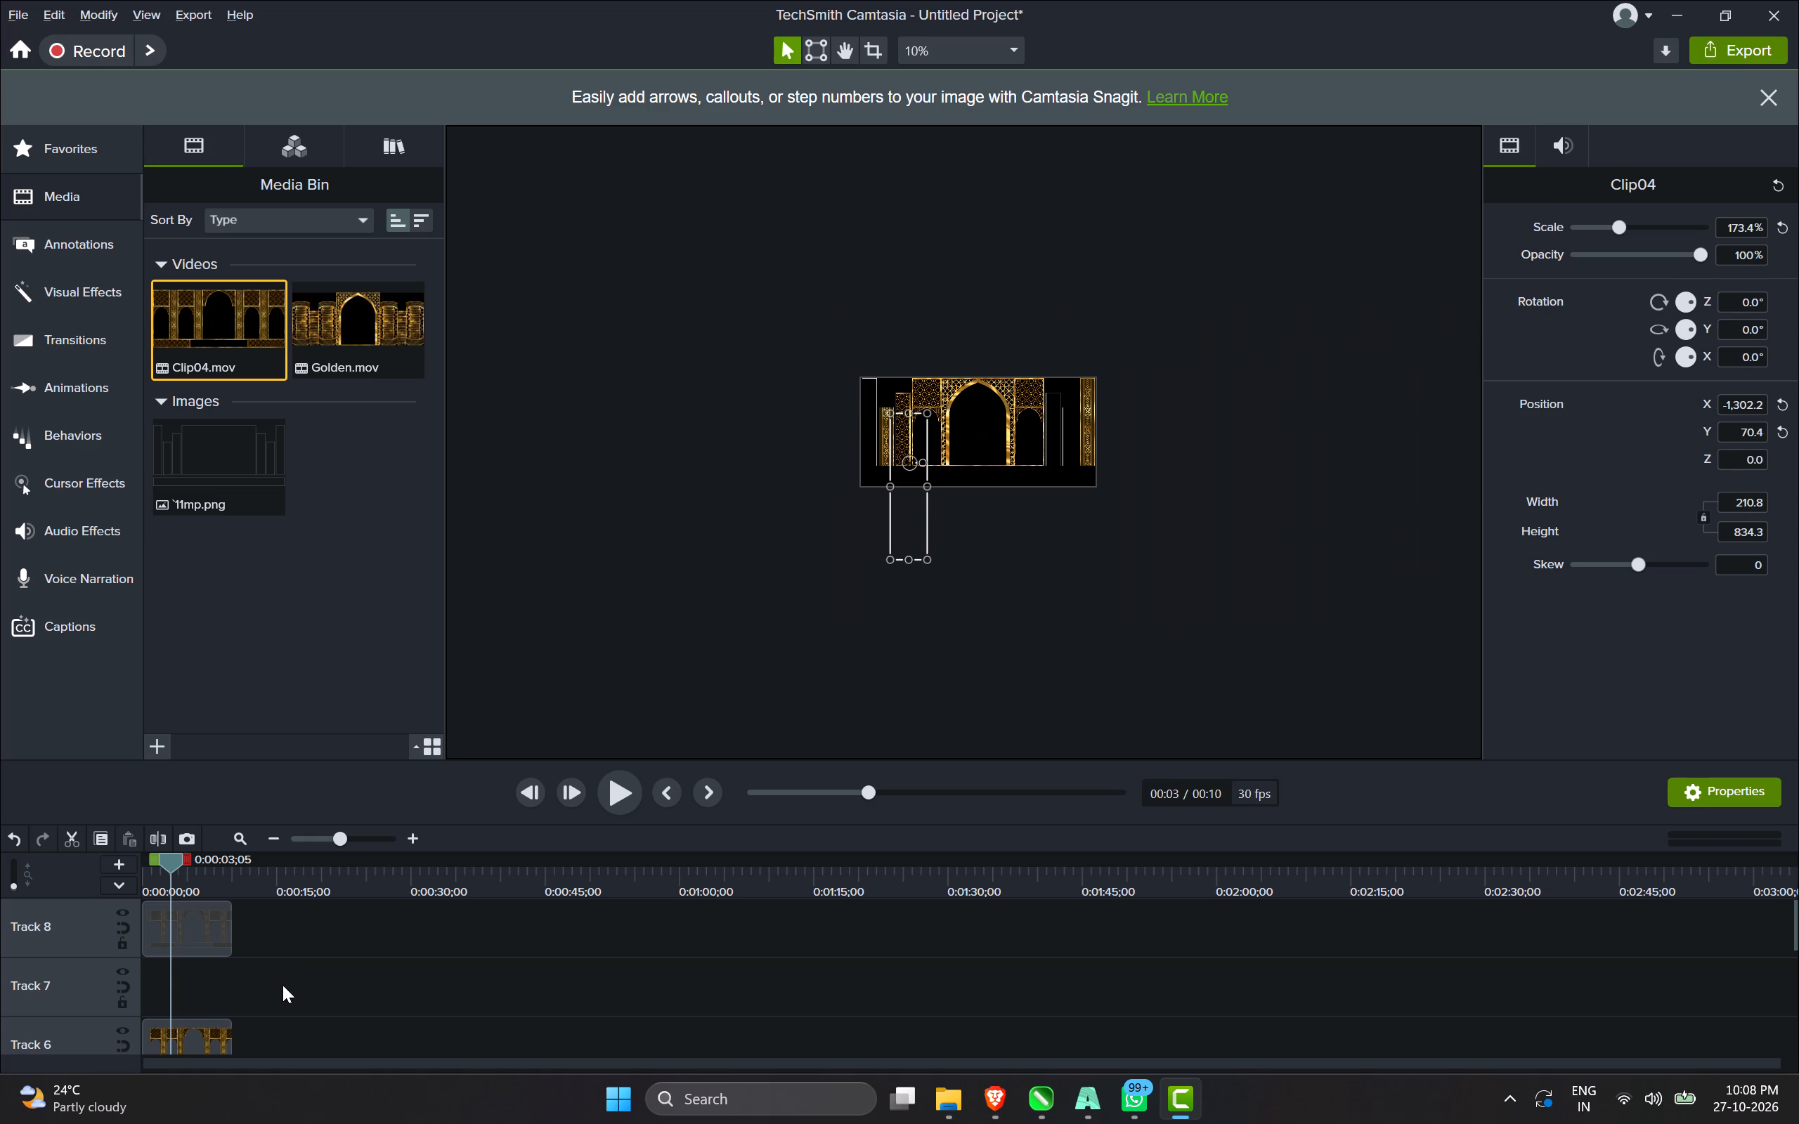
{"action": "scroll", "coordinate": [282, 985], "scroll_direction": "up", "scroll_amount": 3}
{"action": "scroll", "coordinate": [282, 985], "scroll_direction": "down", "scroll_amount": 3}
{"action": "scroll", "coordinate": [282, 983], "scroll_direction": "up", "scroll_amount": 1}
{"action": "left_click", "coordinate": [184, 946]}
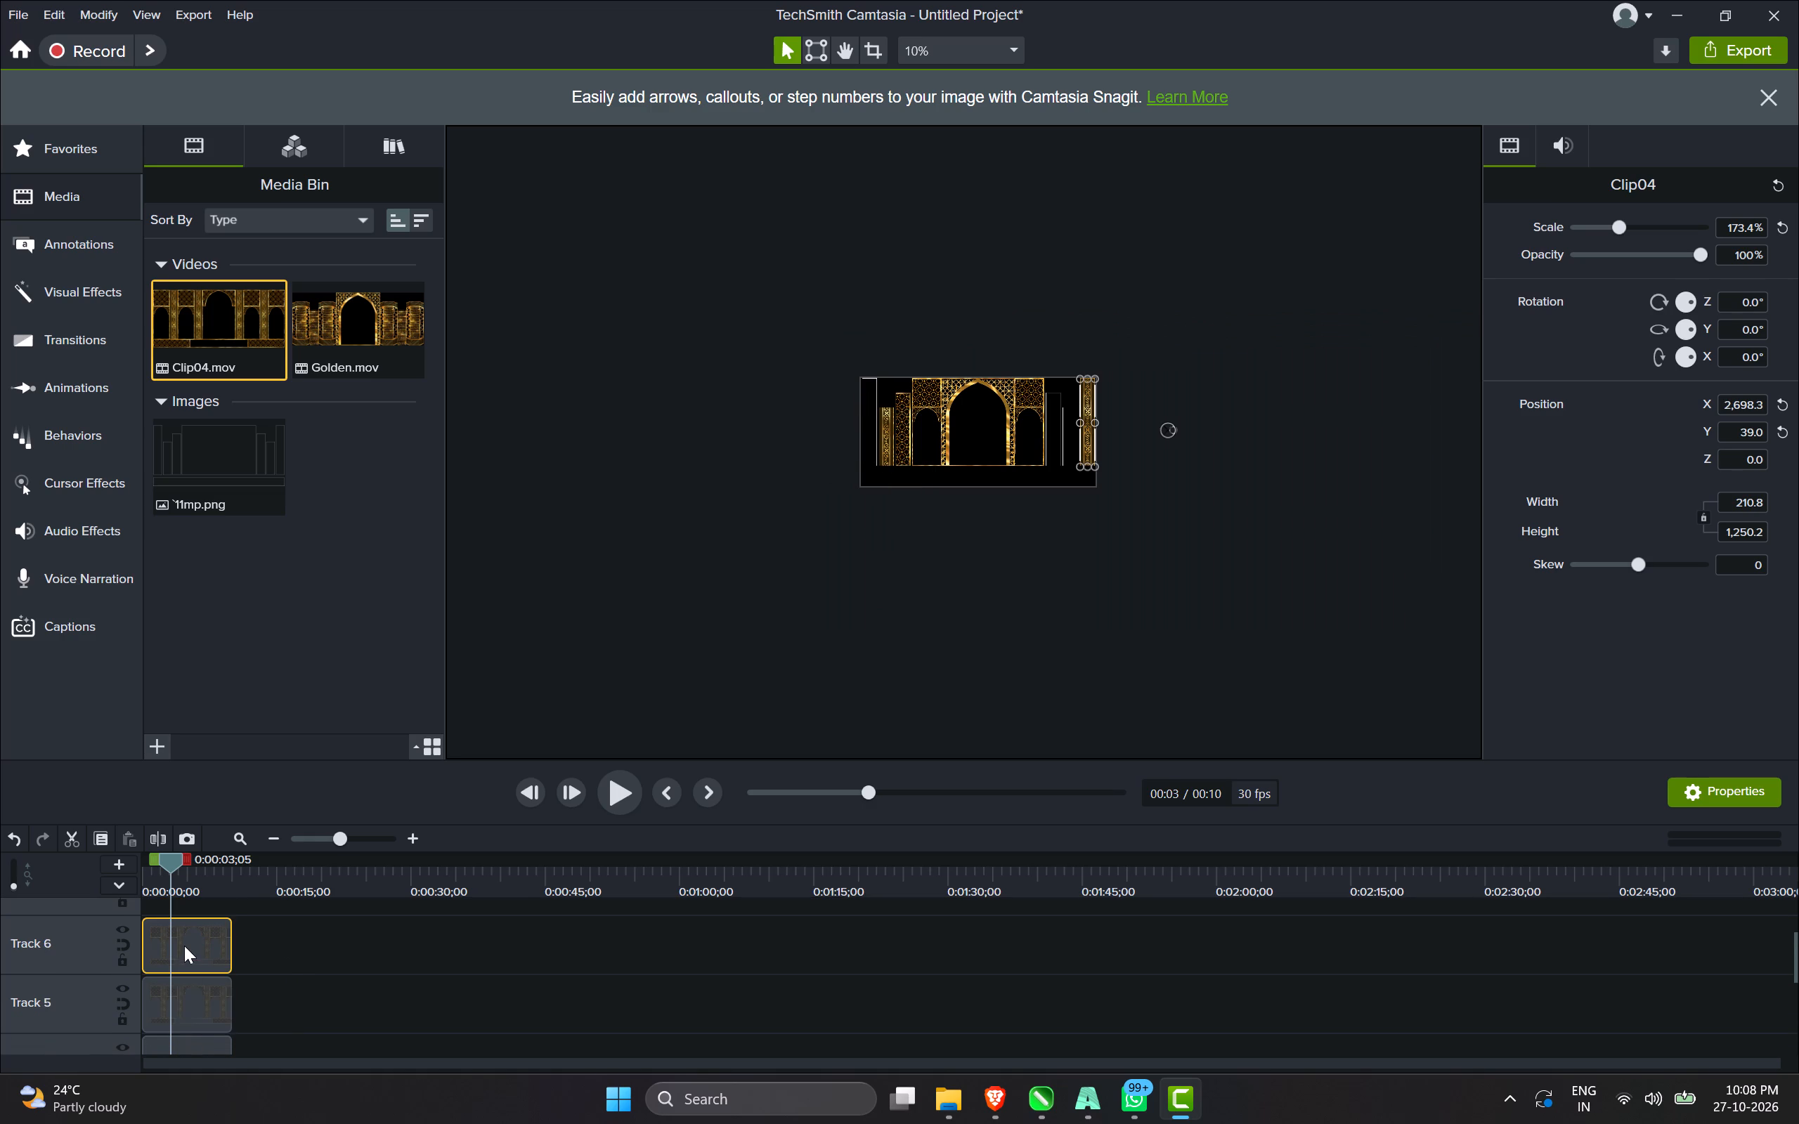
{"action": "left_click", "coordinate": [188, 997]}
{"action": "left_click_drag", "start_coordinate": [188, 1006], "coordinate": [188, 1000]}
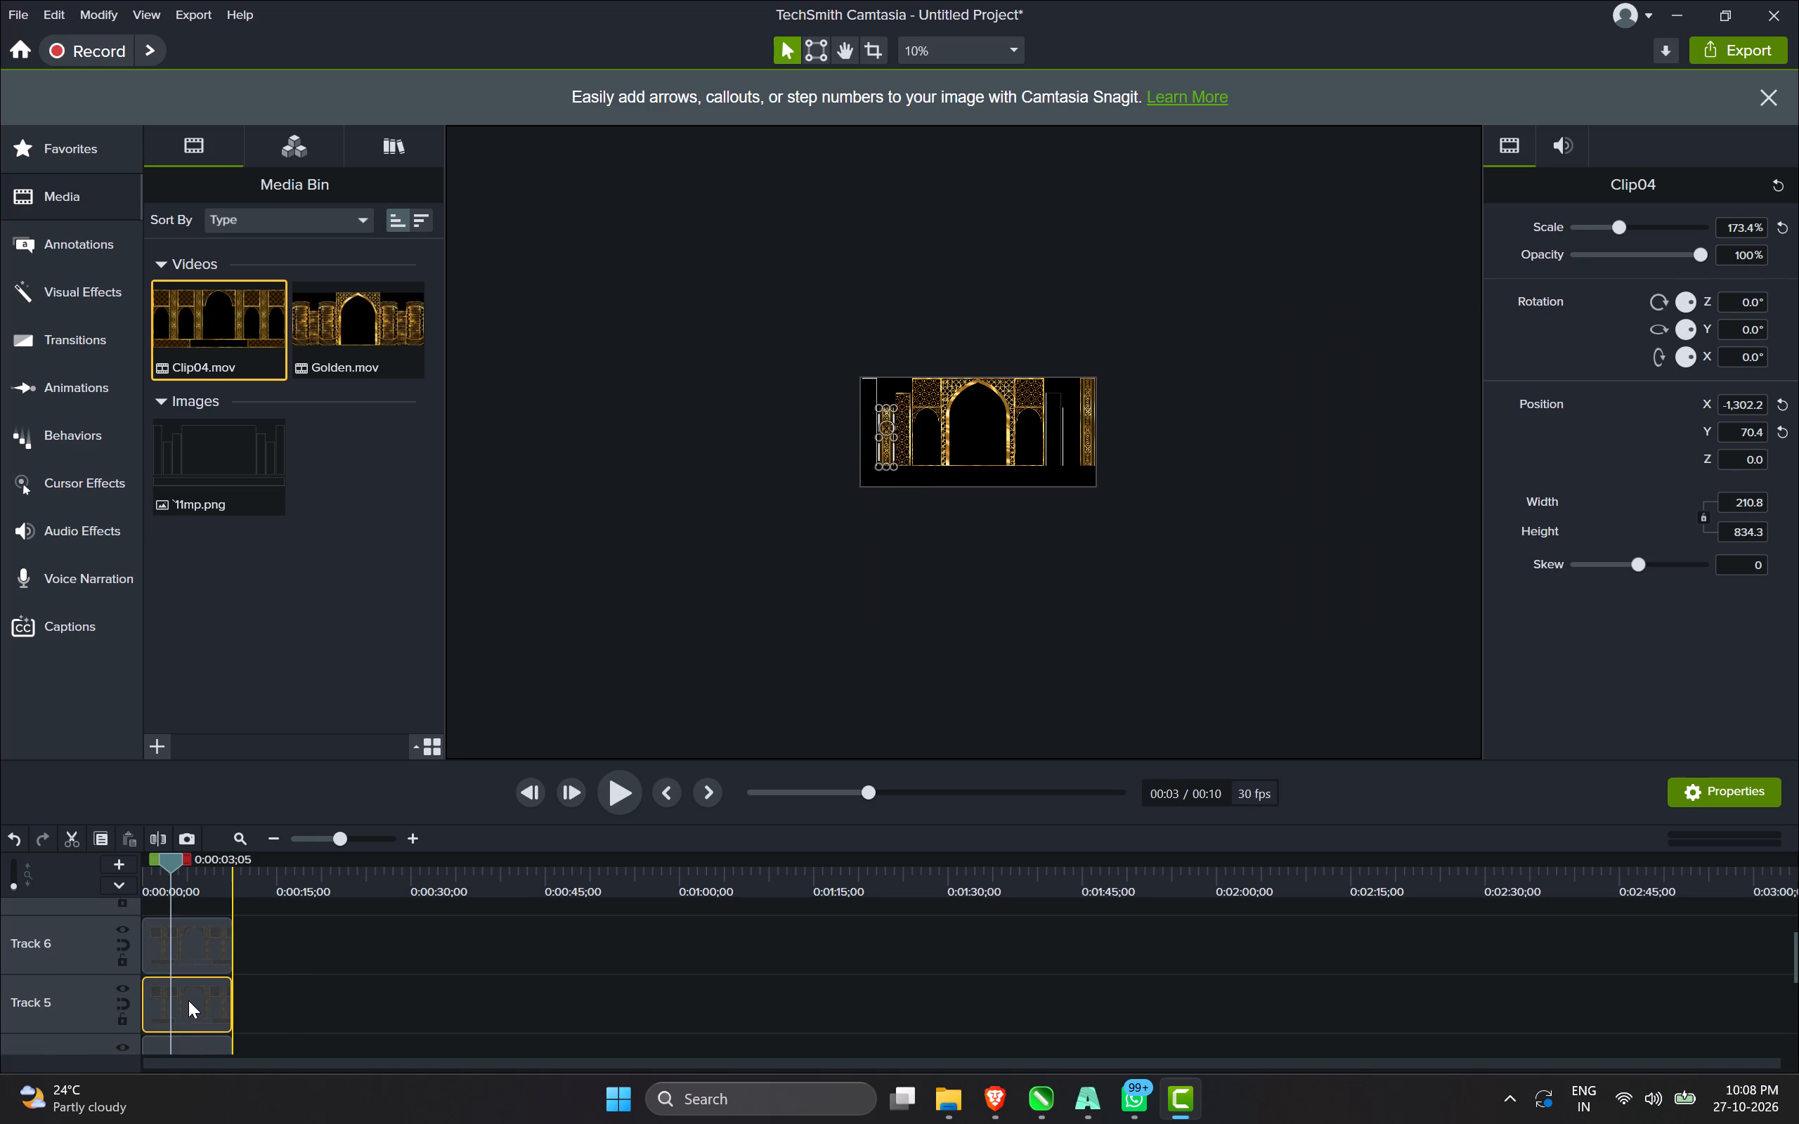
{"action": "left_click_drag", "start_coordinate": [188, 1000], "coordinate": [181, 878]}
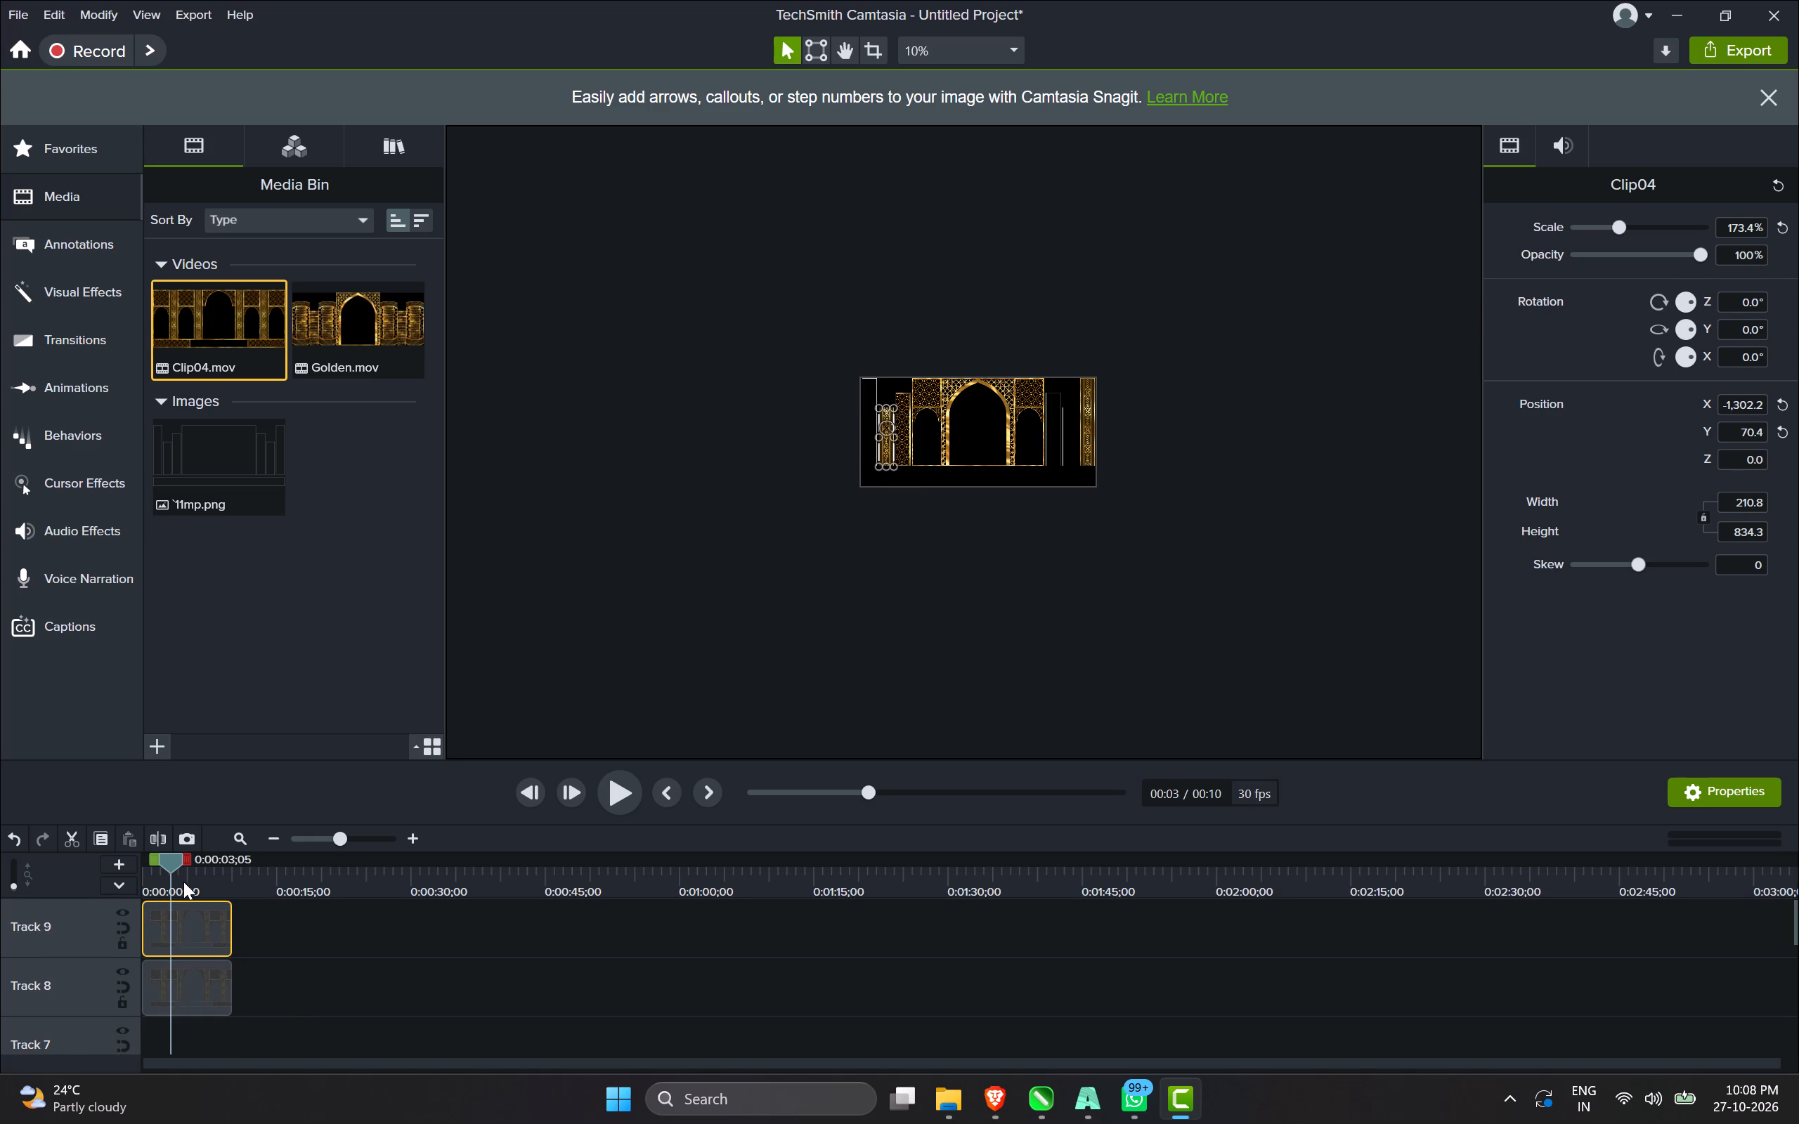
Duplicate the short left pillar and move the copy across onto the short right panel outline, at X 1,195.8, Y 69.1.
{"action": "key", "text": "ctrl+d"}
{"action": "scroll", "coordinate": [949, 414], "scroll_direction": "up", "scroll_amount": 4}
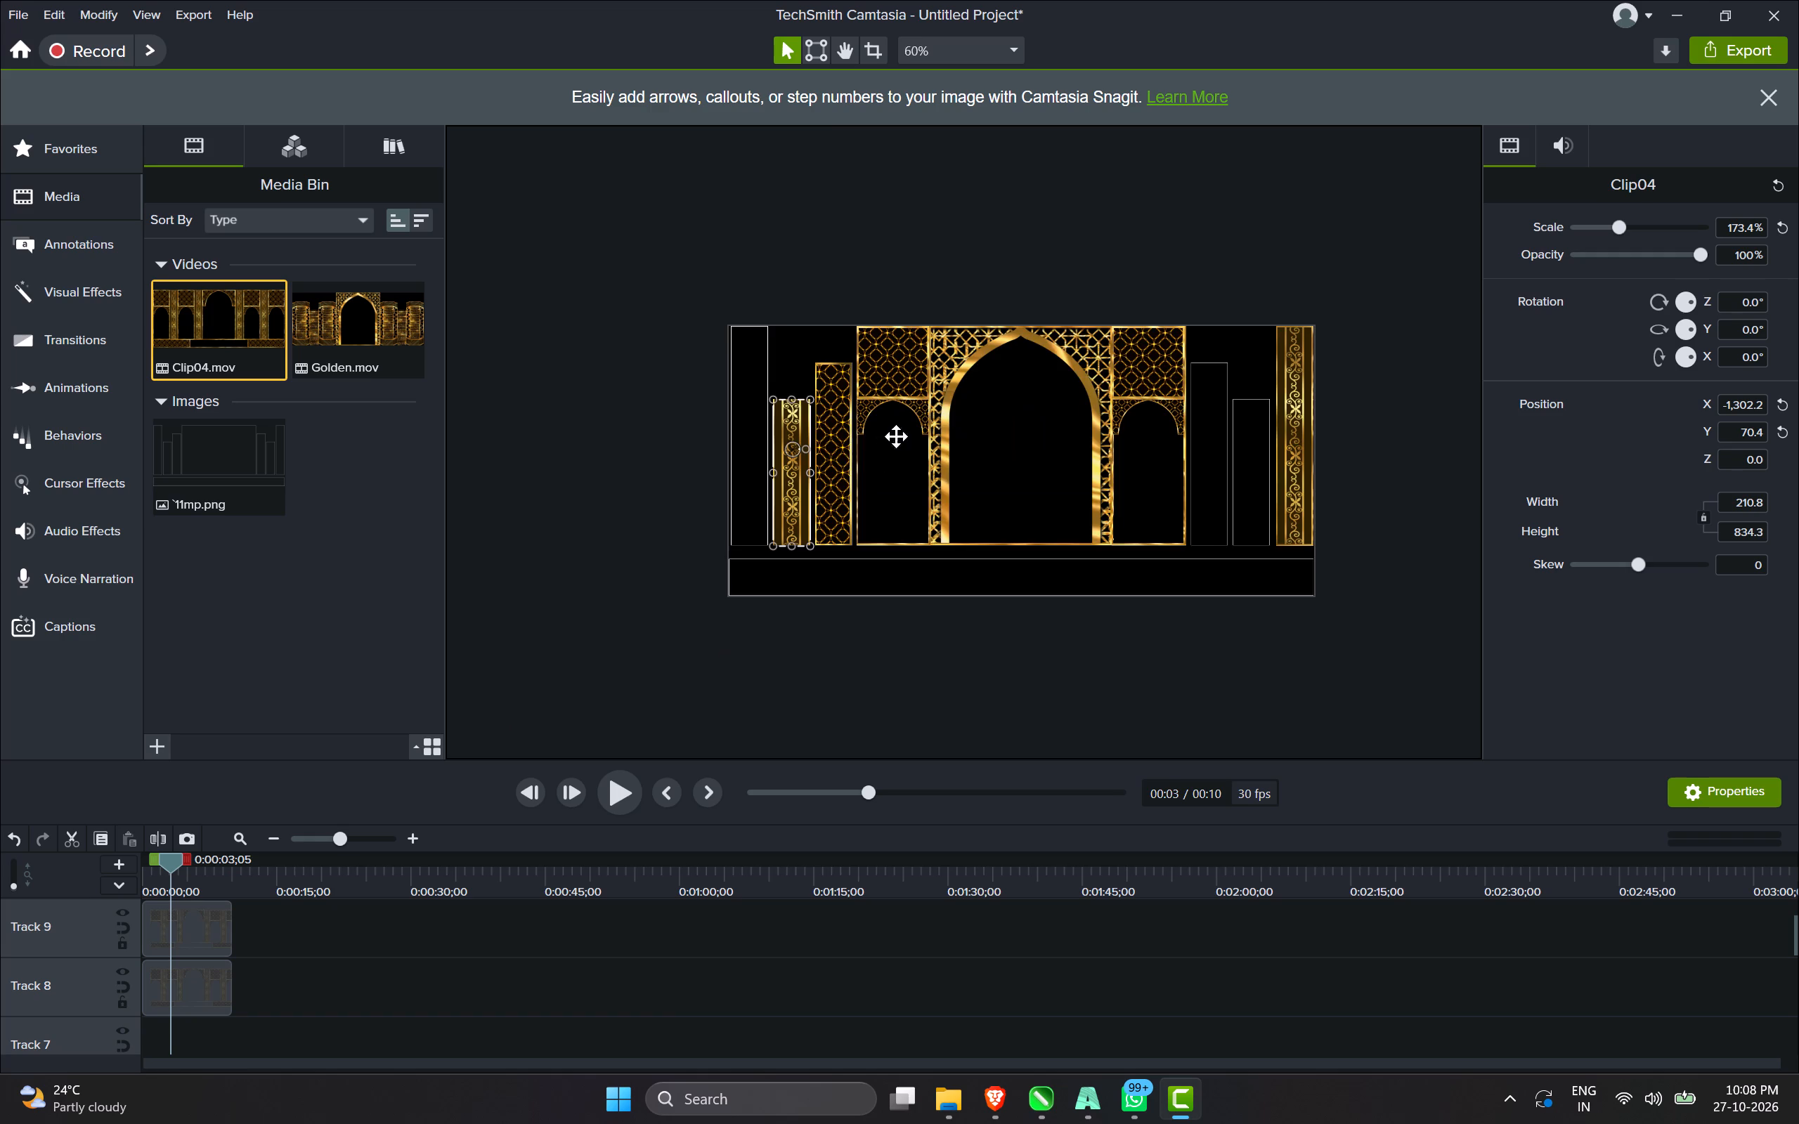
{"action": "scroll", "coordinate": [559, 453], "scroll_direction": "down", "scroll_amount": 1}
{"action": "left_click_drag", "start_coordinate": [573, 489], "coordinate": [937, 494]}
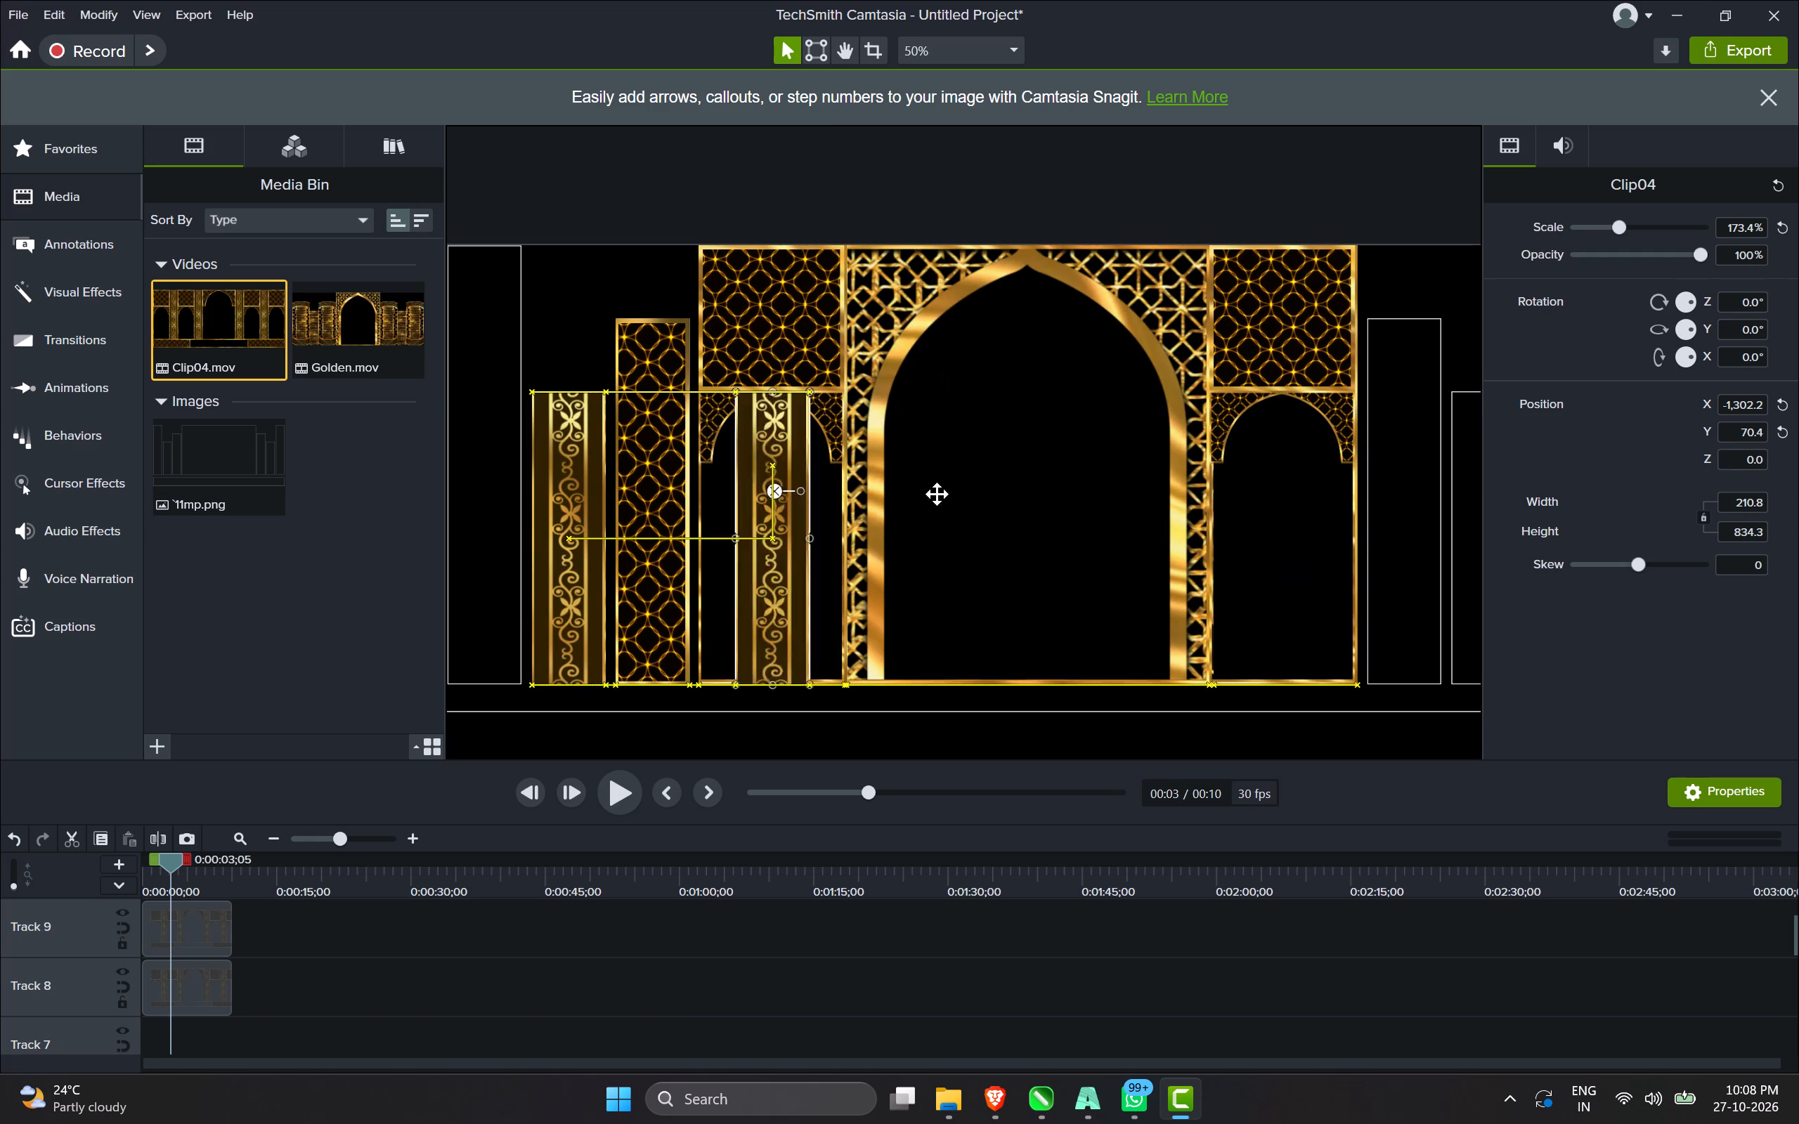
{"action": "left_click_drag", "start_coordinate": [937, 494], "coordinate": [1450, 497]}
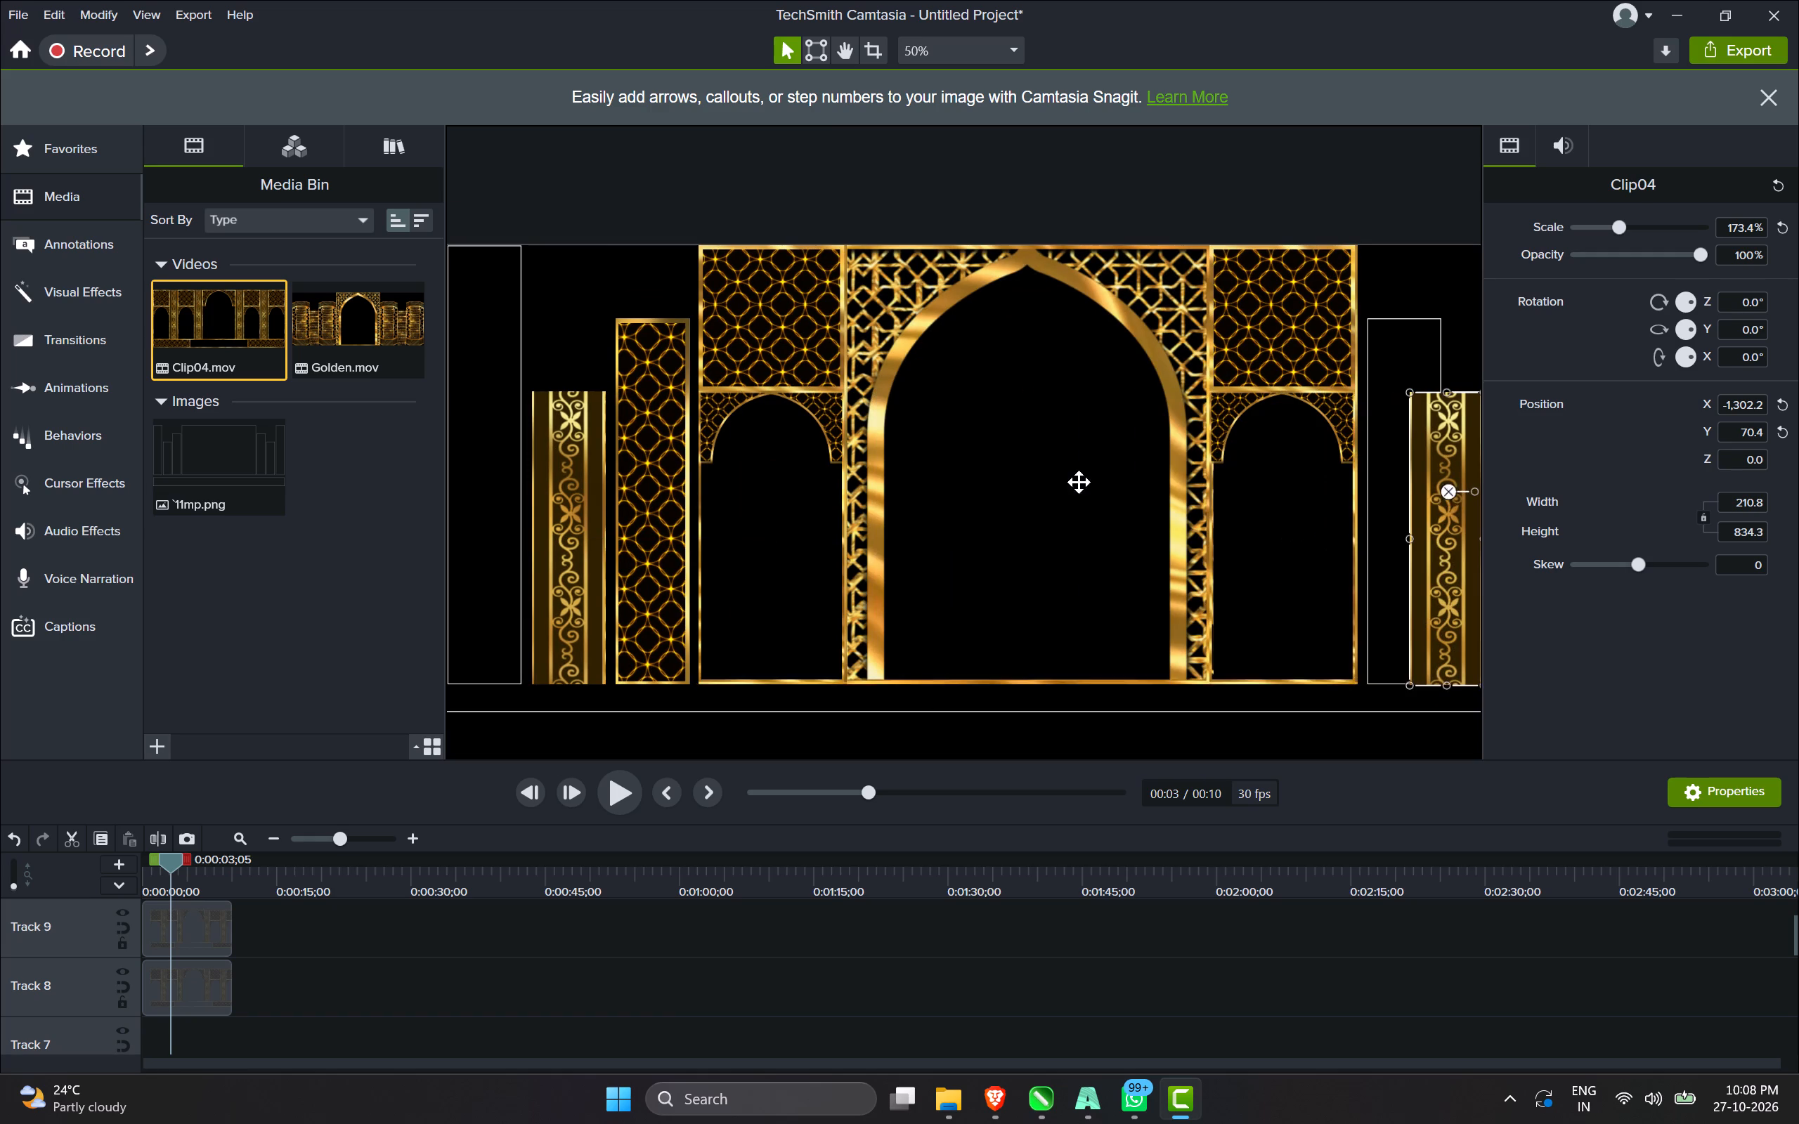
Nudge the pillar copy right until it nearly reaches the short right panel outline's right edge, at X 1,300.5.
{"action": "scroll", "coordinate": [1074, 482], "scroll_direction": "down", "scroll_amount": 2}
{"action": "scroll", "coordinate": [1436, 494], "scroll_direction": "up", "scroll_amount": 4}
{"action": "scroll", "coordinate": [1082, 529], "scroll_direction": "up", "scroll_amount": 1}
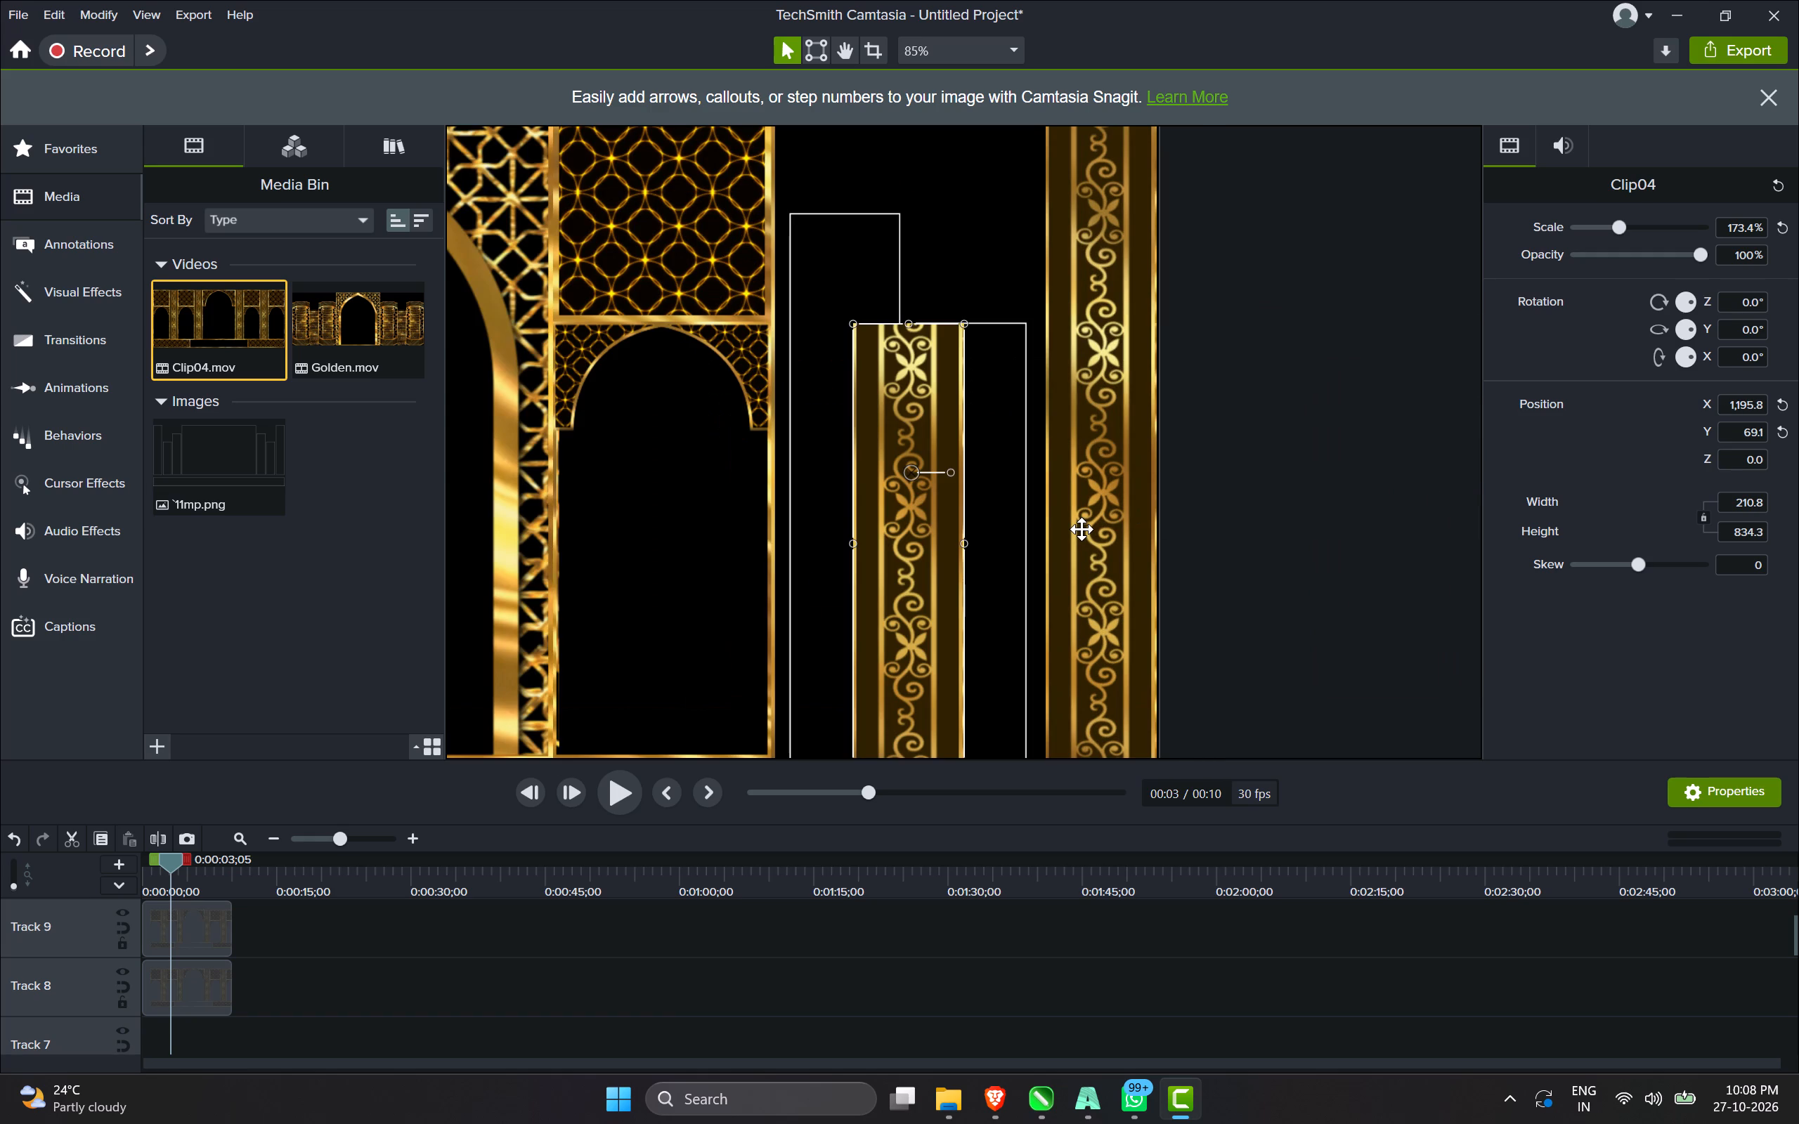
{"action": "key", "text": "Right"}
{"action": "key", "text": "Right"}
{"action": "key", "text": "Right"}
{"action": "key", "text": "Right"}
{"action": "key", "text": "Right"}
{"action": "key", "text": "Right"}
{"action": "key", "text": "Right"}
{"action": "key", "text": "Right"}
{"action": "key", "text": "Right"}
{"action": "key", "text": "Right"}
{"action": "key", "text": "Right"}
{"action": "key", "text": "Right"}
{"action": "key", "text": "Right"}
{"action": "key", "text": "Right"}
{"action": "key", "text": "Right"}
{"action": "key", "text": "Right"}
{"action": "key", "text": "Right"}
{"action": "key", "text": "Right"}
{"action": "key", "text": "Right"}
{"action": "key", "text": "Right"}
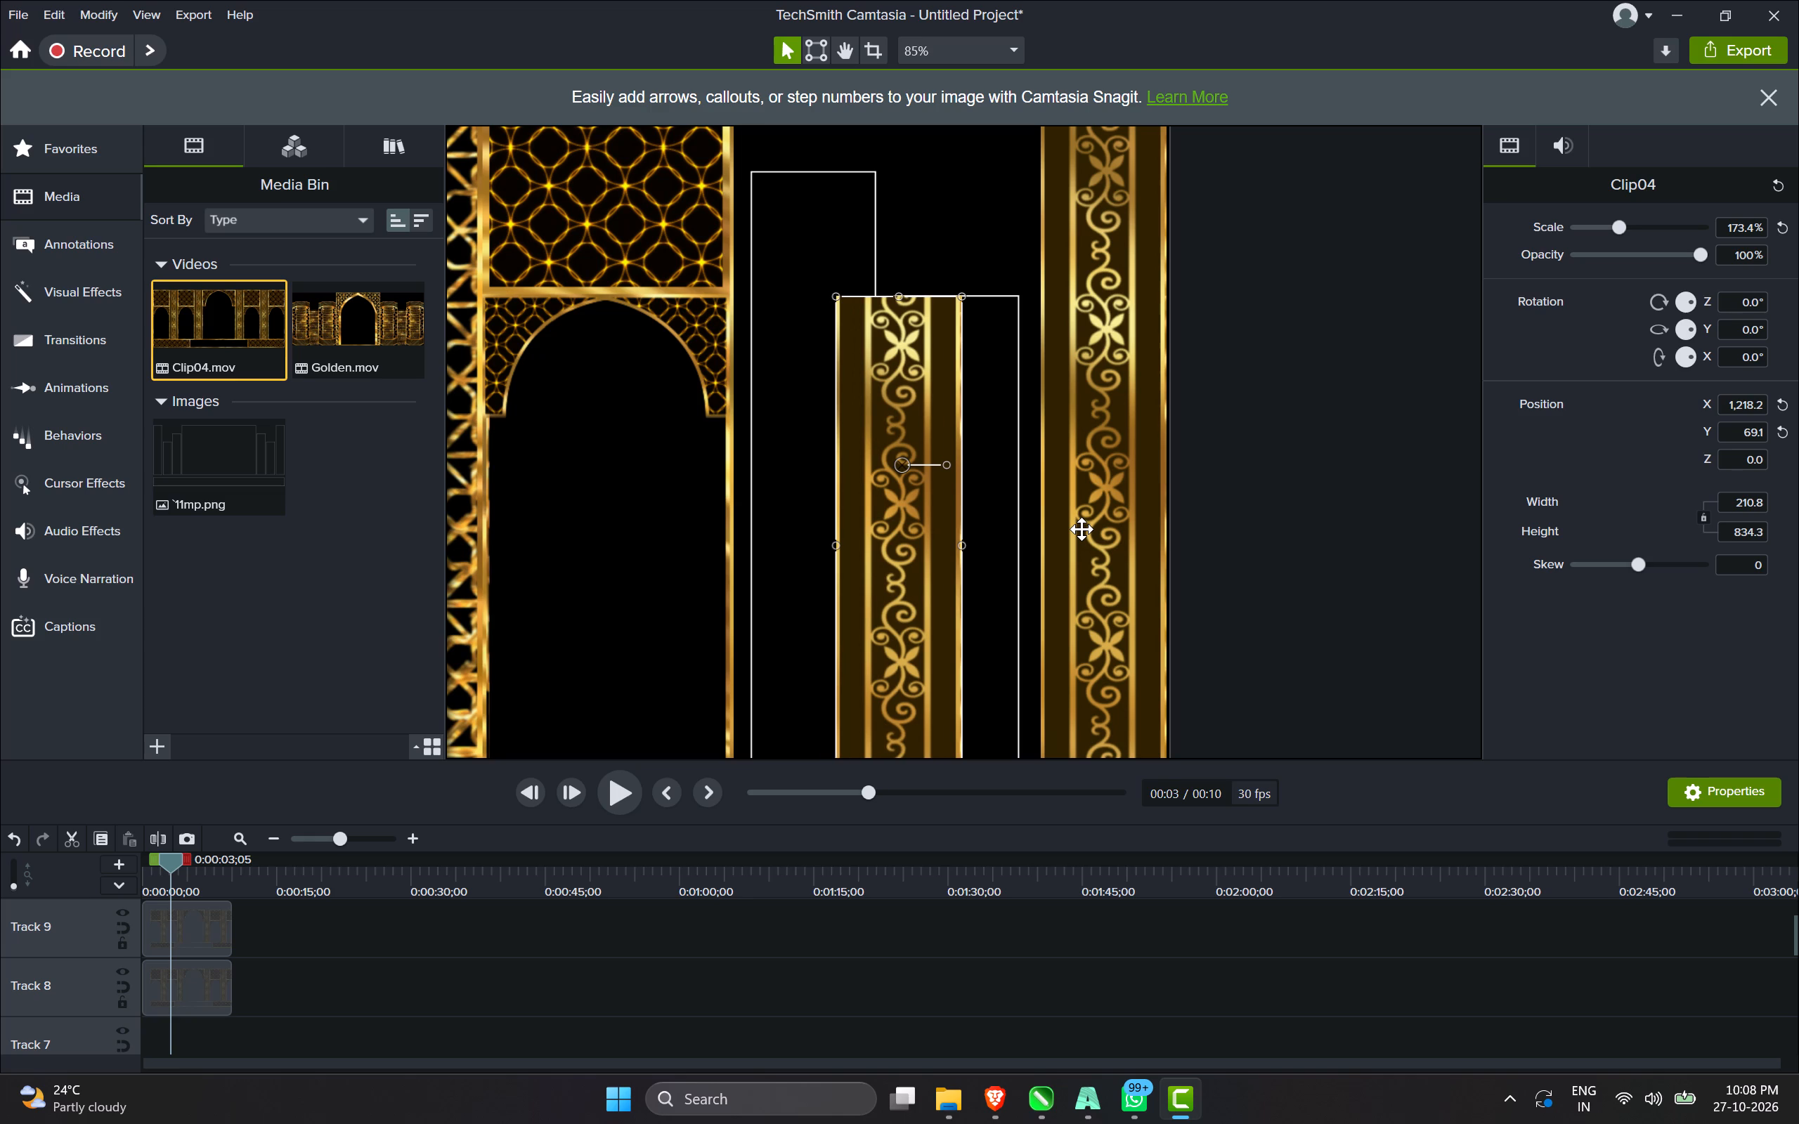
{"action": "key", "text": "shift+Right"}
{"action": "key", "text": "shift+Right"}
{"action": "key", "text": "shift+Right"}
{"action": "key", "text": "shift+Right"}
{"action": "key", "text": "shift+Right"}
{"action": "key", "text": "shift+Right"}
{"action": "key", "text": "shift+Right"}
{"action": "key", "text": "shift+Right"}
{"action": "key", "text": "shift+Right"}
{"action": "key", "text": "shift+Right"}
{"action": "key", "text": "shift+Right"}
{"action": "scroll", "coordinate": [1035, 551], "scroll_direction": "up", "scroll_amount": 11}
{"action": "key", "text": "Right"}
{"action": "key", "text": "Right"}
{"action": "key", "text": "Right"}
{"action": "key", "text": "Right"}
{"action": "key", "text": "Right"}
{"action": "key", "text": "Right"}
{"action": "key", "text": "Right"}
{"action": "key", "text": "Right"}
{"action": "key", "text": "Right"}
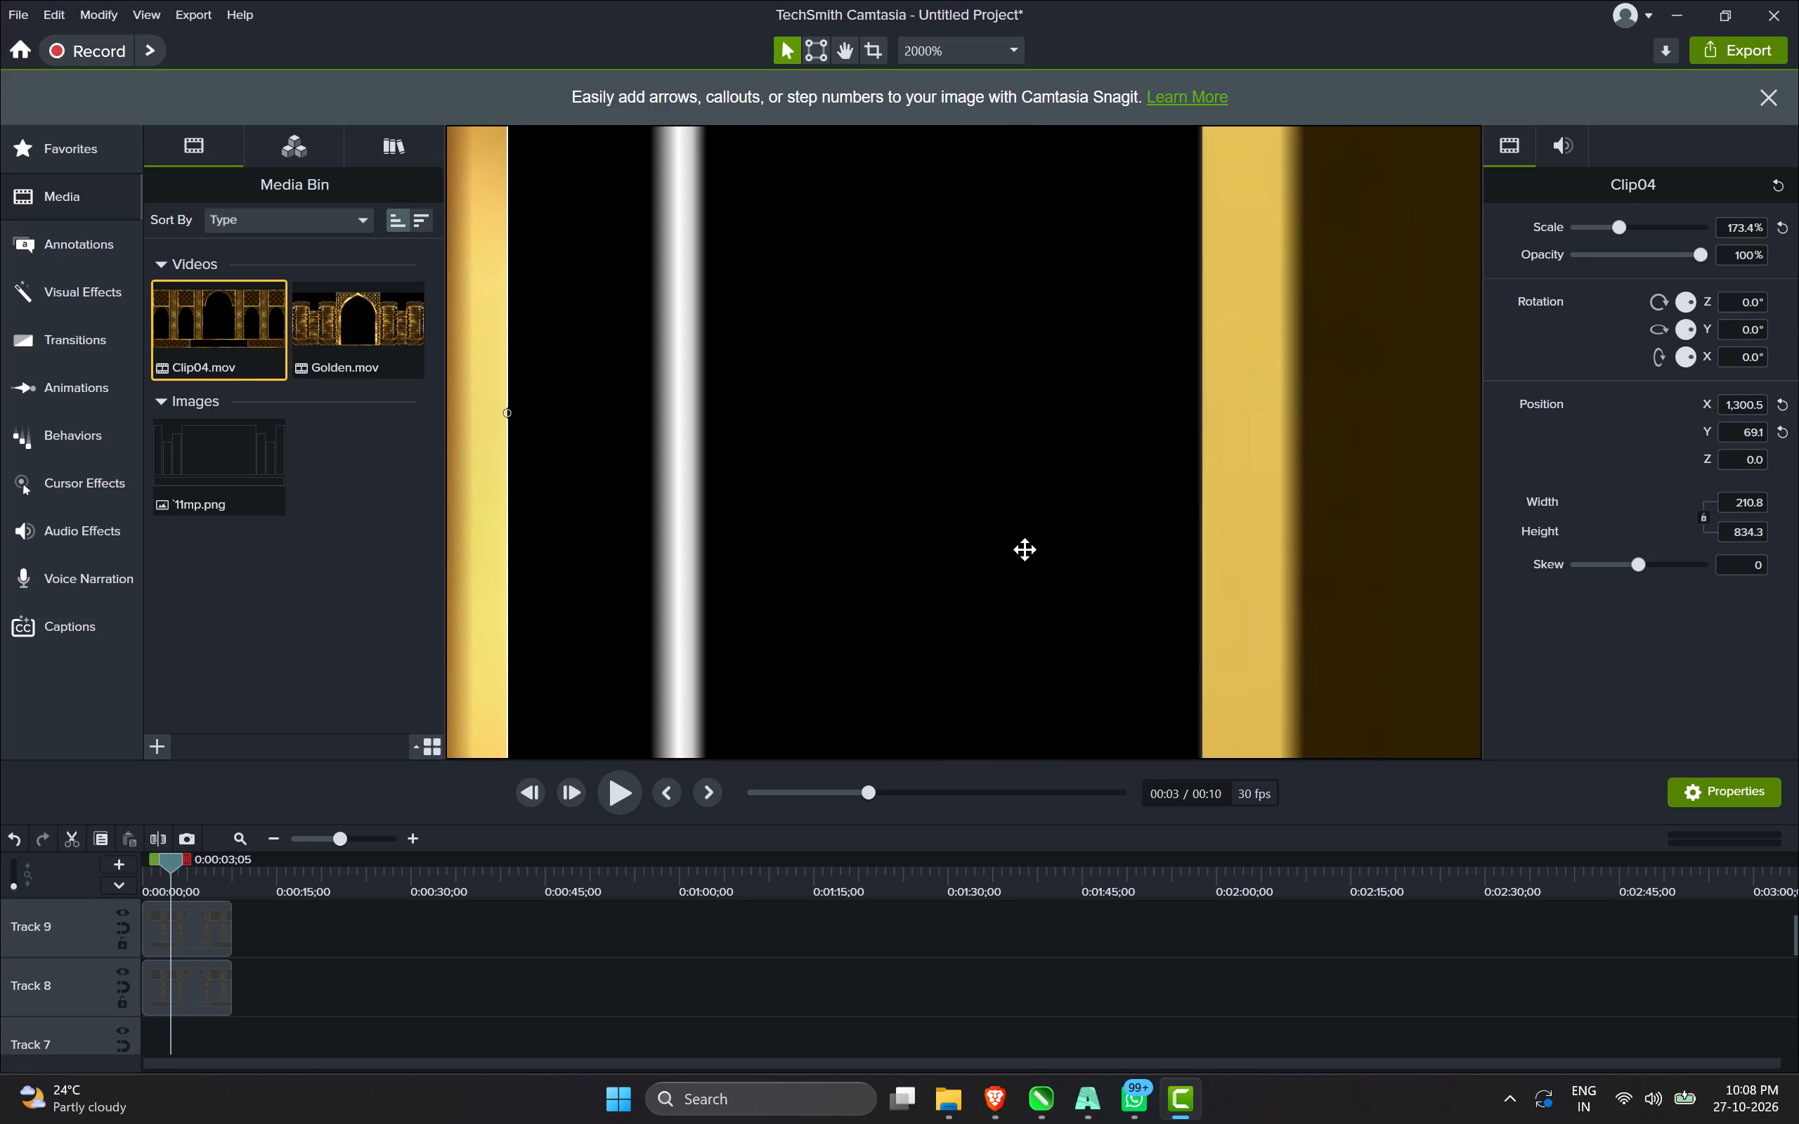
Nudge the pillar copy further right until its right edge touches the short right panel outline's right line, at X 1,309.3.
{"action": "key", "text": "shift+Right"}
{"action": "key", "text": "shift+Right"}
{"action": "key", "text": "shift+Right"}
{"action": "key", "text": "shift+Right"}
{"action": "key", "text": "shift+Right"}
{"action": "key", "text": "shift+Right"}
{"action": "key", "text": "shift+Right"}
{"action": "key", "text": "shift+Right"}
{"action": "key", "text": "shift+Right"}
{"action": "key", "text": "shift+Right"}
{"action": "key", "text": "shift+Right"}
{"action": "key", "text": "shift+Right"}
{"action": "key", "text": "shift+Right"}
{"action": "key", "text": "shift+Right"}
{"action": "key", "text": "shift+Right"}
{"action": "key", "text": "shift+Right"}
{"action": "key", "text": "shift+Right"}
{"action": "key", "text": "shift+Right"}
{"action": "key", "text": "shift+Right"}
{"action": "key", "text": "shift+Right"}
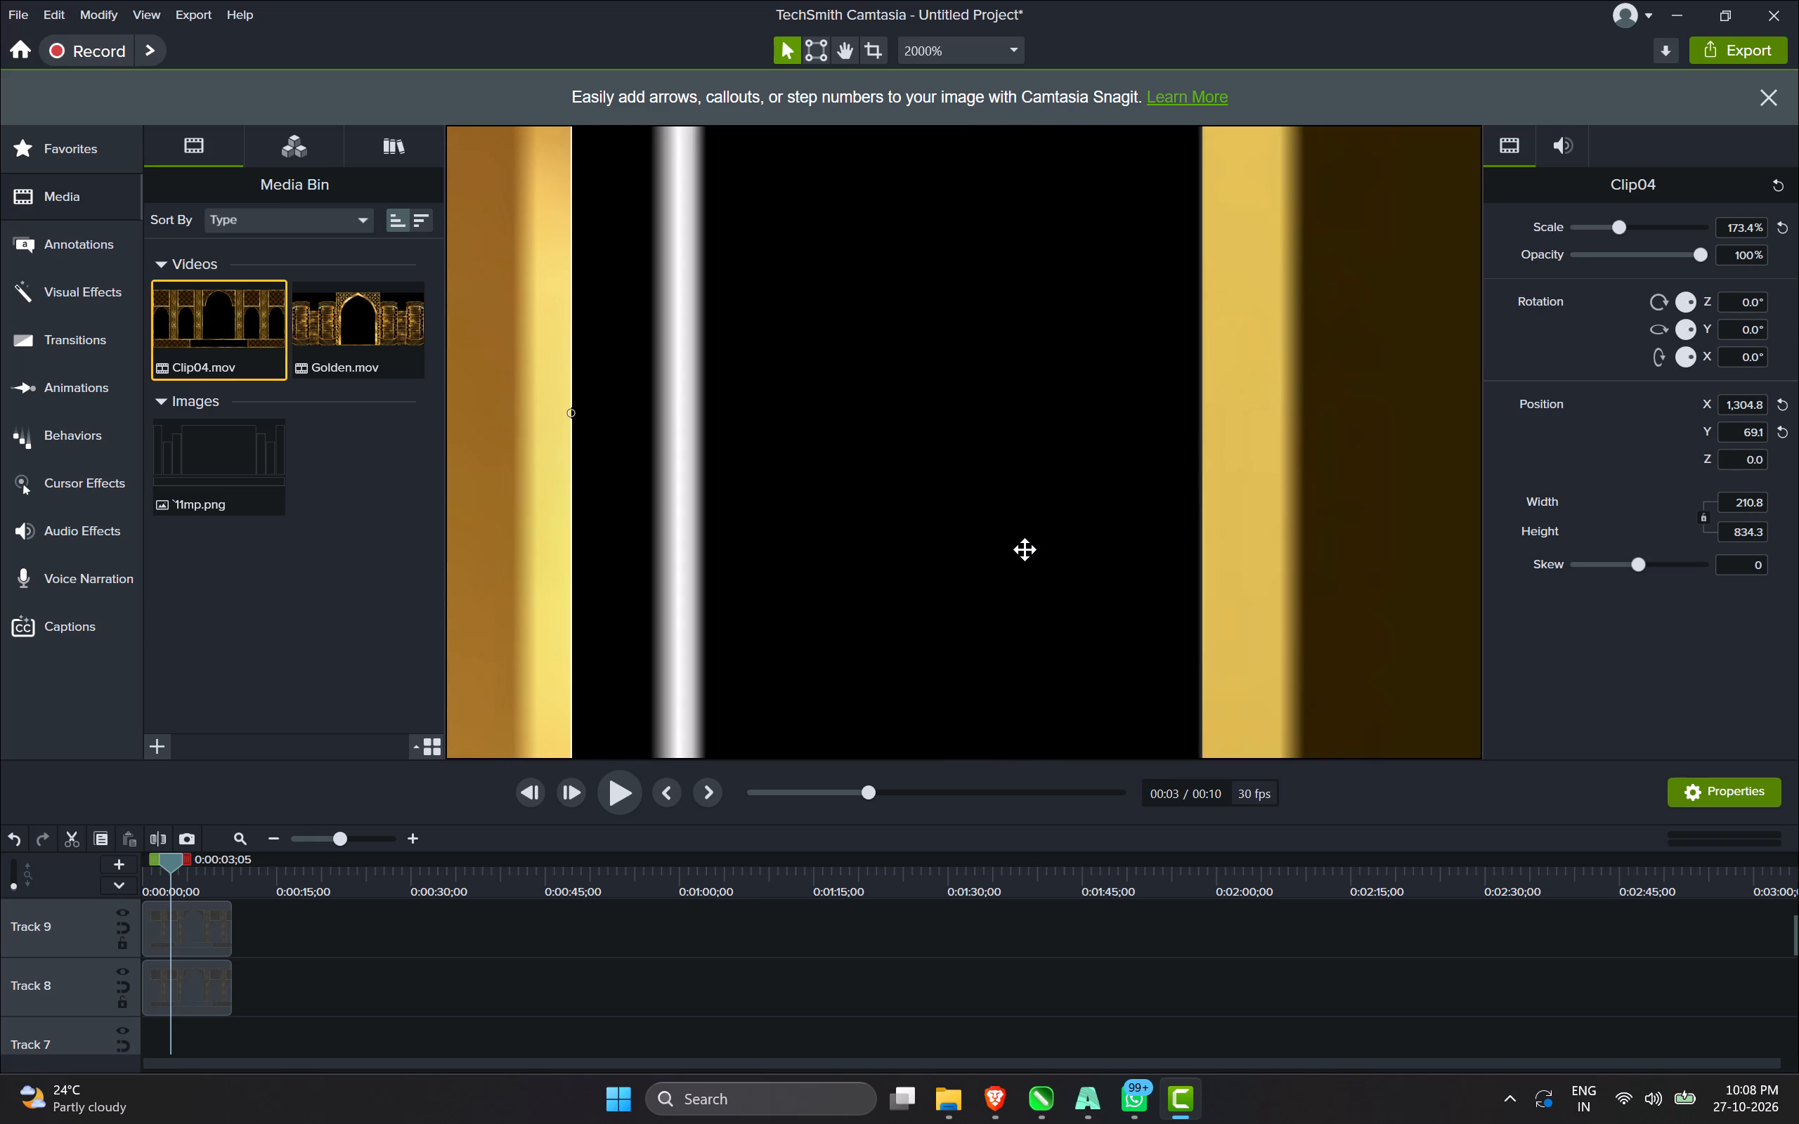
{"action": "key", "text": "shift+Right"}
{"action": "key", "text": "shift+Right"}
{"action": "key", "text": "shift+Right"}
{"action": "key", "text": "shift+Right"}
{"action": "key", "text": "shift+Right"}
{"action": "key", "text": "shift+Right"}
{"action": "key", "text": "shift+Right"}
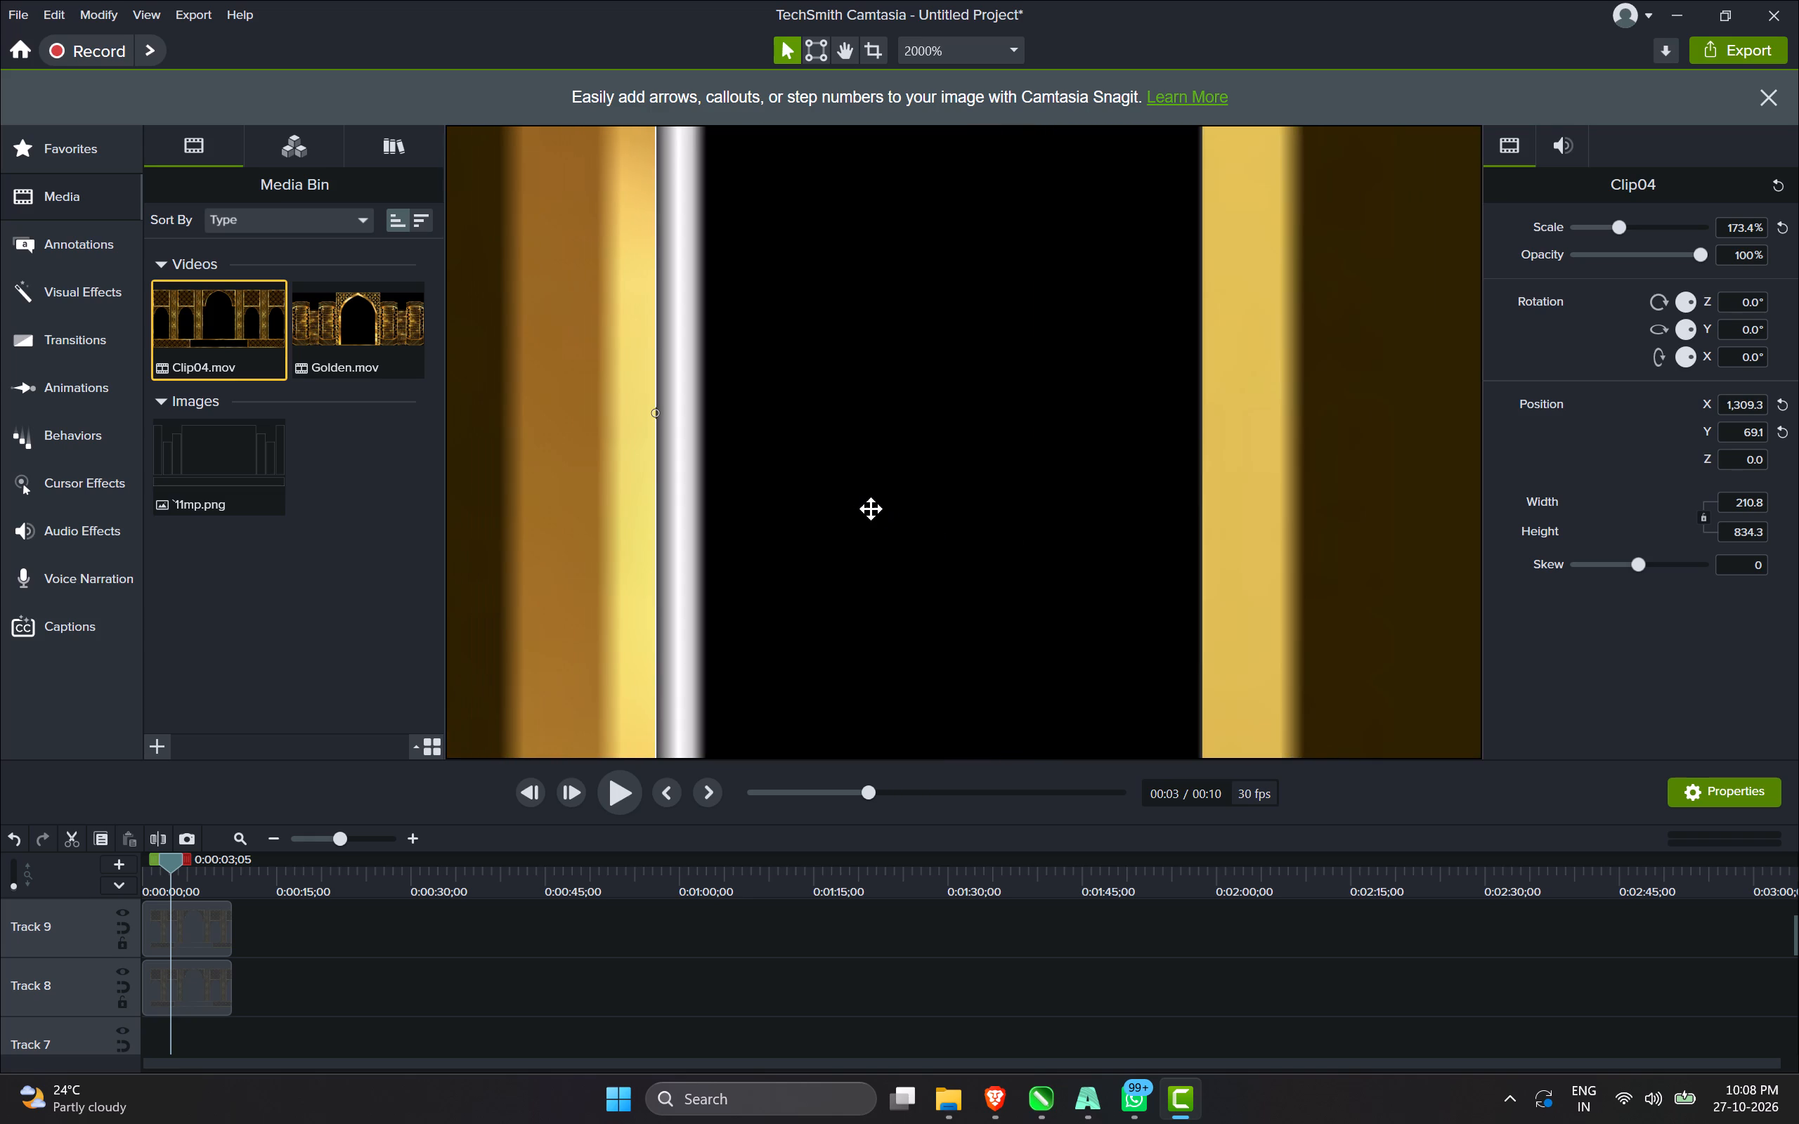
Nudge the short right pillar copy further right to cover the panel outline's right line, at X 1,314.6.
{"action": "key", "text": "shift+Right"}
{"action": "key", "text": "shift+Right"}
{"action": "key", "text": "shift+Right"}
{"action": "key", "text": "shift+Right"}
{"action": "key", "text": "shift+Right"}
{"action": "key", "text": "Right"}
{"action": "key", "text": "Right"}
{"action": "key", "text": "Right"}
{"action": "key", "text": "Right"}
{"action": "key", "text": "Right"}
{"action": "key", "text": "Right"}
{"action": "key", "text": "Right"}
{"action": "key", "text": "Right"}
{"action": "key", "text": "Right"}
{"action": "key", "text": "Right"}
{"action": "key", "text": "Right"}
{"action": "key", "text": "Right"}
{"action": "key", "text": "Right"}
{"action": "key", "text": "Right"}
{"action": "key", "text": "Right"}
{"action": "key", "text": "Right"}
{"action": "key", "text": "Right"}
{"action": "key", "text": "Right"}
{"action": "key", "text": "Right"}
{"action": "key", "text": "Right"}
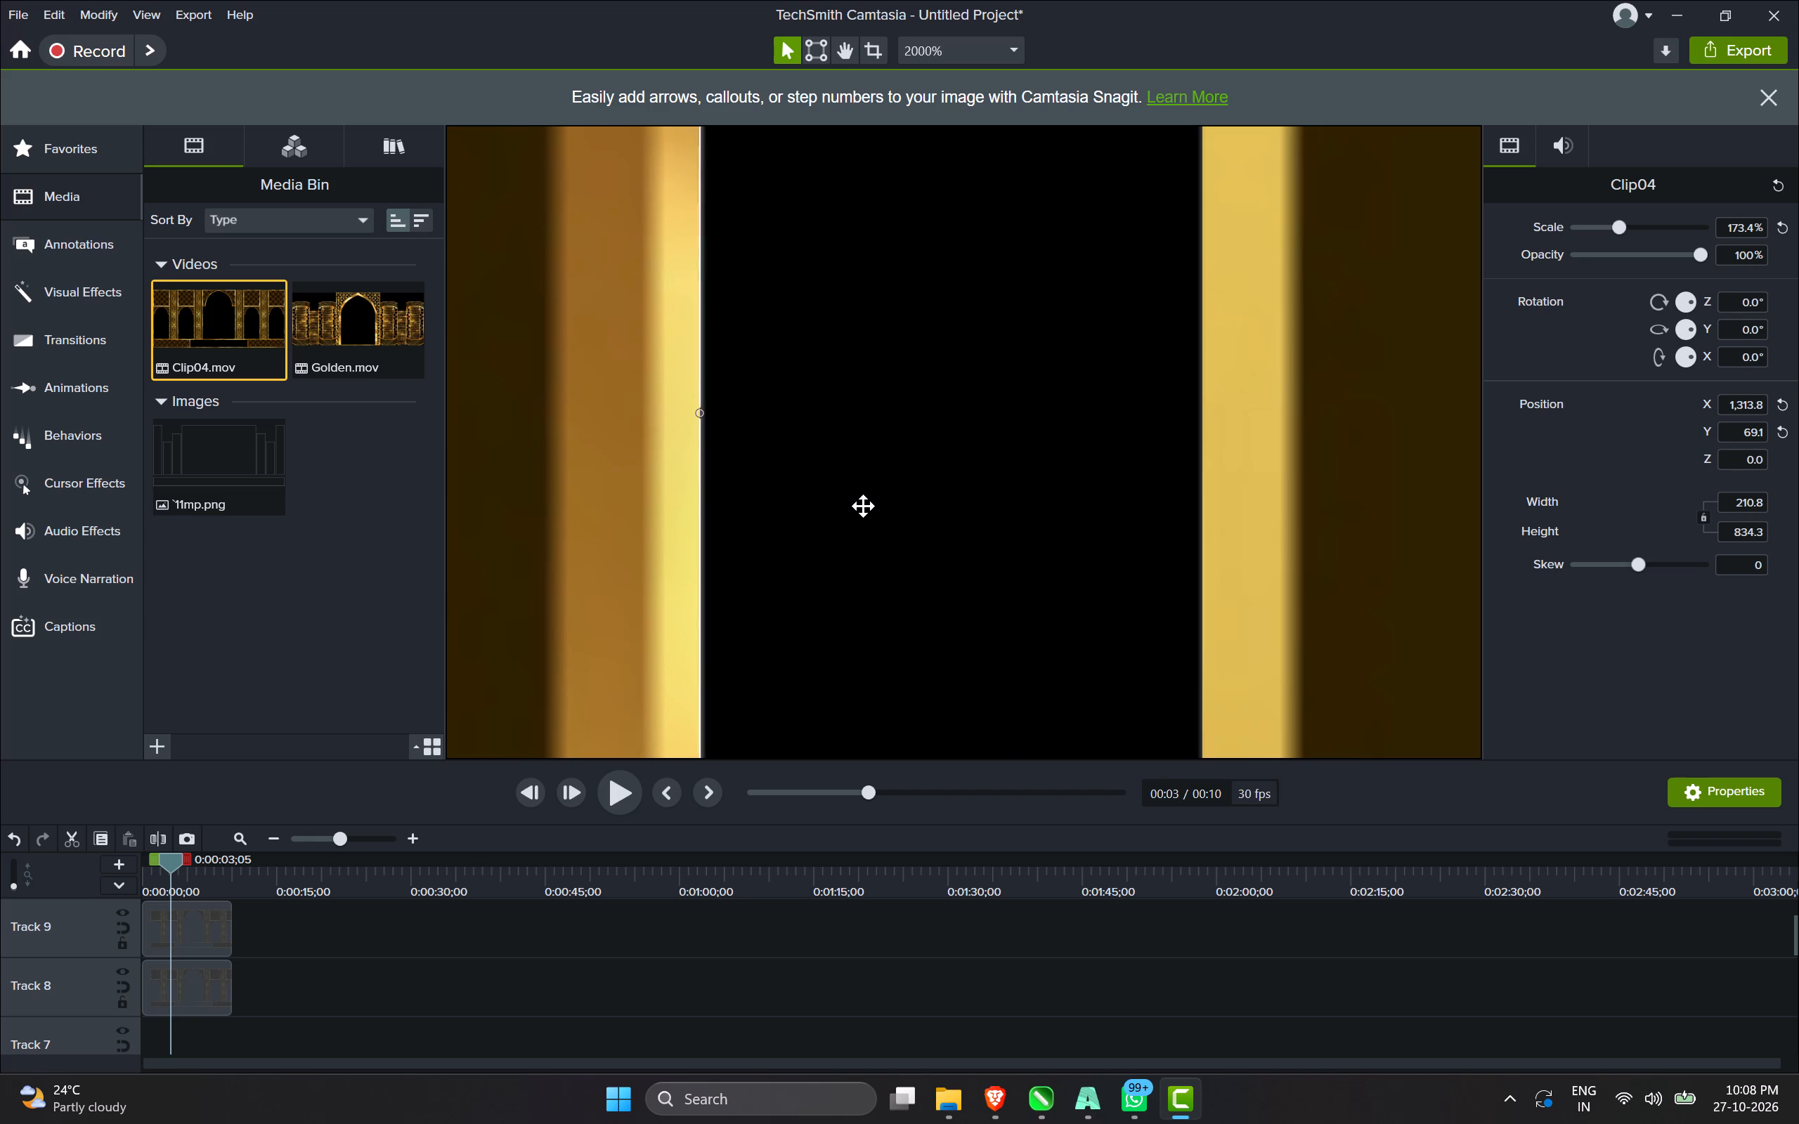
Duplicate the left lattice pillar and move the copy onto the medium-height right panel outline, at X 1,046.2, Y -69.6.
{"action": "scroll", "coordinate": [906, 476], "scroll_direction": "down", "scroll_amount": 7}
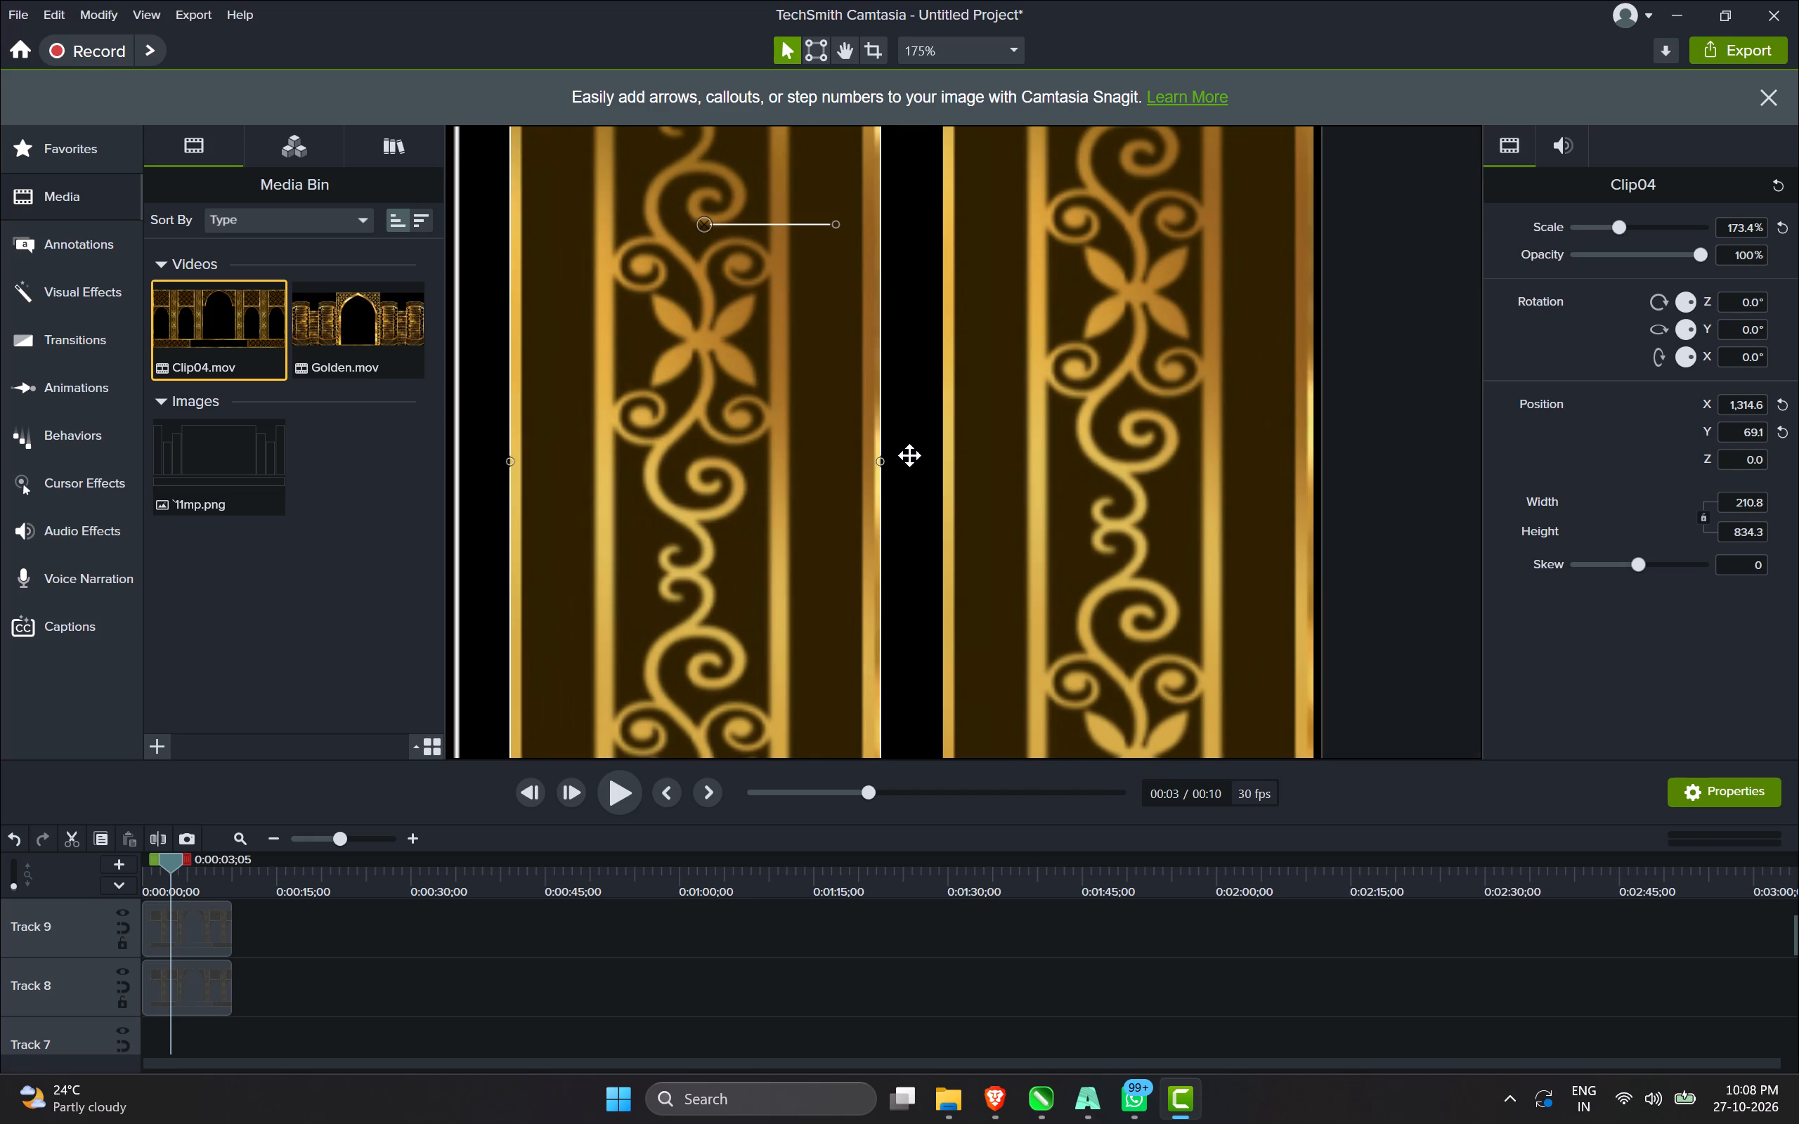
{"action": "scroll", "coordinate": [909, 455], "scroll_direction": "down", "scroll_amount": 5}
{"action": "scroll", "coordinate": [992, 361], "scroll_direction": "down", "scroll_amount": 5}
{"action": "scroll", "coordinate": [992, 361], "scroll_direction": "up", "scroll_amount": 1}
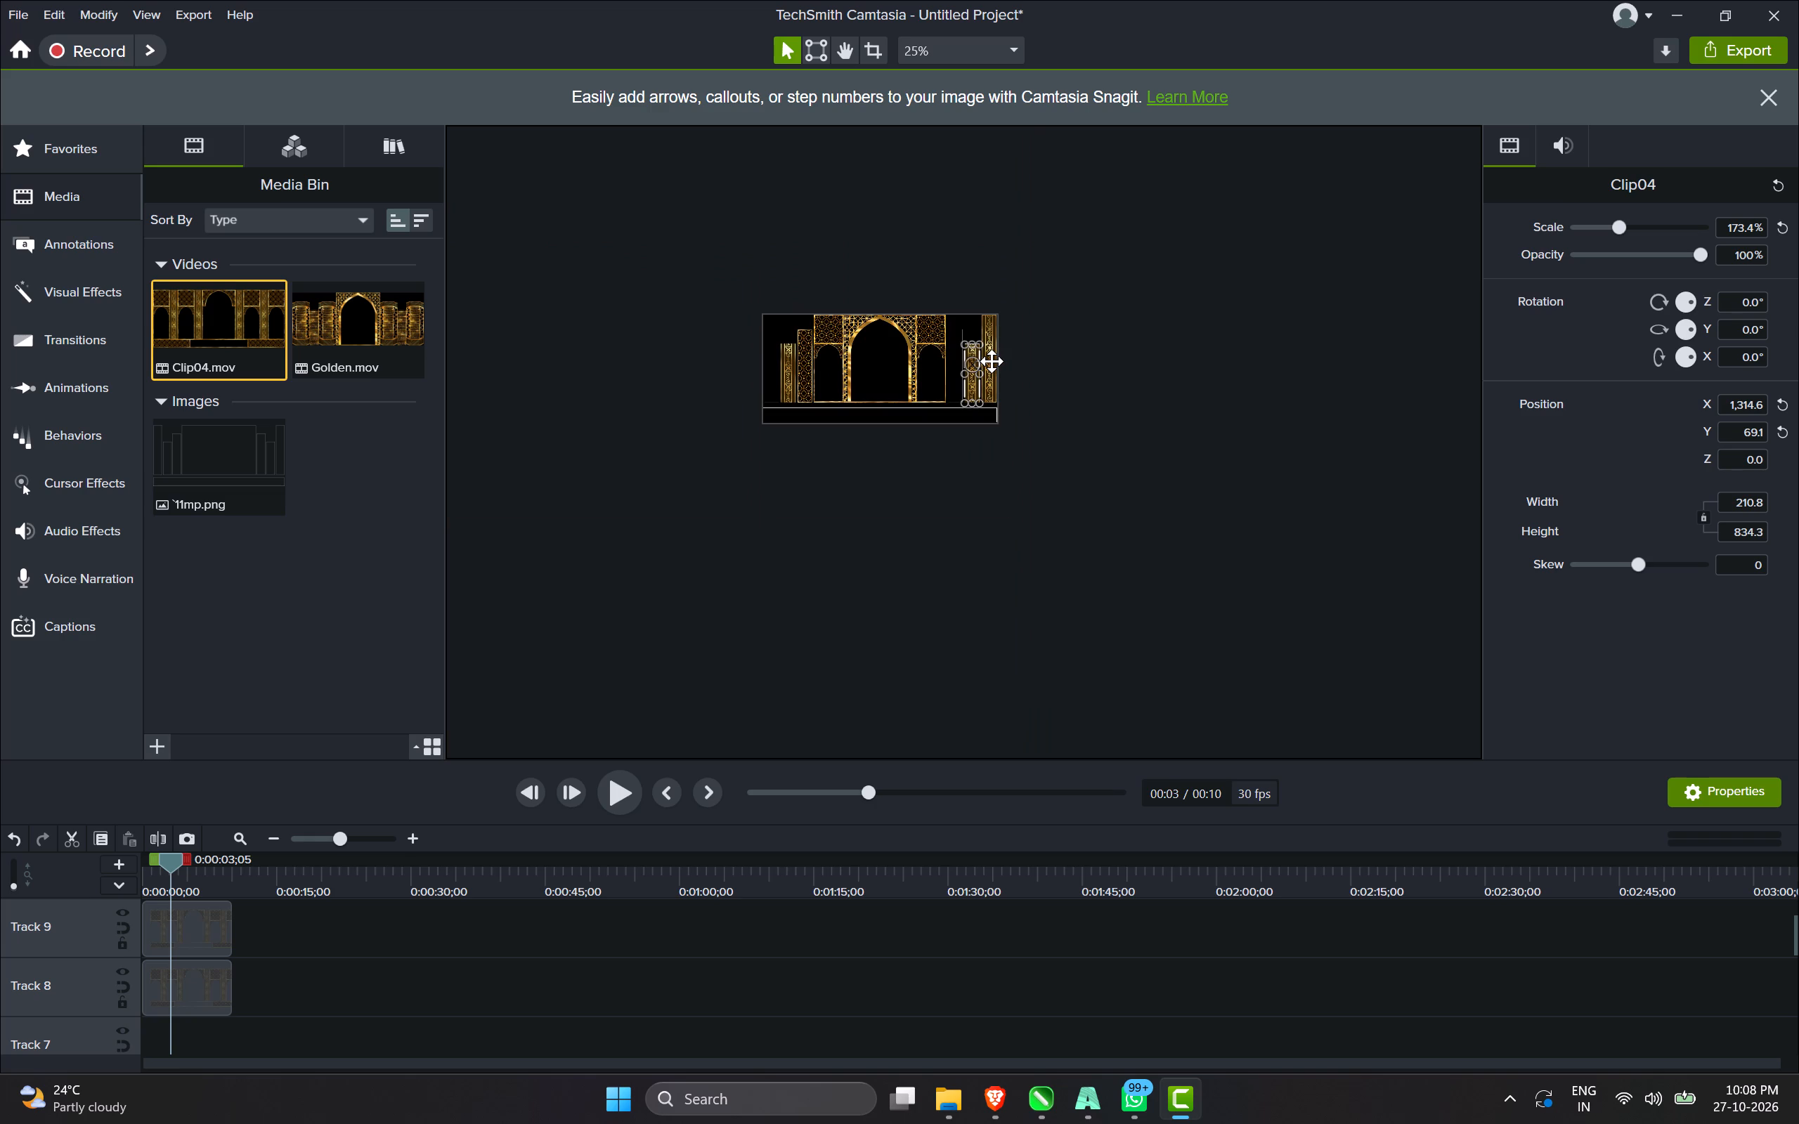
{"action": "scroll", "coordinate": [1213, 381], "scroll_direction": "down", "scroll_amount": 1}
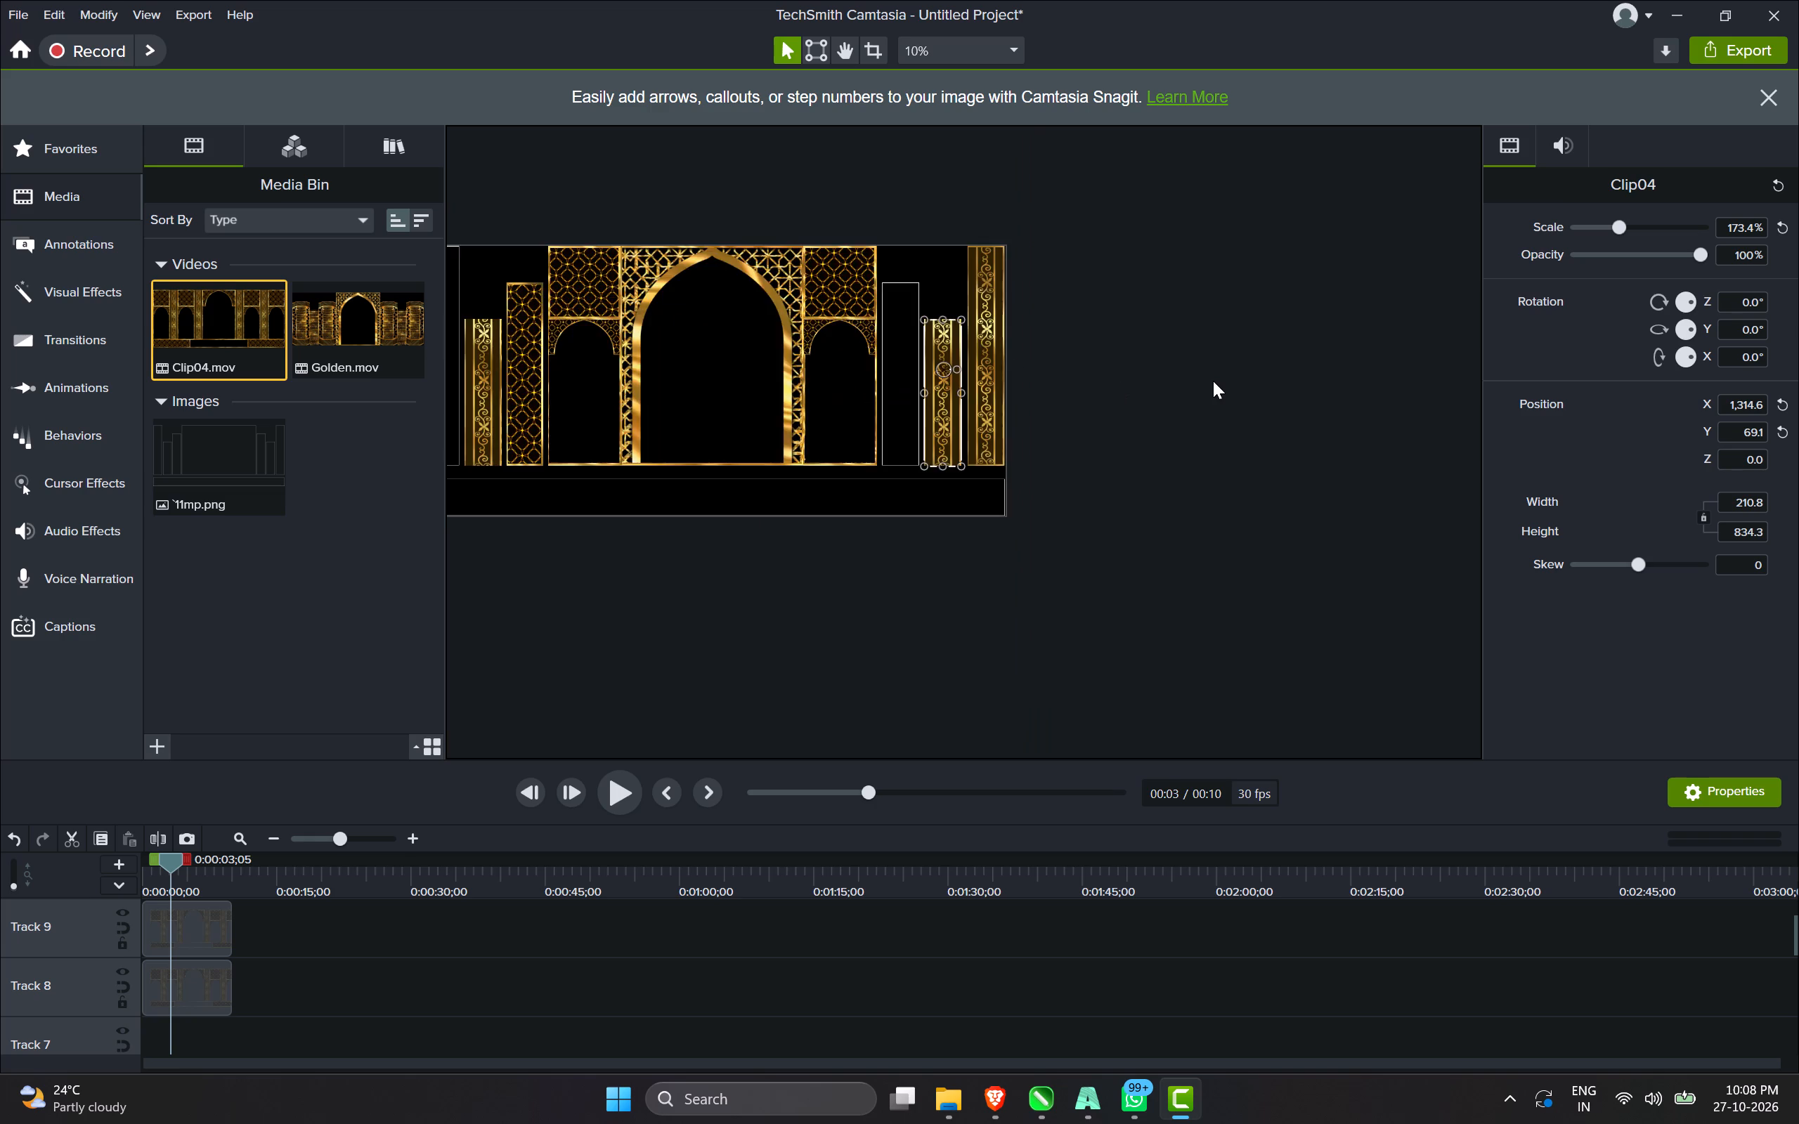
{"action": "scroll", "coordinate": [949, 384], "scroll_direction": "up", "scroll_amount": 2}
{"action": "left_click", "coordinate": [916, 388]}
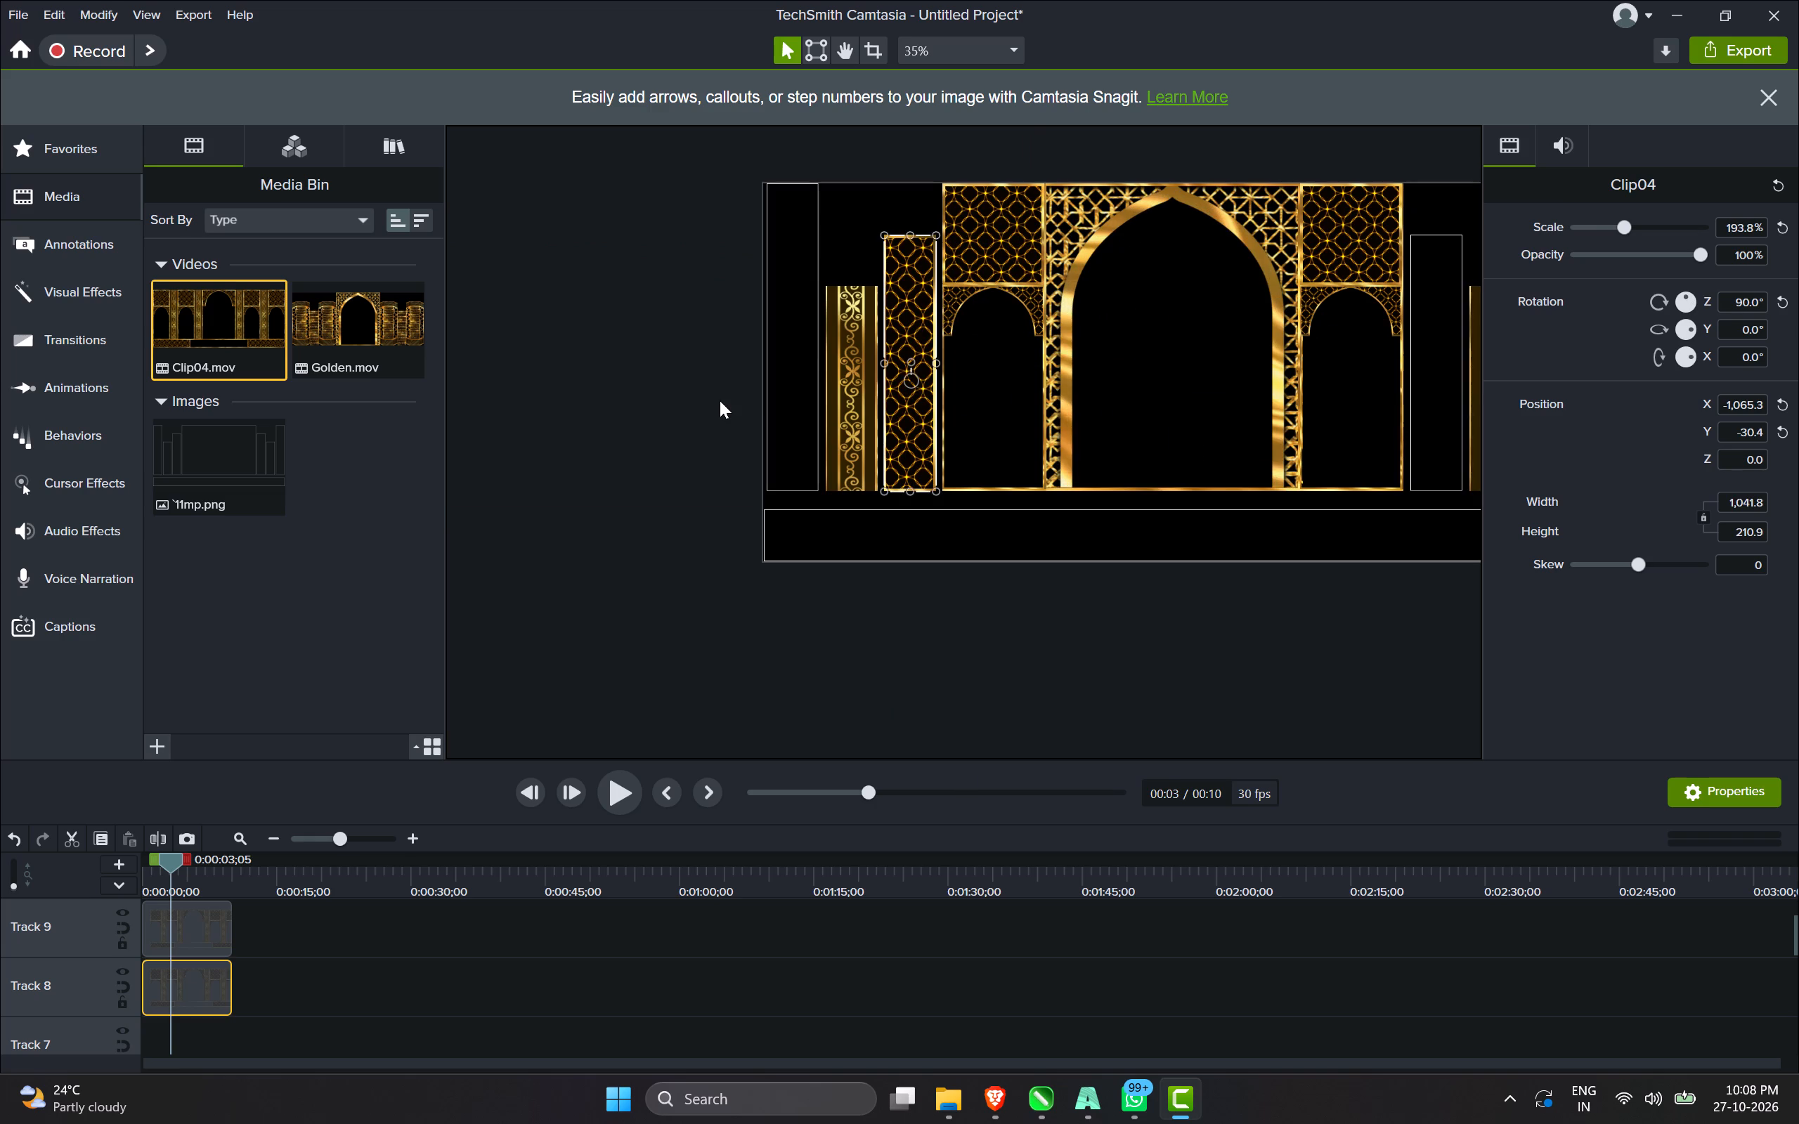
{"action": "scroll", "coordinate": [720, 400], "scroll_direction": "down", "scroll_amount": 1}
{"action": "key", "text": "ctrl+d"}
{"action": "left_click_drag", "start_coordinate": [855, 407], "coordinate": [954, 408]}
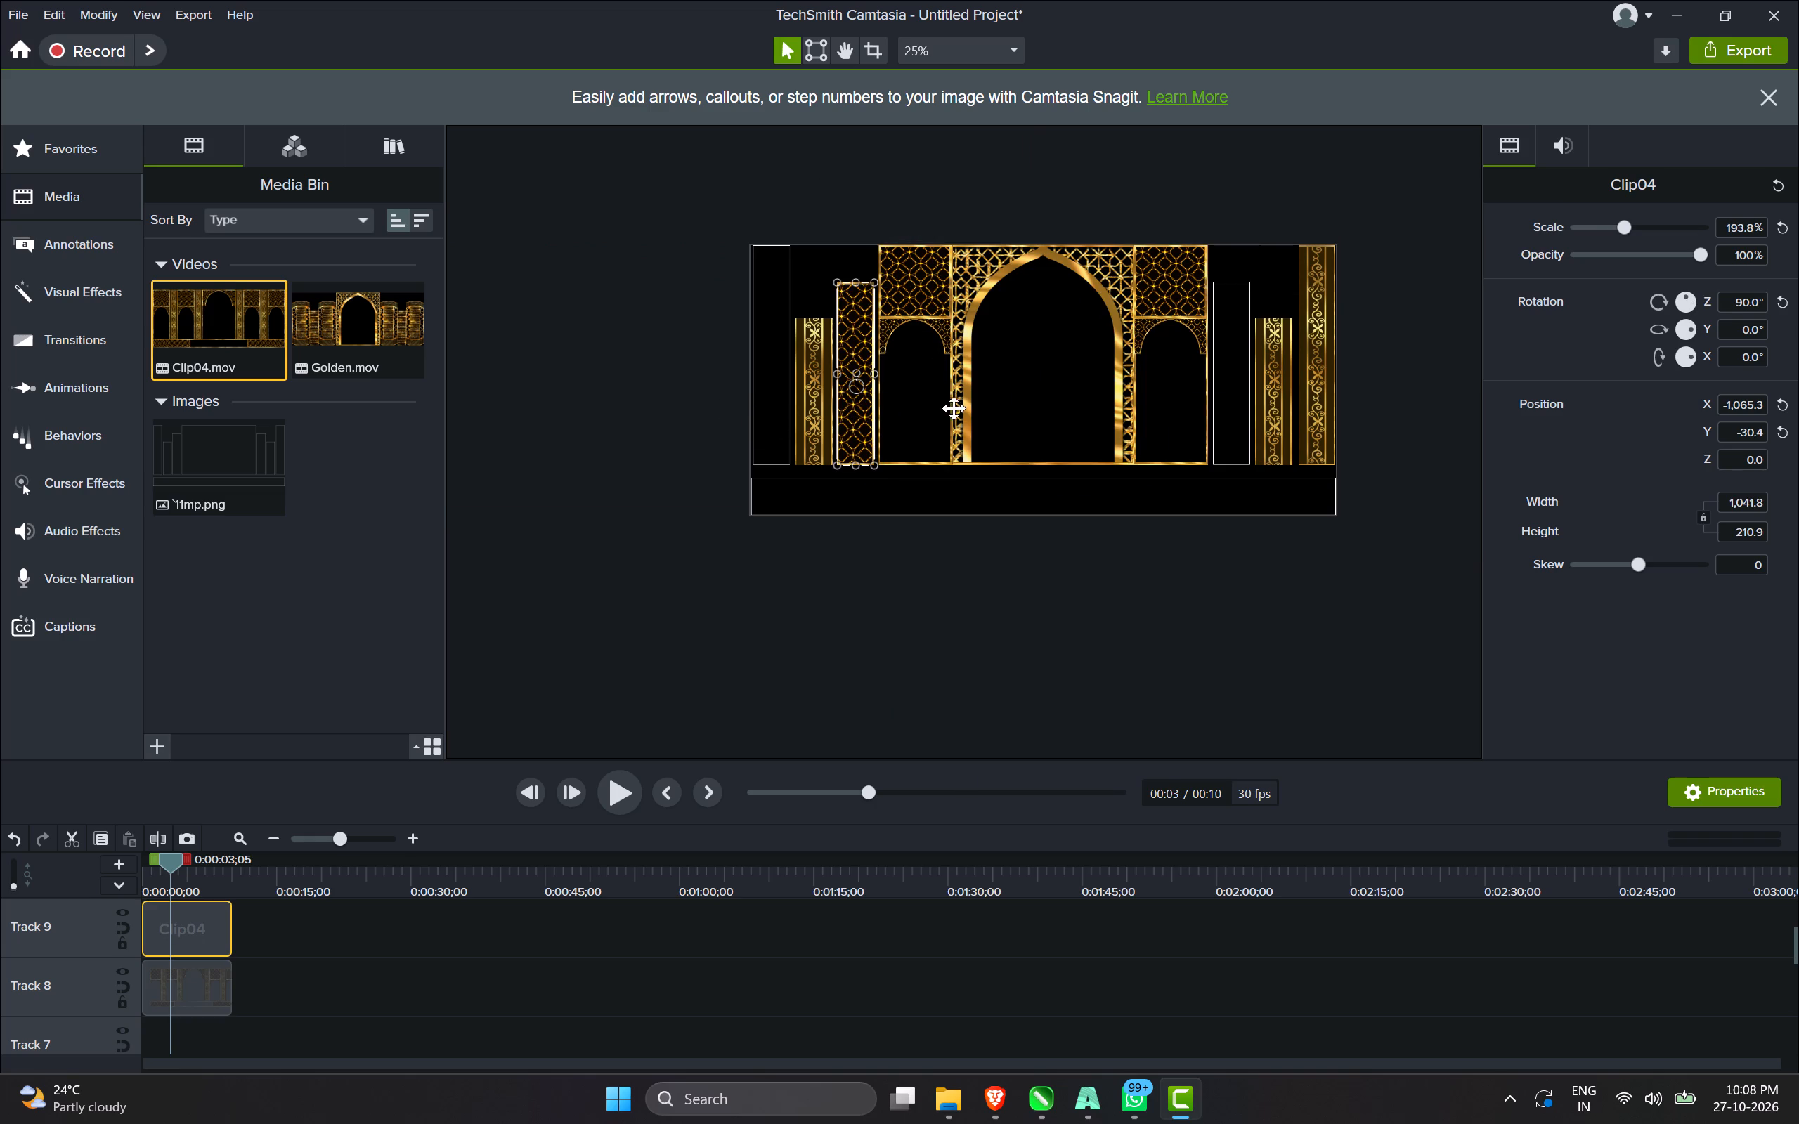
{"action": "left_click_drag", "start_coordinate": [954, 408], "coordinate": [1230, 413]}
Nudge the lattice pillar copy right towards the medium right panel outline's right line, at X 1,072.1.
{"action": "scroll", "coordinate": [1231, 399], "scroll_direction": "up", "scroll_amount": 5}
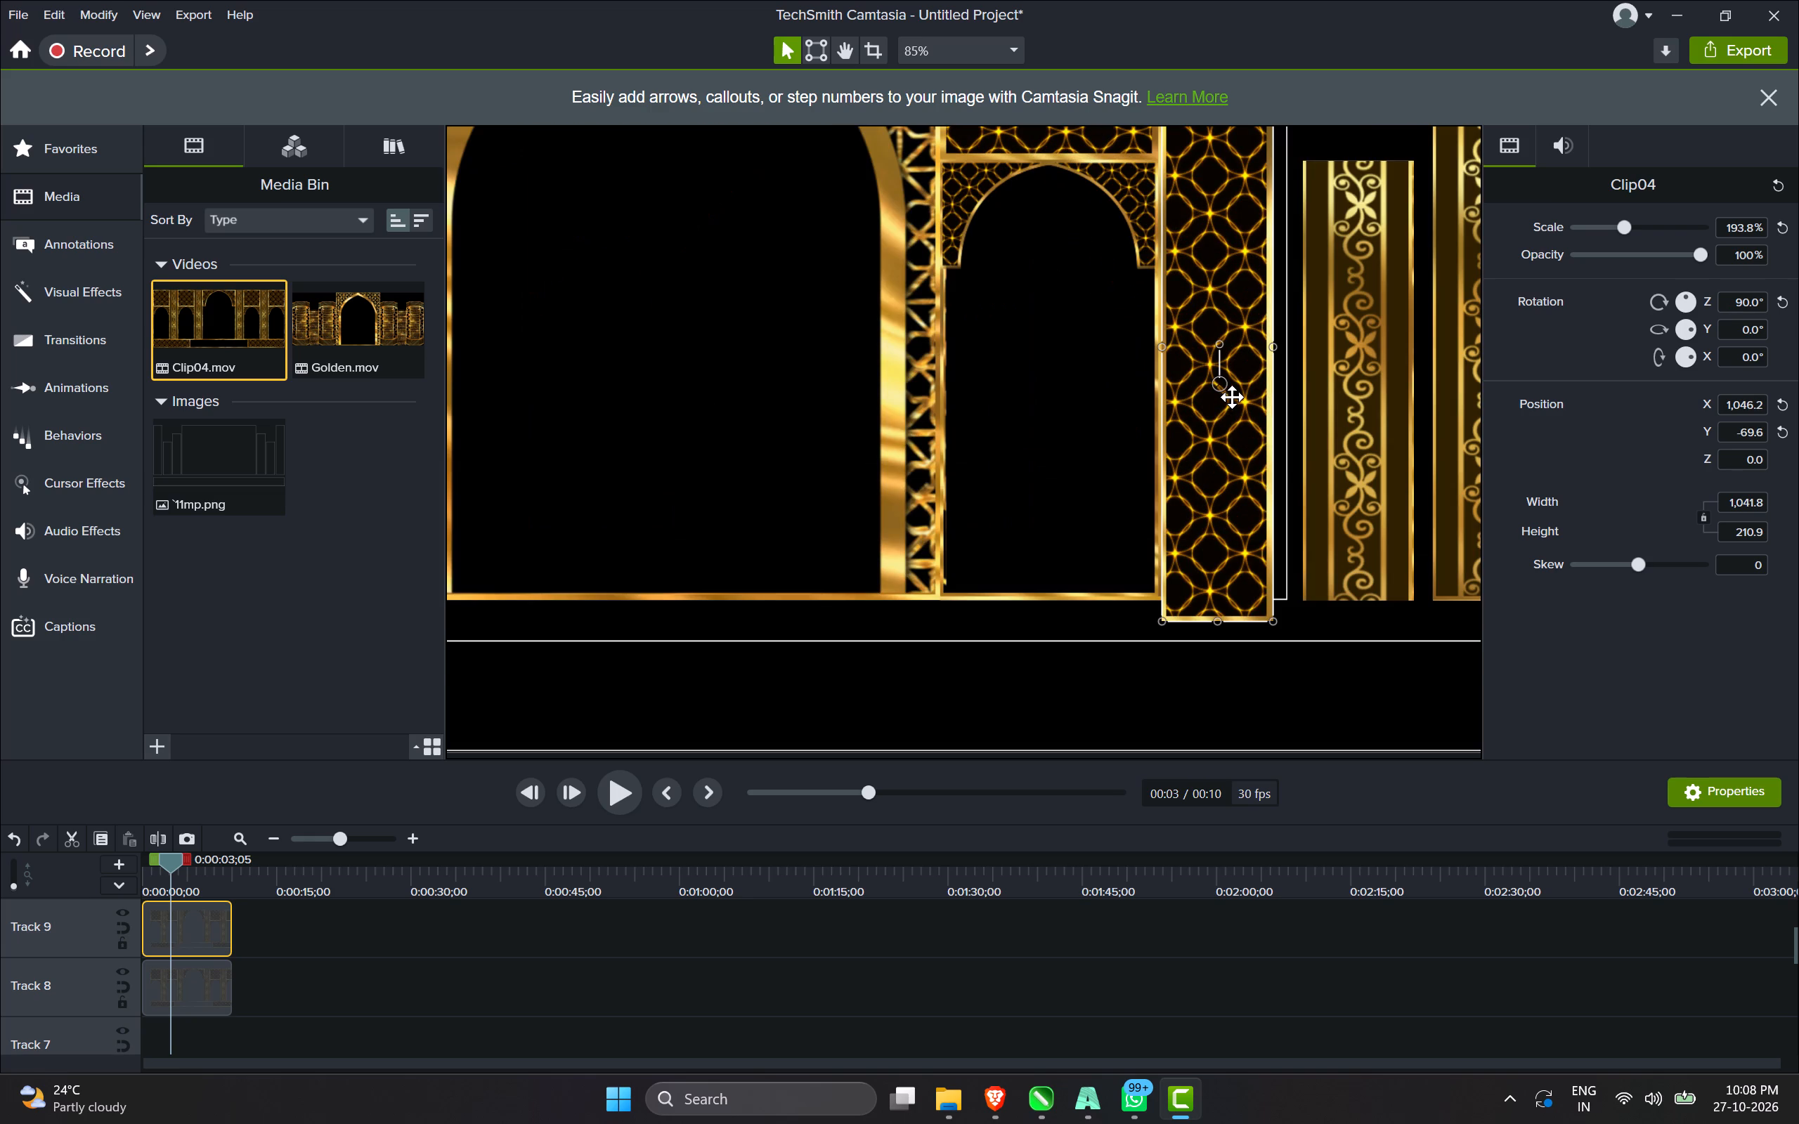
{"action": "key", "text": "Right"}
{"action": "key", "text": "Right"}
{"action": "key", "text": "Right"}
{"action": "key", "text": "Right"}
{"action": "key", "text": "Right"}
{"action": "key", "text": "Right"}
{"action": "key", "text": "Right"}
{"action": "key", "text": "Right"}
{"action": "key", "text": "Right"}
{"action": "key", "text": "Right"}
{"action": "key", "text": "Right"}
{"action": "key", "text": "Right"}
{"action": "key", "text": "Right"}
{"action": "key", "text": "Right"}
{"action": "key", "text": "Right"}
{"action": "key", "text": "Right"}
{"action": "key", "text": "Right"}
{"action": "key", "text": "Right"}
{"action": "key", "text": "Right"}
{"action": "key", "text": "Right"}
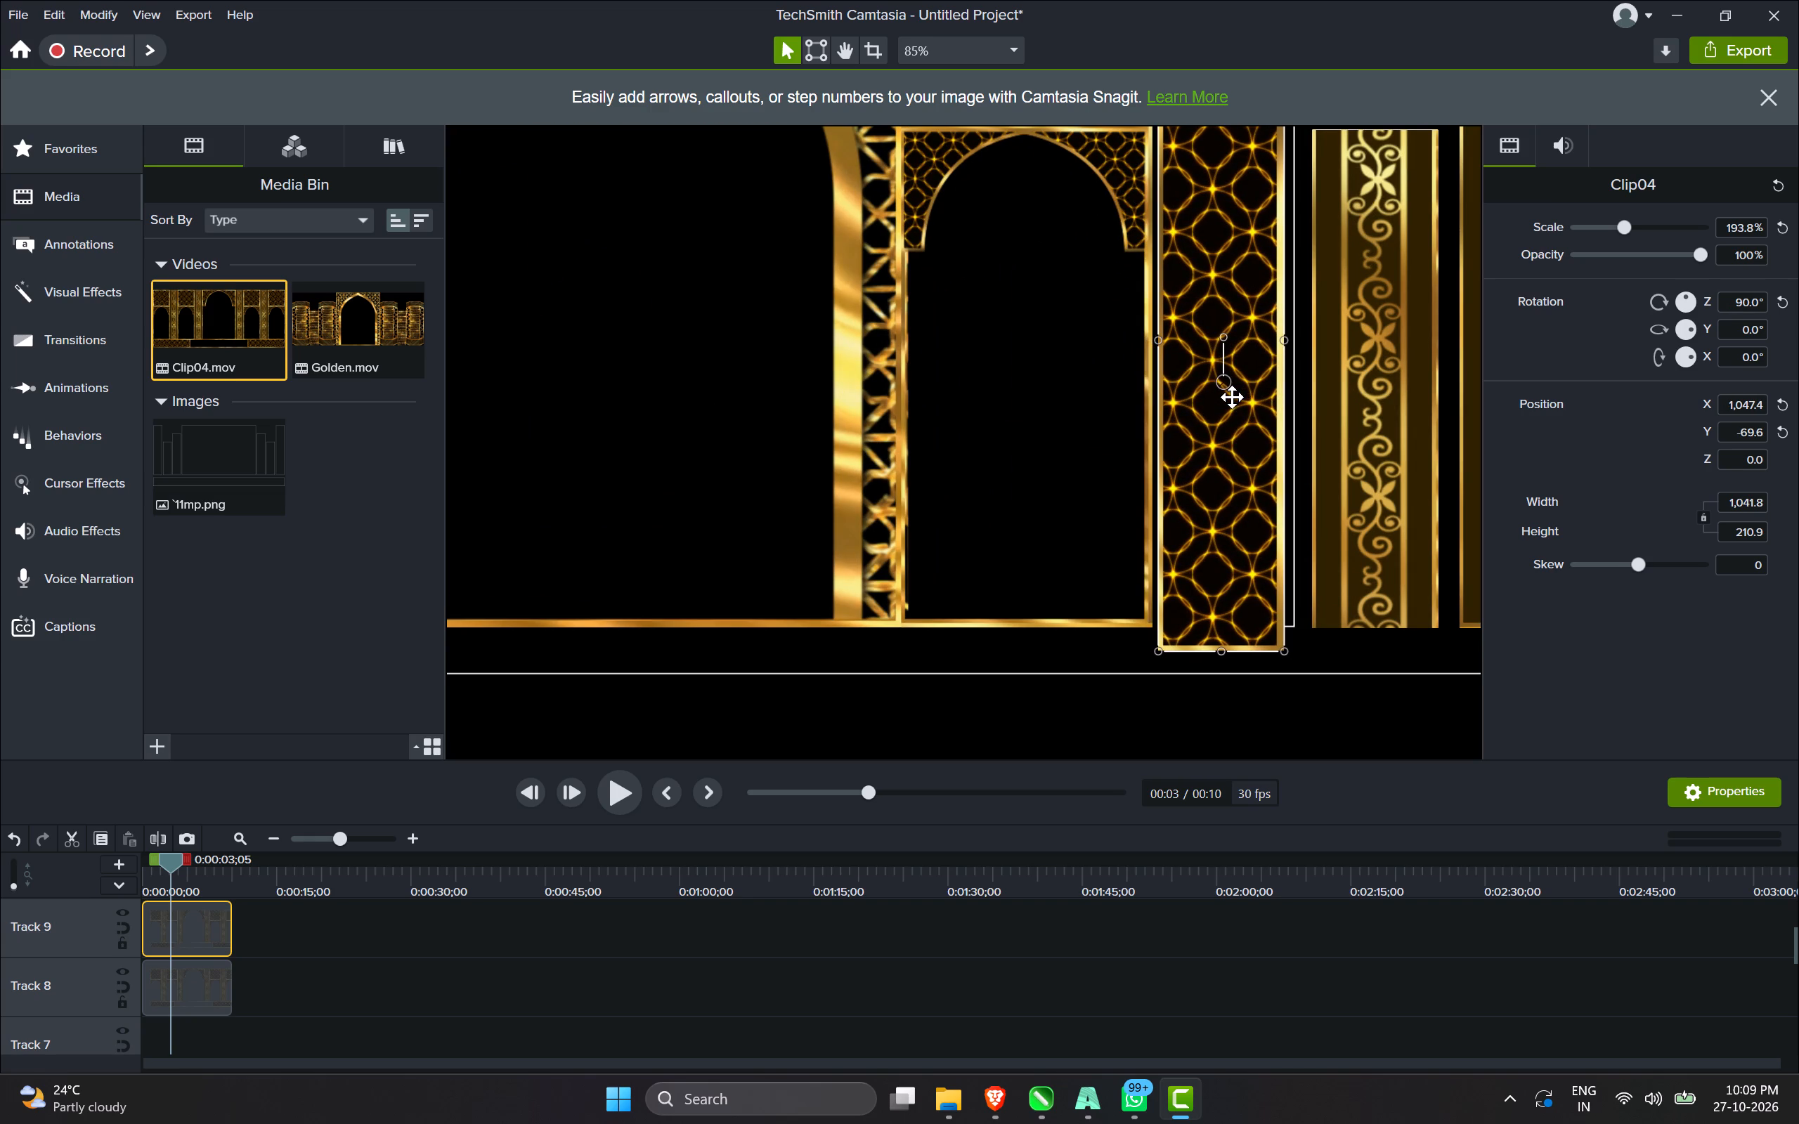
Move the lattice pillar copy up to align its bottom with the medium right panel outline, at X 1,071.0, Y -30.4.
{"action": "scroll", "coordinate": [1235, 441], "scroll_direction": "up", "scroll_amount": 3}
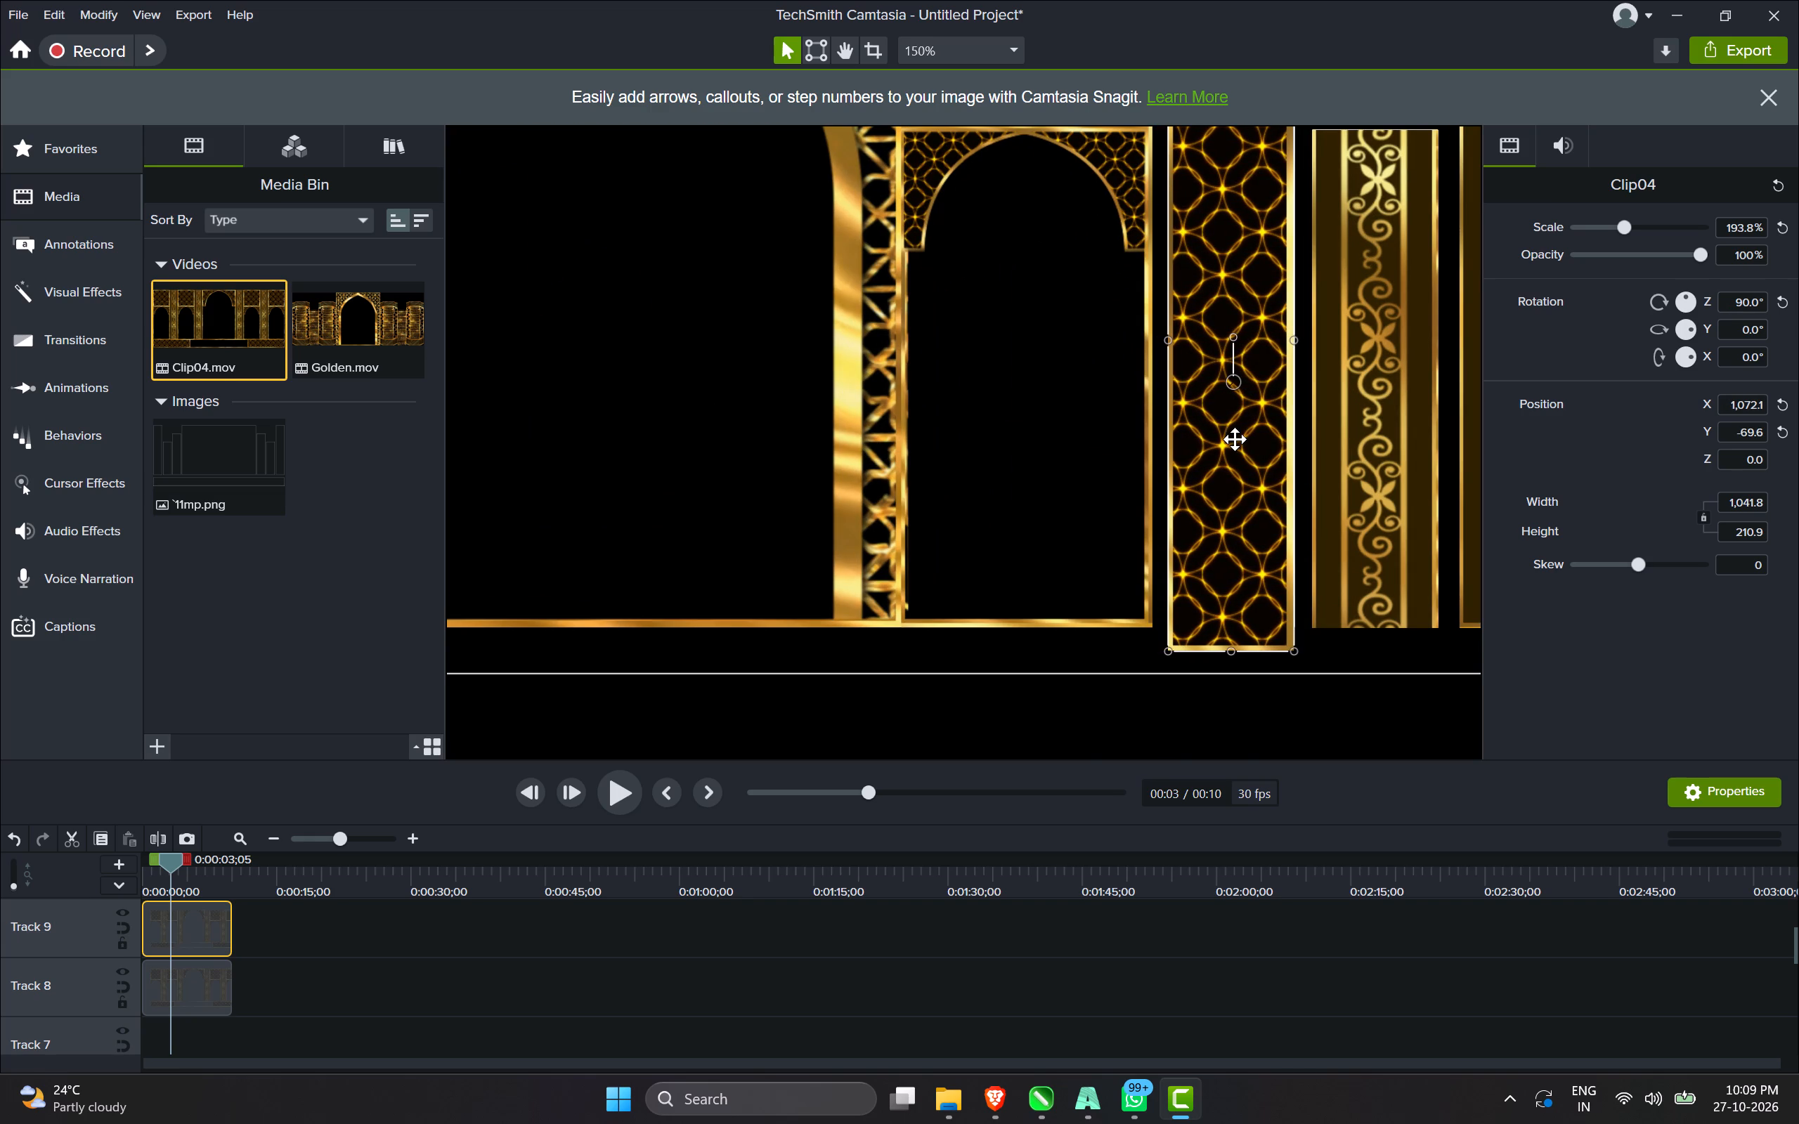
{"action": "left_click_drag", "start_coordinate": [1234, 438], "coordinate": [1233, 394]}
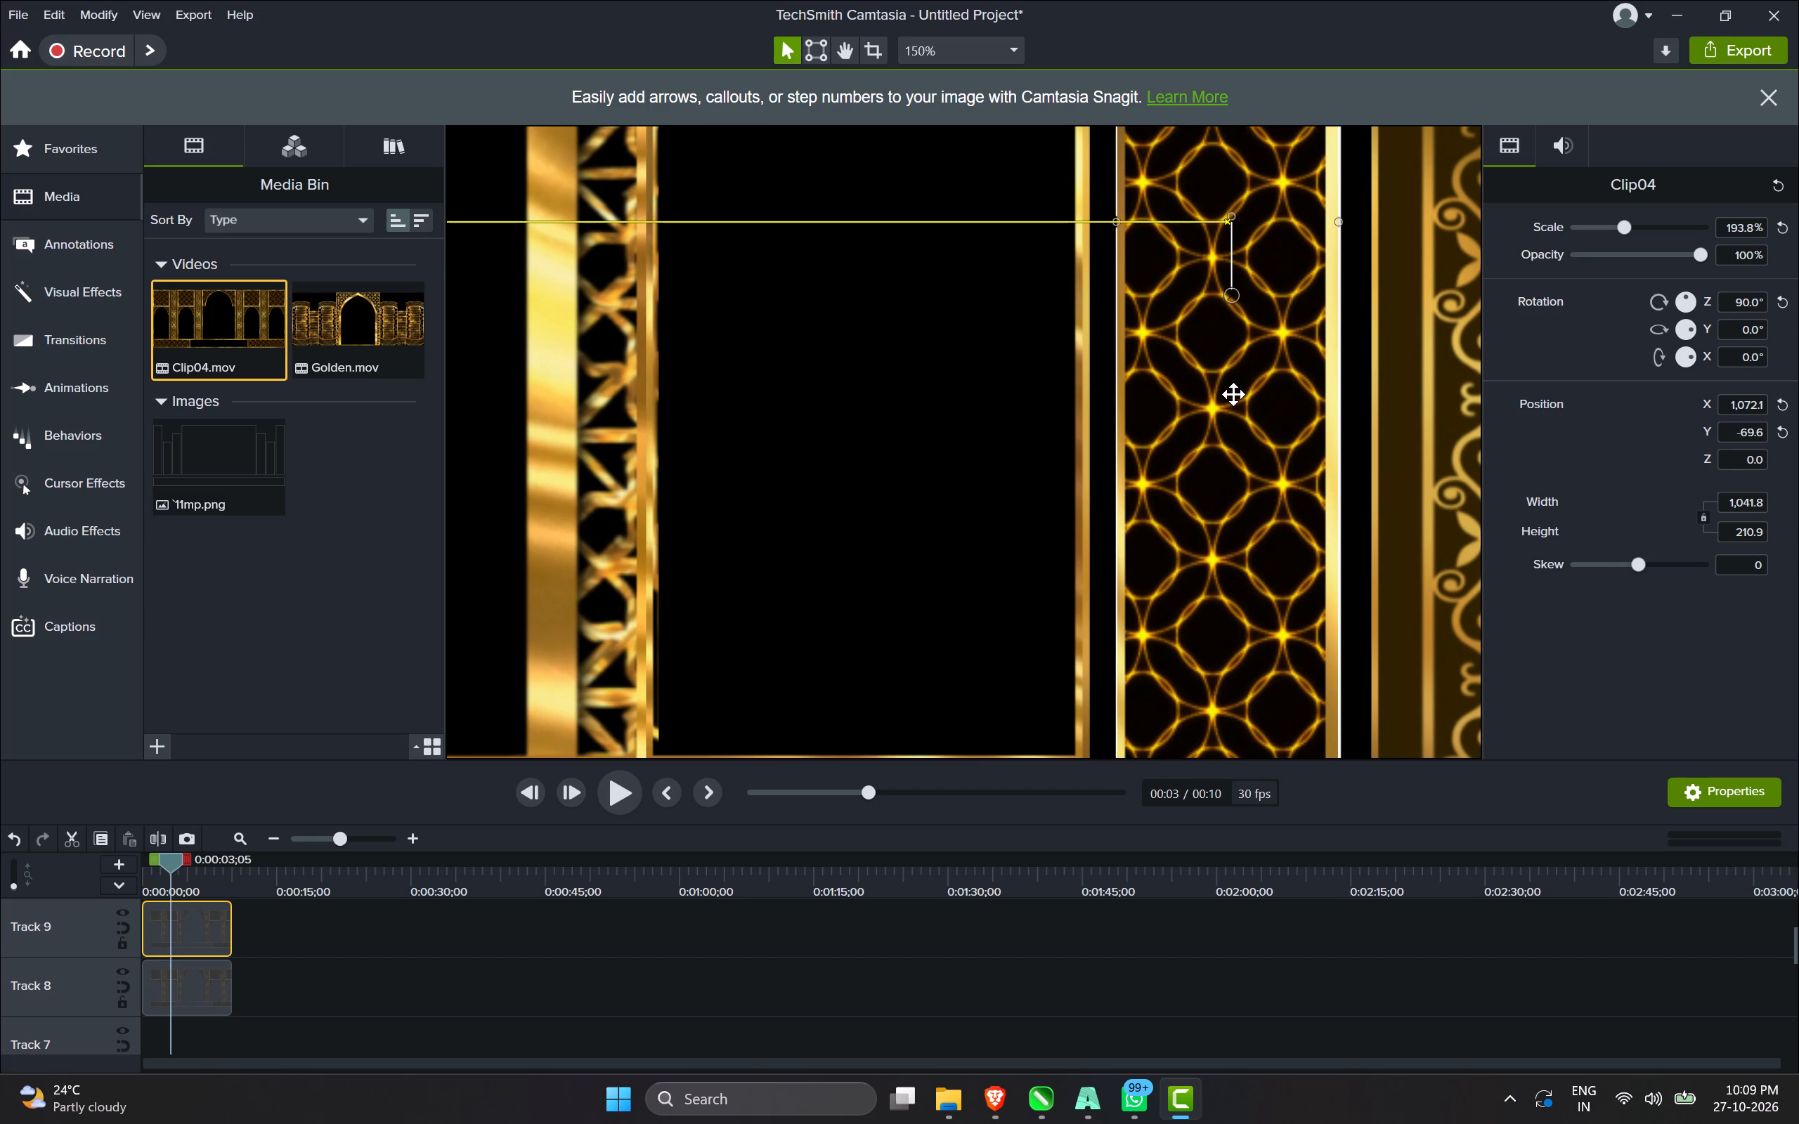
{"action": "left_click_drag", "start_coordinate": [1233, 394], "coordinate": [1233, 391]}
{"action": "scroll", "coordinate": [1230, 377], "scroll_direction": "down", "scroll_amount": 2}
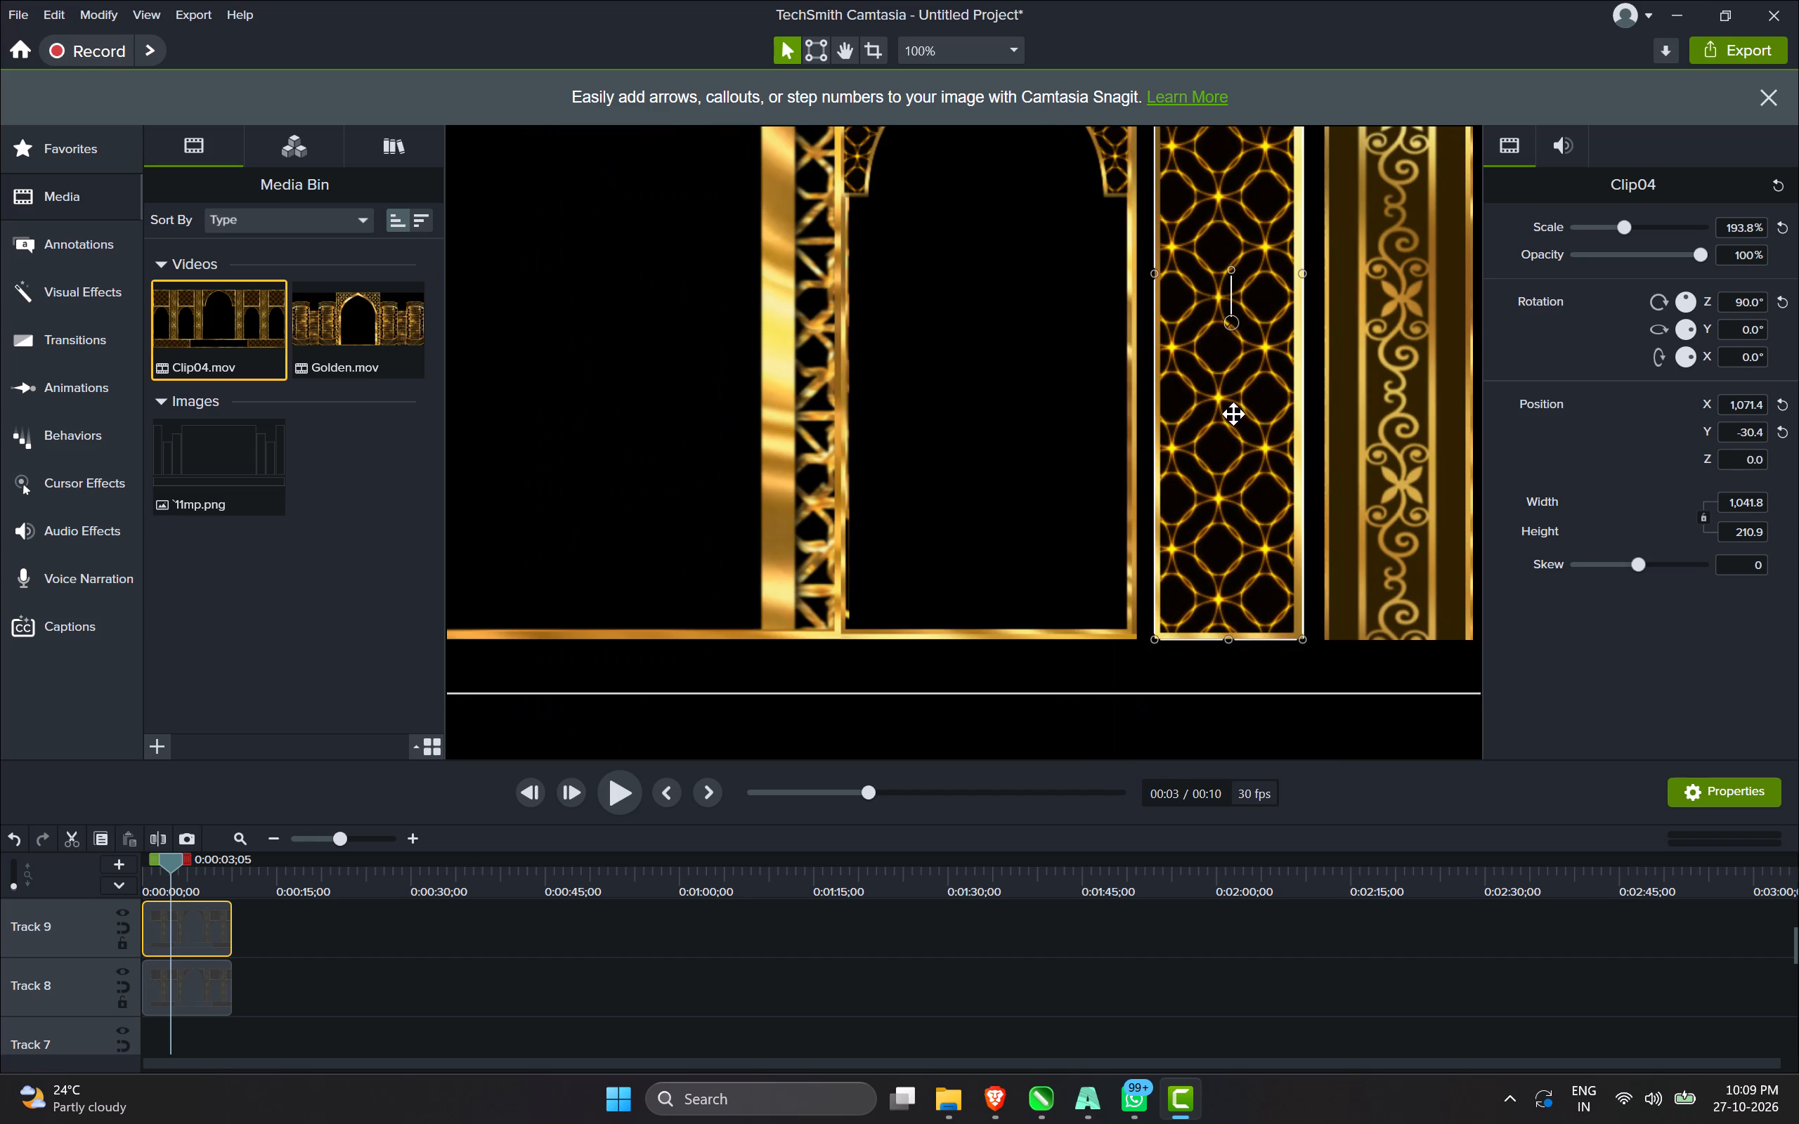
{"action": "scroll", "coordinate": [1262, 627], "scroll_direction": "up", "scroll_amount": 5}
{"action": "left_click_drag", "start_coordinate": [1245, 588], "coordinate": [1240, 544]}
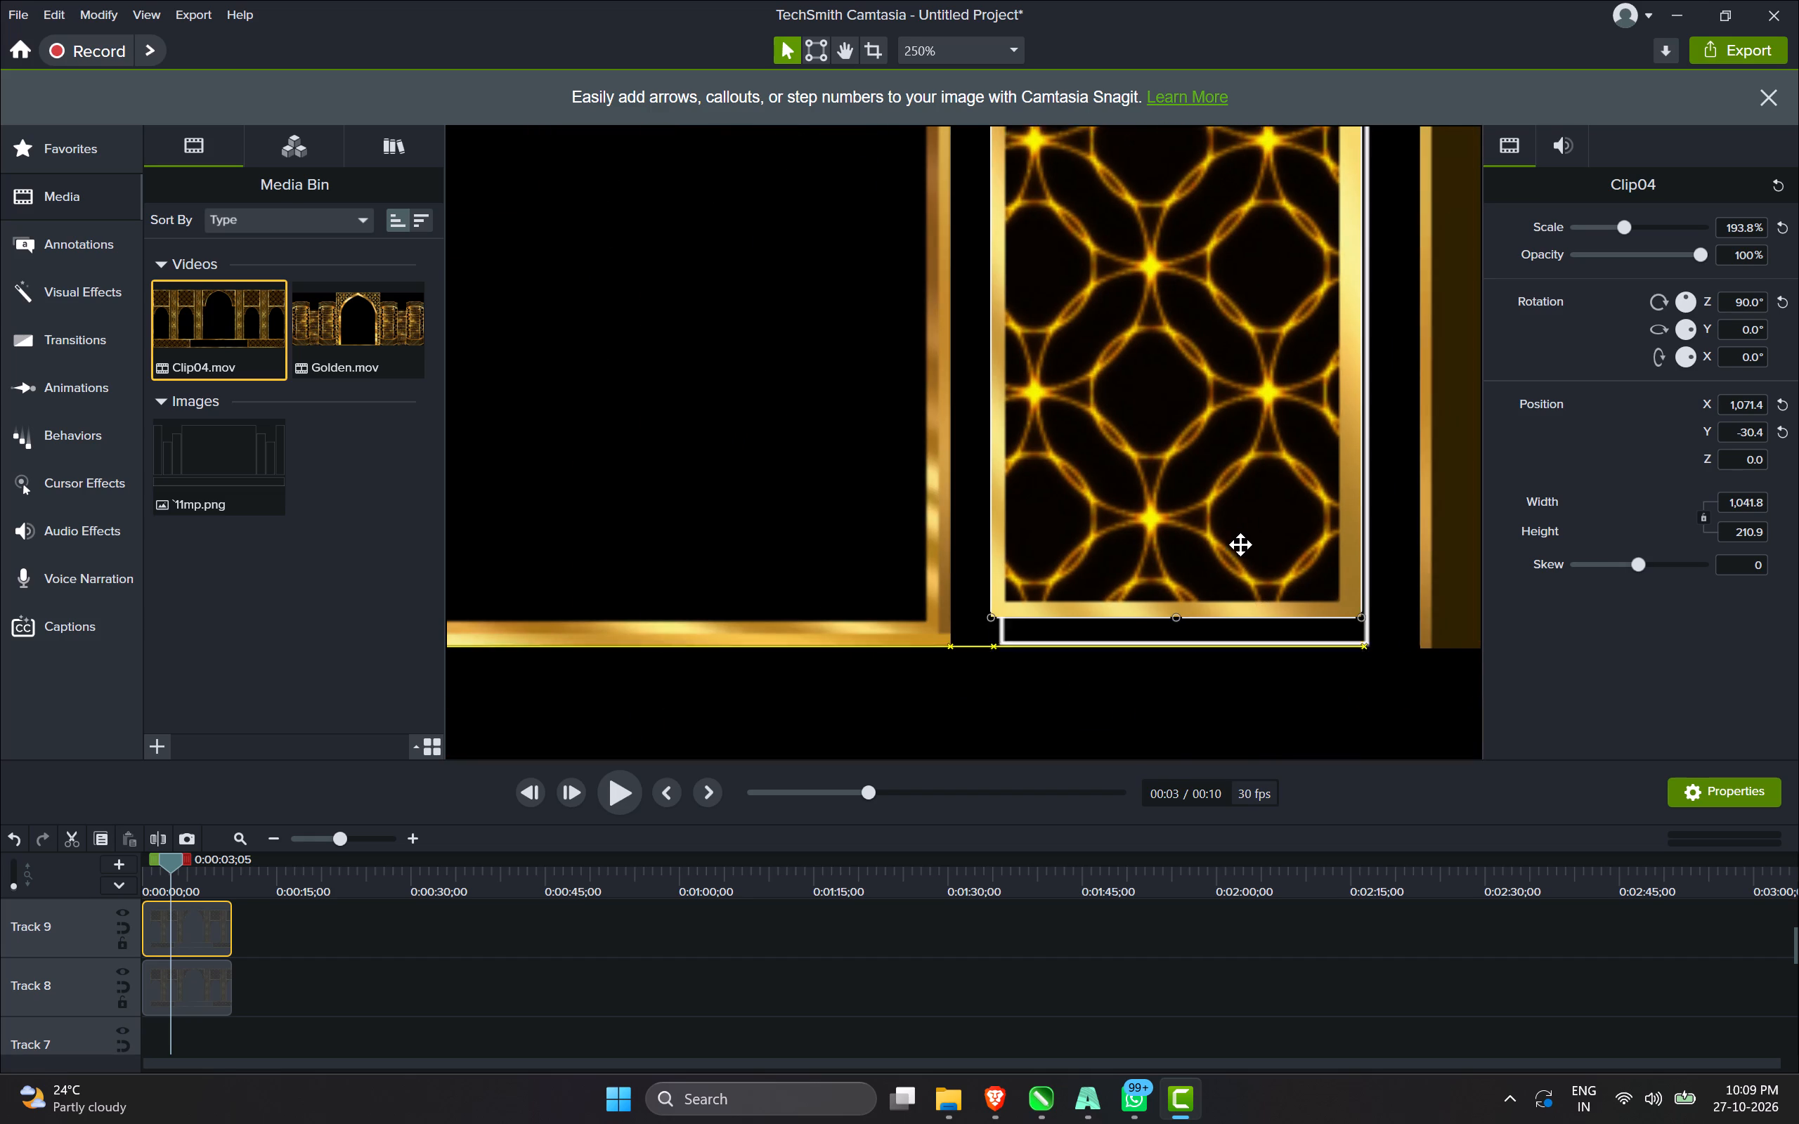
{"action": "left_click_drag", "start_coordinate": [1240, 544], "coordinate": [1245, 577]}
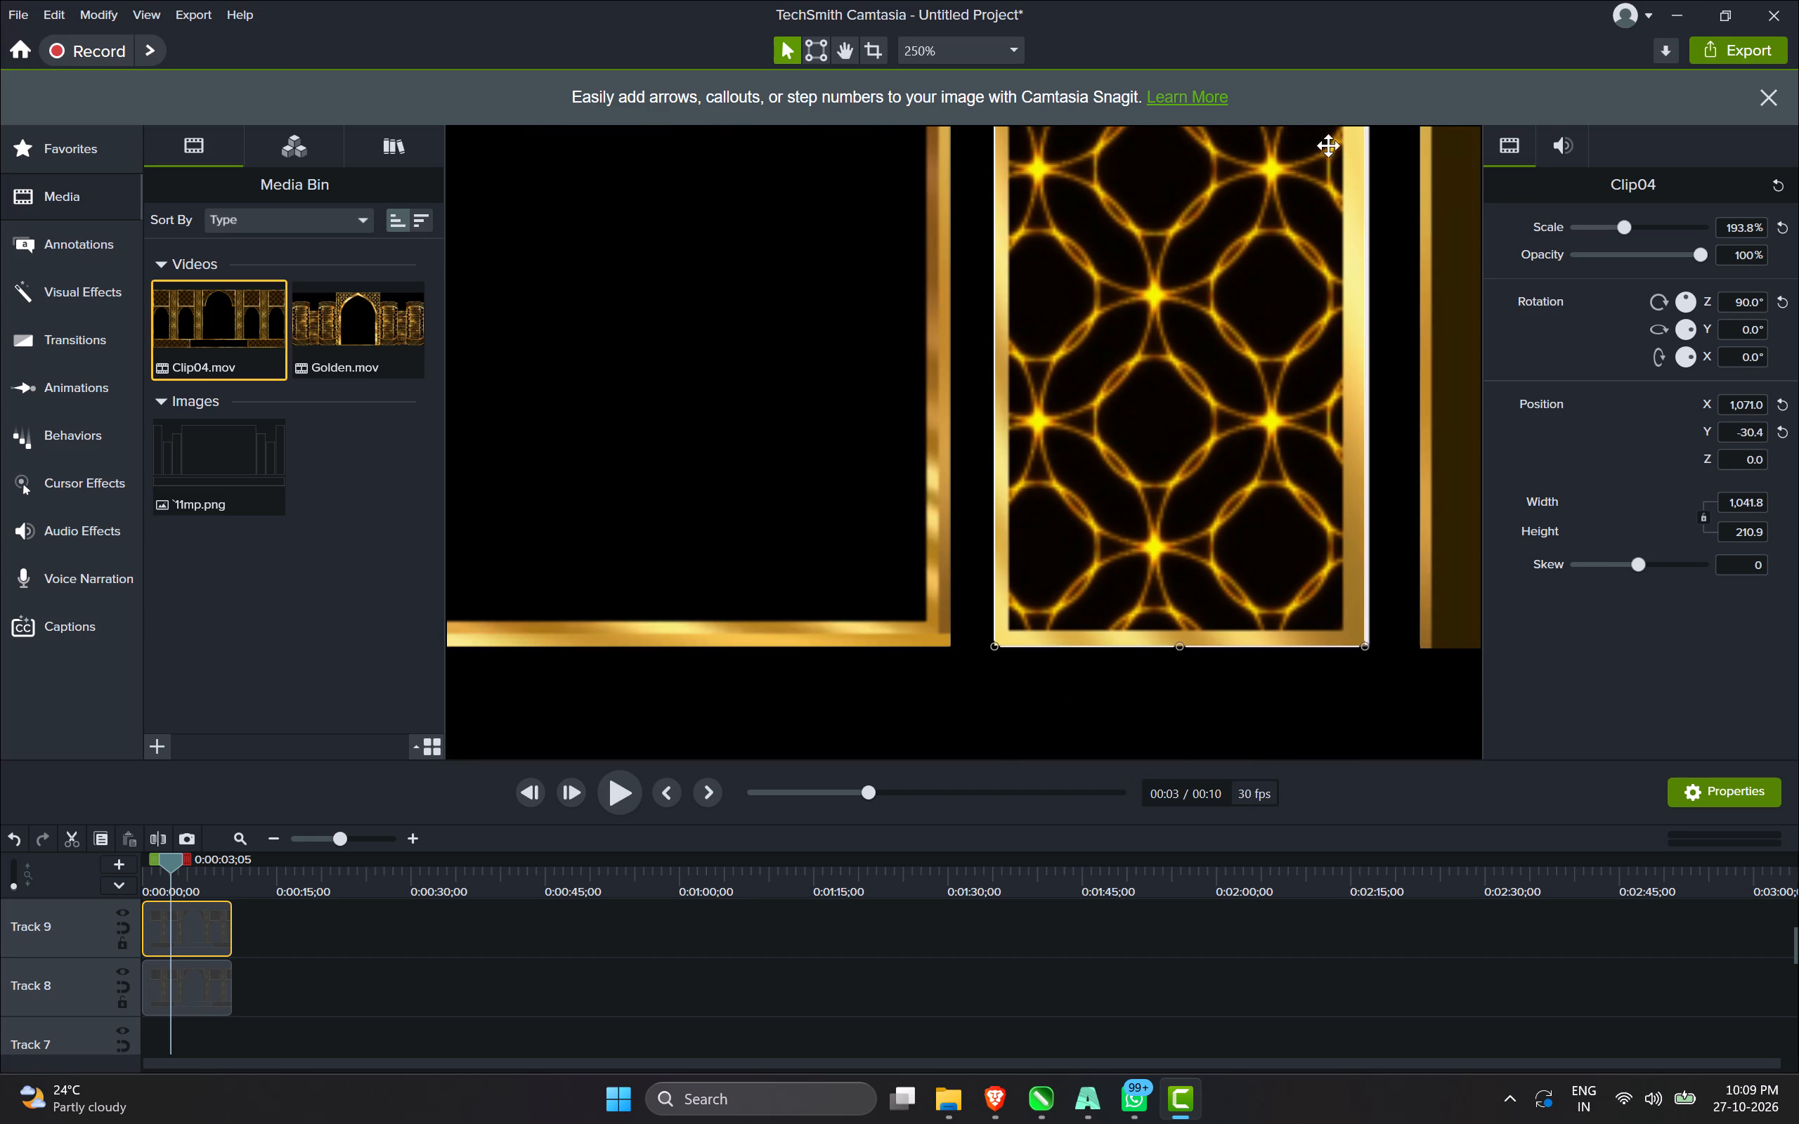
Nudge the lattice pillar copy right to cover the medium right panel outline's right line, at X 1,073.8.
{"action": "scroll", "coordinate": [1259, 540], "scroll_direction": "down", "scroll_amount": 6}
{"action": "scroll", "coordinate": [1261, 233], "scroll_direction": "up", "scroll_amount": 5}
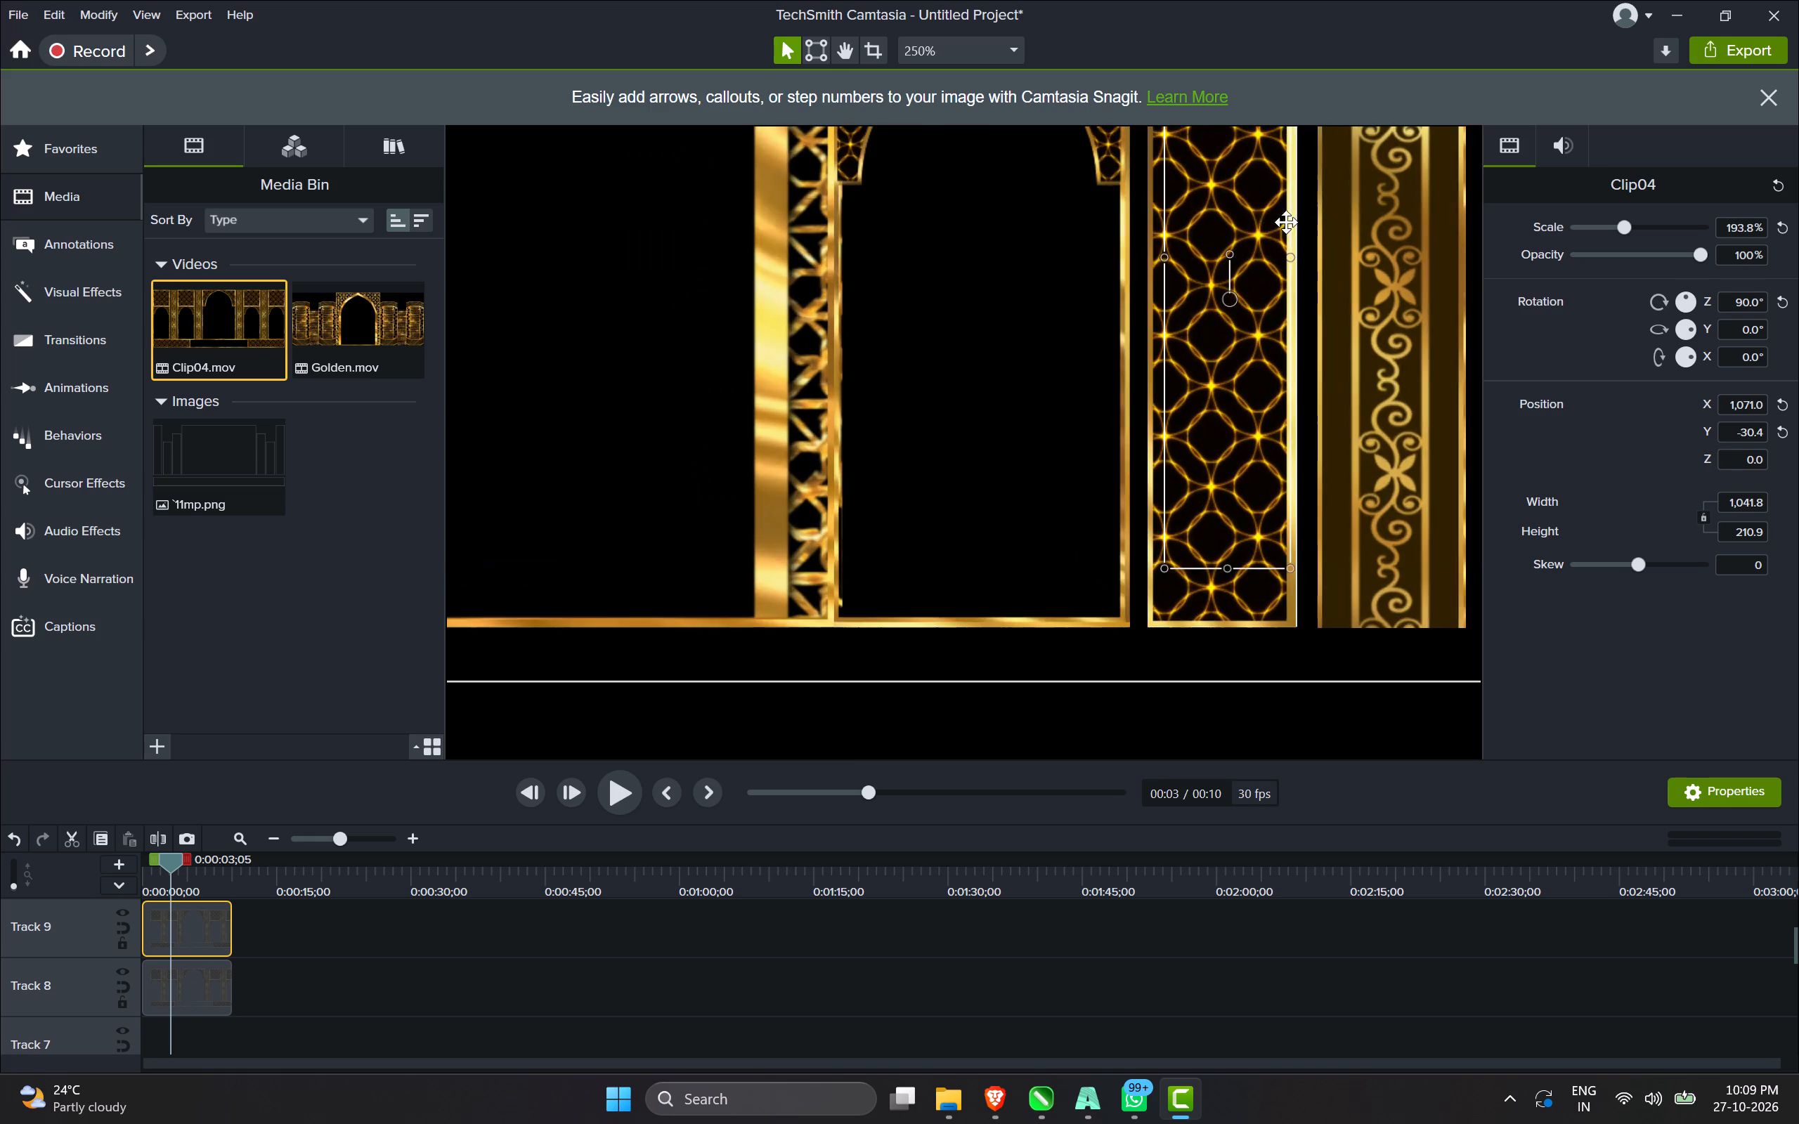
{"action": "scroll", "coordinate": [1286, 222], "scroll_direction": "up", "scroll_amount": 6}
{"action": "key", "text": "Right"}
{"action": "scroll", "coordinate": [1110, 359], "scroll_direction": "down", "scroll_amount": 4}
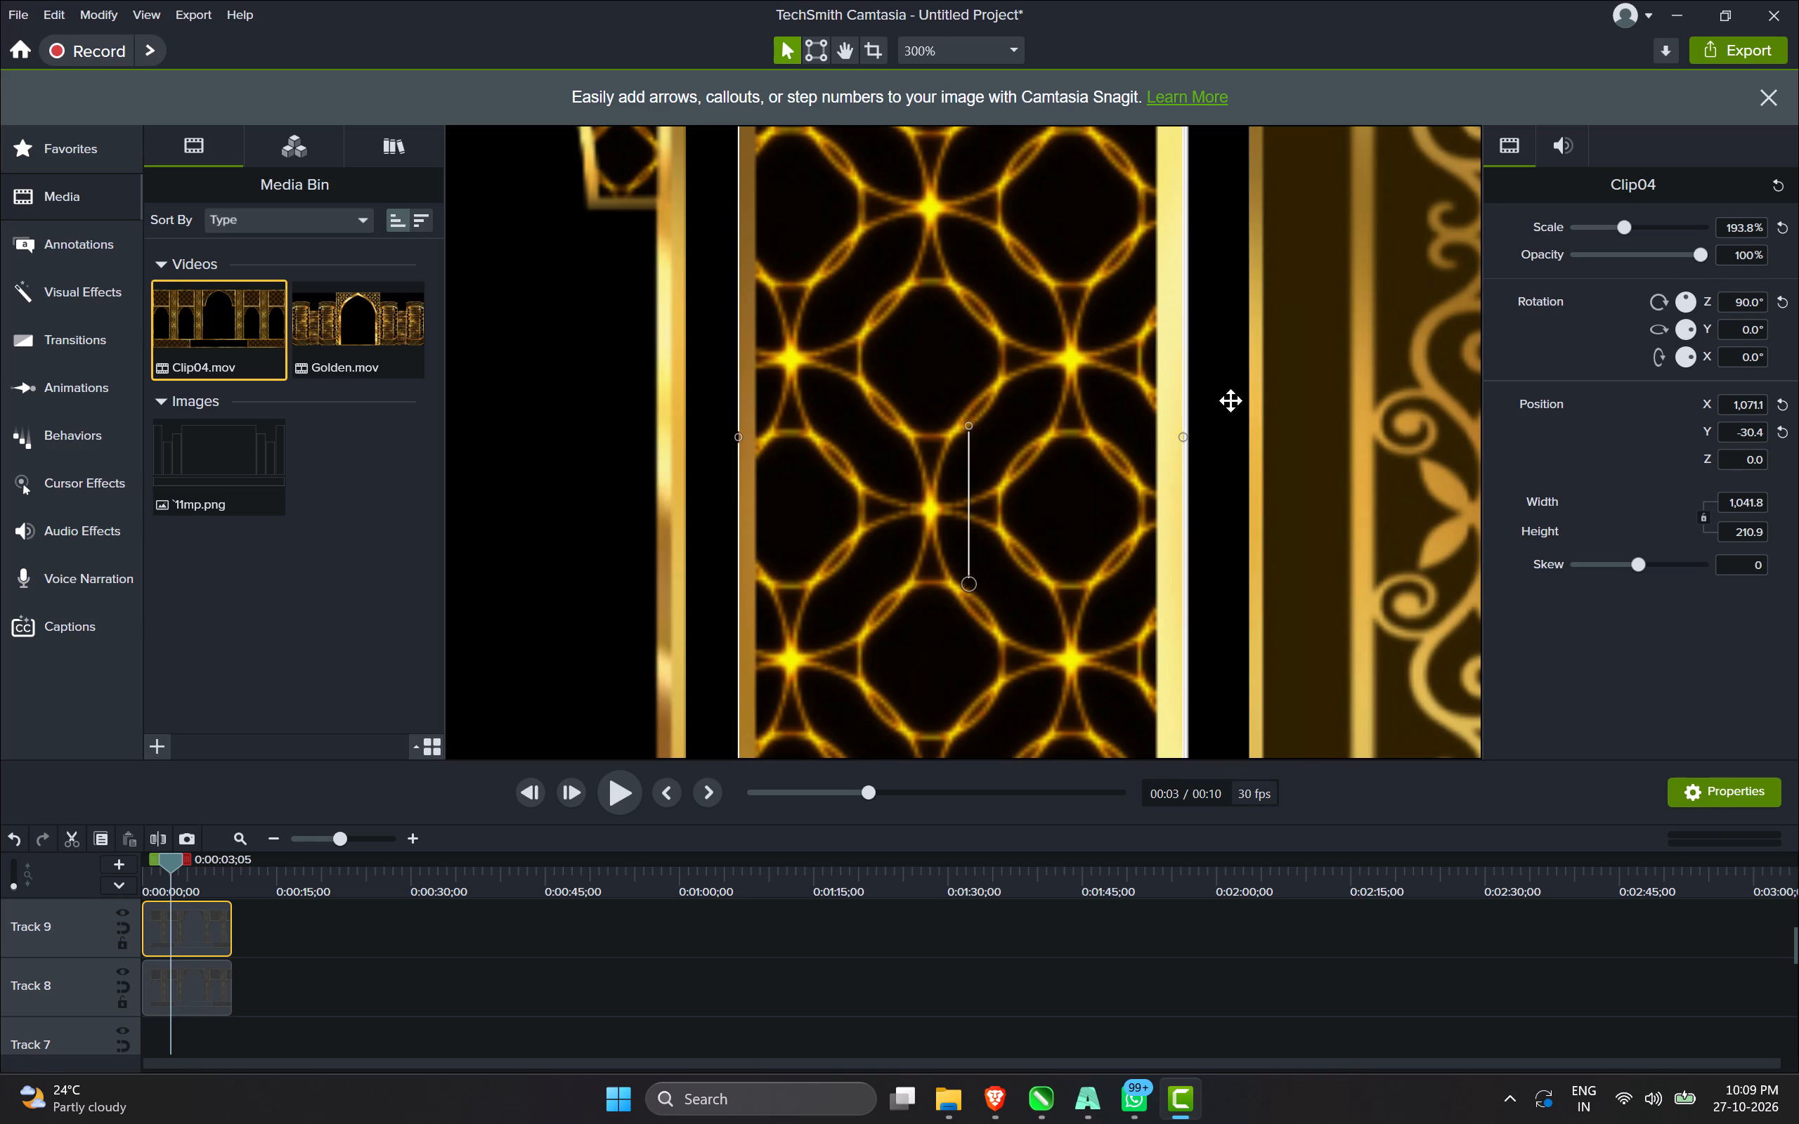
{"action": "scroll", "coordinate": [1219, 414], "scroll_direction": "up", "scroll_amount": 2}
{"action": "key", "text": "Right"}
{"action": "key", "text": "Right"}
{"action": "key", "text": "Right"}
{"action": "key", "text": "Right"}
{"action": "key", "text": "Right"}
{"action": "key", "text": "Right"}
{"action": "key", "text": "Right"}
{"action": "key", "text": "Right"}
{"action": "key", "text": "Right"}
{"action": "key", "text": "Right"}
{"action": "key", "text": "Right"}
{"action": "key", "text": "Right"}
{"action": "key", "text": "Right"}
{"action": "key", "text": "Right"}
{"action": "key", "text": "Right"}
{"action": "key", "text": "Right"}
{"action": "key", "text": "Right"}
{"action": "key", "text": "Right"}
{"action": "key", "text": "Right"}
{"action": "key", "text": "Right"}
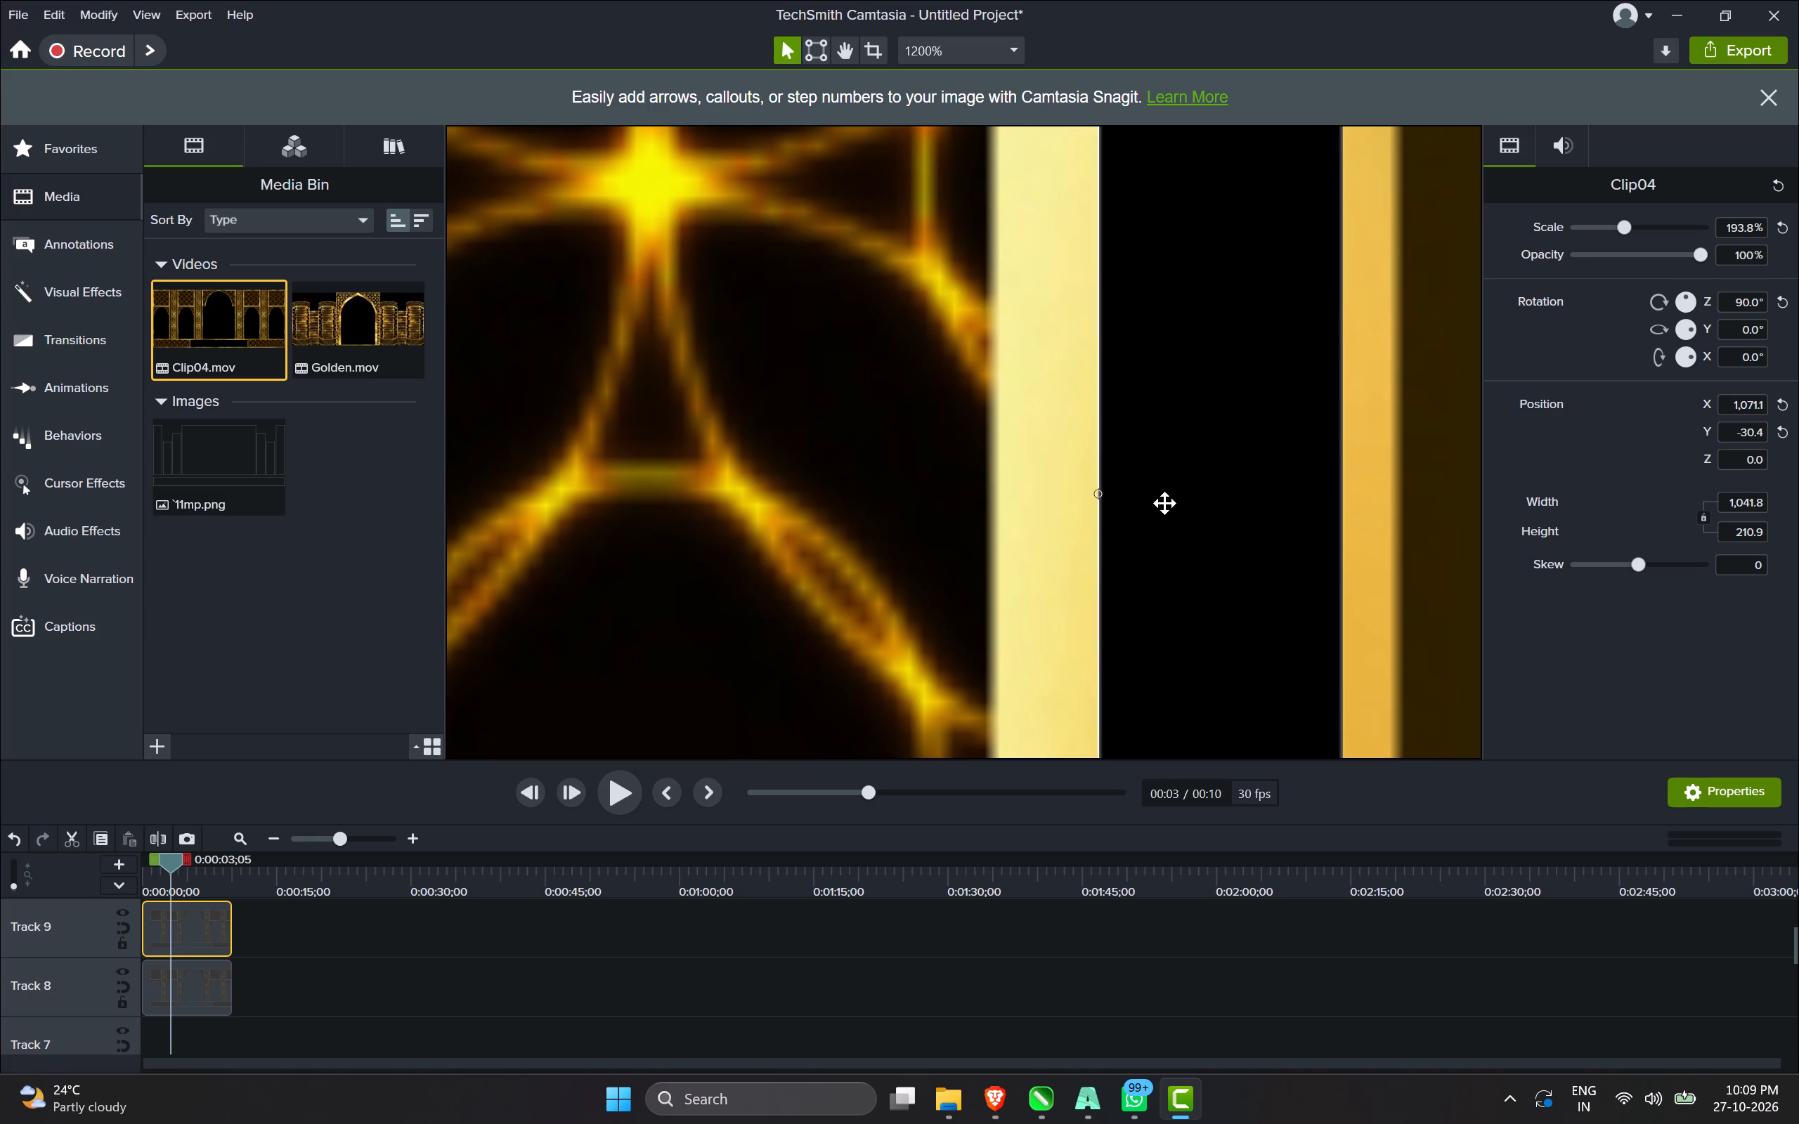
Duplicate the left lattice pillar and move the copy onto the empty tall left panel outline, at X -1,514.3, Y -31.7.
{"action": "scroll", "coordinate": [1164, 503], "scroll_direction": "down", "scroll_amount": 9}
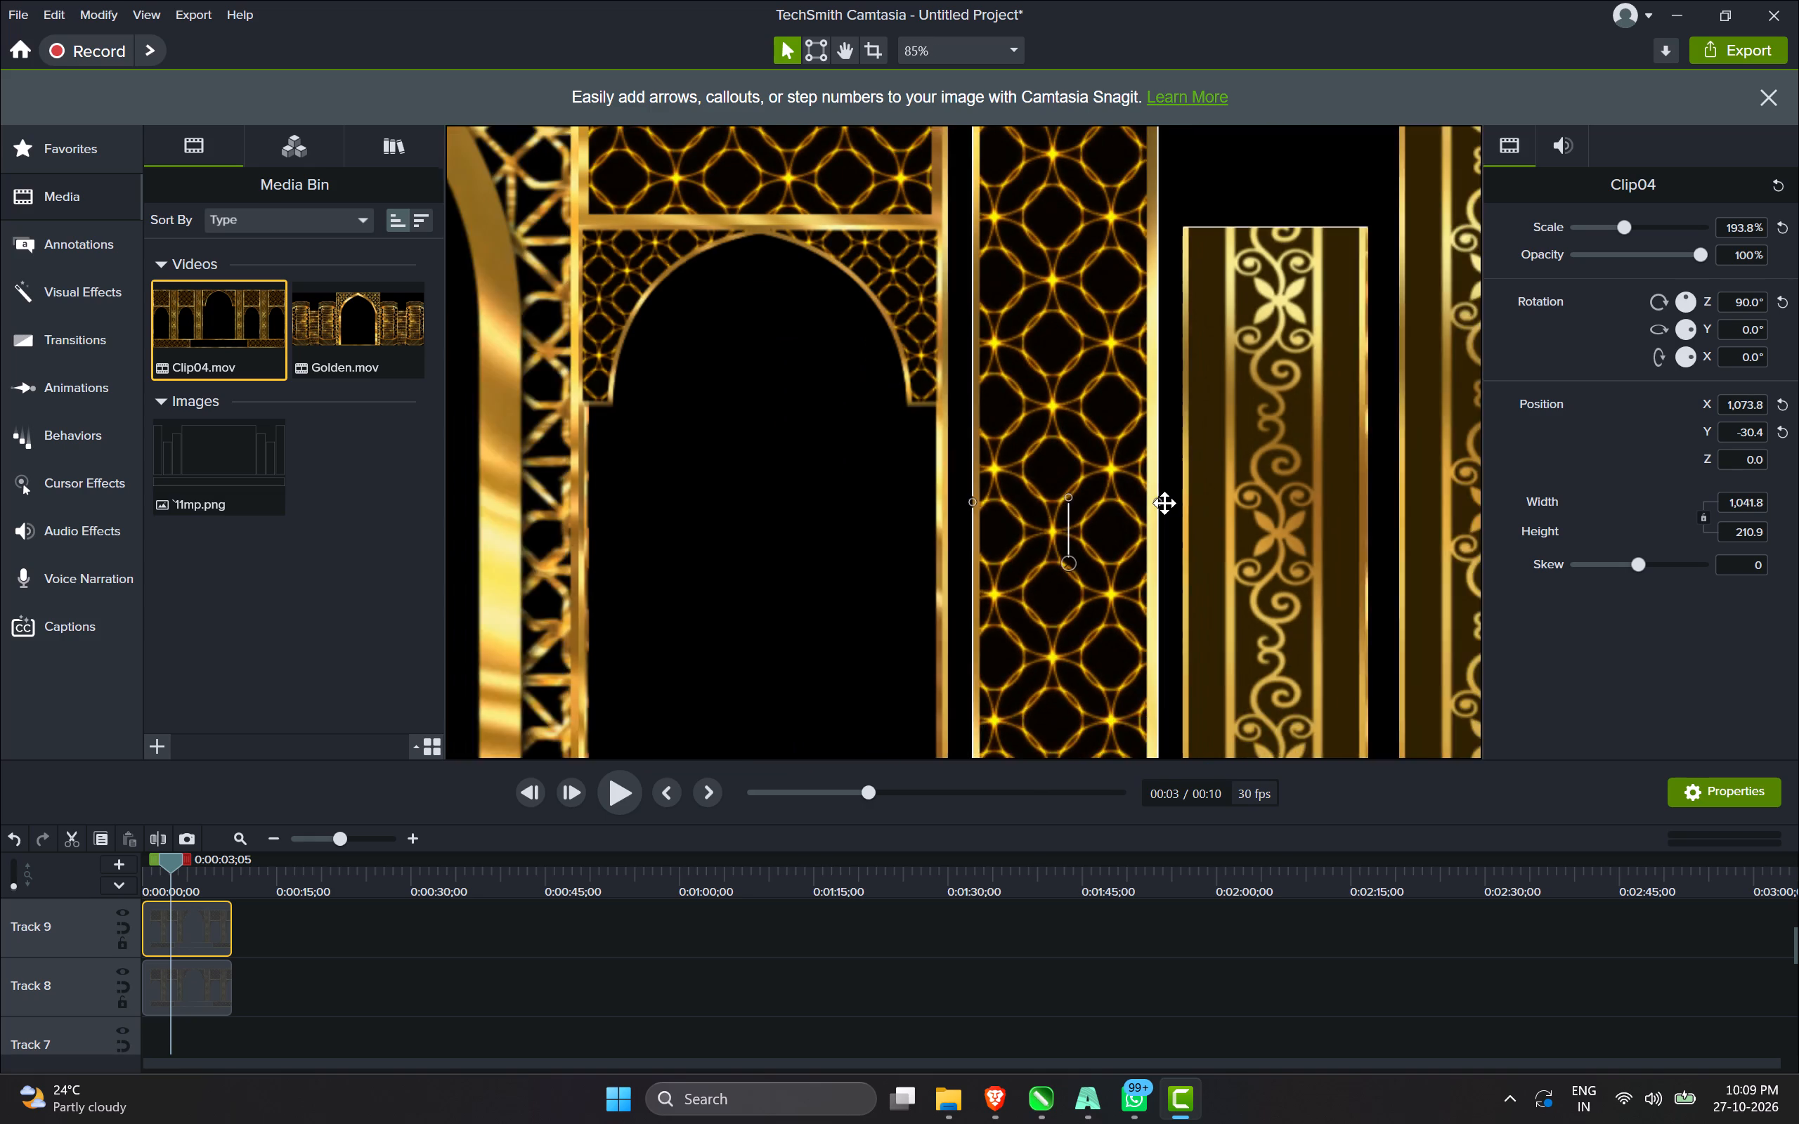
{"action": "scroll", "coordinate": [1164, 503], "scroll_direction": "down", "scroll_amount": 4}
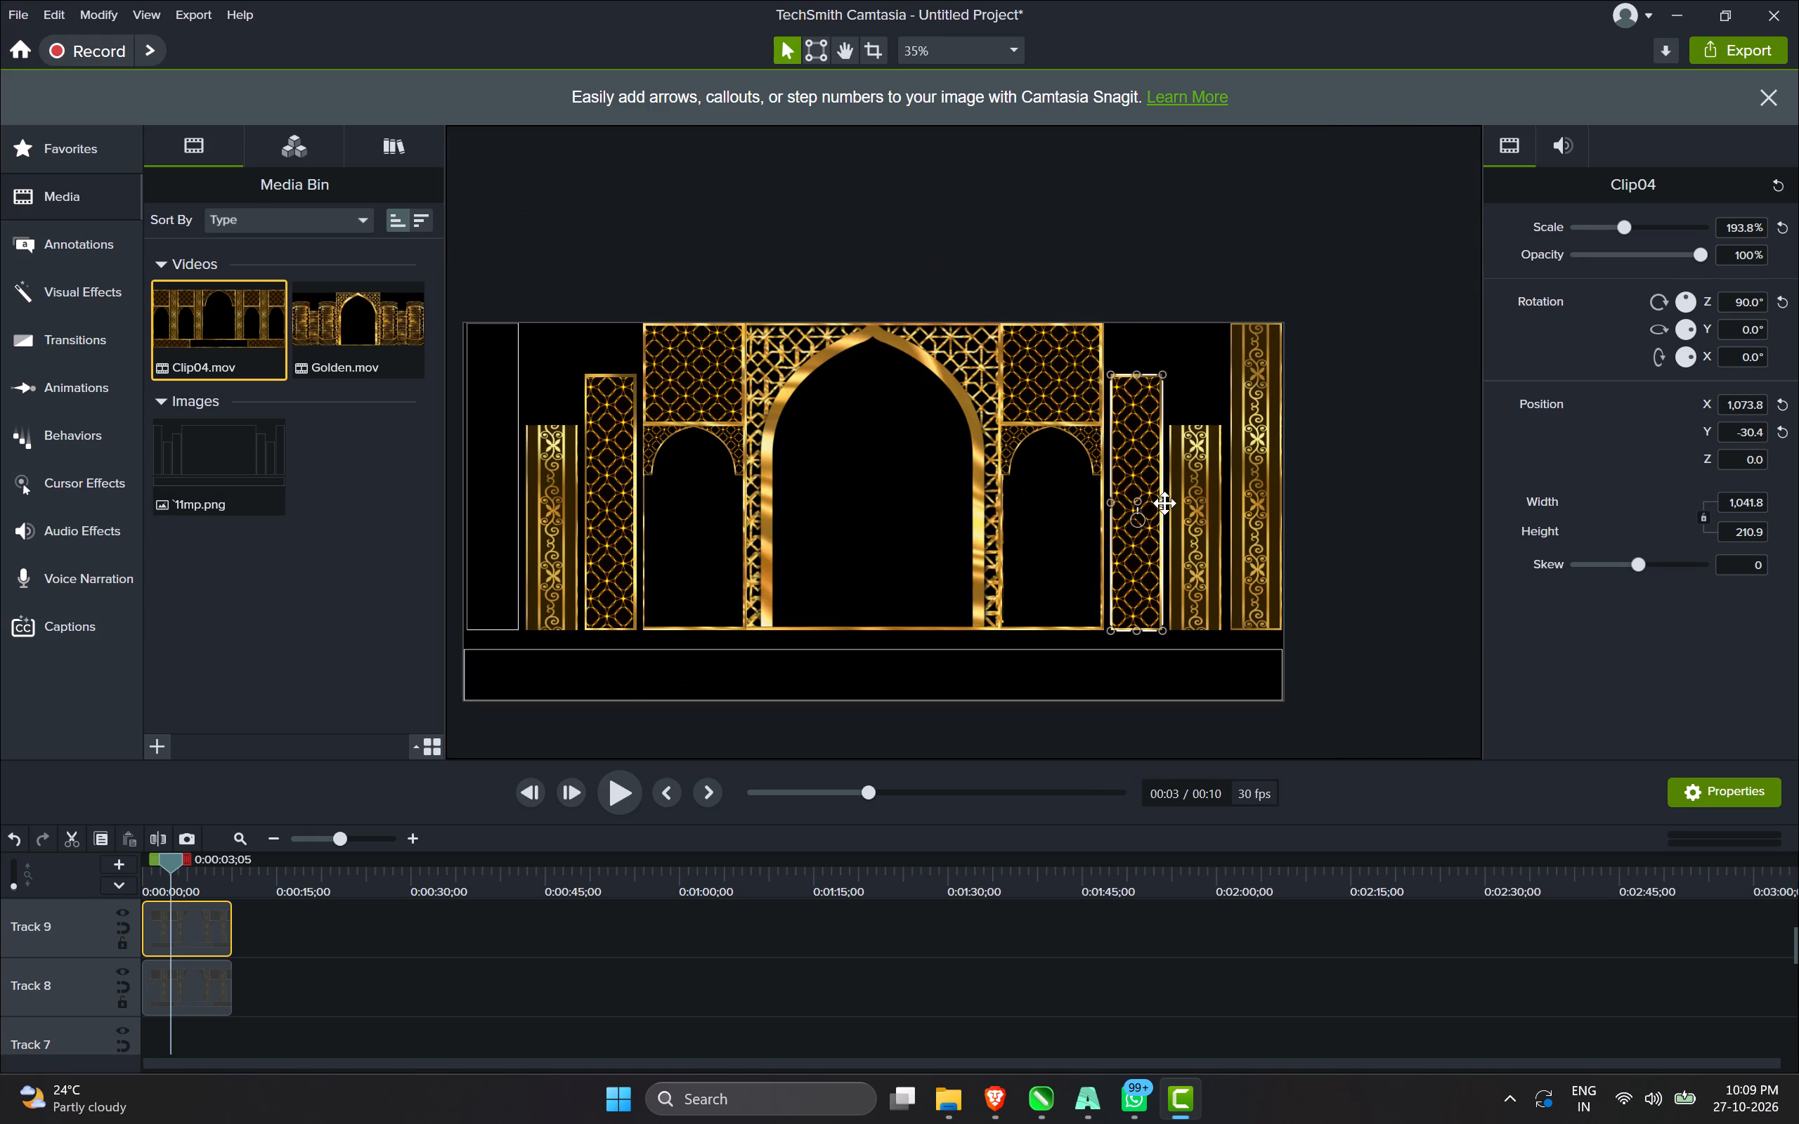
{"action": "left_click", "coordinate": [1254, 418]}
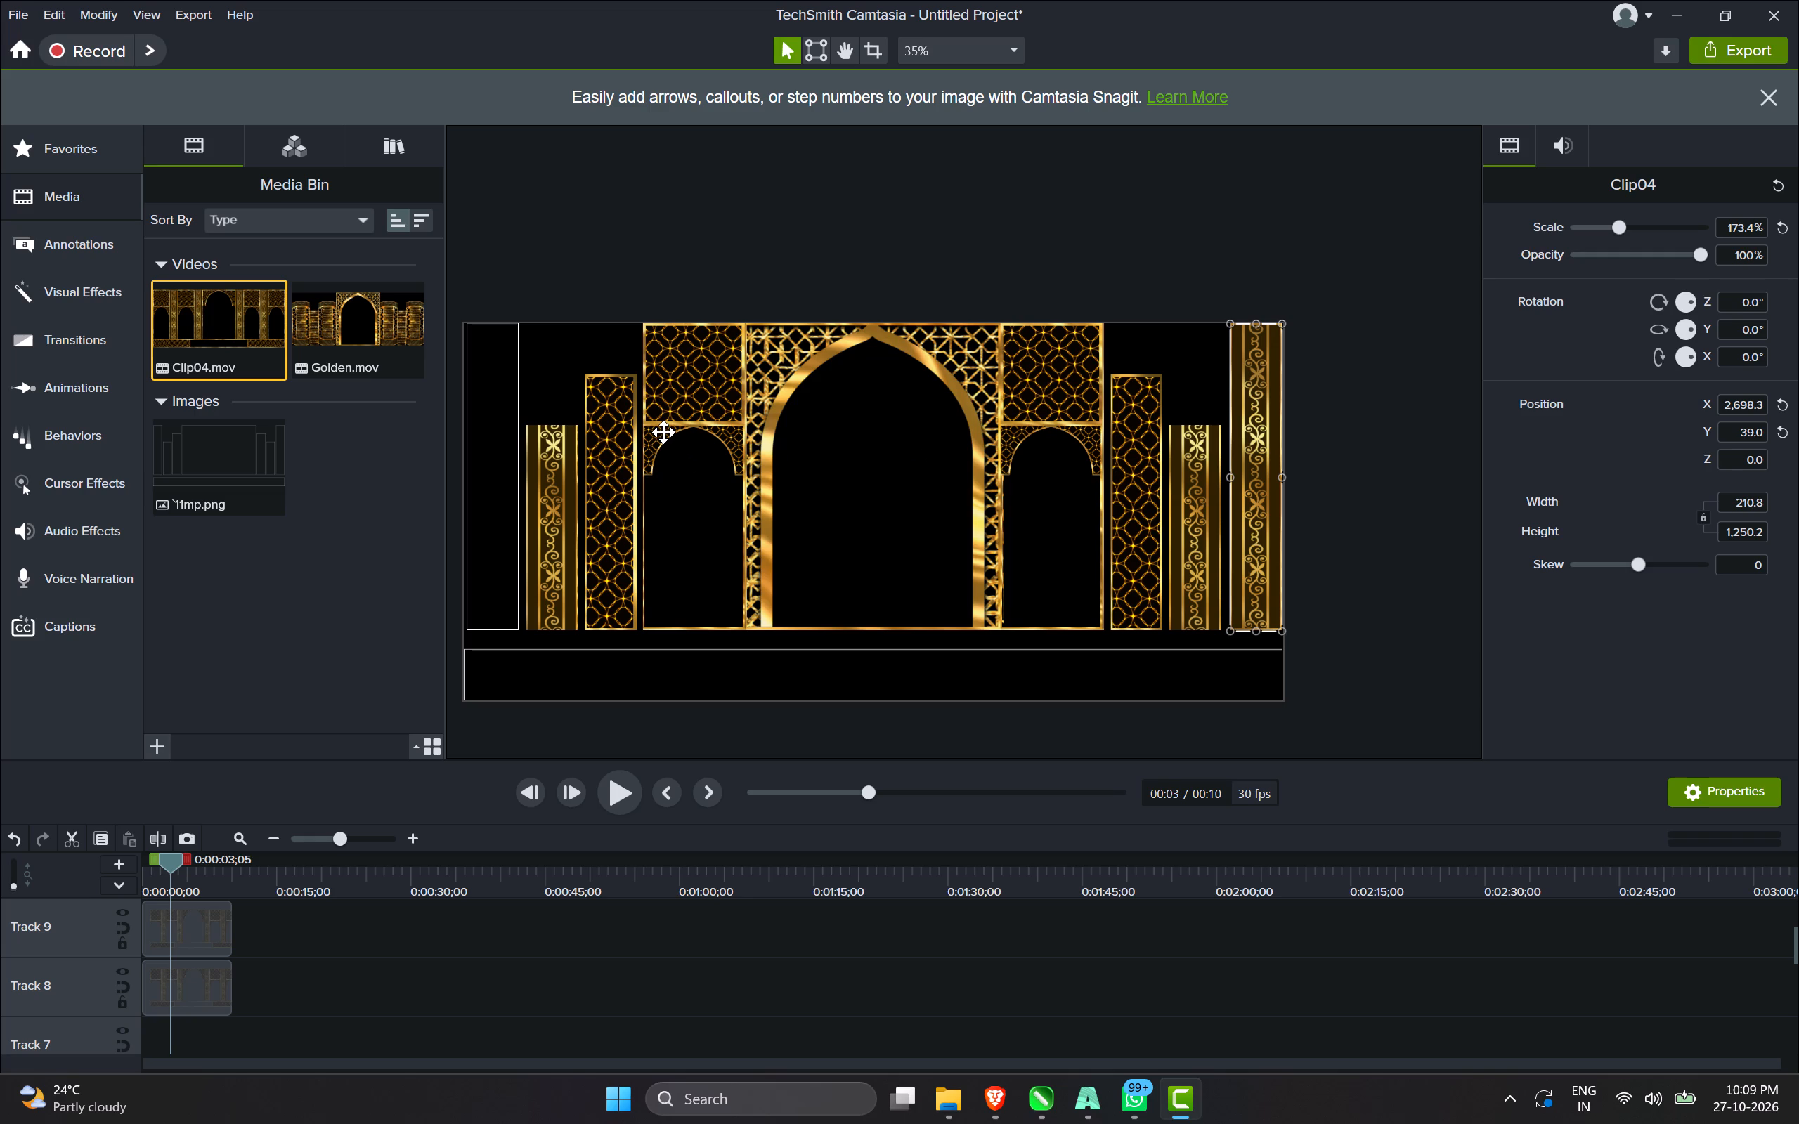
{"action": "left_click", "coordinate": [621, 464]}
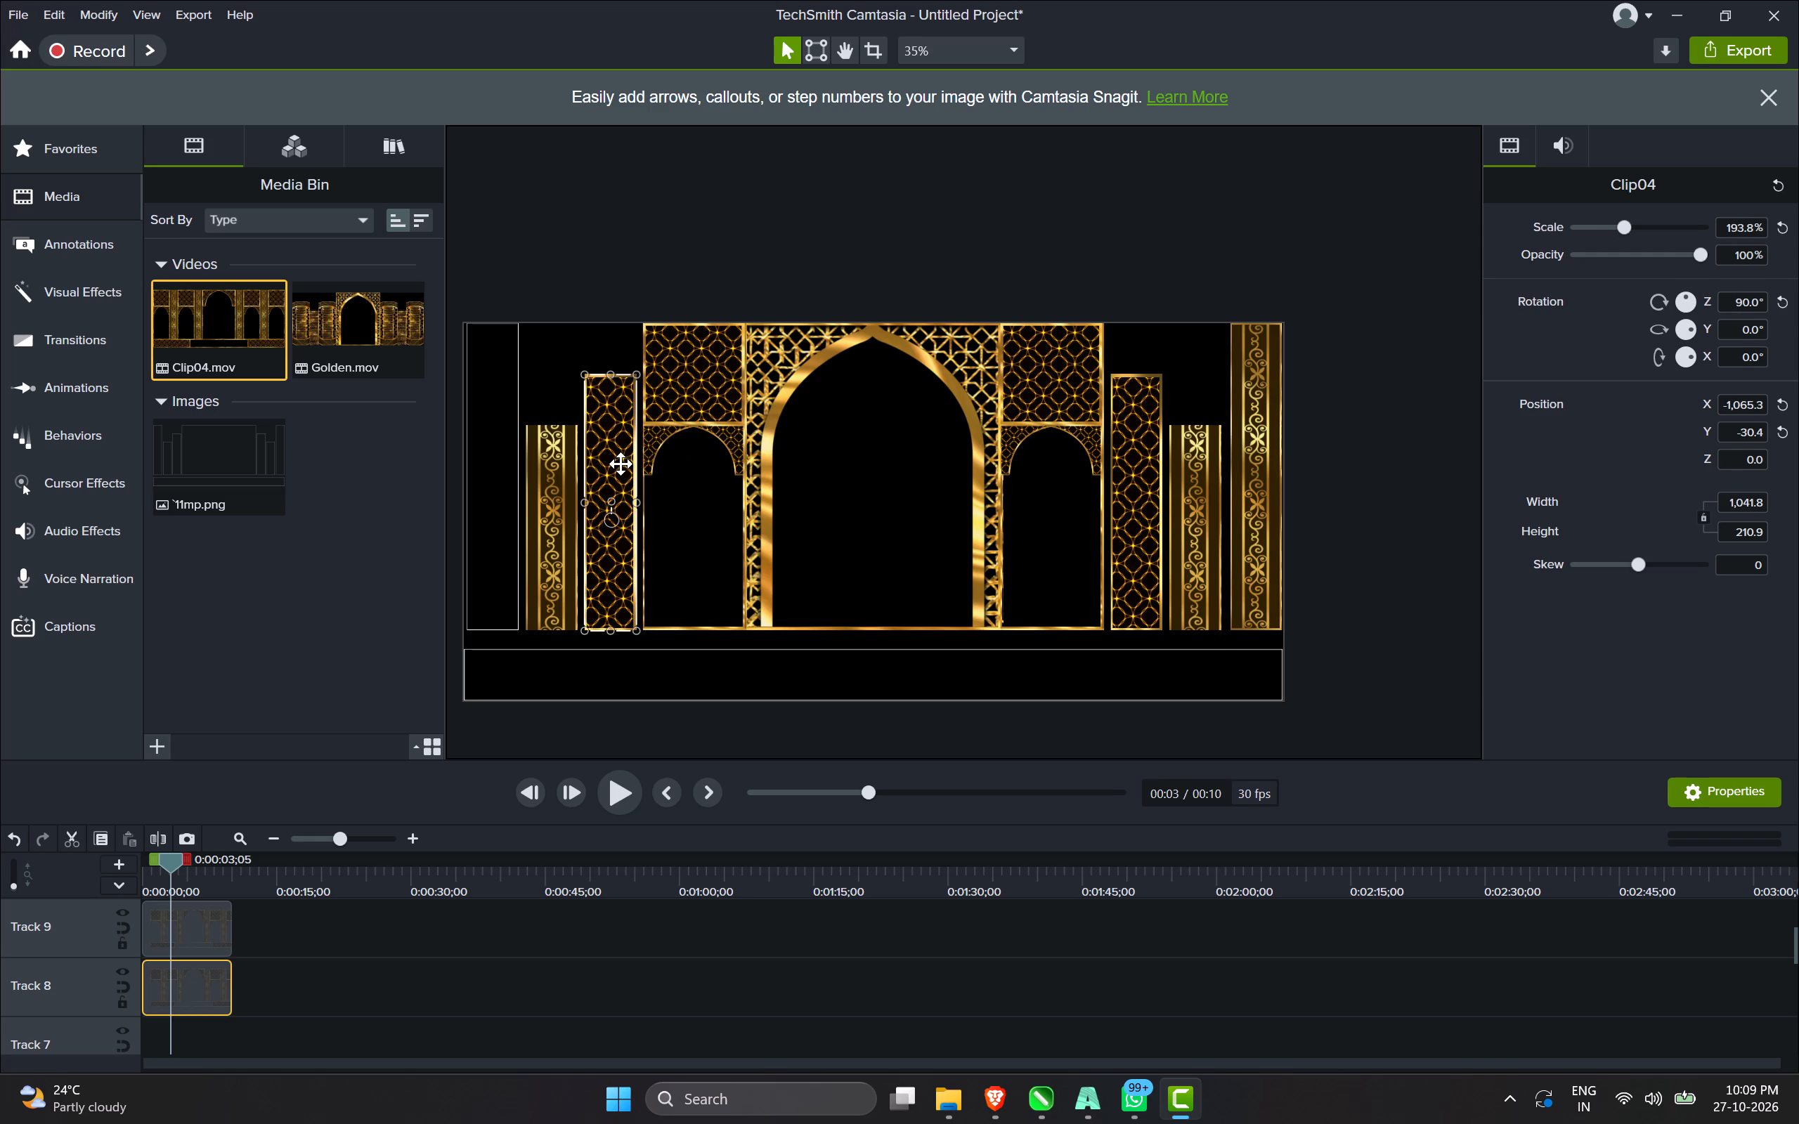
{"action": "key", "text": "ctrl+d"}
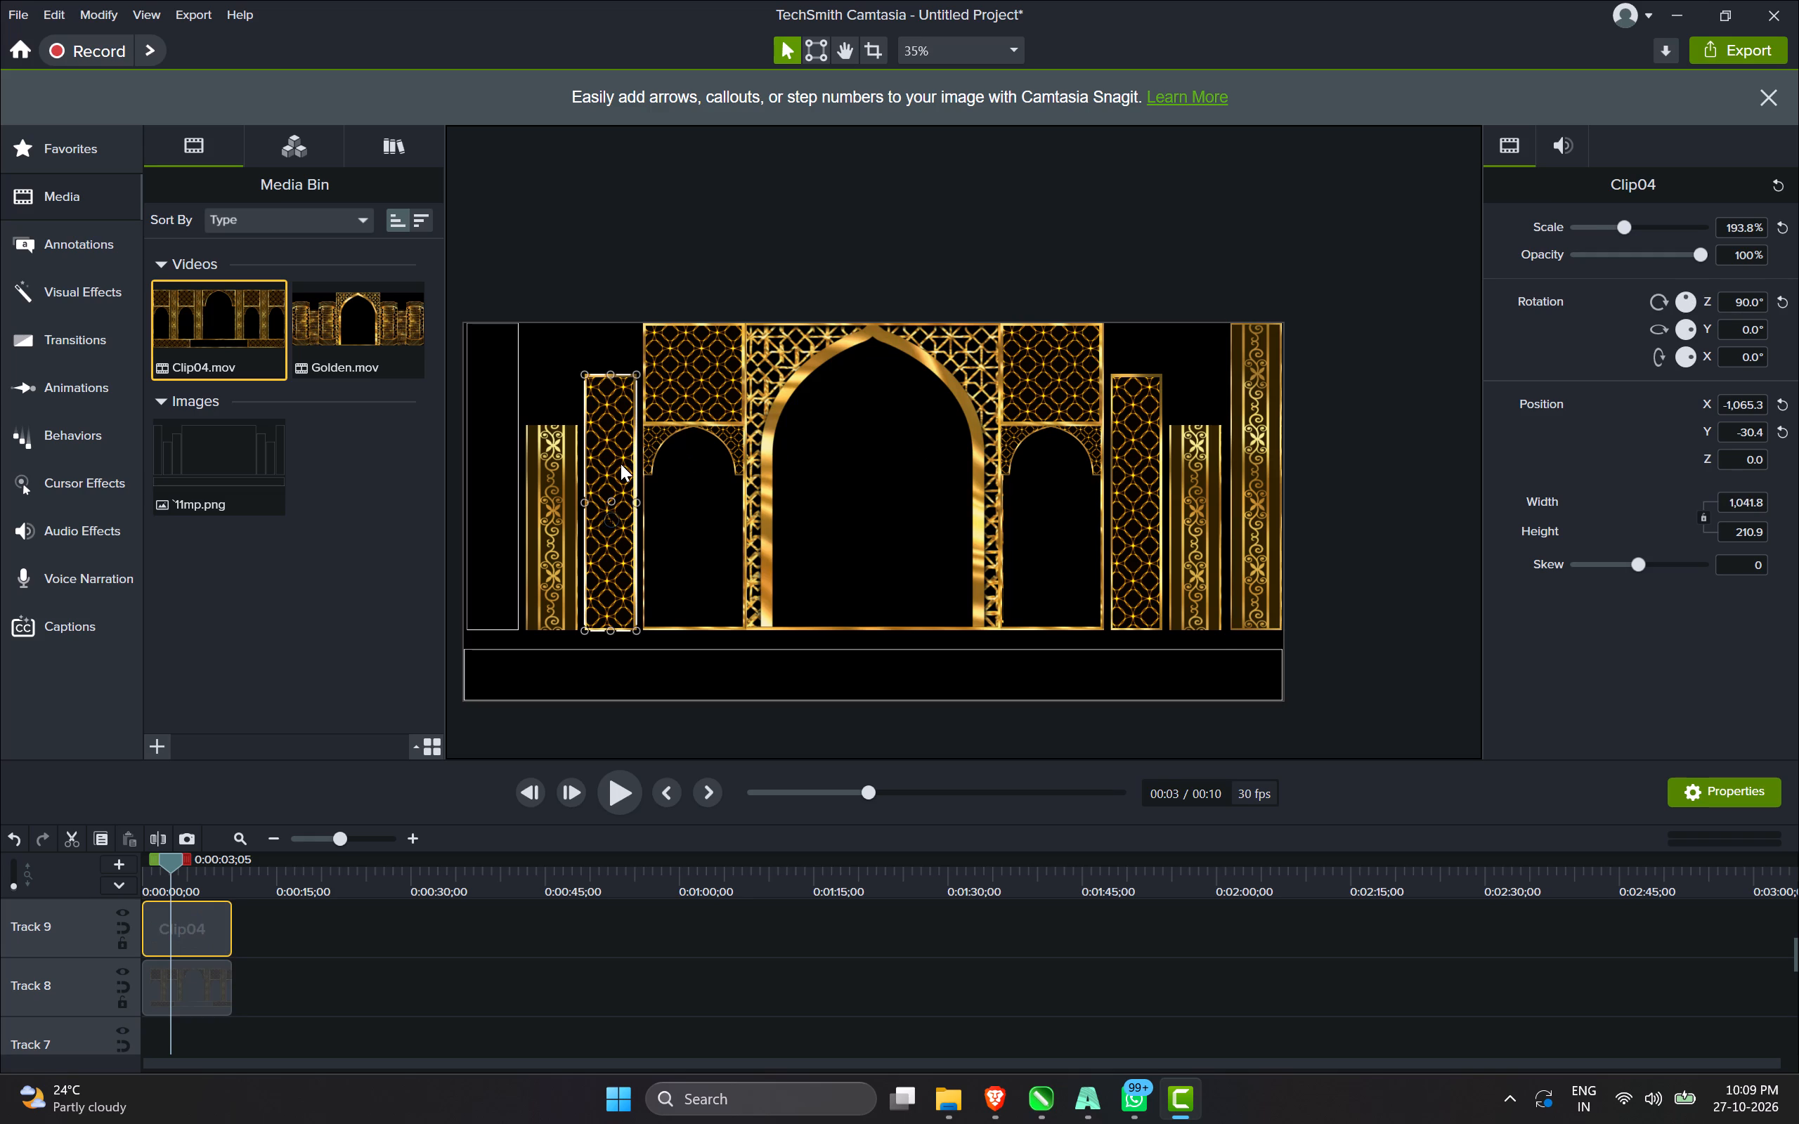
{"action": "left_click_drag", "start_coordinate": [621, 464], "coordinate": [517, 466]}
Nudge the new lattice pillar copy left across the tall left panel outline to X -1,550.3.
{"action": "scroll", "coordinate": [529, 572], "scroll_direction": "up", "scroll_amount": 1}
{"action": "scroll", "coordinate": [618, 591], "scroll_direction": "down", "scroll_amount": 2}
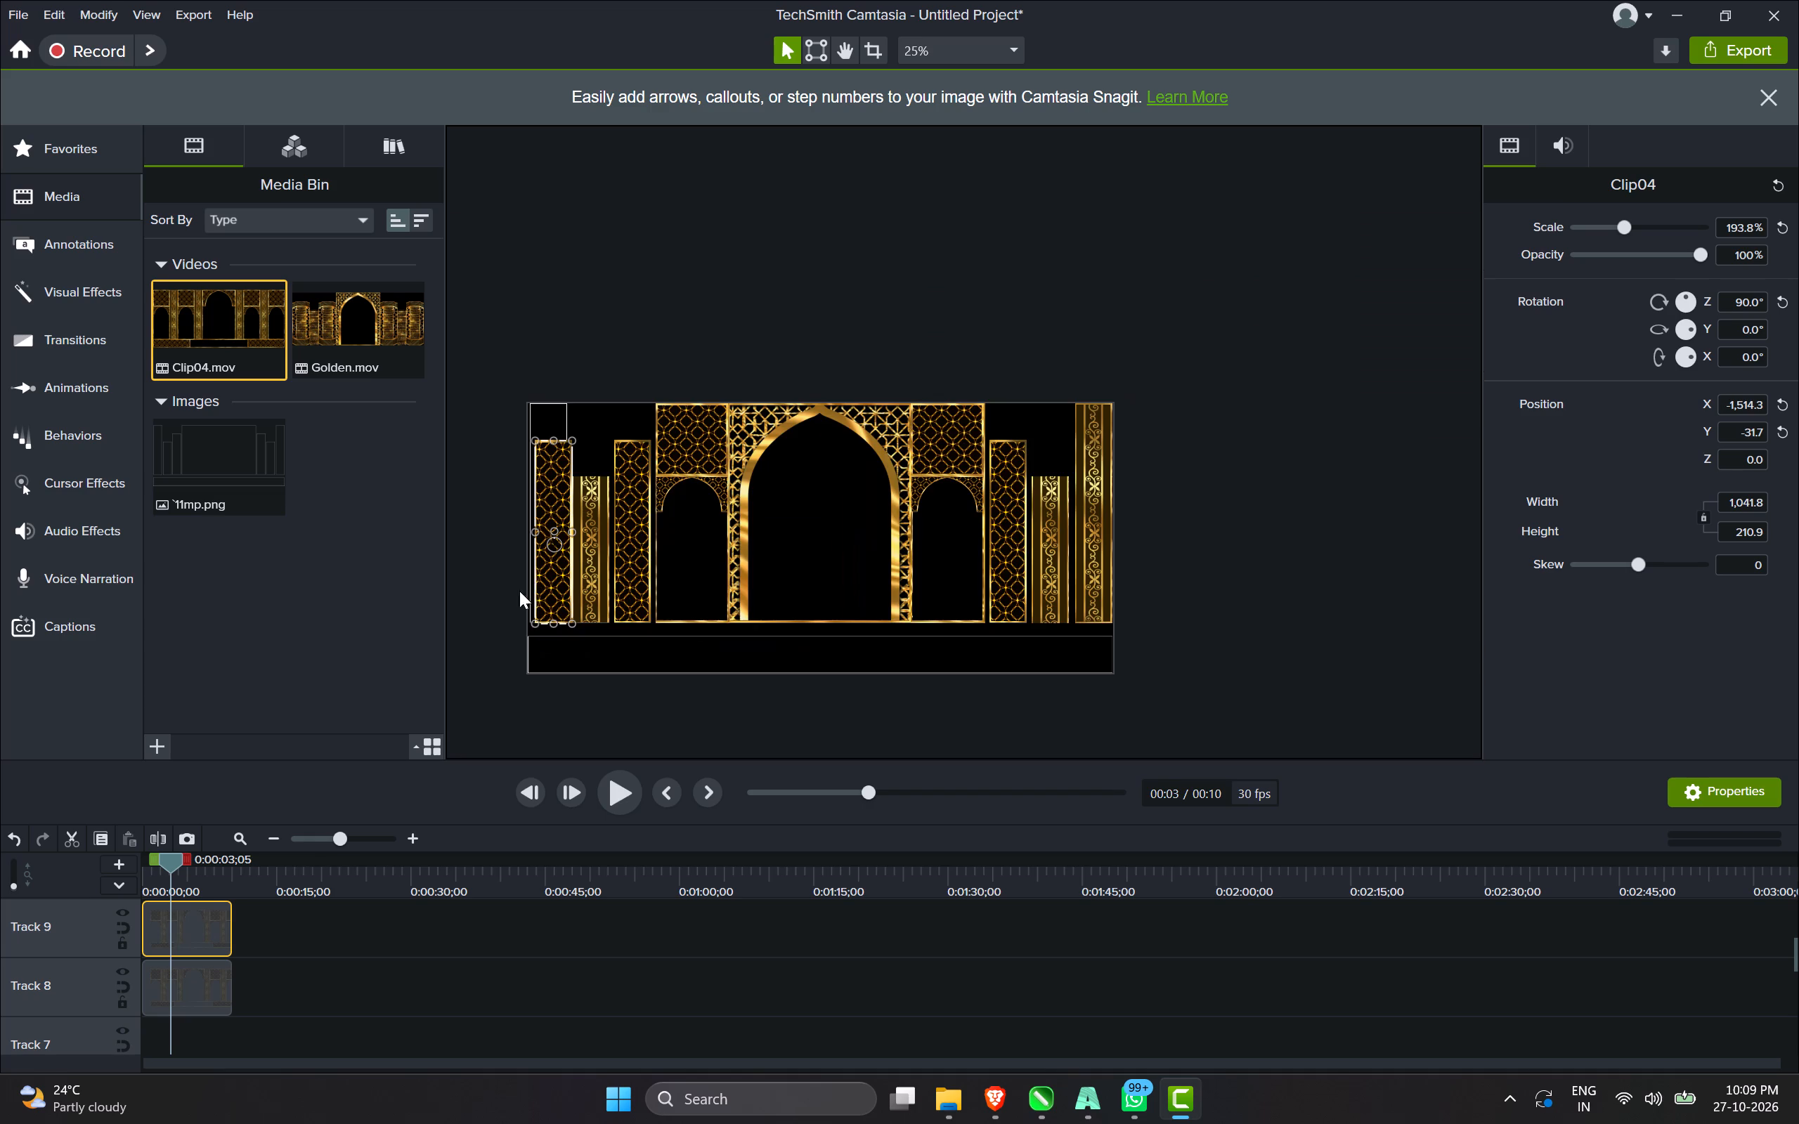
{"action": "scroll", "coordinate": [528, 580], "scroll_direction": "up", "scroll_amount": 5}
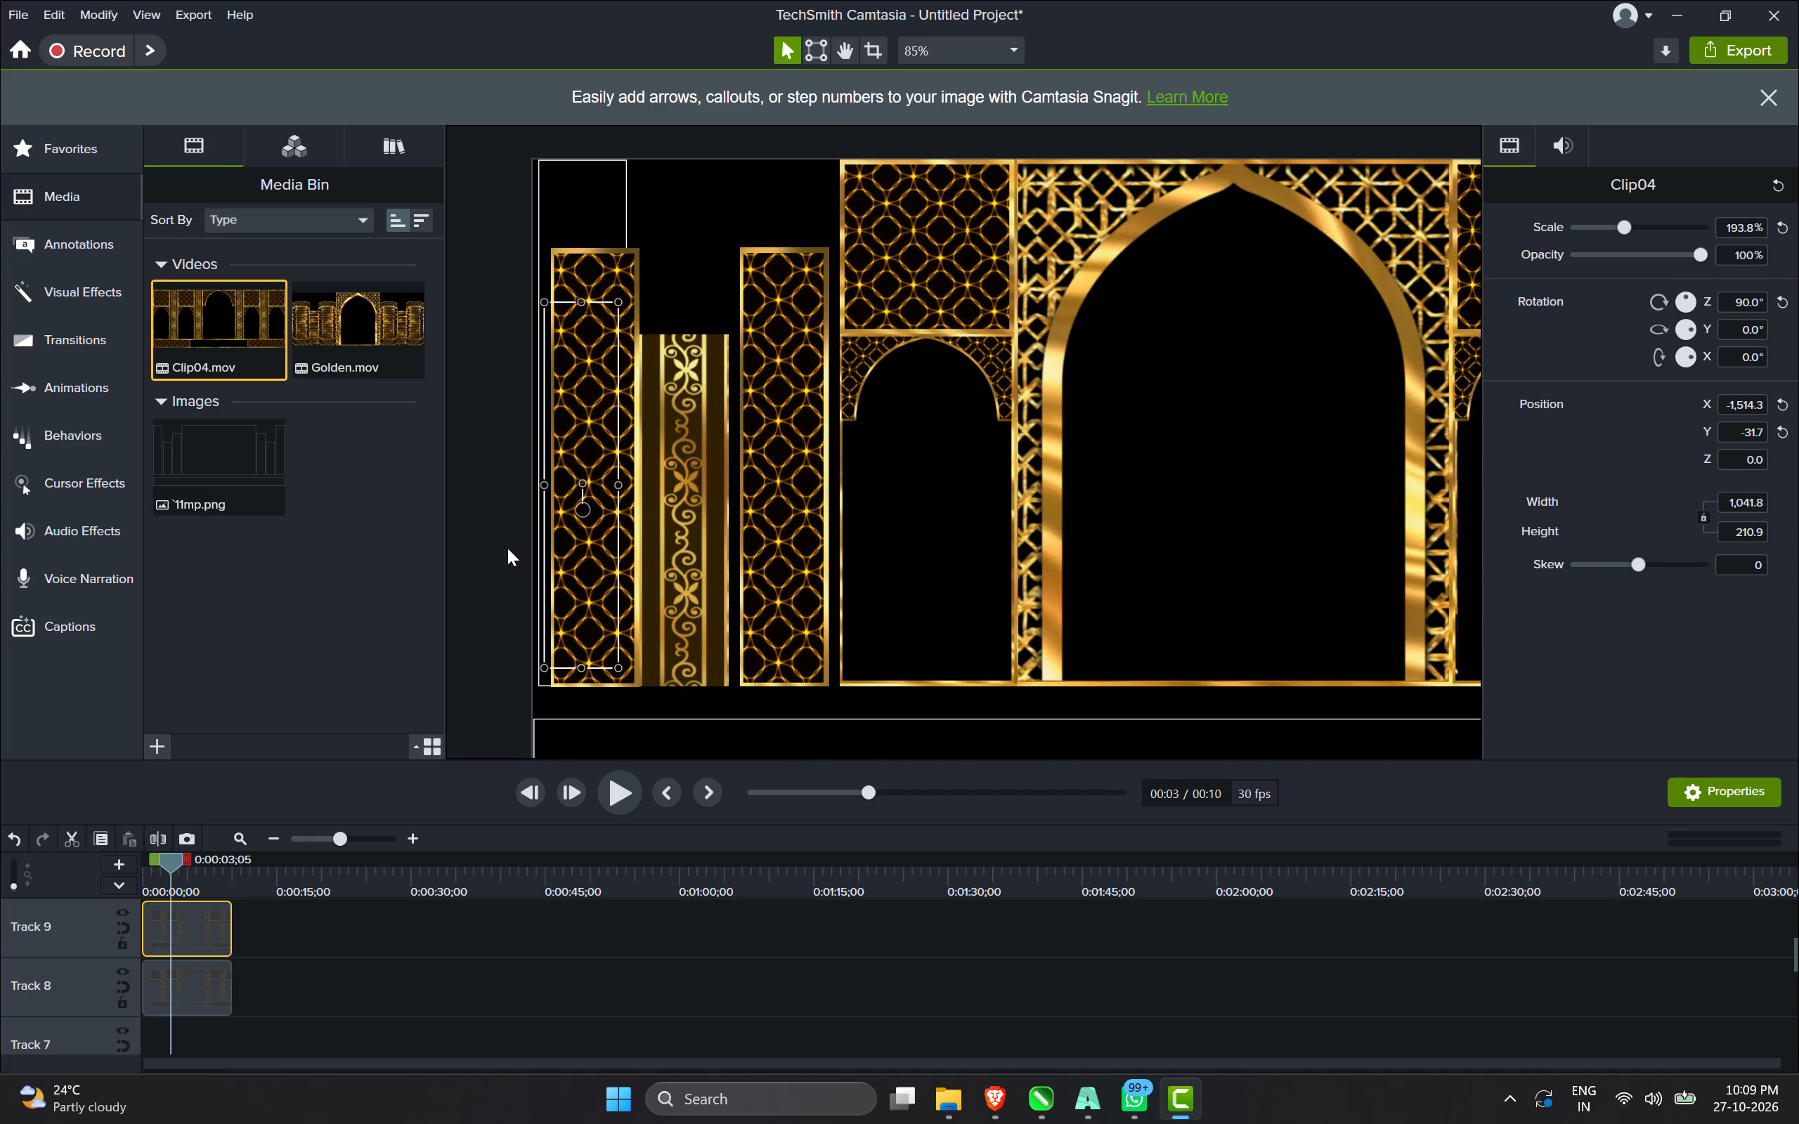
{"action": "scroll", "coordinate": [496, 499], "scroll_direction": "up", "scroll_amount": 5}
{"action": "key", "text": "Left"}
{"action": "key", "text": "Left"}
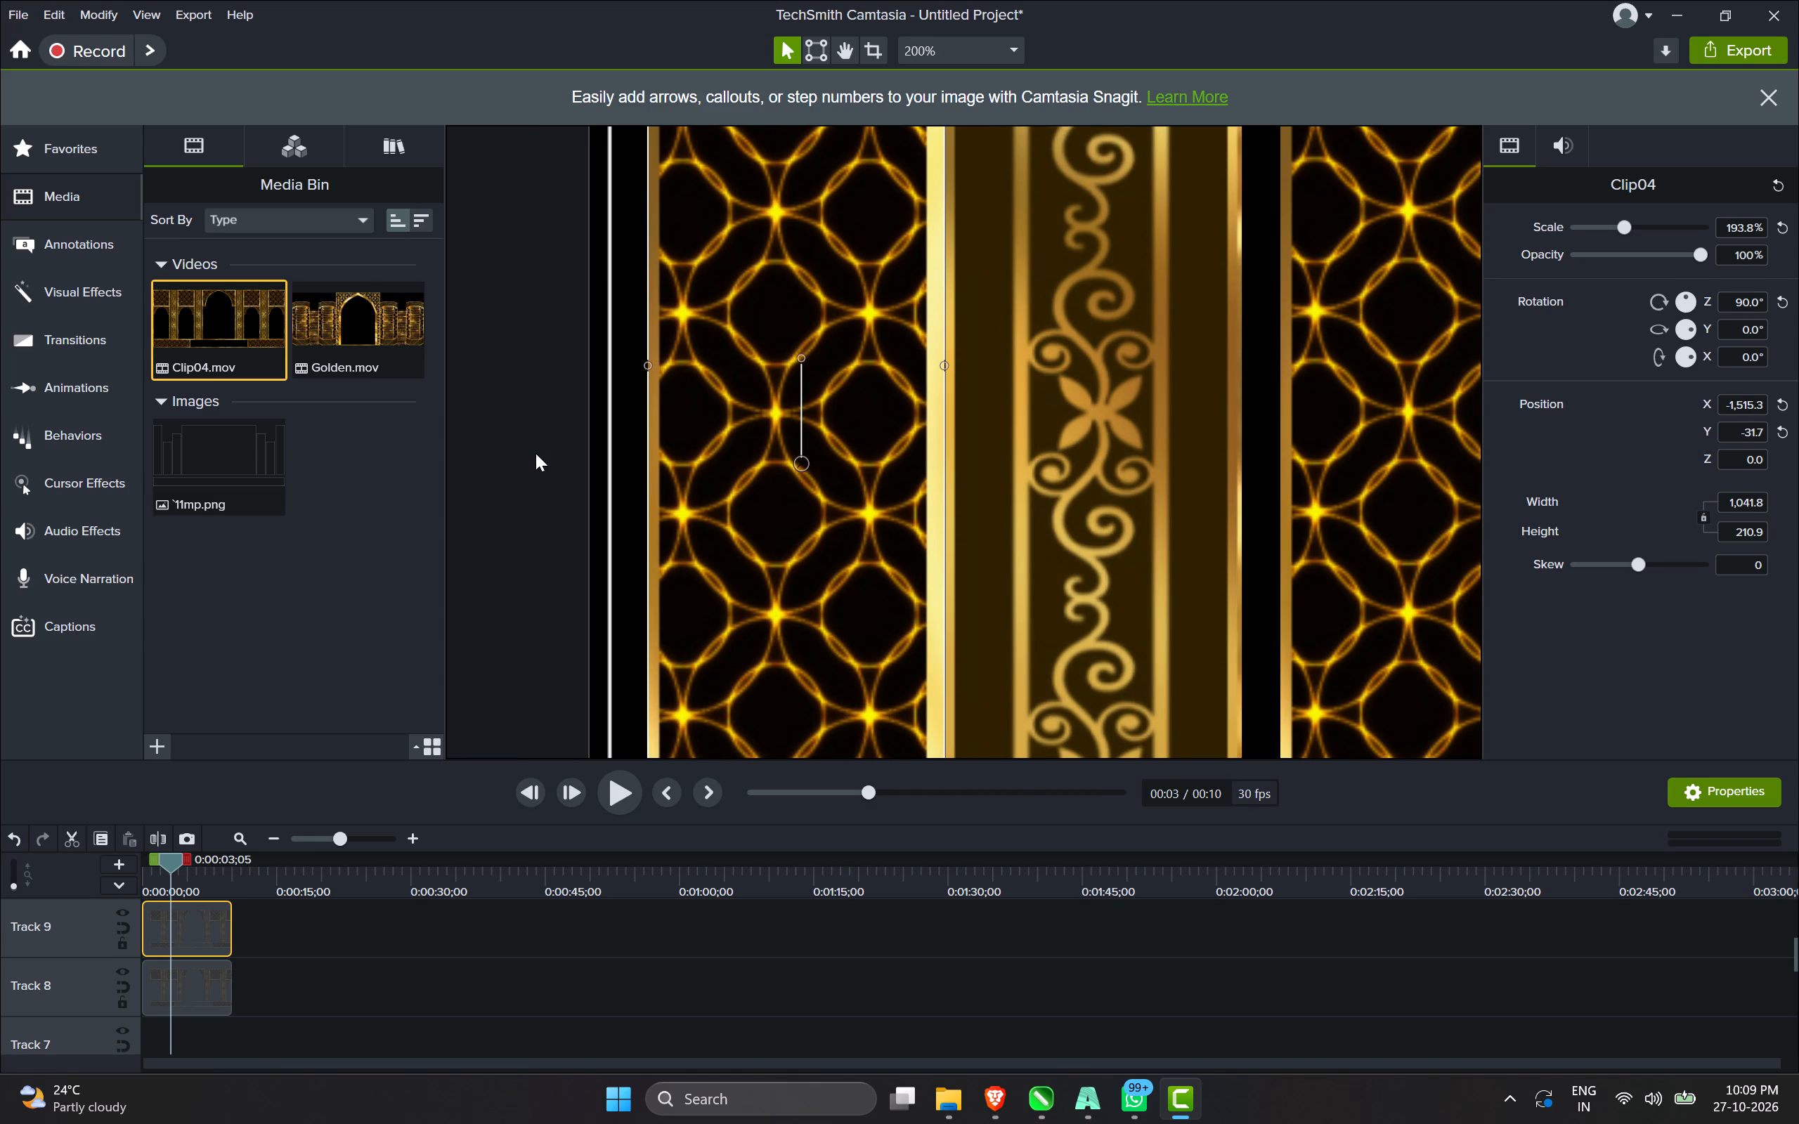
{"action": "key", "text": "shift+Left"}
{"action": "key", "text": "shift+Left"}
{"action": "key", "text": "shift+Left"}
{"action": "key", "text": "shift+Left"}
{"action": "key", "text": "shift+Left"}
{"action": "key", "text": "shift+Left"}
{"action": "key", "text": "shift+Left"}
{"action": "key", "text": "shift+Left"}
{"action": "key", "text": "shift+Left"}
{"action": "key", "text": "shift+Left"}
{"action": "key", "text": "shift+Left"}
{"action": "key", "text": "shift+Left"}
{"action": "key", "text": "shift+Left"}
{"action": "key", "text": "shift+Left"}
{"action": "key", "text": "shift+Left"}
{"action": "key", "text": "shift+Left"}
{"action": "key", "text": "shift+Left"}
{"action": "key", "text": "shift+Left"}
{"action": "key", "text": "shift+Left"}
{"action": "key", "text": "shift+Left"}
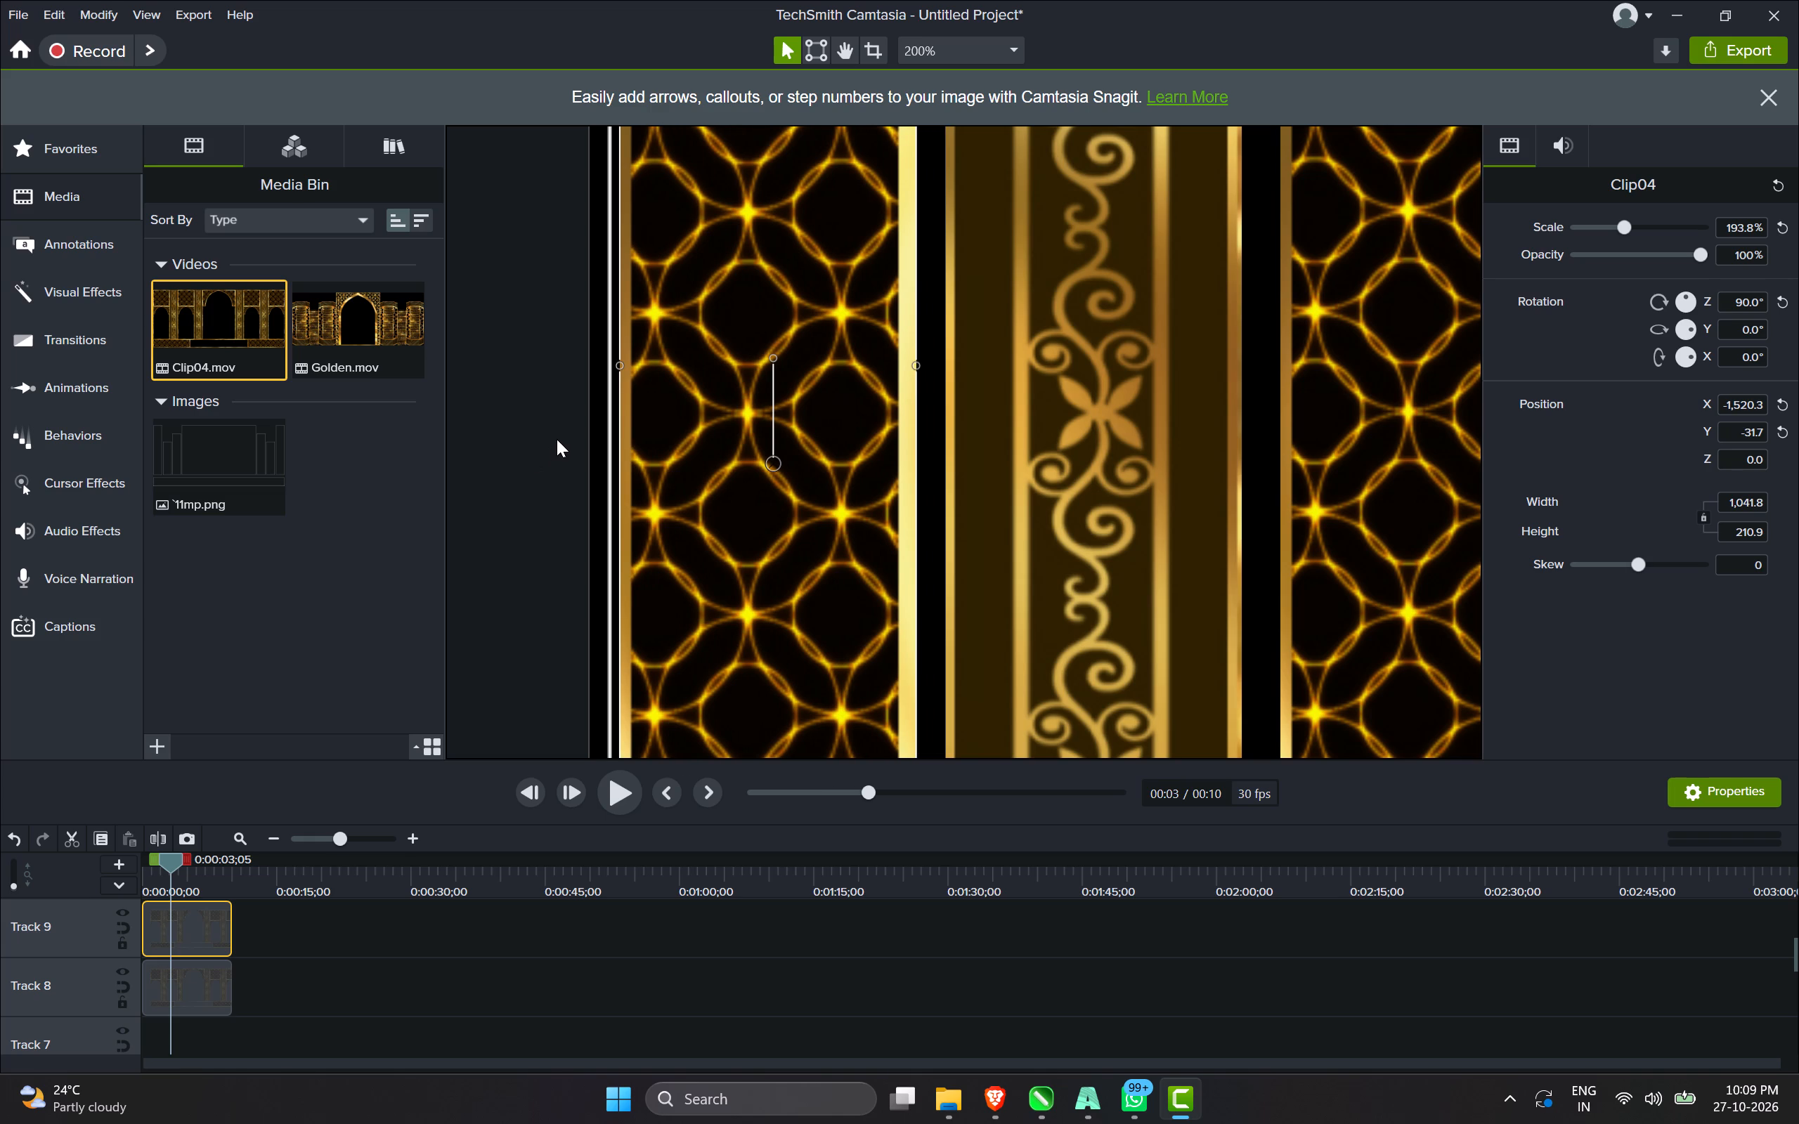
Nudge the lattice pillar copy back right until it covers the tall left panel outline's right line, at X -1,544.1.
{"action": "scroll", "coordinate": [567, 428], "scroll_direction": "up", "scroll_amount": 3}
{"action": "scroll", "coordinate": [799, 404], "scroll_direction": "down", "scroll_amount": 3}
{"action": "scroll", "coordinate": [1148, 381], "scroll_direction": "up", "scroll_amount": 1}
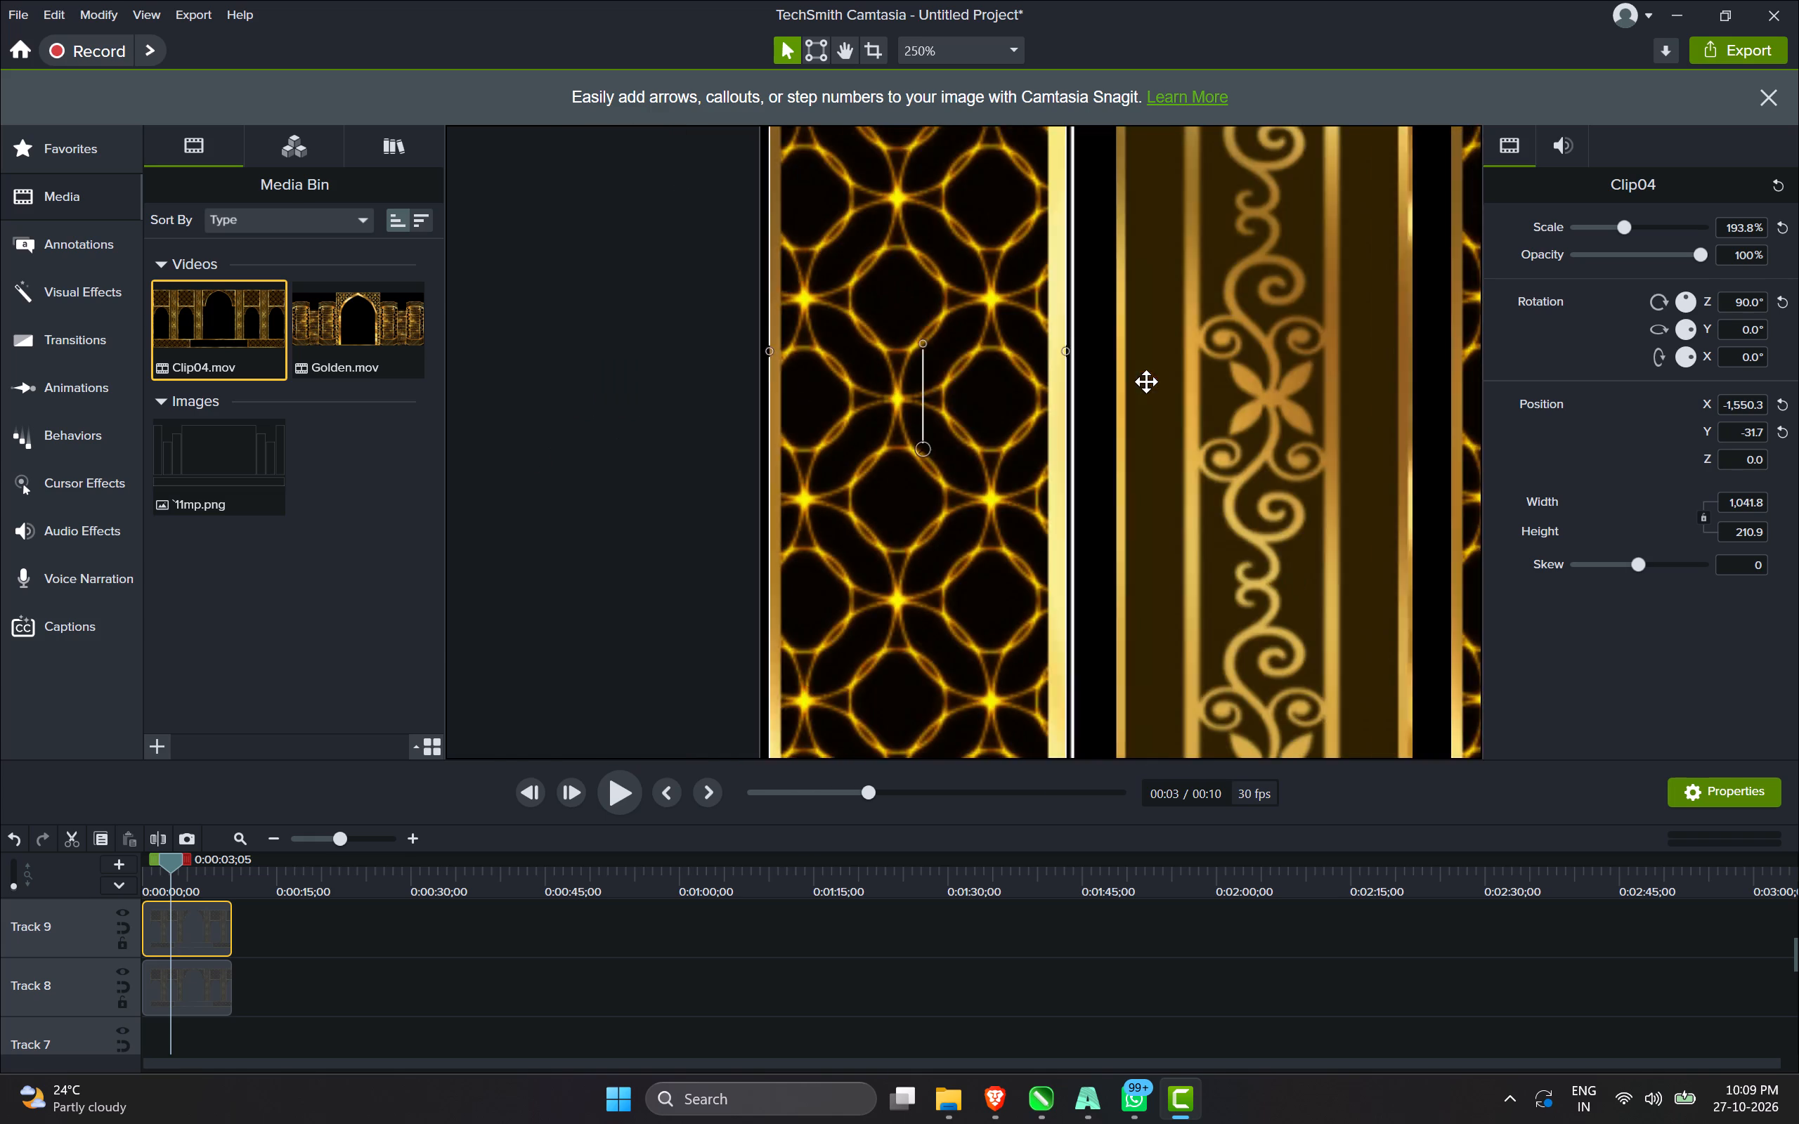
{"action": "scroll", "coordinate": [1146, 381], "scroll_direction": "up", "scroll_amount": 2}
{"action": "scroll", "coordinate": [1107, 331], "scroll_direction": "up", "scroll_amount": 1}
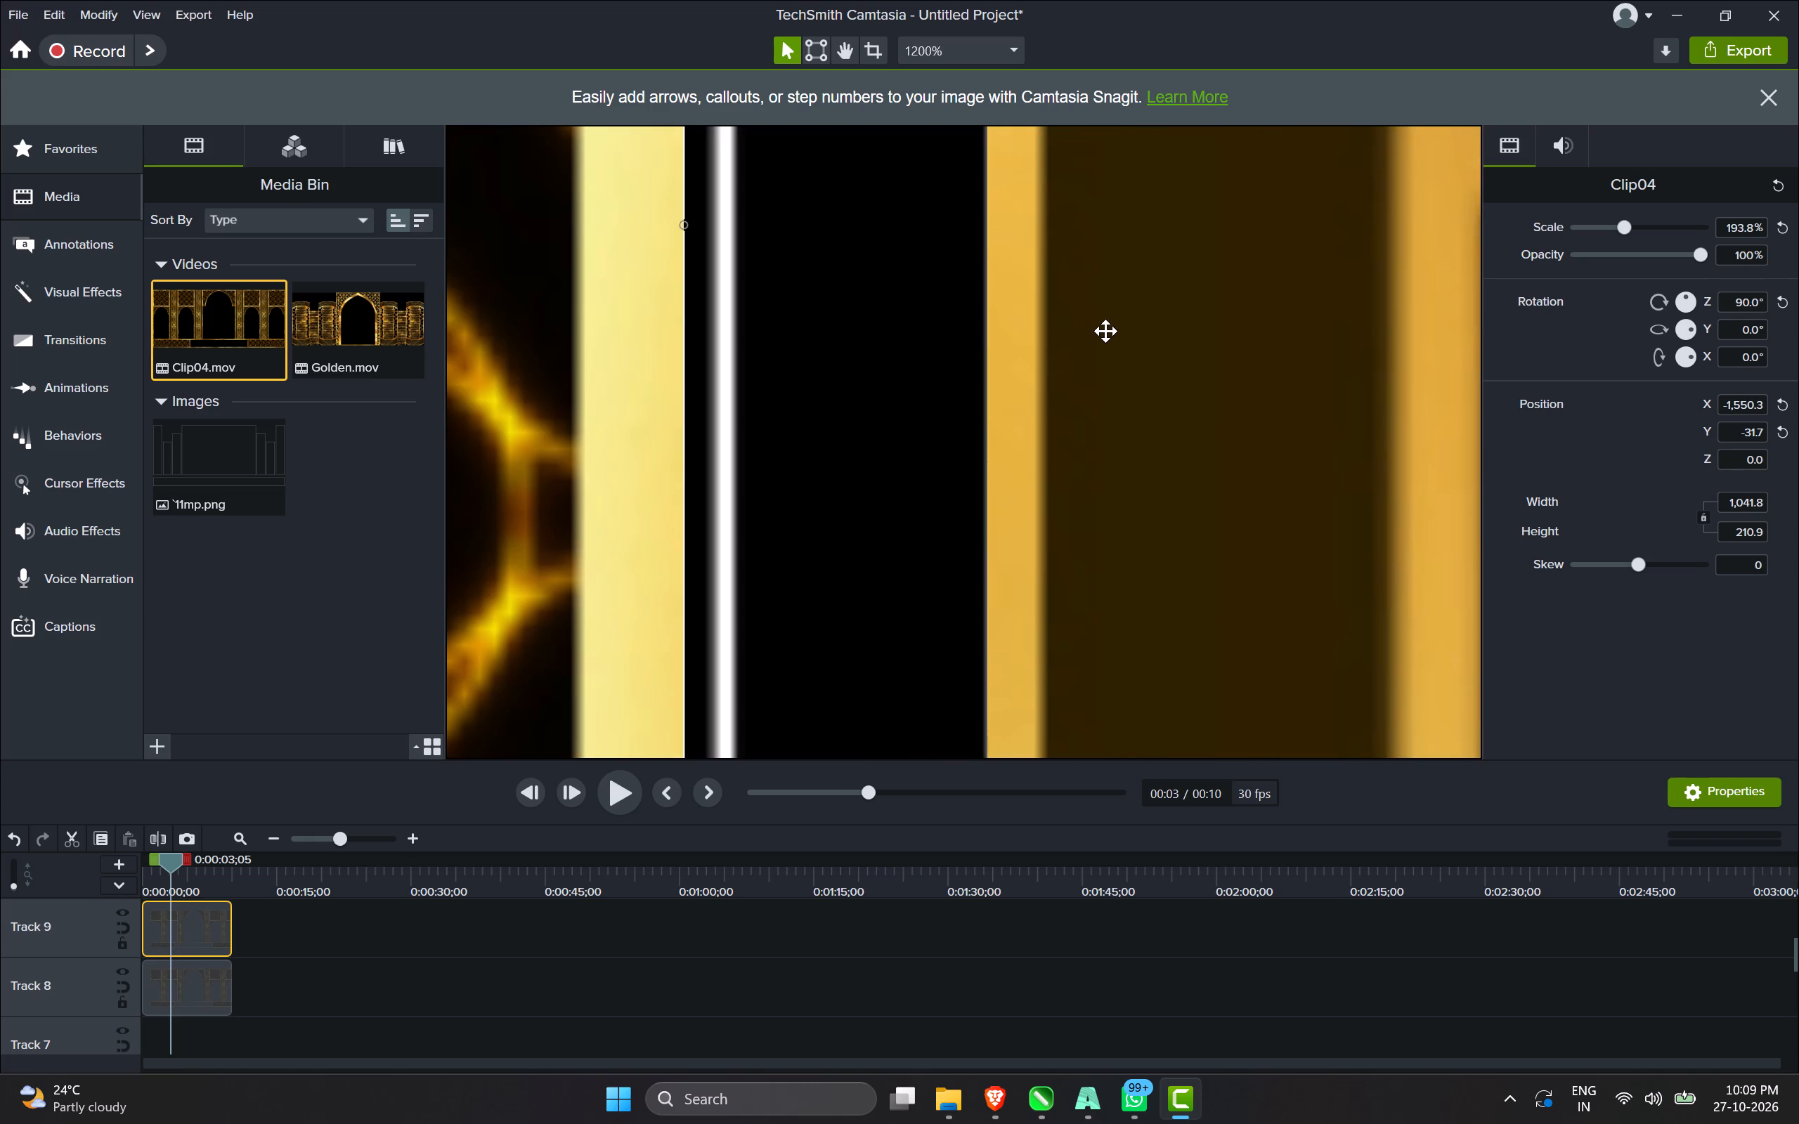
{"action": "key", "text": "shift+Right"}
{"action": "key", "text": "shift+Right"}
{"action": "key", "text": "shift+Right"}
{"action": "key", "text": "shift+Right"}
{"action": "key", "text": "shift+Right"}
{"action": "key", "text": "shift+Right"}
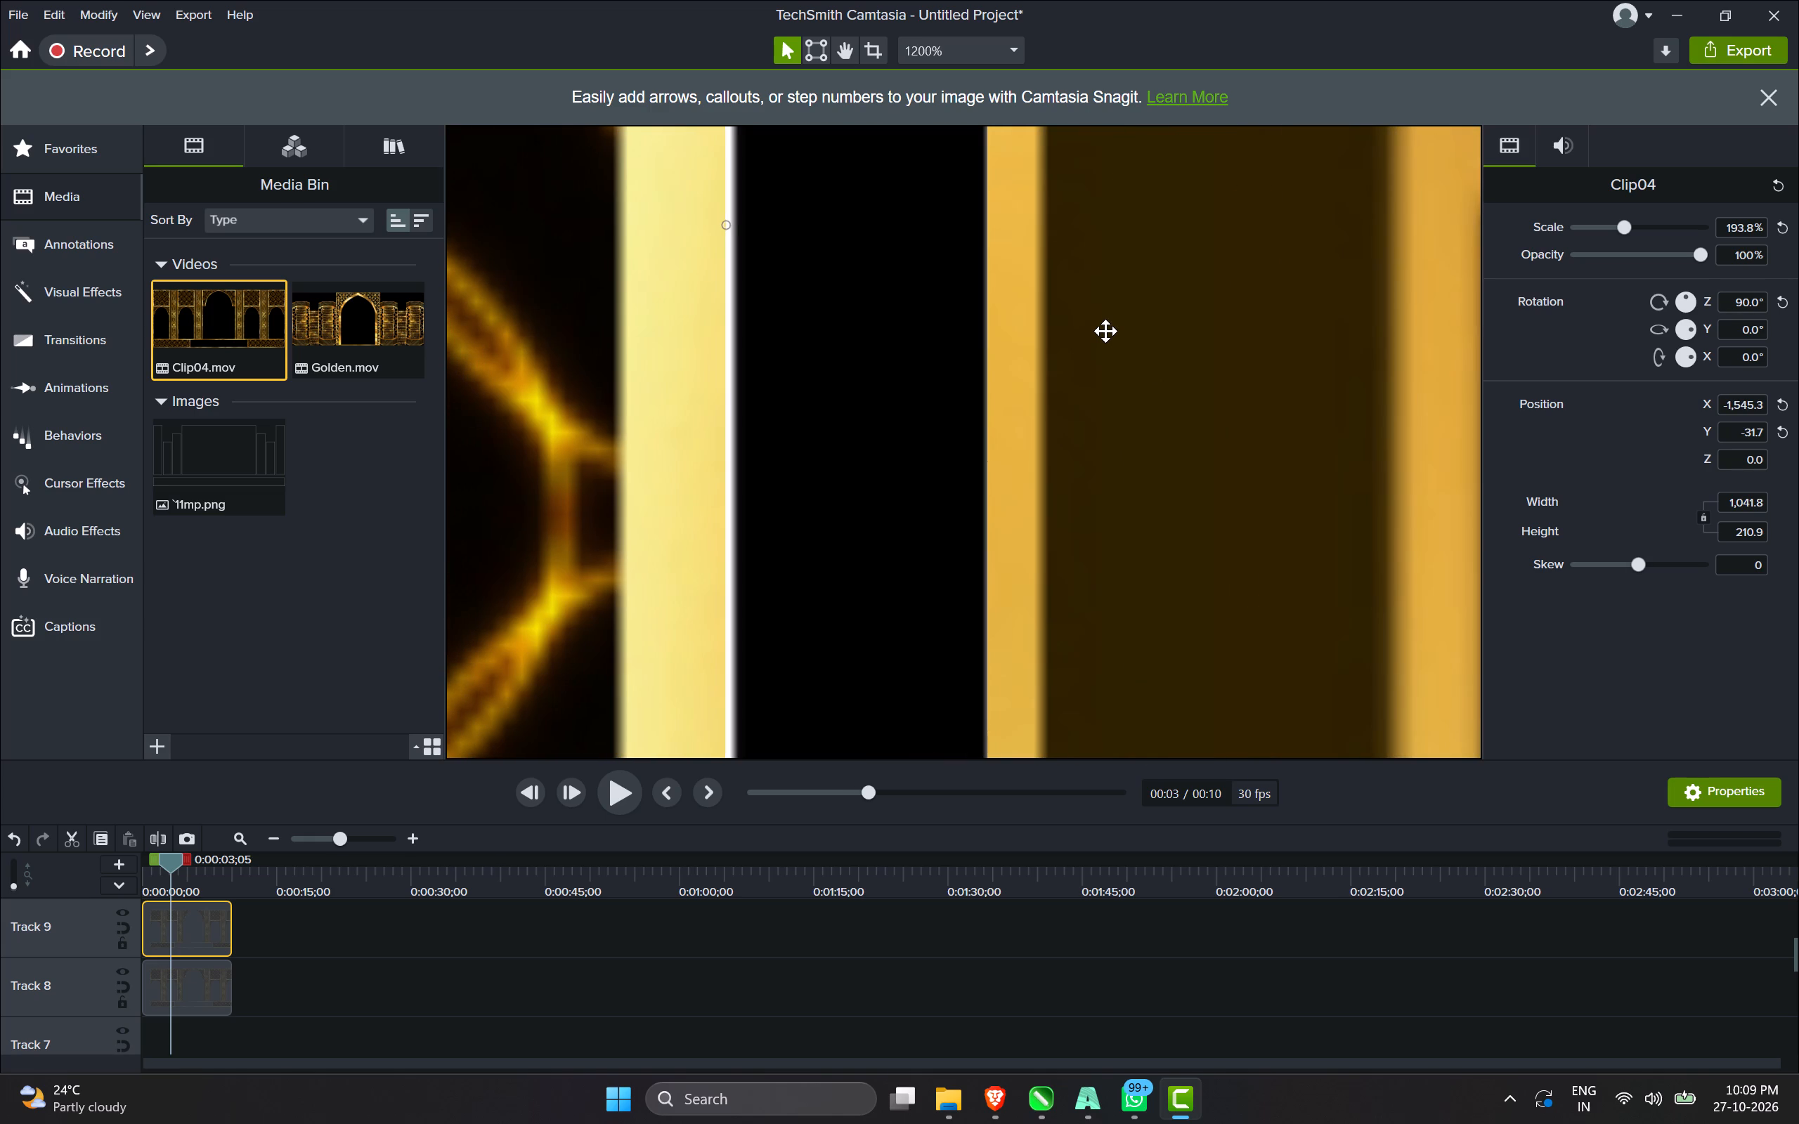
{"action": "key", "text": "shift+Right"}
{"action": "key", "text": "Right"}
{"action": "key", "text": "Right"}
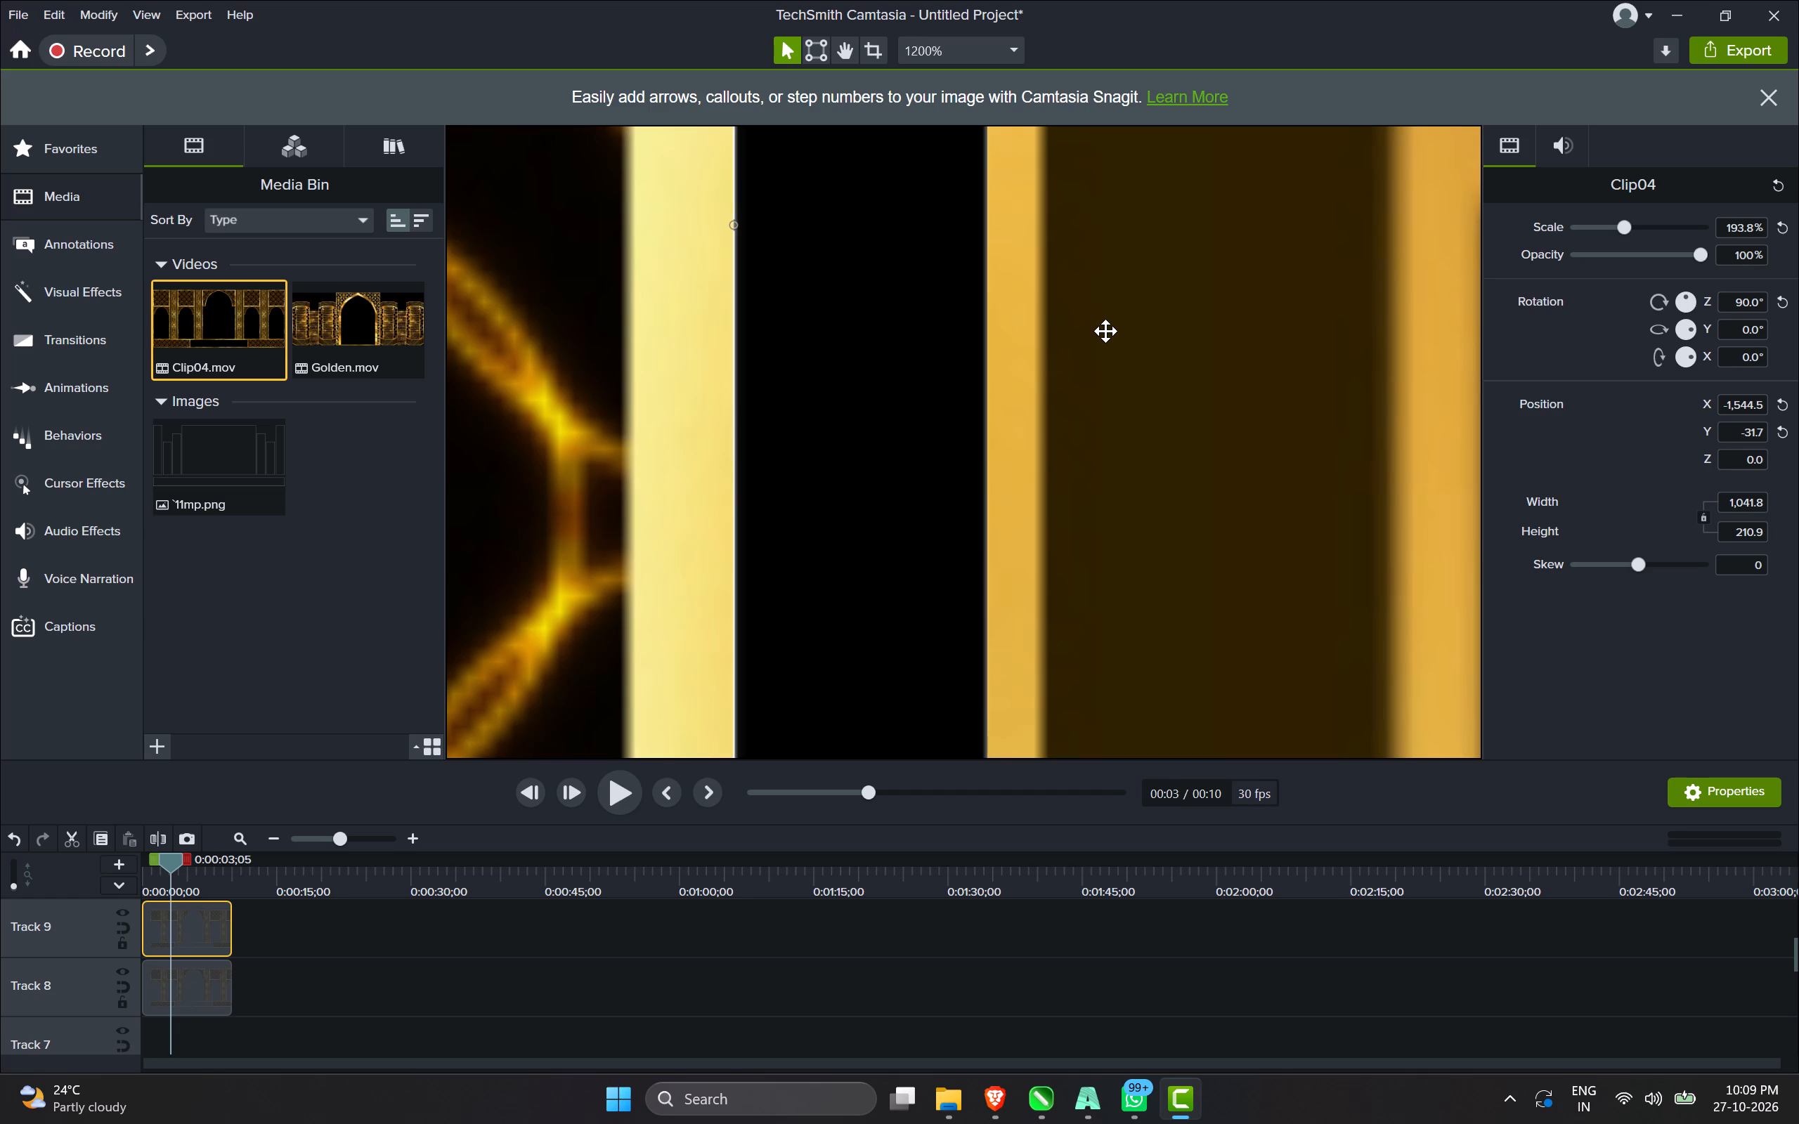
{"action": "key", "text": "Right"}
{"action": "key", "text": "Right"}
Stretch the lattice pillar copy upward to the top line of the tall left panel outline, to 233.12%.
{"action": "scroll", "coordinate": [877, 396], "scroll_direction": "down", "scroll_amount": 9}
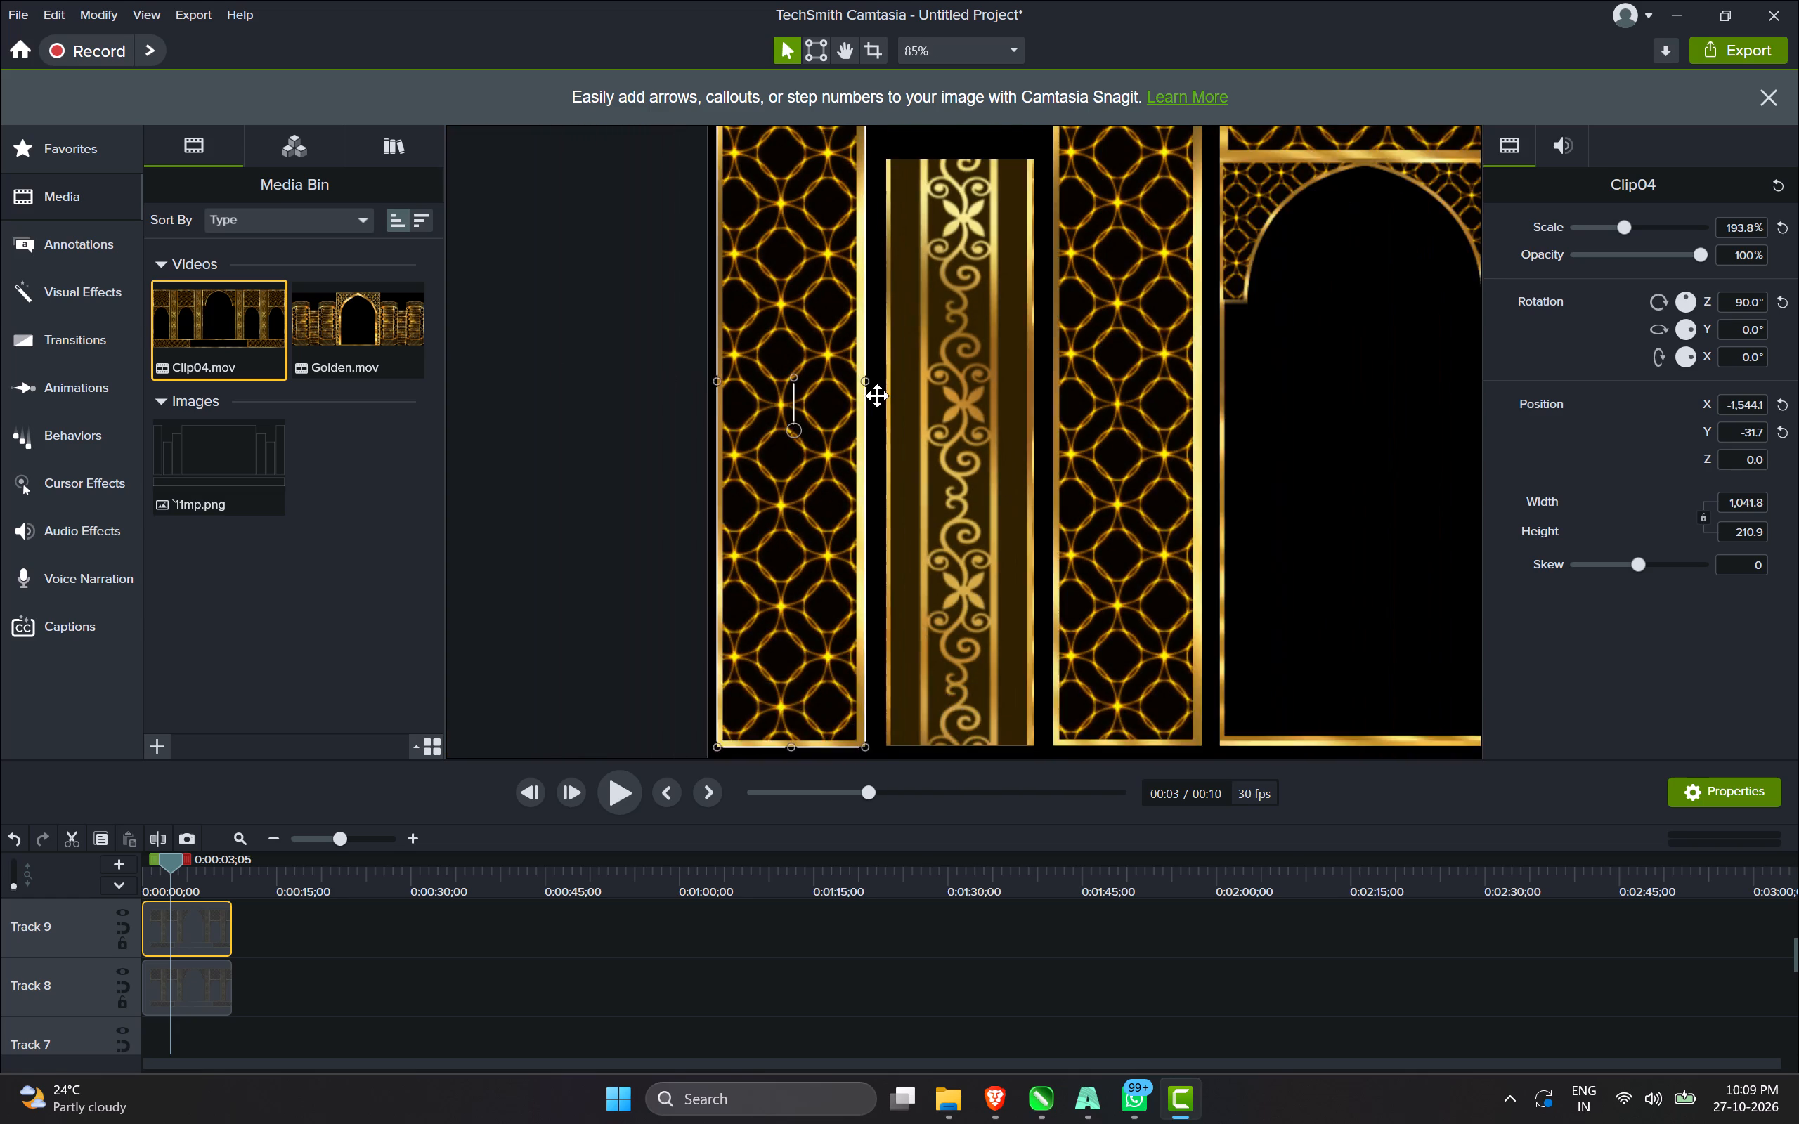
{"action": "scroll", "coordinate": [814, 724], "scroll_direction": "up", "scroll_amount": 4}
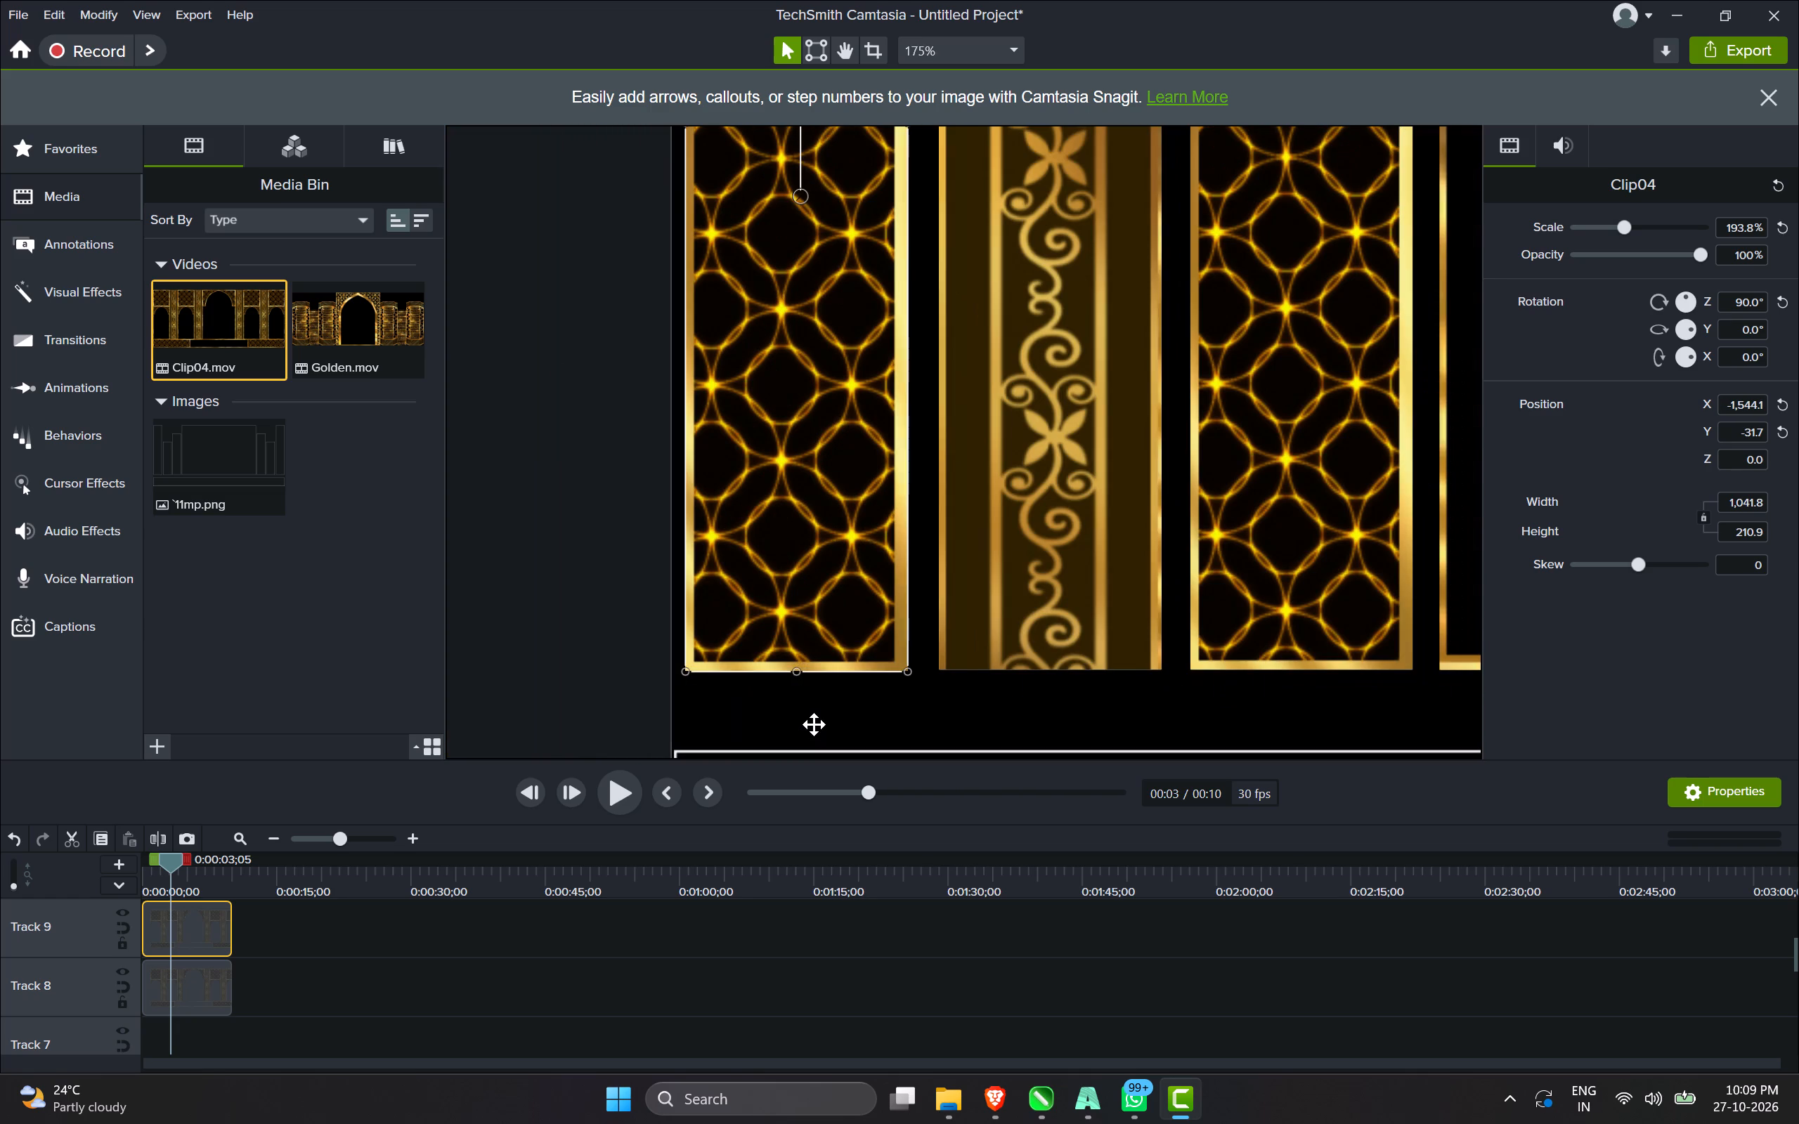
{"action": "scroll", "coordinate": [814, 724], "scroll_direction": "down", "scroll_amount": 7}
{"action": "scroll", "coordinate": [822, 197], "scroll_direction": "up", "scroll_amount": 2}
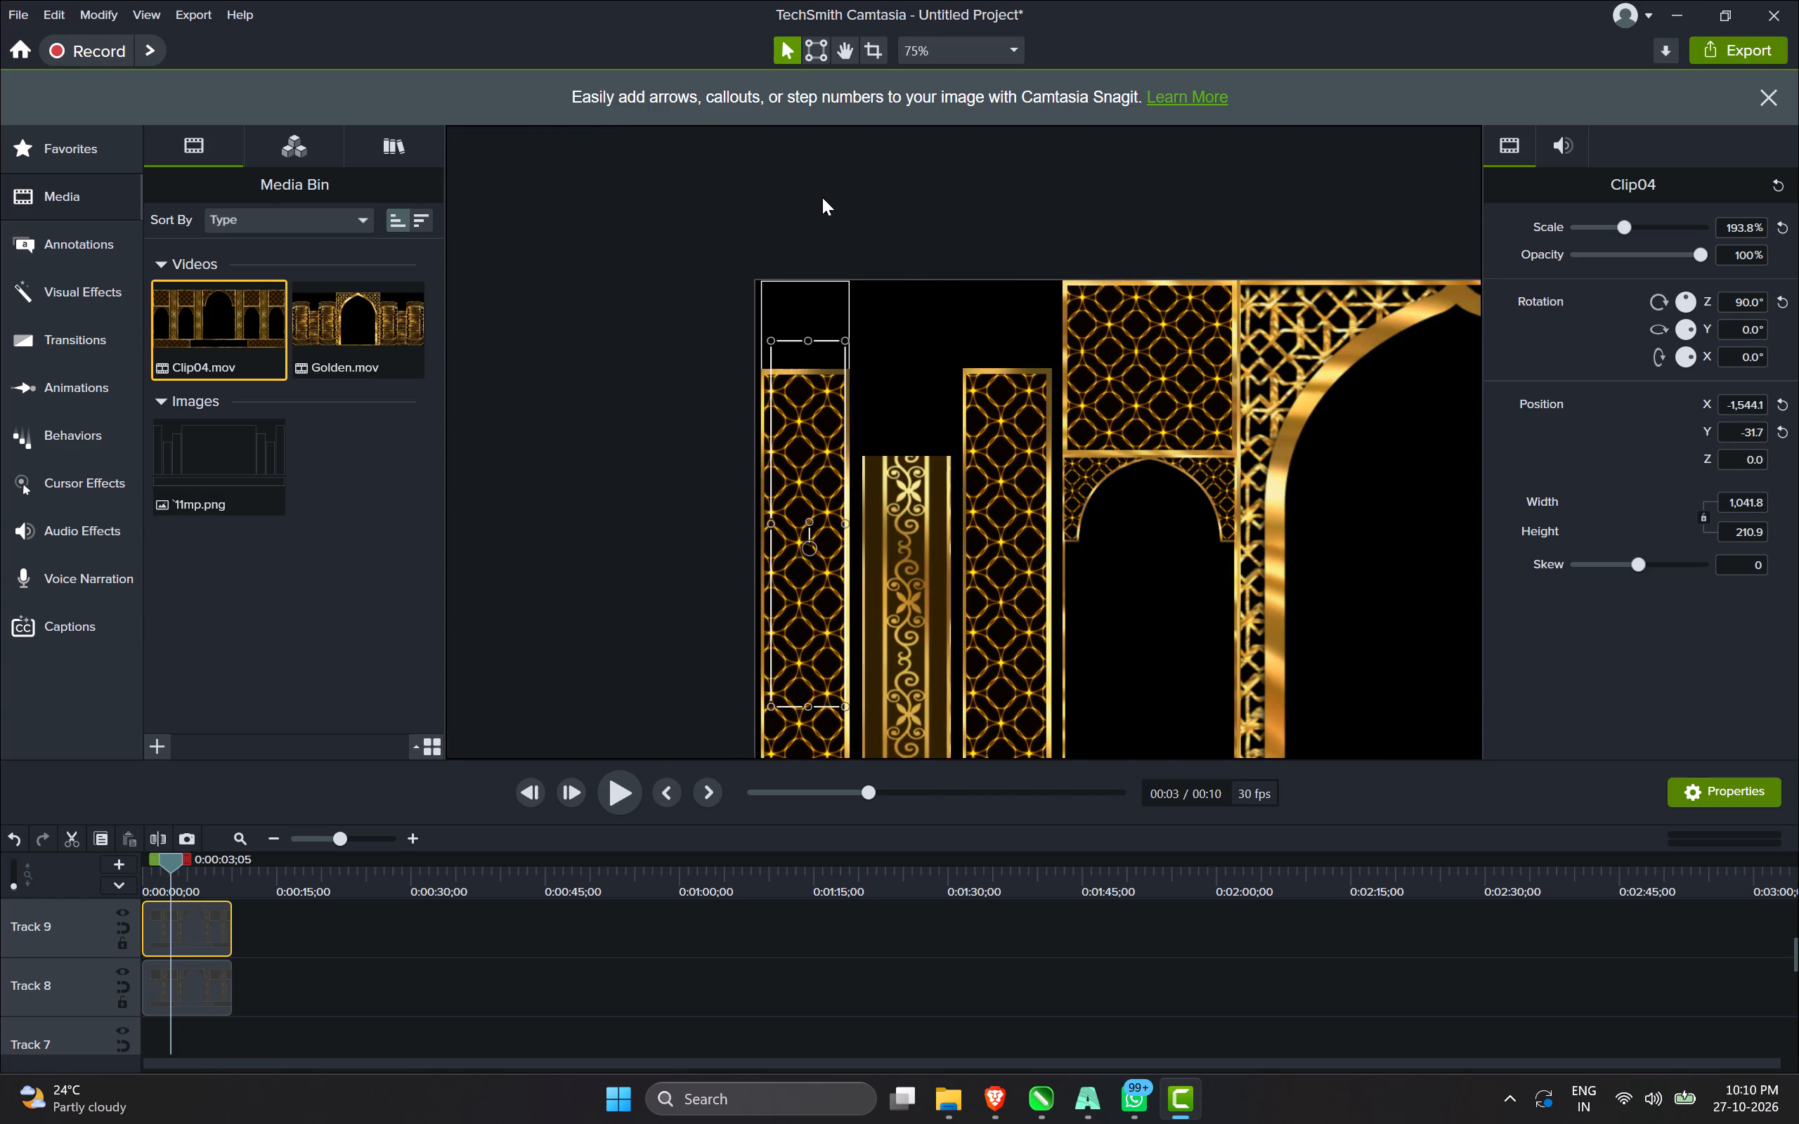
{"action": "scroll", "coordinate": [796, 371], "scroll_direction": "up", "scroll_amount": 3}
{"action": "scroll", "coordinate": [839, 214], "scroll_direction": "up", "scroll_amount": 2}
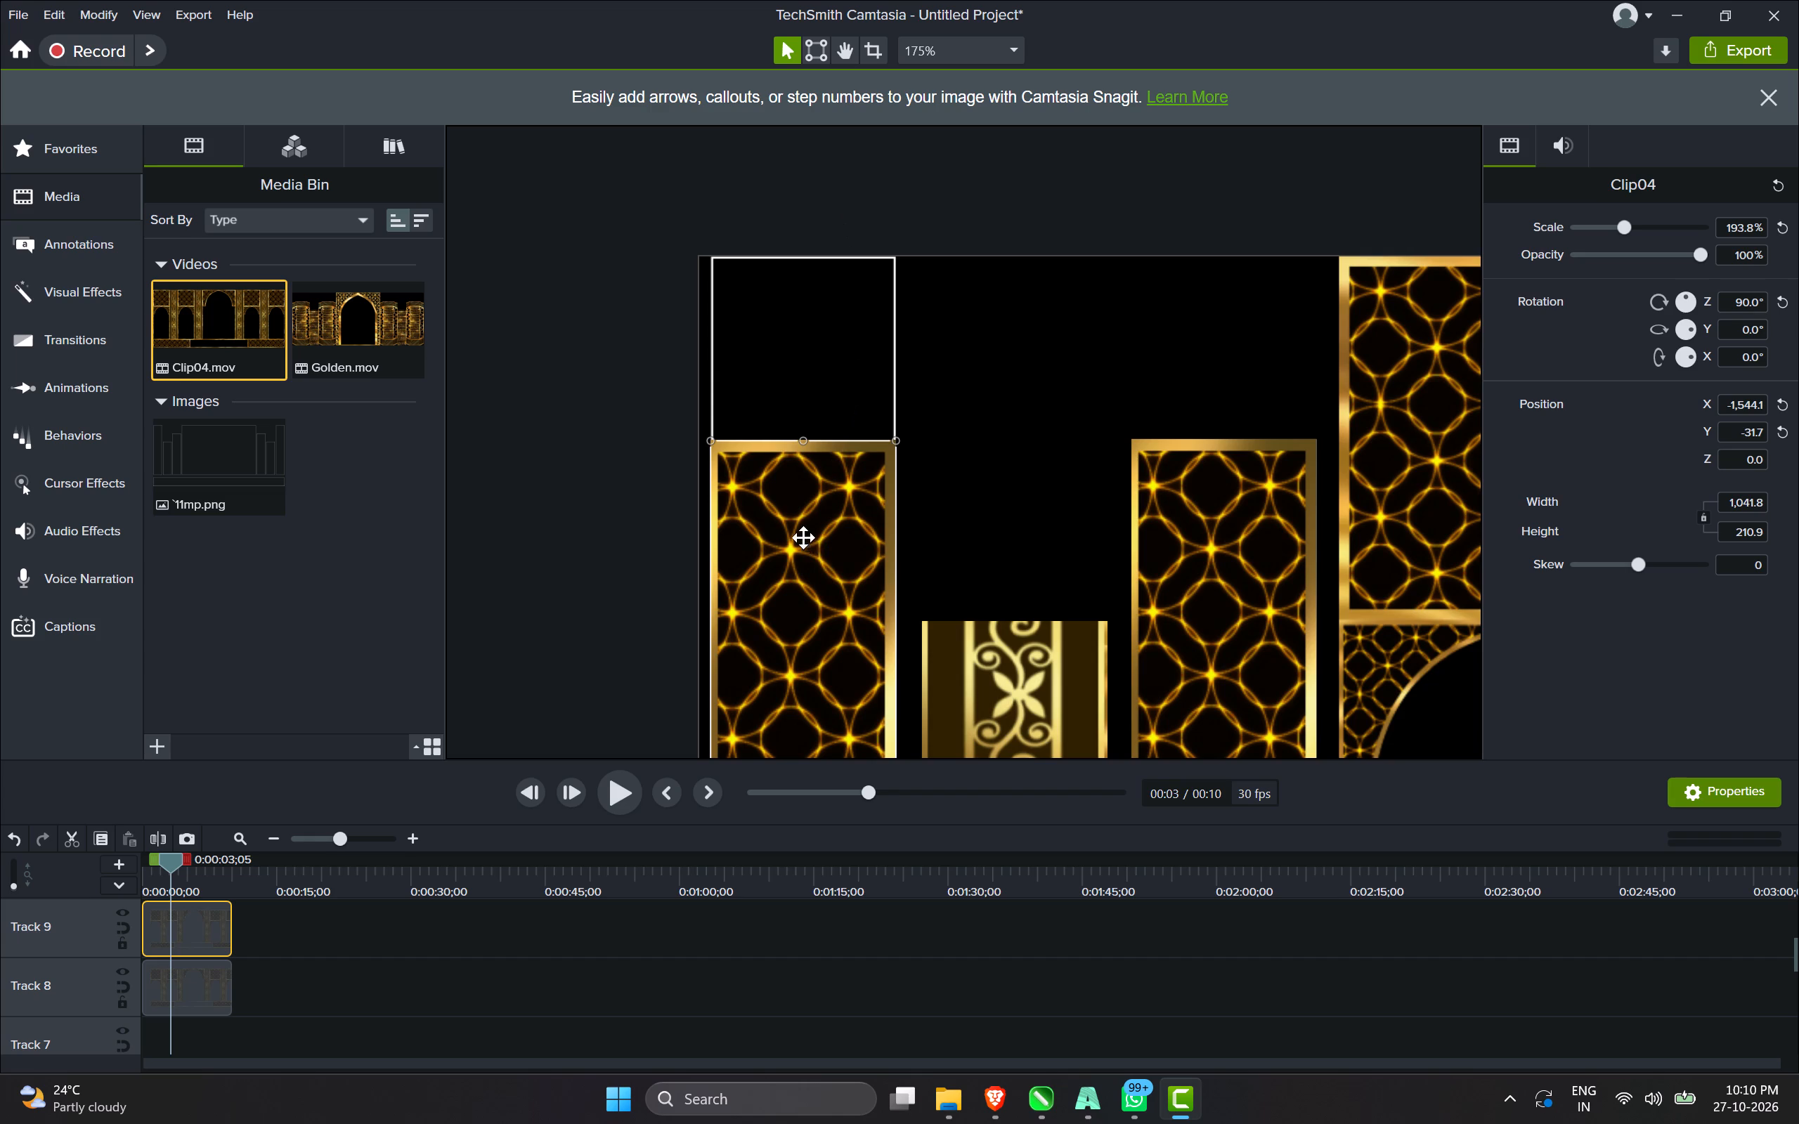
{"action": "left_click_drag", "start_coordinate": [789, 531], "coordinate": [780, 312], "text": "shift"}
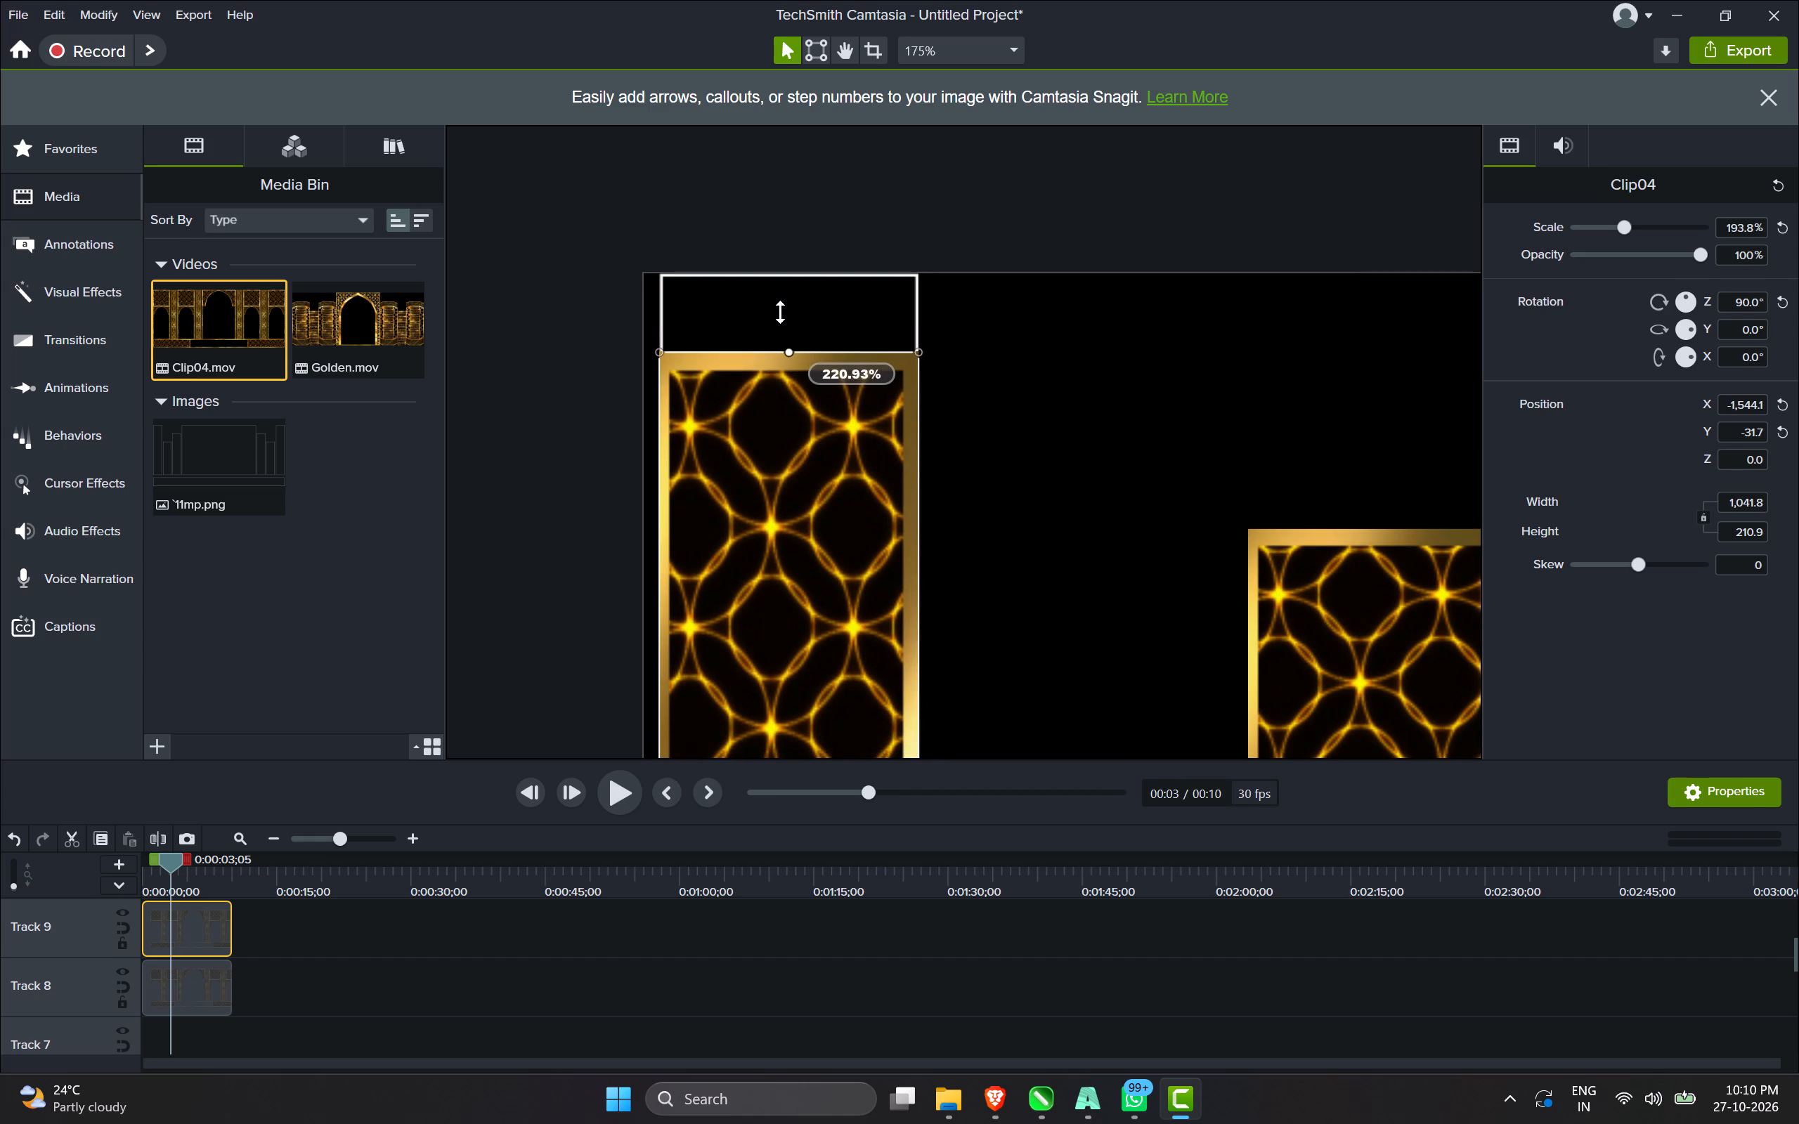
{"action": "left_click_drag", "start_coordinate": [780, 312], "coordinate": [779, 270], "text": "shift"}
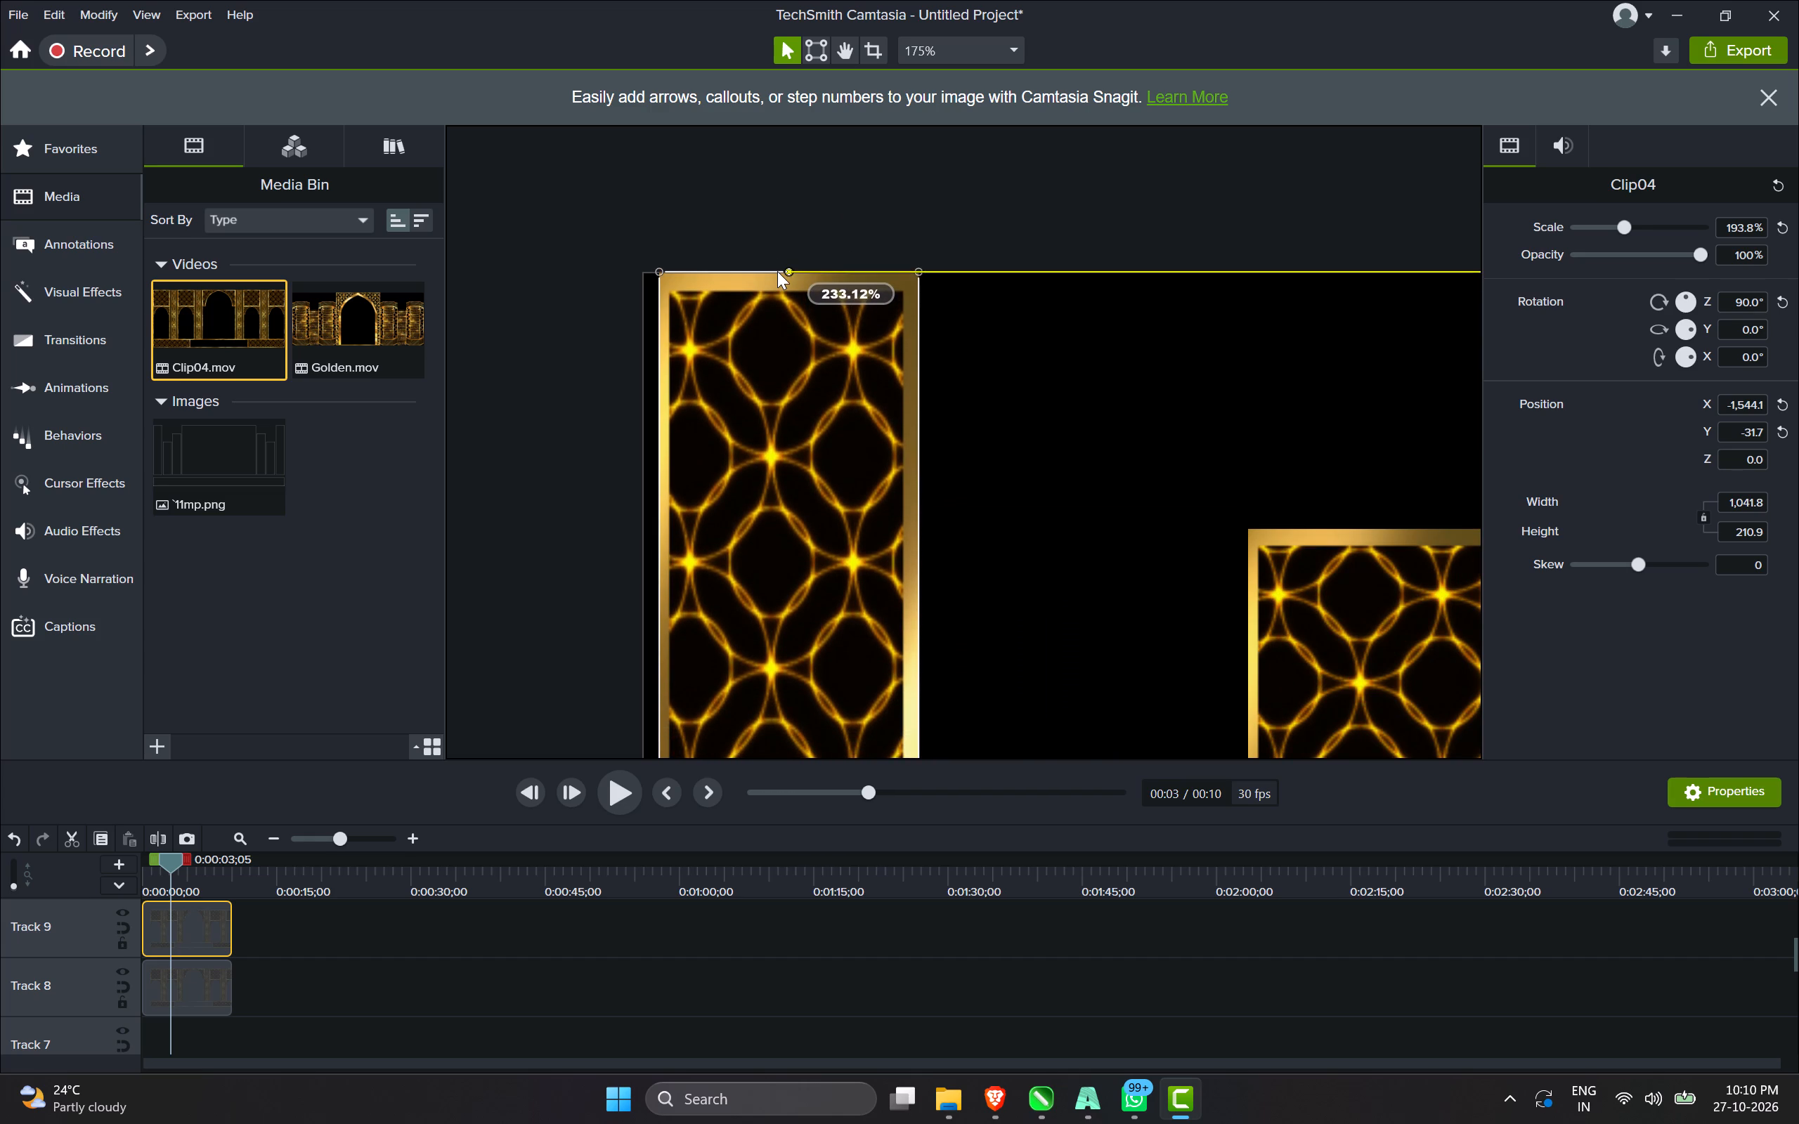
Delete the gold scrollwork pillar that fills the tall right panel outline.
{"action": "scroll", "coordinate": [777, 271], "scroll_direction": "down", "scroll_amount": 11}
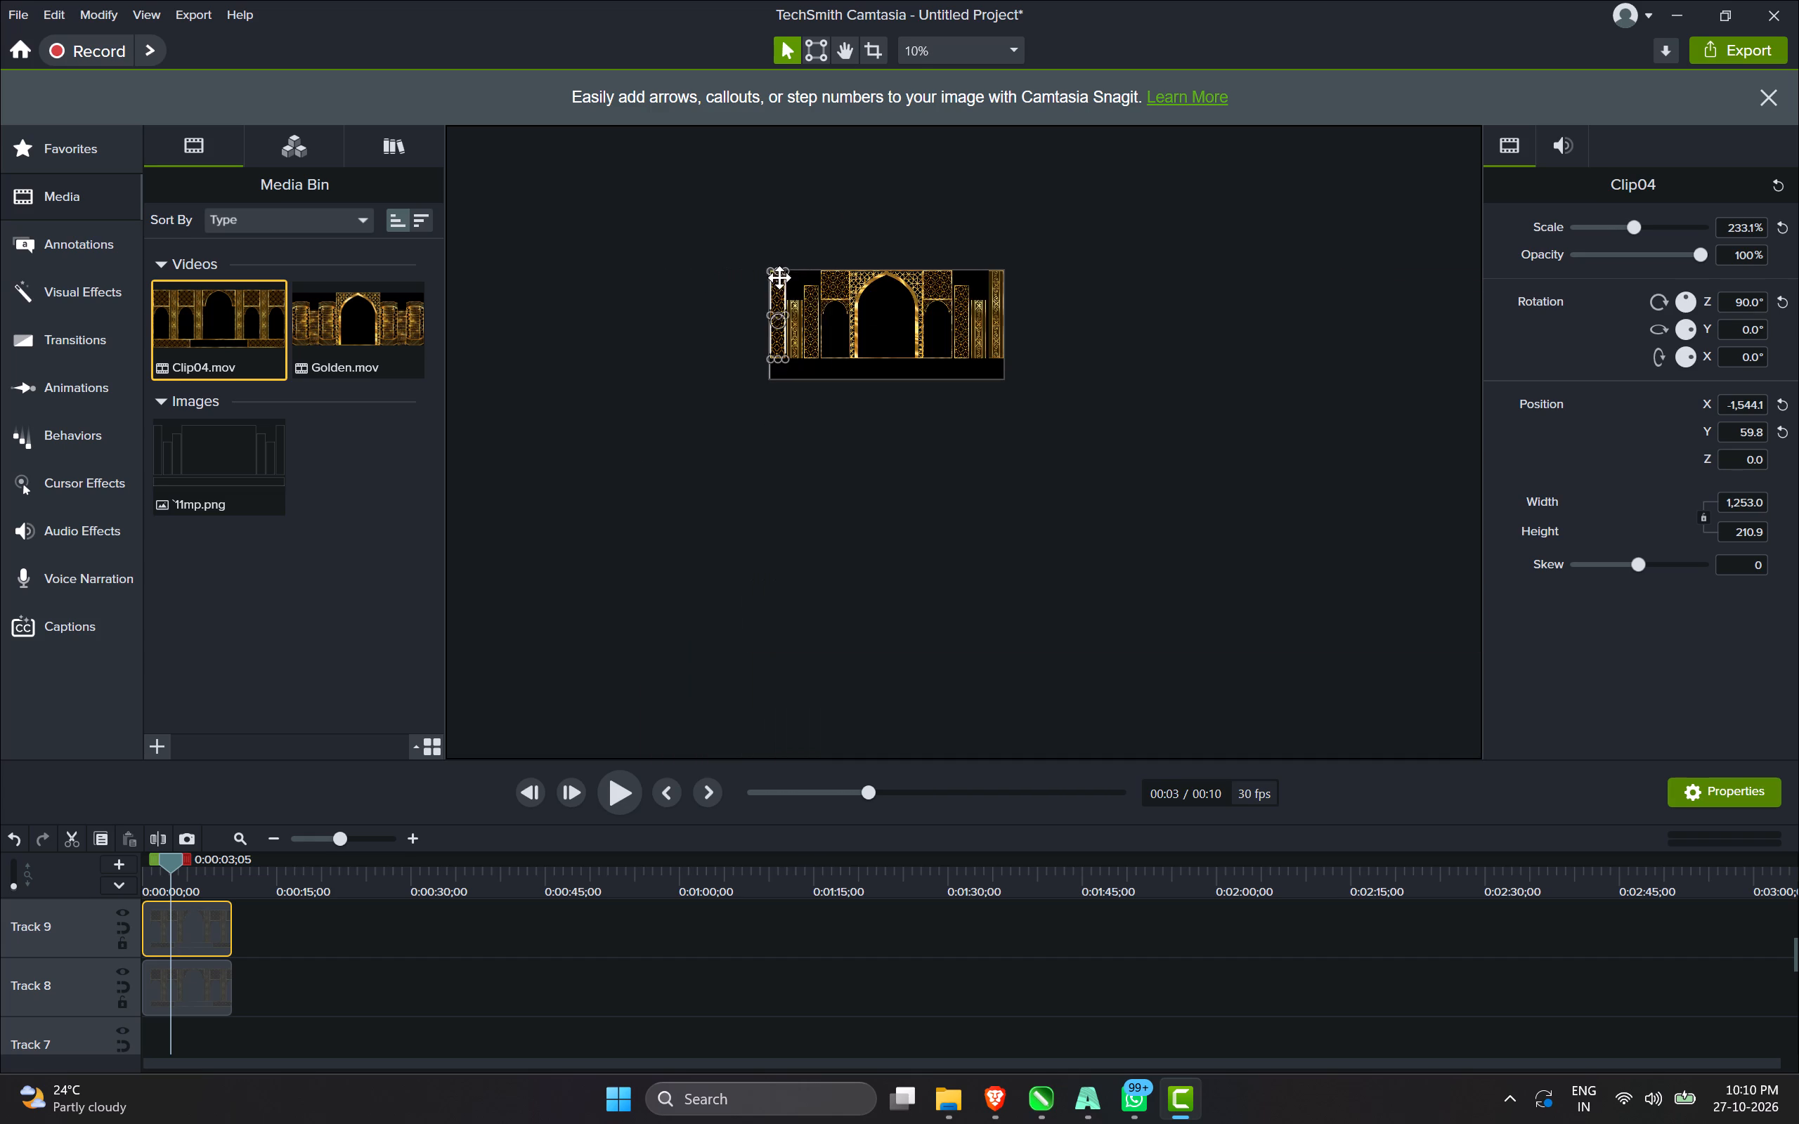
{"action": "scroll", "coordinate": [975, 297], "scroll_direction": "up", "scroll_amount": 1}
{"action": "left_click", "coordinate": [1030, 308]}
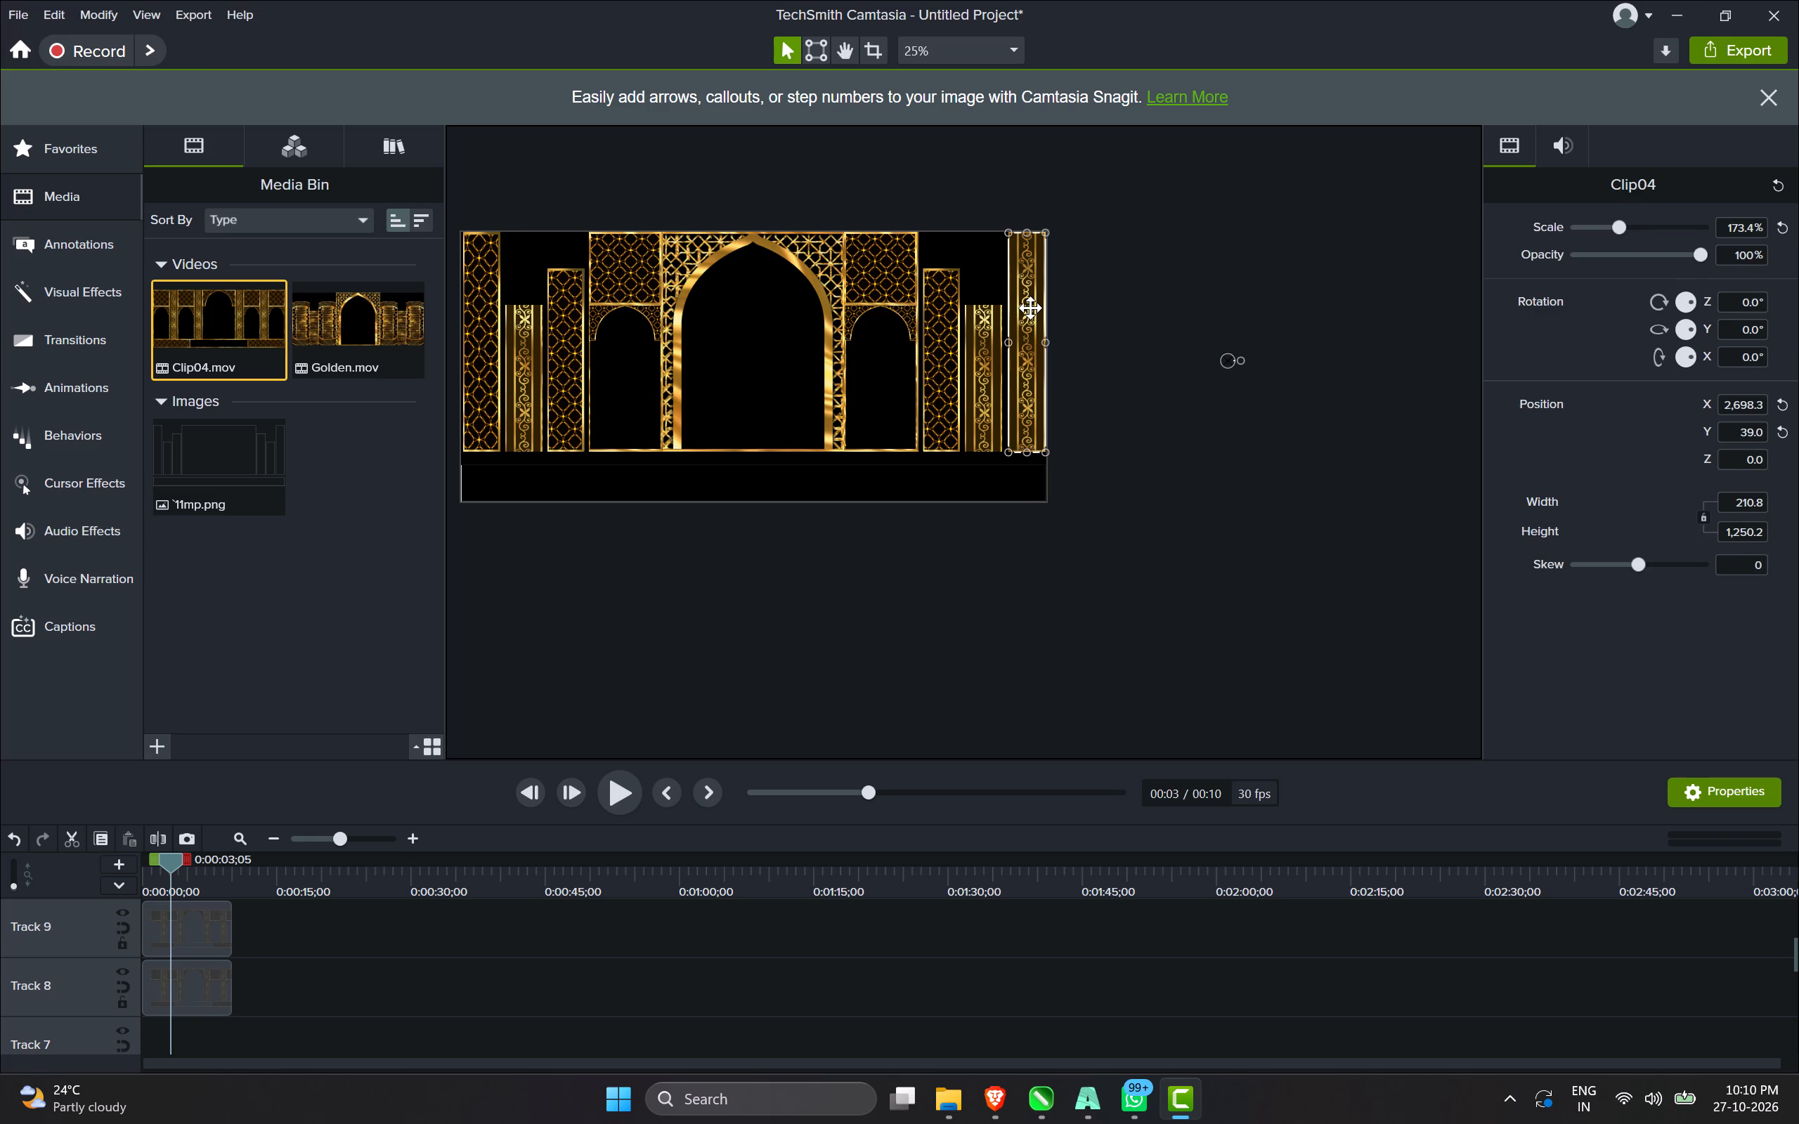
{"action": "key", "text": "Delete"}
Duplicate the tall left lattice pillar and move the copy onto the empty tall right panel outline, at X 1,562.6, Y 58.3.
{"action": "left_click", "coordinate": [498, 341]}
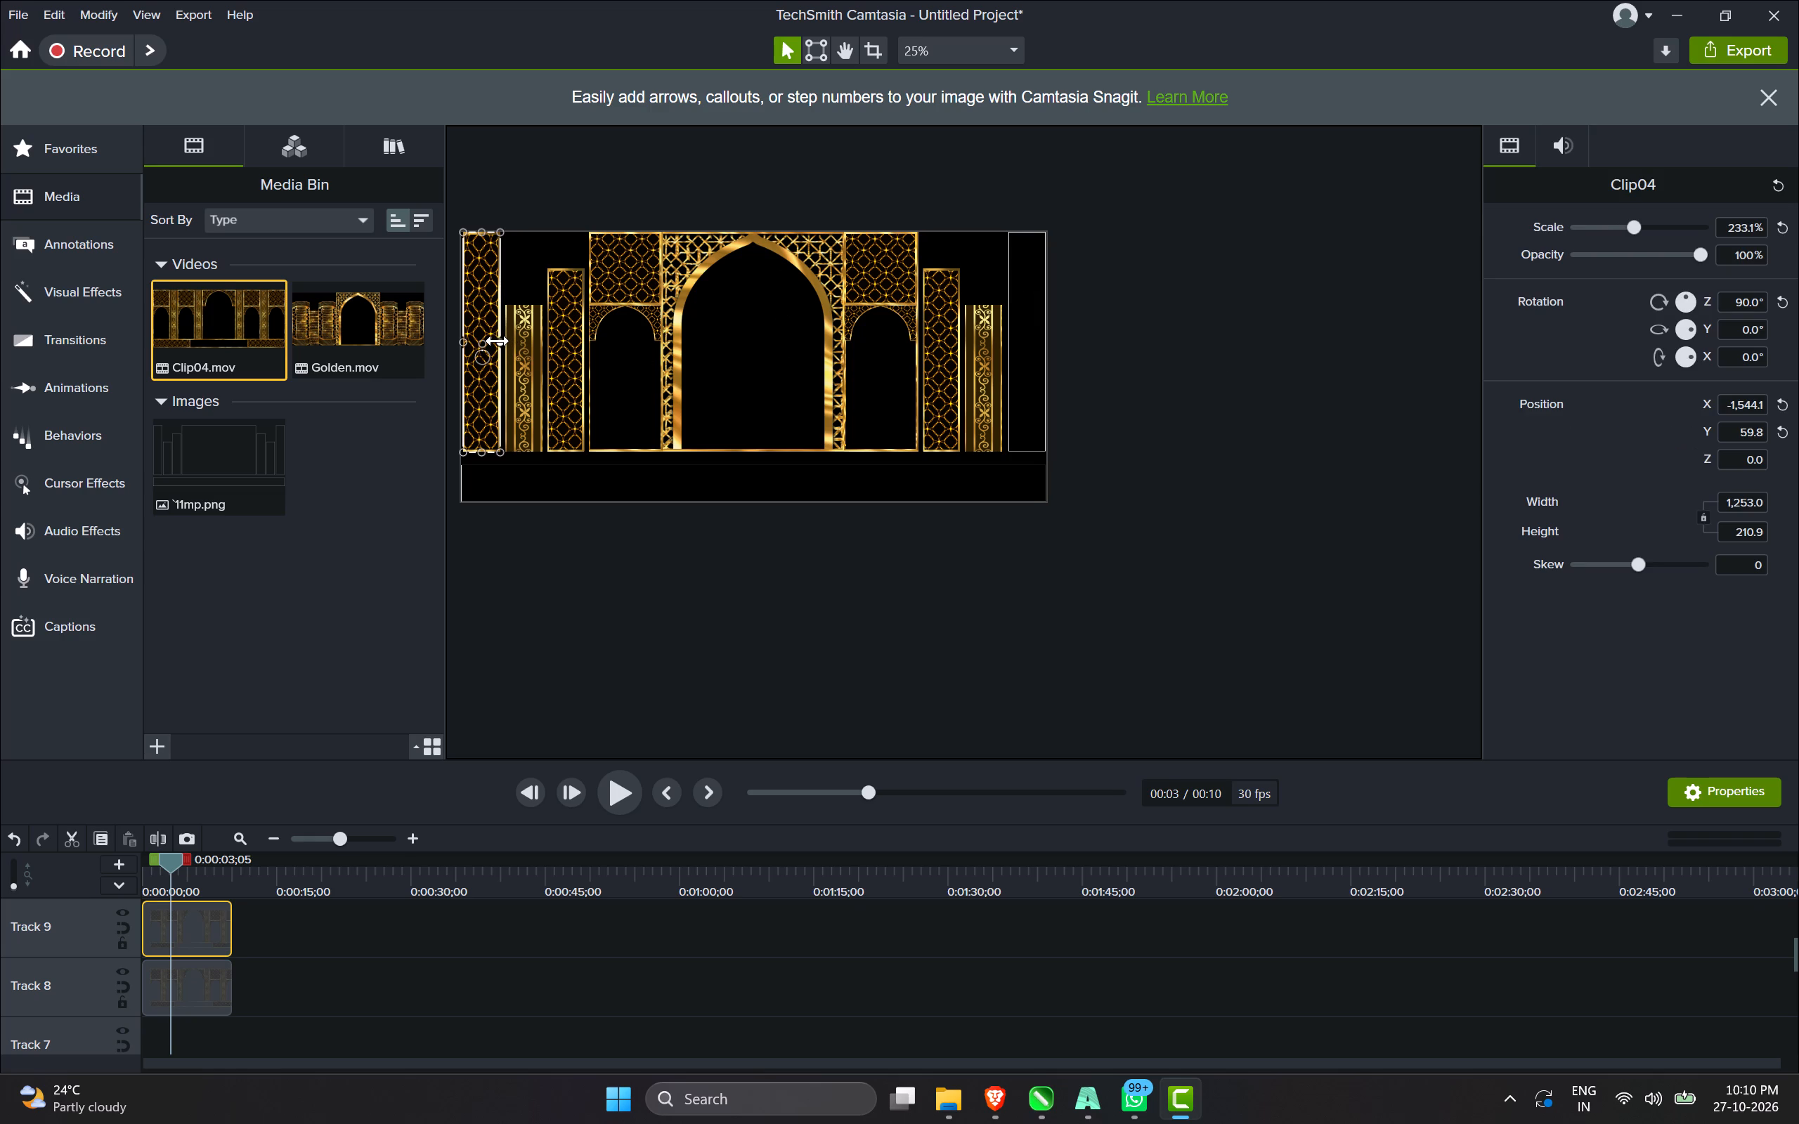
{"action": "key", "text": "ctrl+d"}
{"action": "left_click_drag", "start_coordinate": [488, 380], "coordinate": [727, 377]}
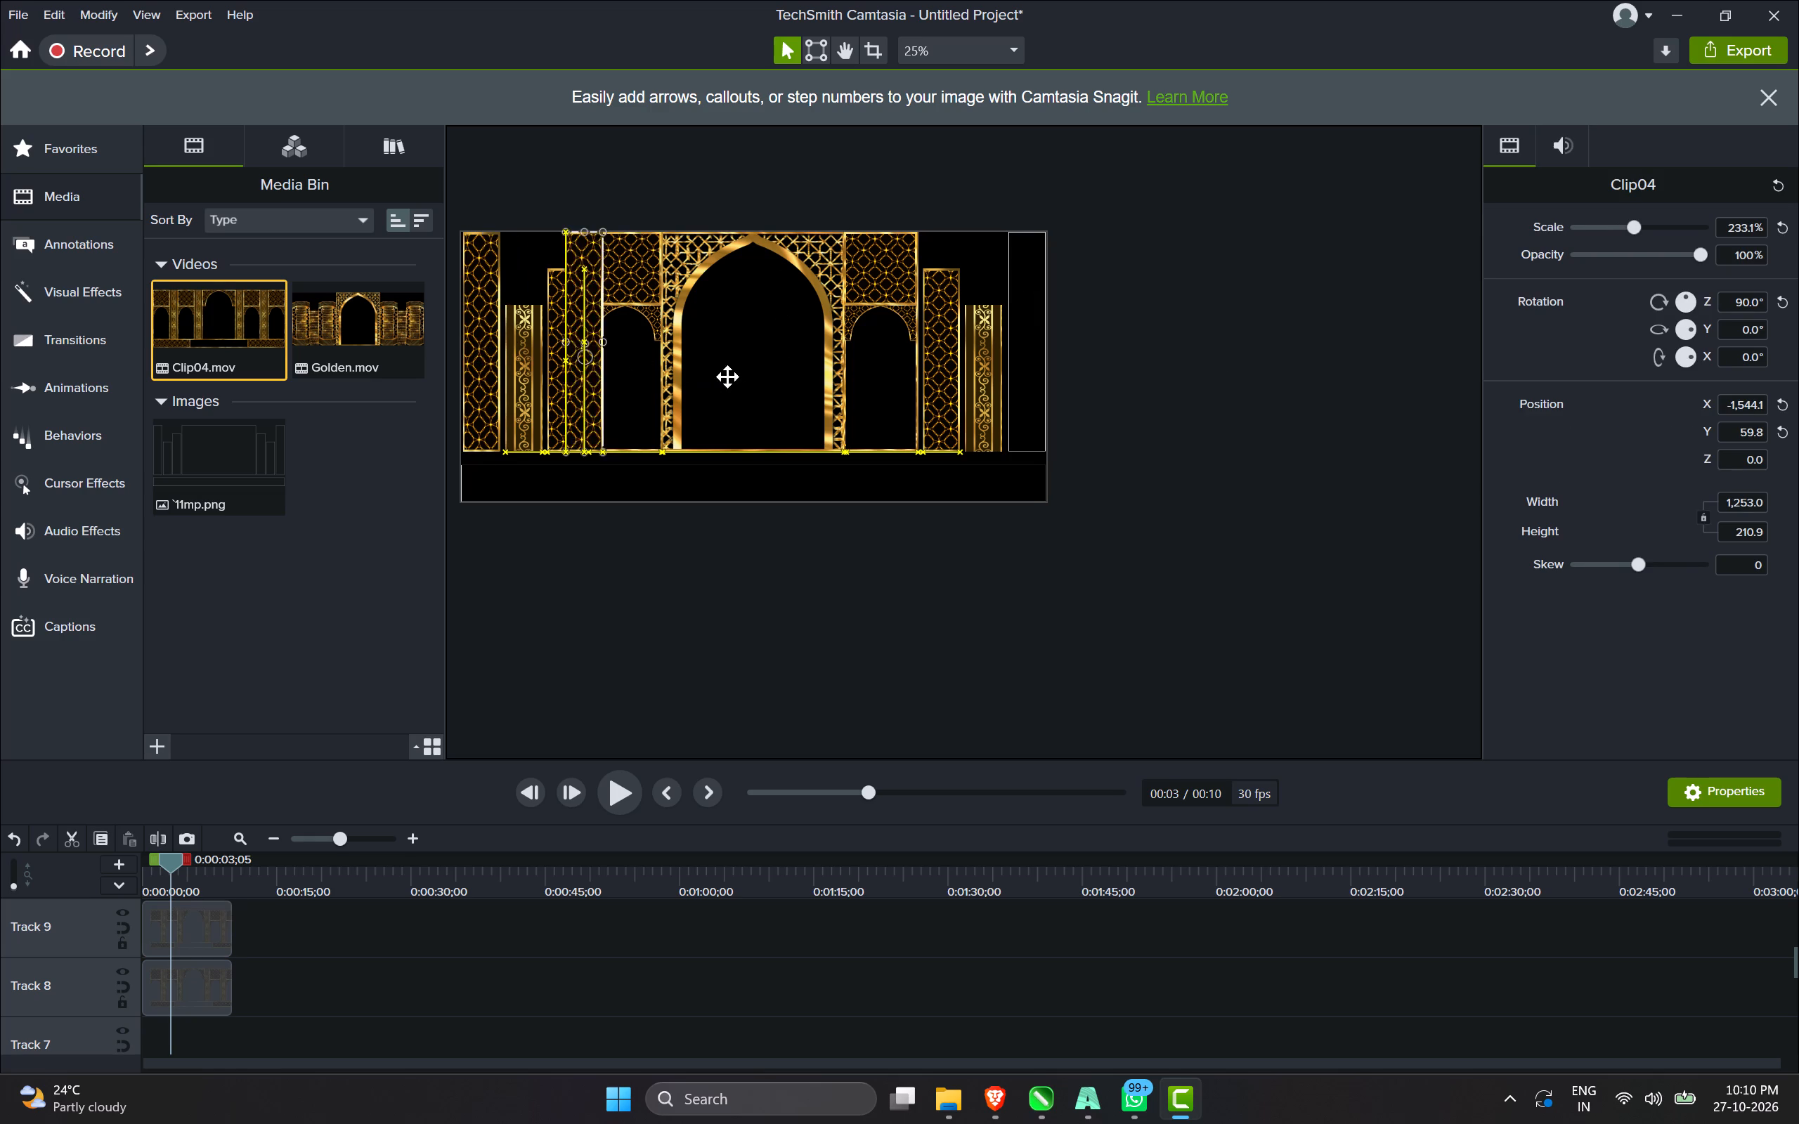
{"action": "left_click_drag", "start_coordinate": [727, 377], "coordinate": [1004, 384]}
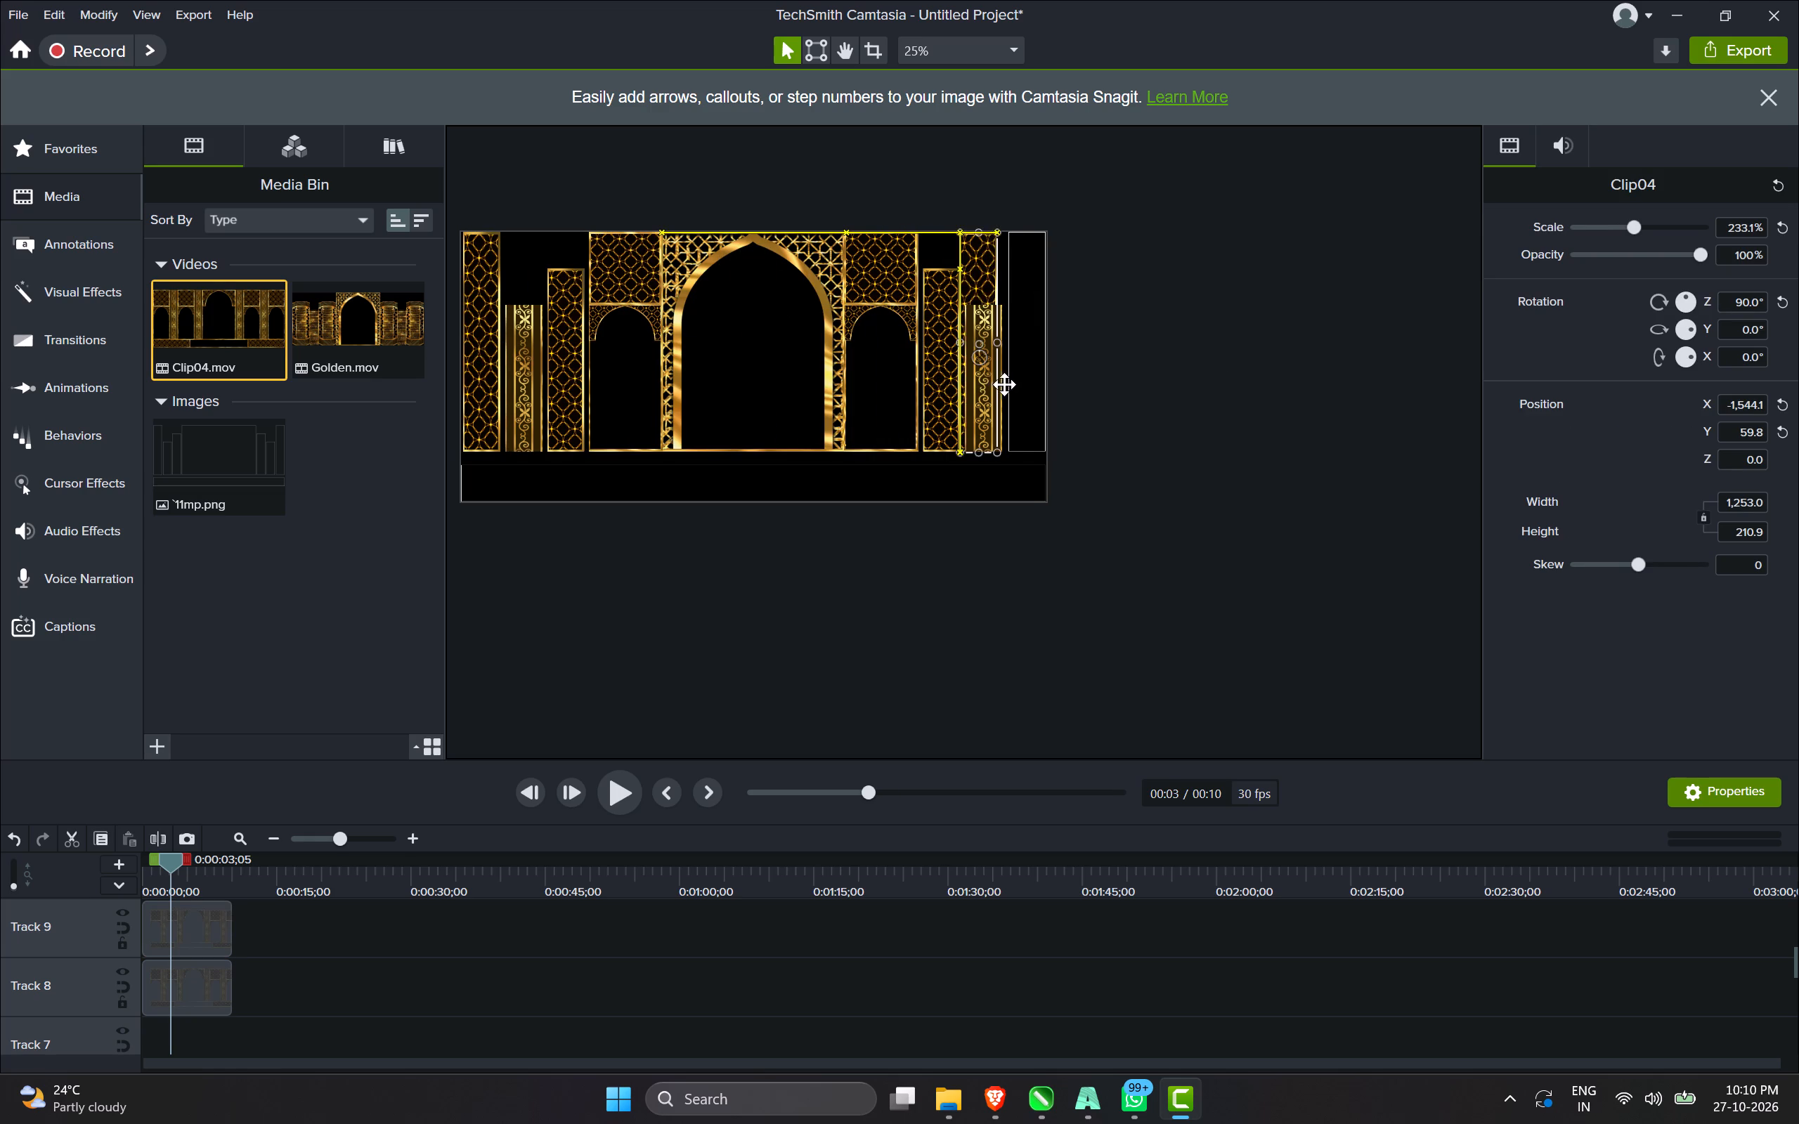
{"action": "left_click_drag", "start_coordinate": [1004, 384], "coordinate": [1030, 384]}
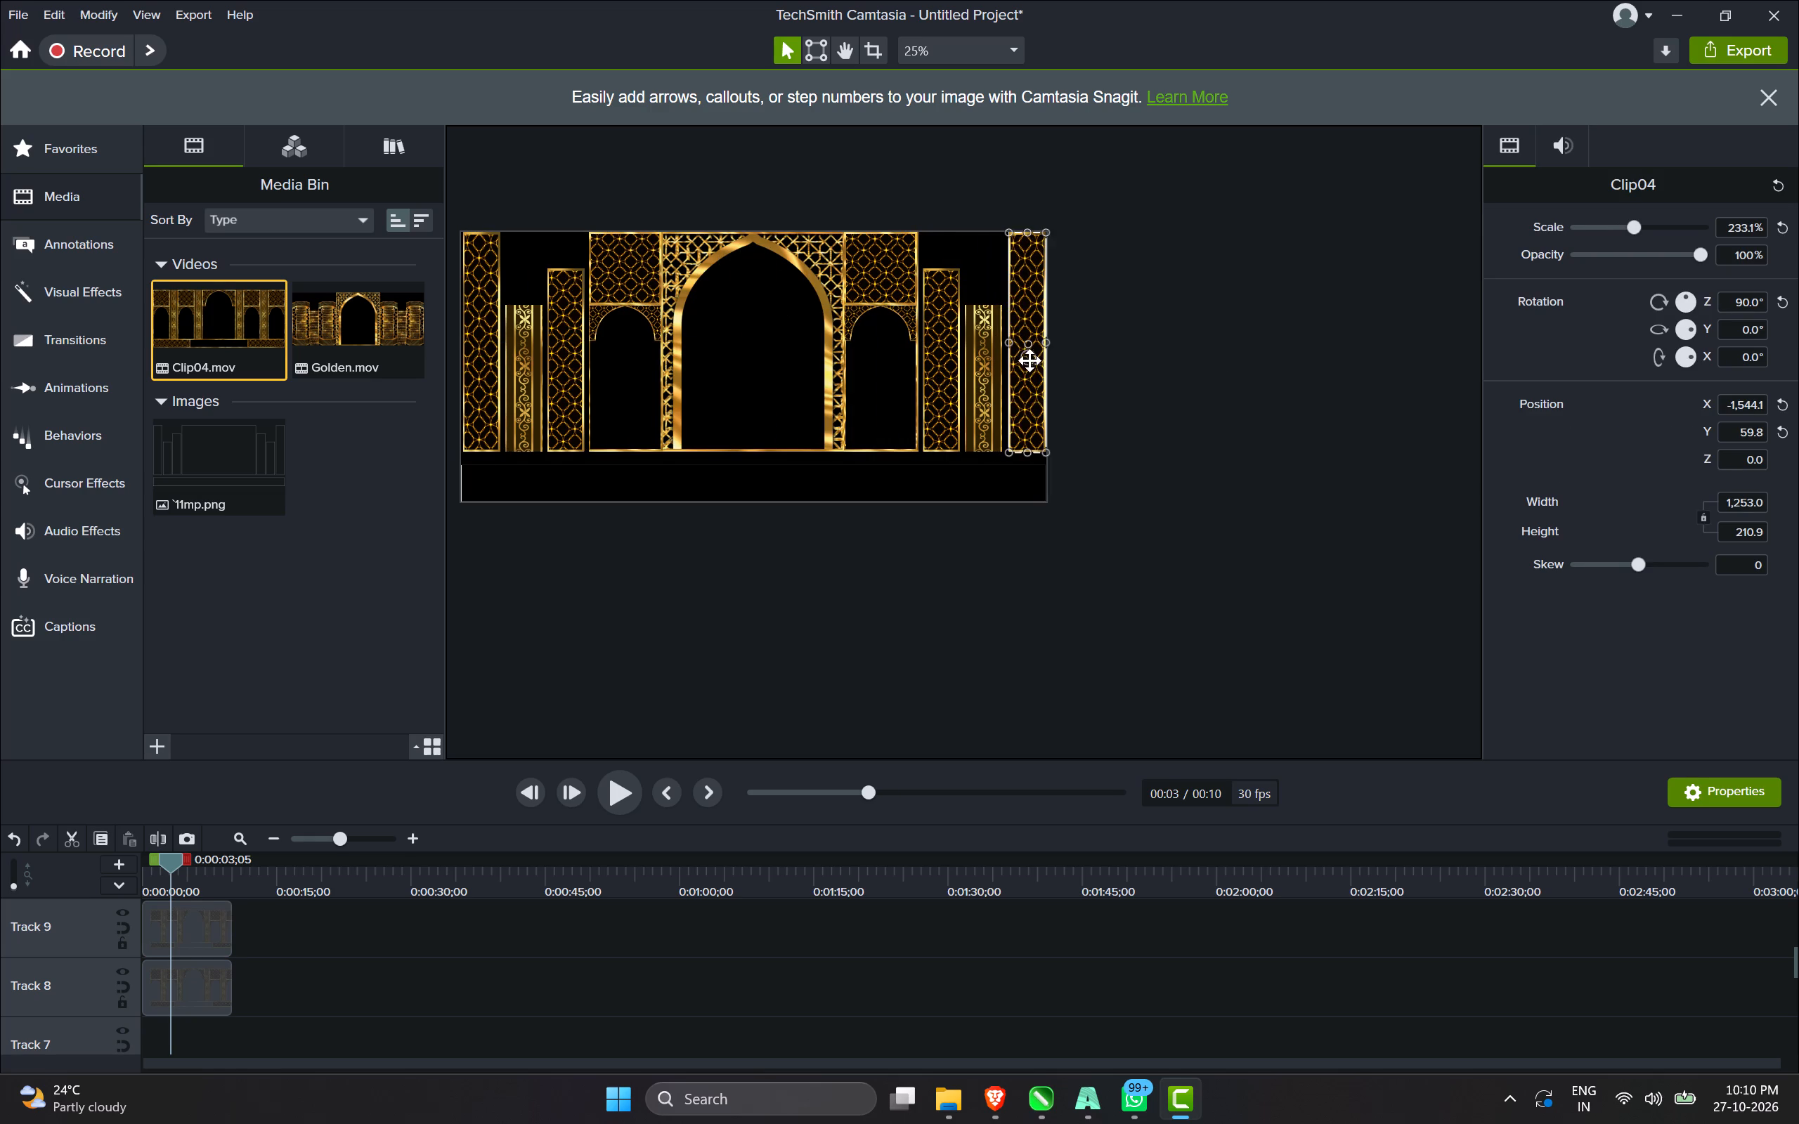
Nudge the lattice pillar copy left until it covers the tall right panel outline's left line, at X 1,559.8.
{"action": "scroll", "coordinate": [1031, 350], "scroll_direction": "up", "scroll_amount": 9}
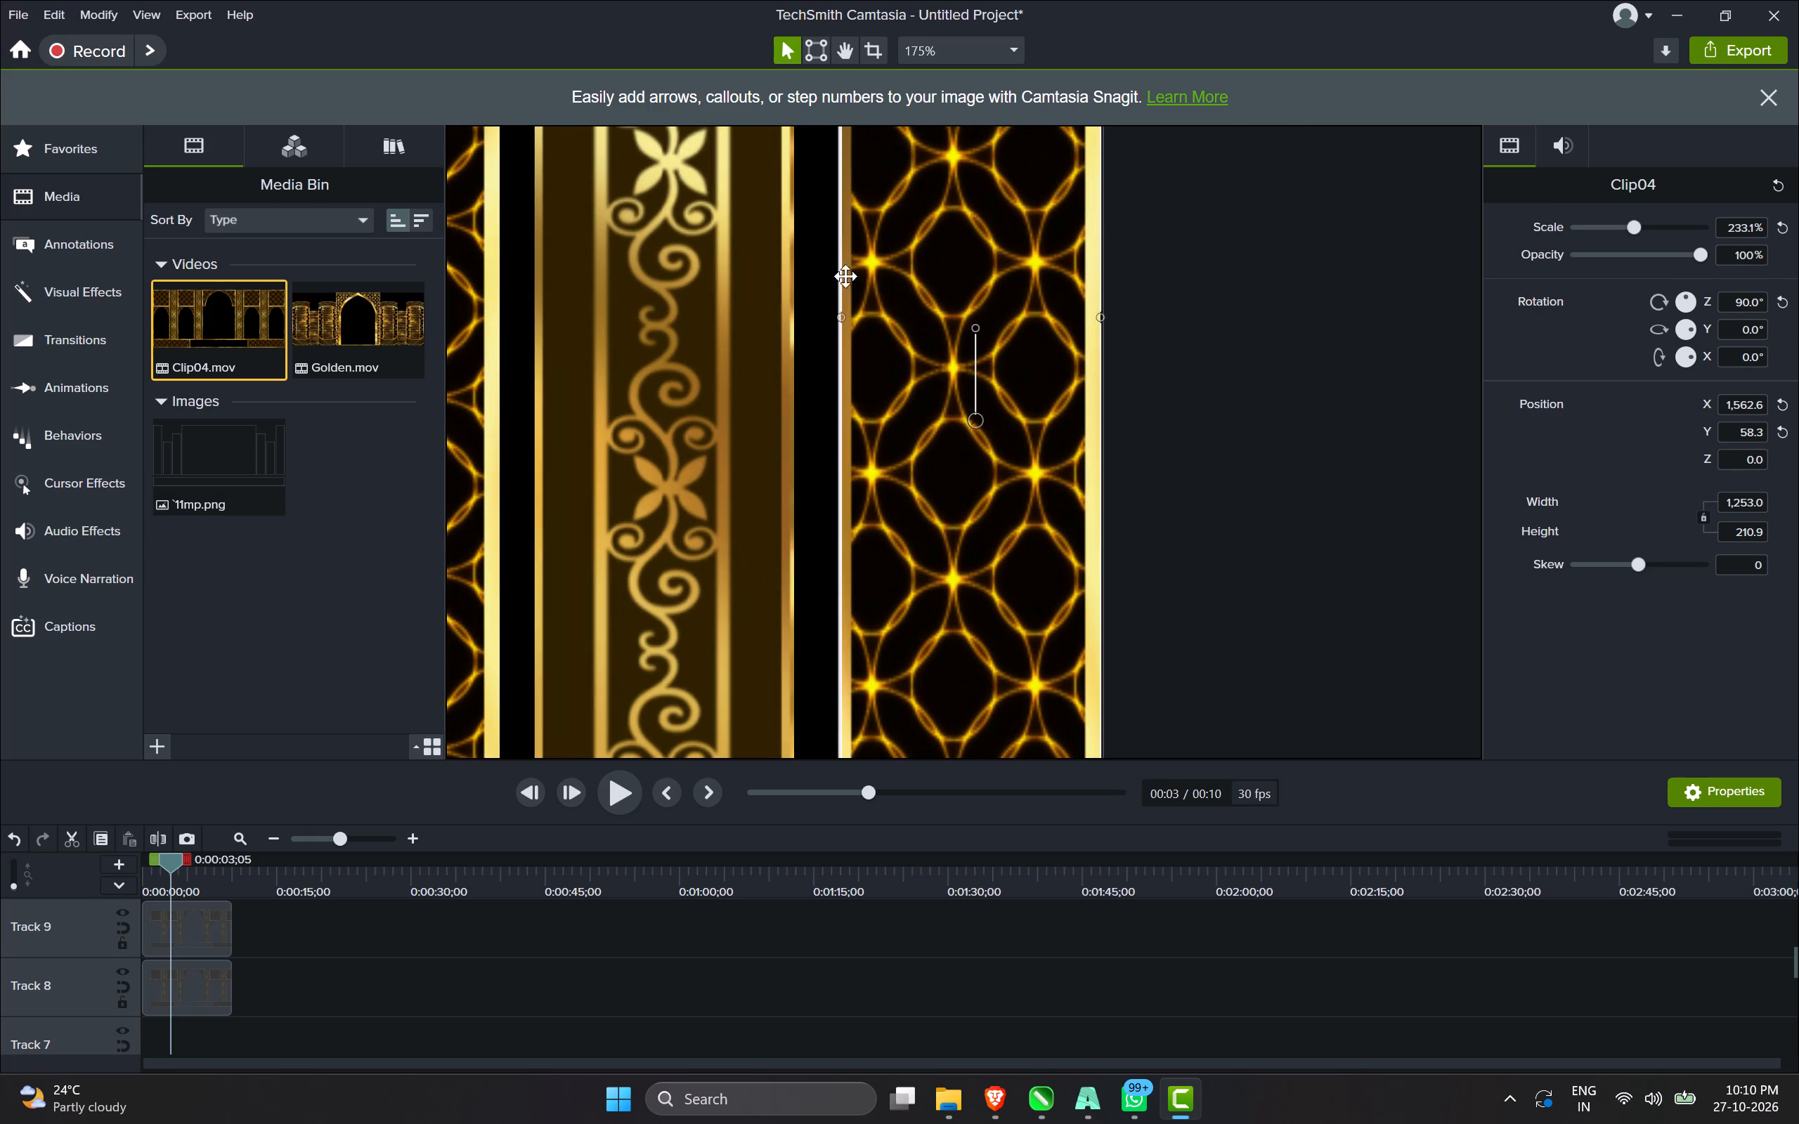
{"action": "scroll", "coordinate": [834, 277], "scroll_direction": "up", "scroll_amount": 5}
{"action": "key", "text": "Left"}
{"action": "key", "text": "Left"}
{"action": "key", "text": "Left"}
{"action": "key", "text": "Left"}
{"action": "key", "text": "Left"}
{"action": "key", "text": "Left"}
{"action": "key", "text": "Left"}
{"action": "key", "text": "Left"}
{"action": "key", "text": "Left"}
{"action": "key", "text": "Left"}
{"action": "key", "text": "Left"}
{"action": "key", "text": "Left"}
{"action": "key", "text": "Left"}
{"action": "key", "text": "Left"}
{"action": "key", "text": "Left"}
{"action": "key", "text": "Left"}
{"action": "key", "text": "Left"}
{"action": "key", "text": "Left"}
{"action": "key", "text": "Left"}
{"action": "key", "text": "Left"}
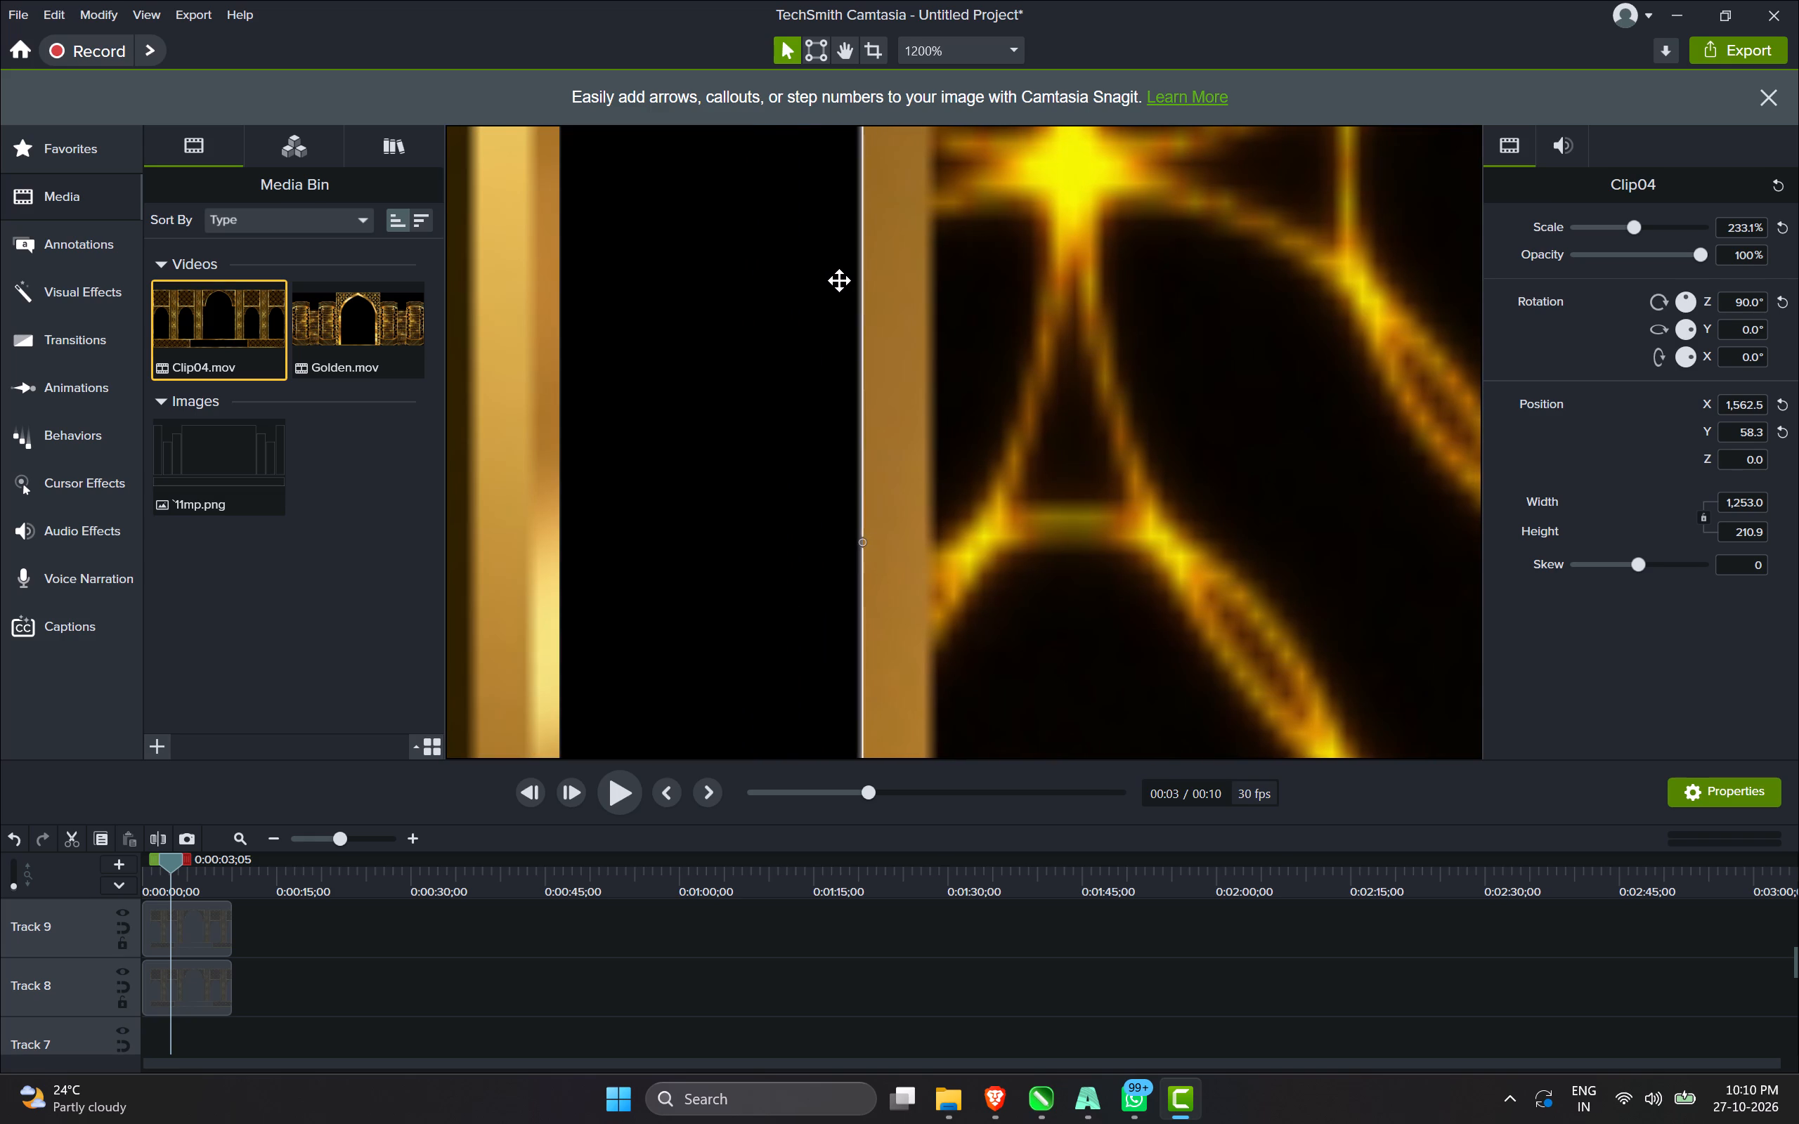
{"action": "key", "text": "Right"}
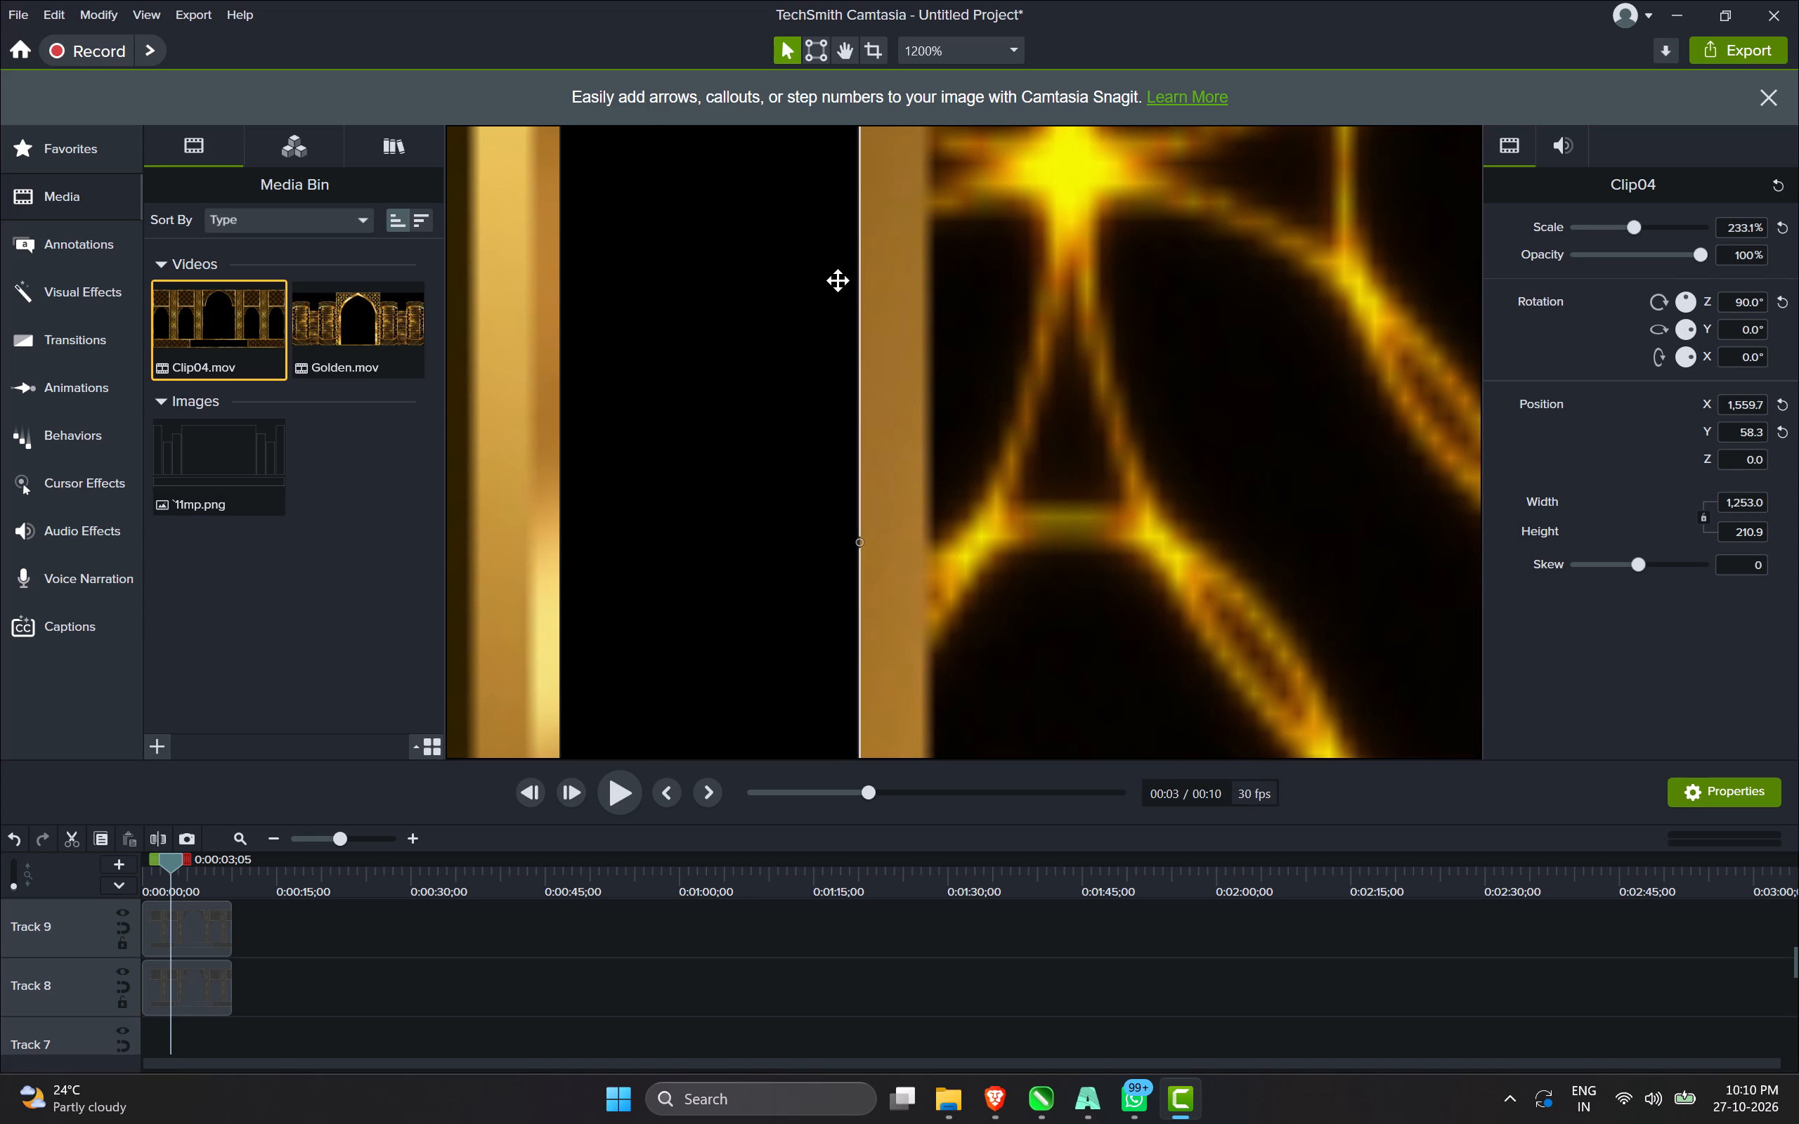
Nudge the lattice pillar copy slightly right within the tall right panel outline, to X 1,559.9.
{"action": "scroll", "coordinate": [839, 280], "scroll_direction": "down", "scroll_amount": 3}
{"action": "scroll", "coordinate": [1212, 377], "scroll_direction": "up", "scroll_amount": 3}
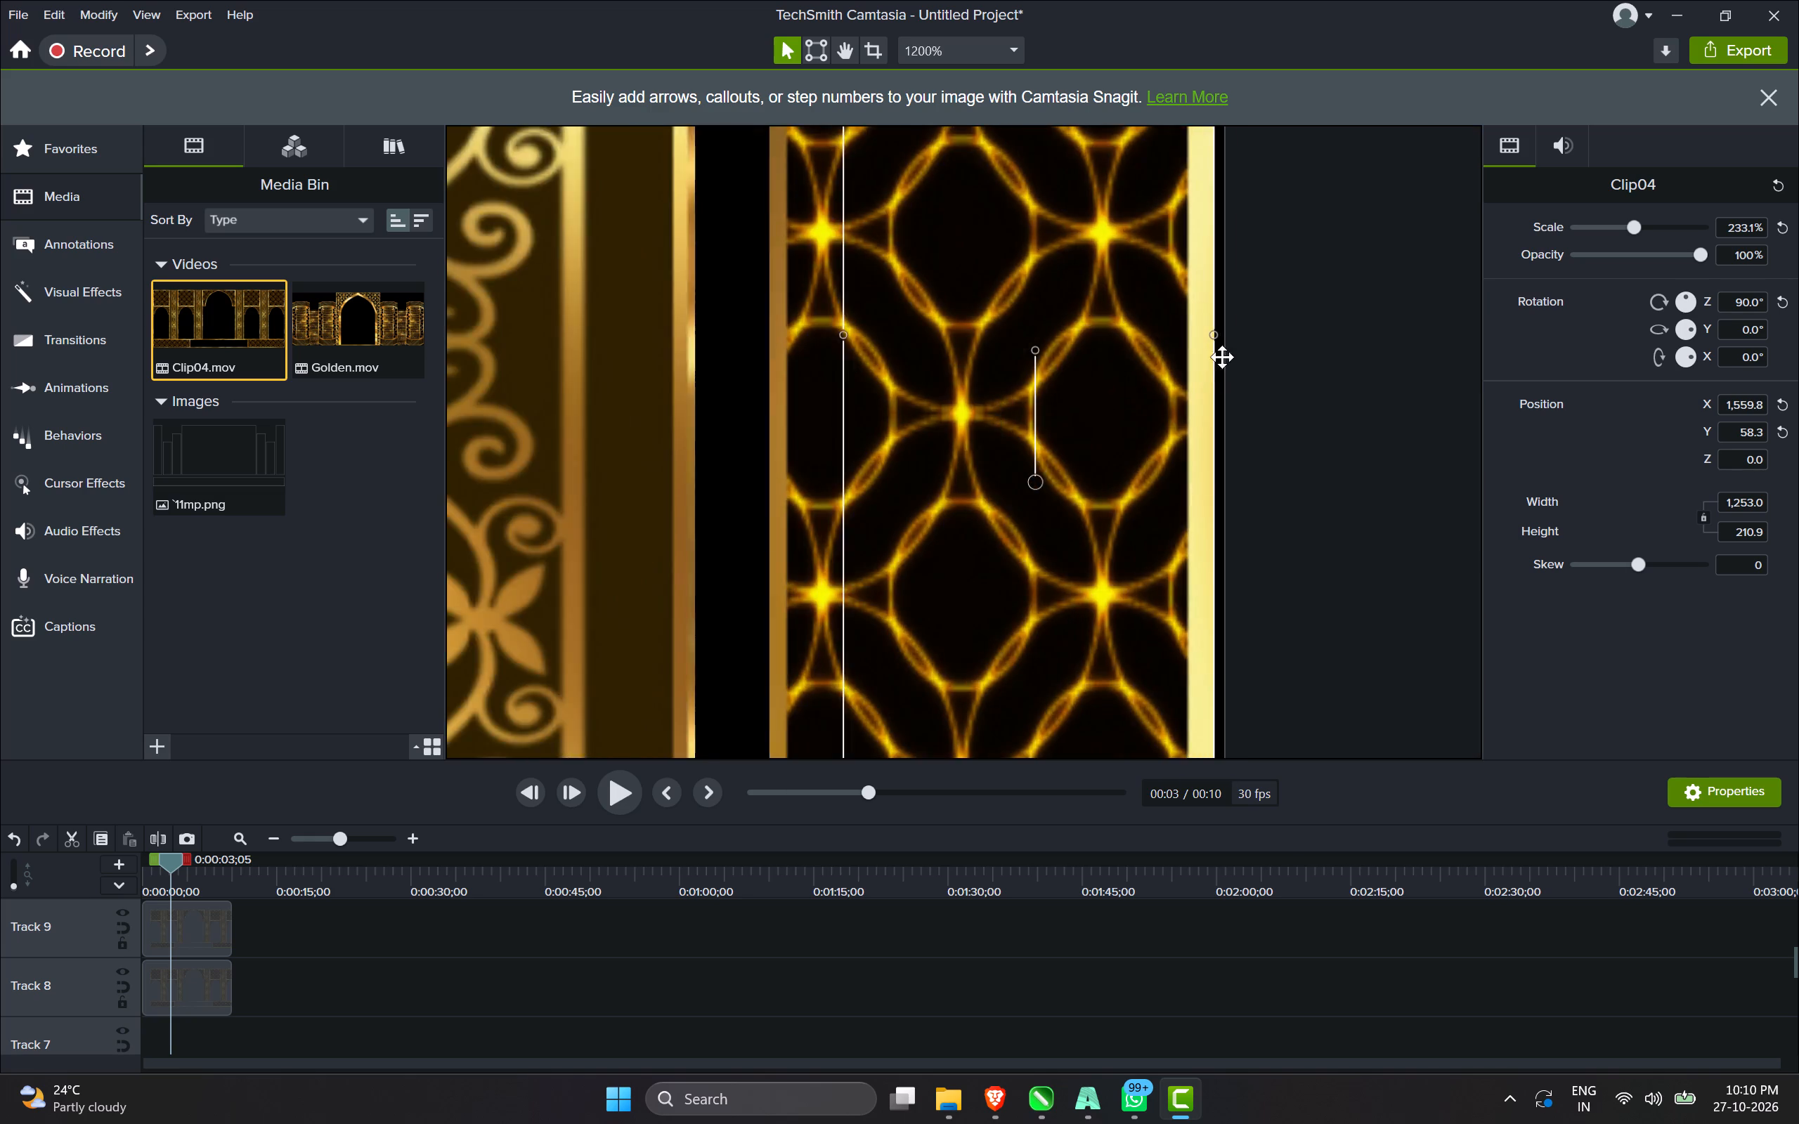
{"action": "scroll", "coordinate": [1225, 324], "scroll_direction": "up", "scroll_amount": 1}
{"action": "scroll", "coordinate": [1225, 324], "scroll_direction": "down", "scroll_amount": 2}
{"action": "scroll", "coordinate": [1225, 324], "scroll_direction": "up", "scroll_amount": 3}
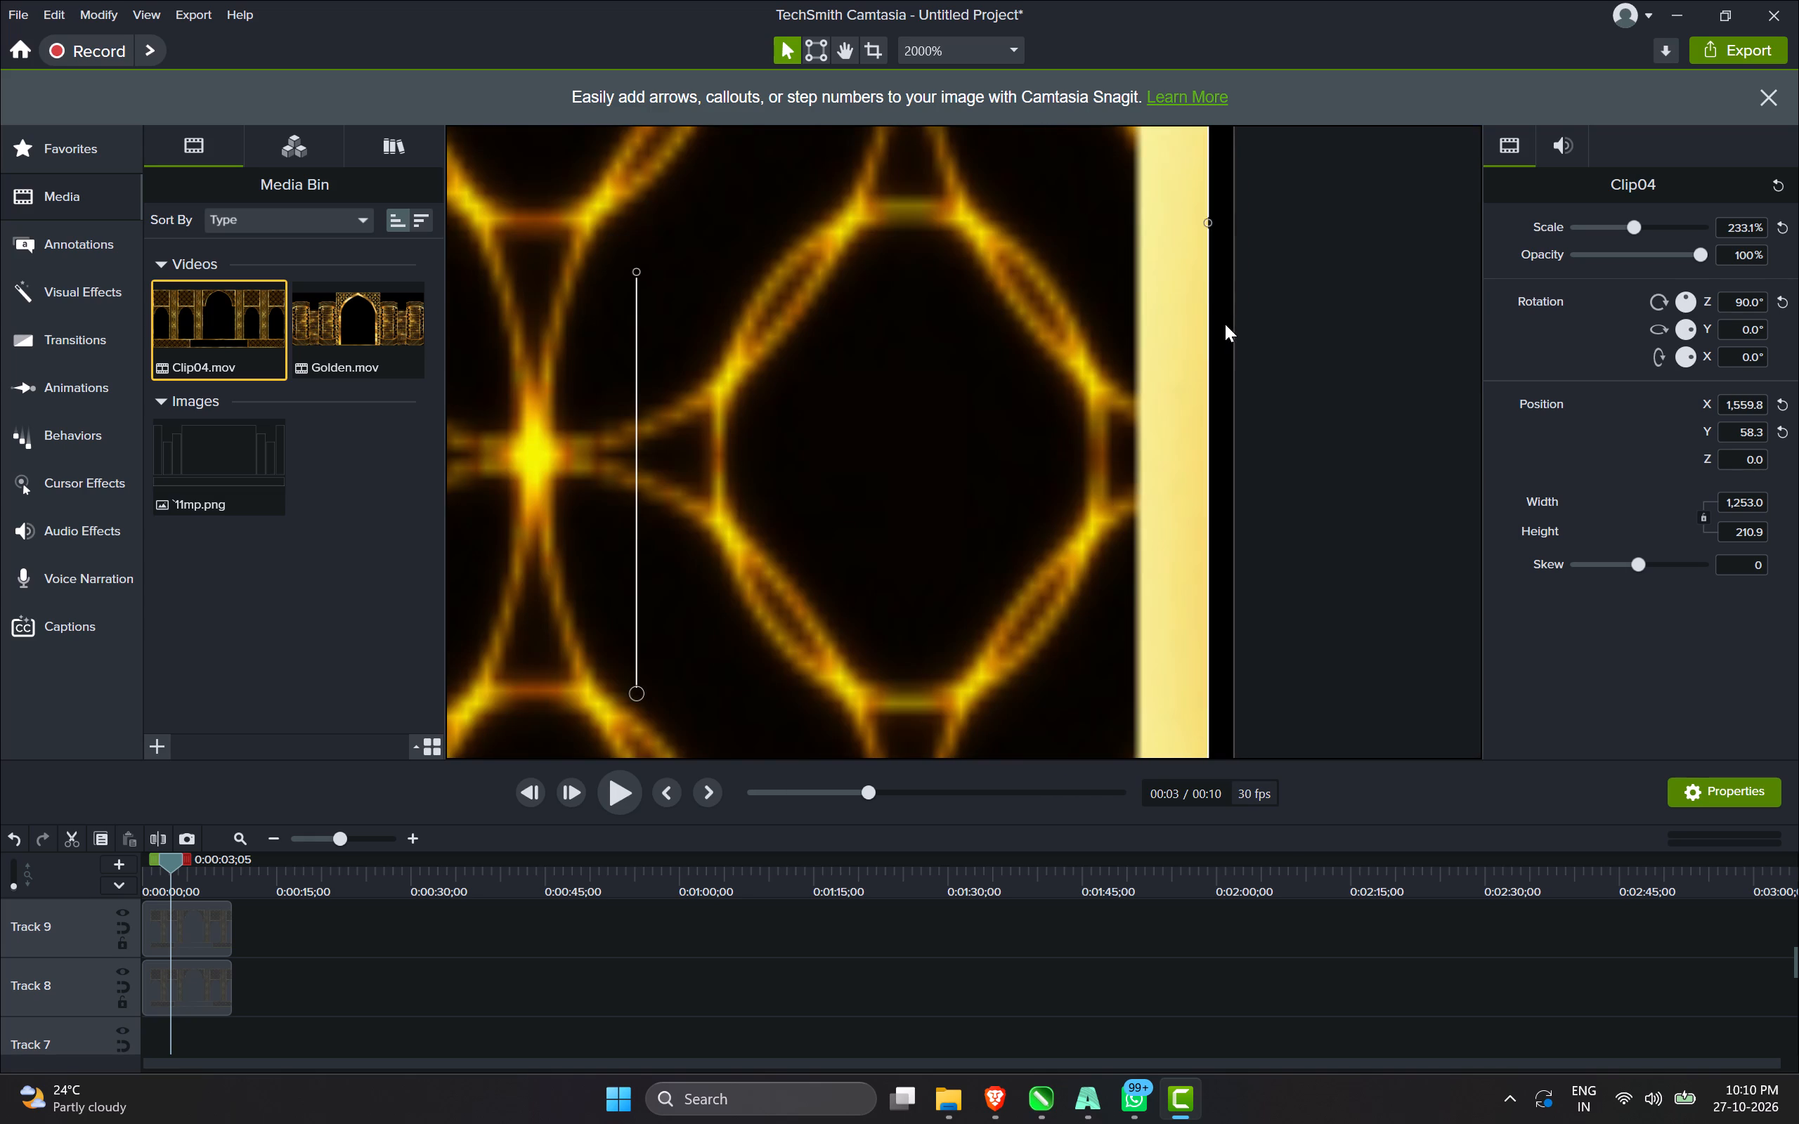
{"action": "key", "text": "Right"}
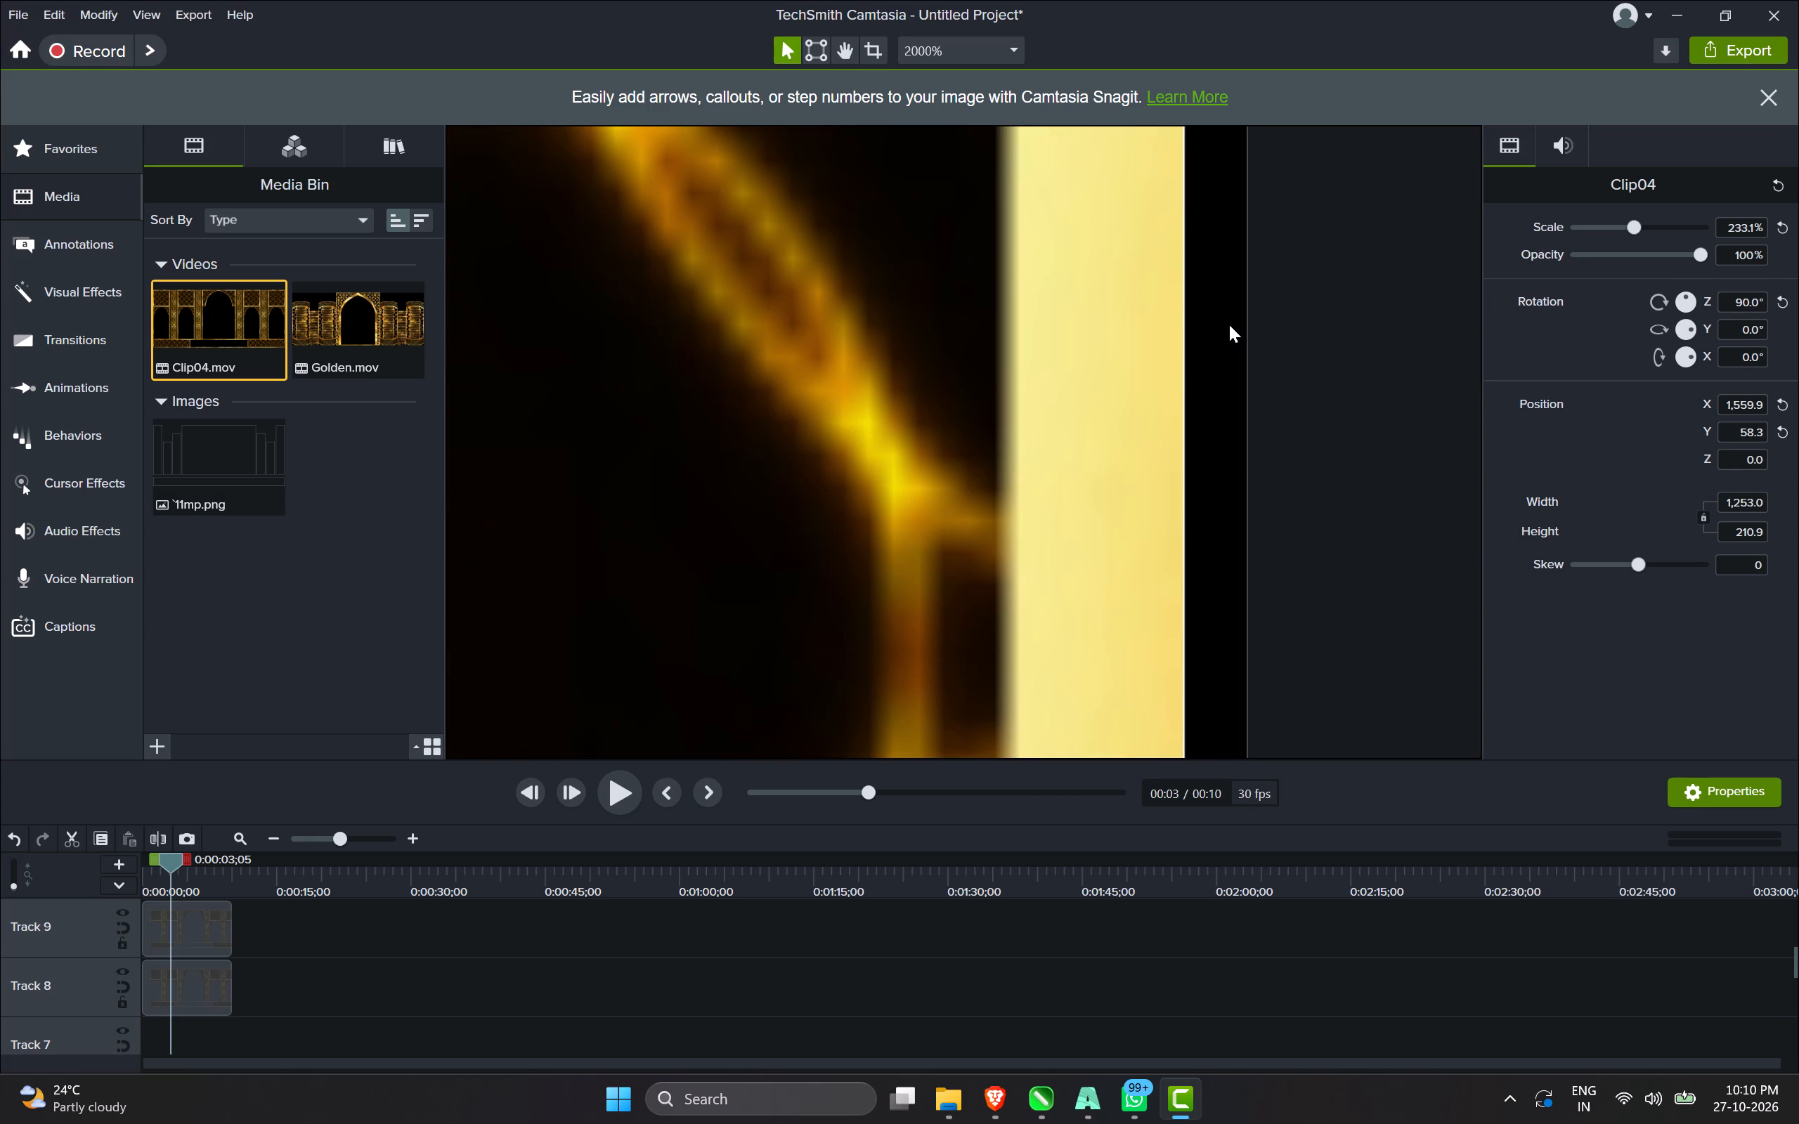
Examine the fit of the tall right pillar and of all filled panels across the whole stage outline.
{"action": "scroll", "coordinate": [1235, 328], "scroll_direction": "down", "scroll_amount": 4}
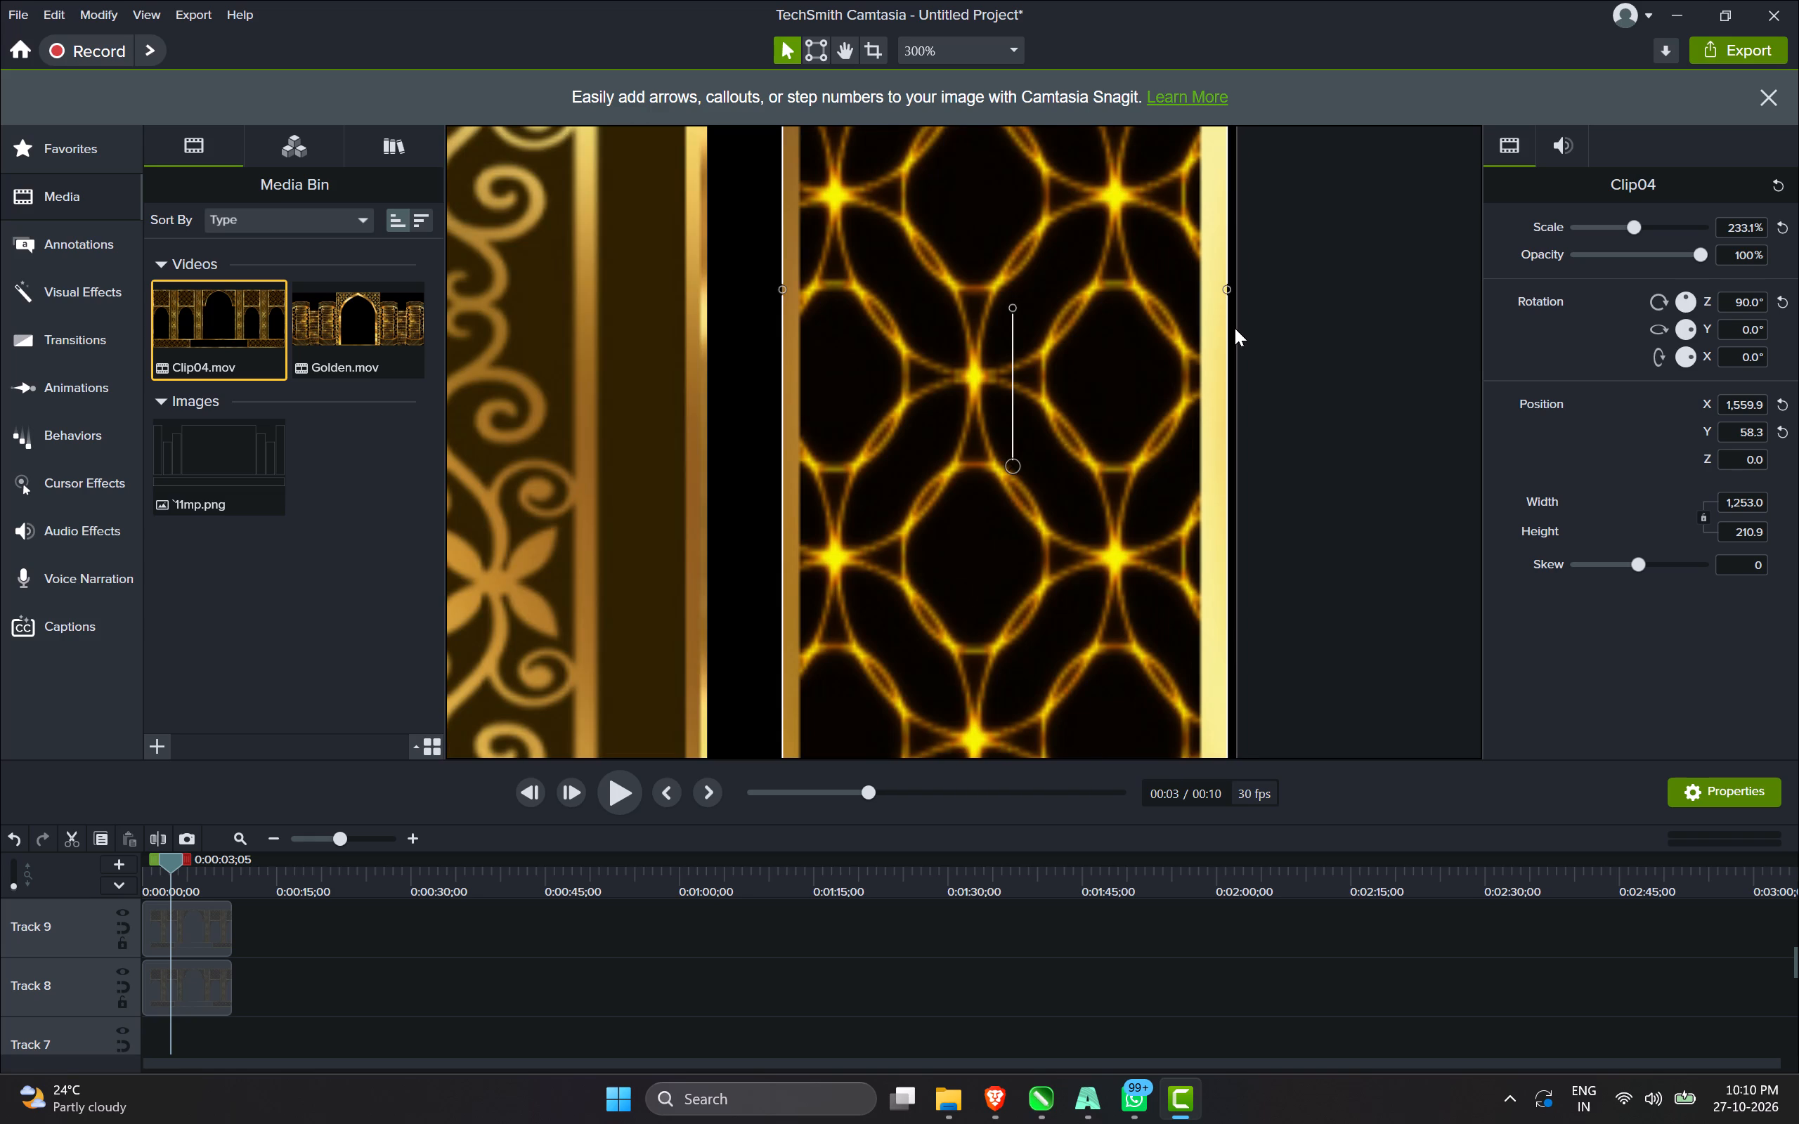
{"action": "scroll", "coordinate": [1235, 328], "scroll_direction": "down", "scroll_amount": 5}
{"action": "scroll", "coordinate": [1148, 340], "scroll_direction": "down", "scroll_amount": 2}
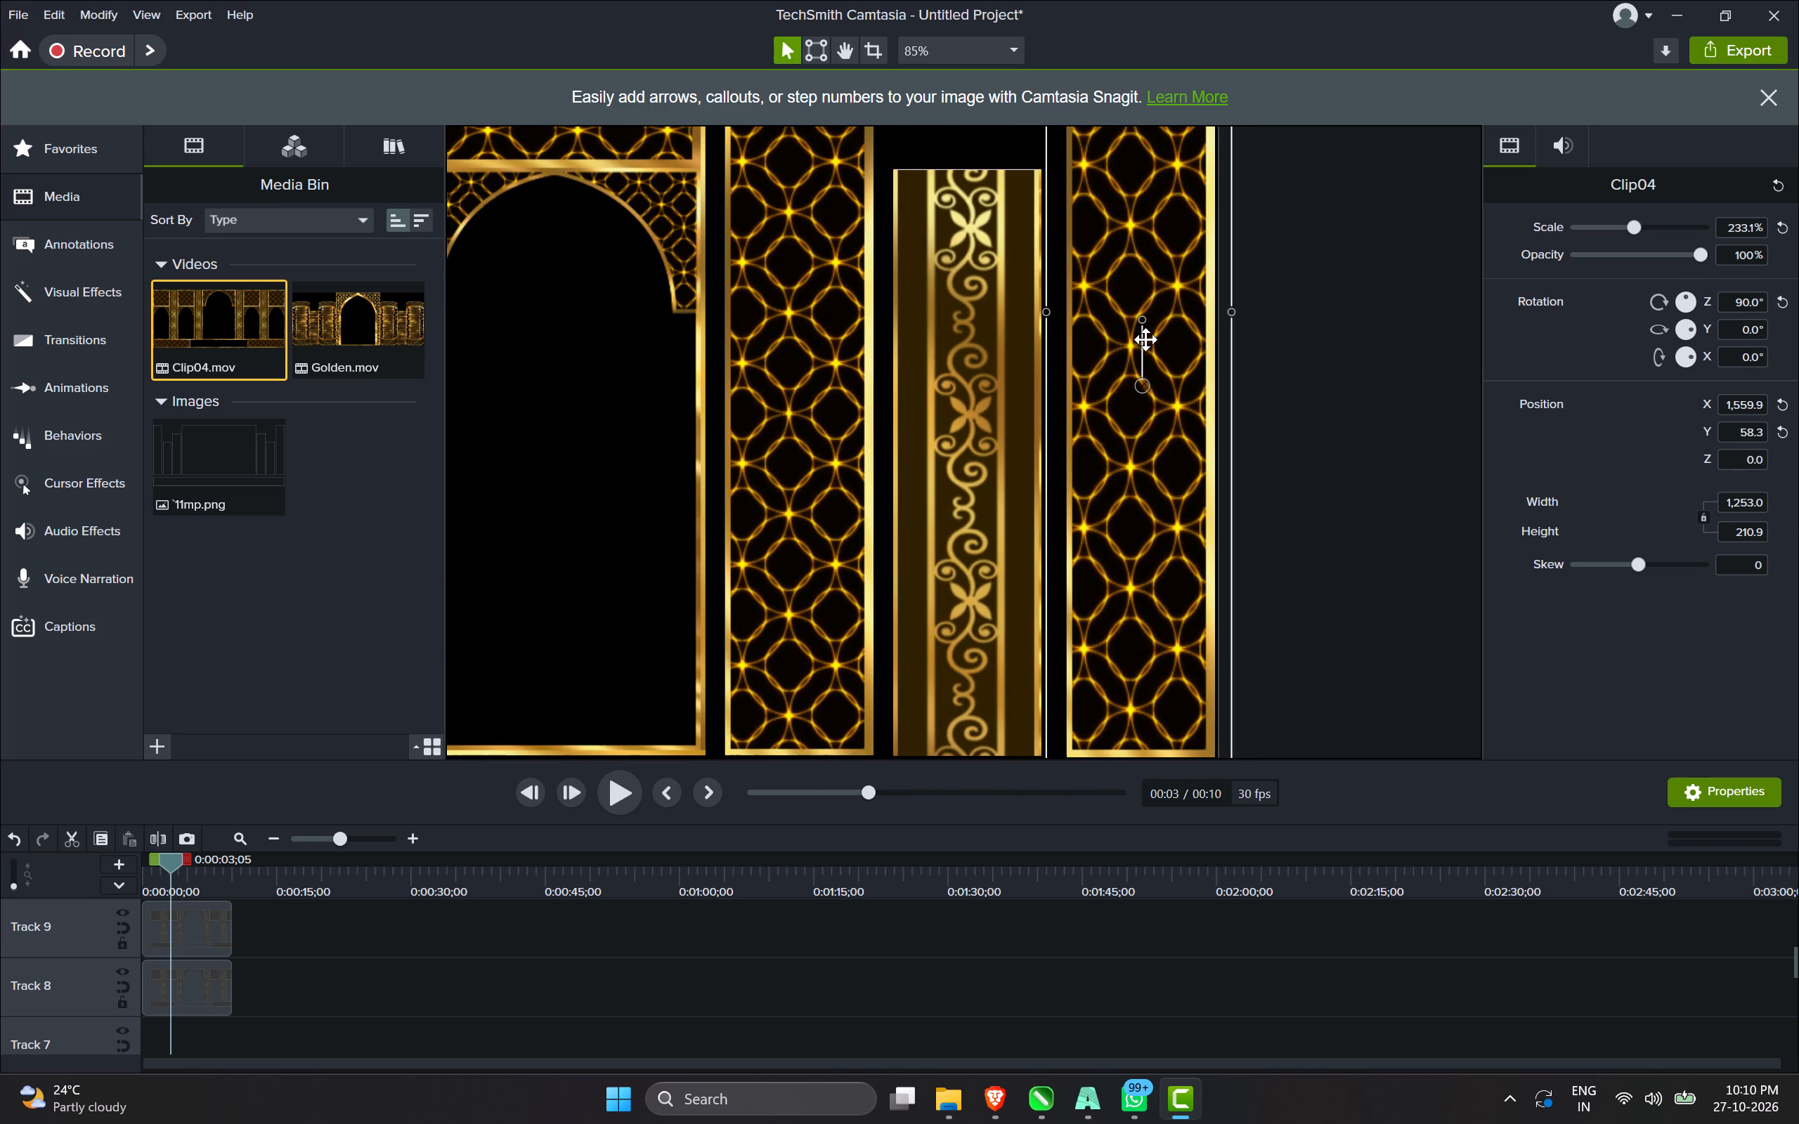
{"action": "scroll", "coordinate": [1145, 339], "scroll_direction": "down", "scroll_amount": 2}
{"action": "left_click", "coordinate": [1261, 327]}
{"action": "scroll", "coordinate": [1261, 327], "scroll_direction": "down", "scroll_amount": 2}
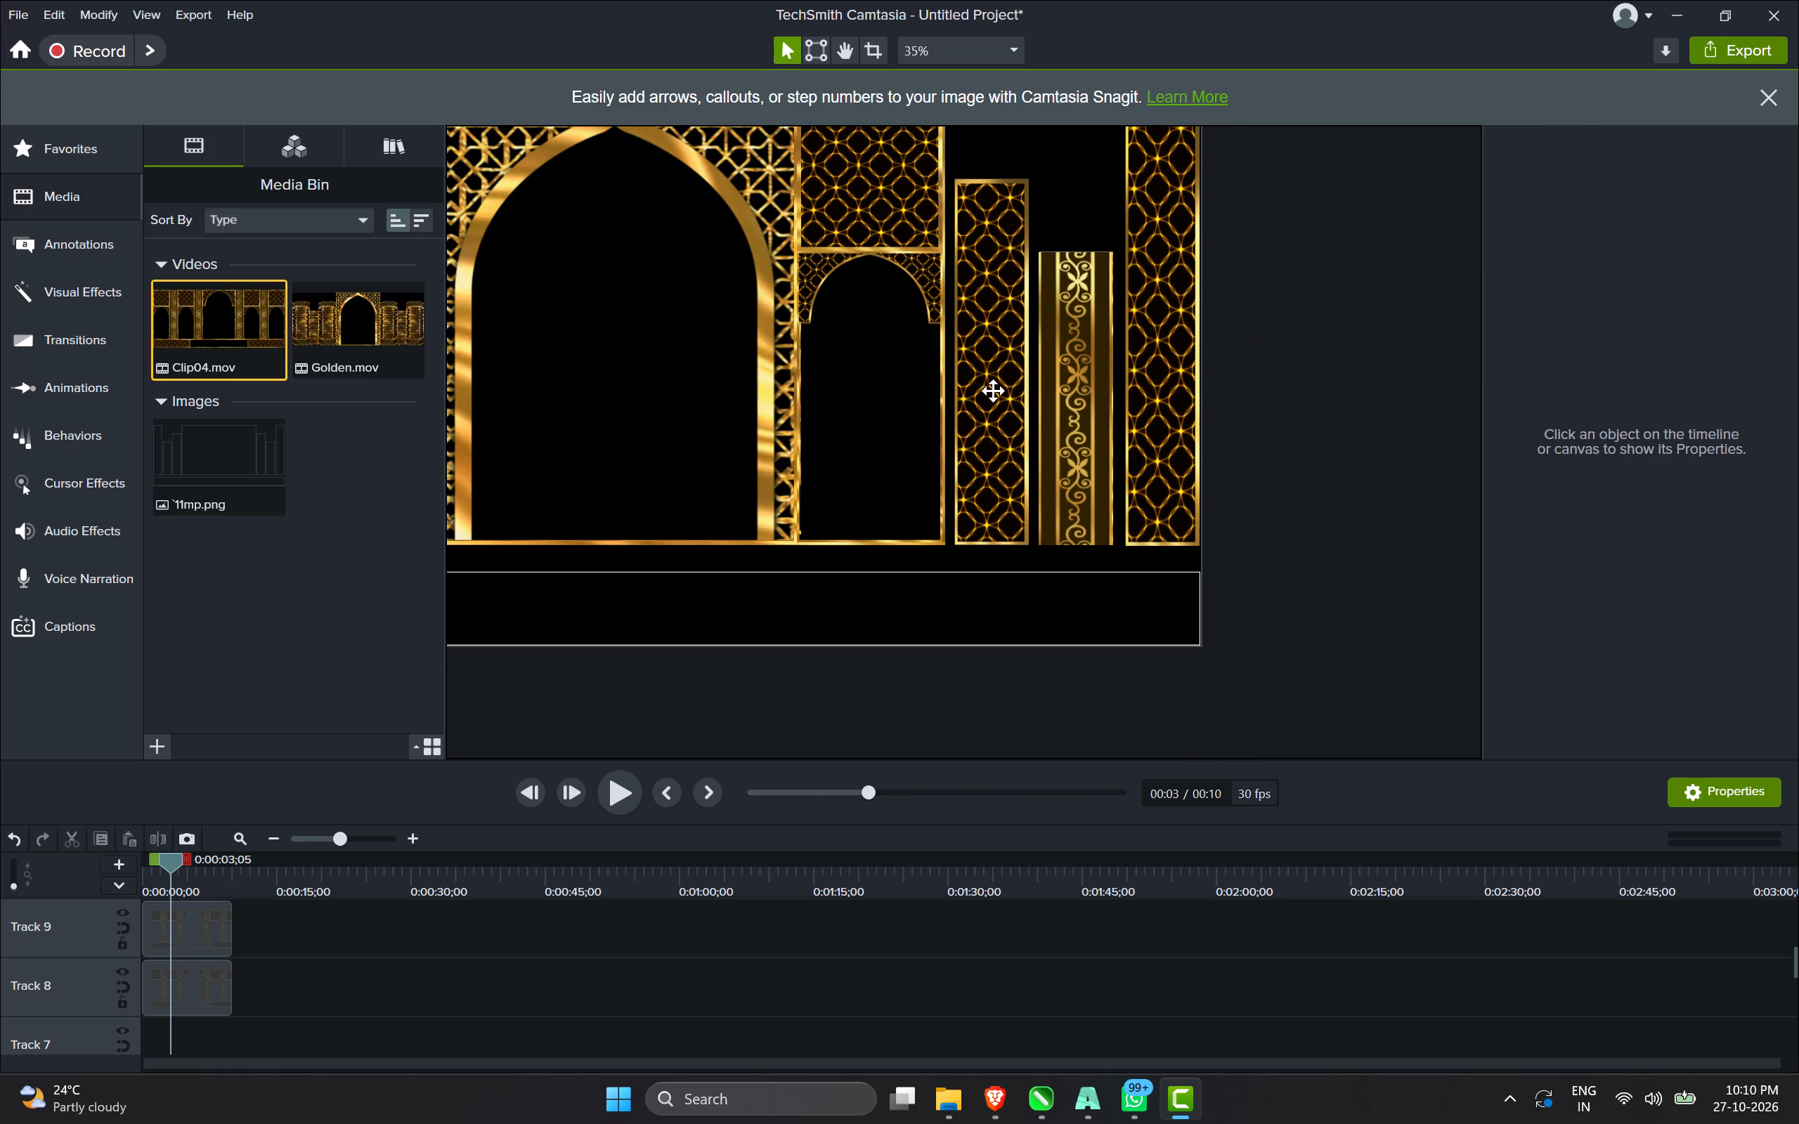
{"action": "scroll", "coordinate": [921, 402], "scroll_direction": "down", "scroll_amount": 1}
{"action": "scroll", "coordinate": [878, 198], "scroll_direction": "up", "scroll_amount": 1}
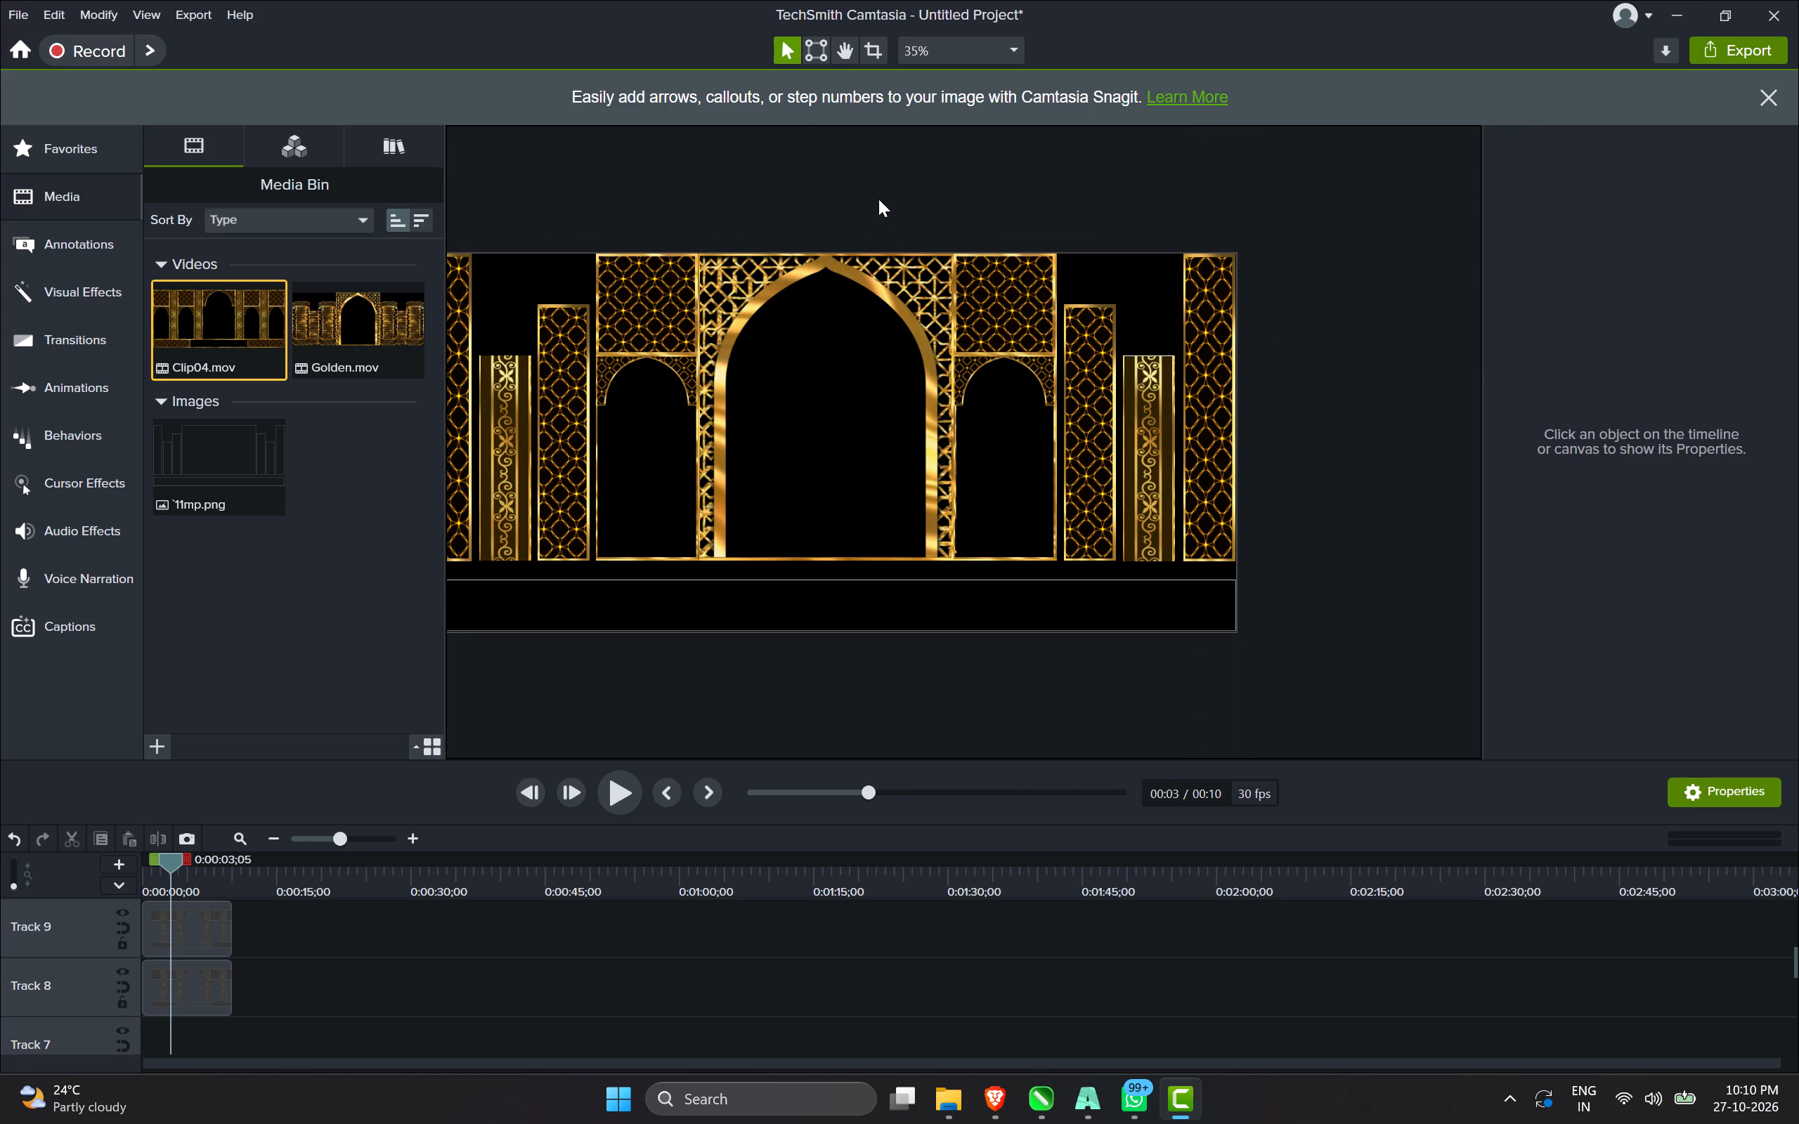
{"action": "scroll", "coordinate": [961, 185], "scroll_direction": "down", "scroll_amount": 1}
Add Clip04.mov to the timeline on a new Track 14, starting at the beginning.
{"action": "scroll", "coordinate": [312, 943], "scroll_direction": "up", "scroll_amount": 1}
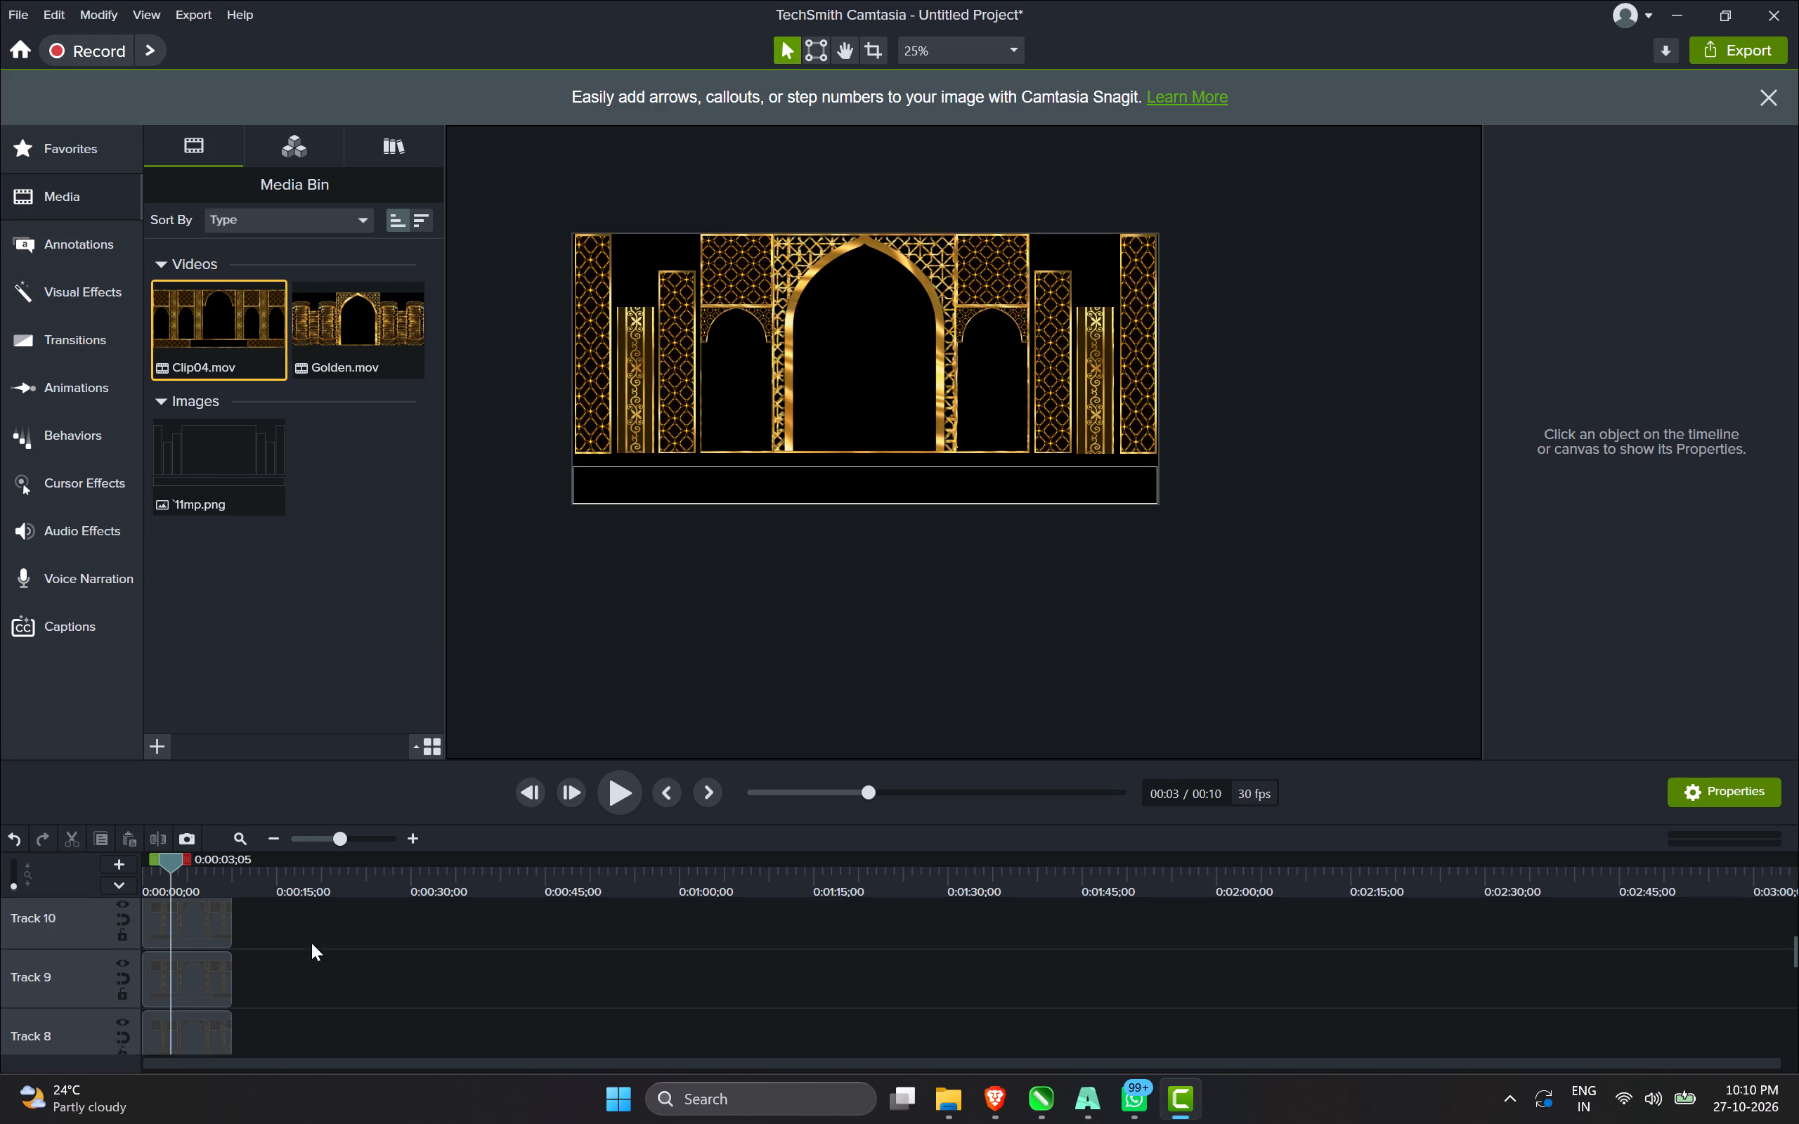
{"action": "scroll", "coordinate": [311, 943], "scroll_direction": "up", "scroll_amount": 13}
{"action": "left_click_drag", "start_coordinate": [188, 348], "coordinate": [291, 920]}
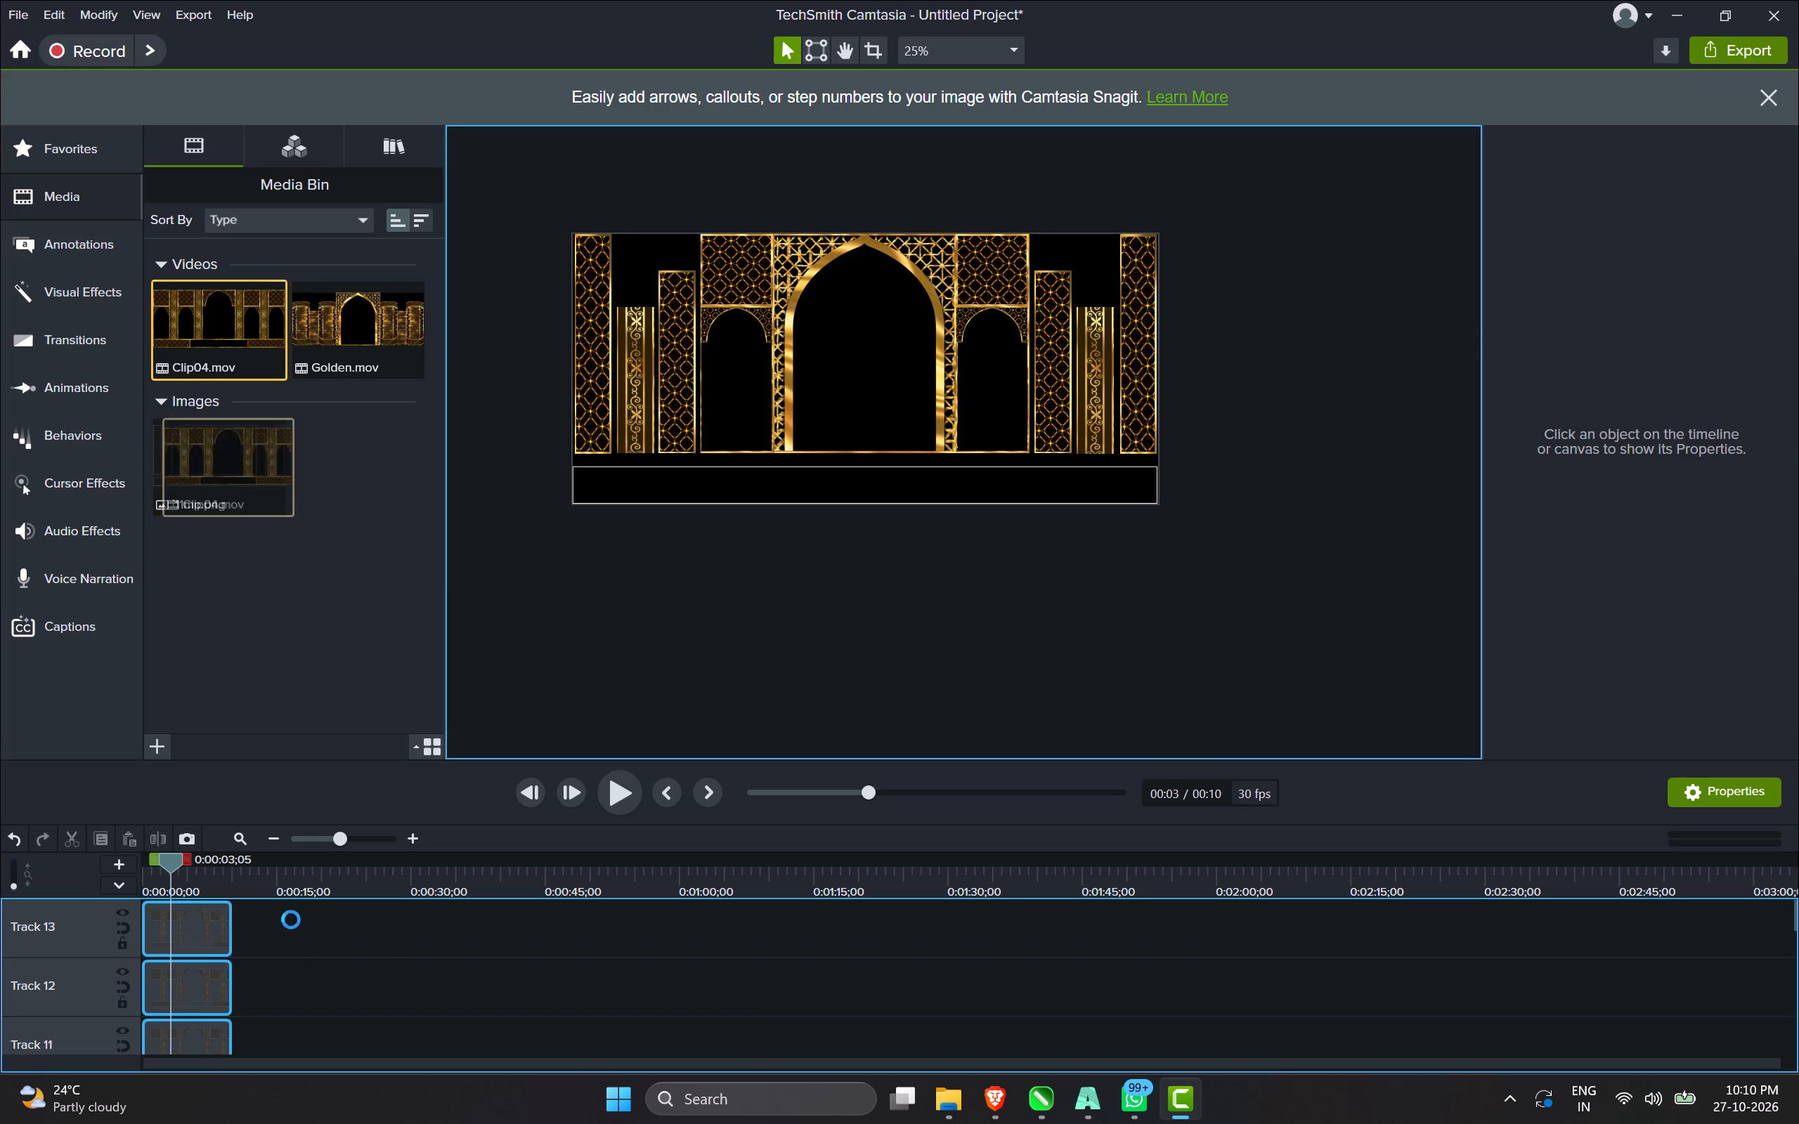
{"action": "left_click_drag", "start_coordinate": [291, 920], "coordinate": [300, 934]}
{"action": "left_click_drag", "start_coordinate": [324, 936], "coordinate": [254, 861]}
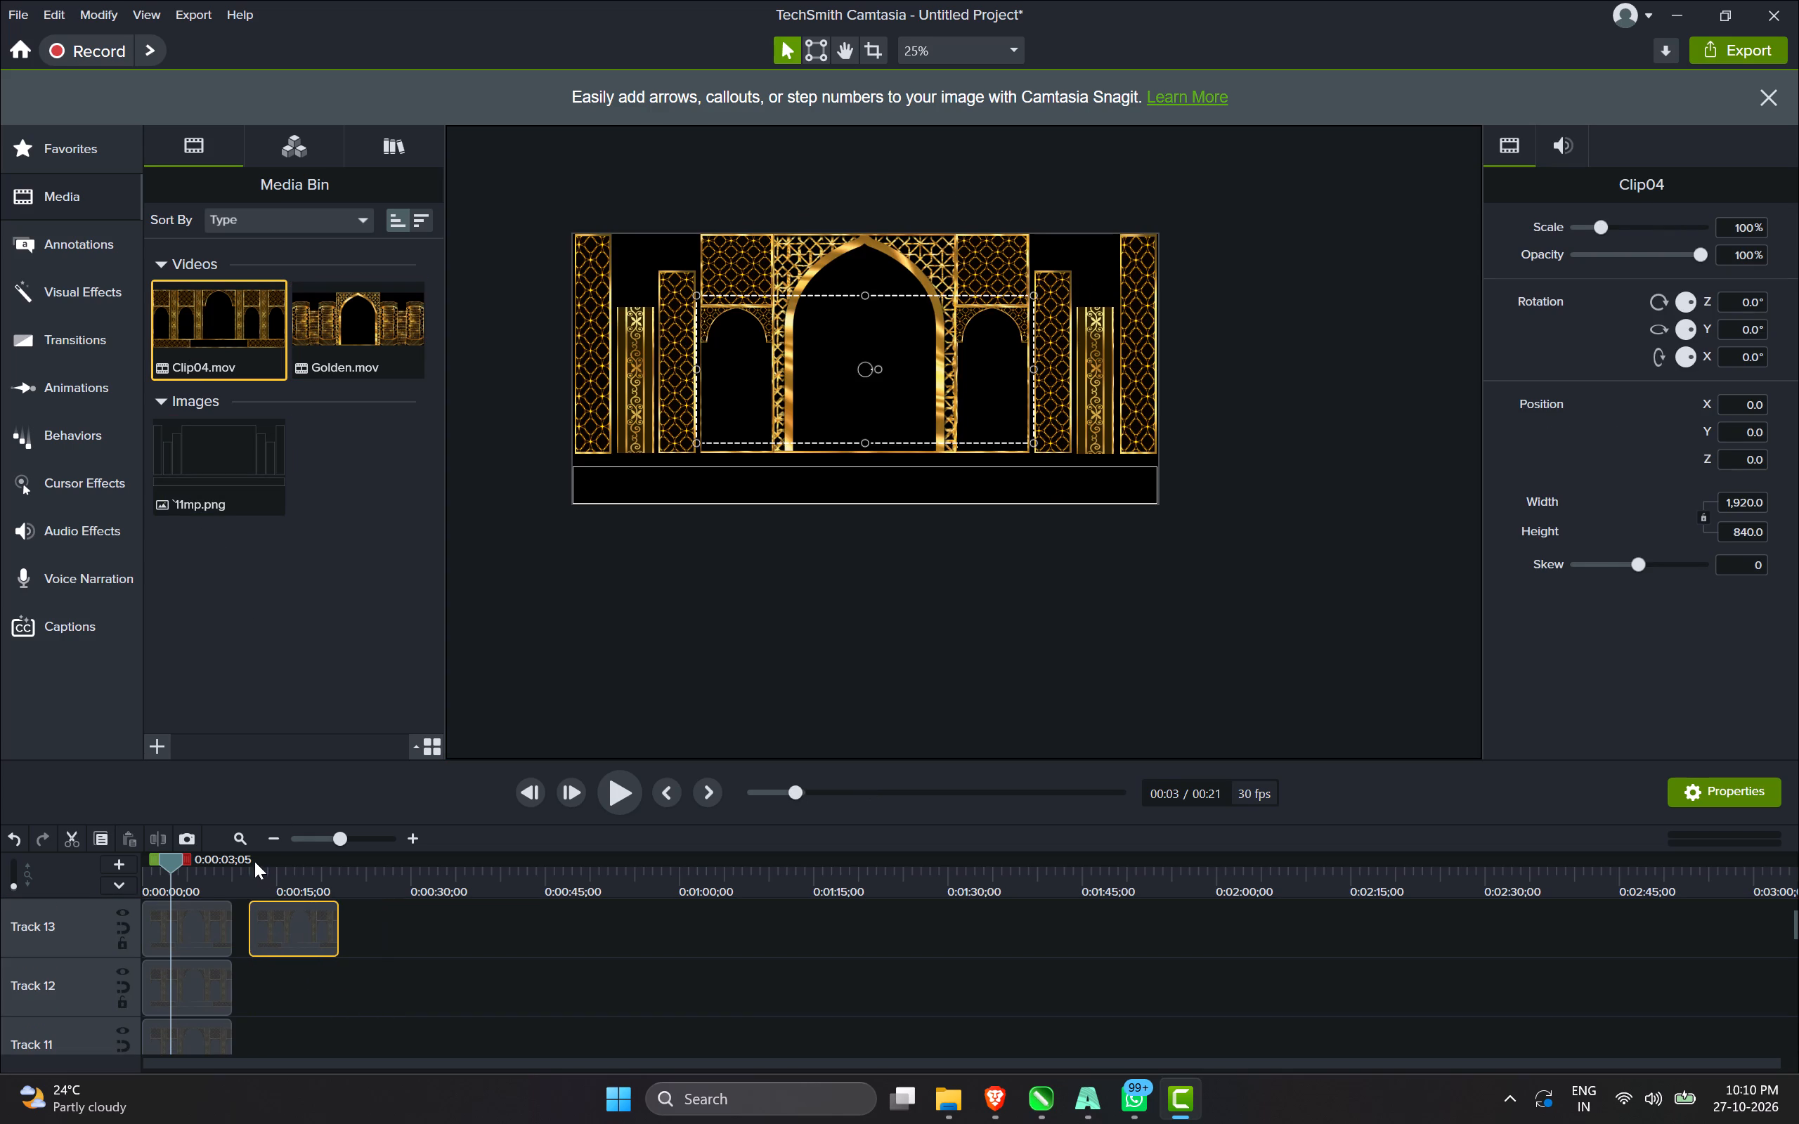
{"action": "left_click_drag", "start_coordinate": [254, 861], "coordinate": [115, 861]}
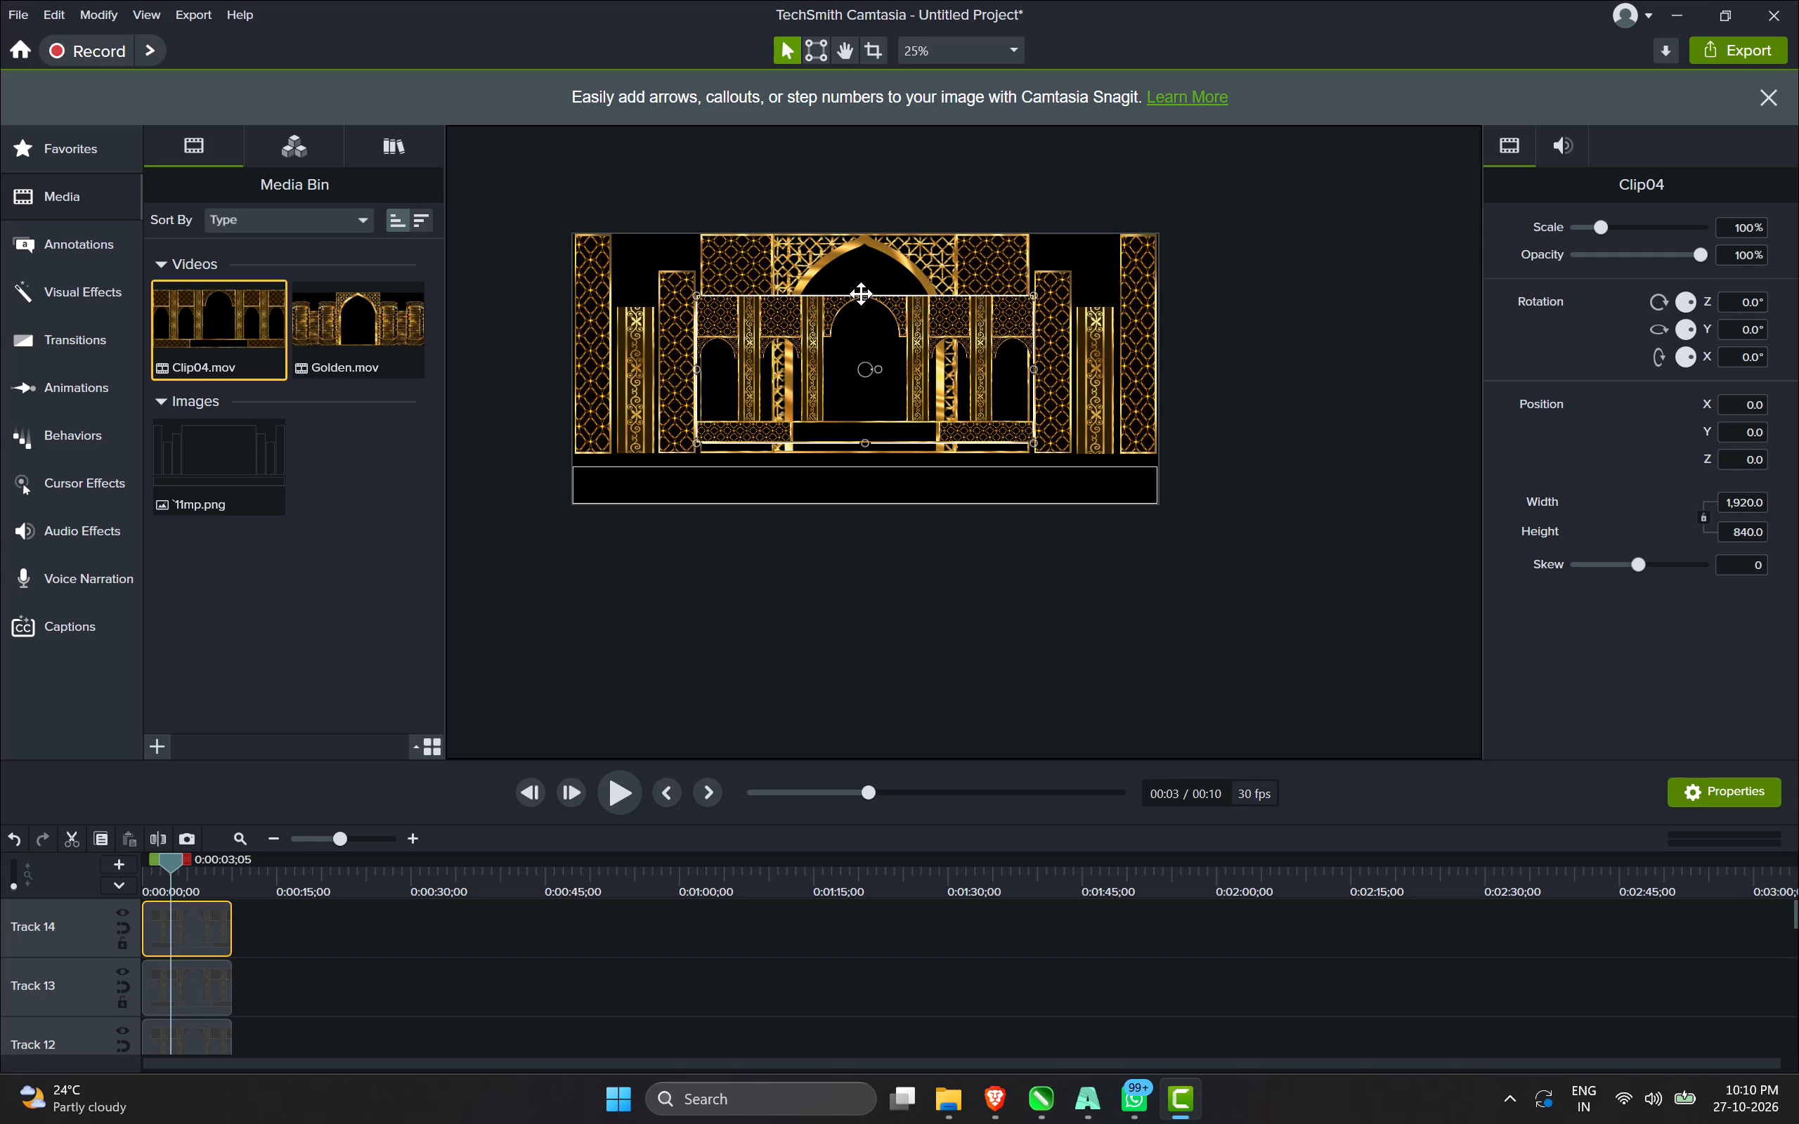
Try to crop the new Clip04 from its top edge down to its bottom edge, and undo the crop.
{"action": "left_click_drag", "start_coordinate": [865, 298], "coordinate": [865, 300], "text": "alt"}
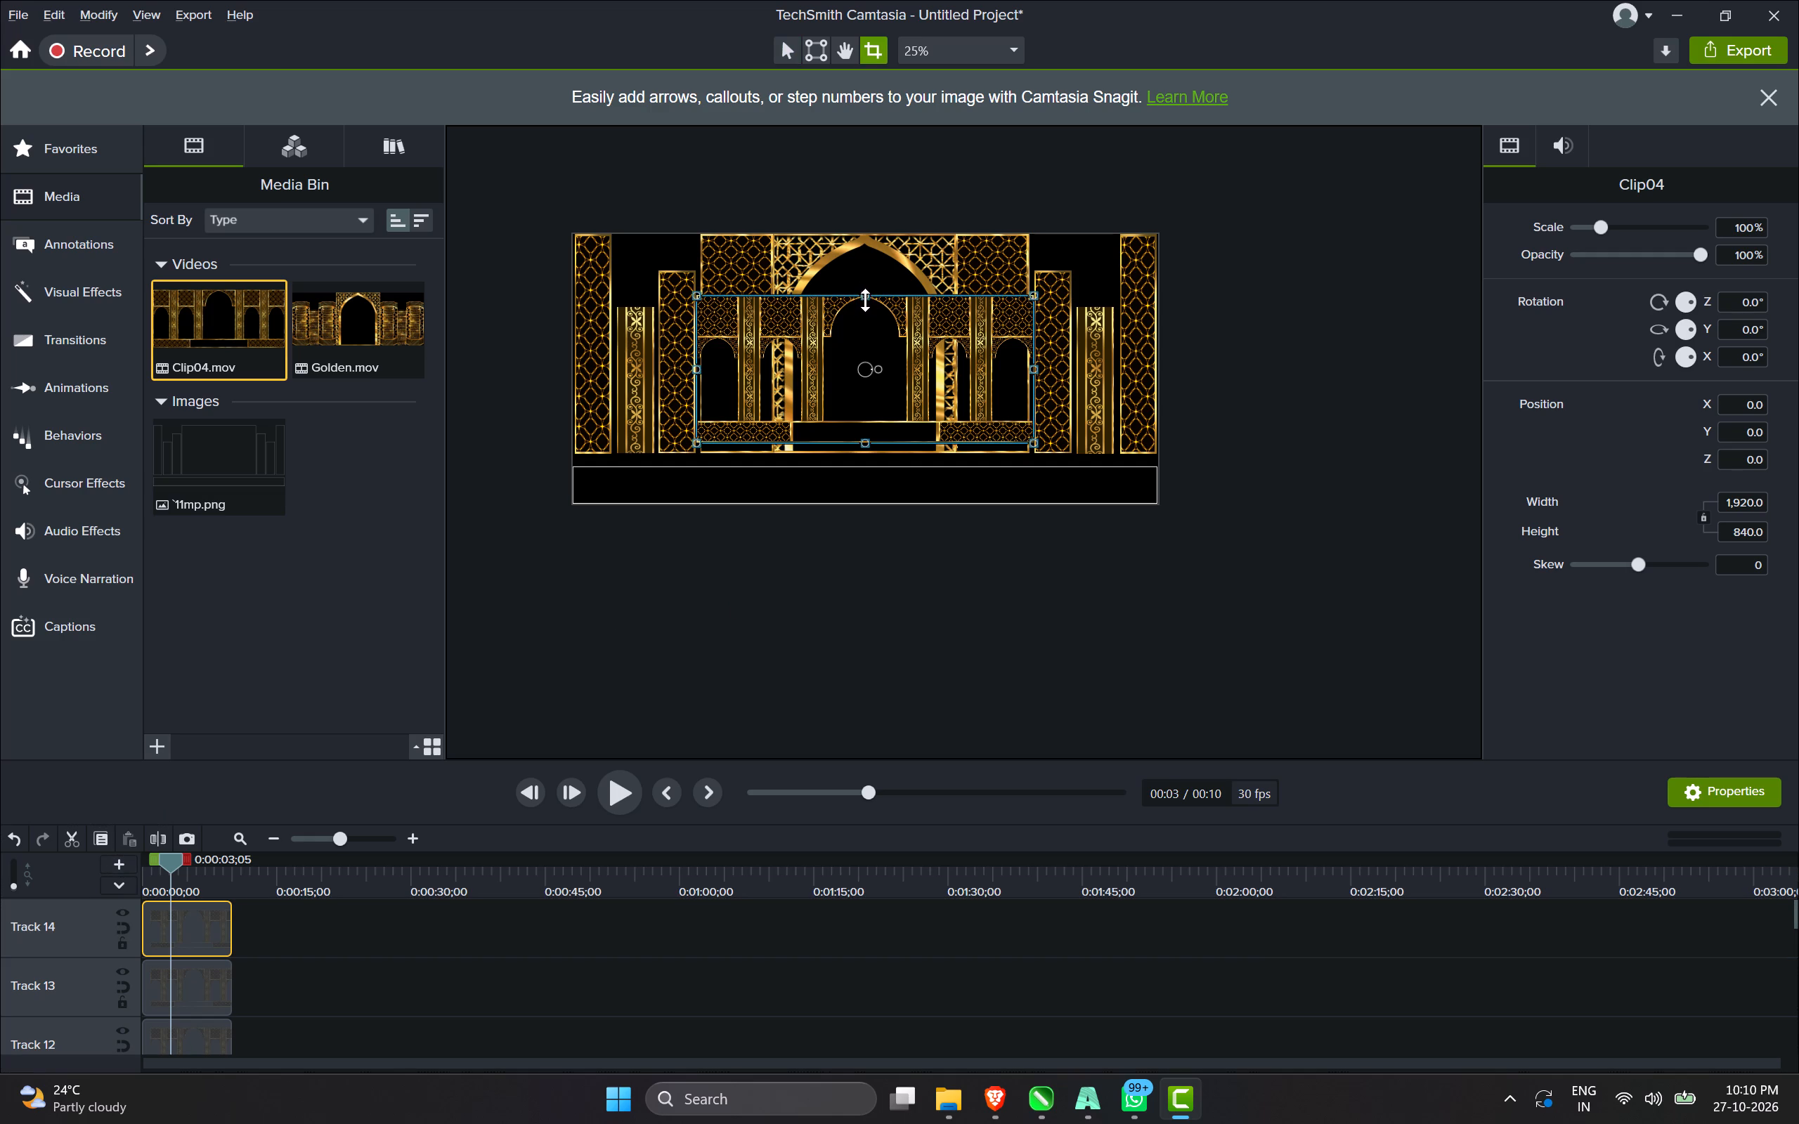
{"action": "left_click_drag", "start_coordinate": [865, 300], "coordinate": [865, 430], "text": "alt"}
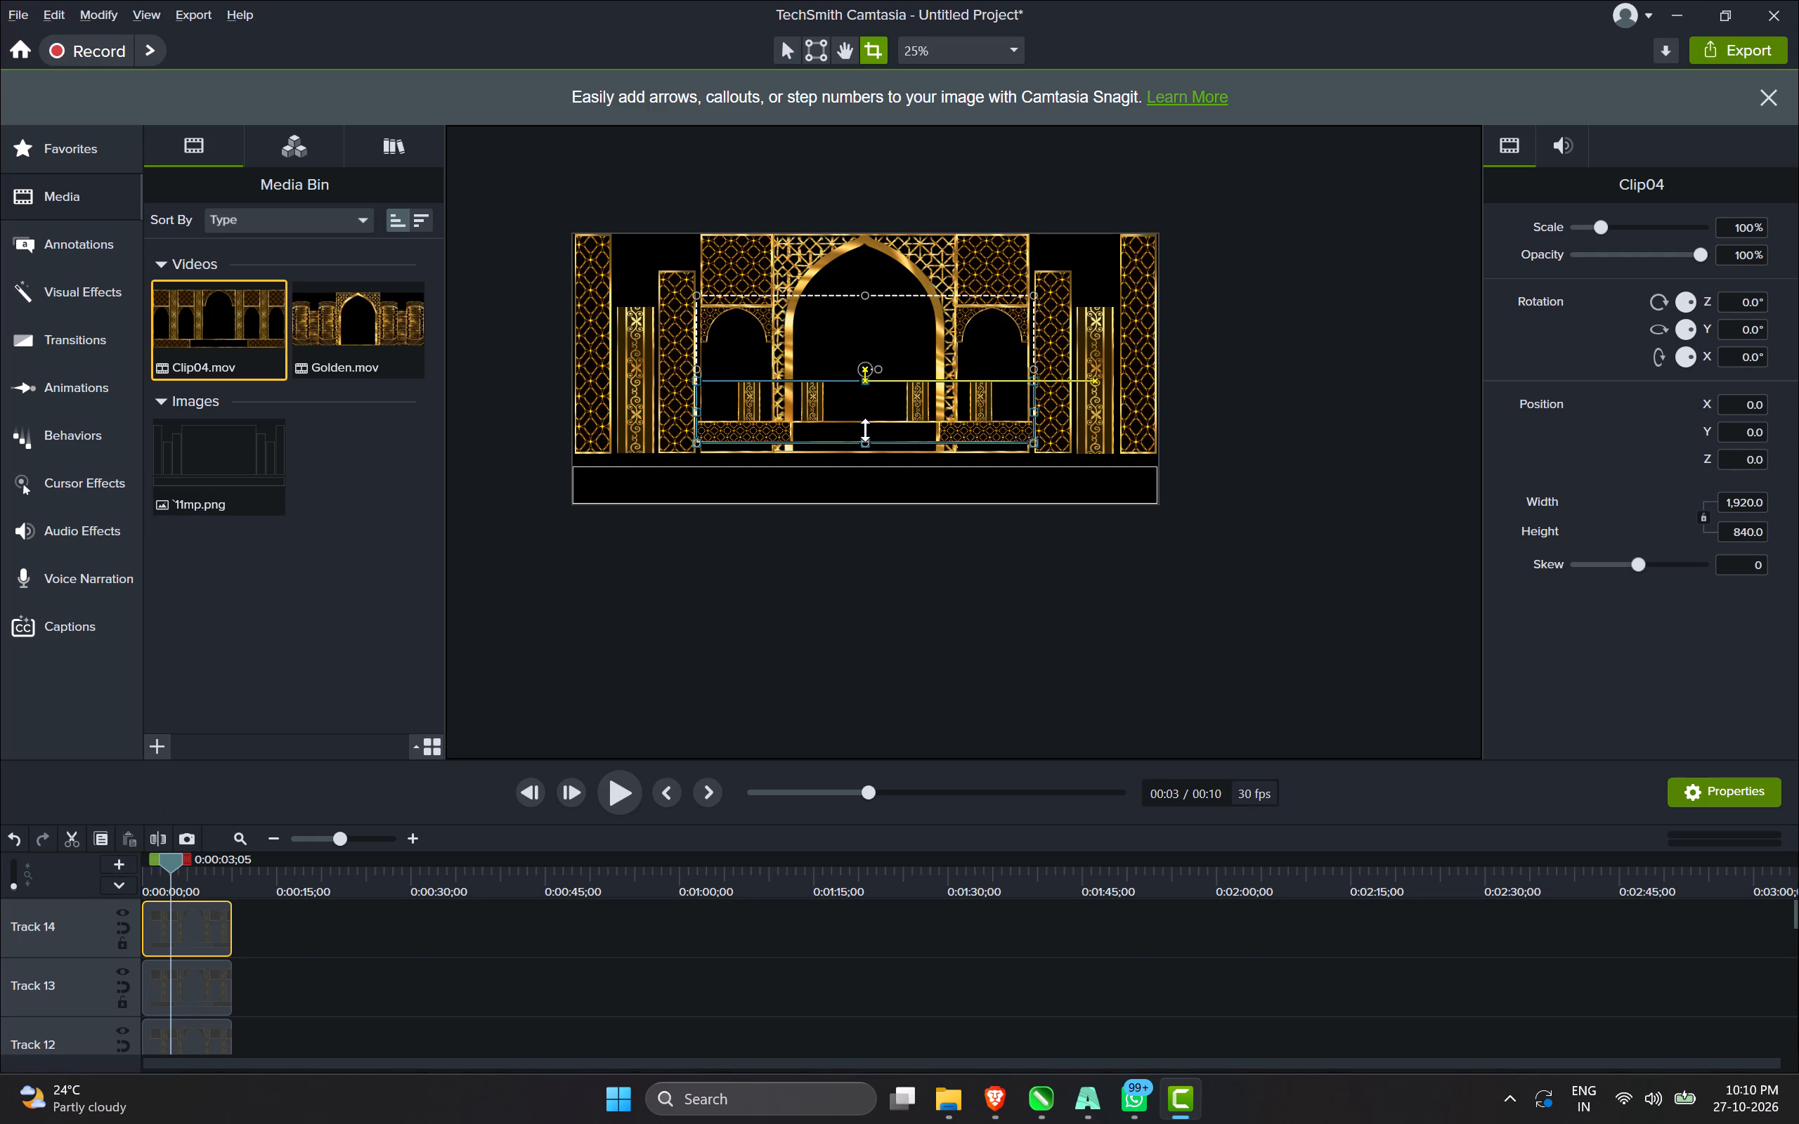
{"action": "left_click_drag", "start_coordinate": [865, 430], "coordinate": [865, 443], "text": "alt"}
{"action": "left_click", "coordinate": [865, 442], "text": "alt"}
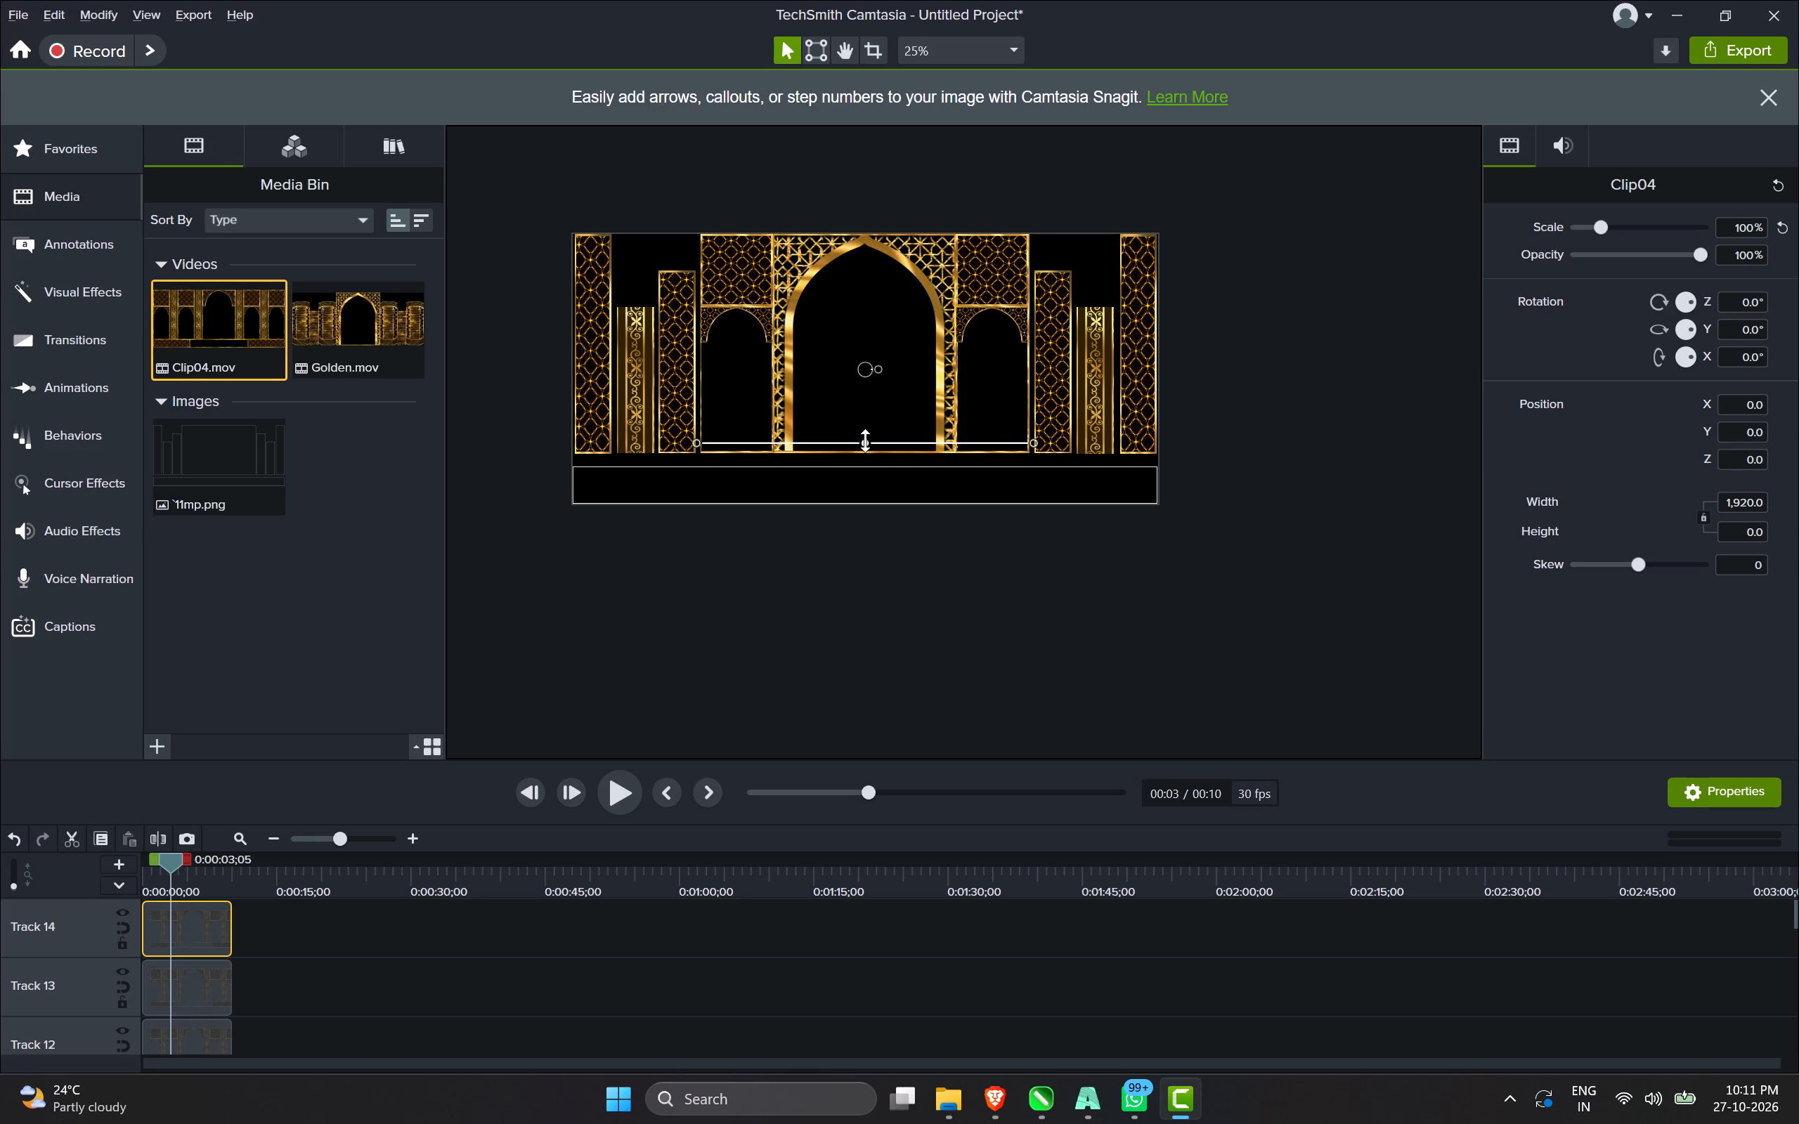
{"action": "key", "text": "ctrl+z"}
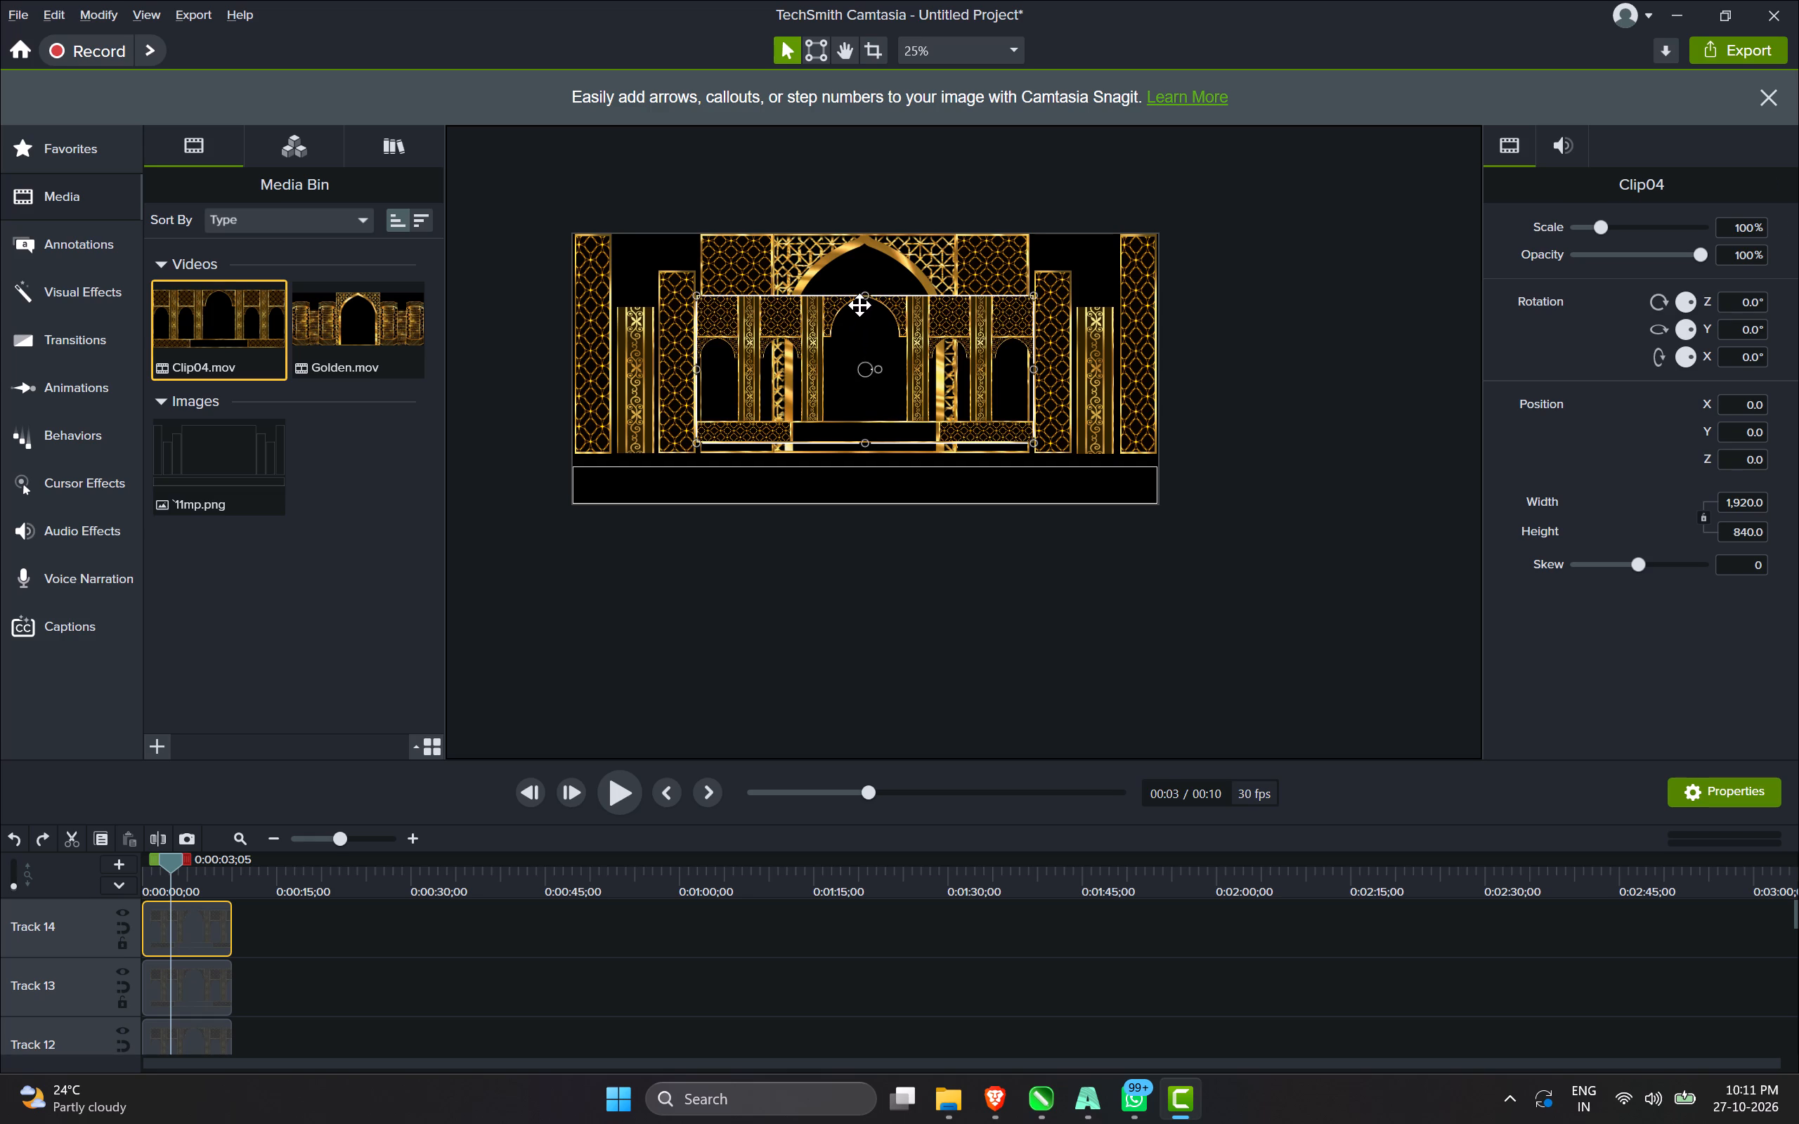
Crop the new Clip04 from the top so only its bottom lattice band remains, at a height of 120.1.
{"action": "left_click_drag", "start_coordinate": [863, 295], "coordinate": [865, 370], "text": "alt"}
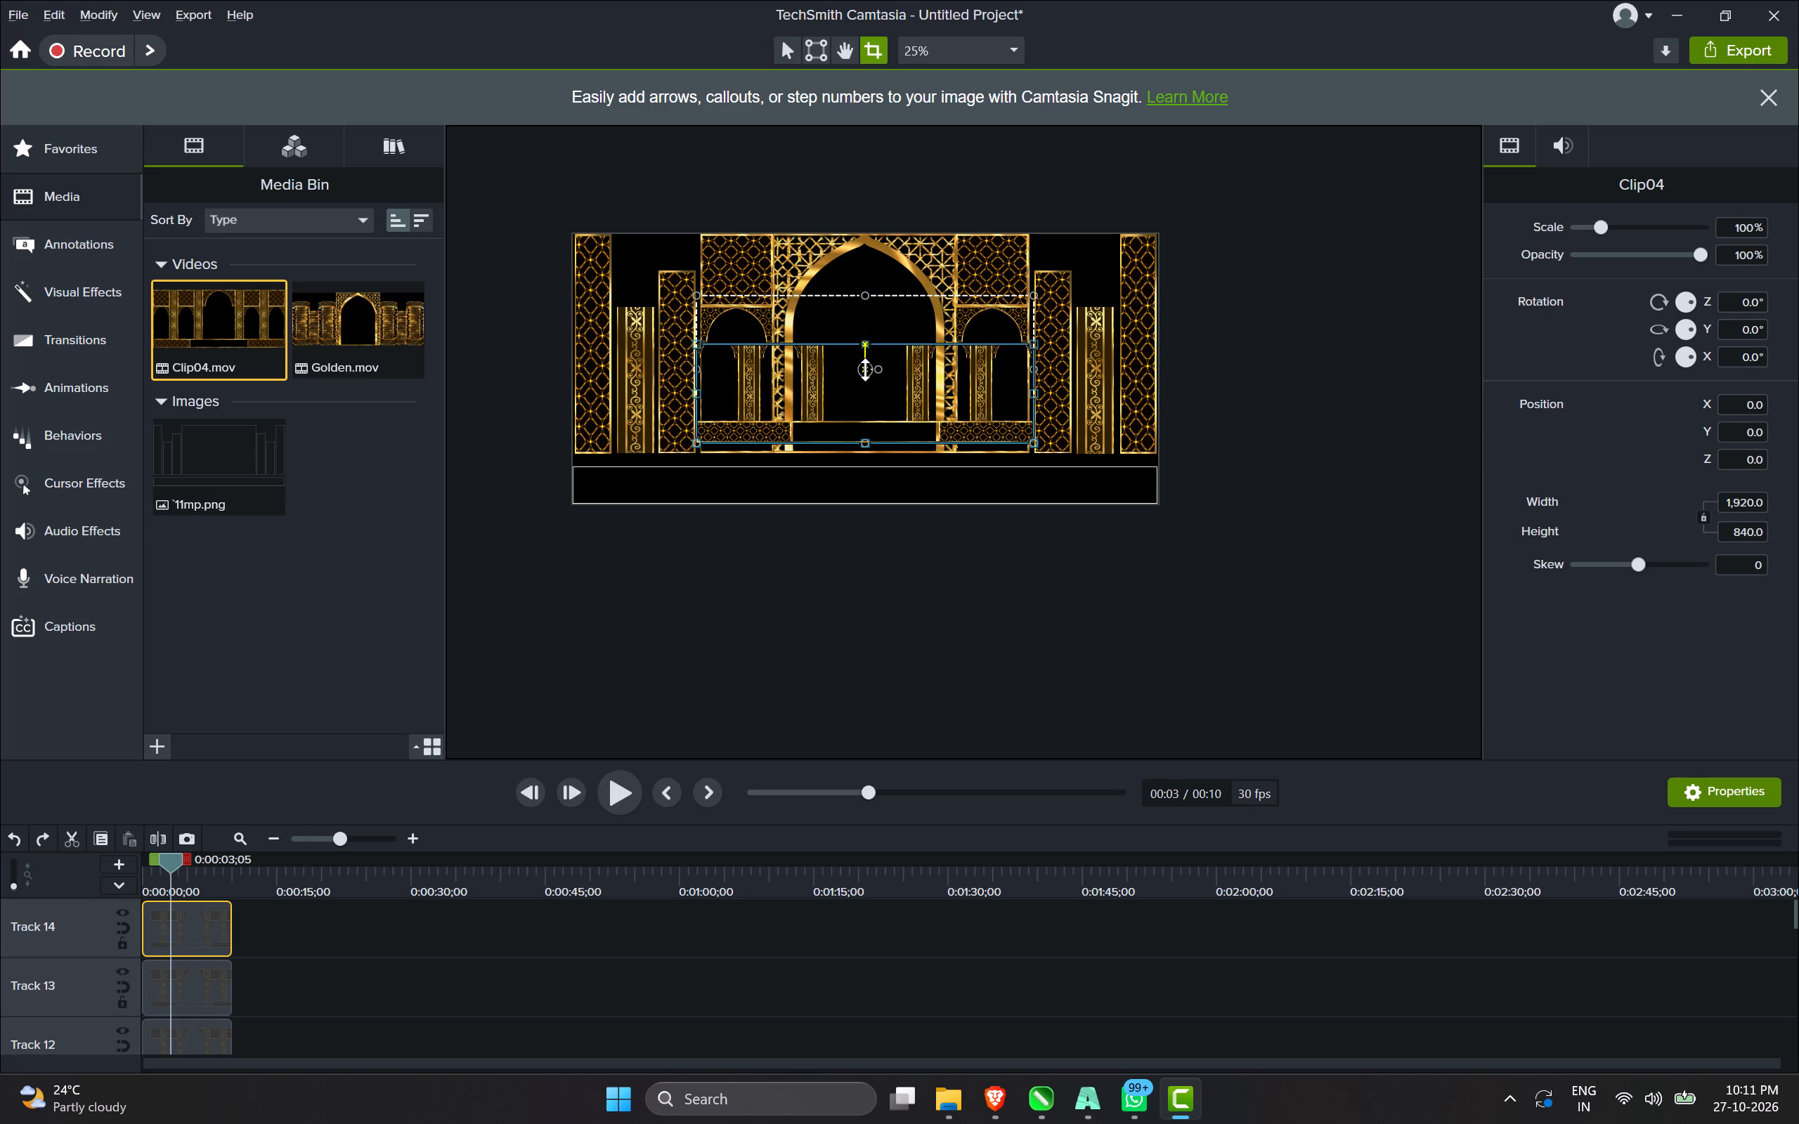
{"action": "left_click_drag", "start_coordinate": [865, 370], "coordinate": [865, 421], "text": "alt"}
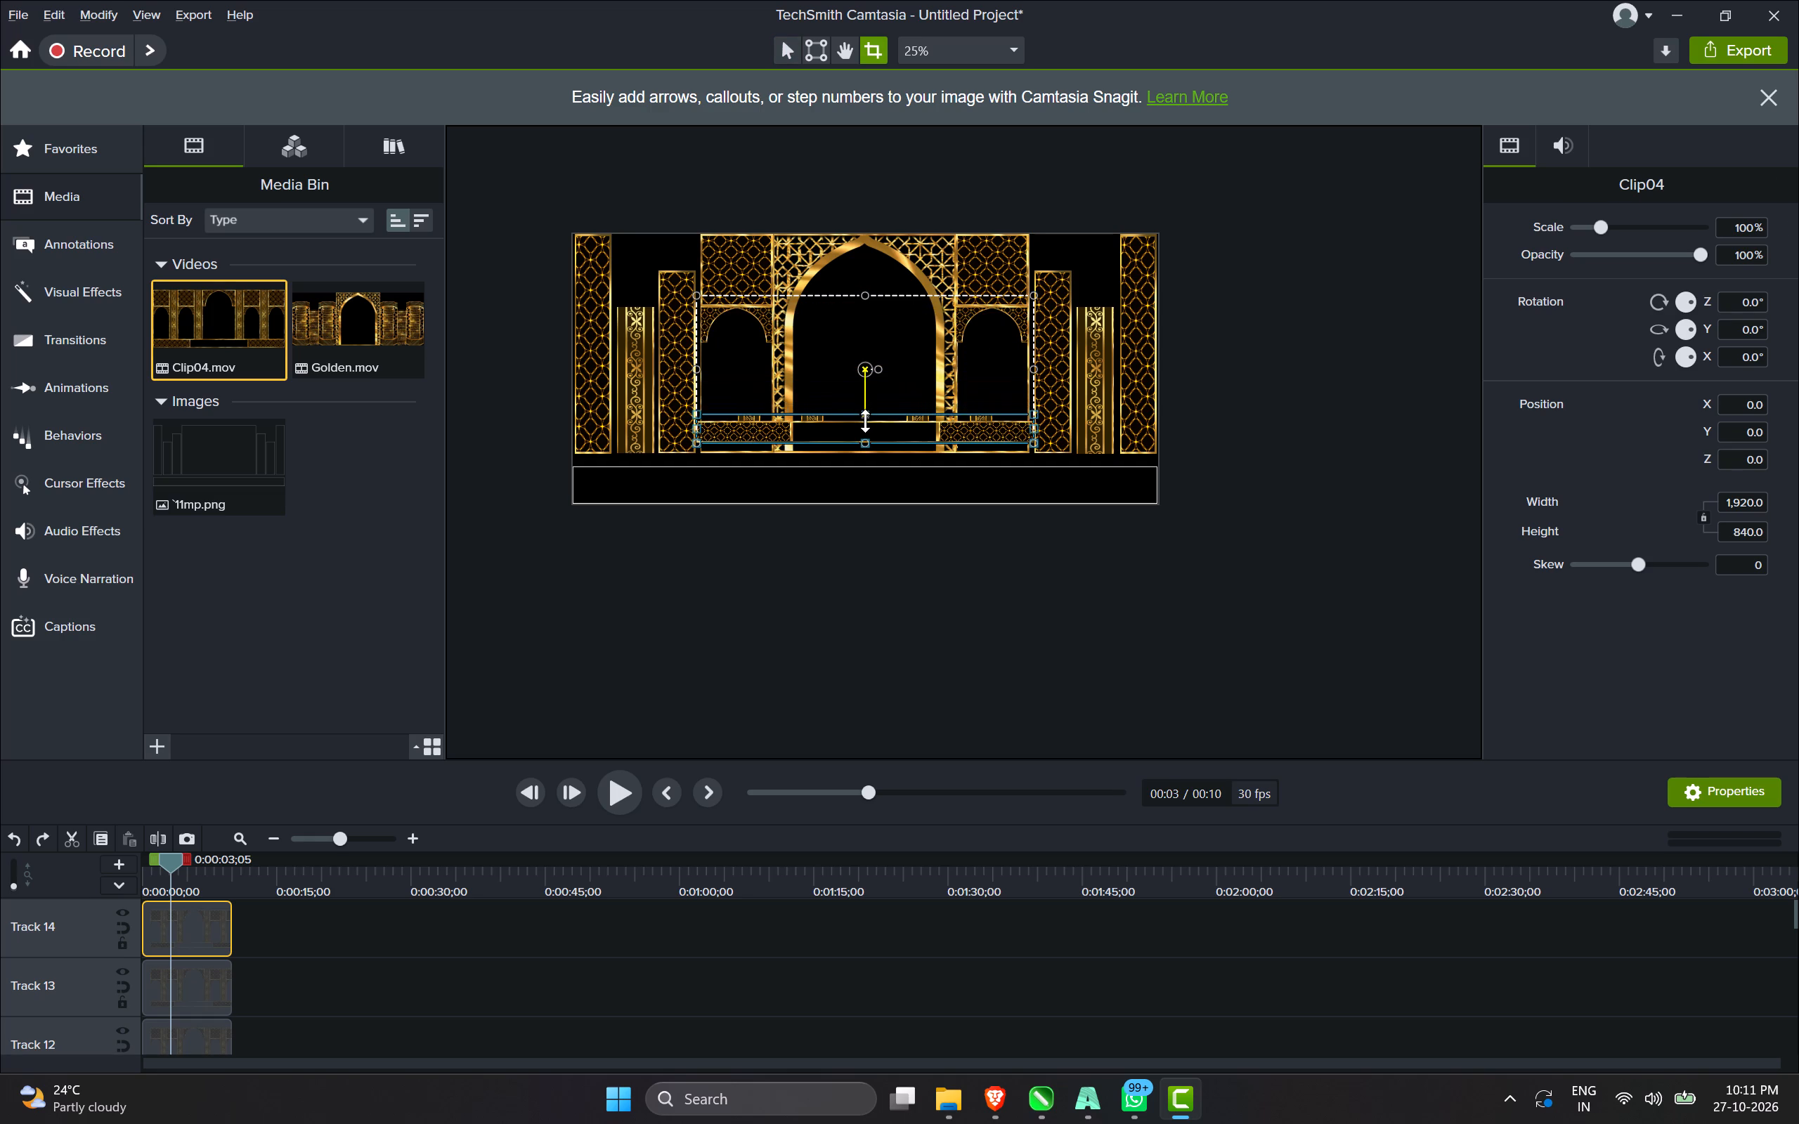
{"action": "scroll", "coordinate": [865, 421], "scroll_direction": "up", "scroll_amount": 9}
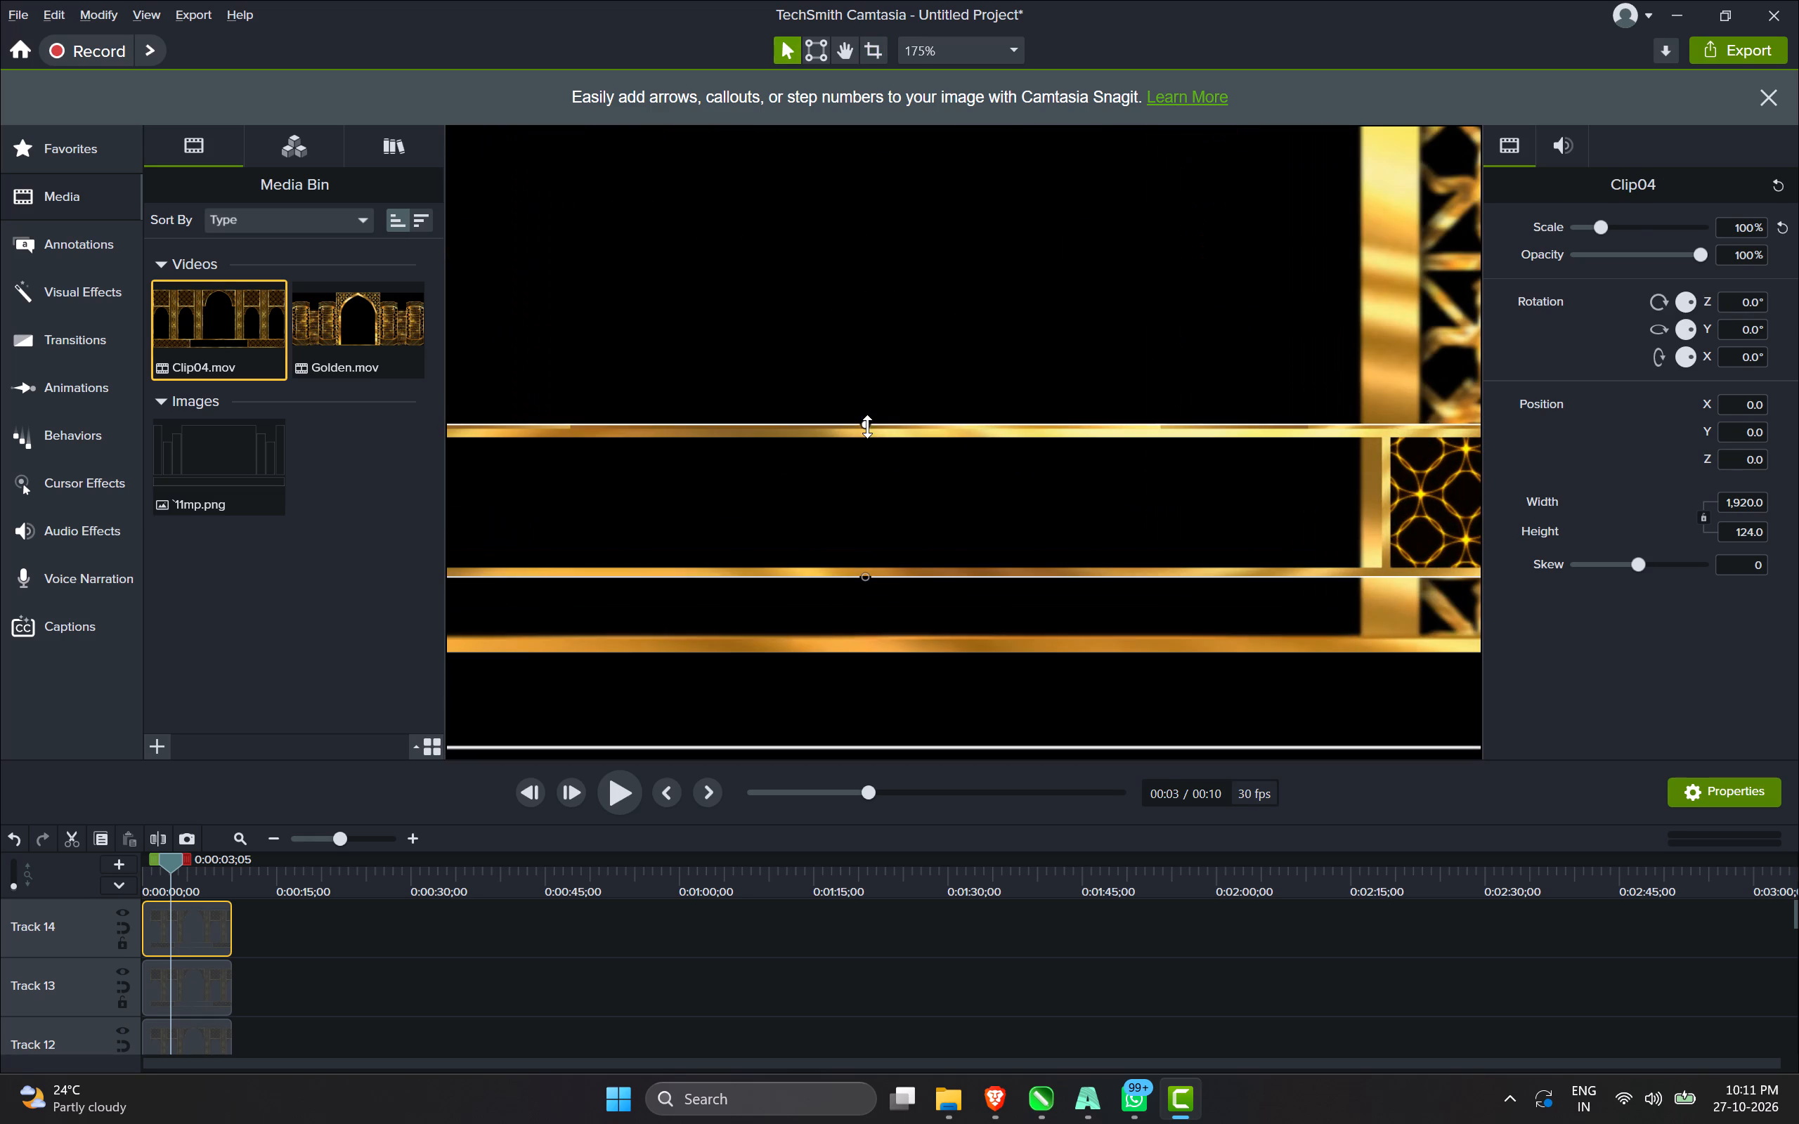
{"action": "scroll", "coordinate": [864, 435], "scroll_direction": "up", "scroll_amount": 9}
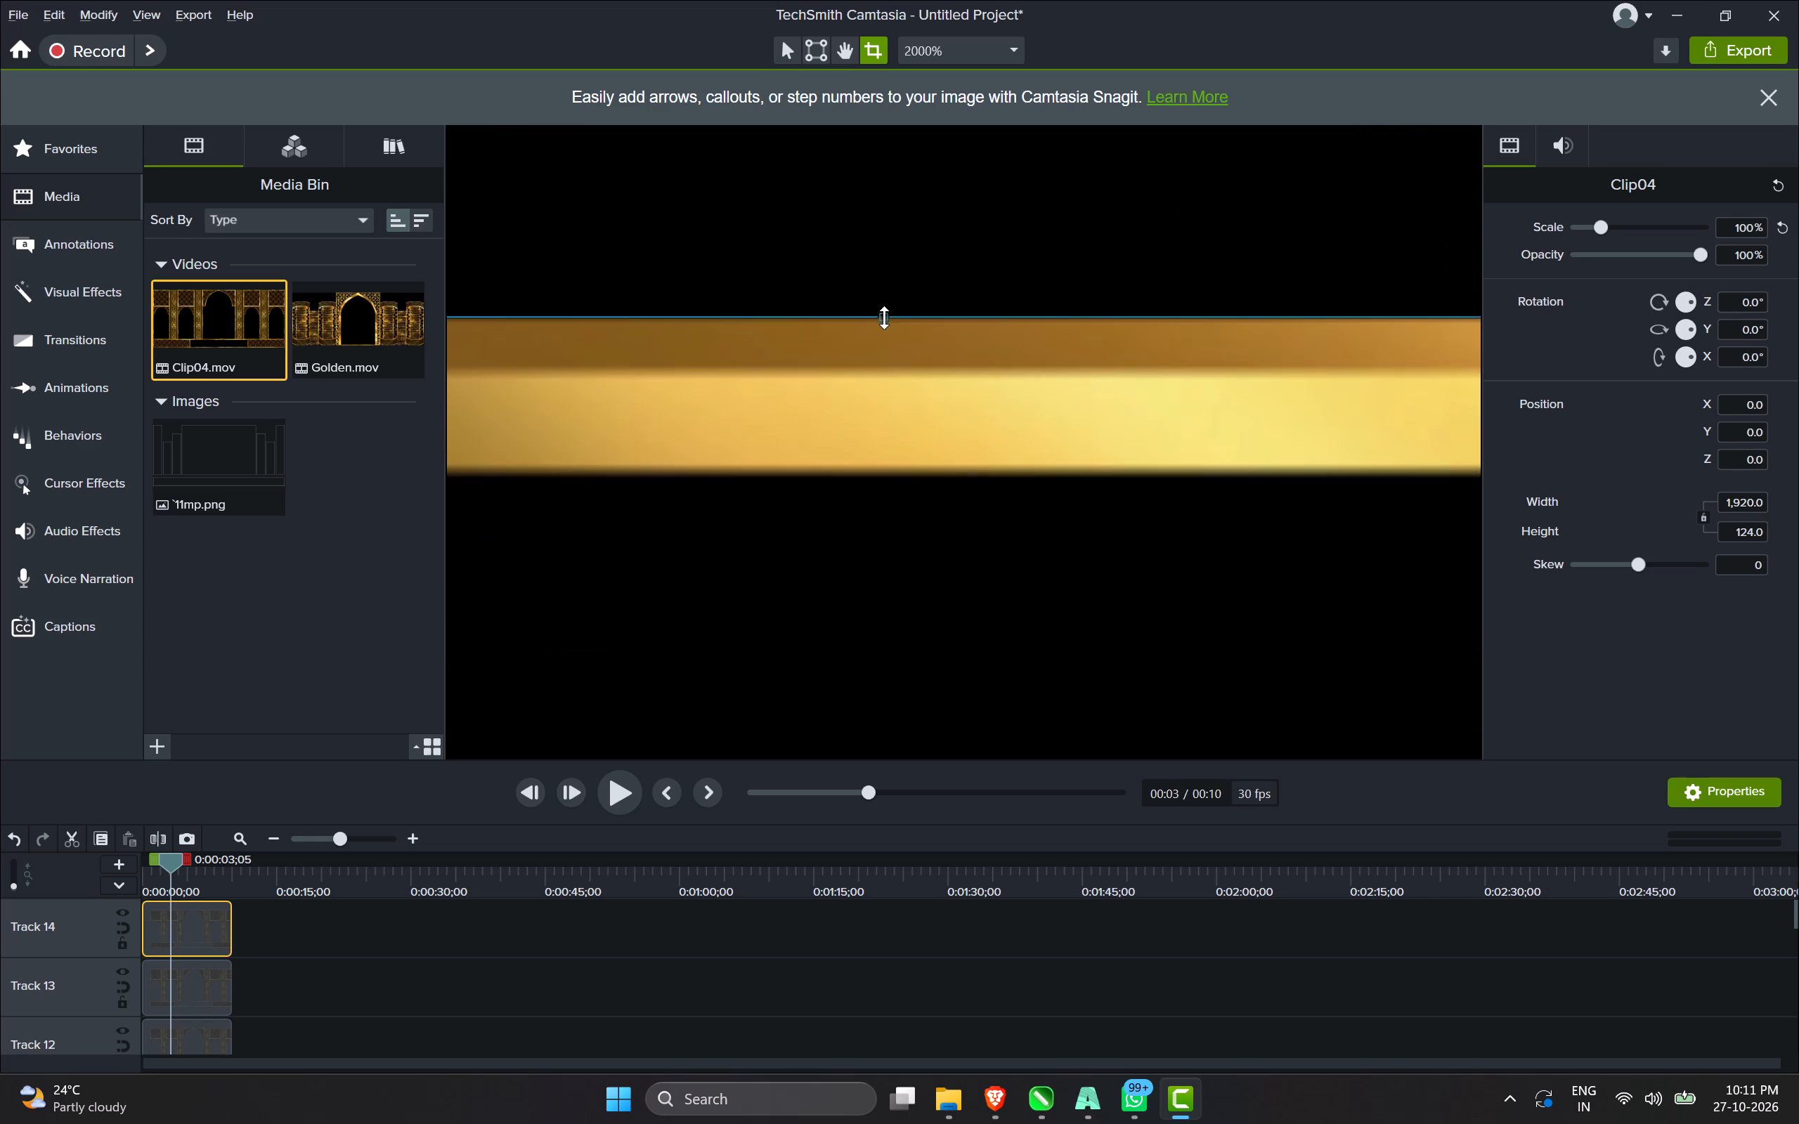
{"action": "left_click_drag", "start_coordinate": [884, 317], "coordinate": [886, 378], "text": "alt"}
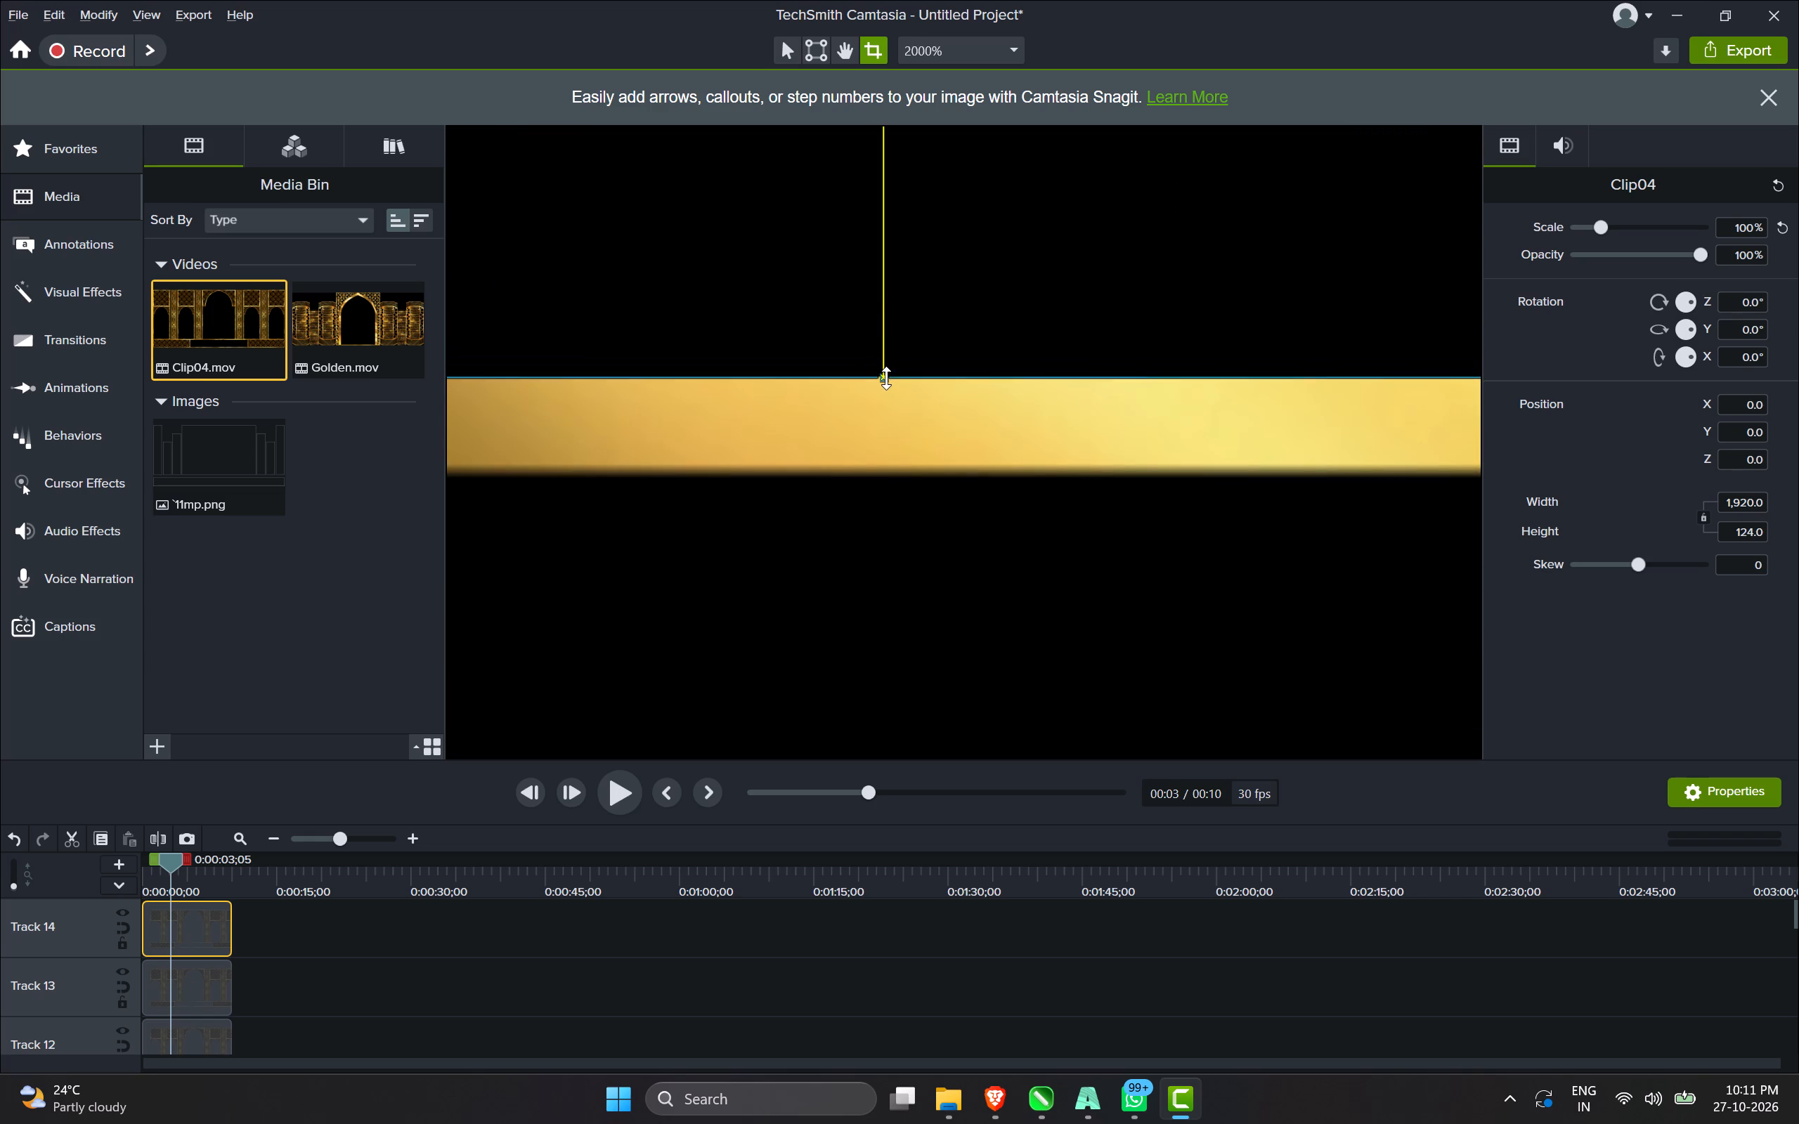
{"action": "left_click_drag", "start_coordinate": [886, 378], "coordinate": [883, 372], "text": "alt"}
Move the cropped lattice band down into the long base panel outline, onto its bottom line at Y -697.9.
{"action": "scroll", "coordinate": [865, 315], "scroll_direction": "down", "scroll_amount": 11}
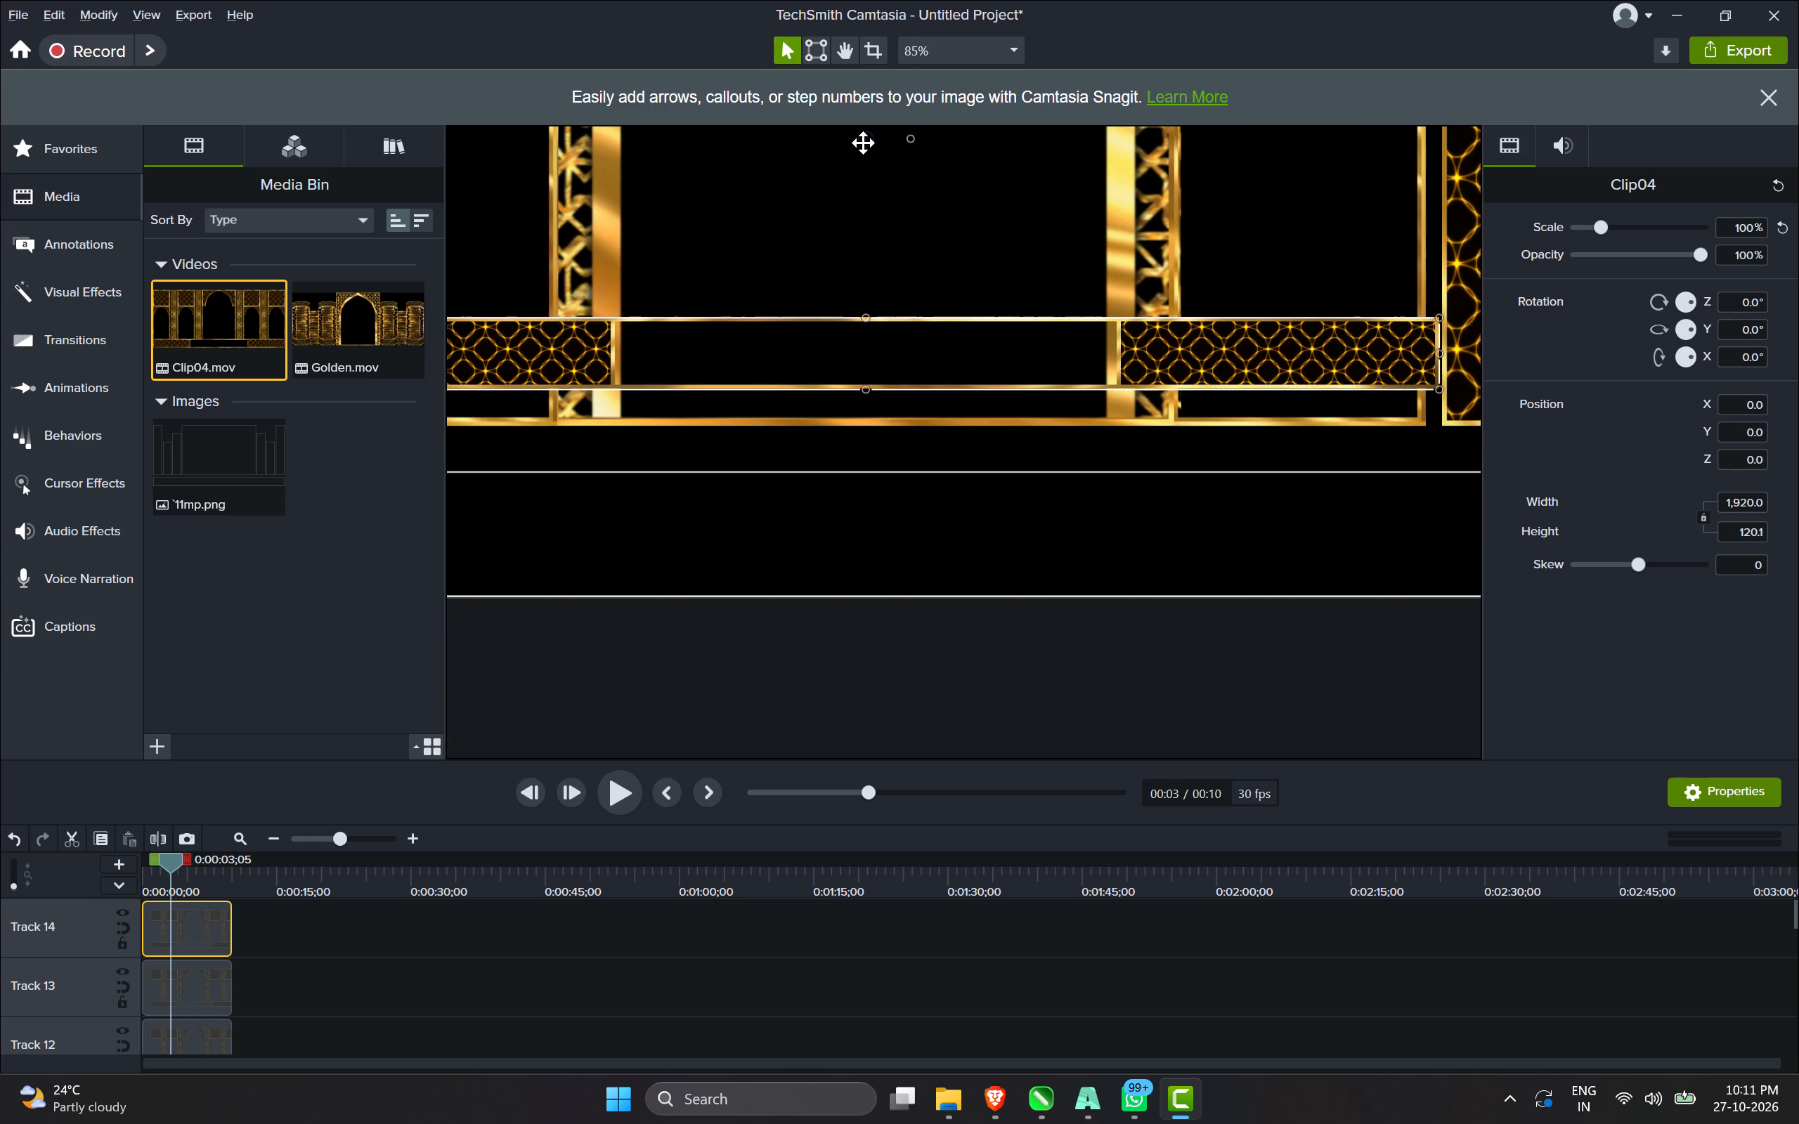
{"action": "left_click_drag", "start_coordinate": [863, 140], "coordinate": [863, 349], "text": "ctrl"}
{"action": "scroll", "coordinate": [863, 348], "scroll_direction": "down", "scroll_amount": 5}
{"action": "left_click_drag", "start_coordinate": [863, 348], "coordinate": [863, 408]}
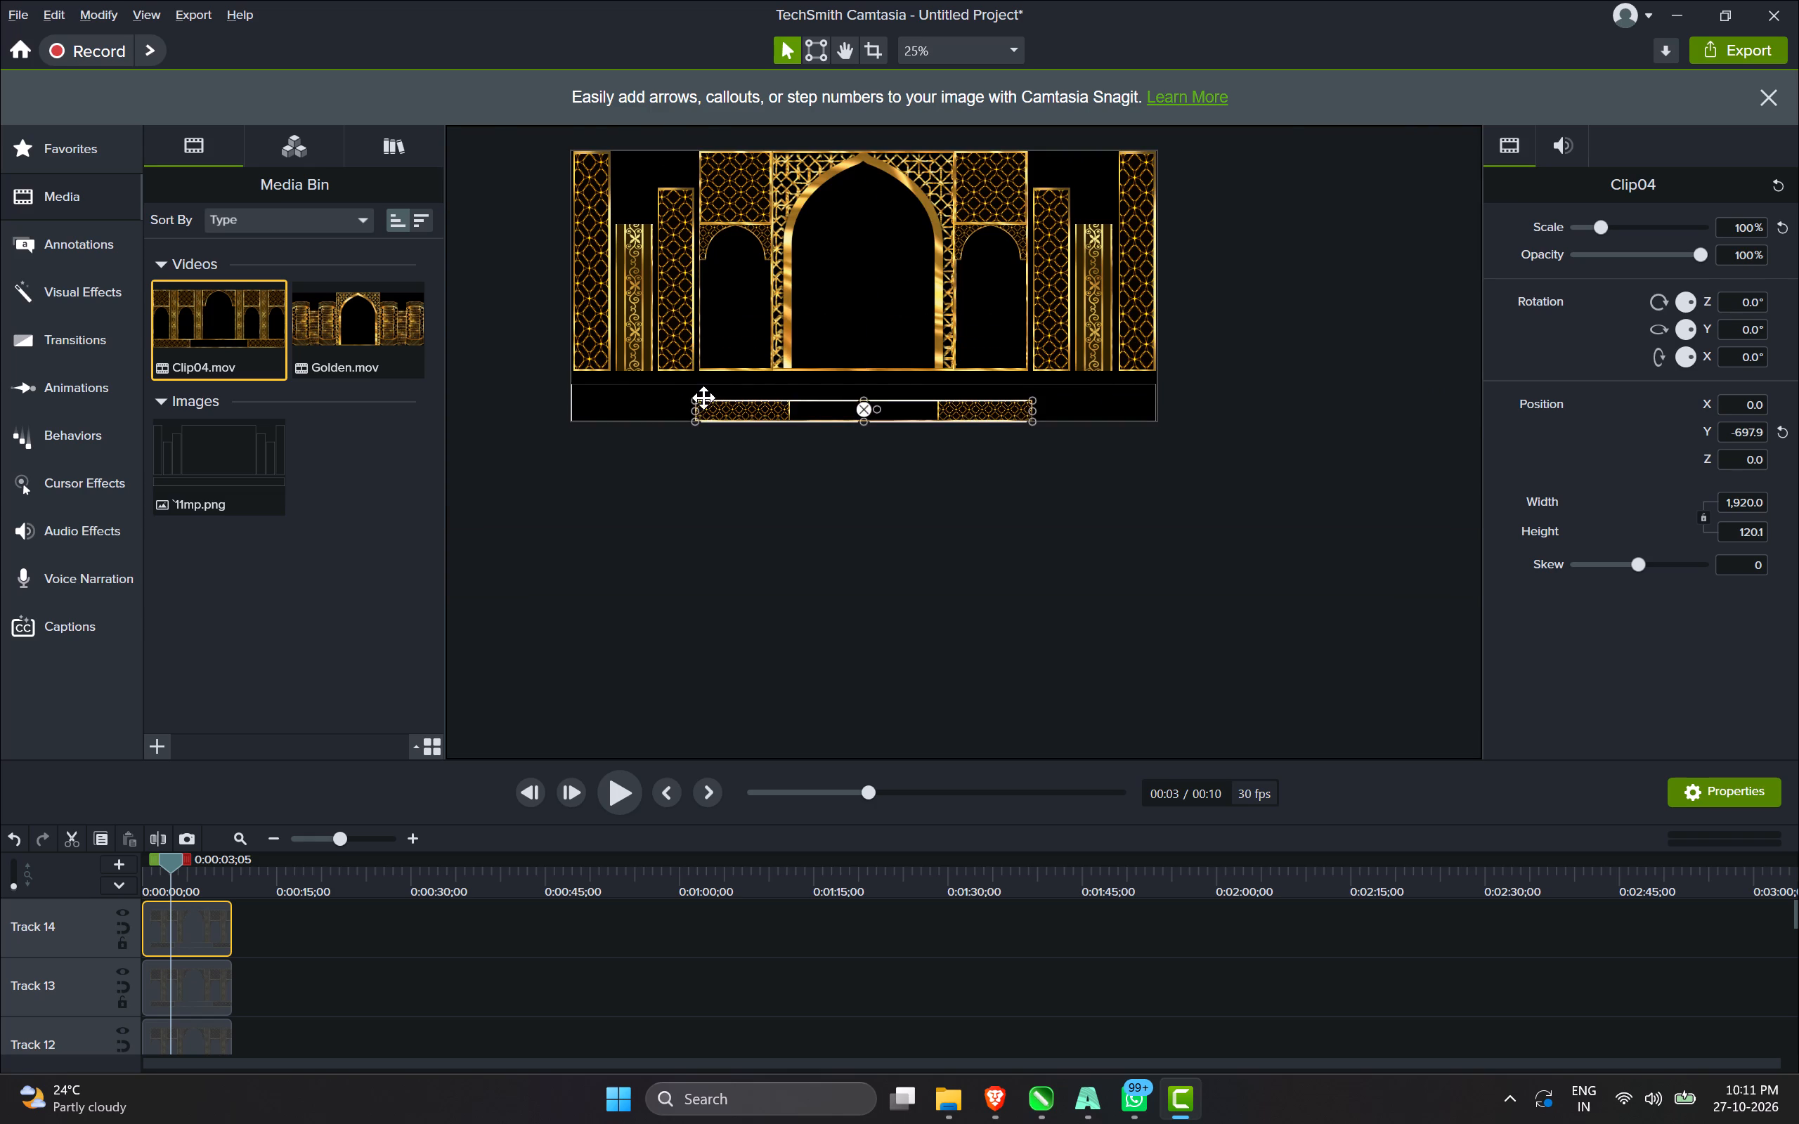
Enlarge the lattice band proportionally from its upper left corner within the base panel outline, to a scale of 134.4%.
{"action": "scroll", "coordinate": [696, 403], "scroll_direction": "up", "scroll_amount": 4}
{"action": "left_click_drag", "start_coordinate": [700, 394], "coordinate": [626, 375]}
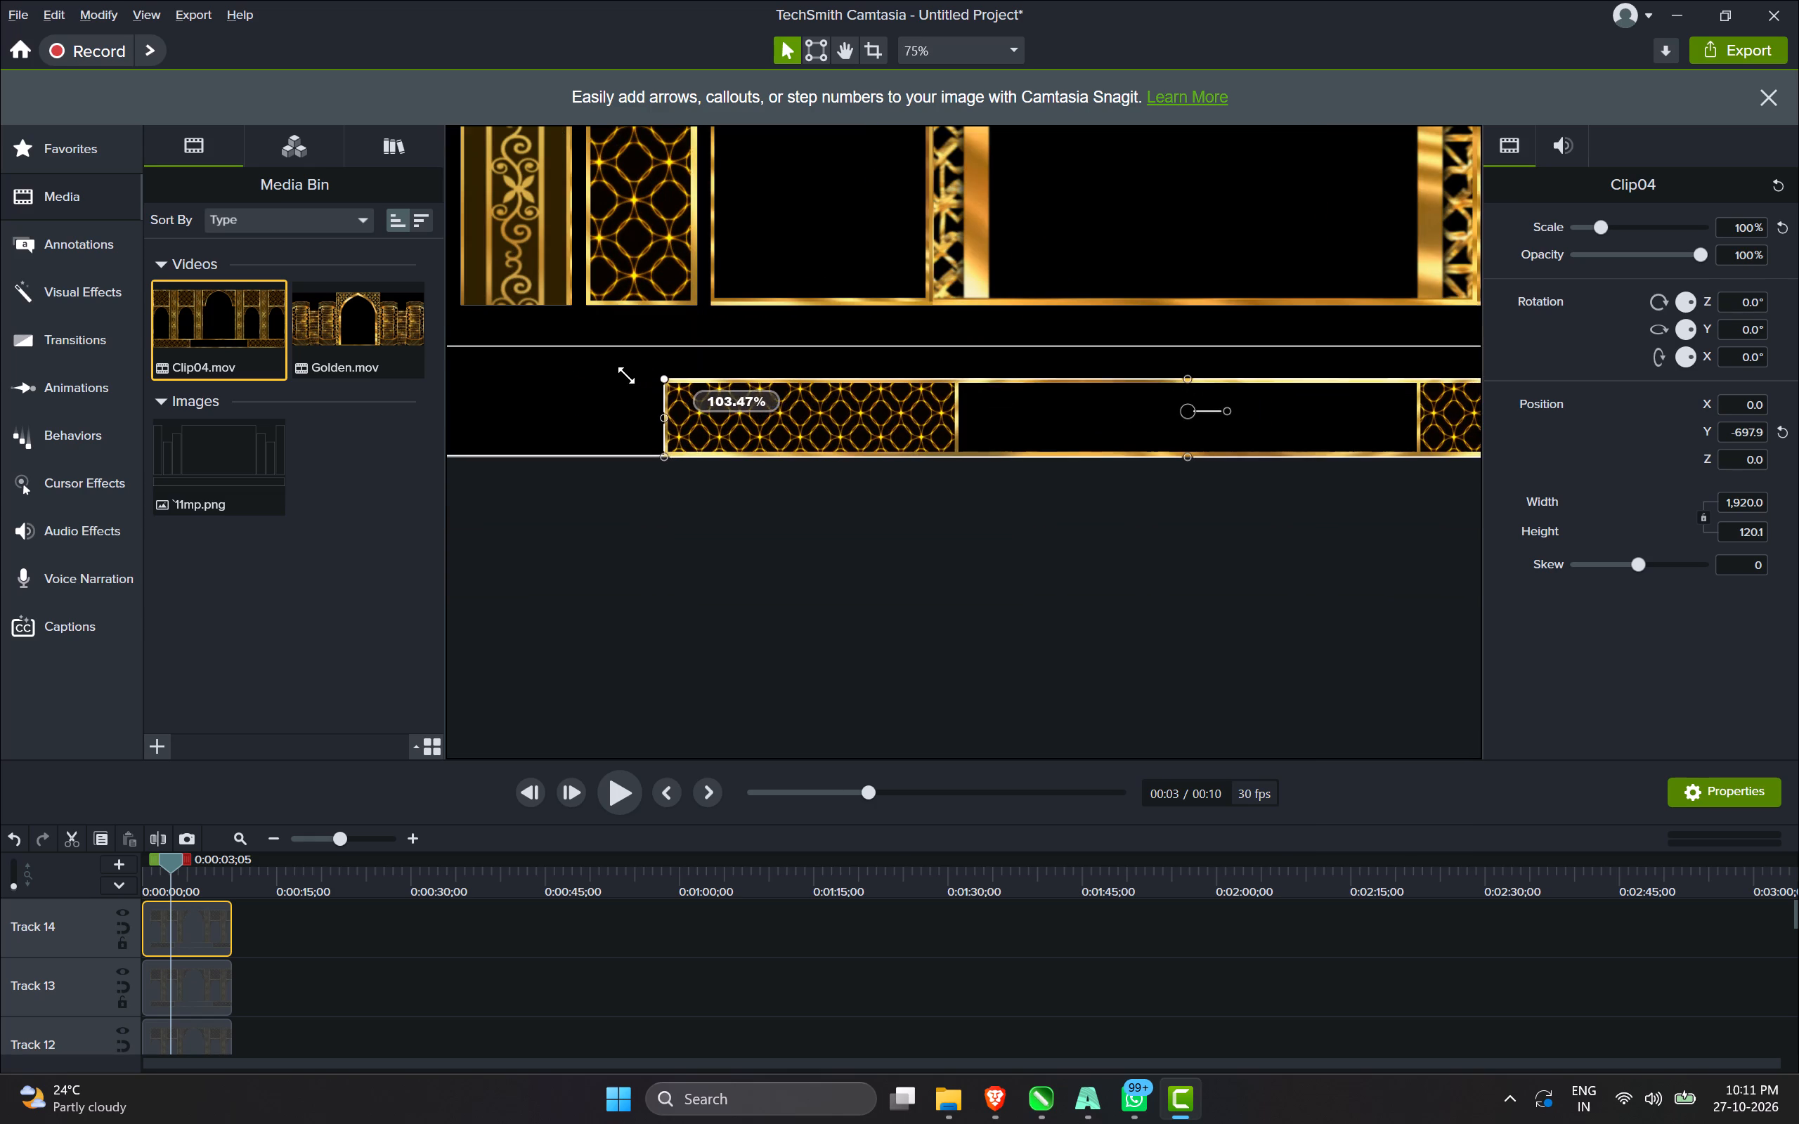
{"action": "left_click_drag", "start_coordinate": [626, 375], "coordinate": [424, 369]}
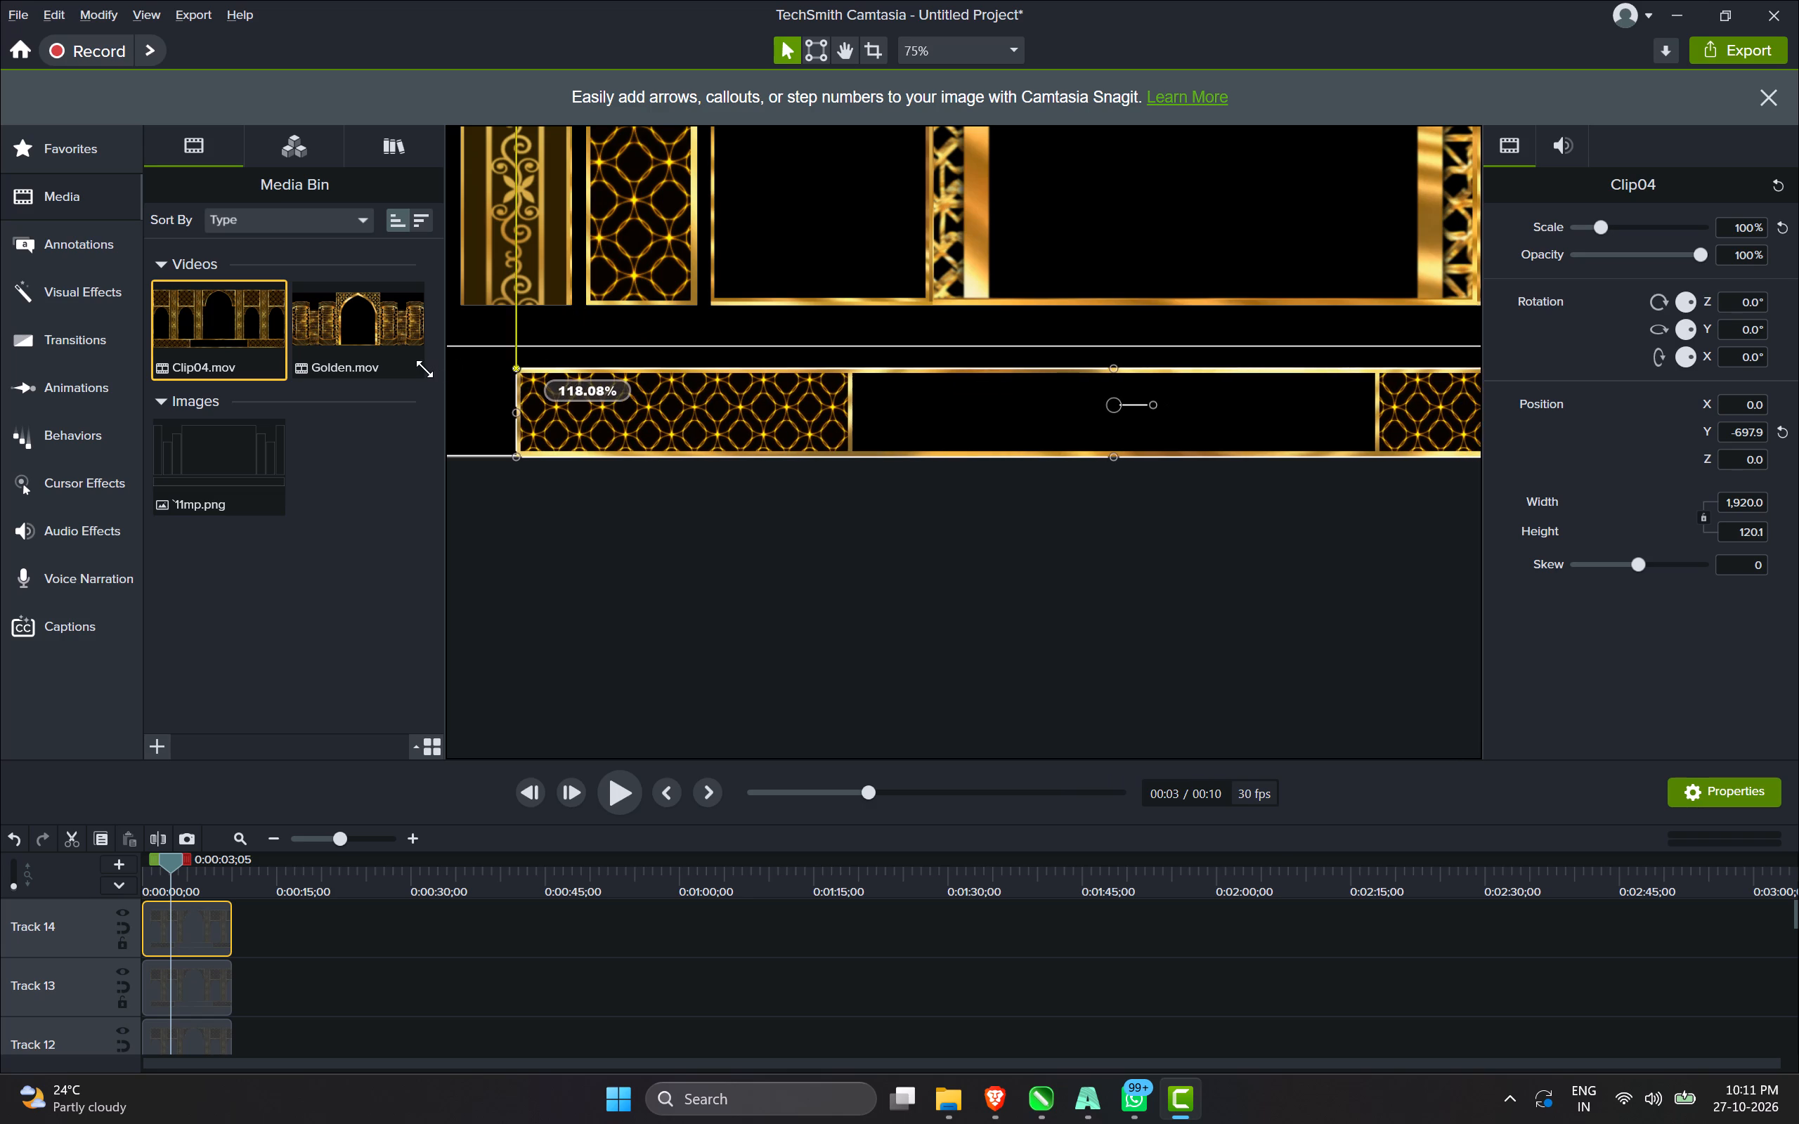
{"action": "left_click_drag", "start_coordinate": [424, 369], "coordinate": [394, 372]}
{"action": "scroll", "coordinate": [814, 399], "scroll_direction": "down", "scroll_amount": 2}
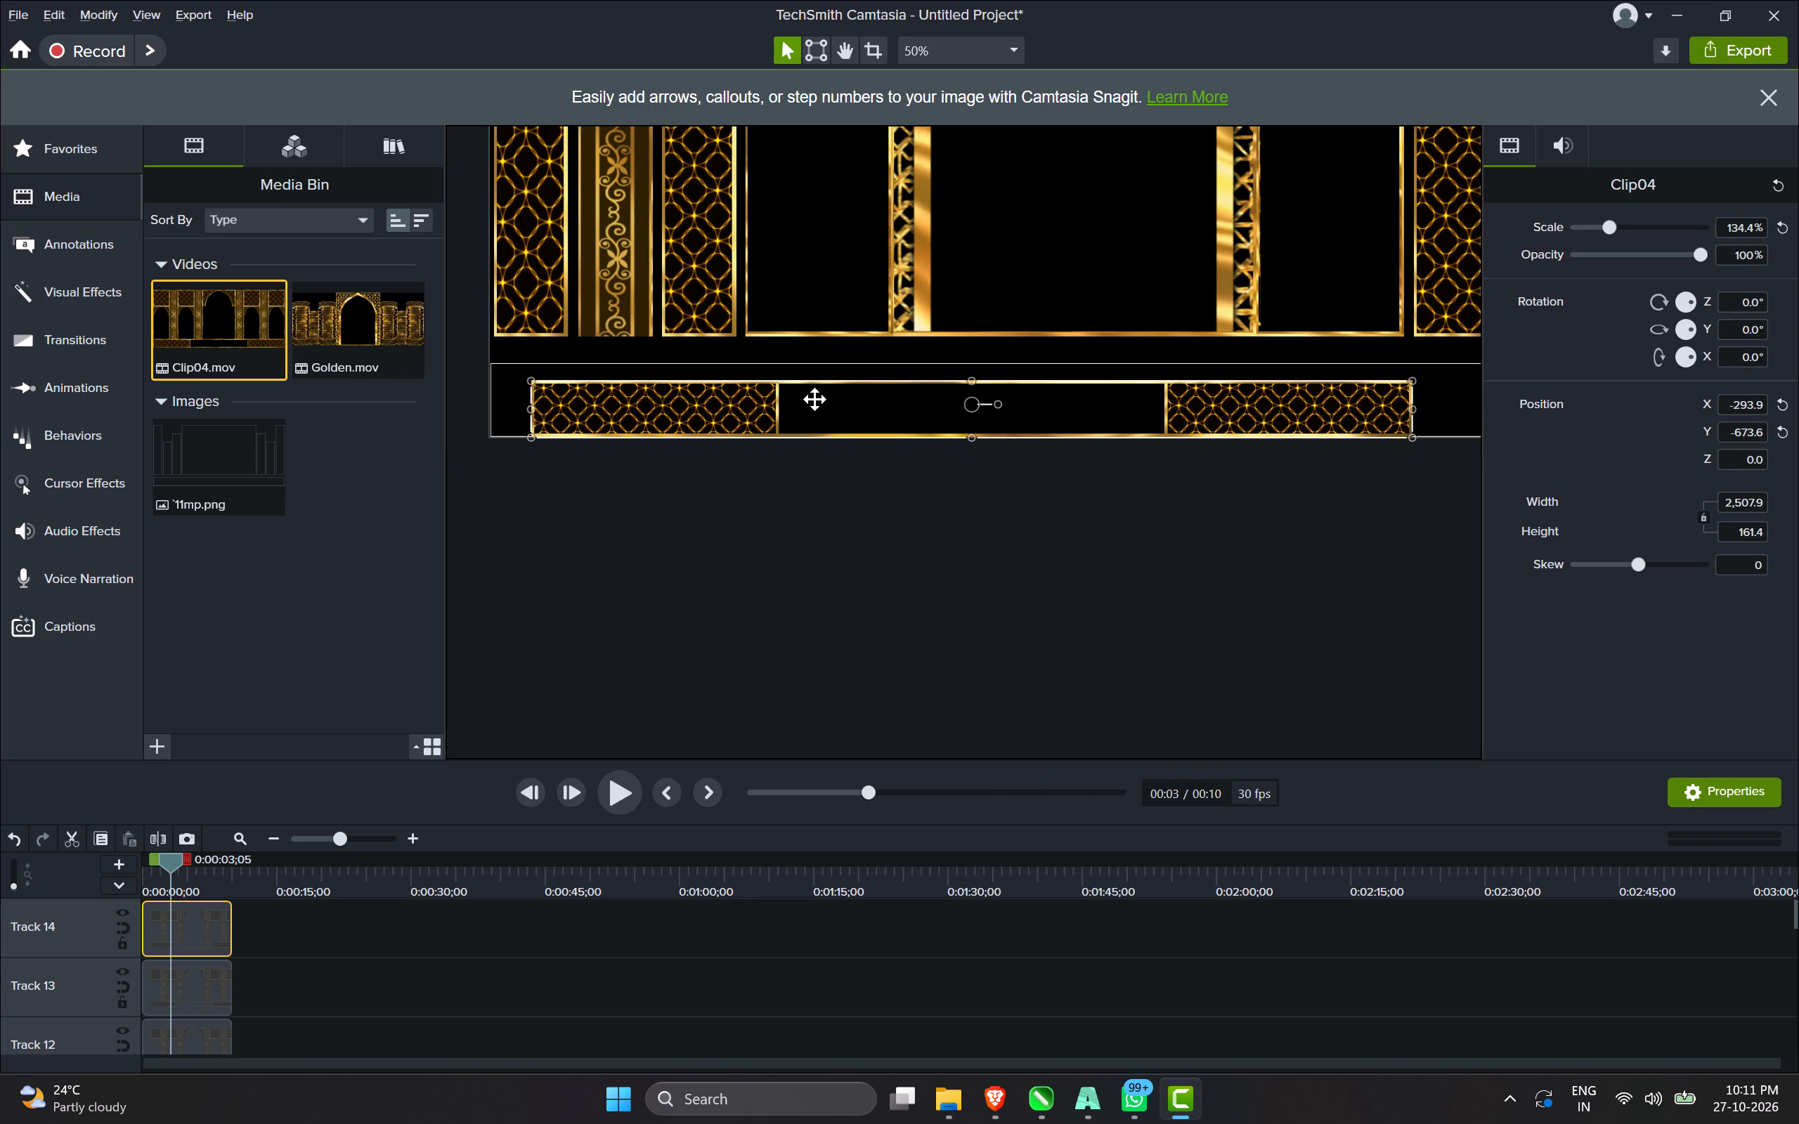
Enlarge the lattice band proportionally from its upper left corner to the base panel outline's left edge, to a scale of 140.8%.
{"action": "scroll", "coordinate": [903, 364], "scroll_direction": "down", "scroll_amount": 1}
{"action": "scroll", "coordinate": [584, 349], "scroll_direction": "up", "scroll_amount": 3}
{"action": "scroll", "coordinate": [642, 396], "scroll_direction": "up", "scroll_amount": 9}
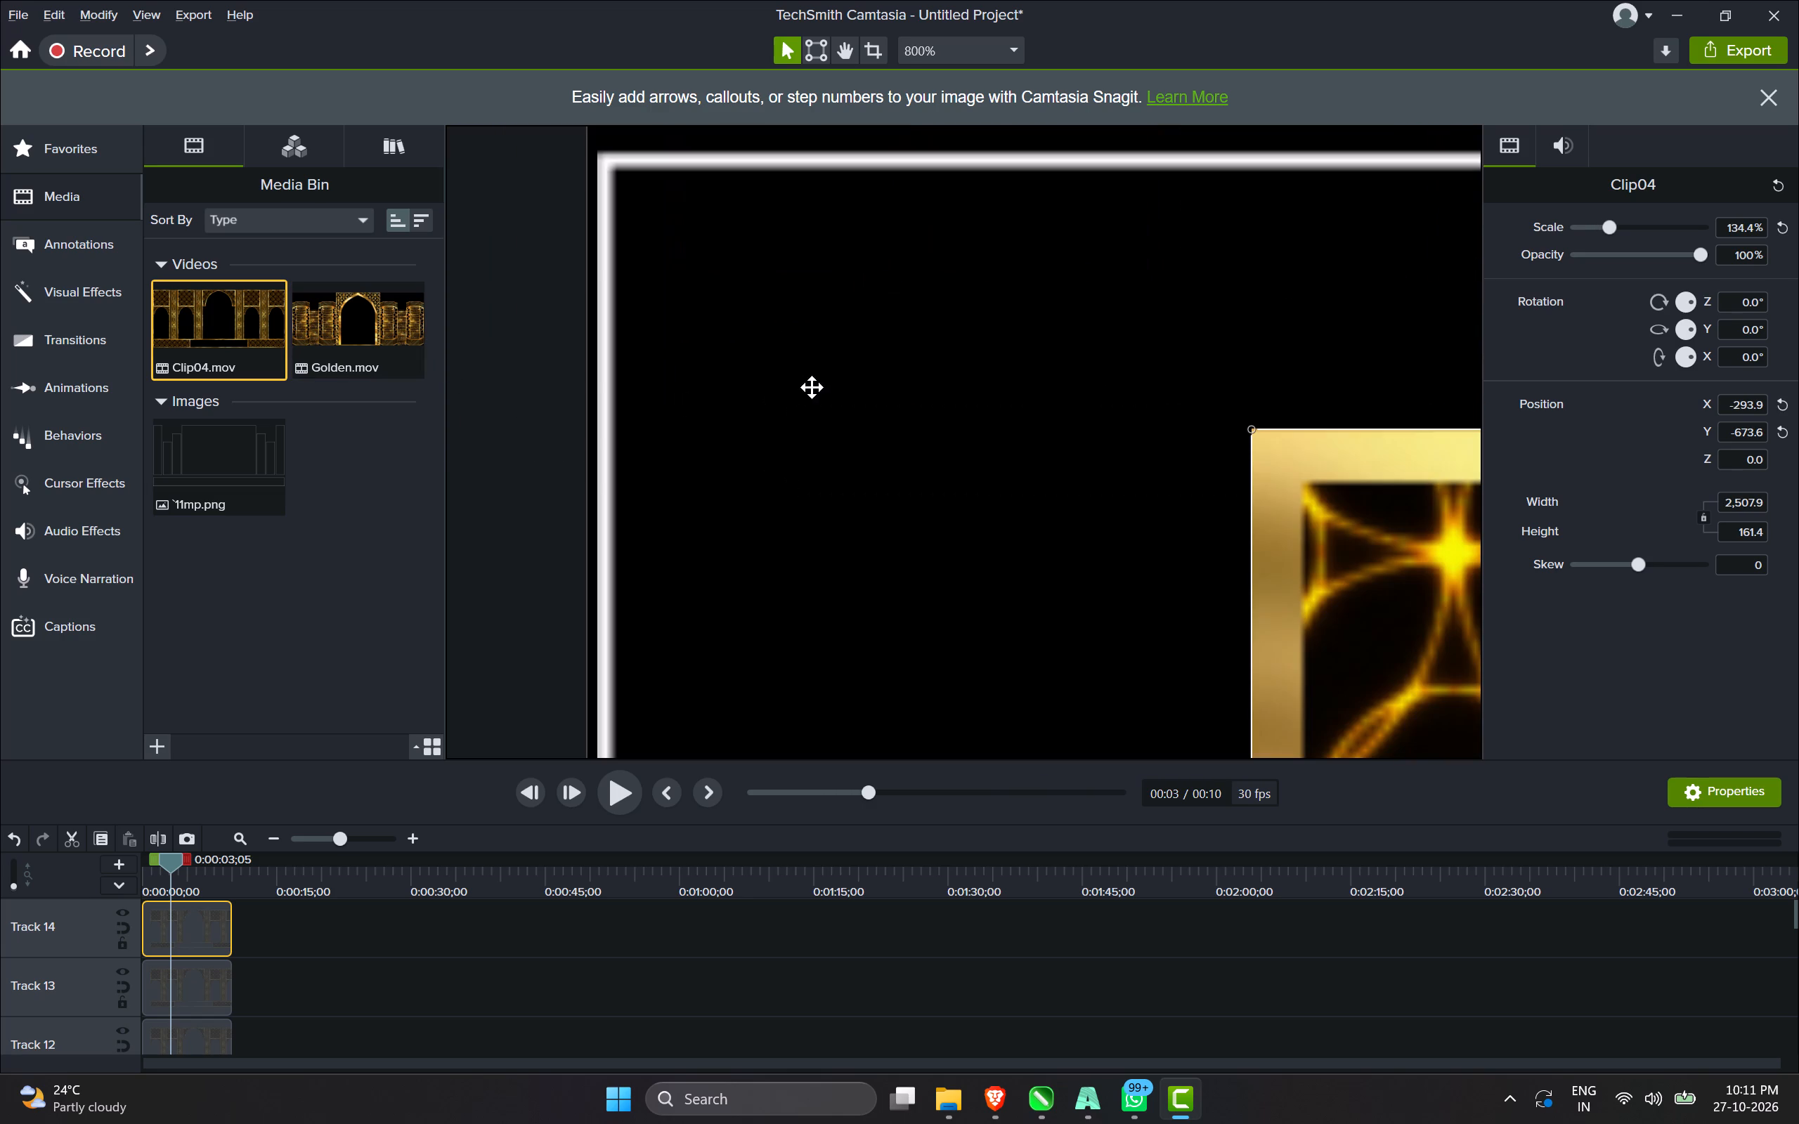
{"action": "left_click_drag", "start_coordinate": [1252, 428], "coordinate": [1065, 388]}
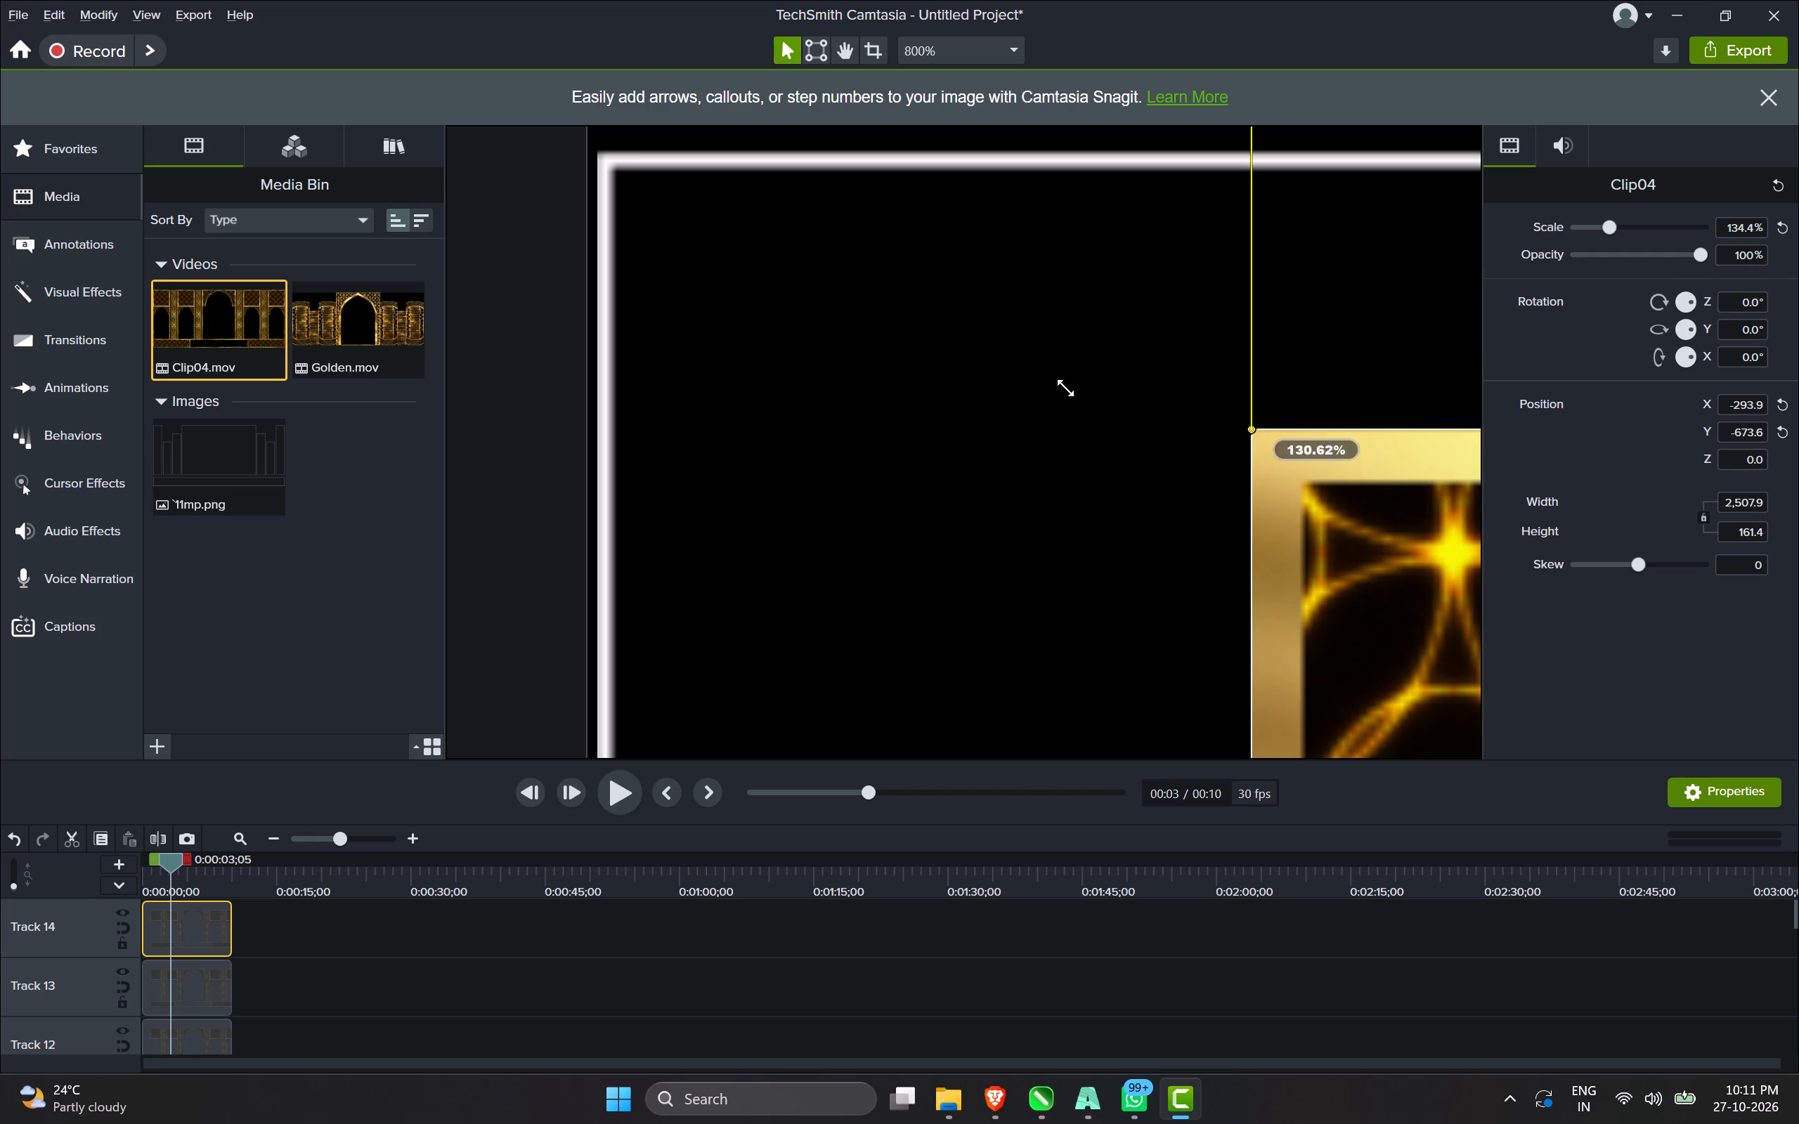
{"action": "left_click_drag", "start_coordinate": [1065, 388], "coordinate": [966, 422]}
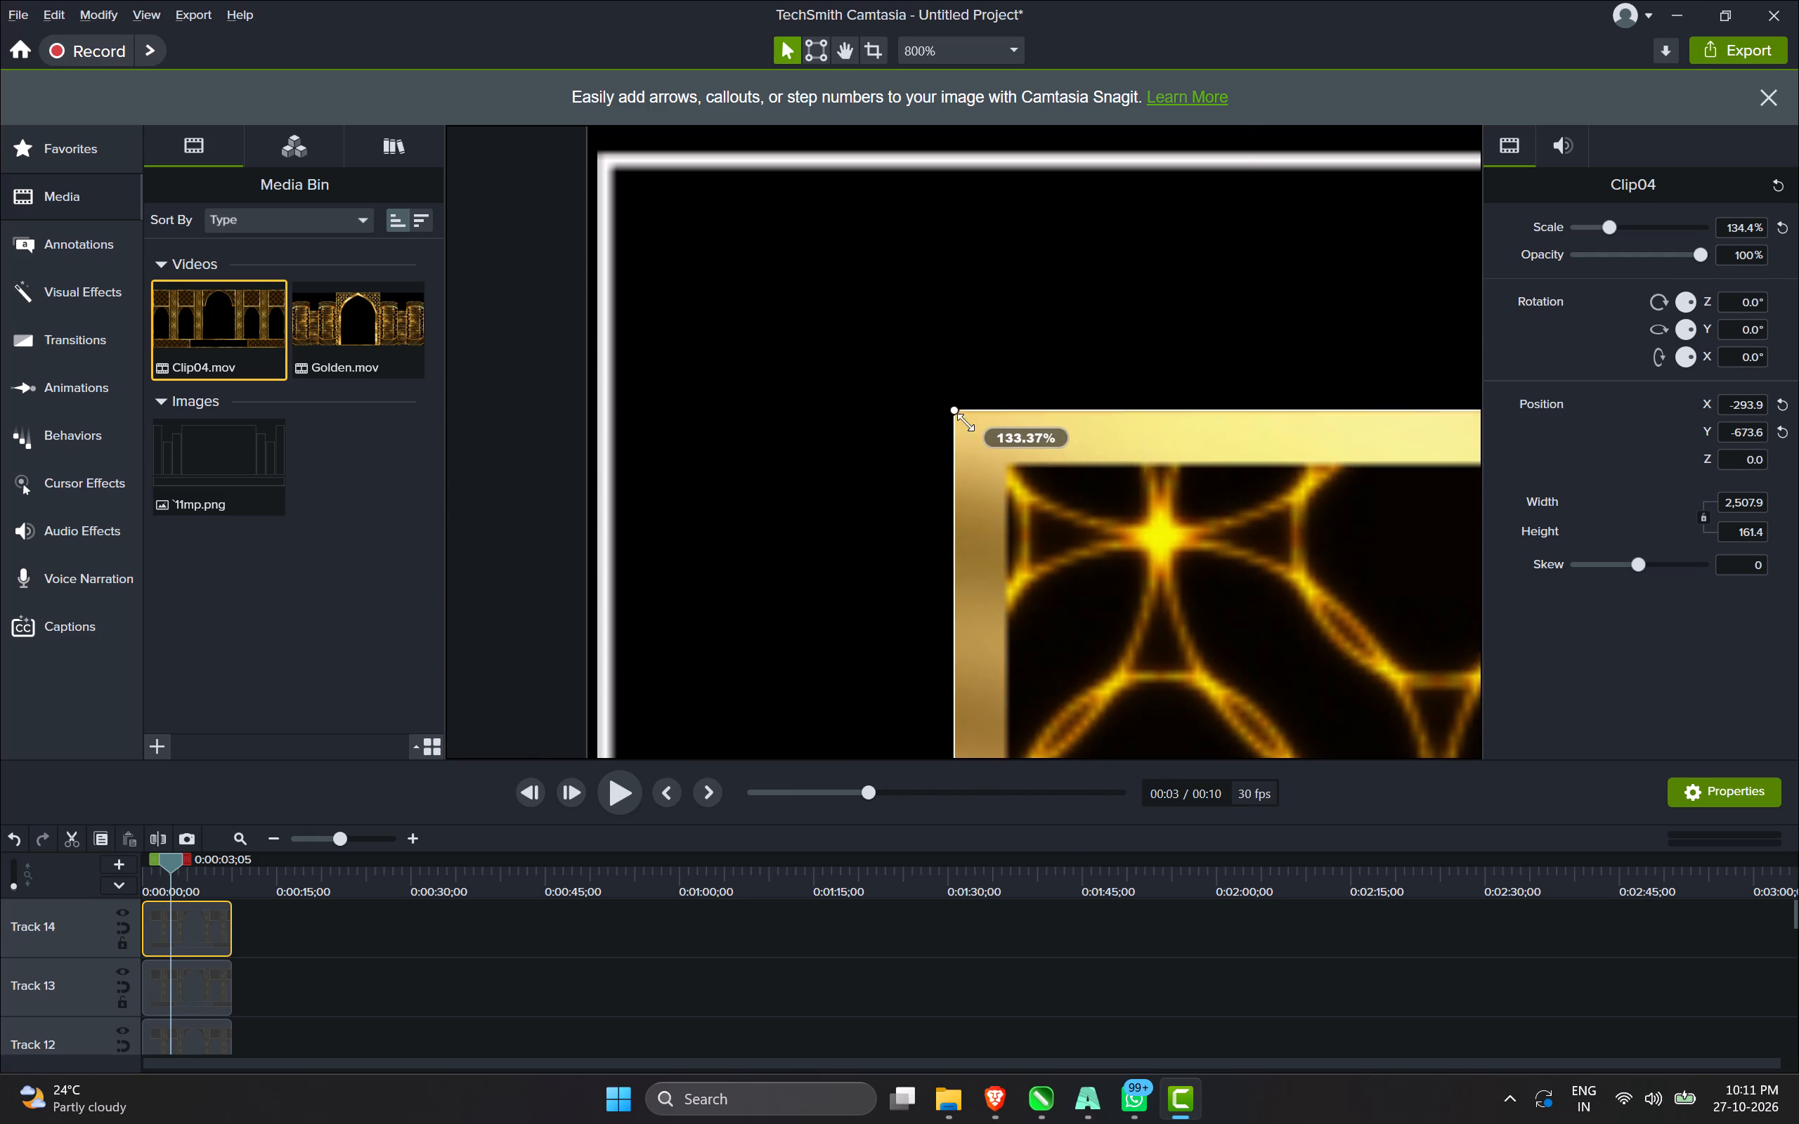
{"action": "left_click_drag", "start_coordinate": [966, 422], "coordinate": [663, 374]}
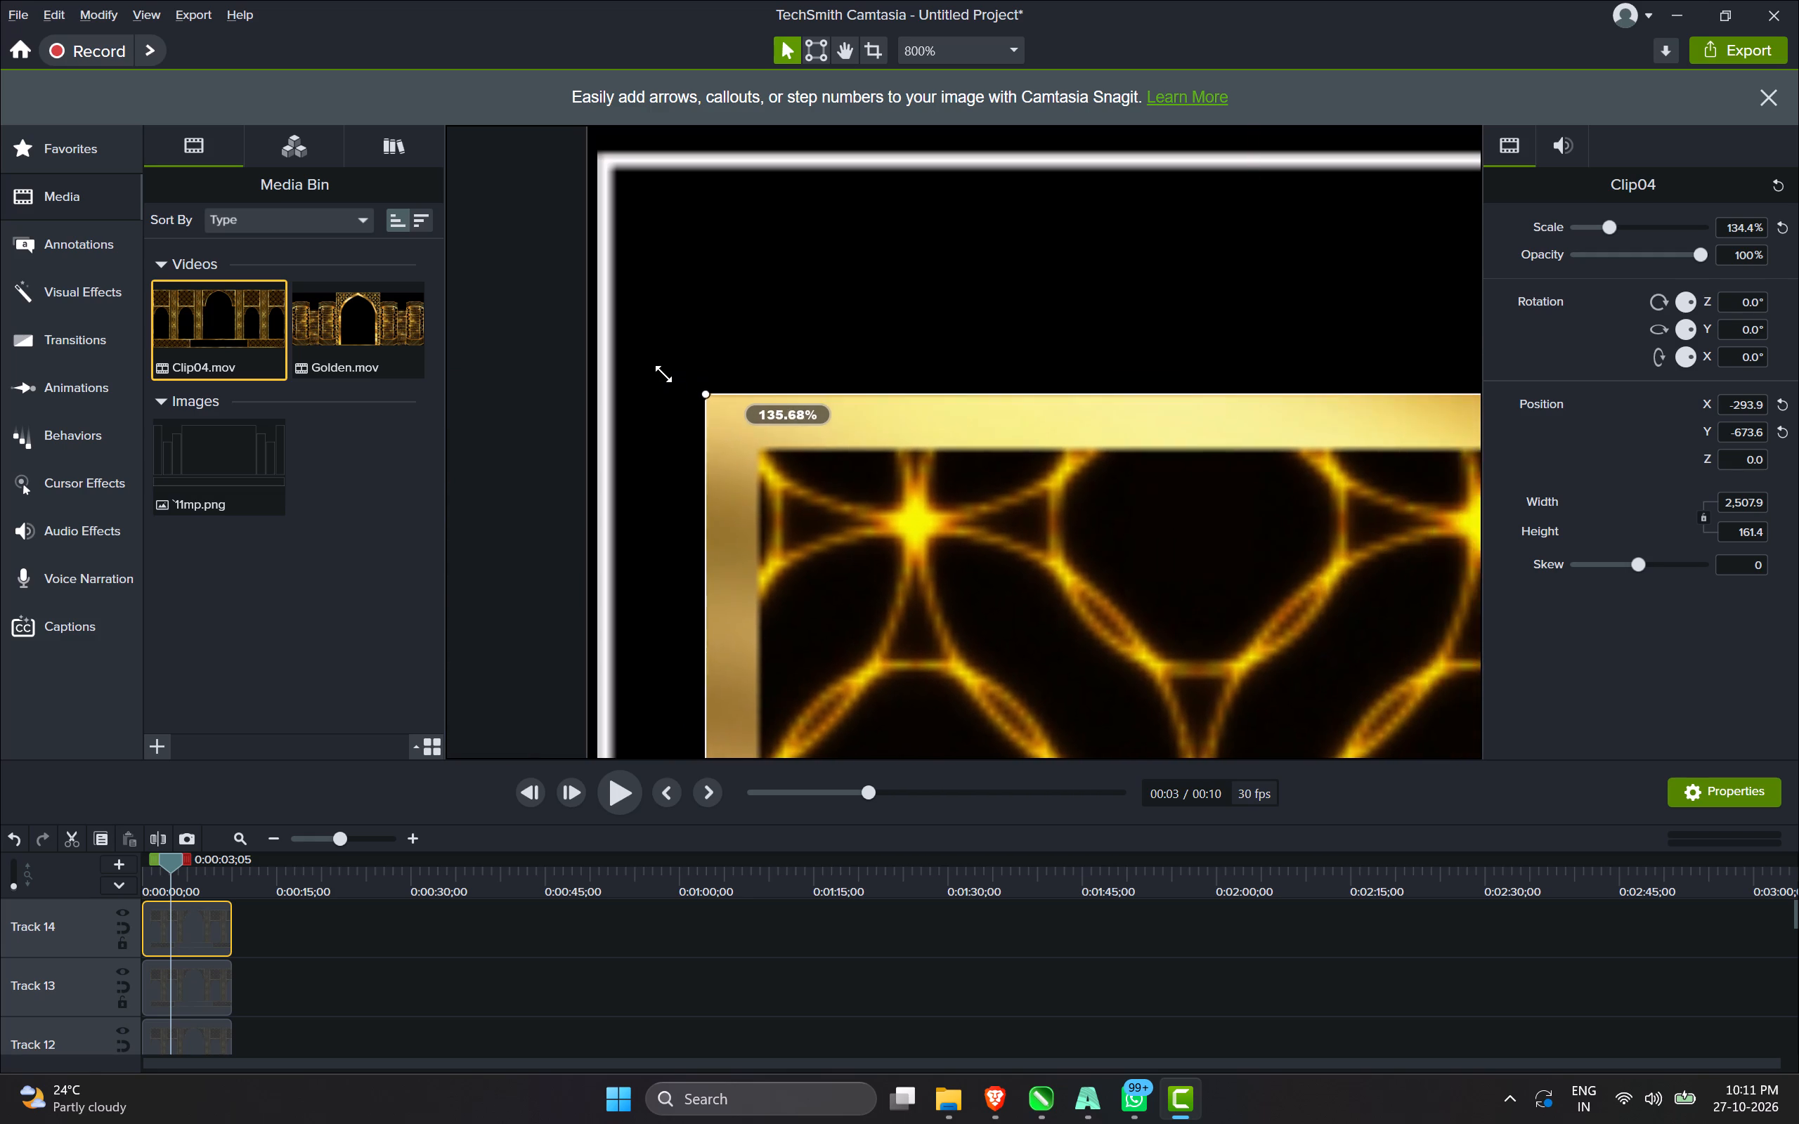
{"action": "left_click_drag", "start_coordinate": [663, 374], "coordinate": [668, 388]}
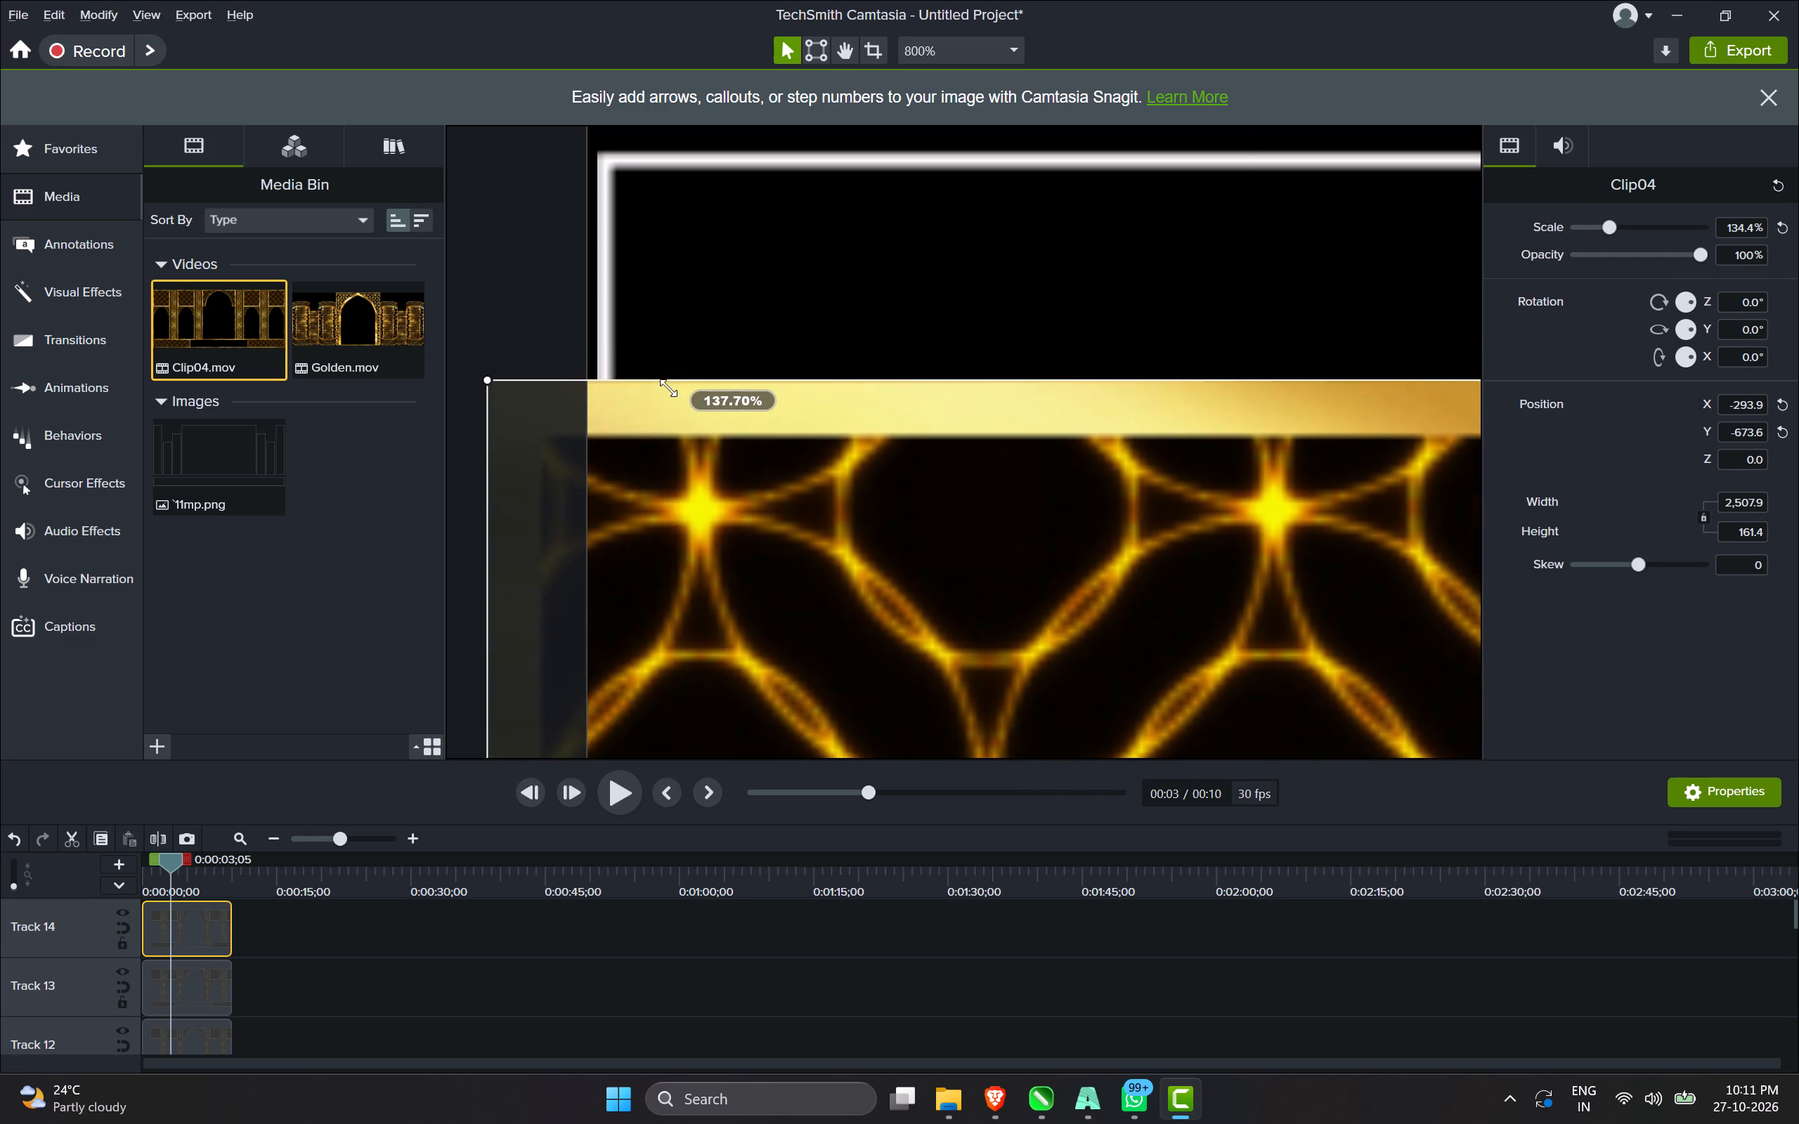
{"action": "left_click_drag", "start_coordinate": [668, 388], "coordinate": [663, 386]}
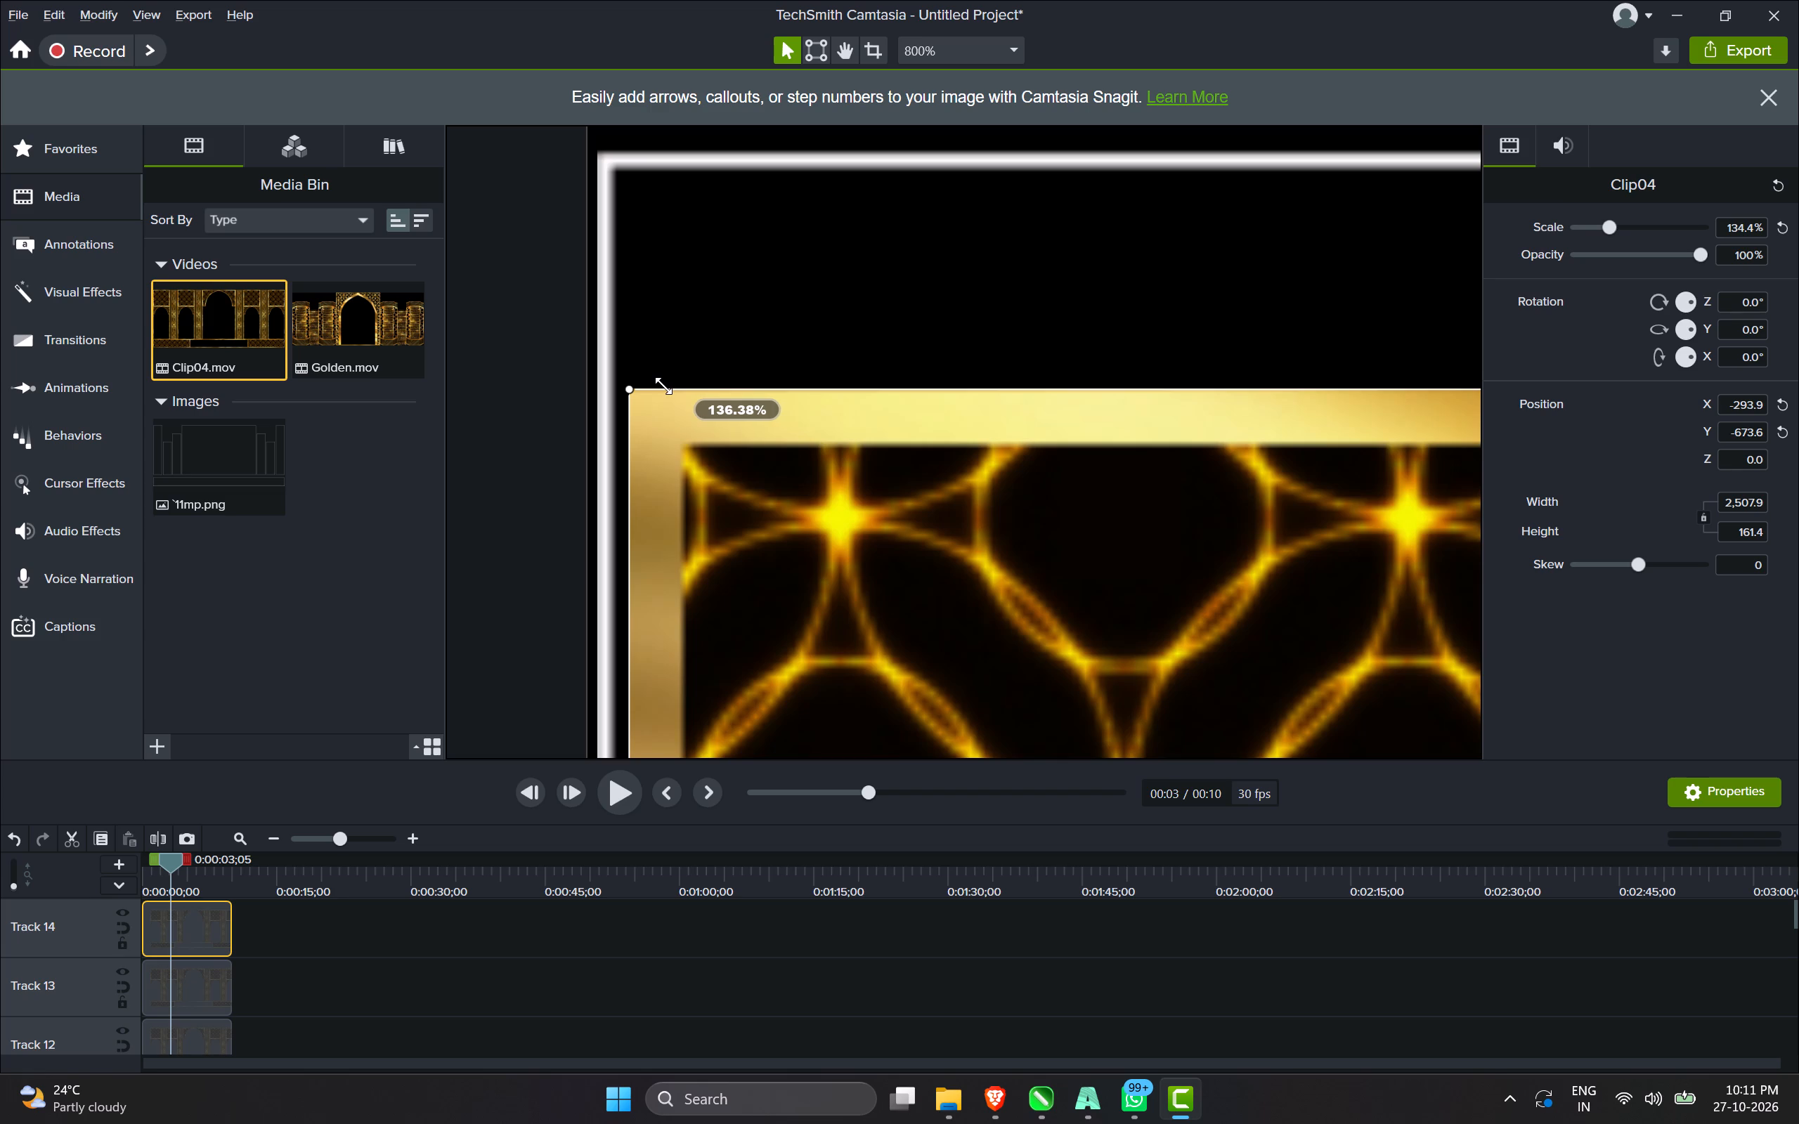
{"action": "left_click_drag", "start_coordinate": [663, 386], "coordinate": [663, 385]}
Nudge the lattice band horizontally so its left edge lines up with the base panel's left outline, at X -351.2.
{"action": "key", "text": "Right"}
{"action": "key", "text": "Right"}
{"action": "key", "text": "Right"}
{"action": "key", "text": "Right"}
{"action": "key", "text": "Right"}
{"action": "key", "text": "Right"}
{"action": "key", "text": "Right"}
{"action": "key", "text": "Right"}
{"action": "key", "text": "Right"}
{"action": "key", "text": "Right"}
{"action": "key", "text": "Right"}
{"action": "key", "text": "Right"}
{"action": "key", "text": "Right"}
{"action": "key", "text": "Right"}
{"action": "key", "text": "Right"}
{"action": "key", "text": "Right"}
{"action": "key", "text": "Right"}
{"action": "key", "text": "Right"}
{"action": "key", "text": "Right"}
{"action": "key", "text": "Right"}
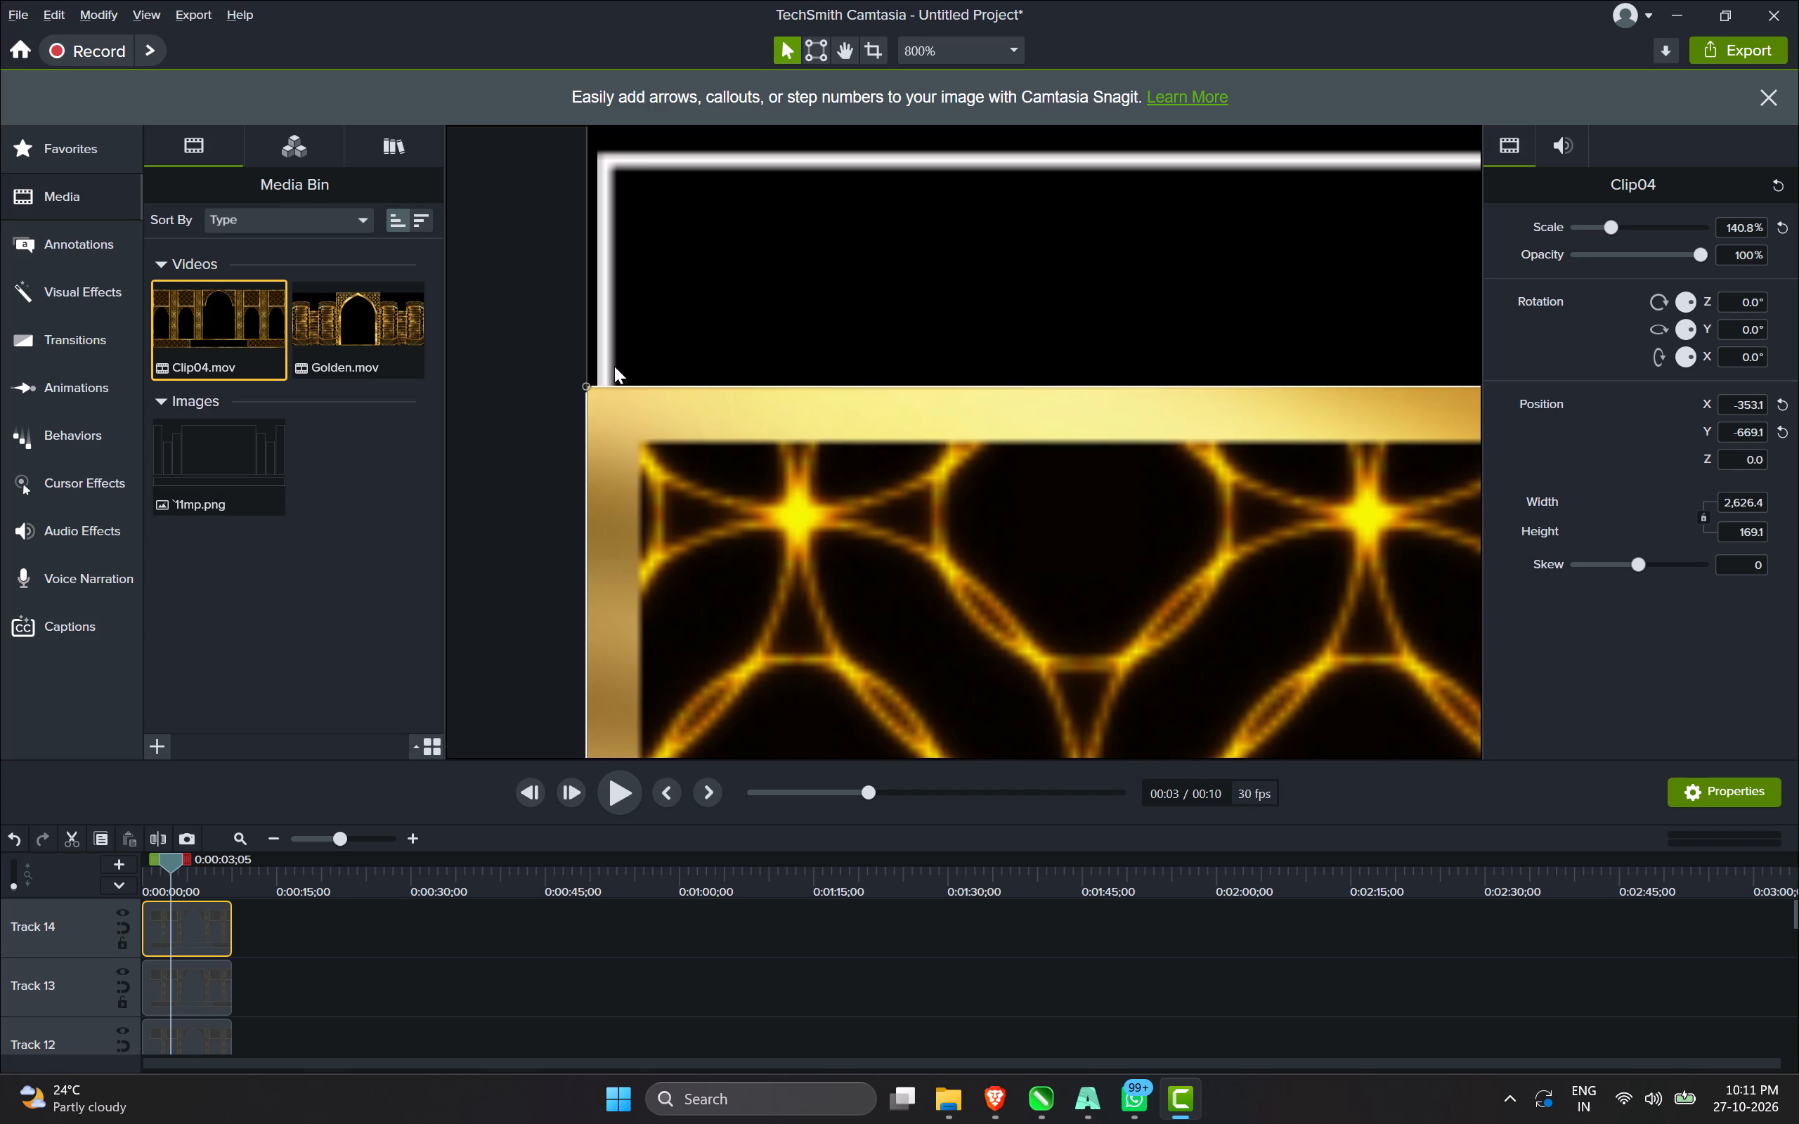
{"action": "scroll", "coordinate": [606, 403], "scroll_direction": "up", "scroll_amount": 5}
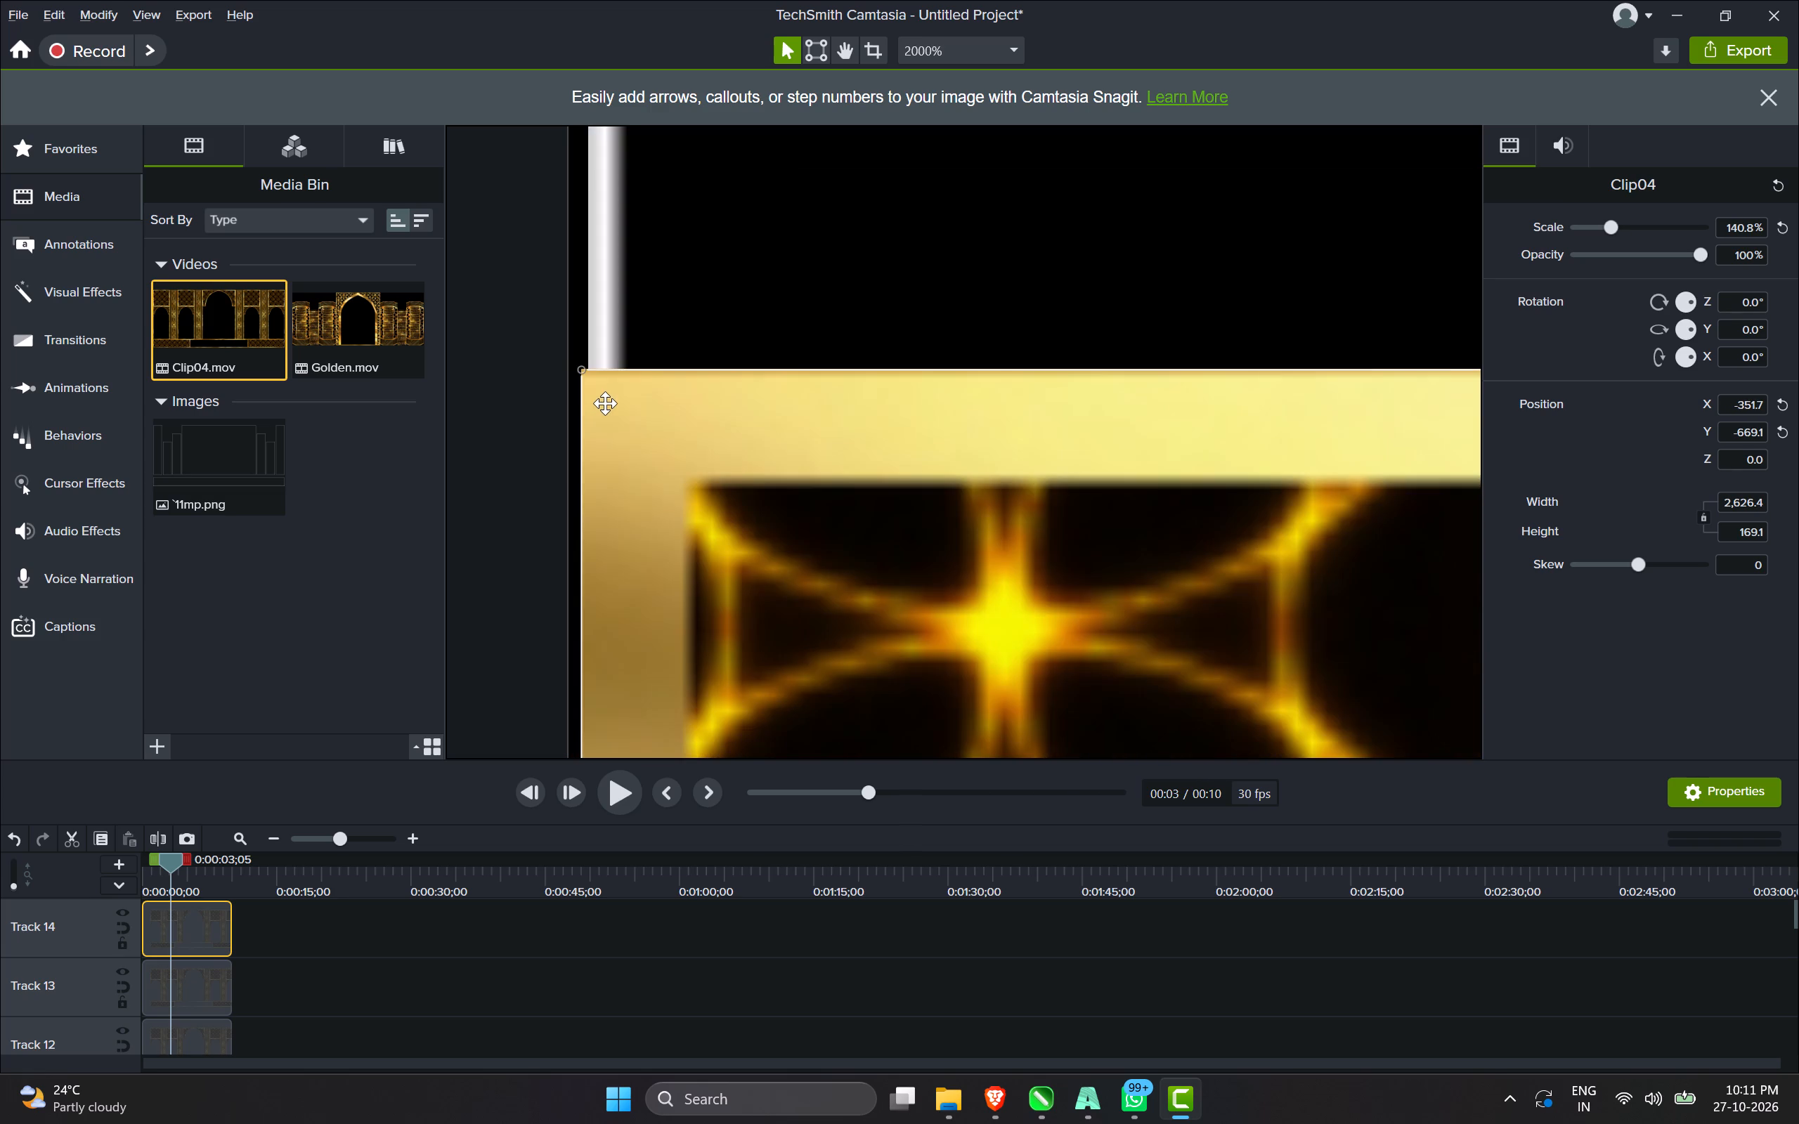
{"action": "key", "text": "Right"}
{"action": "key", "text": "Right"}
{"action": "key", "text": "Right"}
{"action": "key", "text": "Right"}
{"action": "key", "text": "Right"}
{"action": "key", "text": "Right"}
{"action": "key", "text": "Right"}
{"action": "key", "text": "Right"}
{"action": "key", "text": "Right"}
{"action": "key", "text": "Right"}
{"action": "key", "text": "Right"}
{"action": "key", "text": "Right"}
{"action": "key", "text": "Right"}
{"action": "key", "text": "Right"}
{"action": "key", "text": "Right"}
{"action": "key", "text": "Right"}
{"action": "key", "text": "Right"}
{"action": "key", "text": "Right"}
{"action": "key", "text": "Right"}
{"action": "key", "text": "Right"}
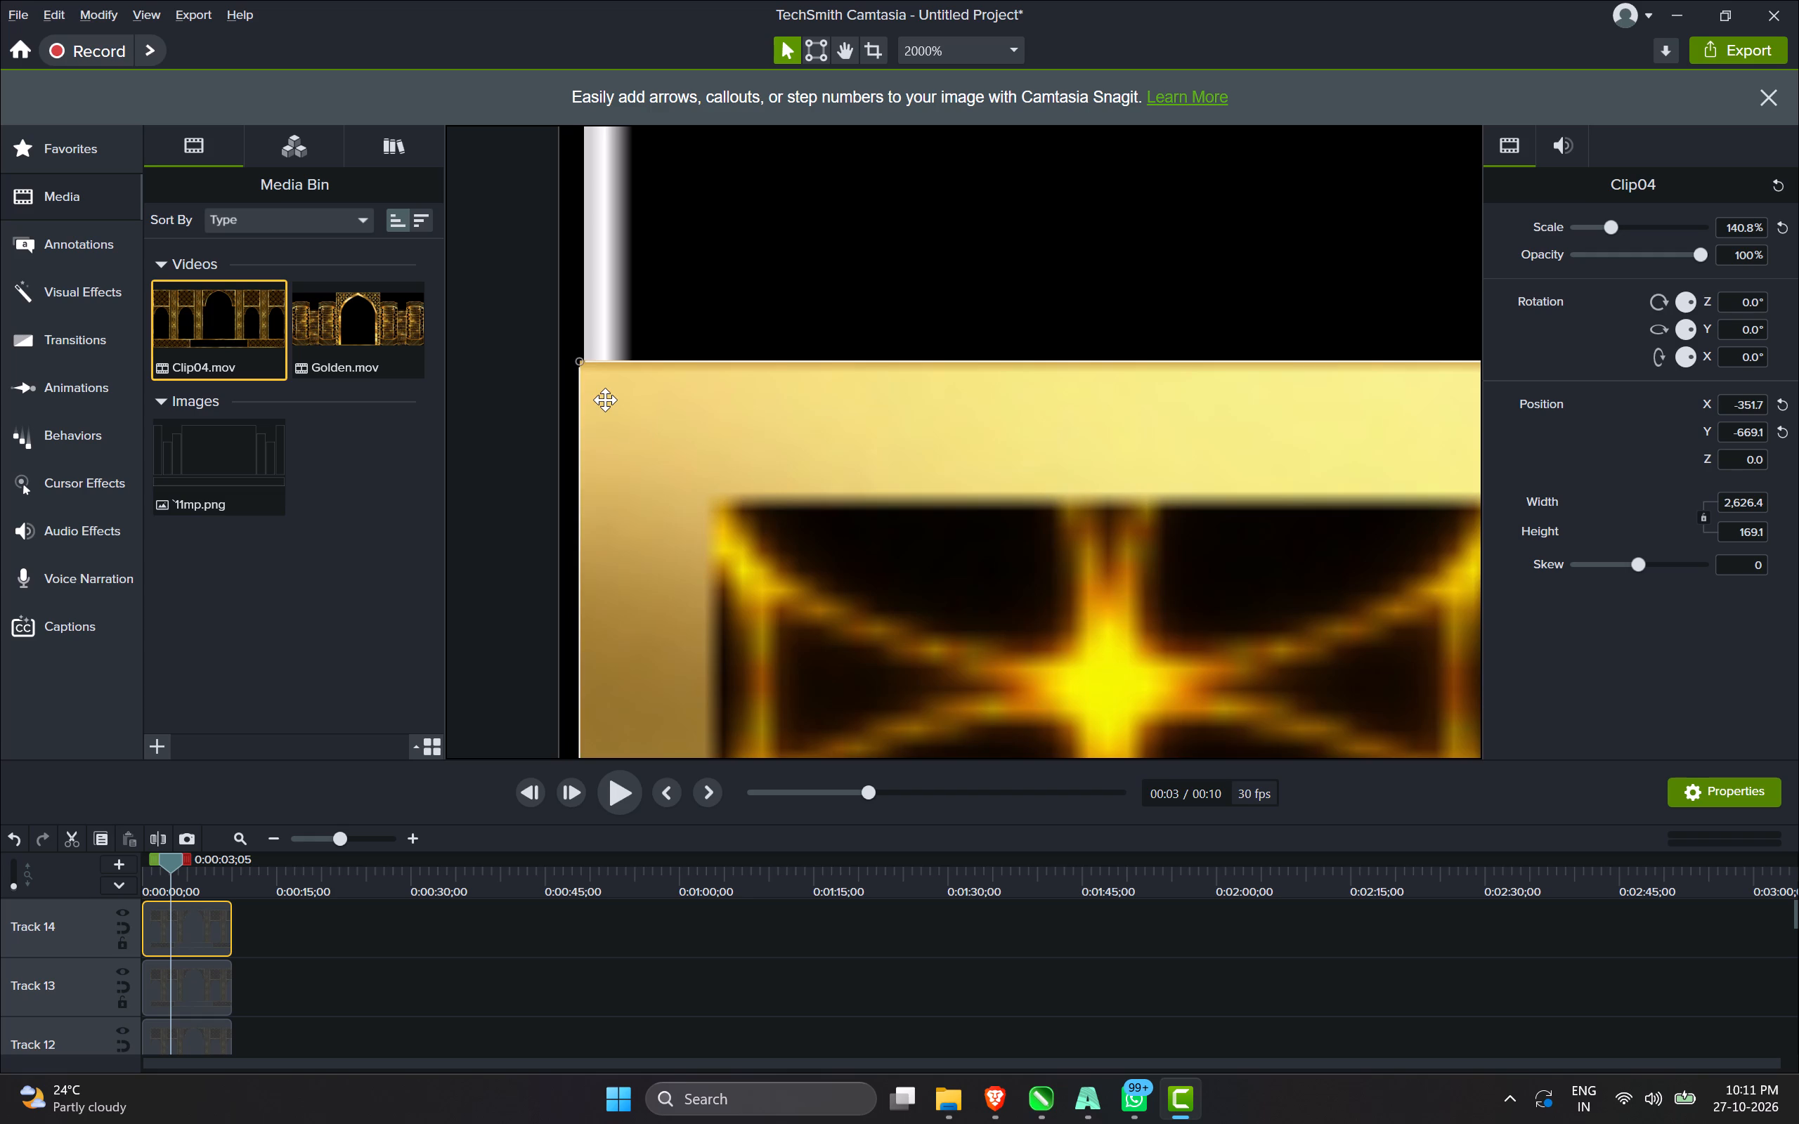
{"action": "scroll", "coordinate": [597, 370], "scroll_direction": "up", "scroll_amount": 9}
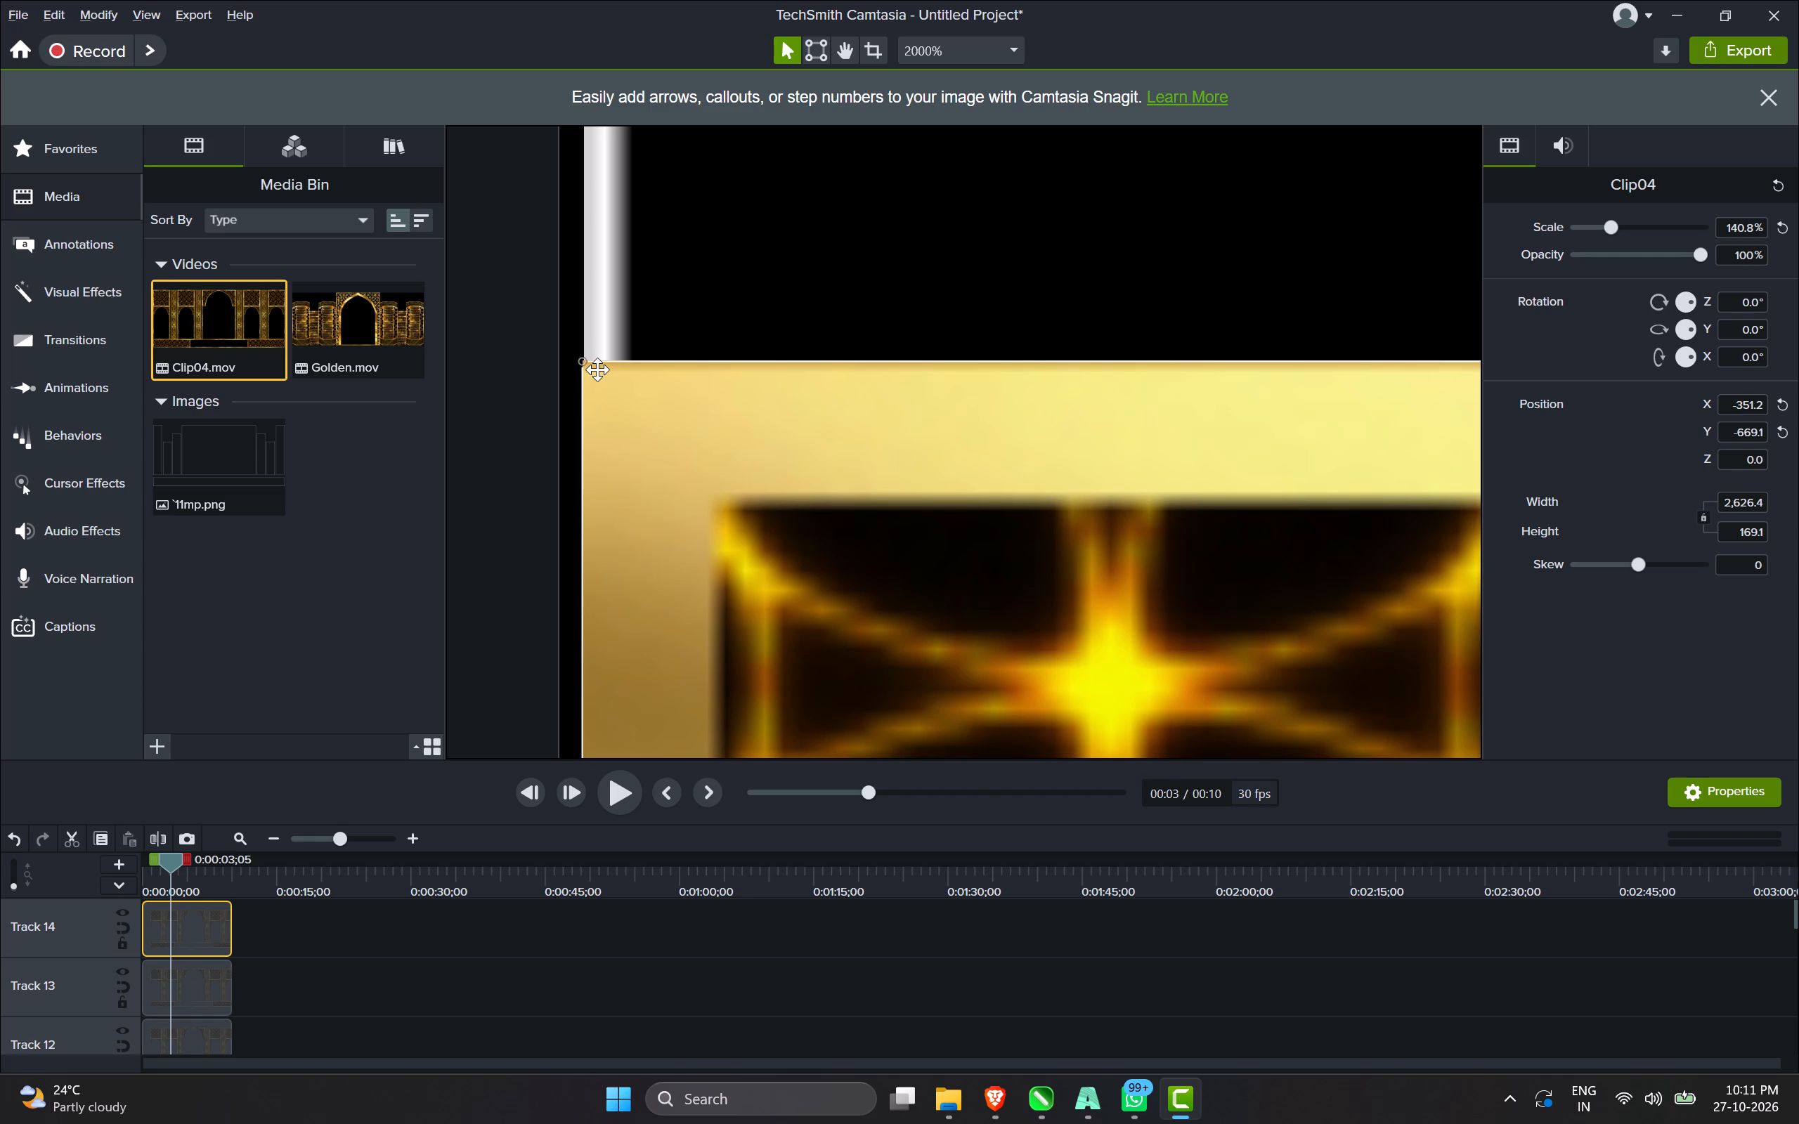
{"action": "key", "text": "Left"}
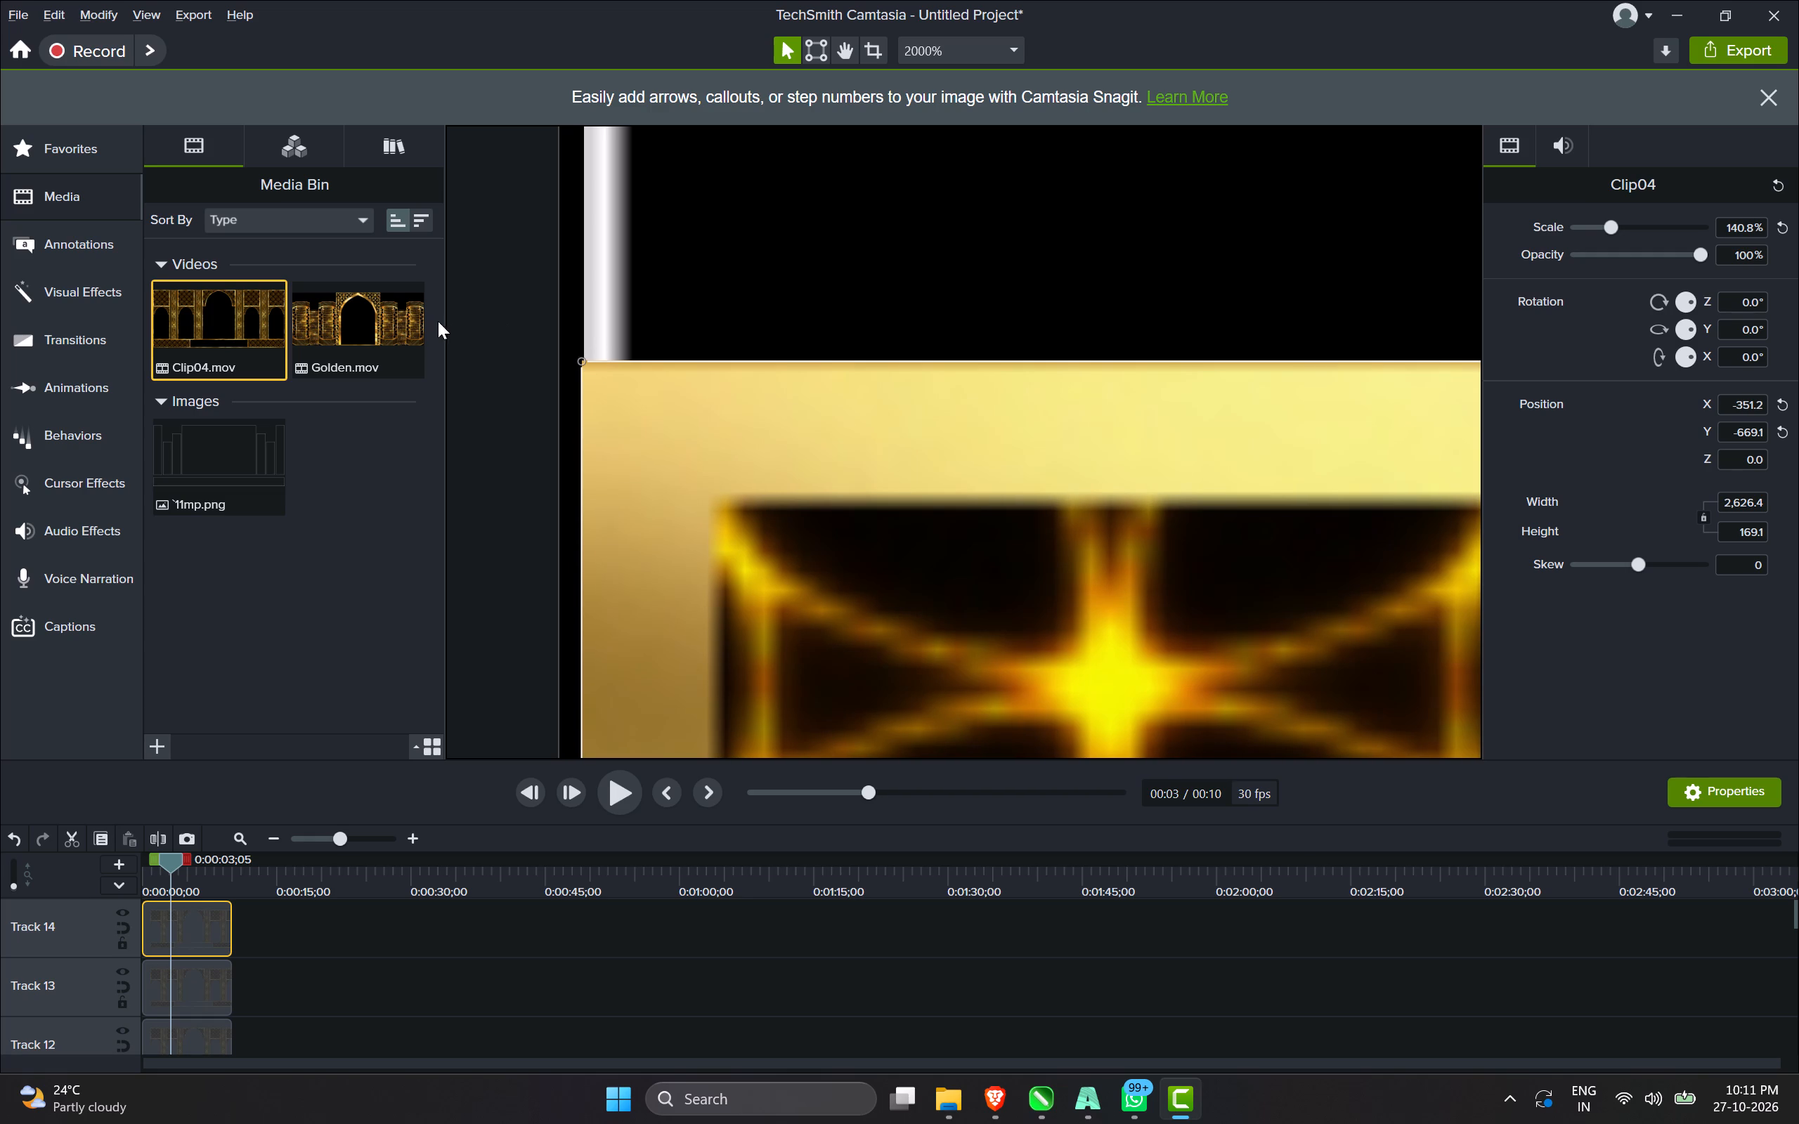
Enlarge the lattice band proportionally from its upper right corner toward the base panel's right outline, to a scale of 178.3%.
{"action": "scroll", "coordinate": [469, 327], "scroll_direction": "down", "scroll_amount": 3}
{"action": "scroll", "coordinate": [533, 351], "scroll_direction": "down", "scroll_amount": 7}
{"action": "scroll", "coordinate": [760, 461], "scroll_direction": "down", "scroll_amount": 1}
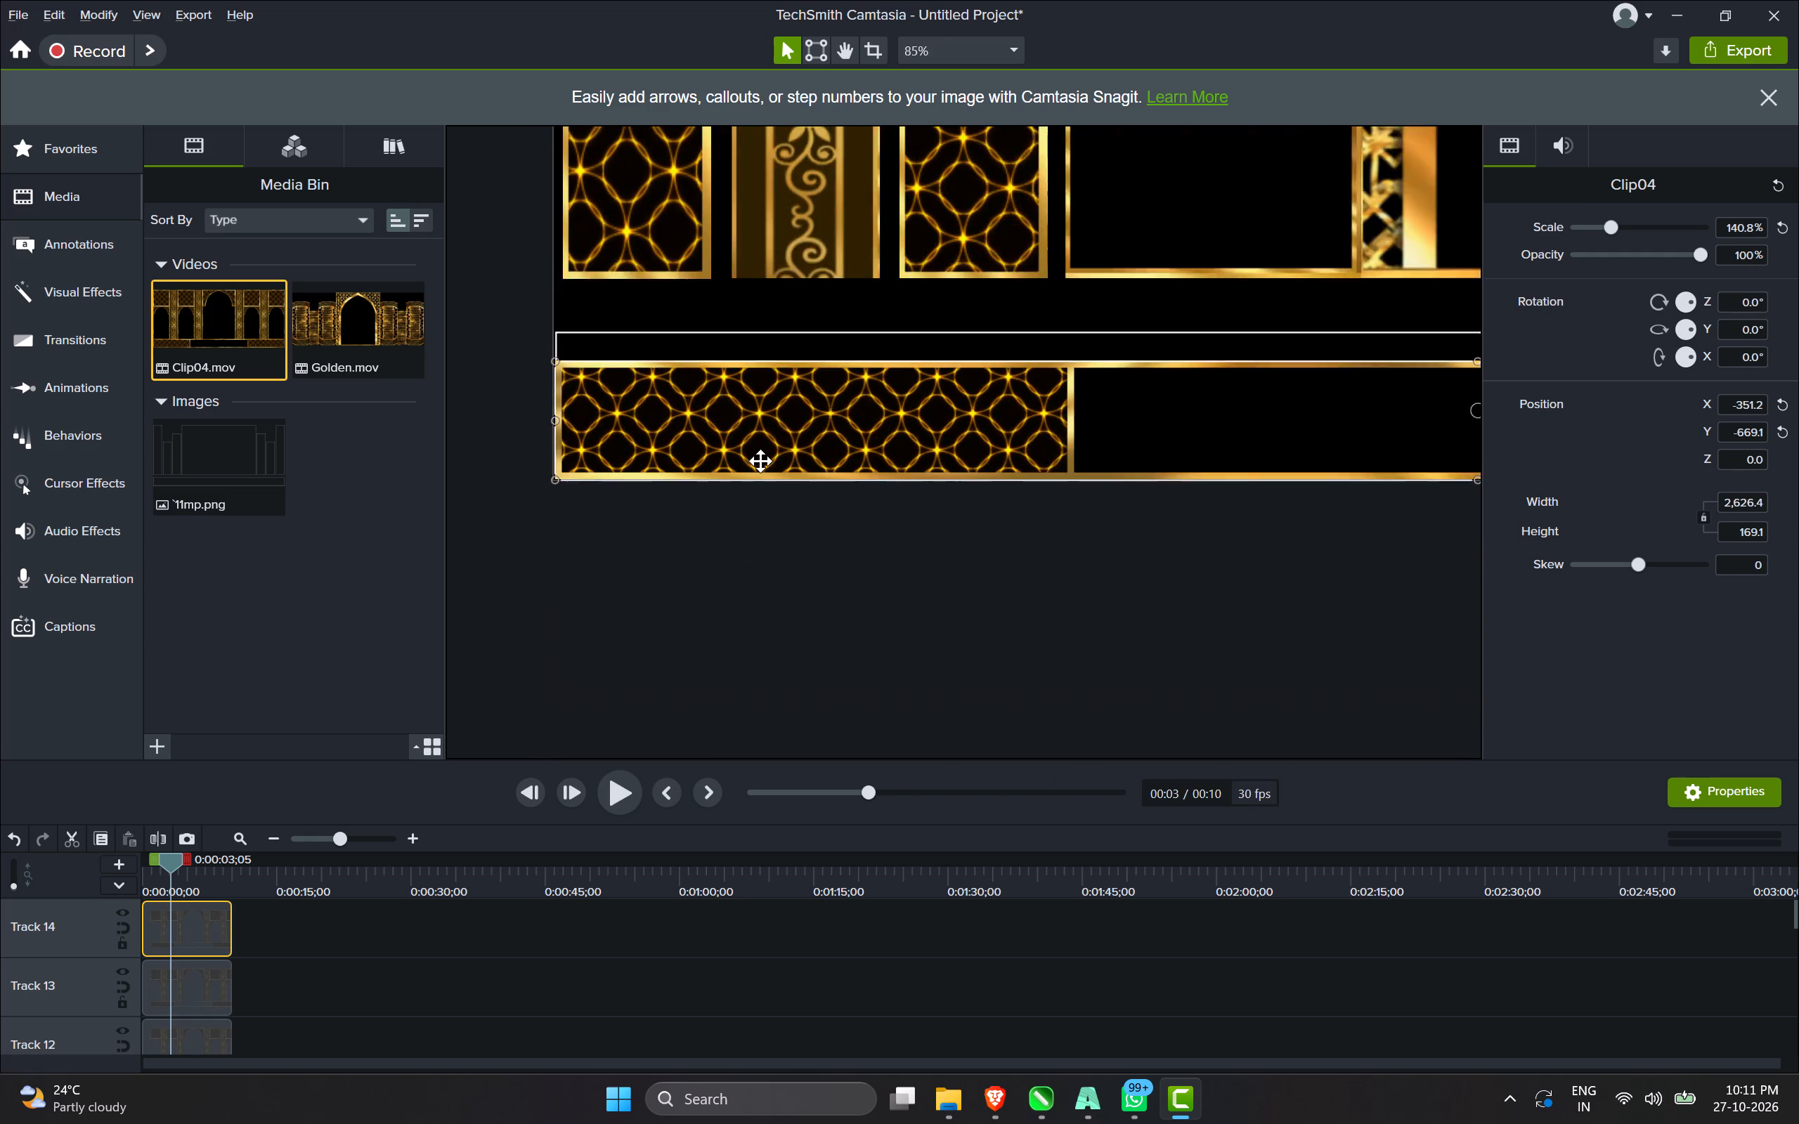
{"action": "scroll", "coordinate": [760, 461], "scroll_direction": "down", "scroll_amount": 6}
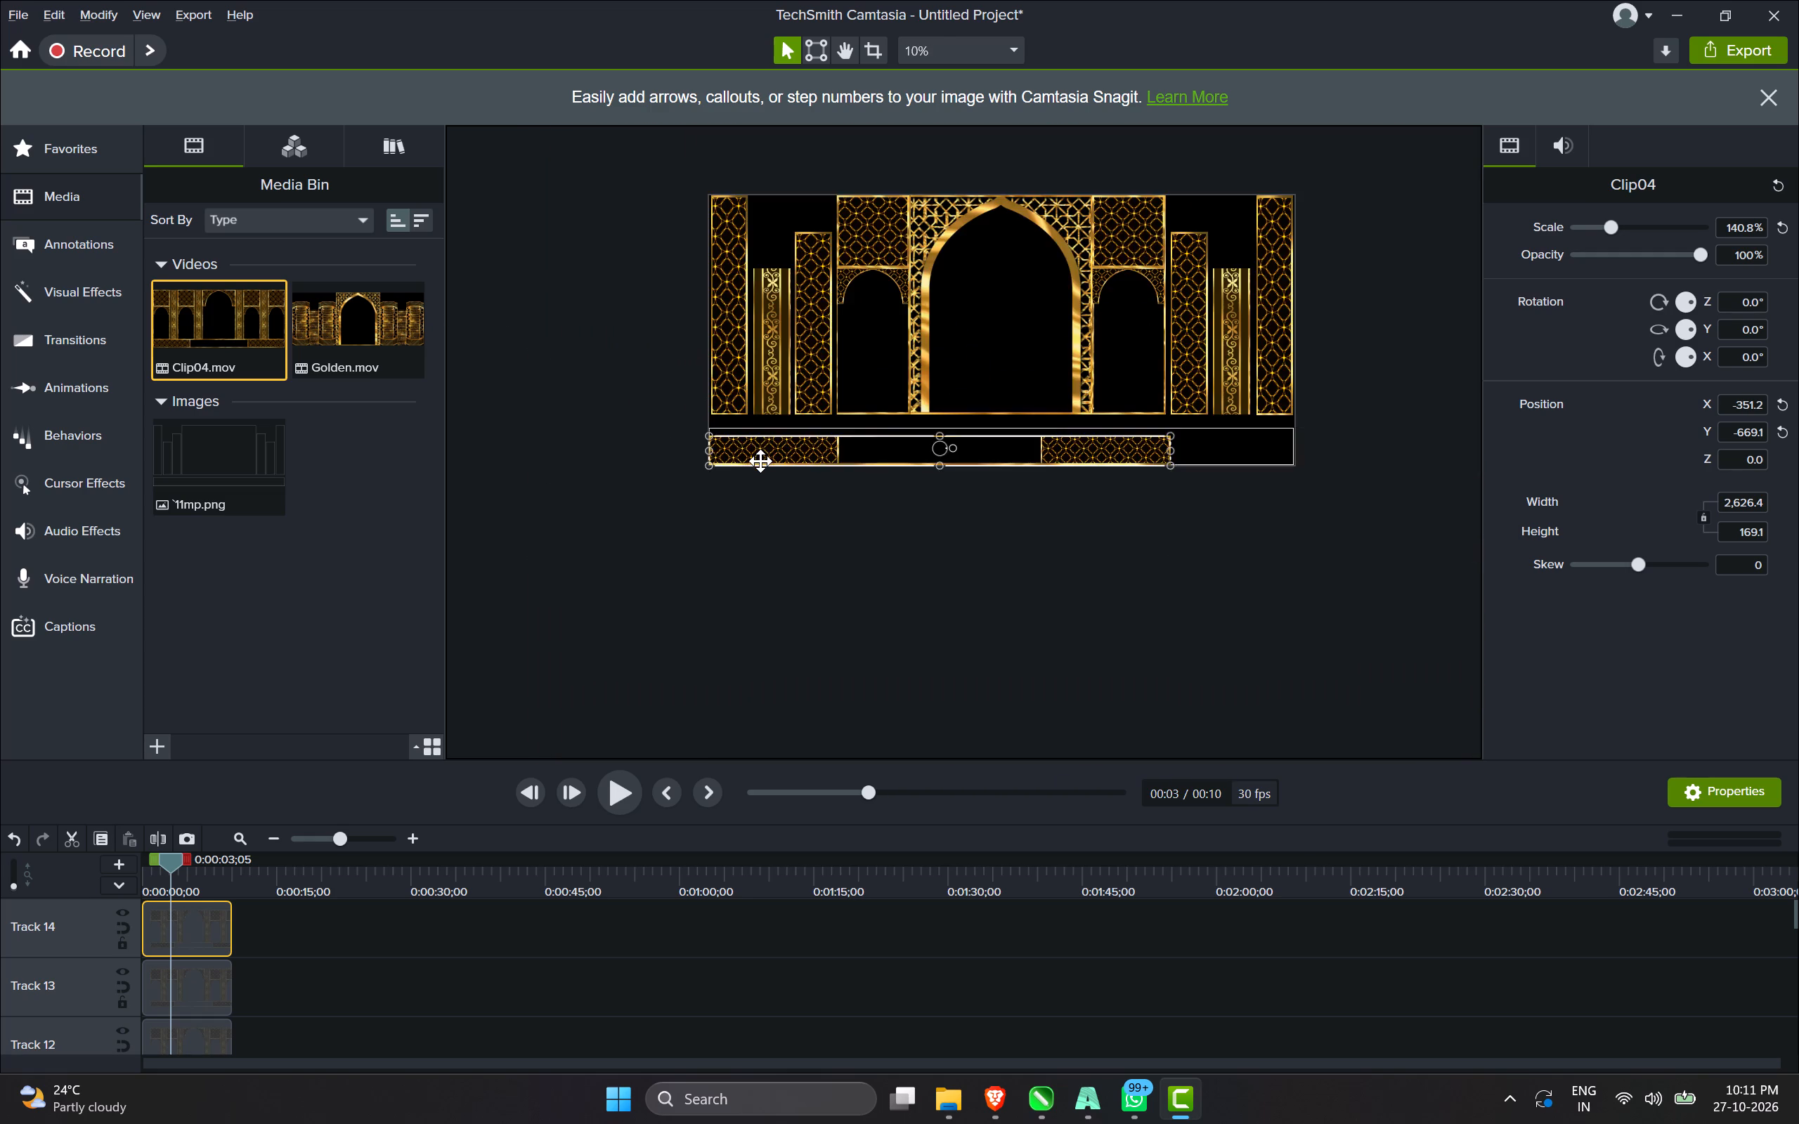
{"action": "scroll", "coordinate": [1022, 452], "scroll_direction": "up", "scroll_amount": 2}
{"action": "scroll", "coordinate": [923, 438], "scroll_direction": "up", "scroll_amount": 1}
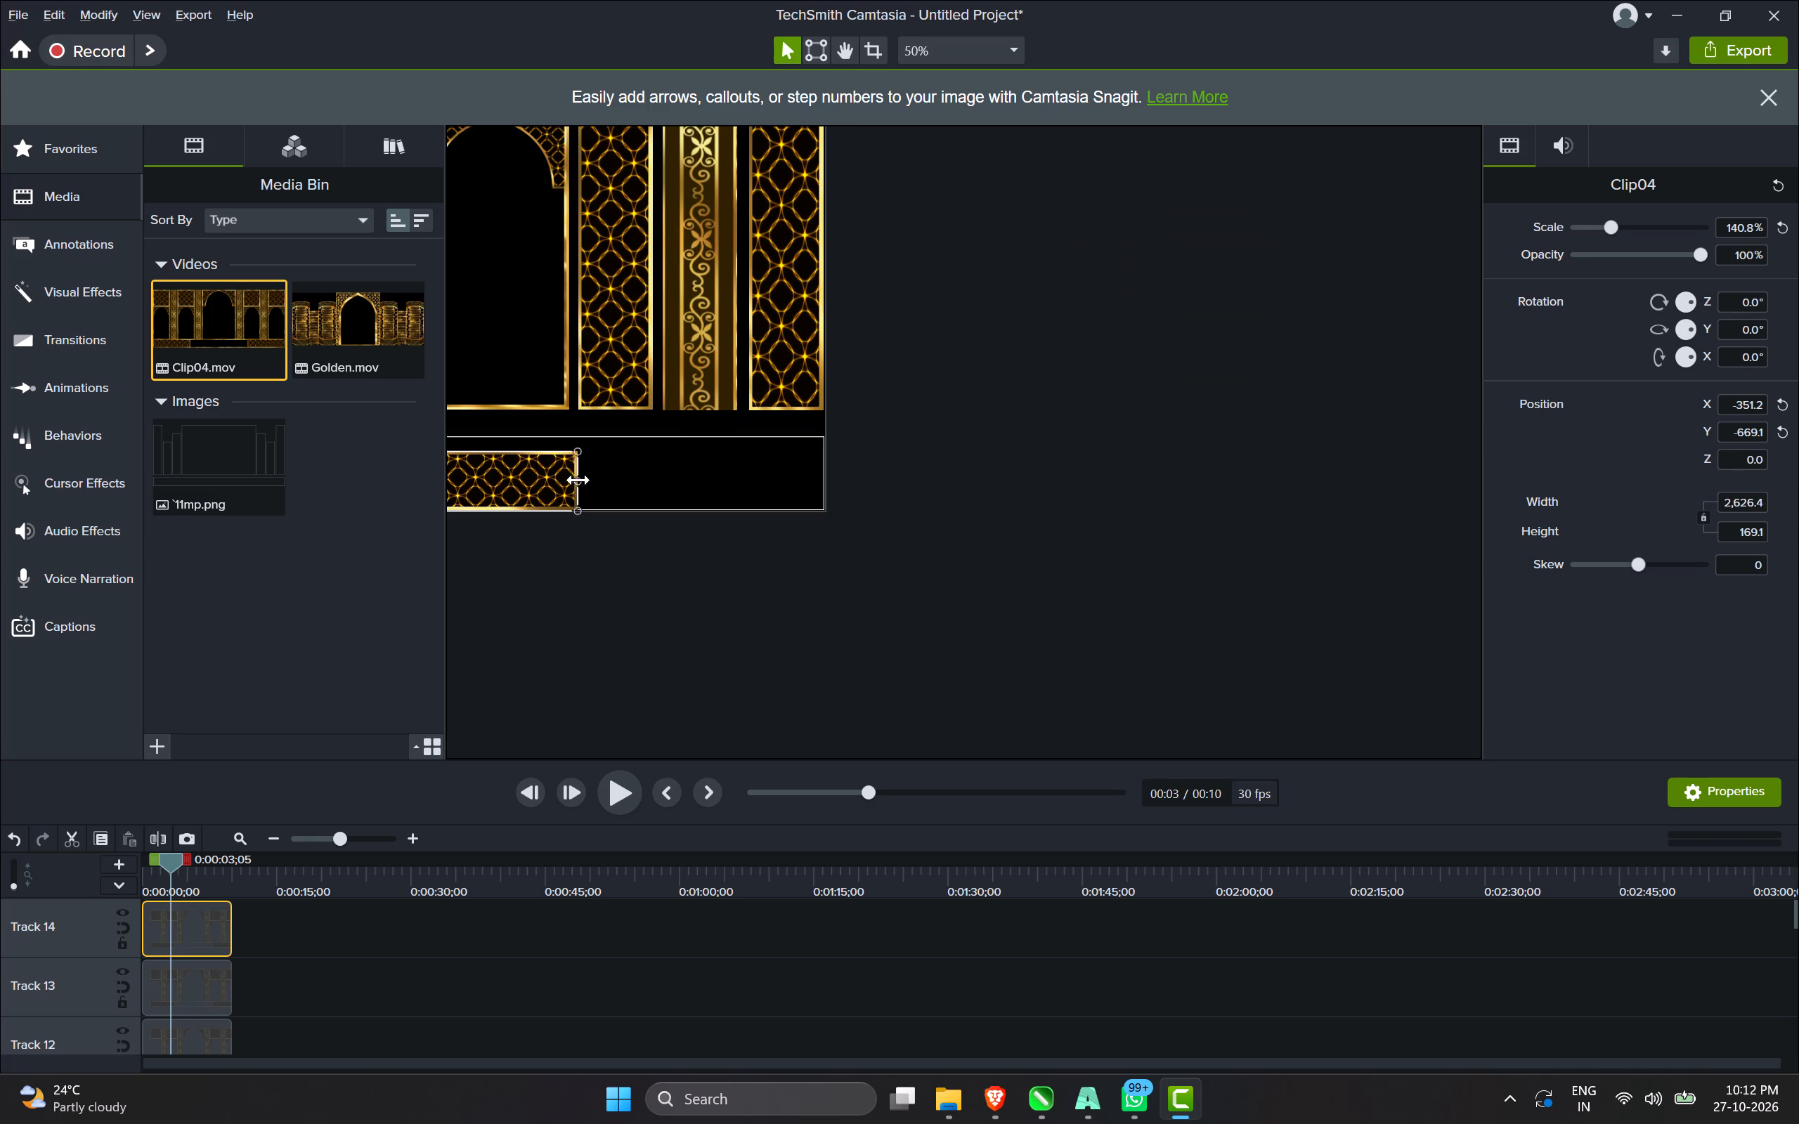
{"action": "left_click_drag", "start_coordinate": [576, 450], "coordinate": [673, 450]}
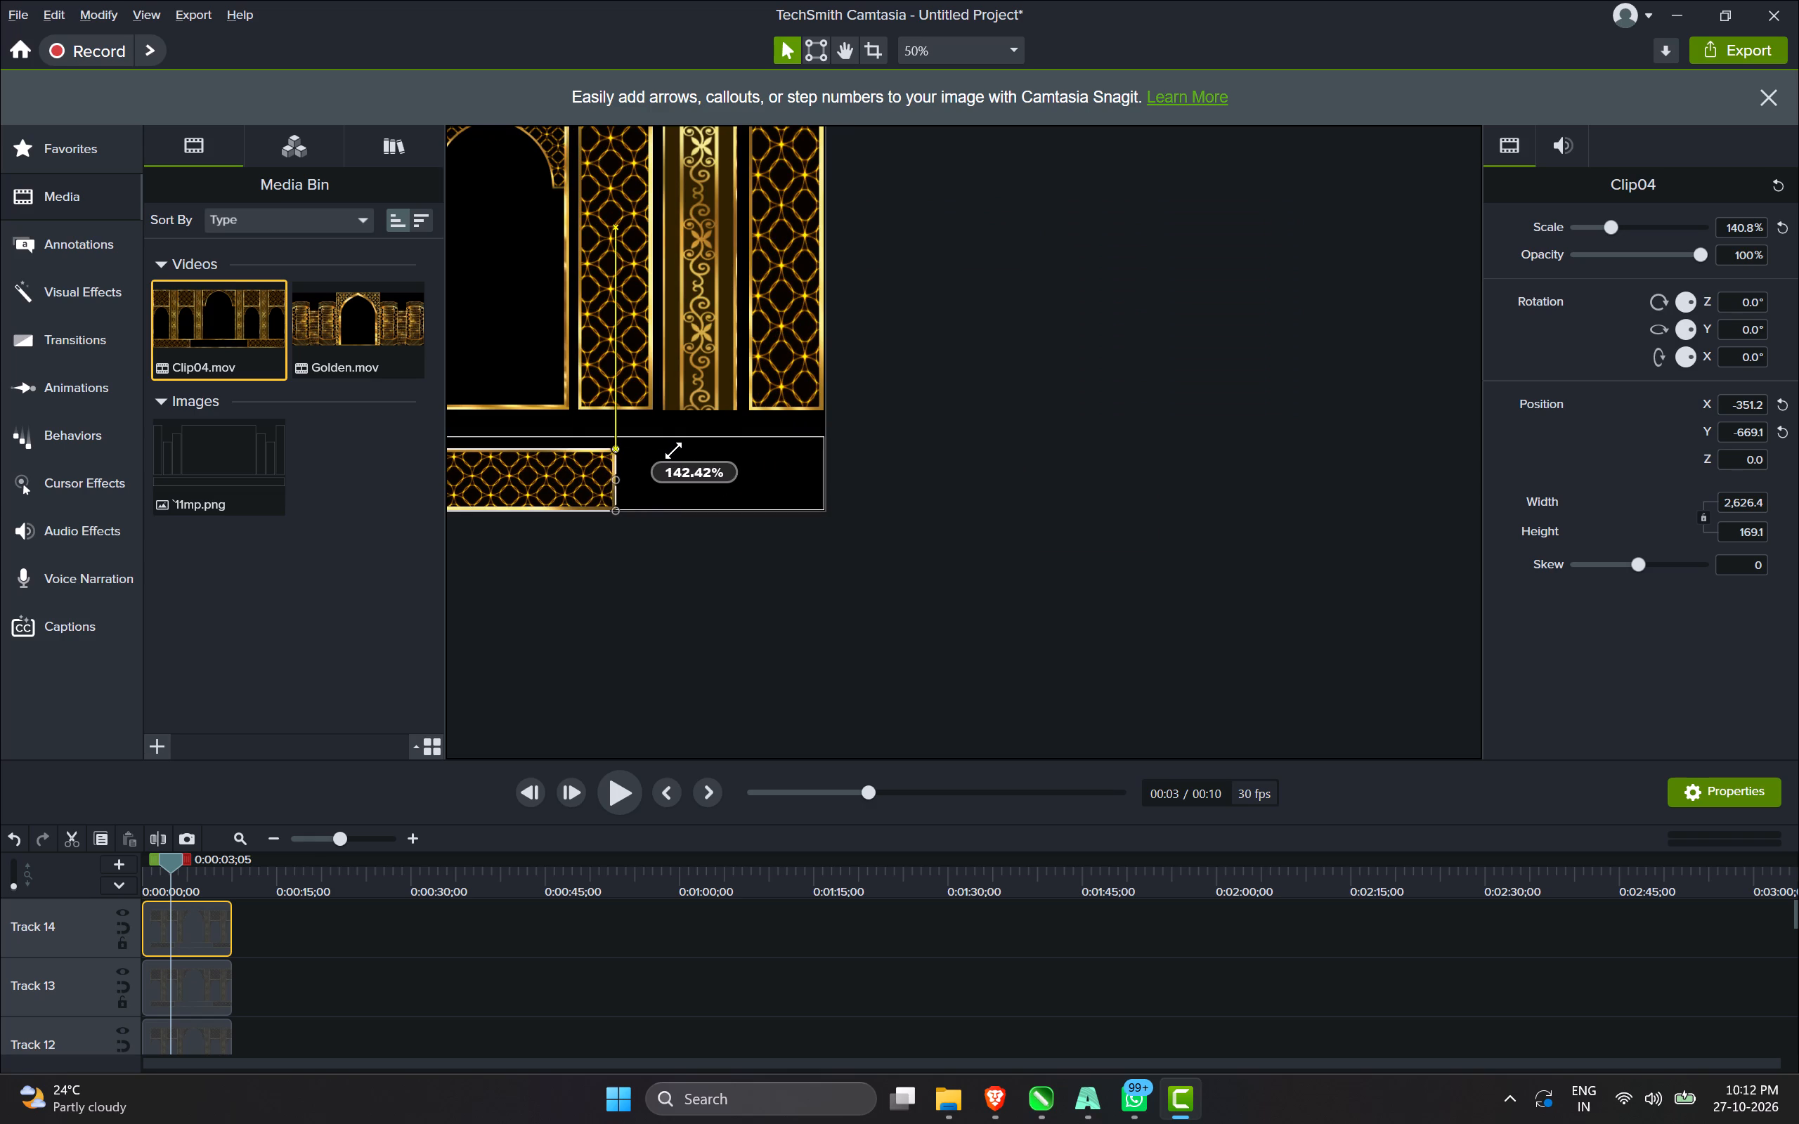
{"action": "left_click_drag", "start_coordinate": [673, 450], "coordinate": [772, 451]}
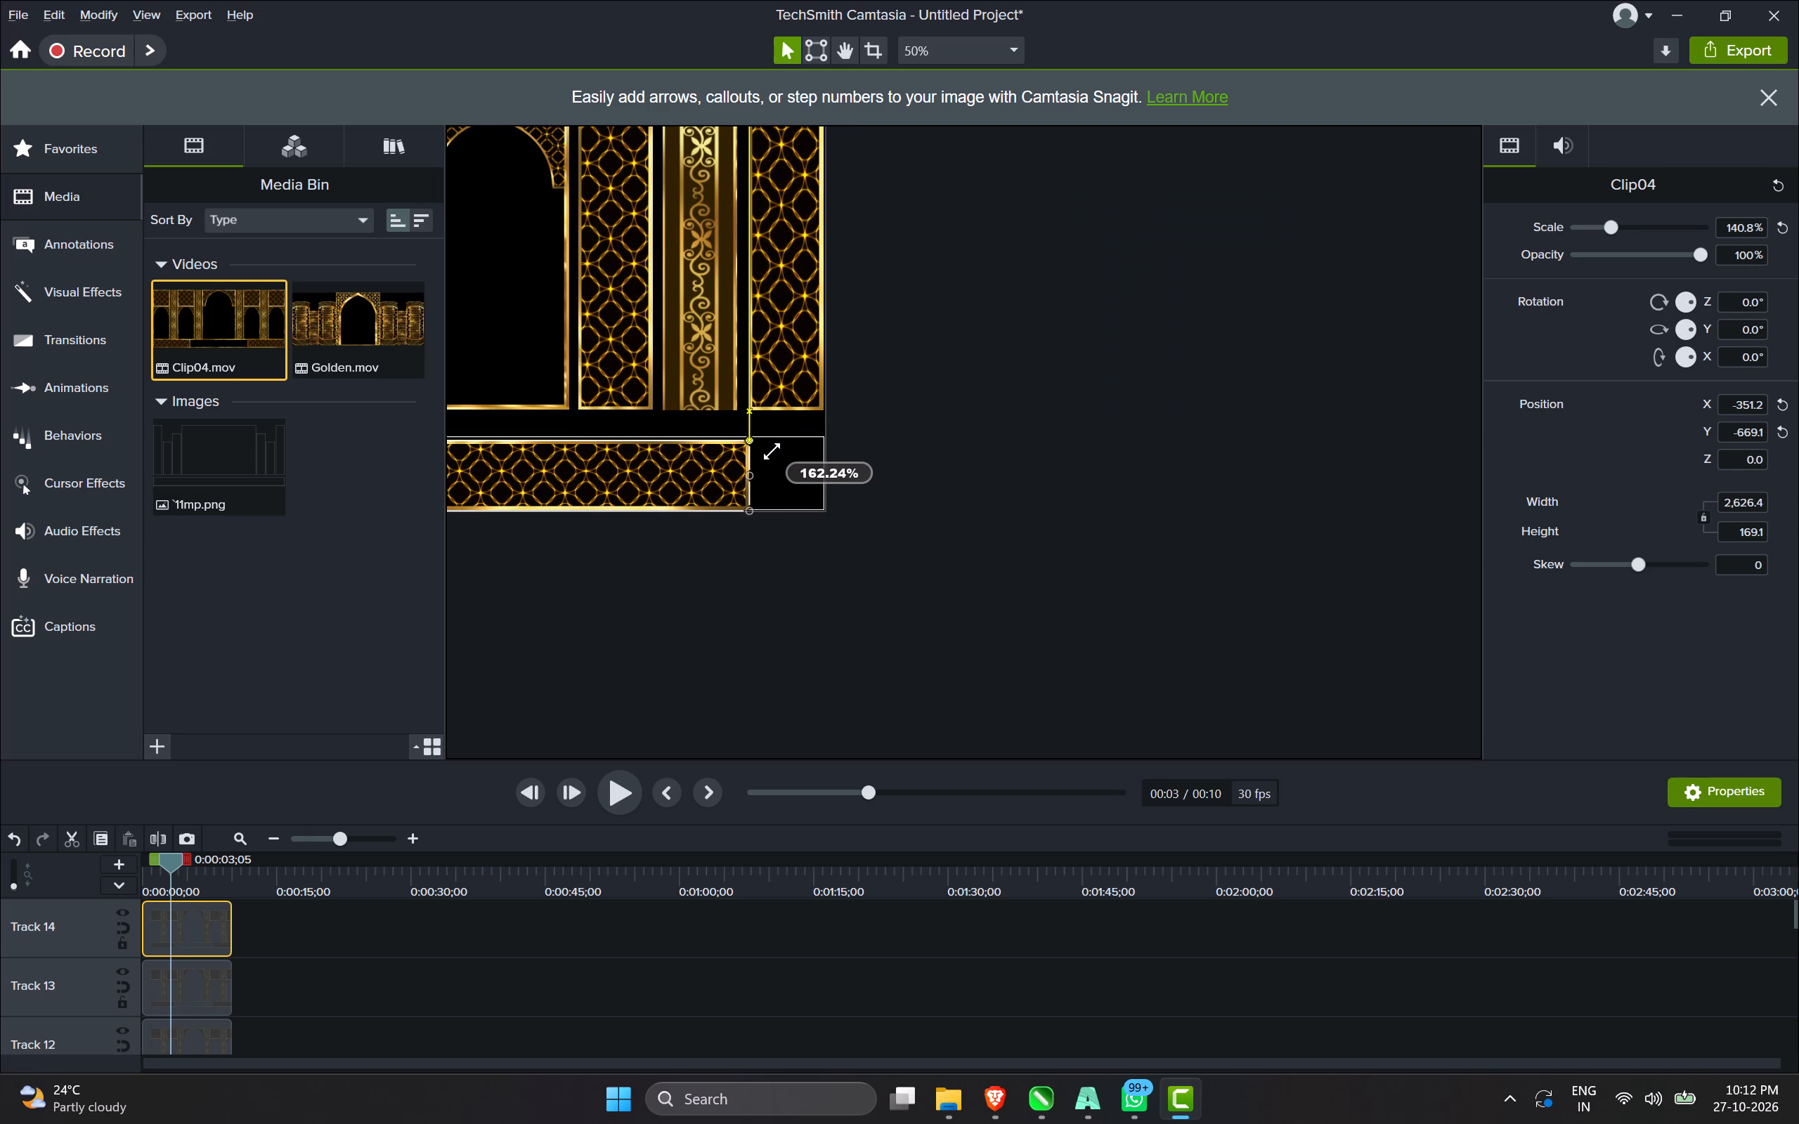
{"action": "left_click_drag", "start_coordinate": [772, 451], "coordinate": [773, 451]}
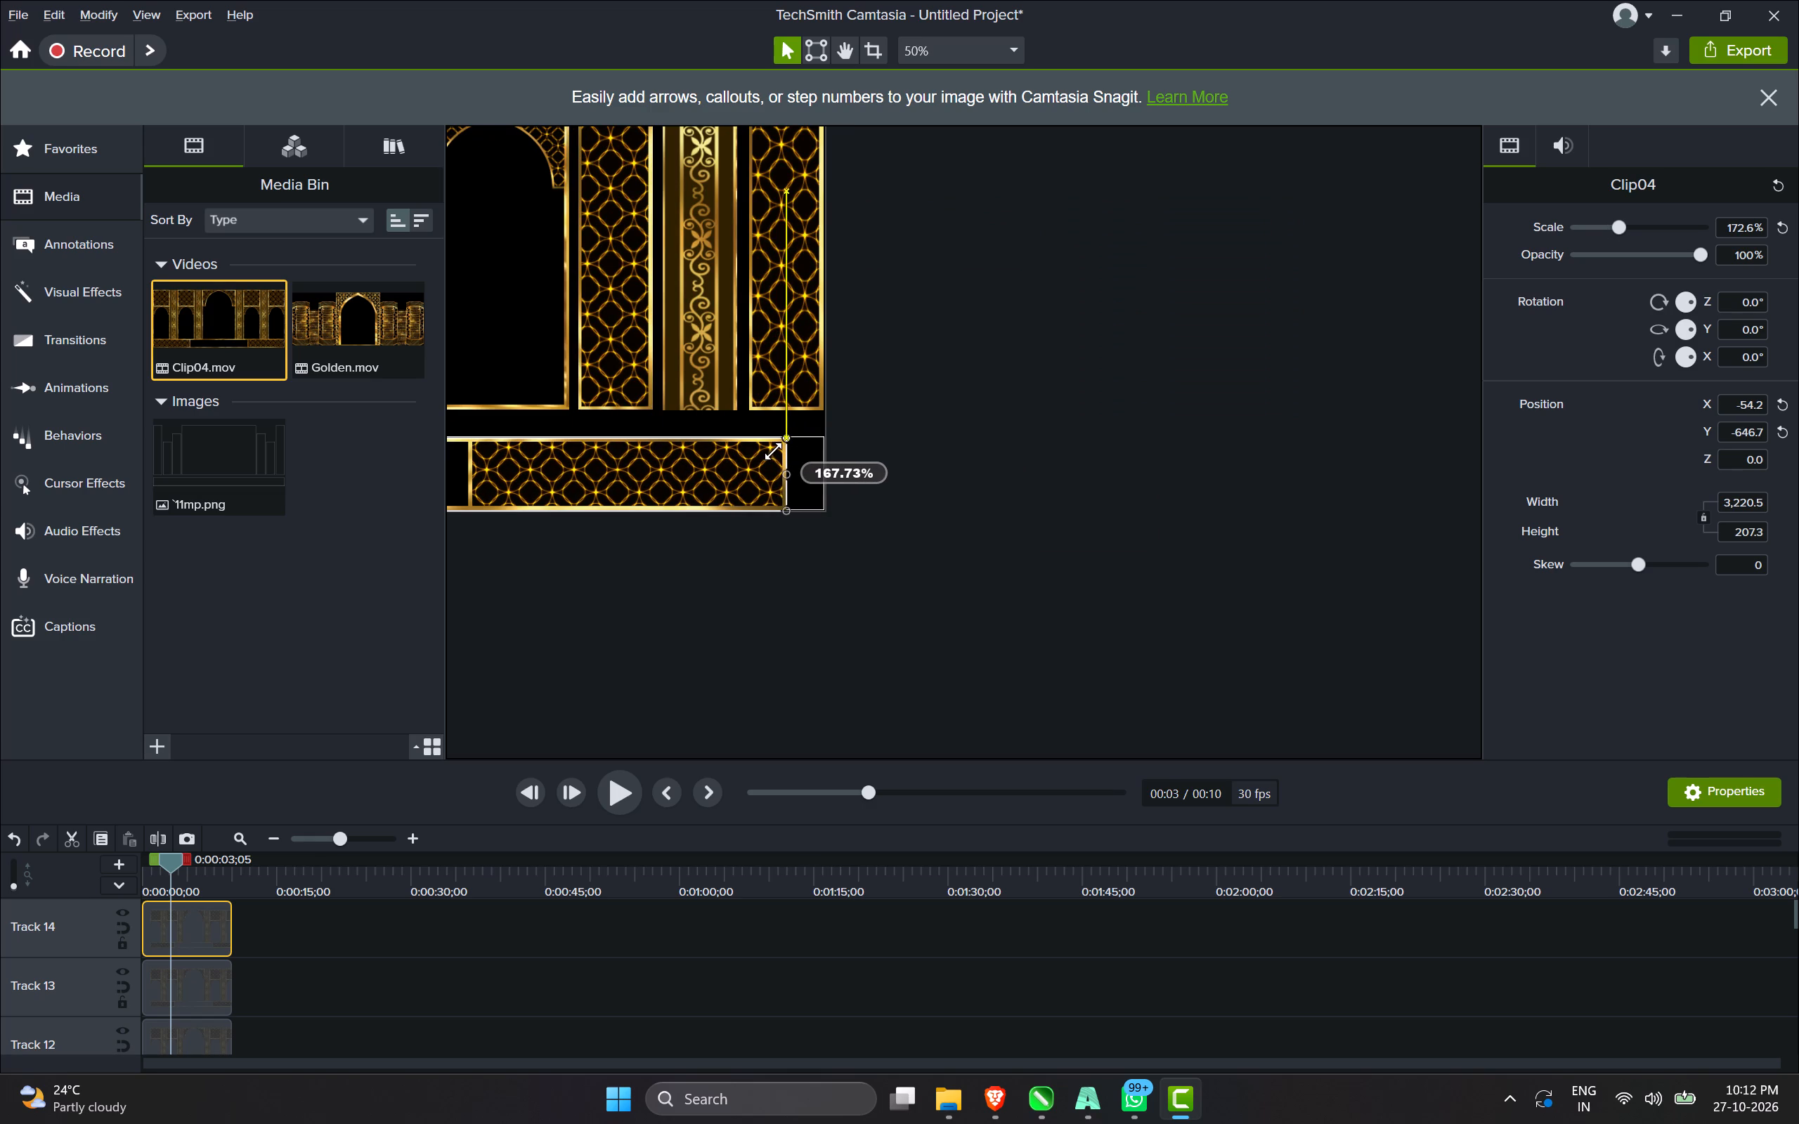
{"action": "left_click_drag", "start_coordinate": [773, 451], "coordinate": [795, 451]}
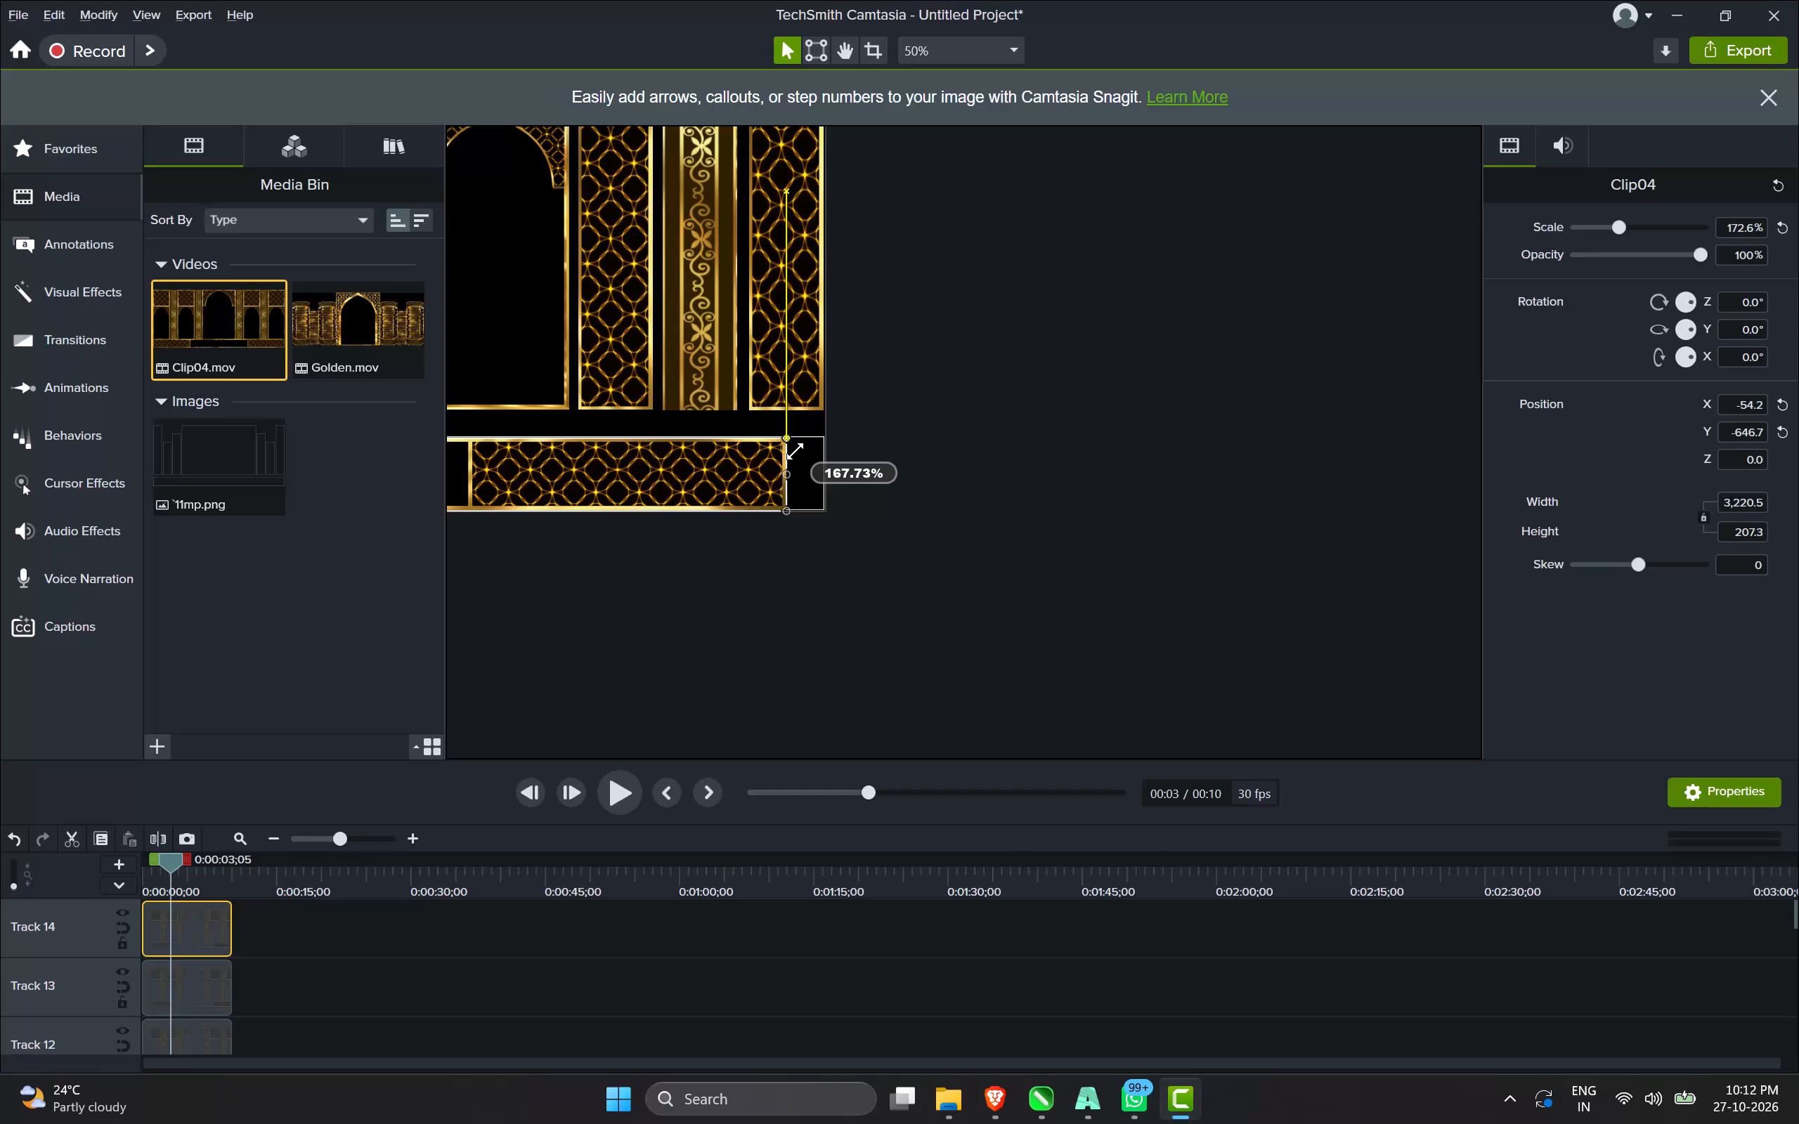
{"action": "left_click_drag", "start_coordinate": [795, 451], "coordinate": [810, 451]}
Fine-tune the lattice band's upper right corner onto the base panel's right outline, at a scale of 178.4% and width 3,328.4.
{"action": "scroll", "coordinate": [810, 451], "scroll_direction": "up", "scroll_amount": 10}
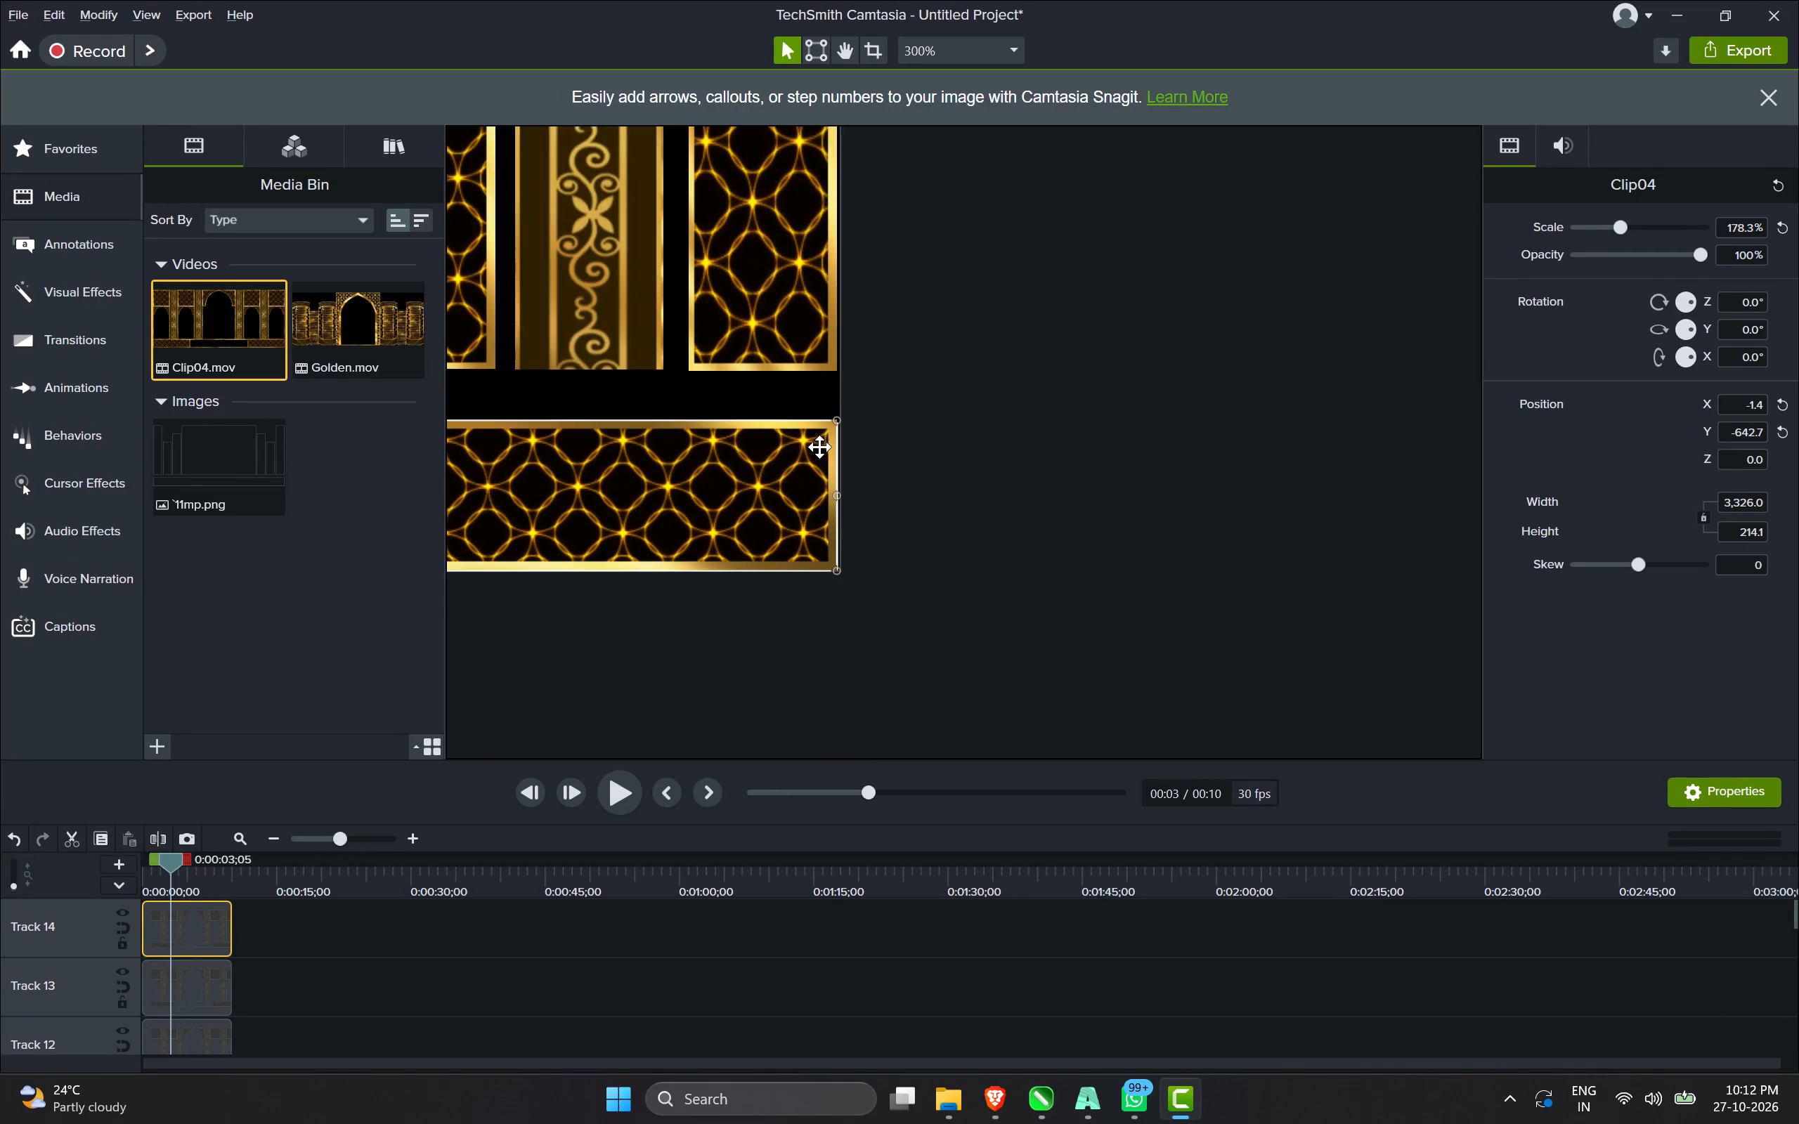
{"action": "scroll", "coordinate": [876, 362], "scroll_direction": "up", "scroll_amount": 2}
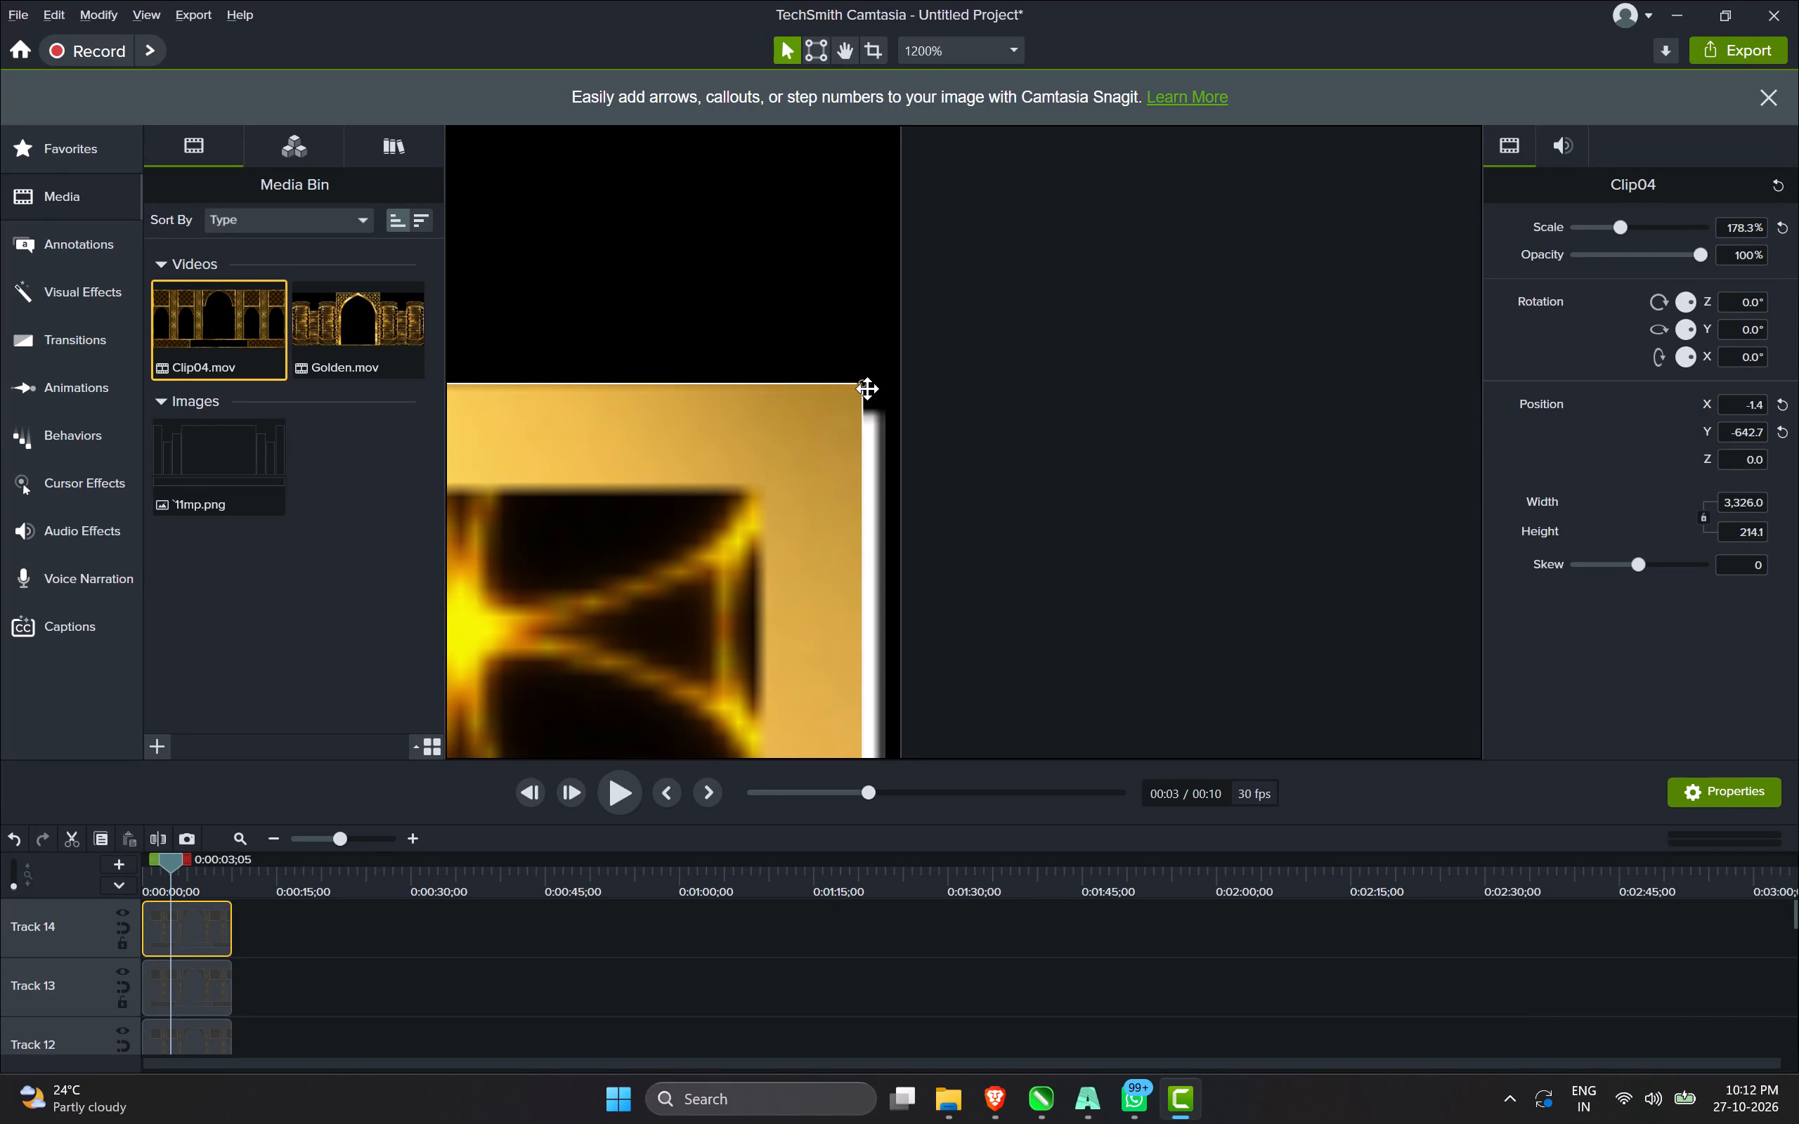
{"action": "left_click_drag", "start_coordinate": [861, 384], "coordinate": [869, 382]}
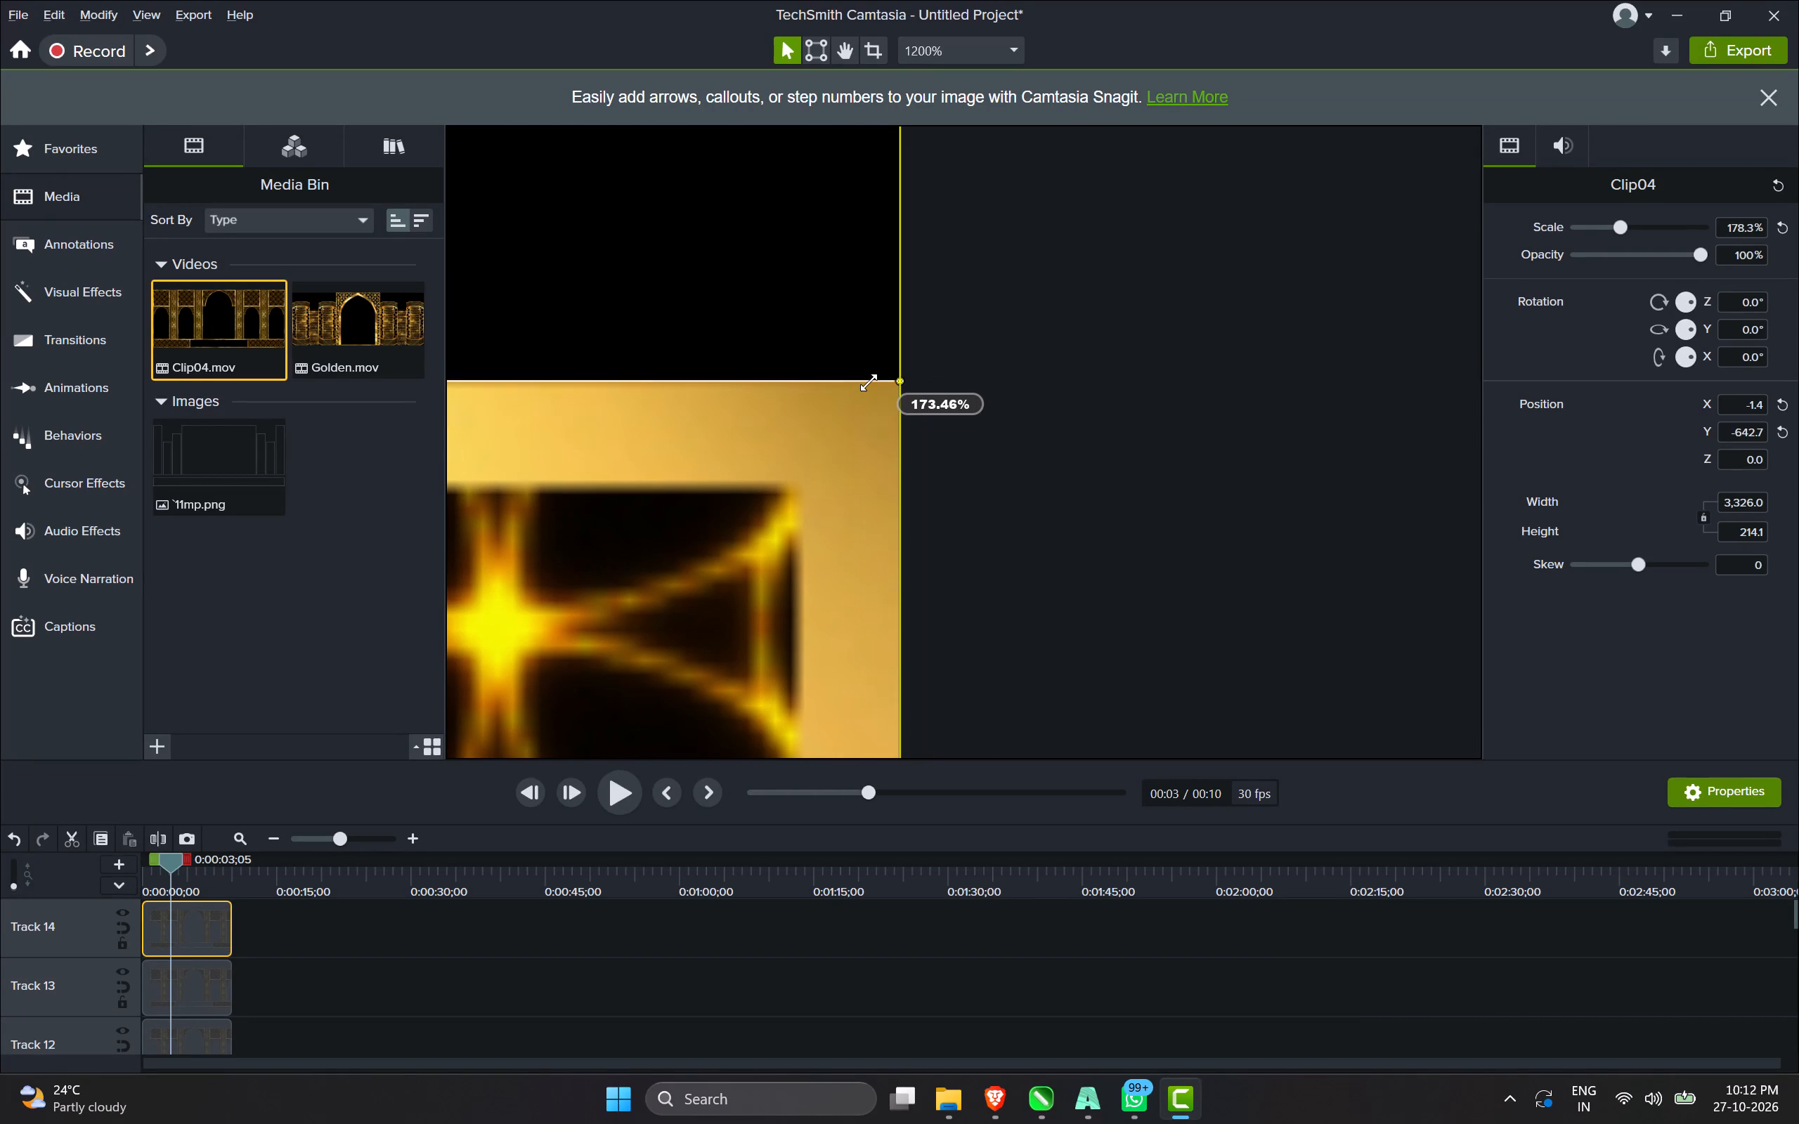
{"action": "left_click_drag", "start_coordinate": [869, 382], "coordinate": [871, 388]}
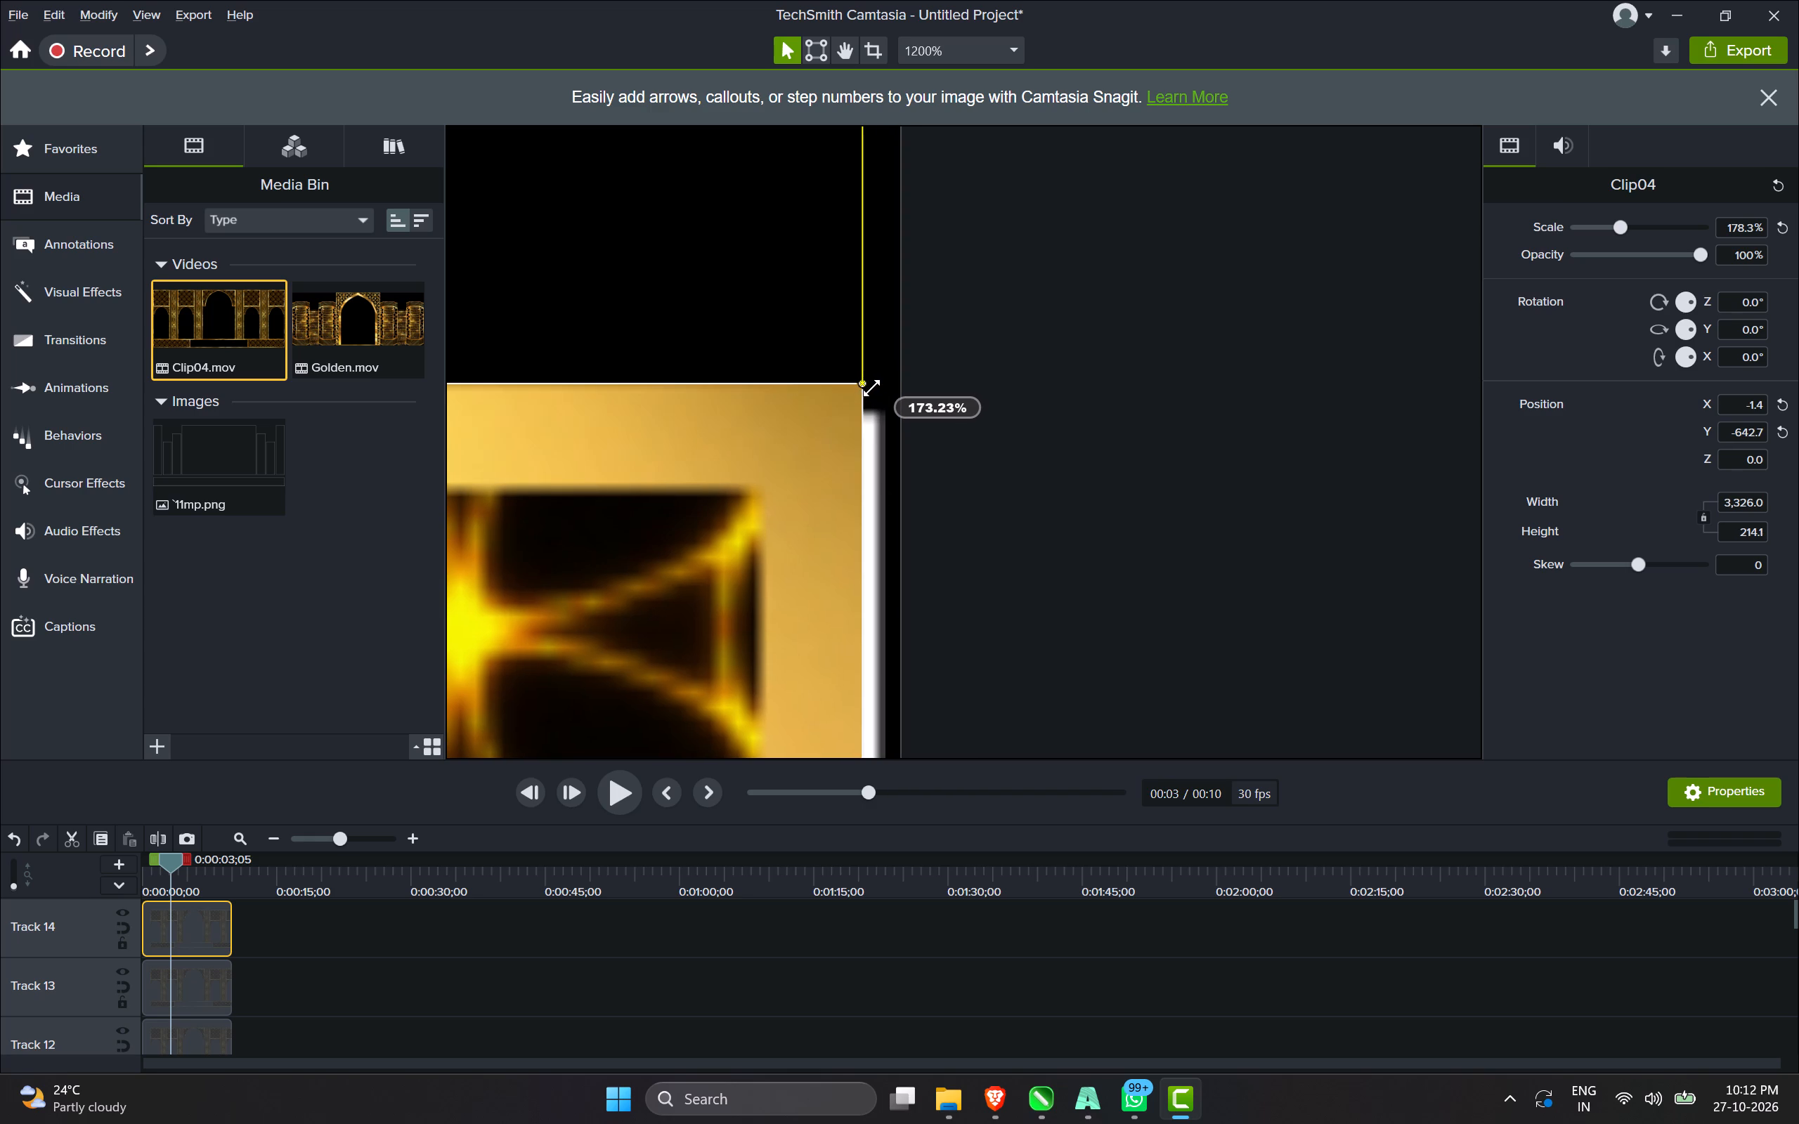
{"action": "left_click_drag", "start_coordinate": [871, 388], "coordinate": [872, 388]}
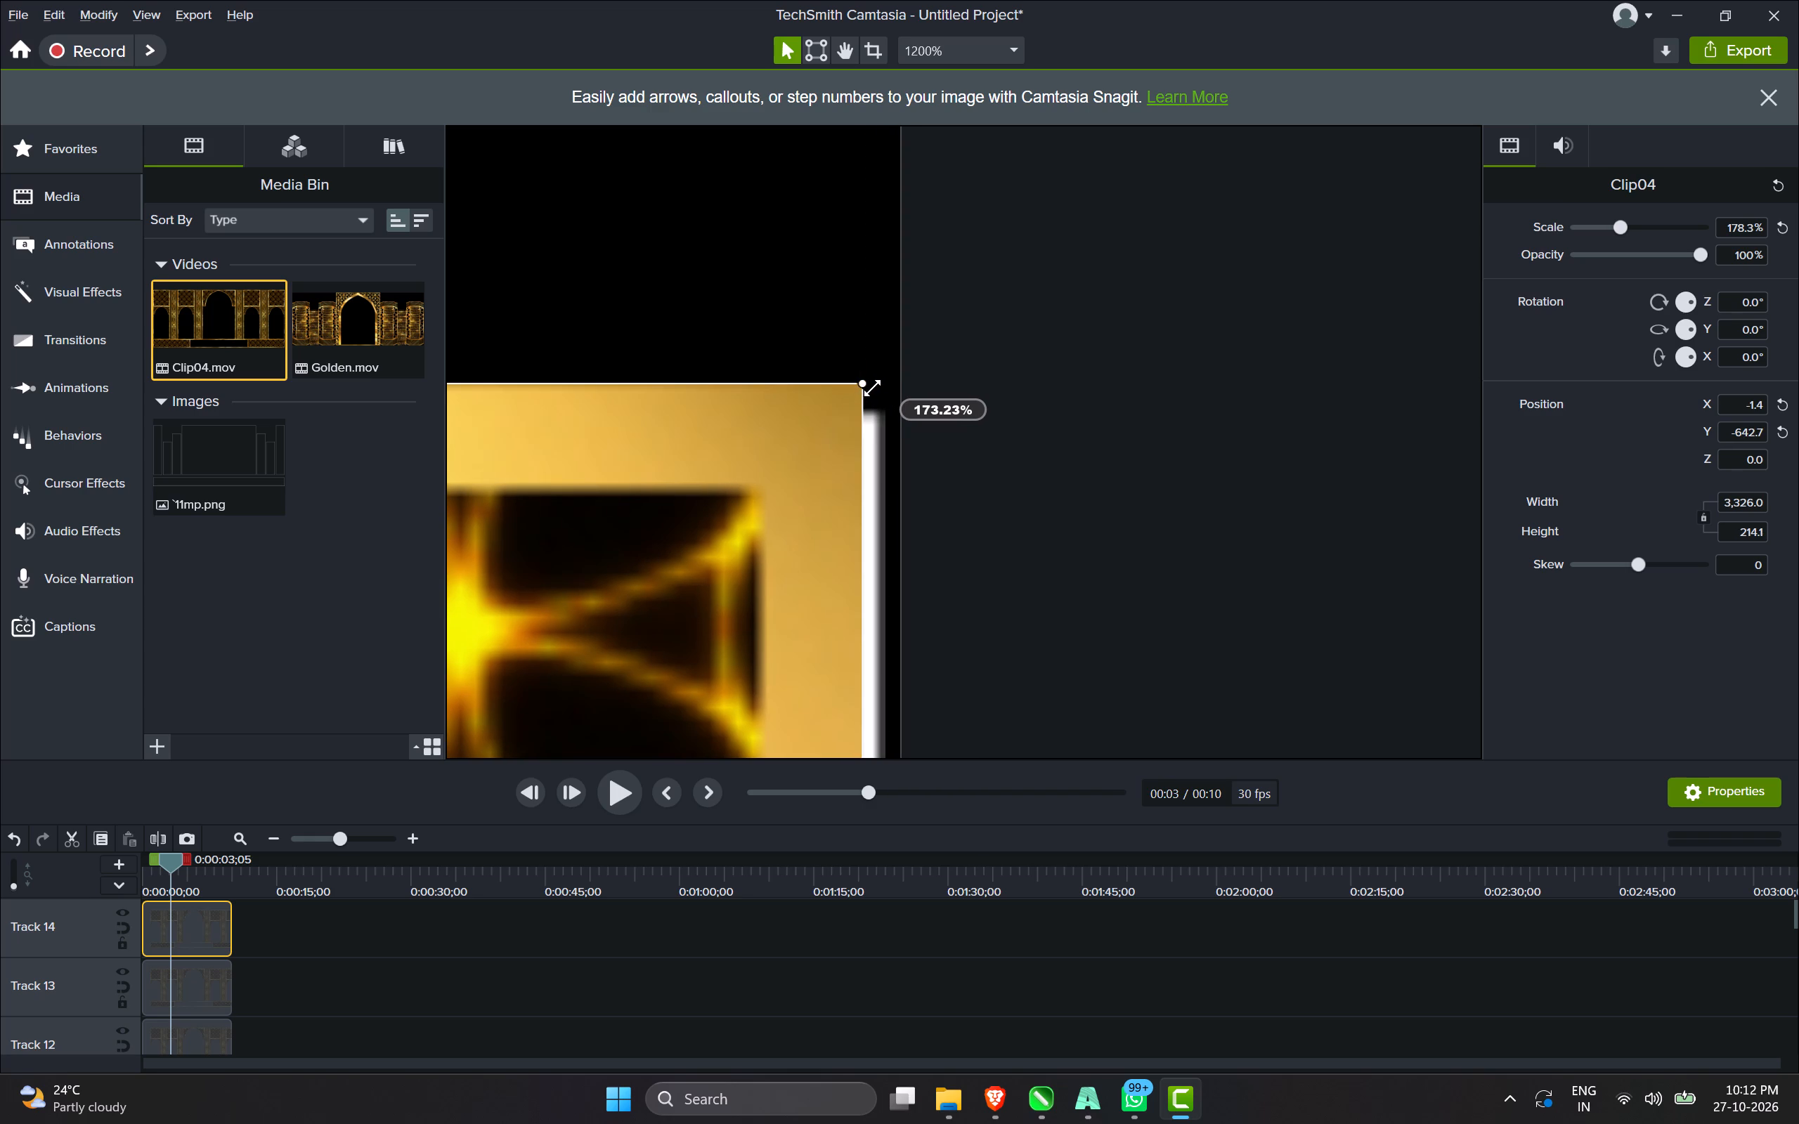
{"action": "left_click_drag", "start_coordinate": [872, 388], "coordinate": [874, 388]}
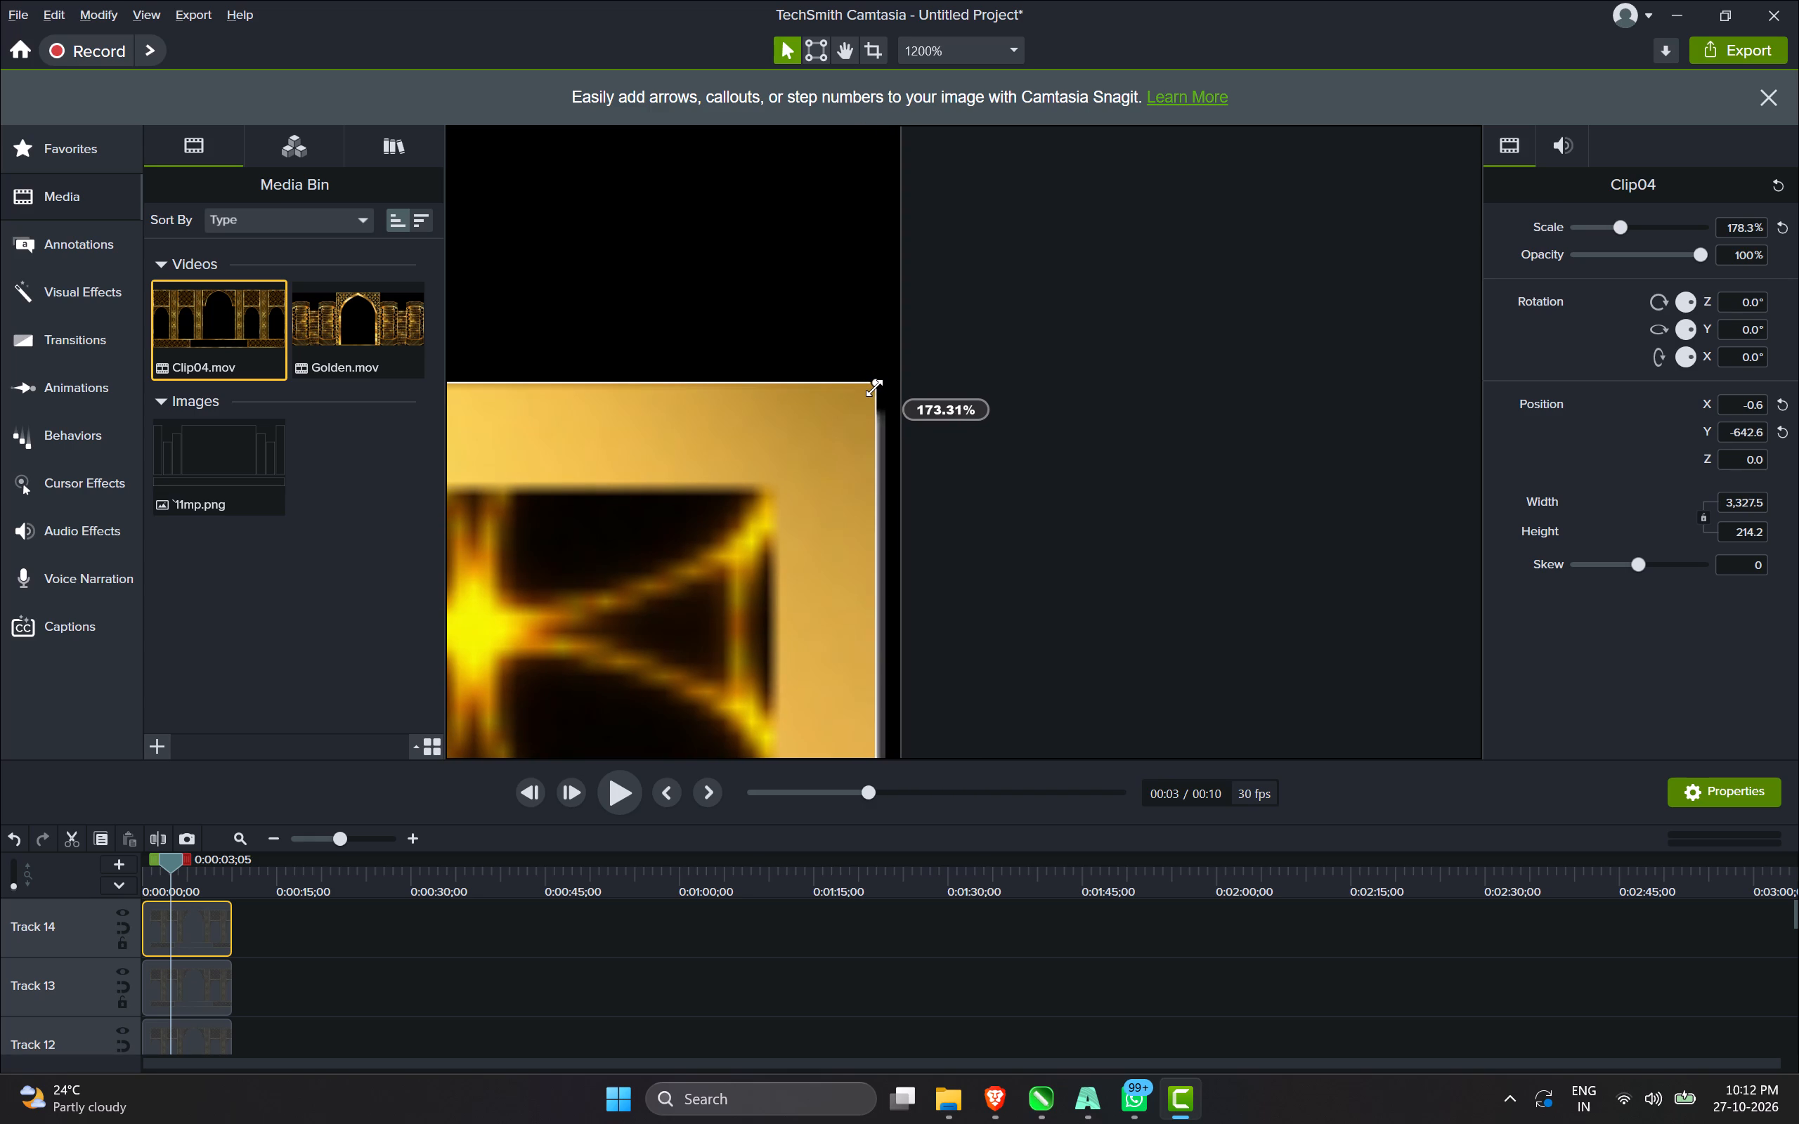
{"action": "left_click_drag", "start_coordinate": [874, 388], "coordinate": [881, 388]}
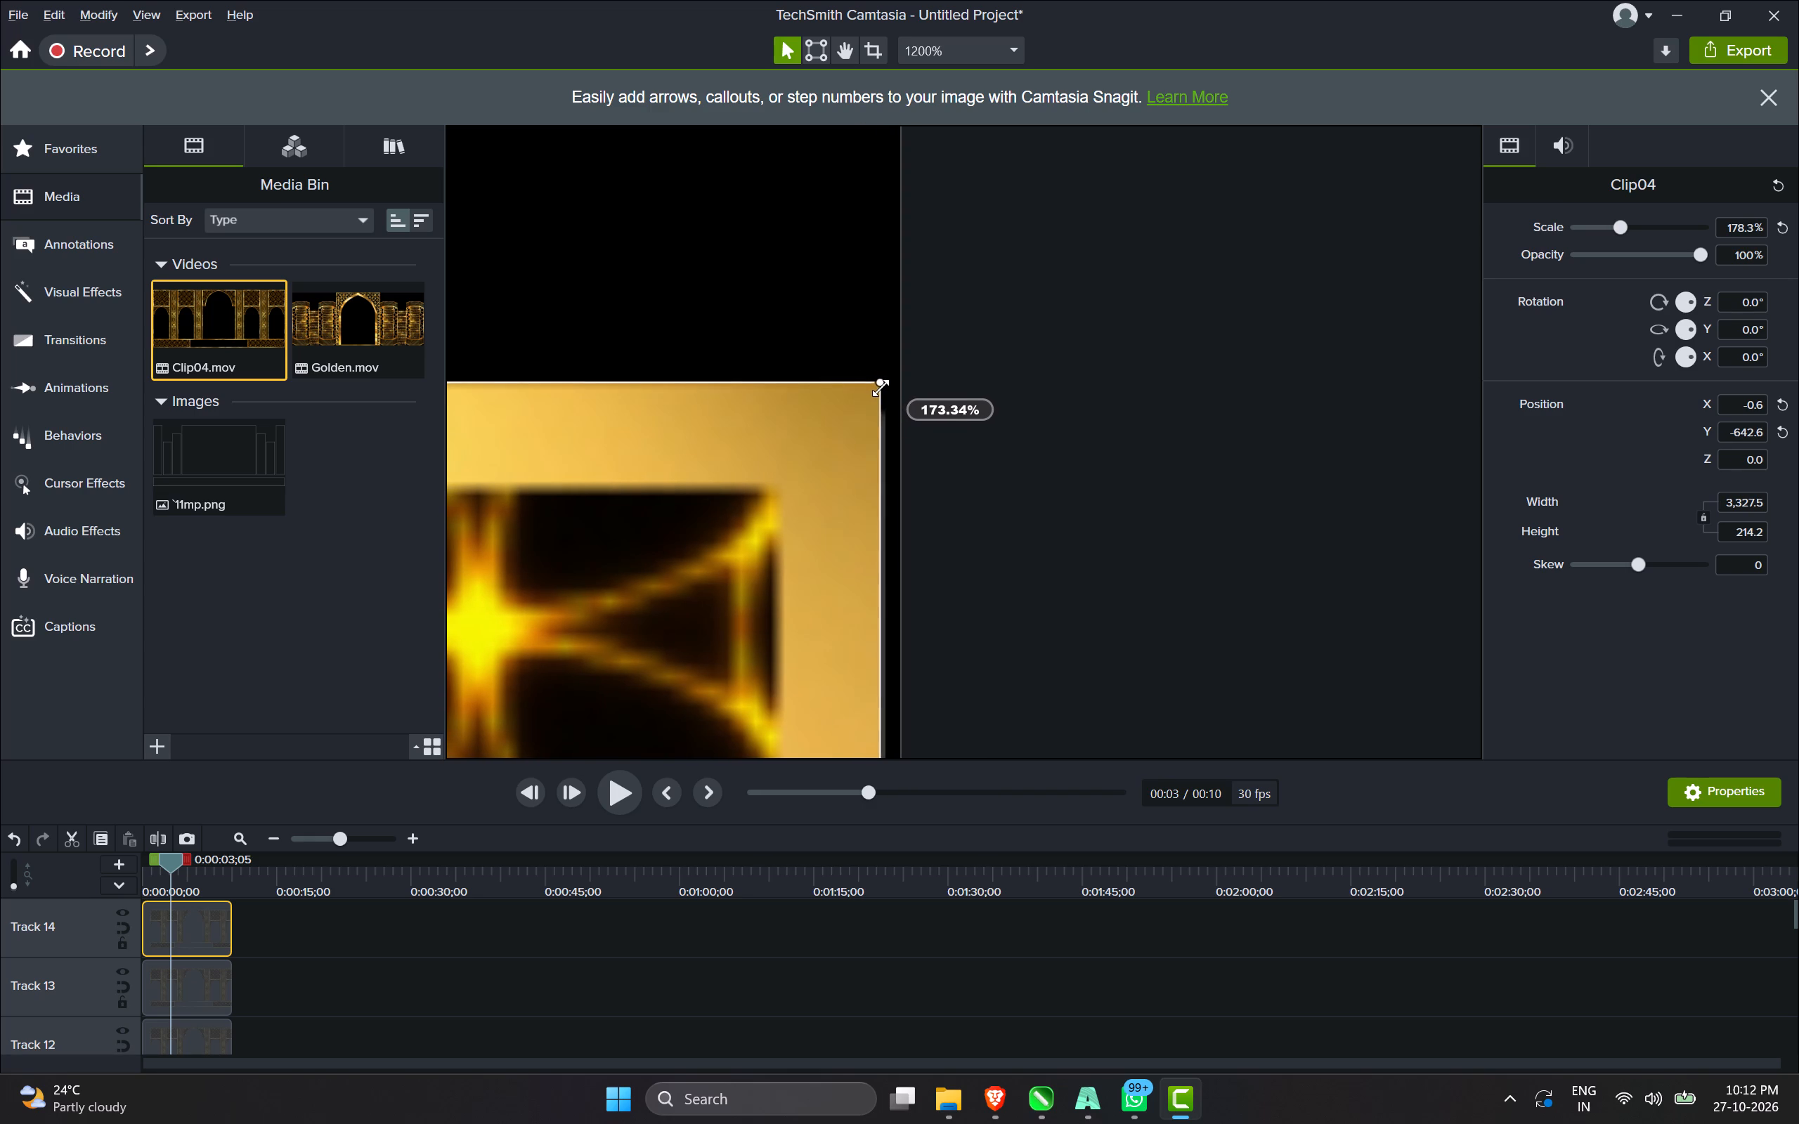
{"action": "left_click_drag", "start_coordinate": [881, 388], "coordinate": [881, 388]}
Shrink the lattice band proportionally from its top edge down to the base panel's top outline, to a scale of 170.9%.
{"action": "scroll", "coordinate": [1119, 368], "scroll_direction": "down", "scroll_amount": 5}
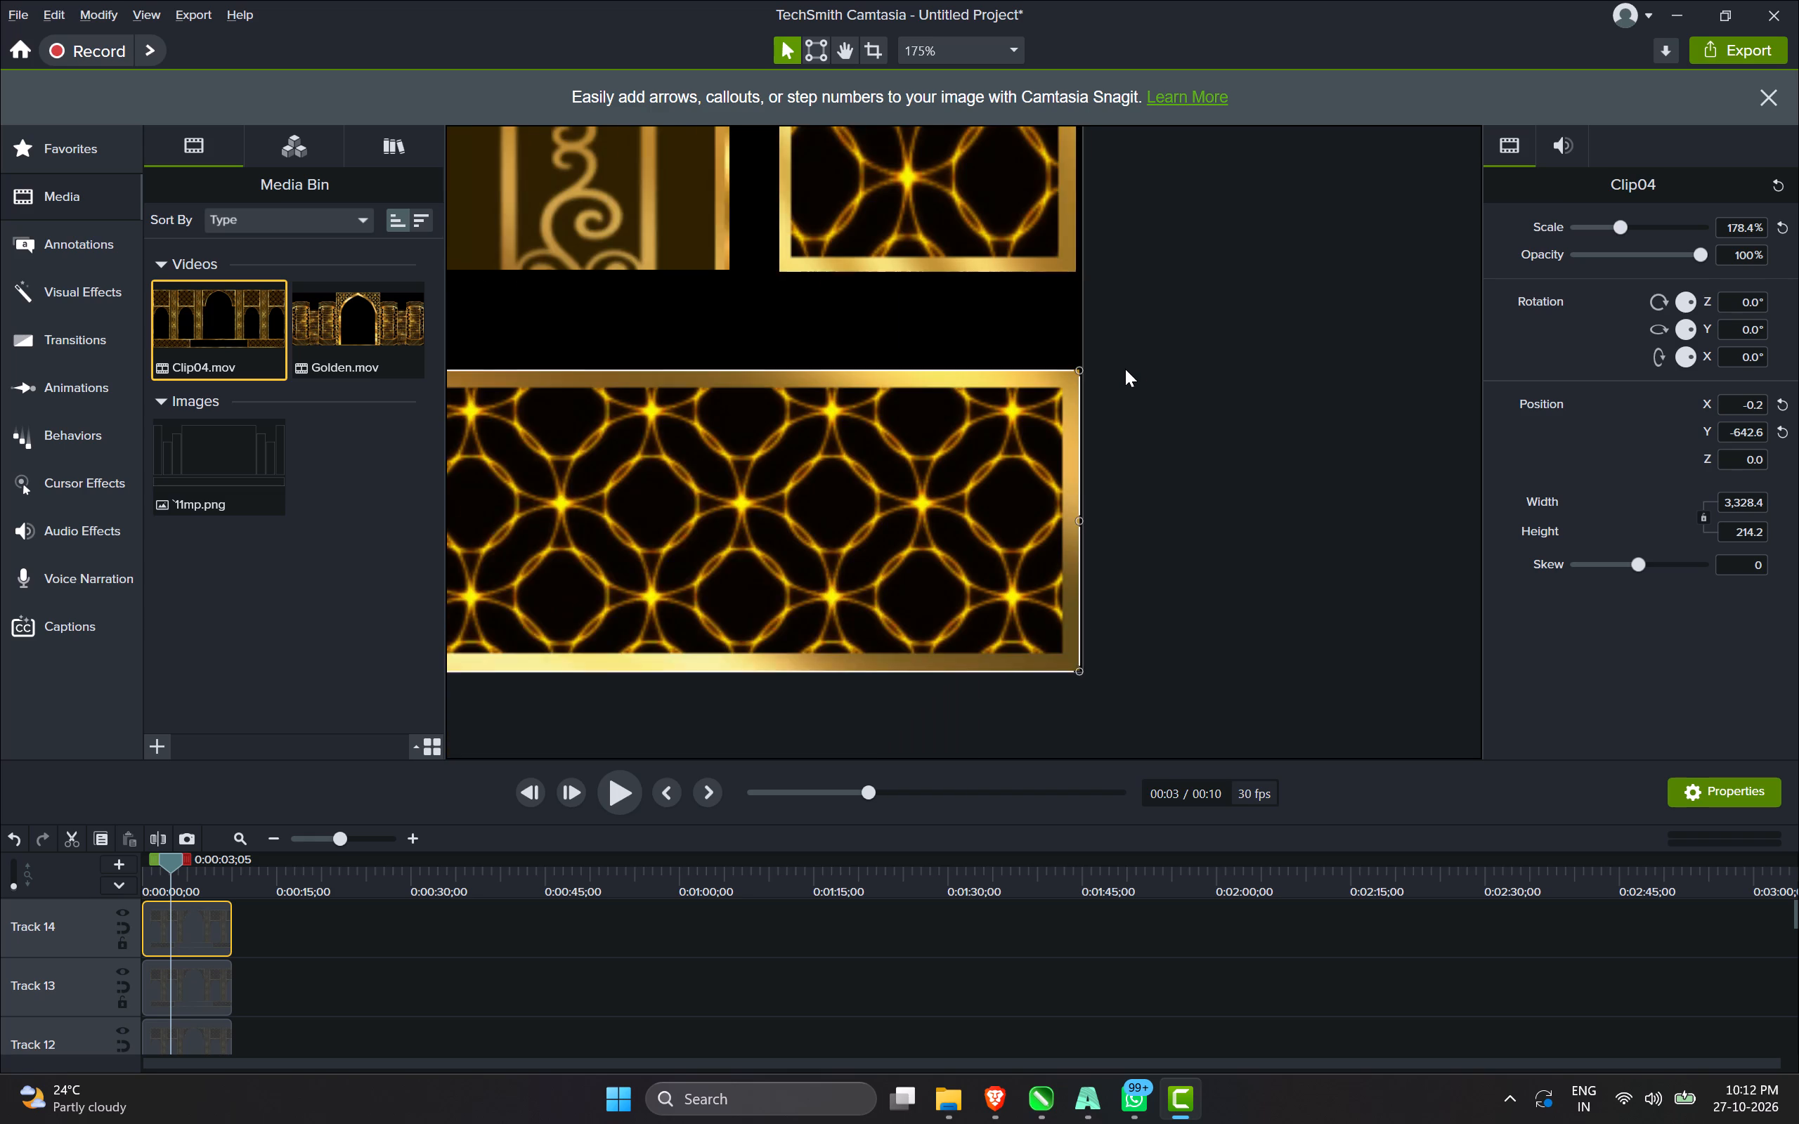
{"action": "scroll", "coordinate": [1133, 370], "scroll_direction": "down", "scroll_amount": 10}
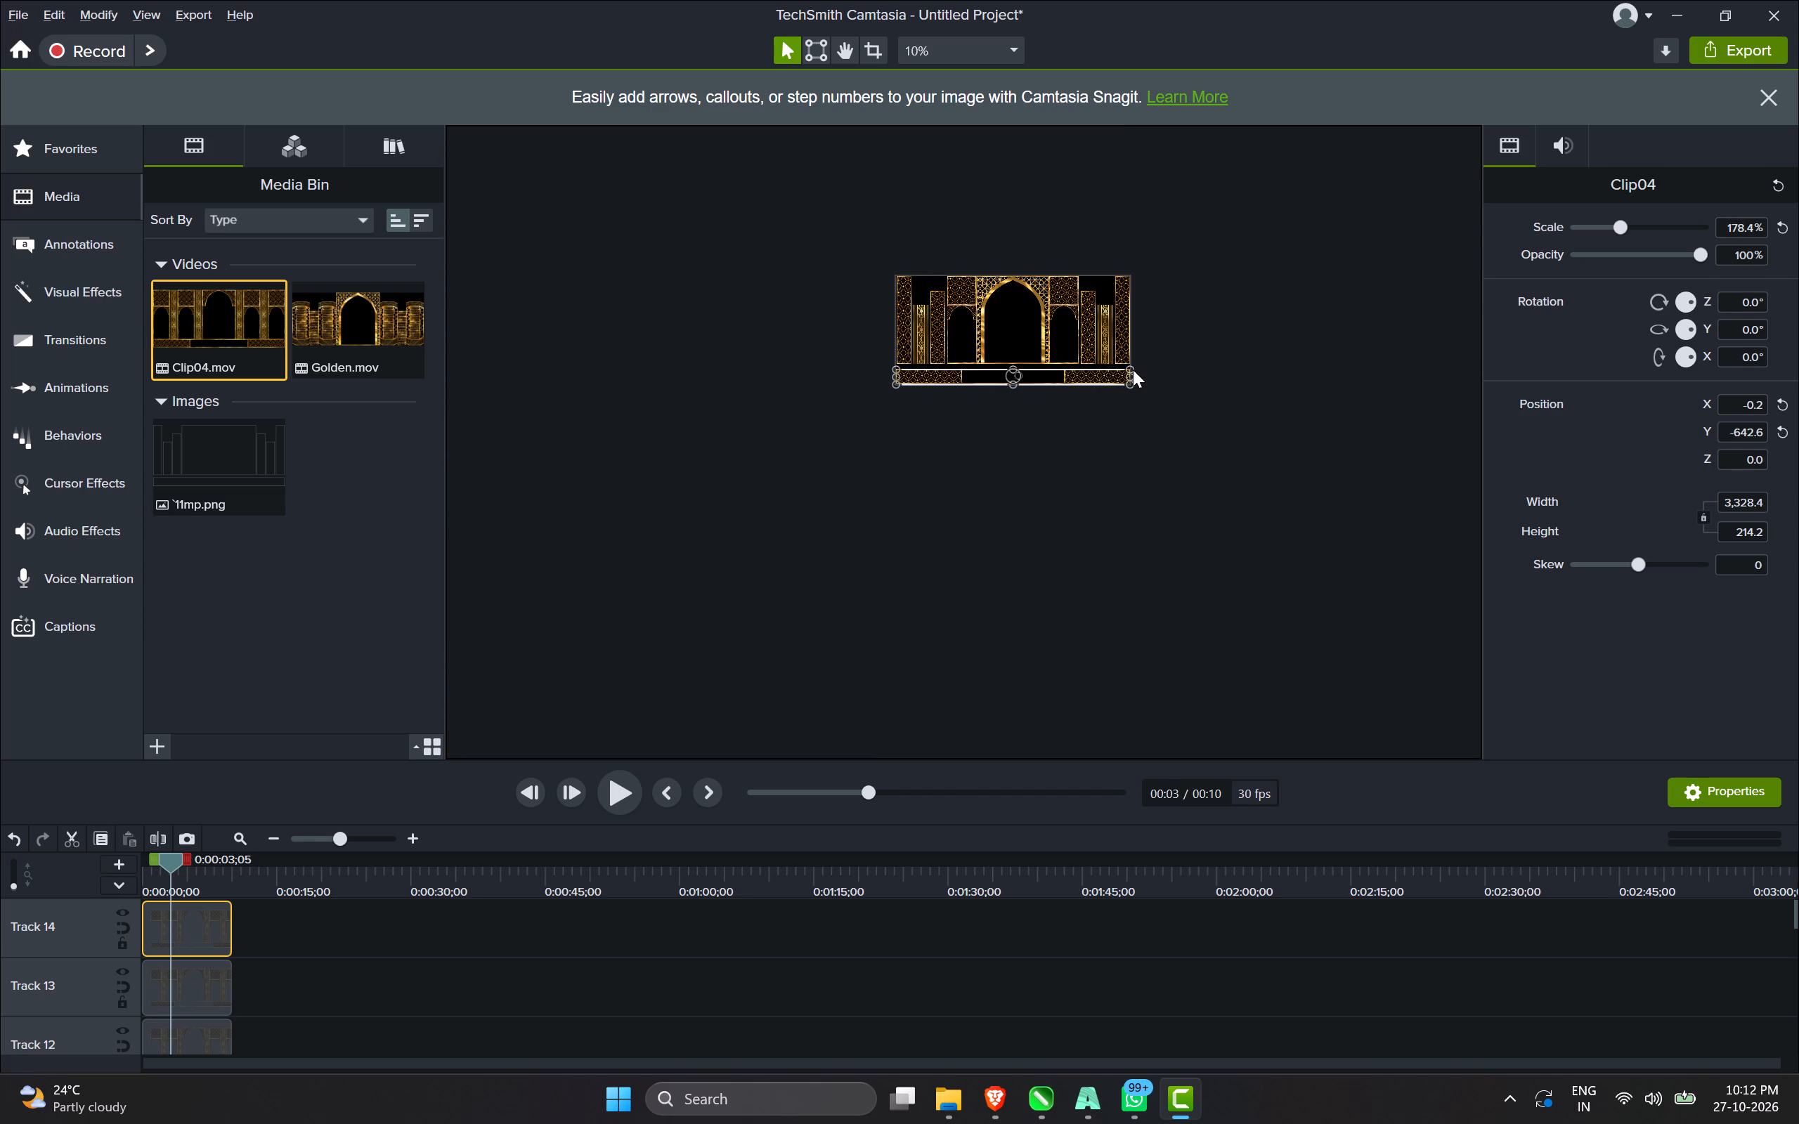
{"action": "scroll", "coordinate": [1031, 366], "scroll_direction": "up", "scroll_amount": 5}
{"action": "scroll", "coordinate": [881, 408], "scroll_direction": "up", "scroll_amount": 6}
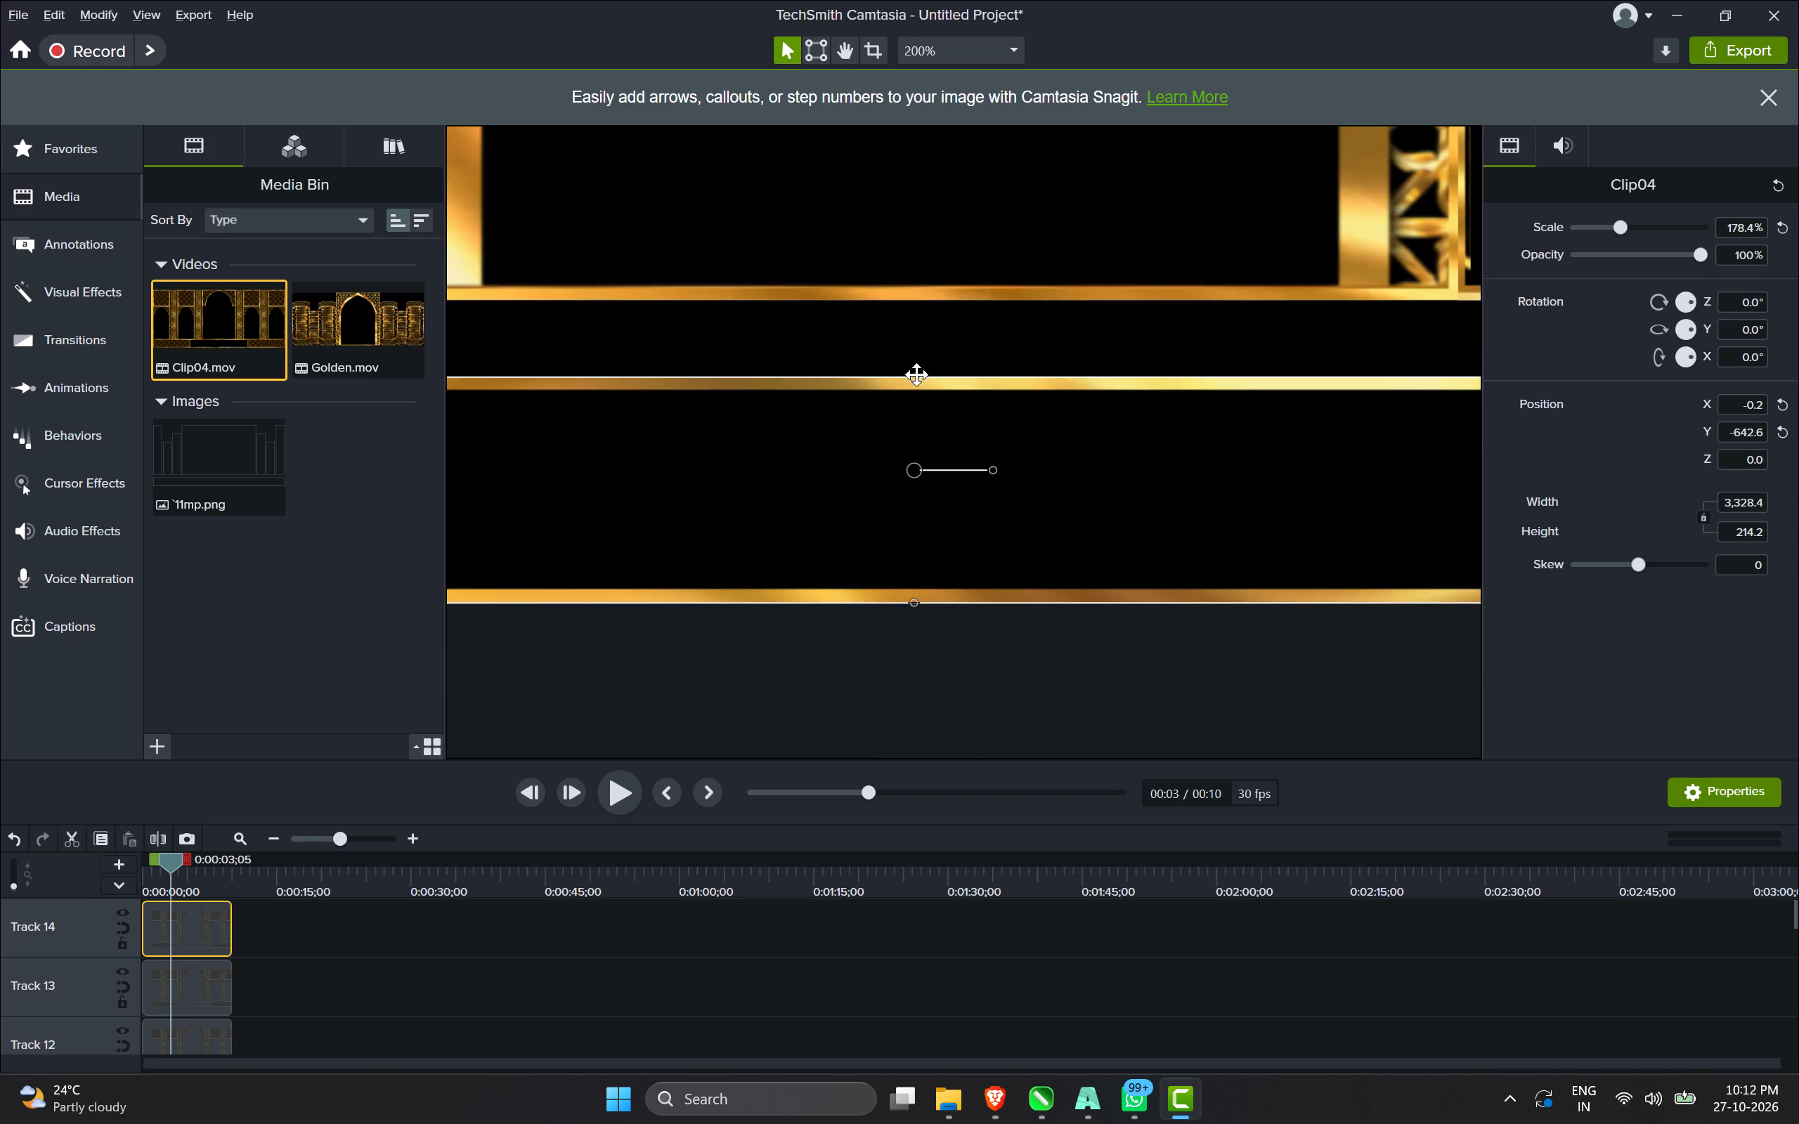
{"action": "left_click_drag", "start_coordinate": [922, 367], "coordinate": [922, 391], "text": "ctrl"}
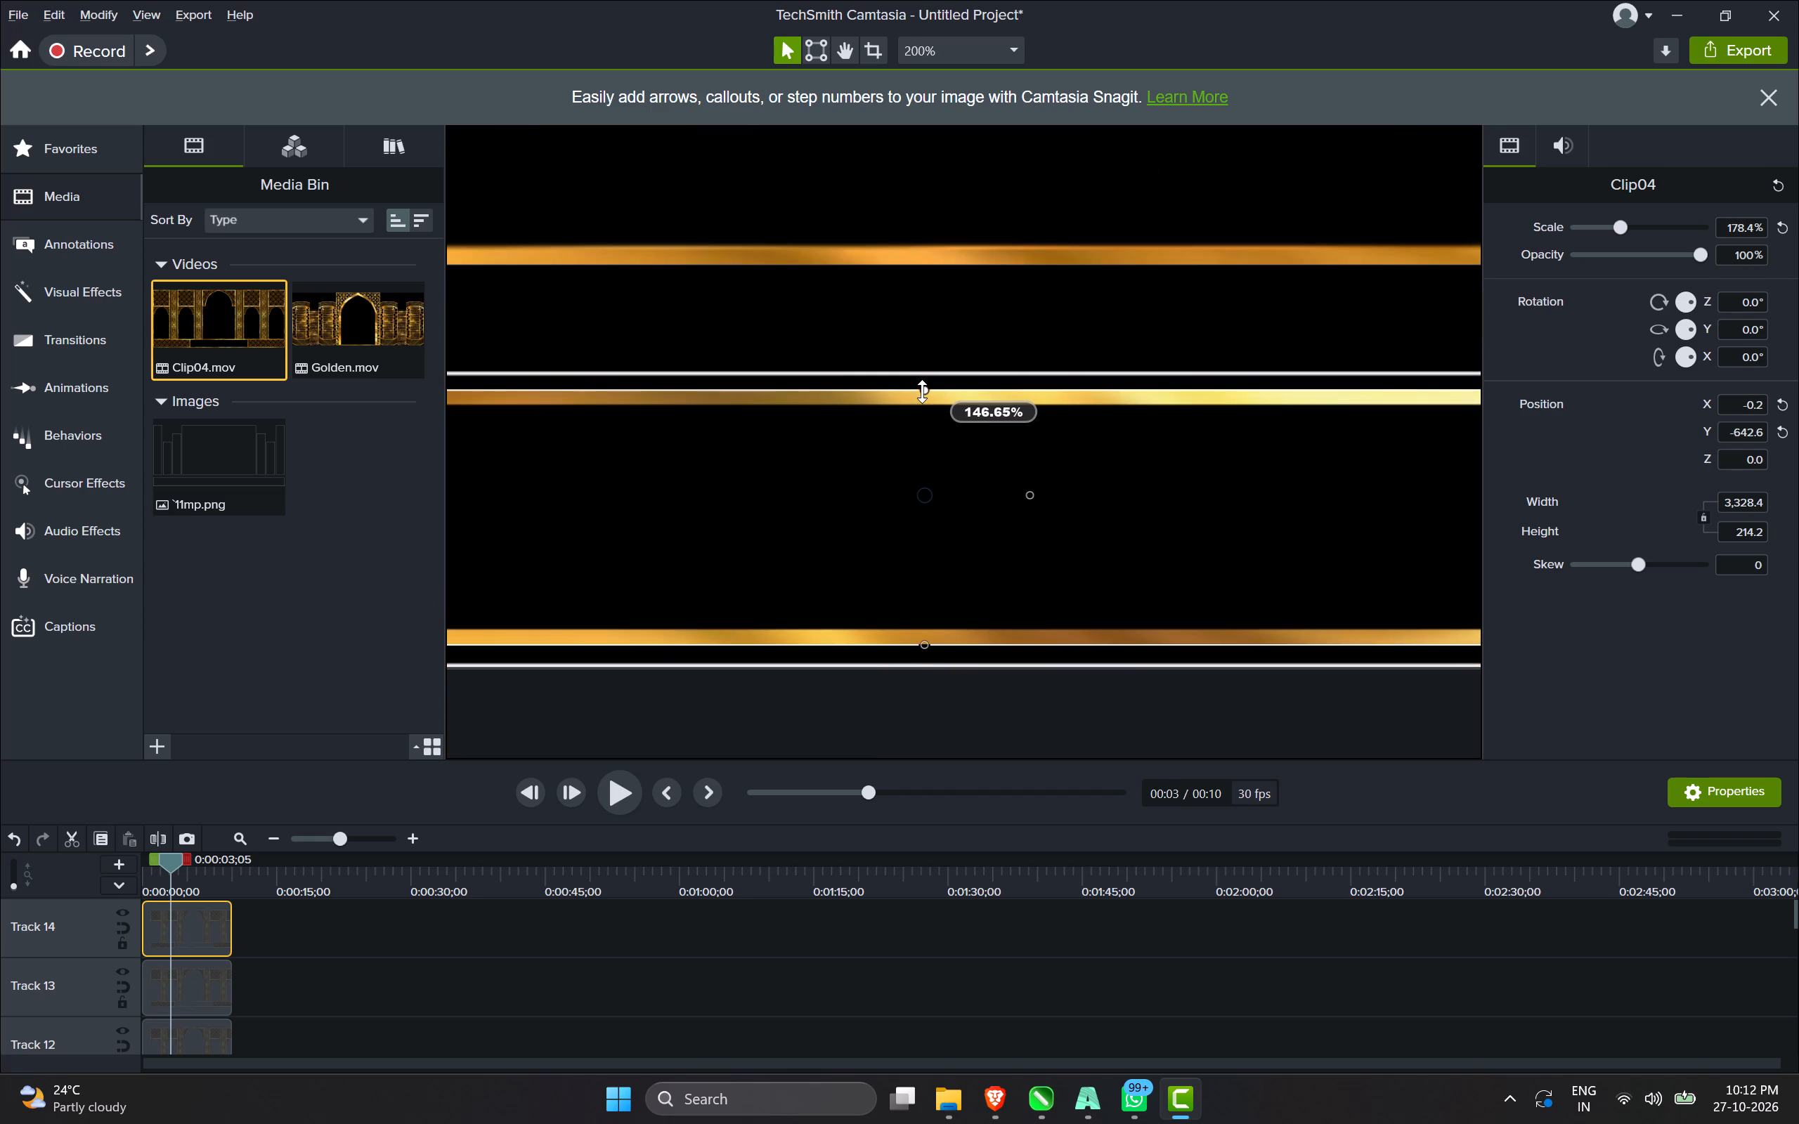
{"action": "left_click_drag", "start_coordinate": [922, 391], "coordinate": [922, 385], "text": "ctrl"}
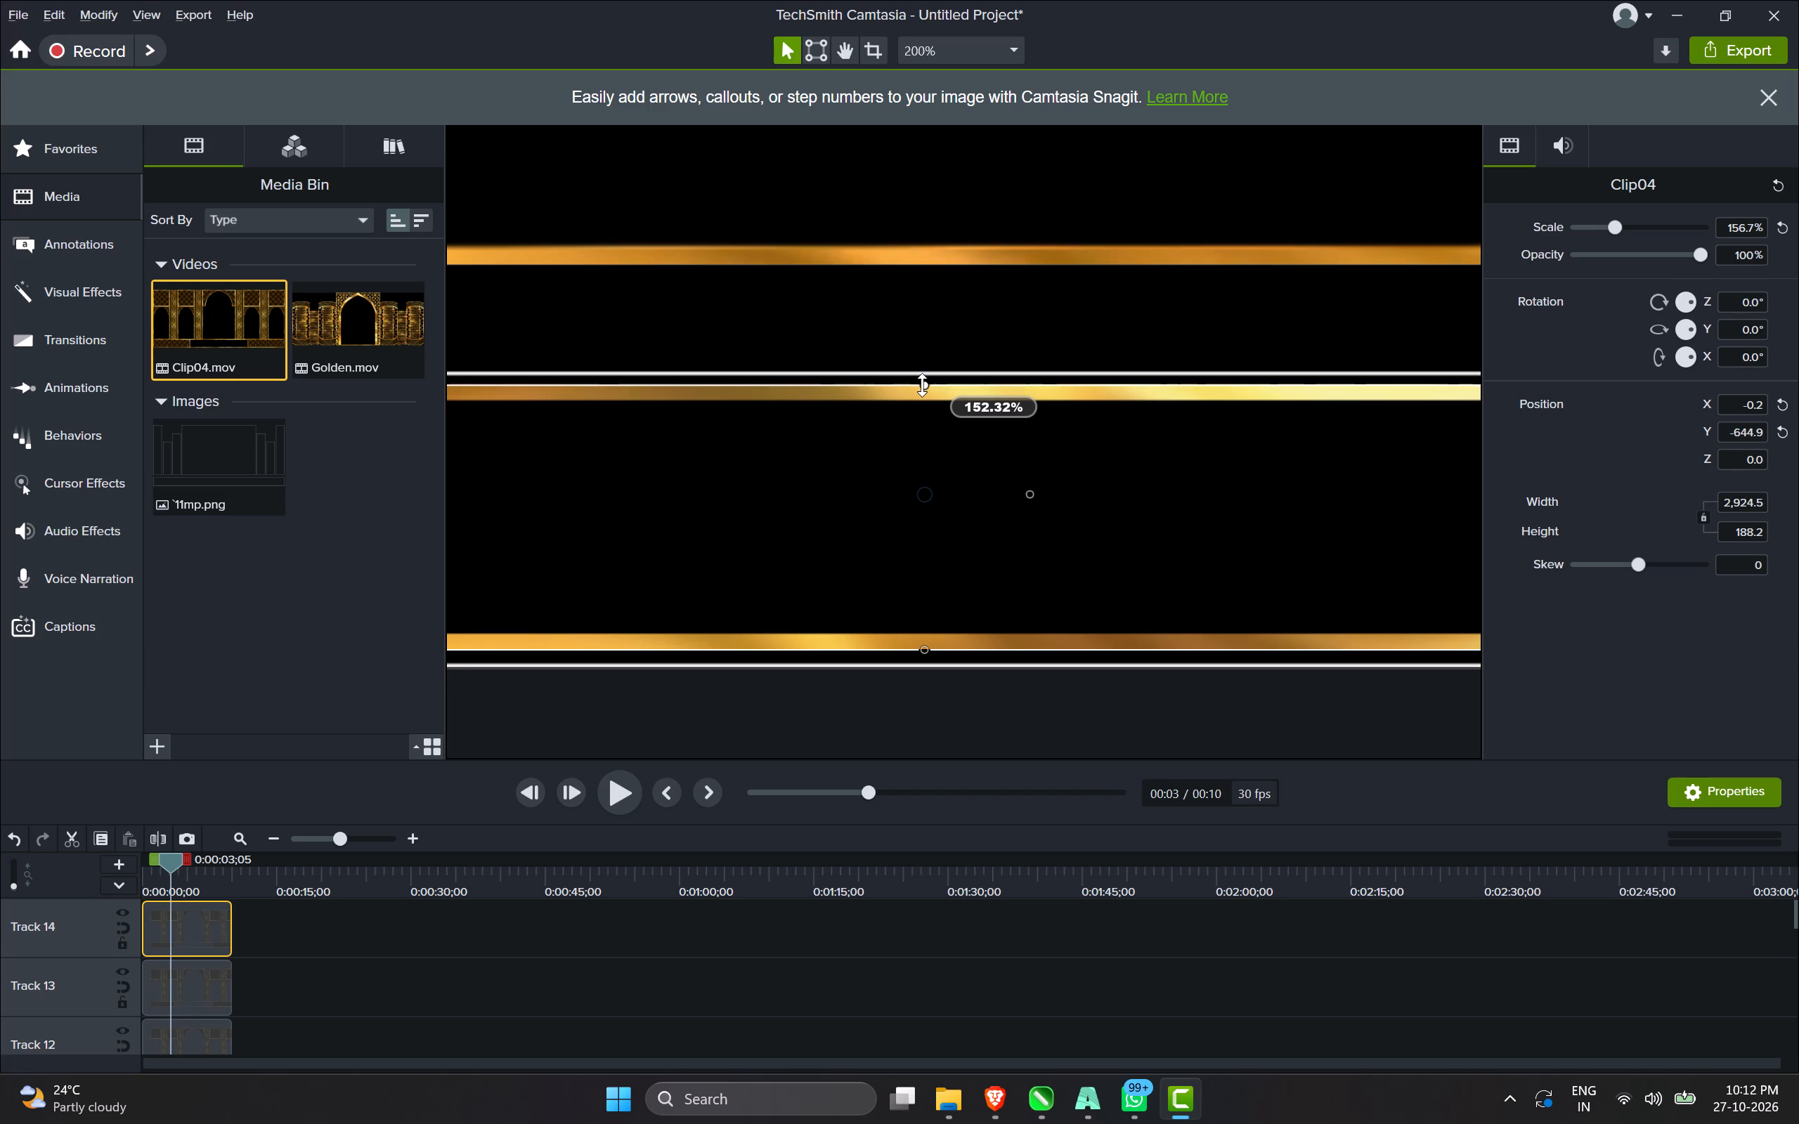
{"action": "left_click_drag", "start_coordinate": [922, 385], "coordinate": [922, 380], "text": "ctrl"}
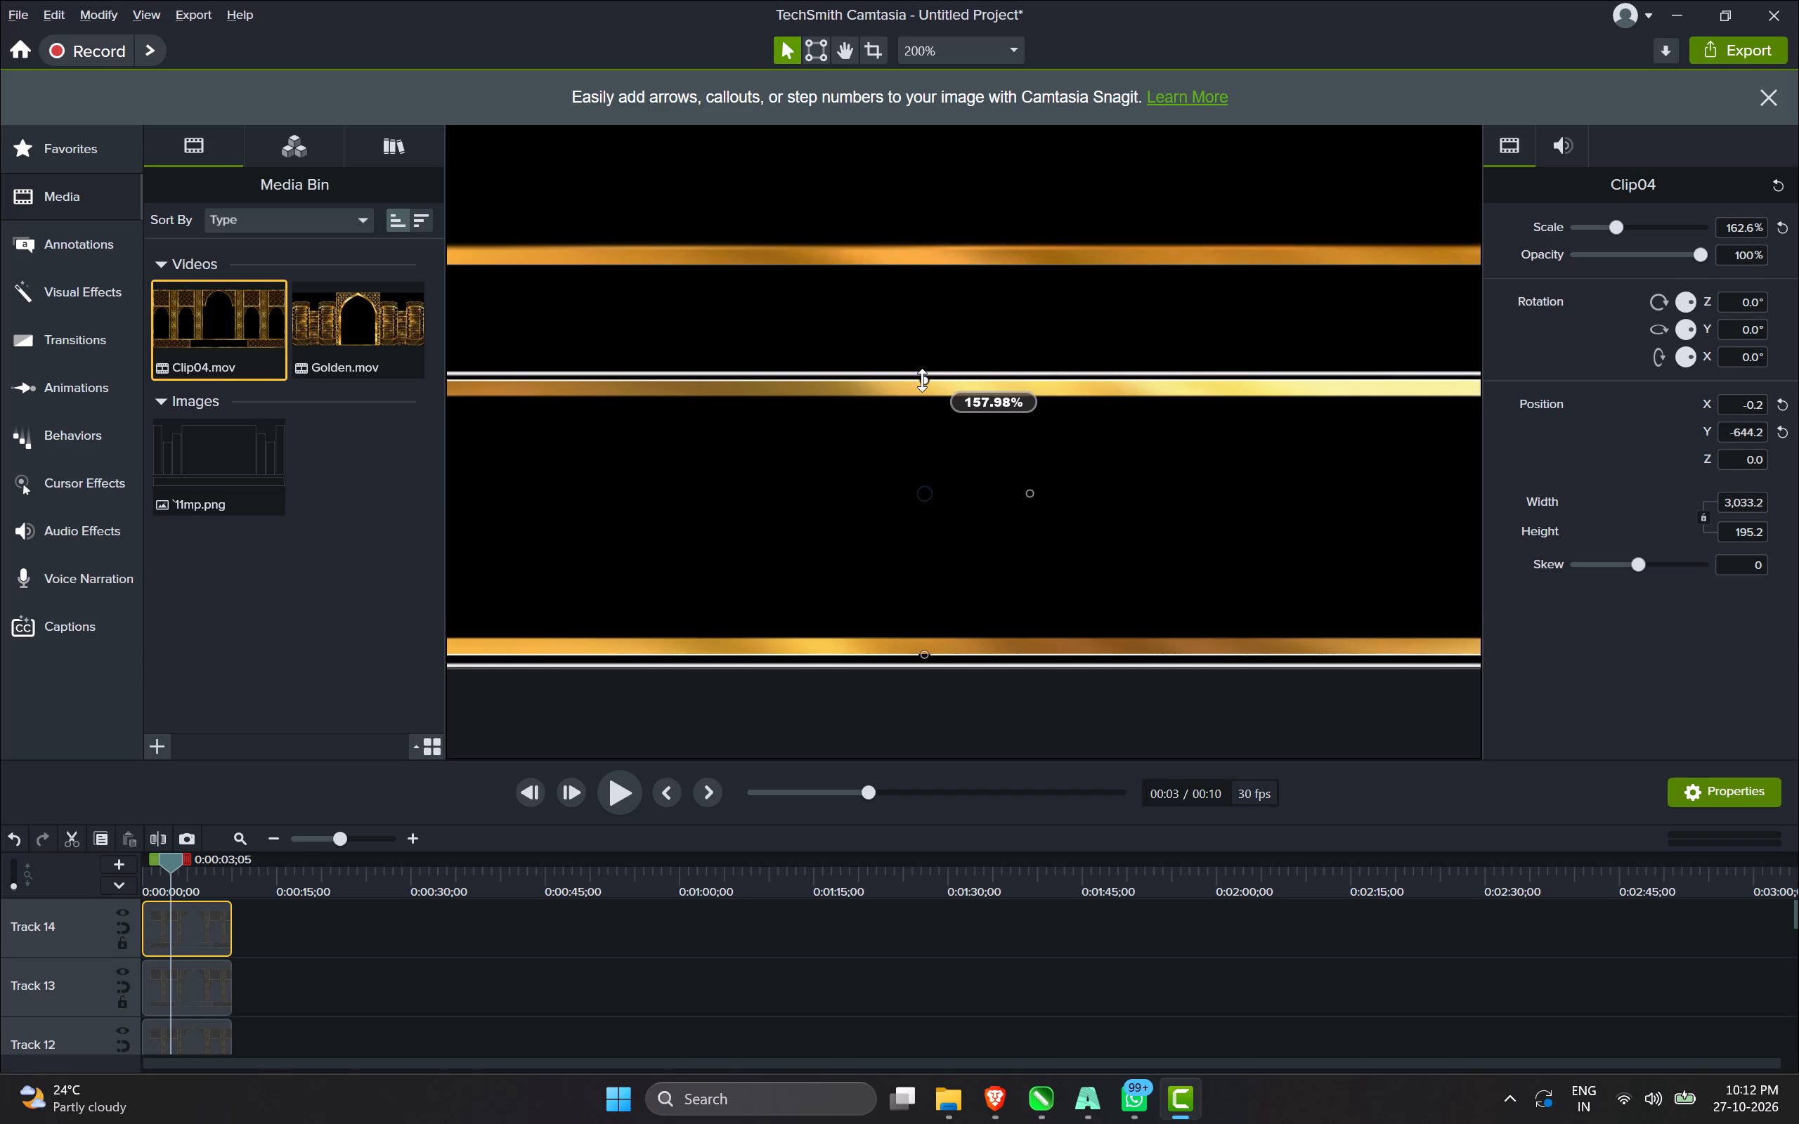
{"action": "left_click_drag", "start_coordinate": [922, 380], "coordinate": [922, 377], "text": "ctrl"}
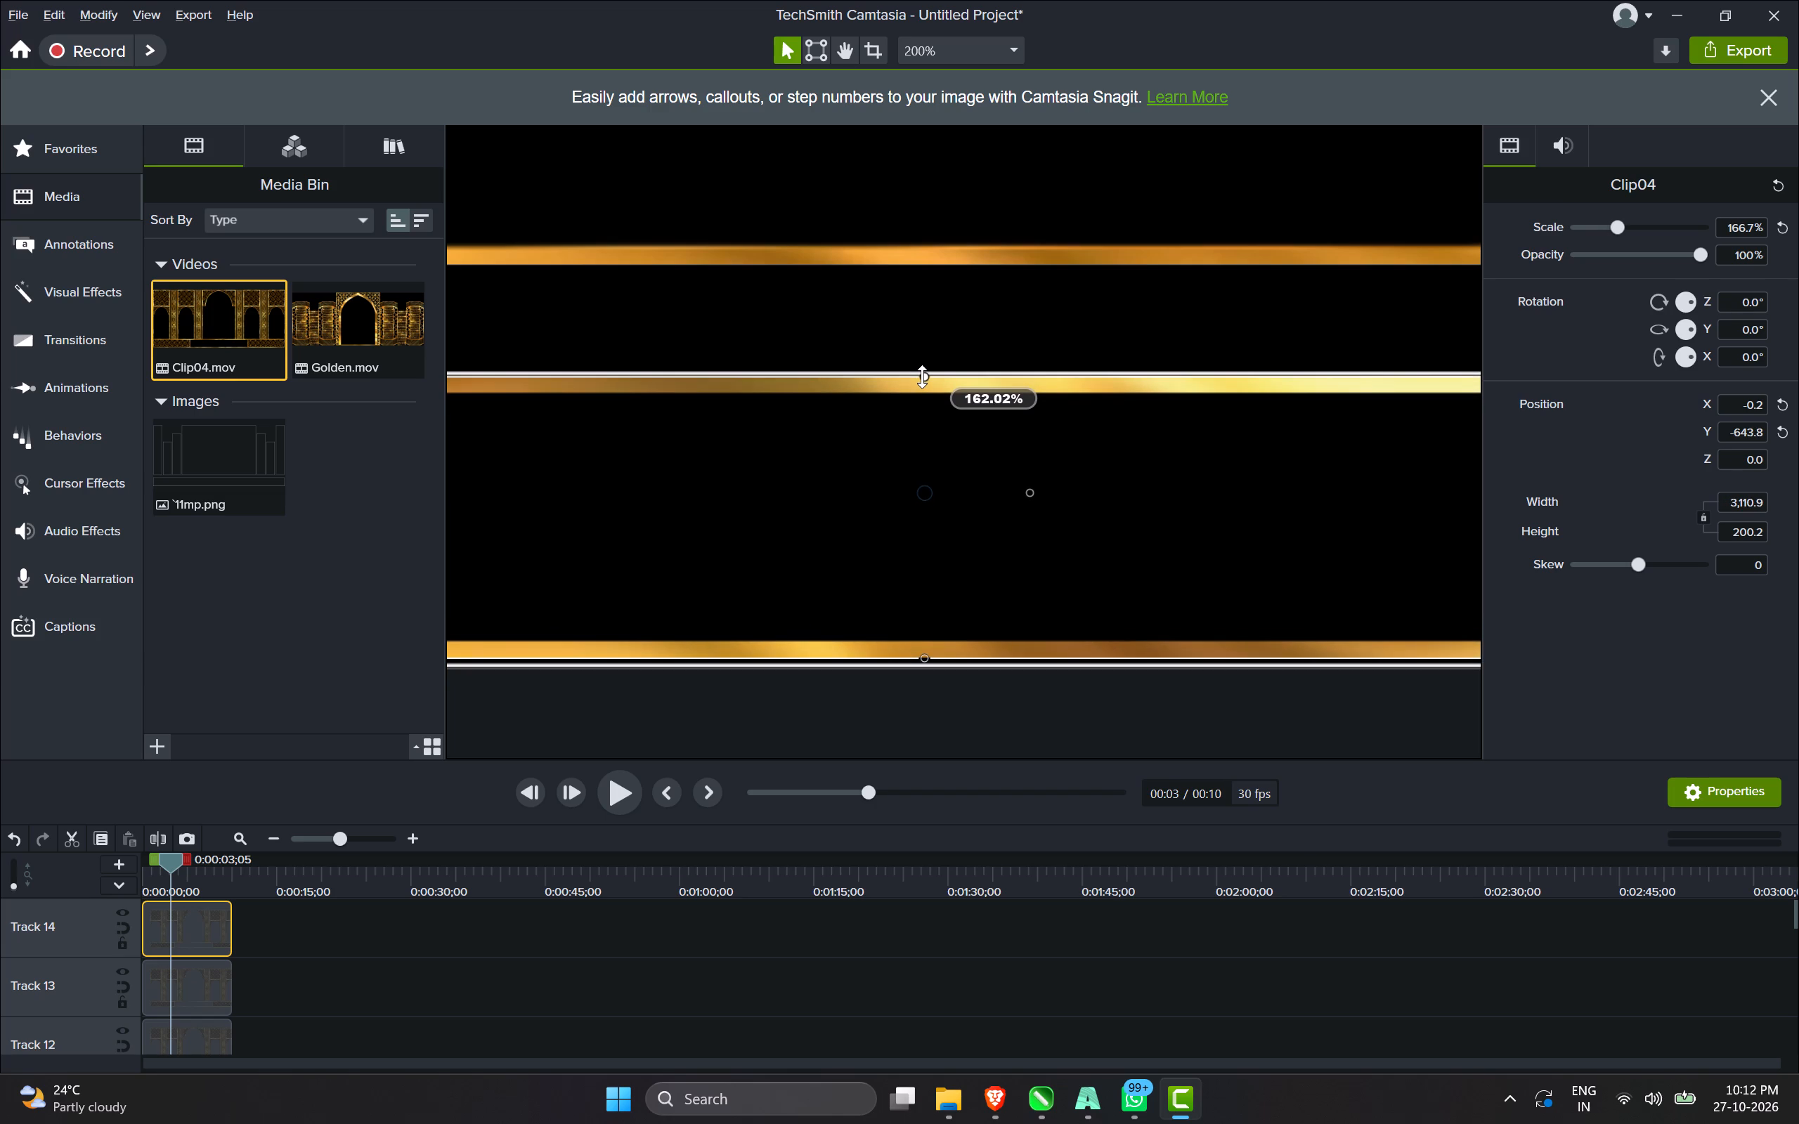
{"action": "left_click_drag", "start_coordinate": [922, 377], "coordinate": [922, 373], "text": "ctrl"}
Fine-tune the lattice band's top edge onto the base panel's top outline, keeping proportions, to a scale of 172.9%.
{"action": "scroll", "coordinate": [922, 373], "scroll_direction": "up", "scroll_amount": 5}
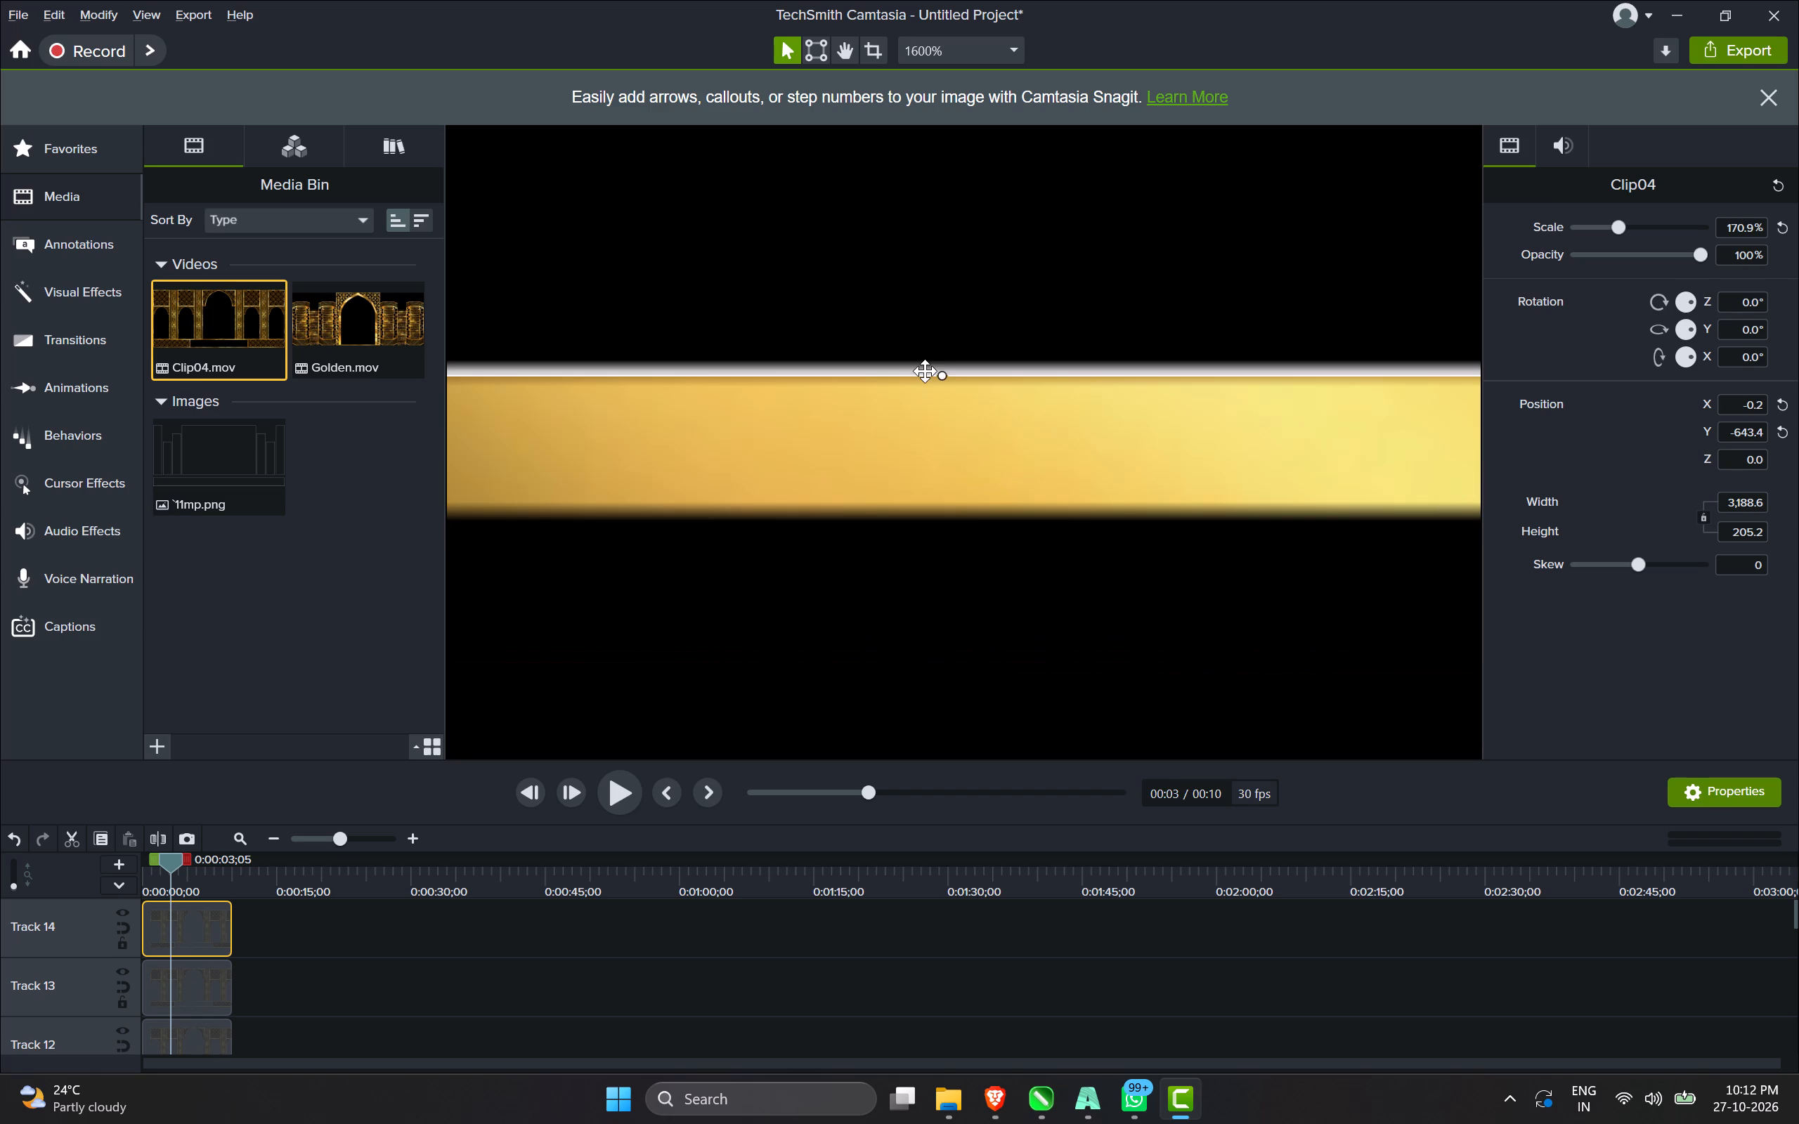
{"action": "scroll", "coordinate": [949, 368], "scroll_direction": "up", "scroll_amount": 12}
{"action": "left_click_drag", "start_coordinate": [937, 379], "coordinate": [937, 378], "text": "ctrl"}
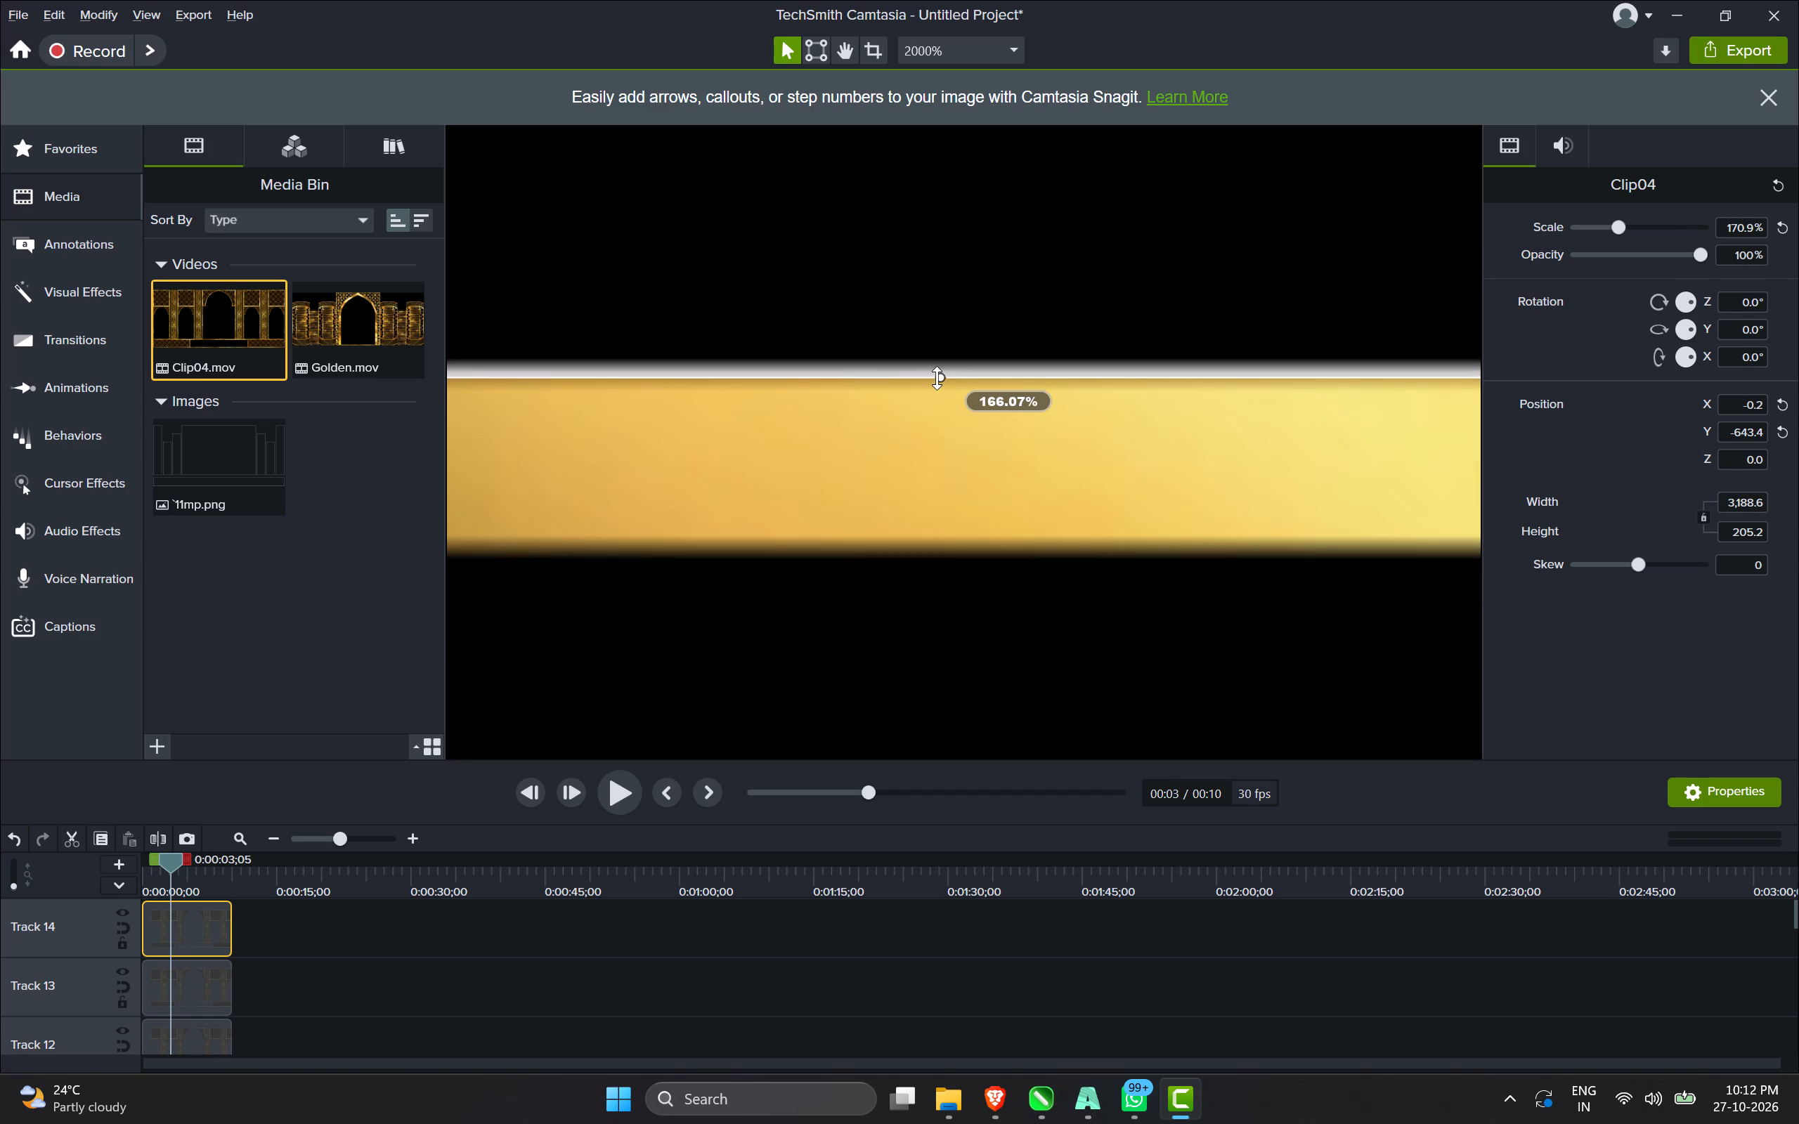
{"action": "left_click_drag", "start_coordinate": [937, 378], "coordinate": [934, 363], "text": "ctrl"}
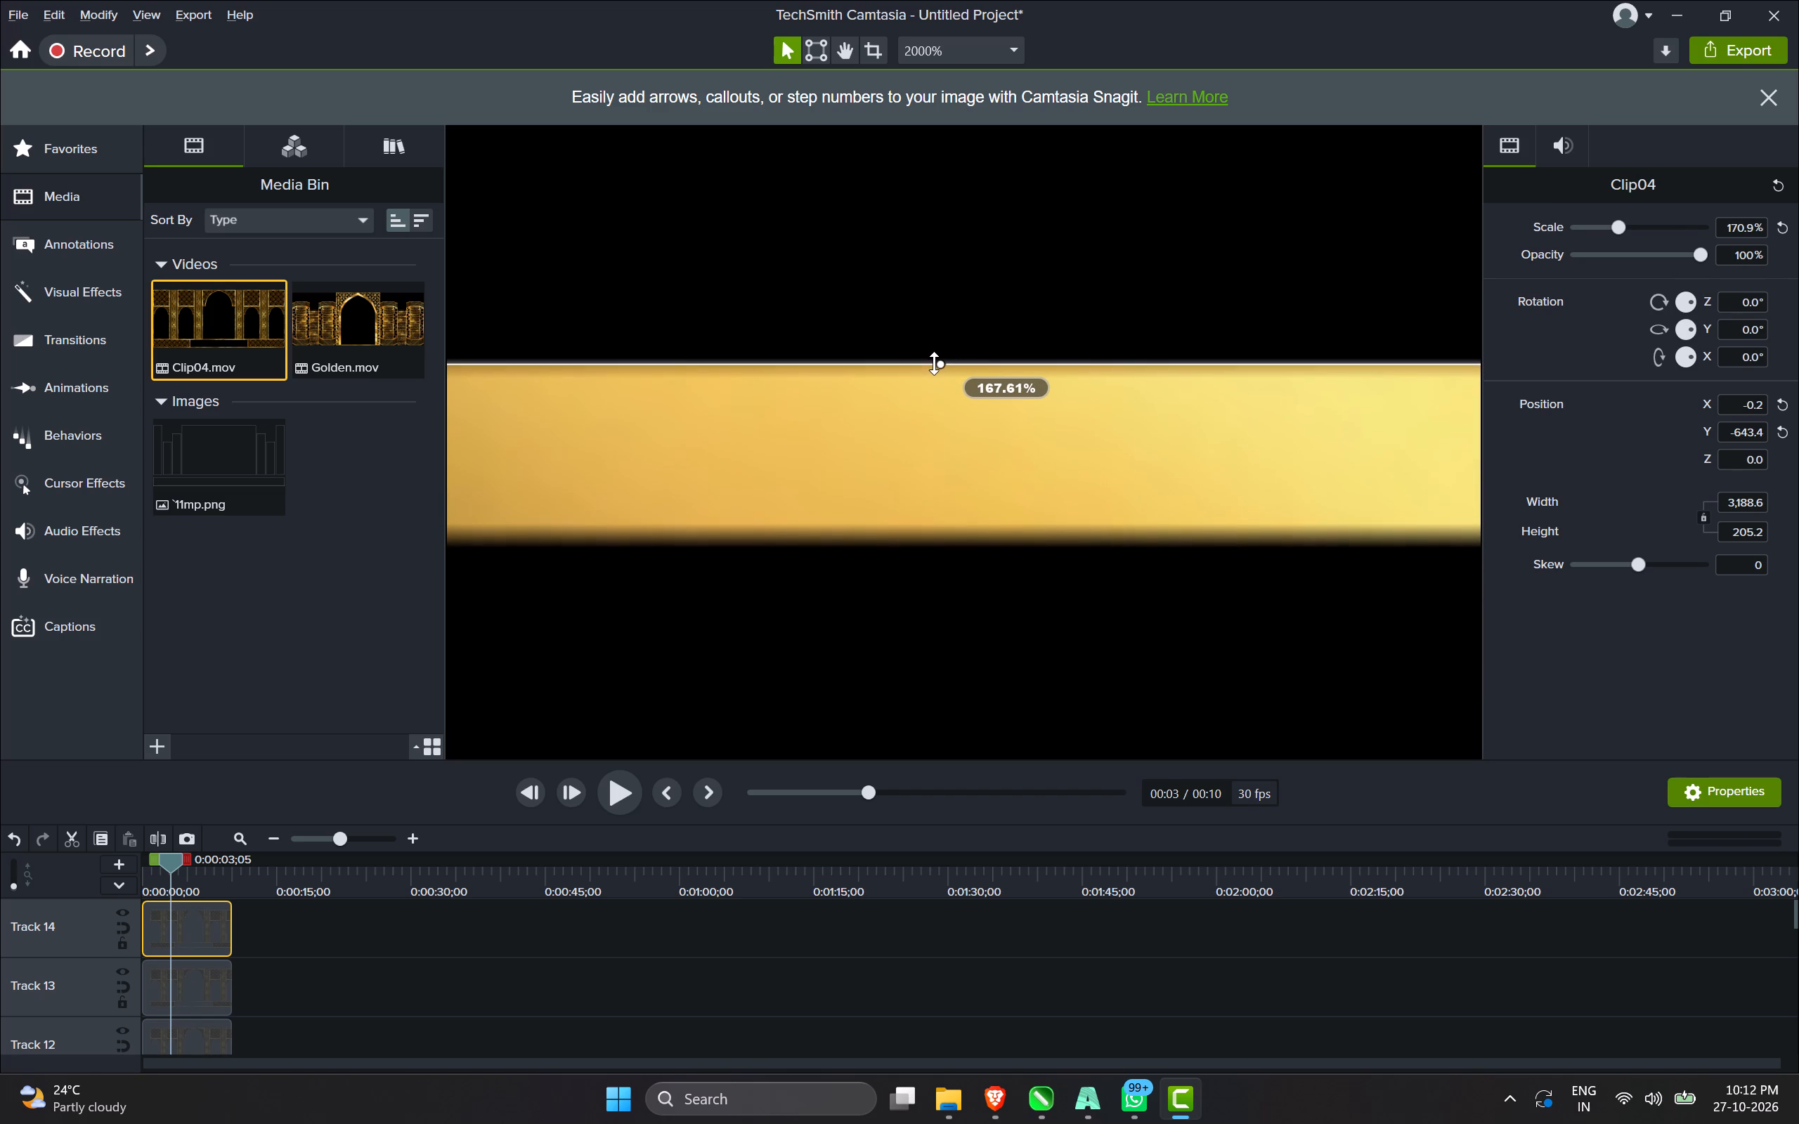
{"action": "left_click_drag", "start_coordinate": [934, 363], "coordinate": [934, 362], "text": "ctrl"}
Stretch only the lattice band's bottom edge down over the base panel's bottom outline, to a height of 210.9.
{"action": "scroll", "coordinate": [936, 365], "scroll_direction": "down", "scroll_amount": 9}
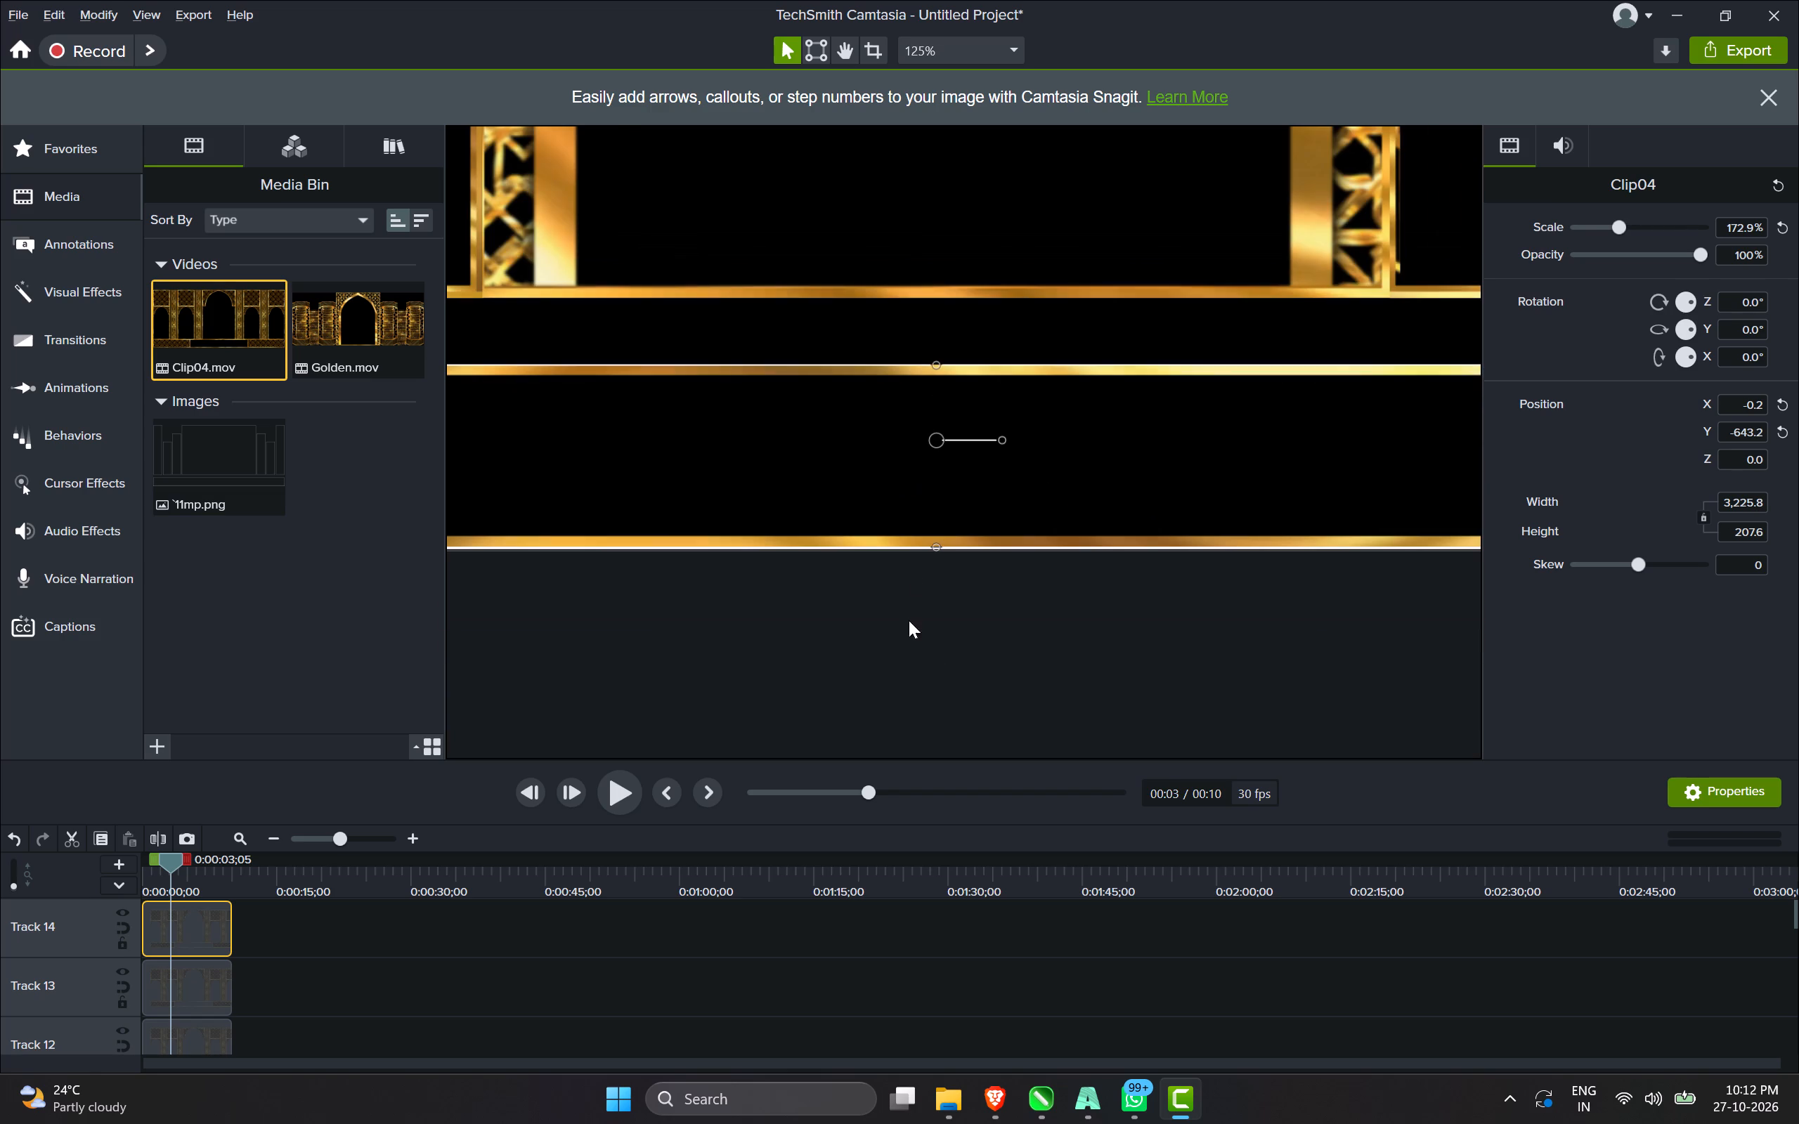
{"action": "scroll", "coordinate": [936, 535], "scroll_direction": "up", "scroll_amount": 12}
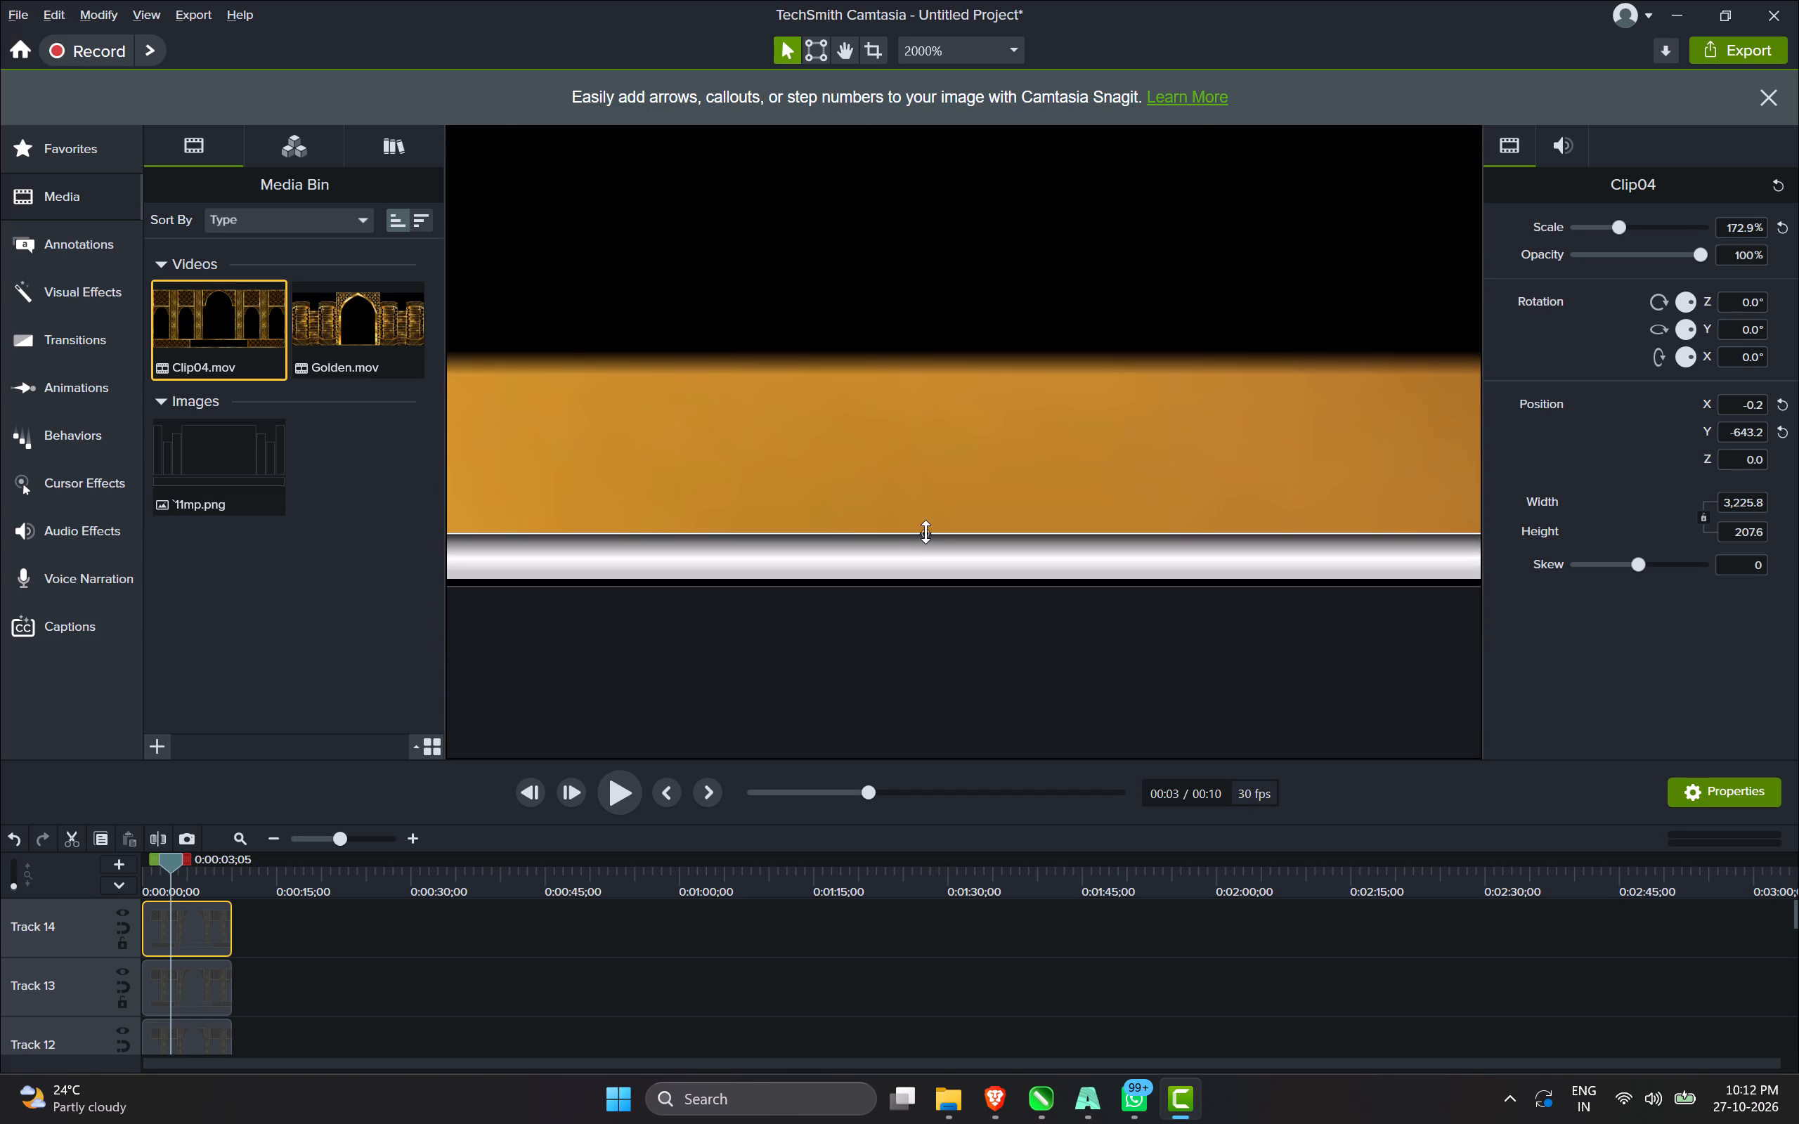
{"action": "left_click_drag", "start_coordinate": [926, 532], "coordinate": [926, 555], "text": "shift"}
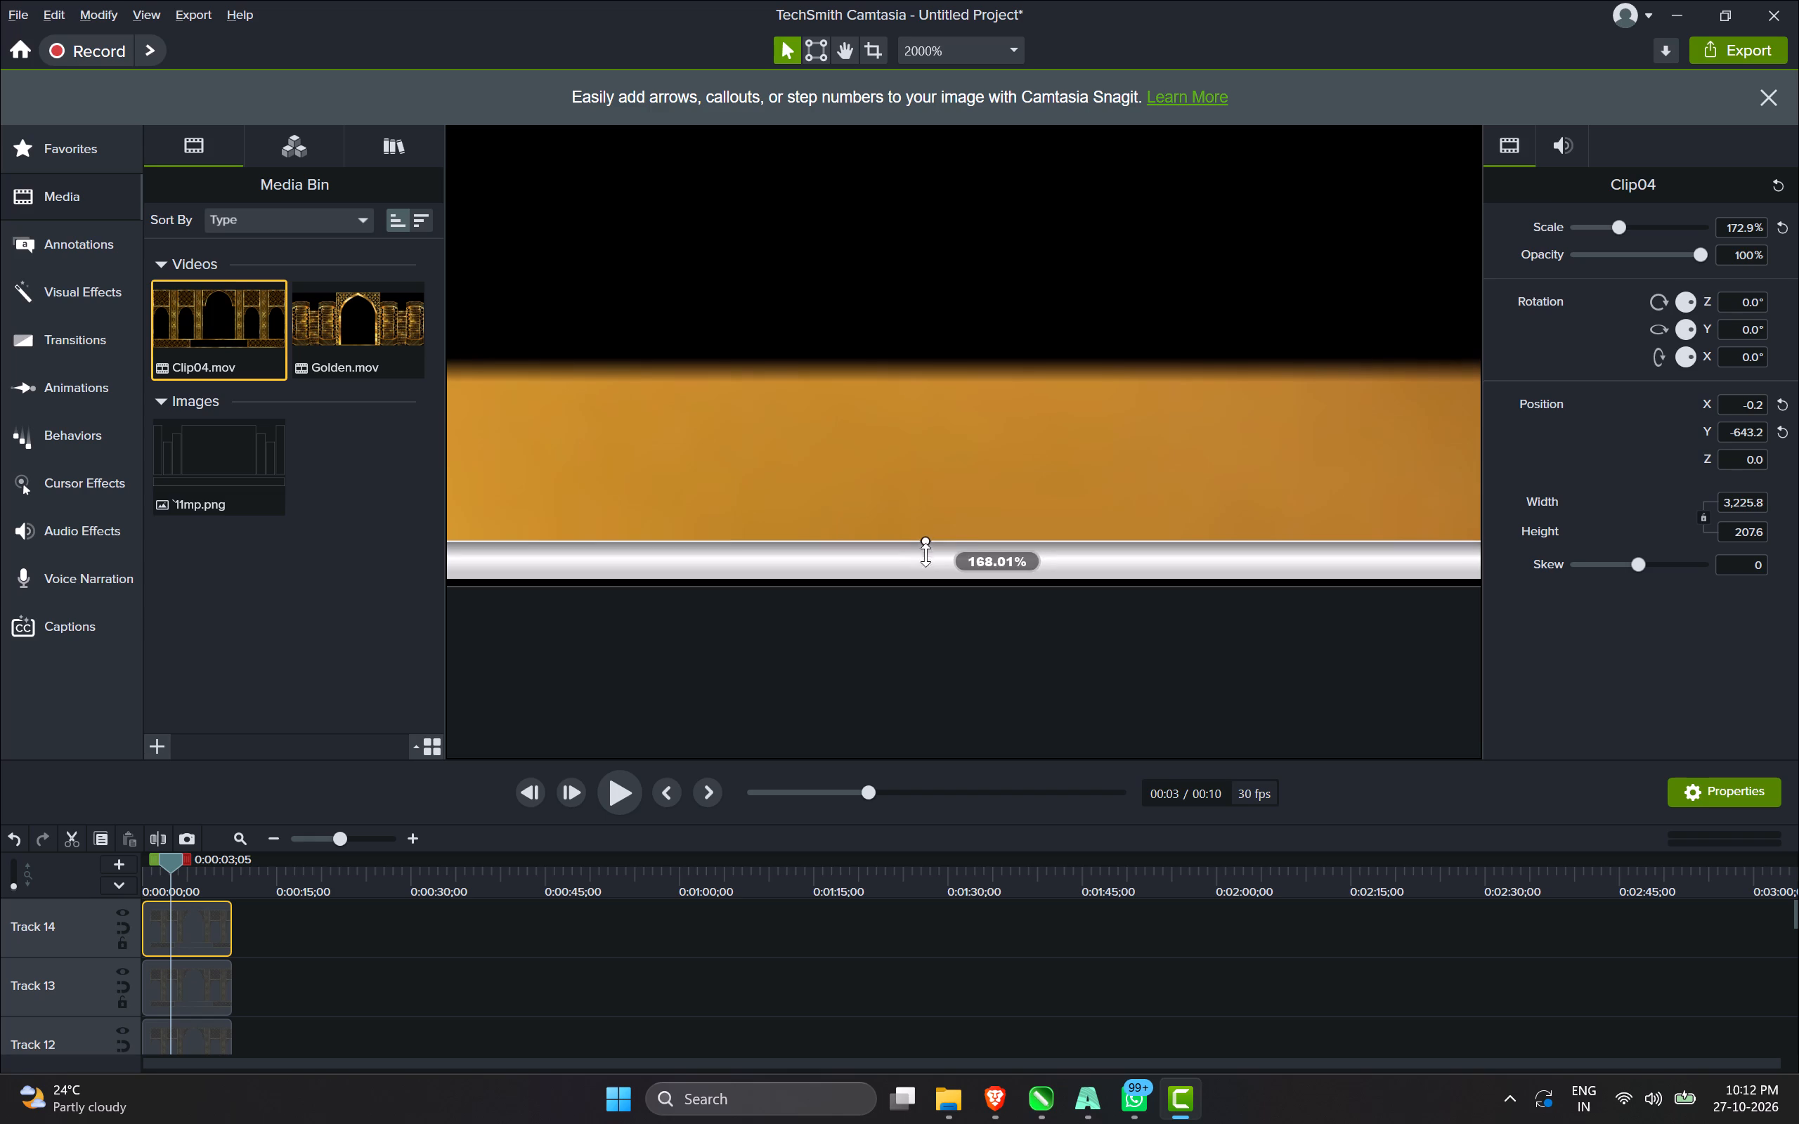
{"action": "left_click_drag", "start_coordinate": [926, 555], "coordinate": [926, 572], "text": "shift"}
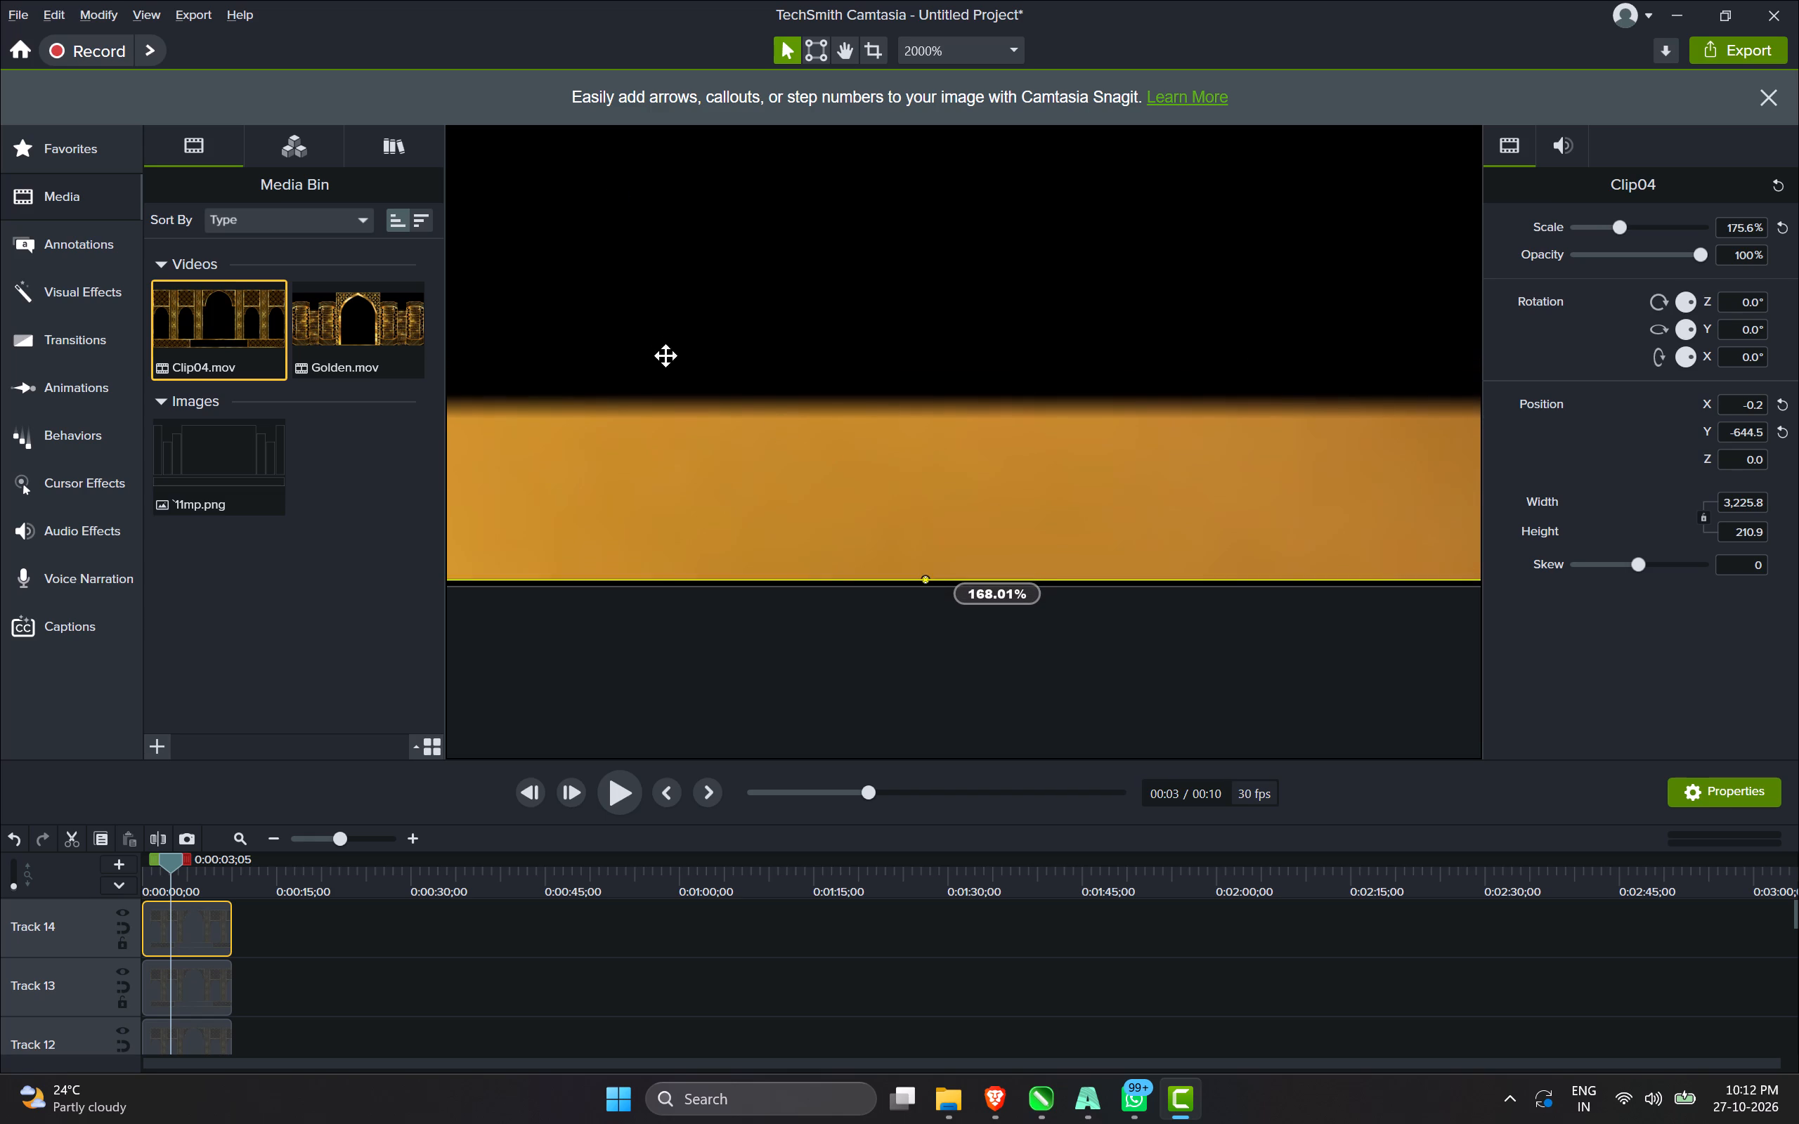
Stretch only the lattice band's right edge out over the base panel's right outline, to a width of 3,277.2.
{"action": "scroll", "coordinate": [671, 367], "scroll_direction": "down", "scroll_amount": 12}
{"action": "scroll", "coordinate": [940, 534], "scroll_direction": "down", "scroll_amount": 2}
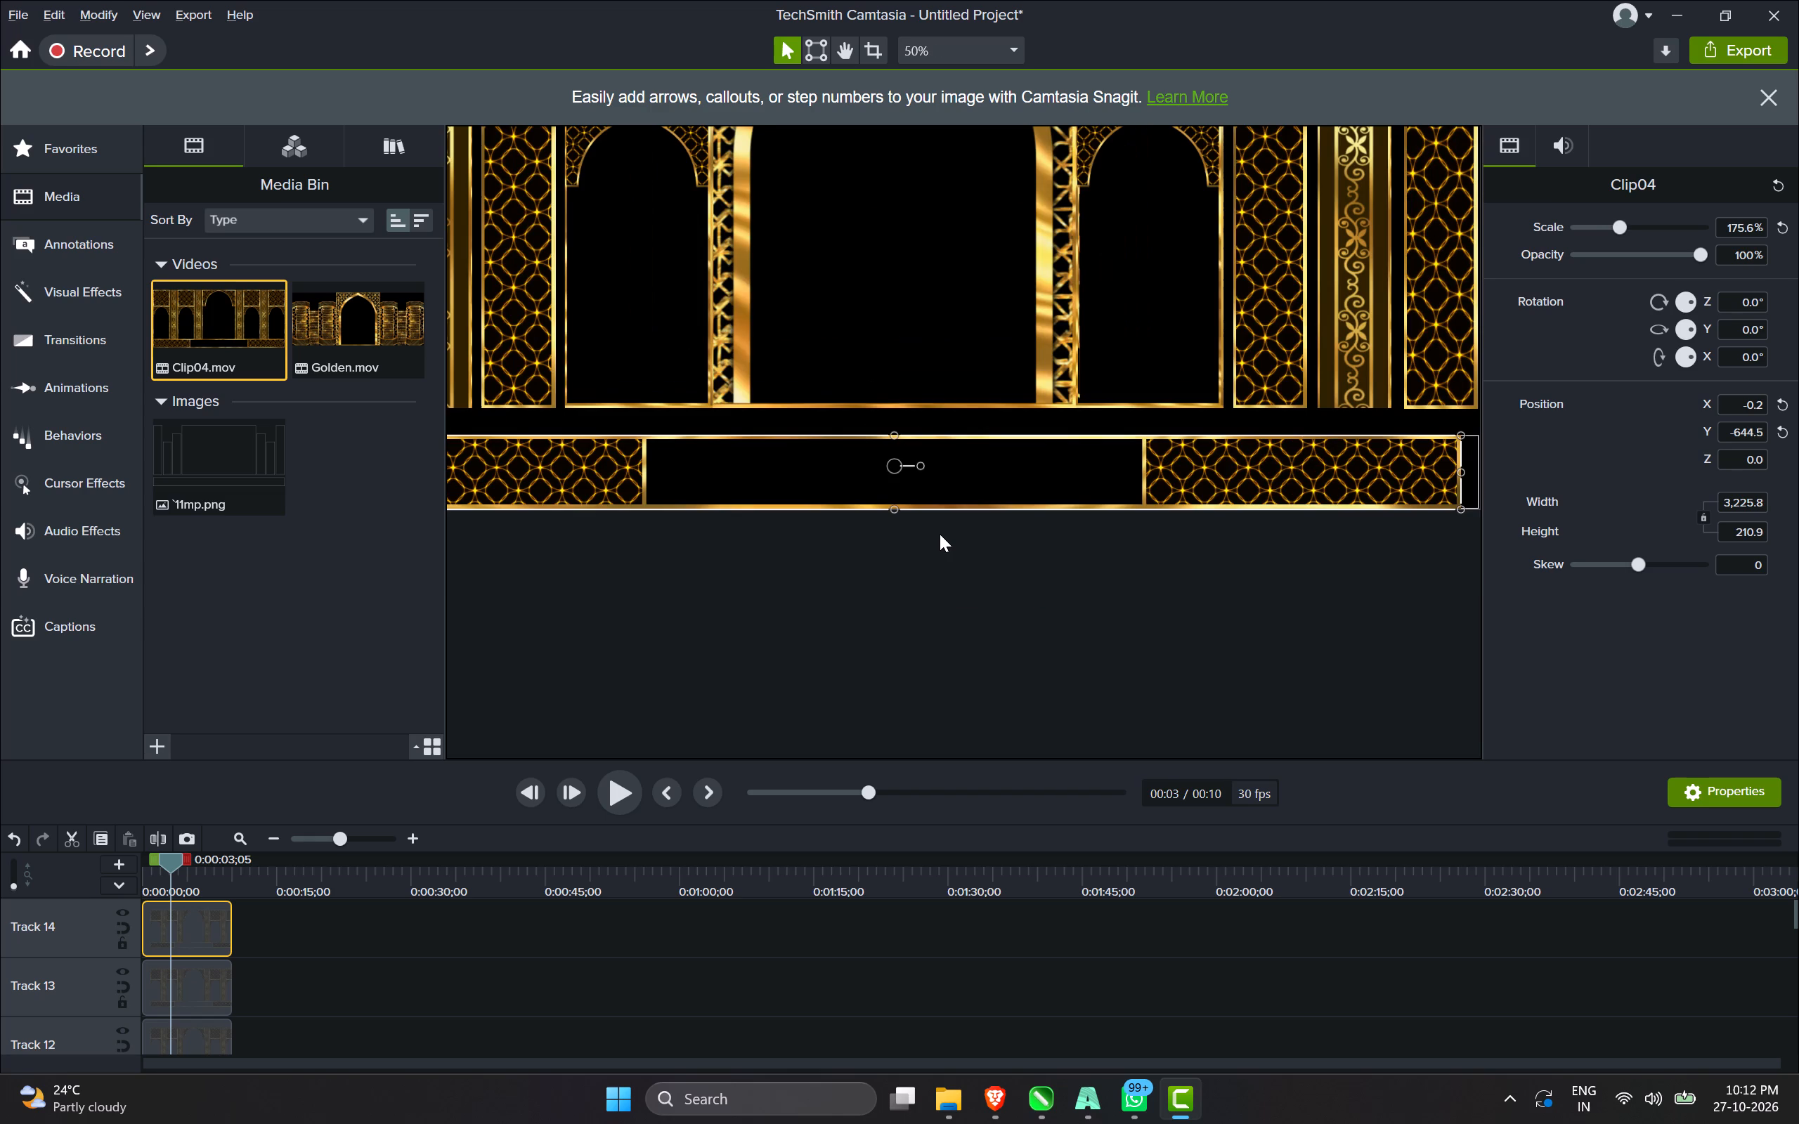
{"action": "scroll", "coordinate": [940, 534], "scroll_direction": "down", "scroll_amount": 3}
{"action": "scroll", "coordinate": [1034, 509], "scroll_direction": "up", "scroll_amount": 3}
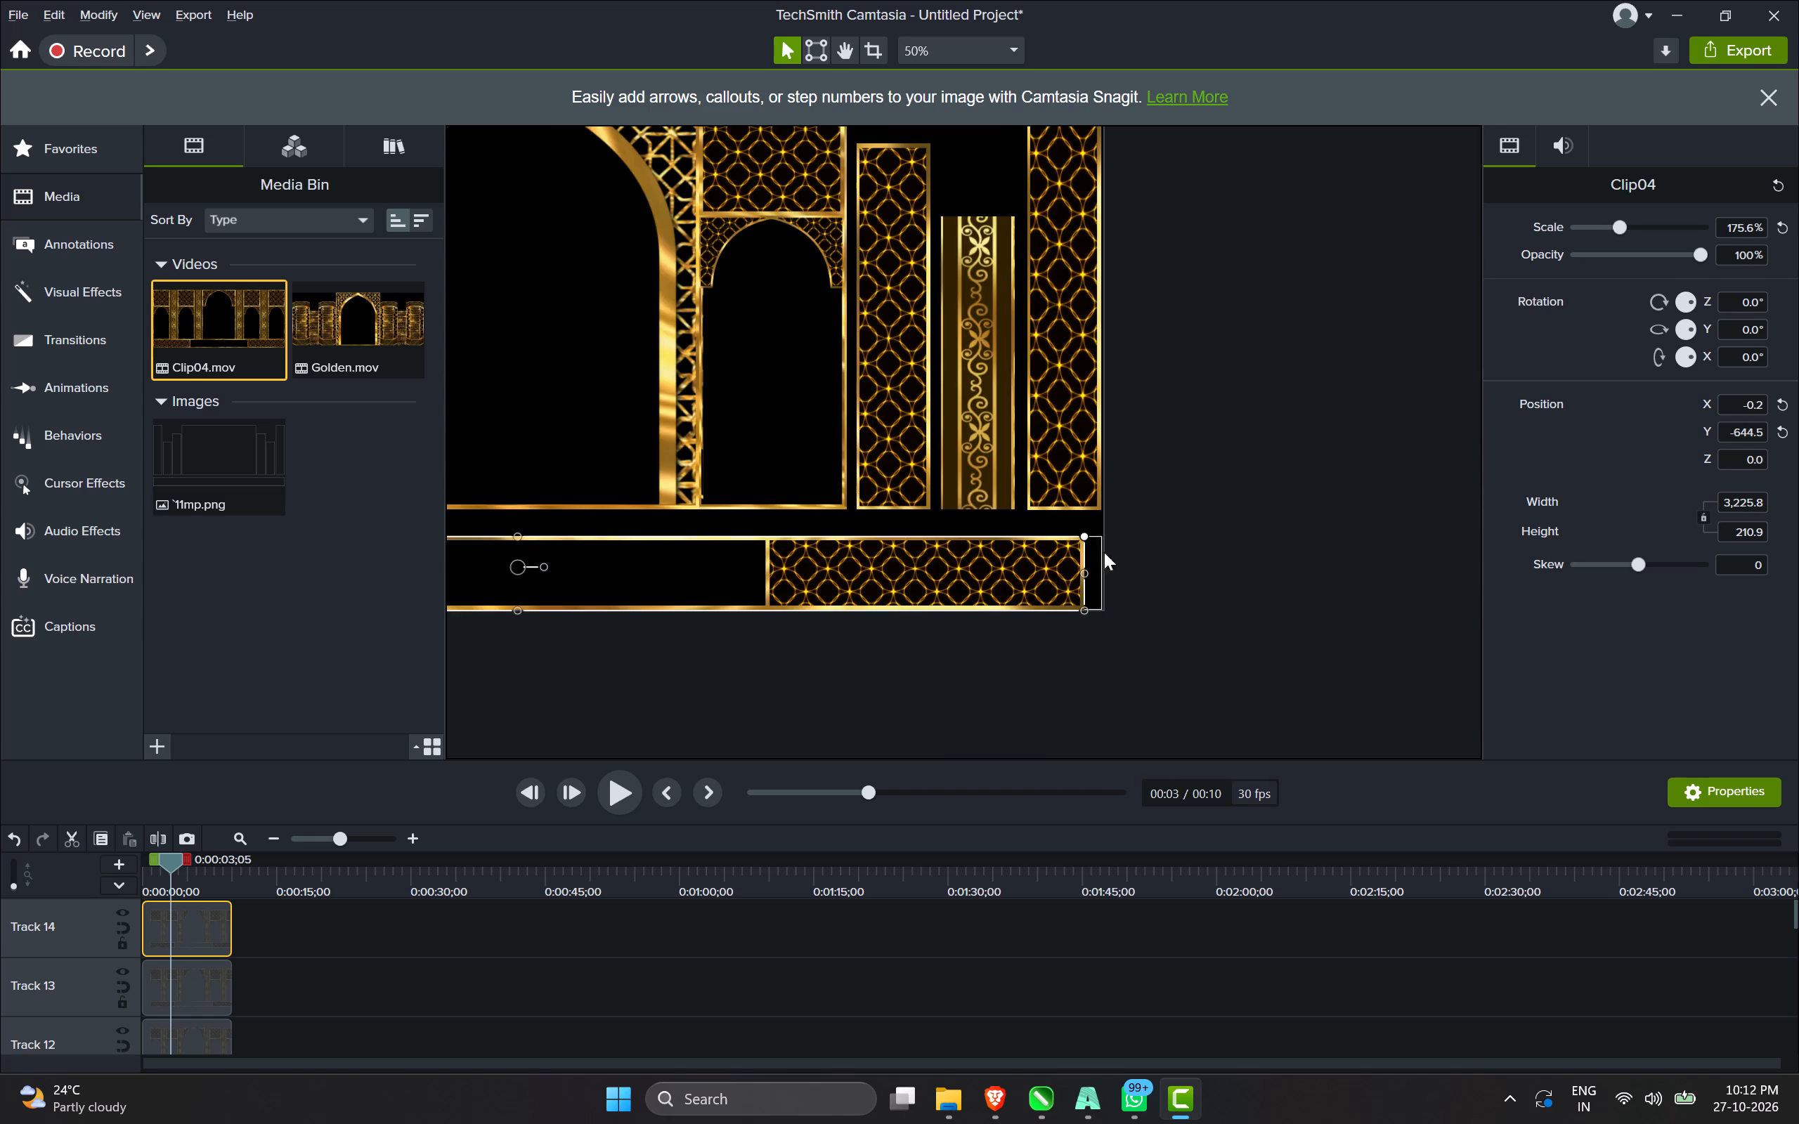
{"action": "scroll", "coordinate": [1117, 567], "scroll_direction": "up", "scroll_amount": 5}
{"action": "scroll", "coordinate": [1058, 575], "scroll_direction": "up", "scroll_amount": 4}
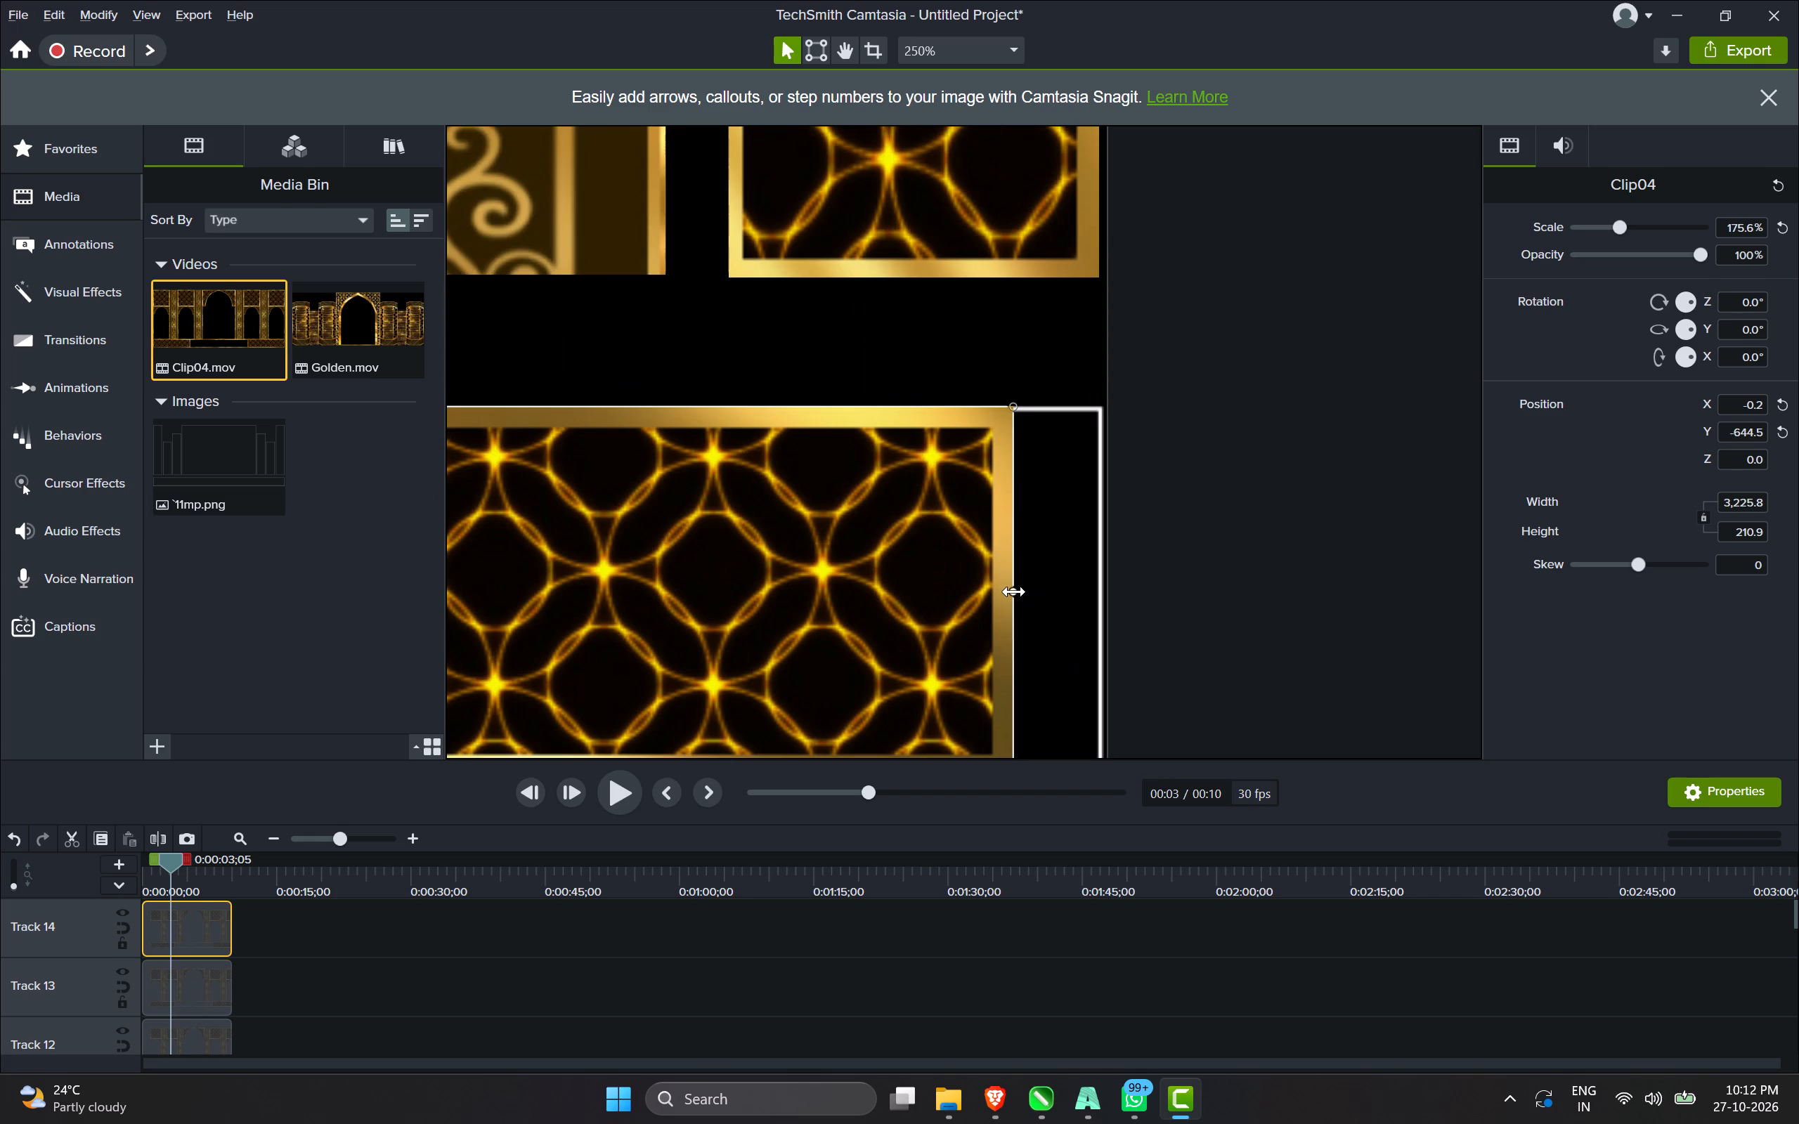
{"action": "left_click_drag", "start_coordinate": [1014, 592], "coordinate": [1090, 597], "text": "shift"}
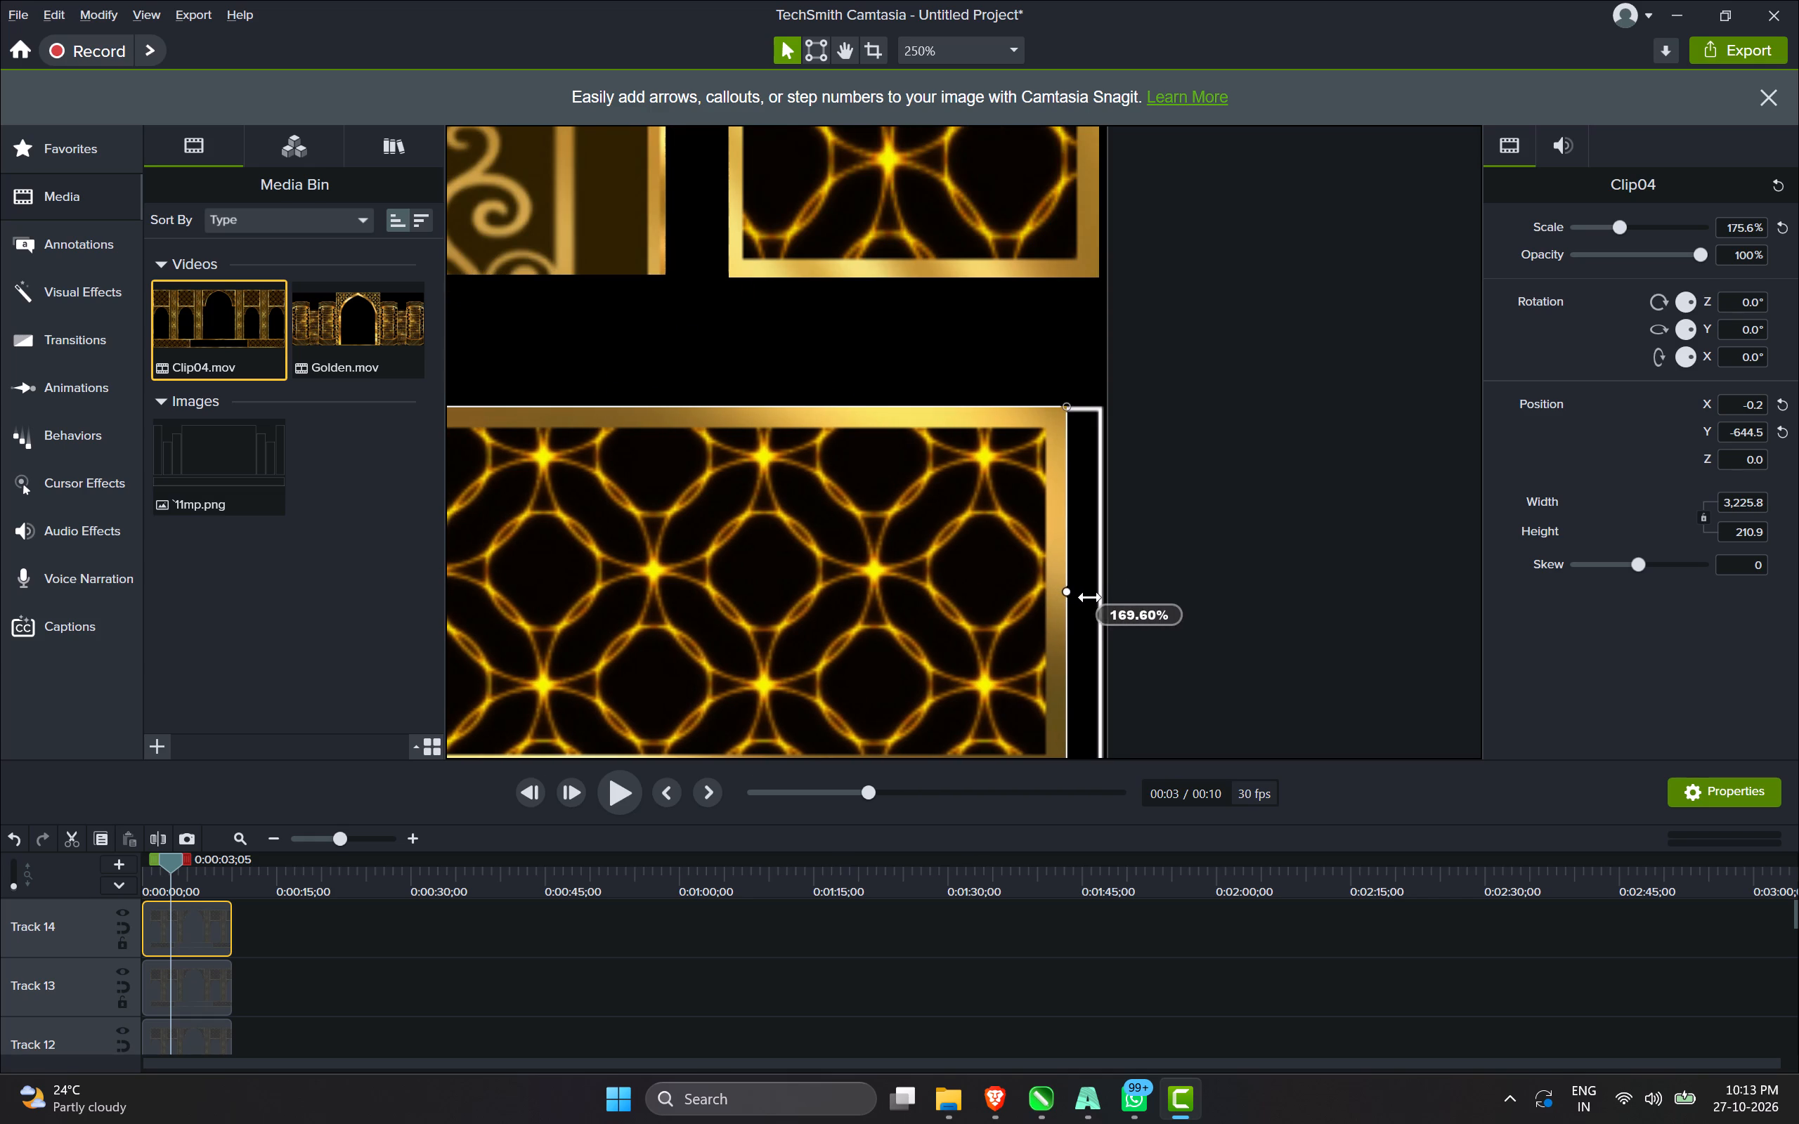
{"action": "left_click_drag", "start_coordinate": [1090, 597], "coordinate": [1100, 599], "text": "shift"}
{"action": "scroll", "coordinate": [1100, 599], "scroll_direction": "up", "scroll_amount": 9}
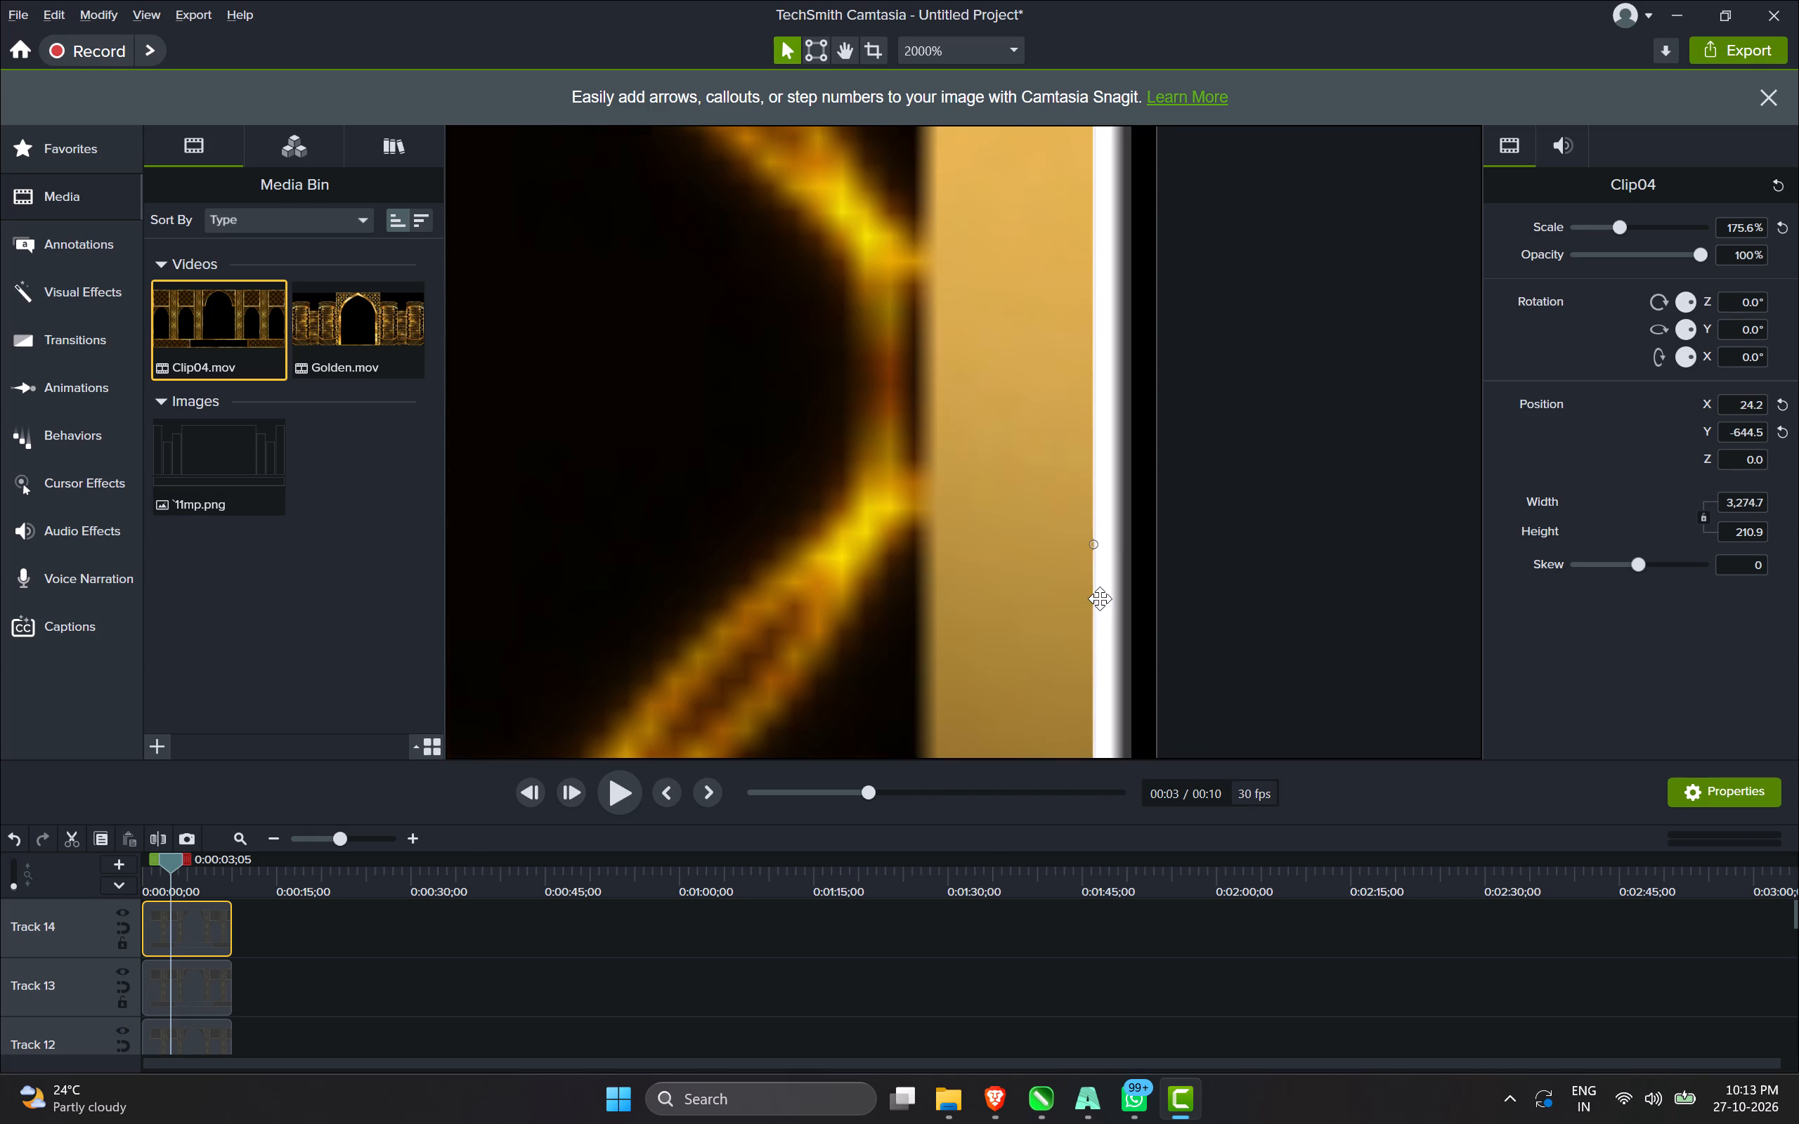
{"action": "scroll", "coordinate": [1100, 599], "scroll_direction": "up", "scroll_amount": 2}
{"action": "left_click_drag", "start_coordinate": [1097, 545], "coordinate": [1098, 546], "text": "shift"}
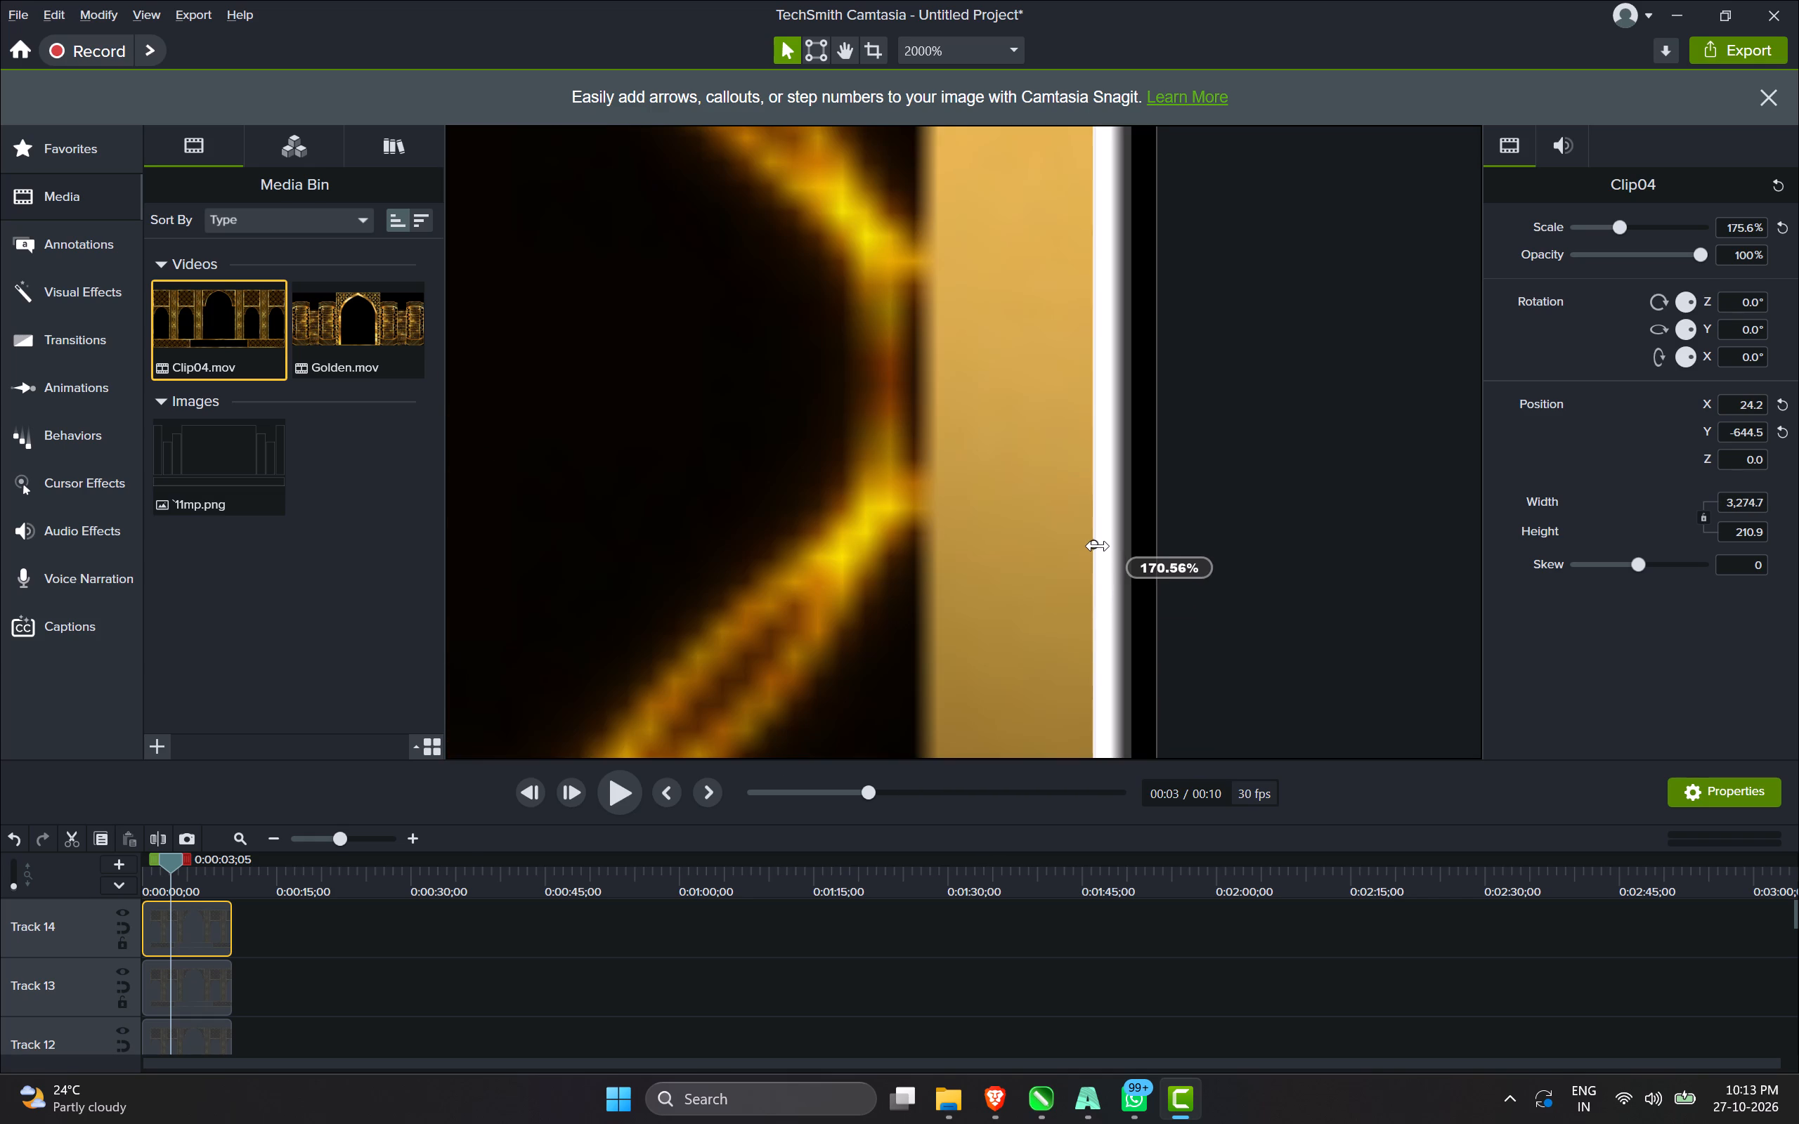
{"action": "left_click_drag", "start_coordinate": [1098, 546], "coordinate": [1130, 556], "text": "shift"}
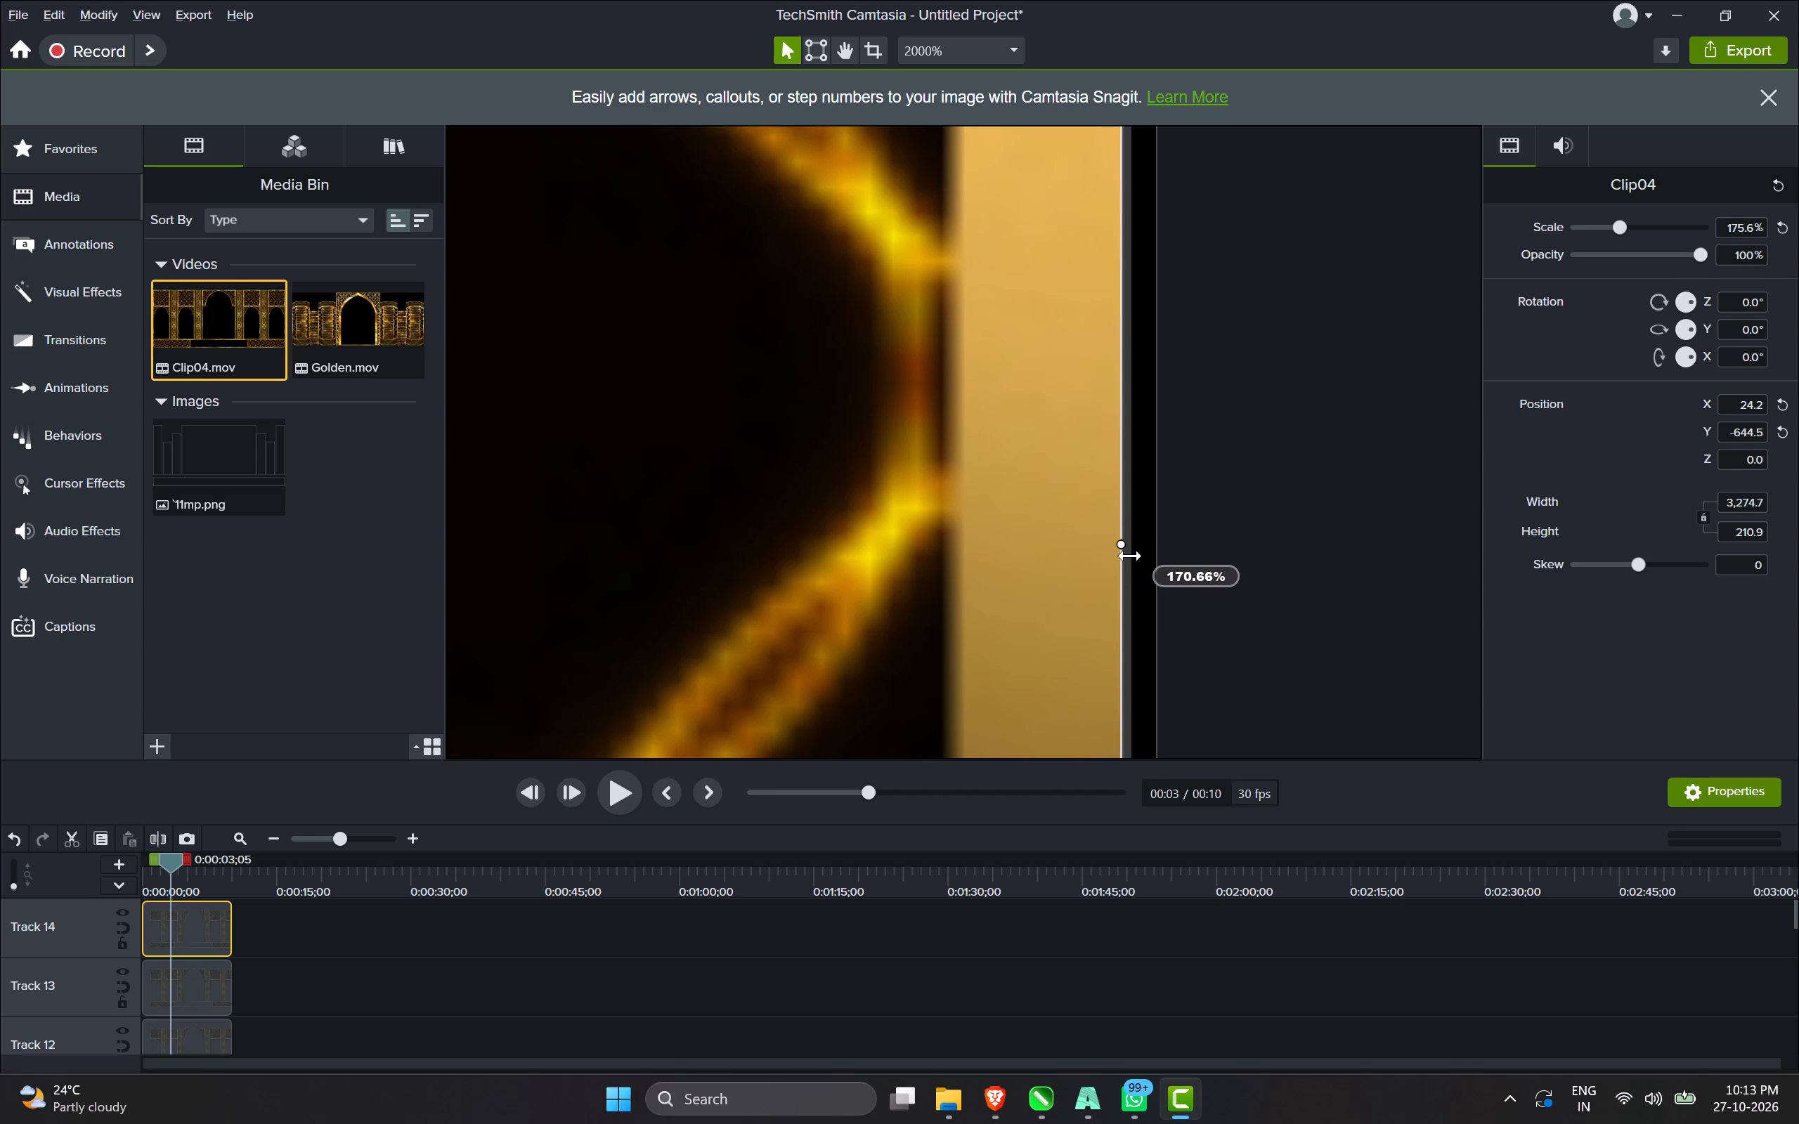
{"action": "left_click_drag", "start_coordinate": [1130, 556], "coordinate": [1133, 556], "text": "shift"}
Stretch only the lattice band's left edge out over the base panel's left outline, to a width of 3,328.0.
{"action": "scroll", "coordinate": [1170, 532], "scroll_direction": "down", "scroll_amount": 5}
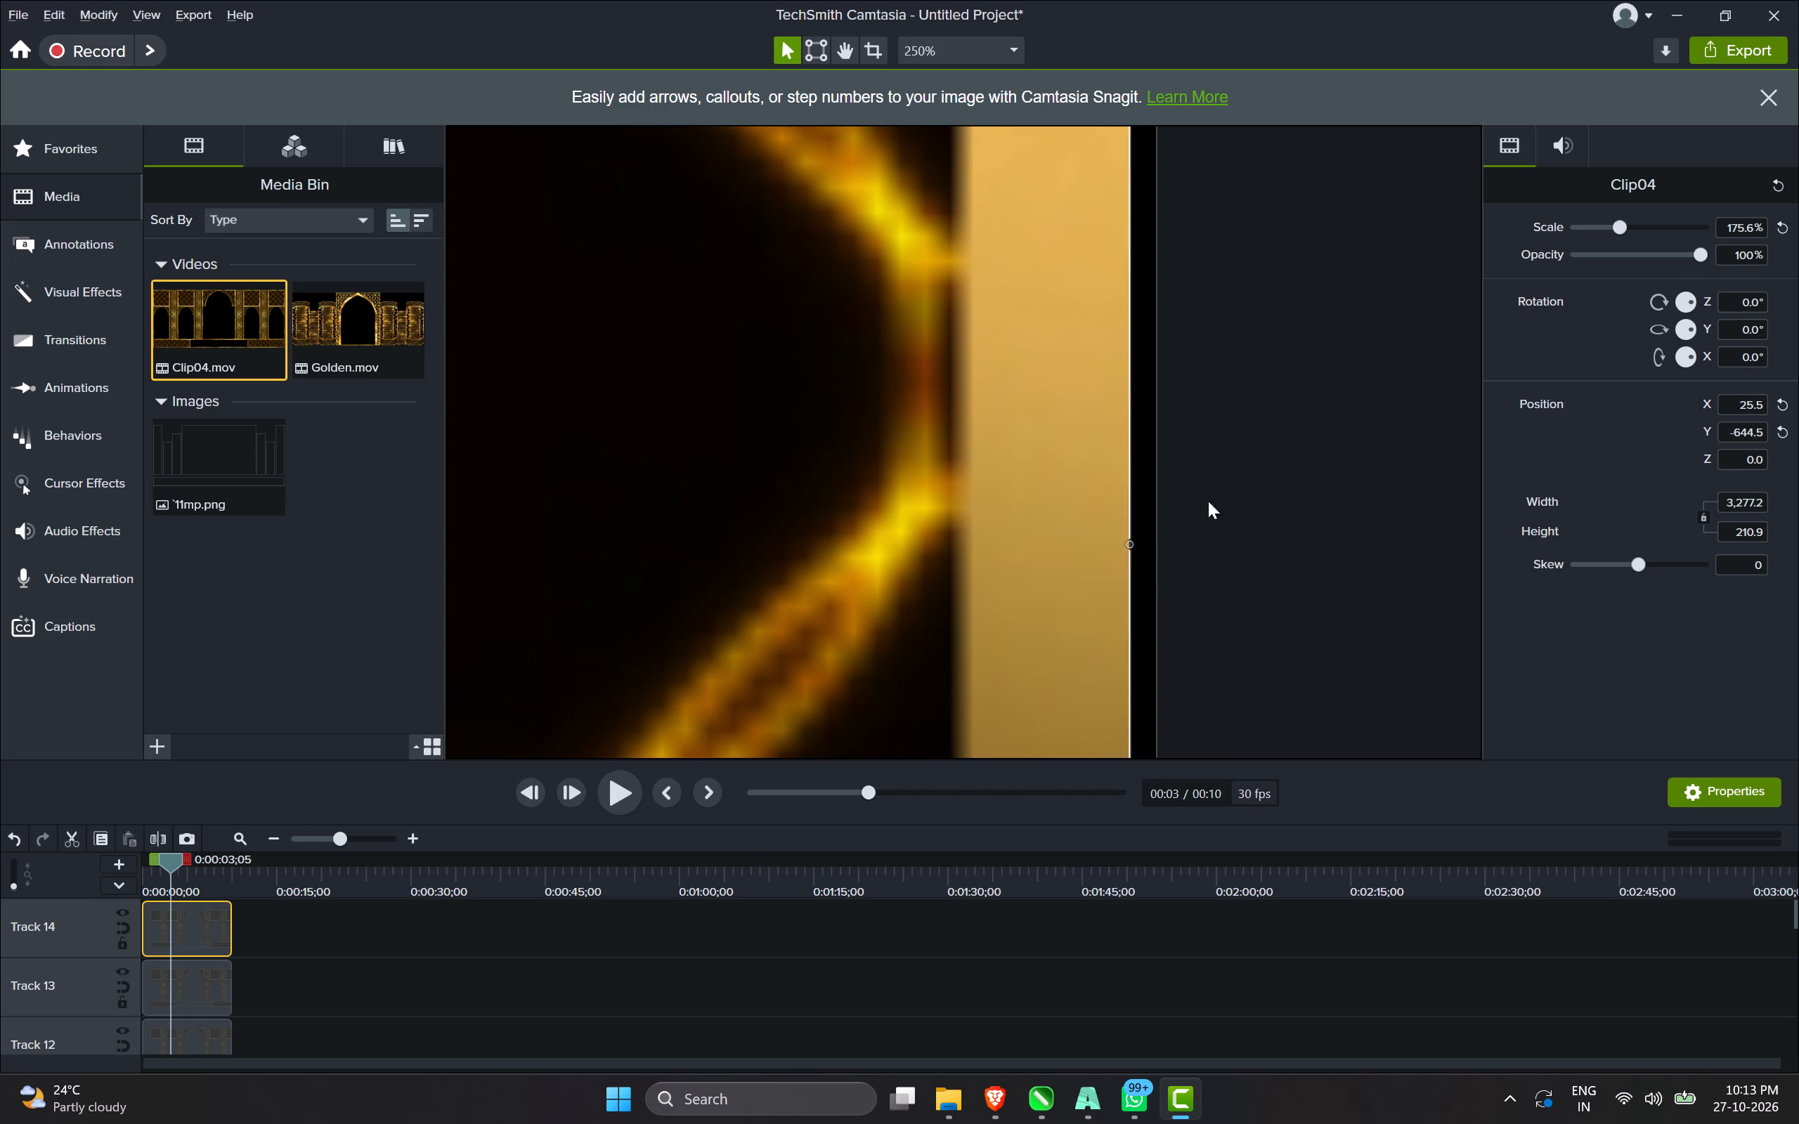
{"action": "scroll", "coordinate": [1223, 497], "scroll_direction": "down", "scroll_amount": 11}
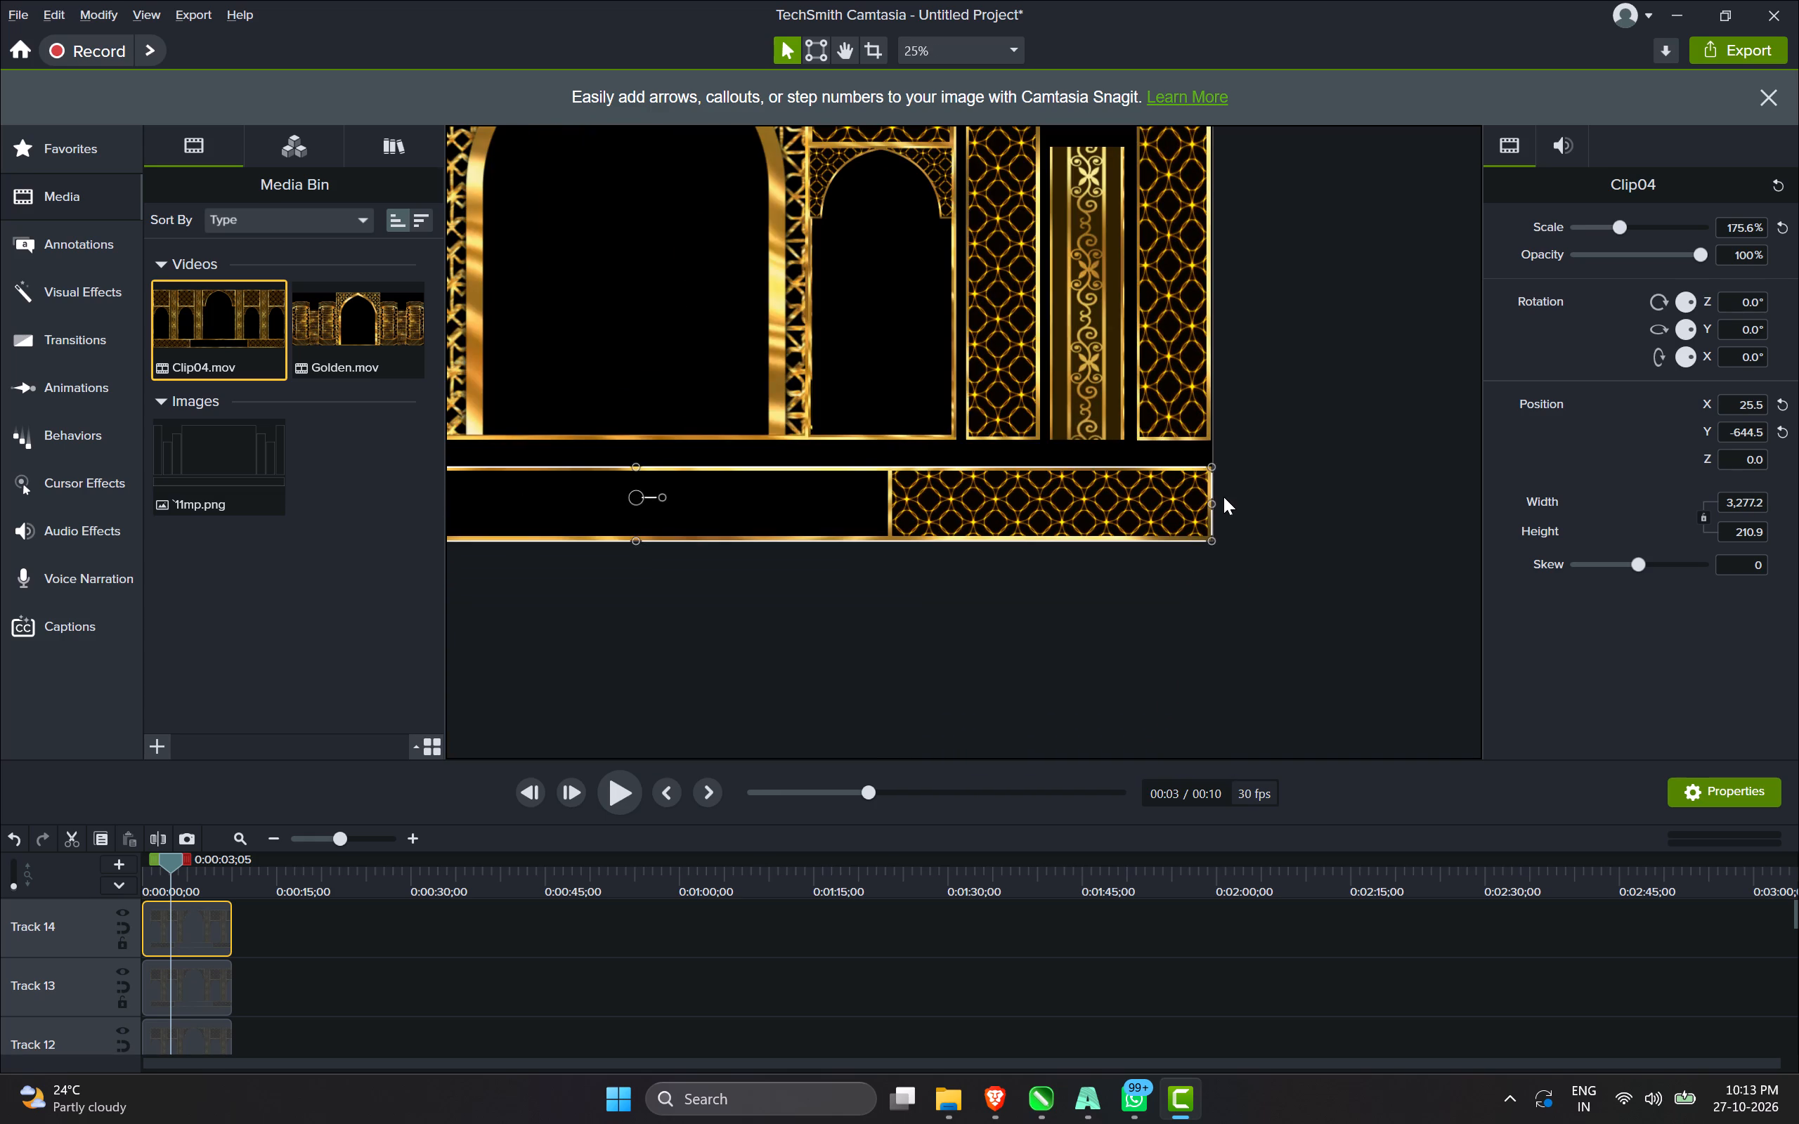
{"action": "scroll", "coordinate": [641, 496], "scroll_direction": "up", "scroll_amount": 12}
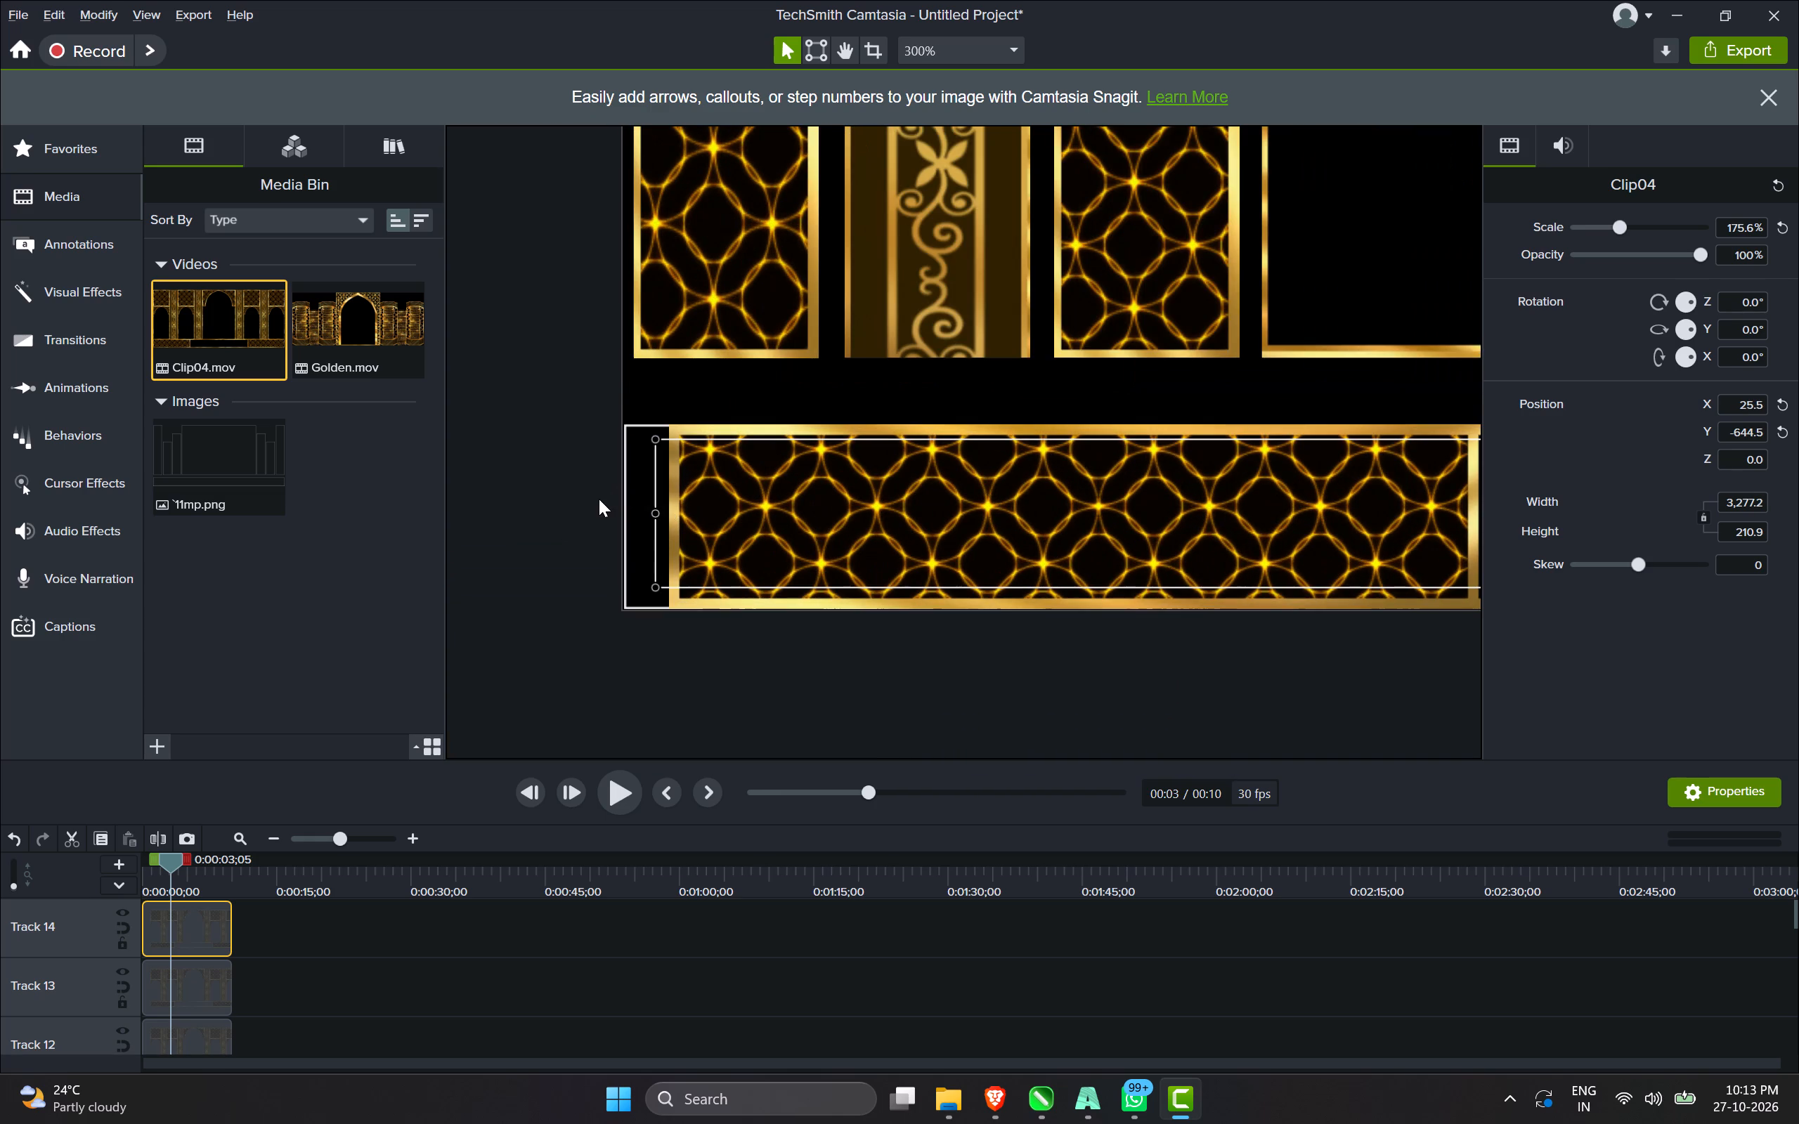
{"action": "scroll", "coordinate": [614, 502], "scroll_direction": "up", "scroll_amount": 5}
{"action": "scroll", "coordinate": [915, 571], "scroll_direction": "down", "scroll_amount": 3}
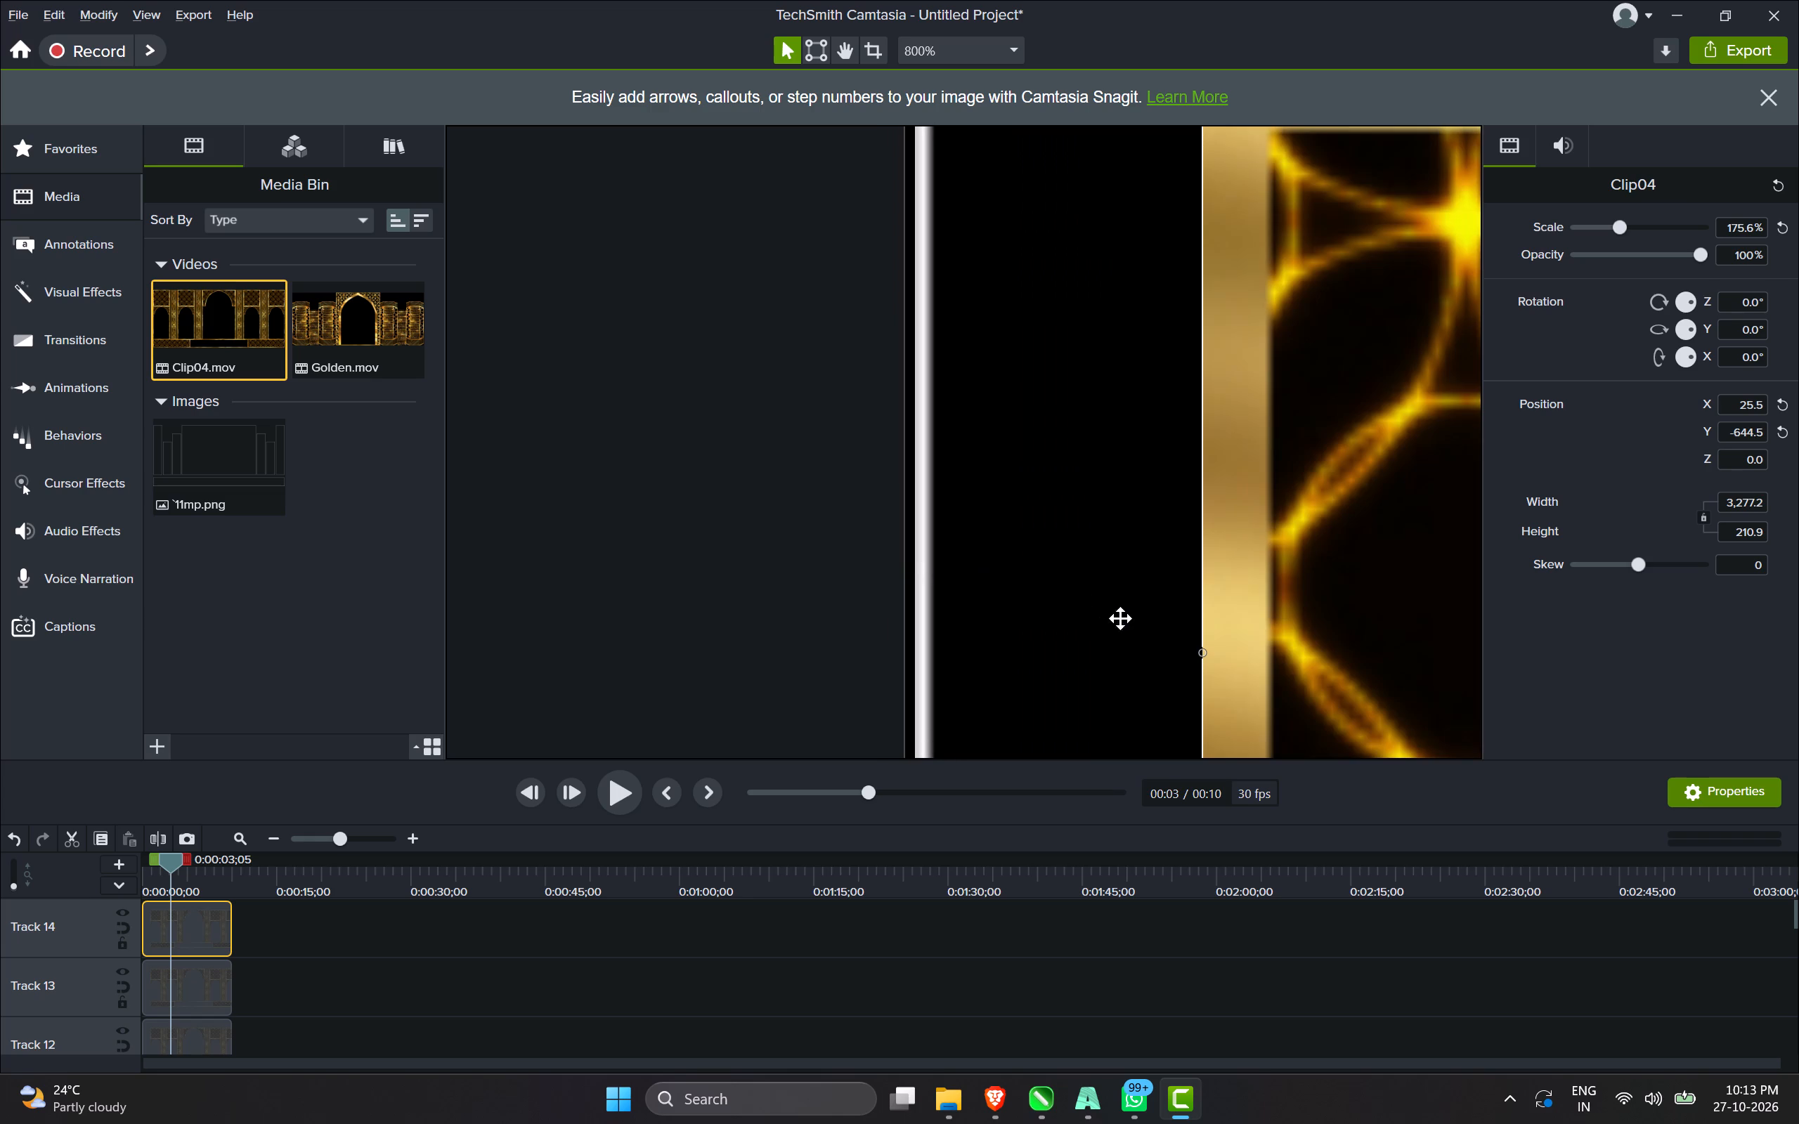
{"action": "left_click_drag", "start_coordinate": [1201, 650], "coordinate": [980, 646]}
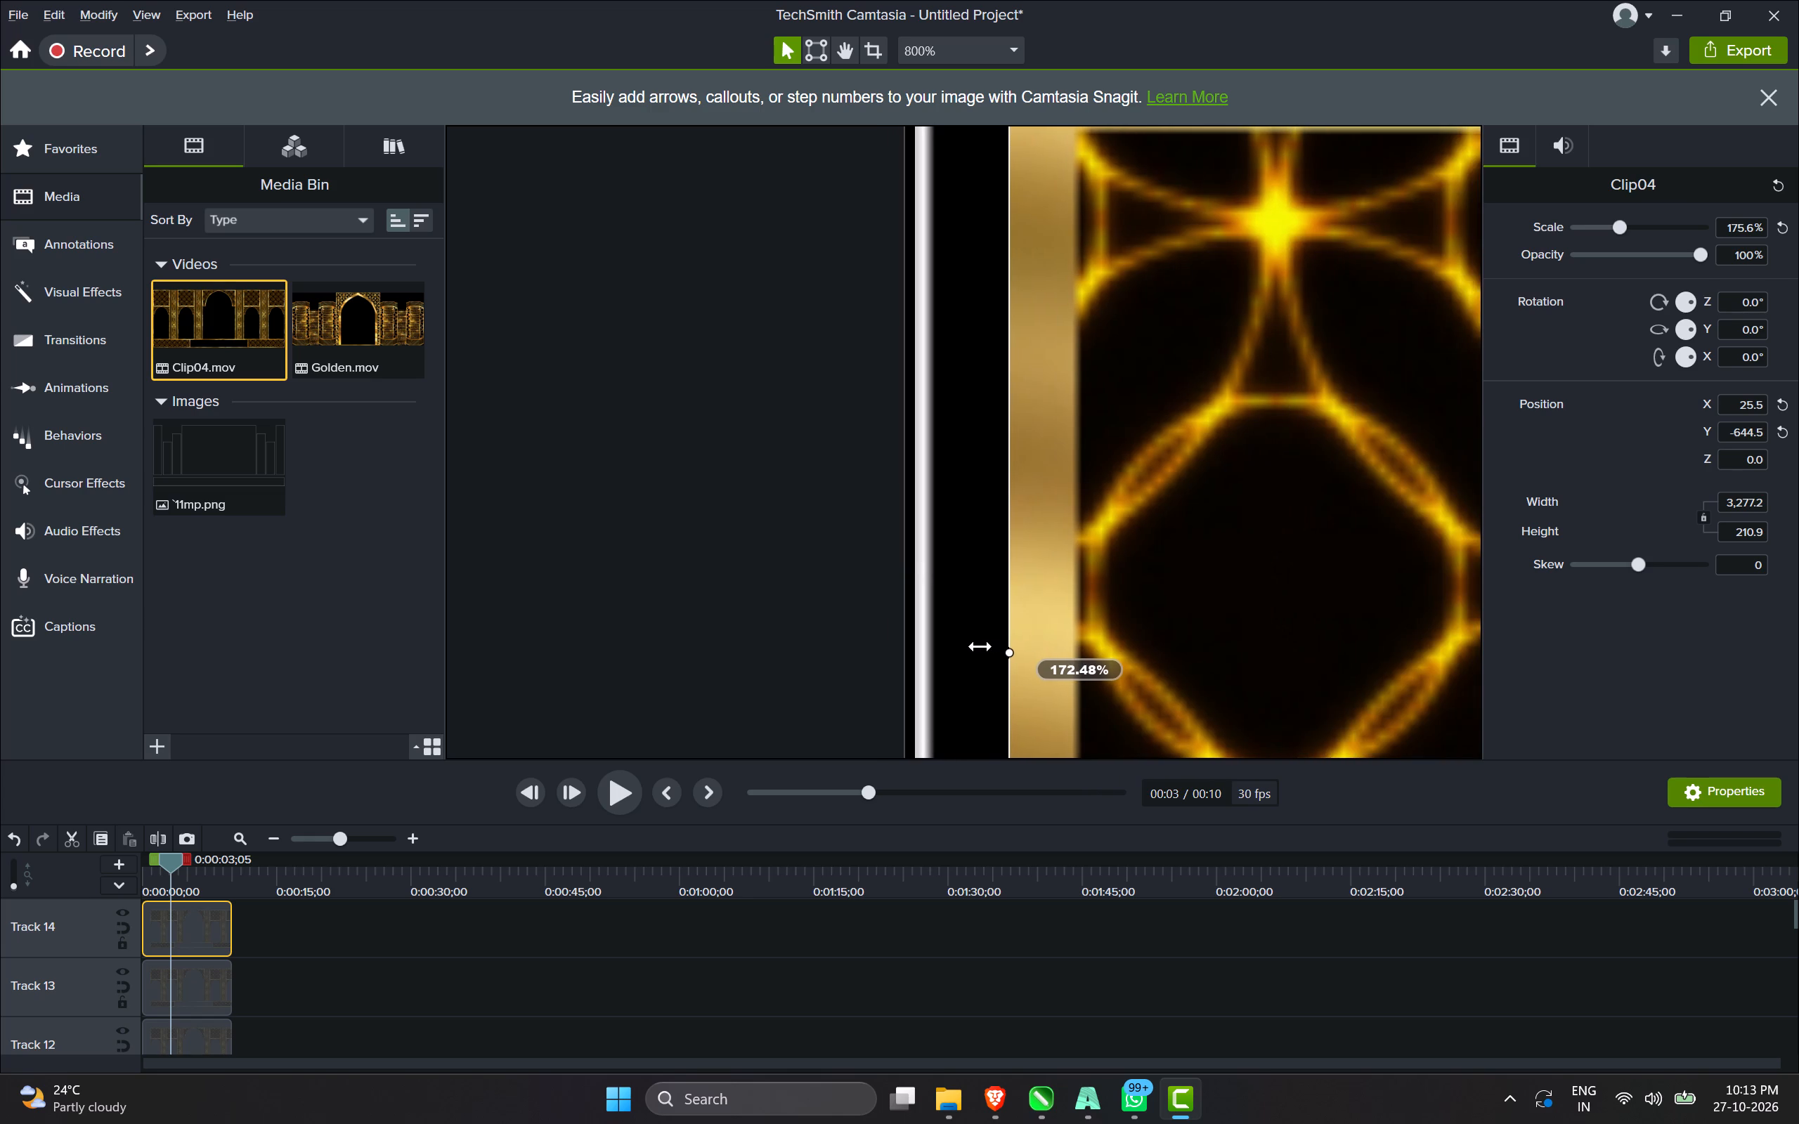
{"action": "left_click_drag", "start_coordinate": [980, 646], "coordinate": [932, 646]}
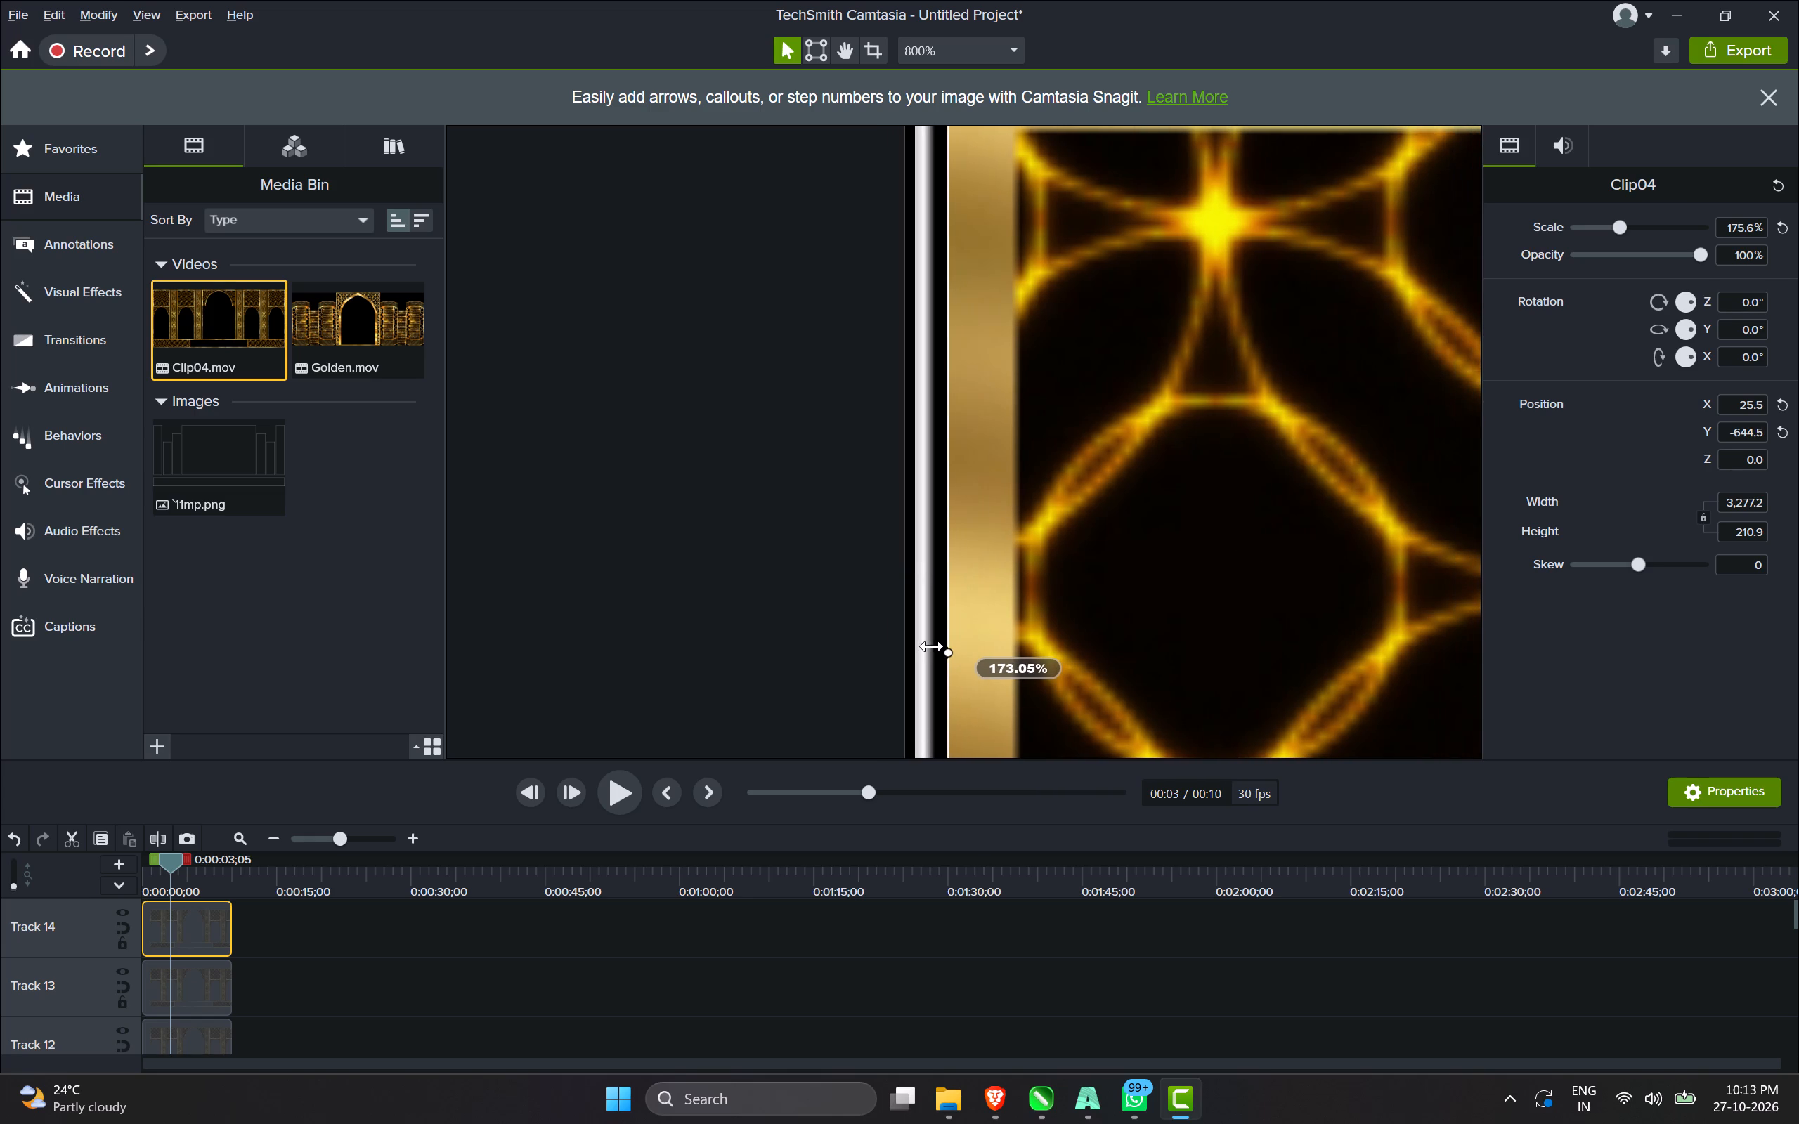
{"action": "left_click_drag", "start_coordinate": [932, 646], "coordinate": [918, 646]}
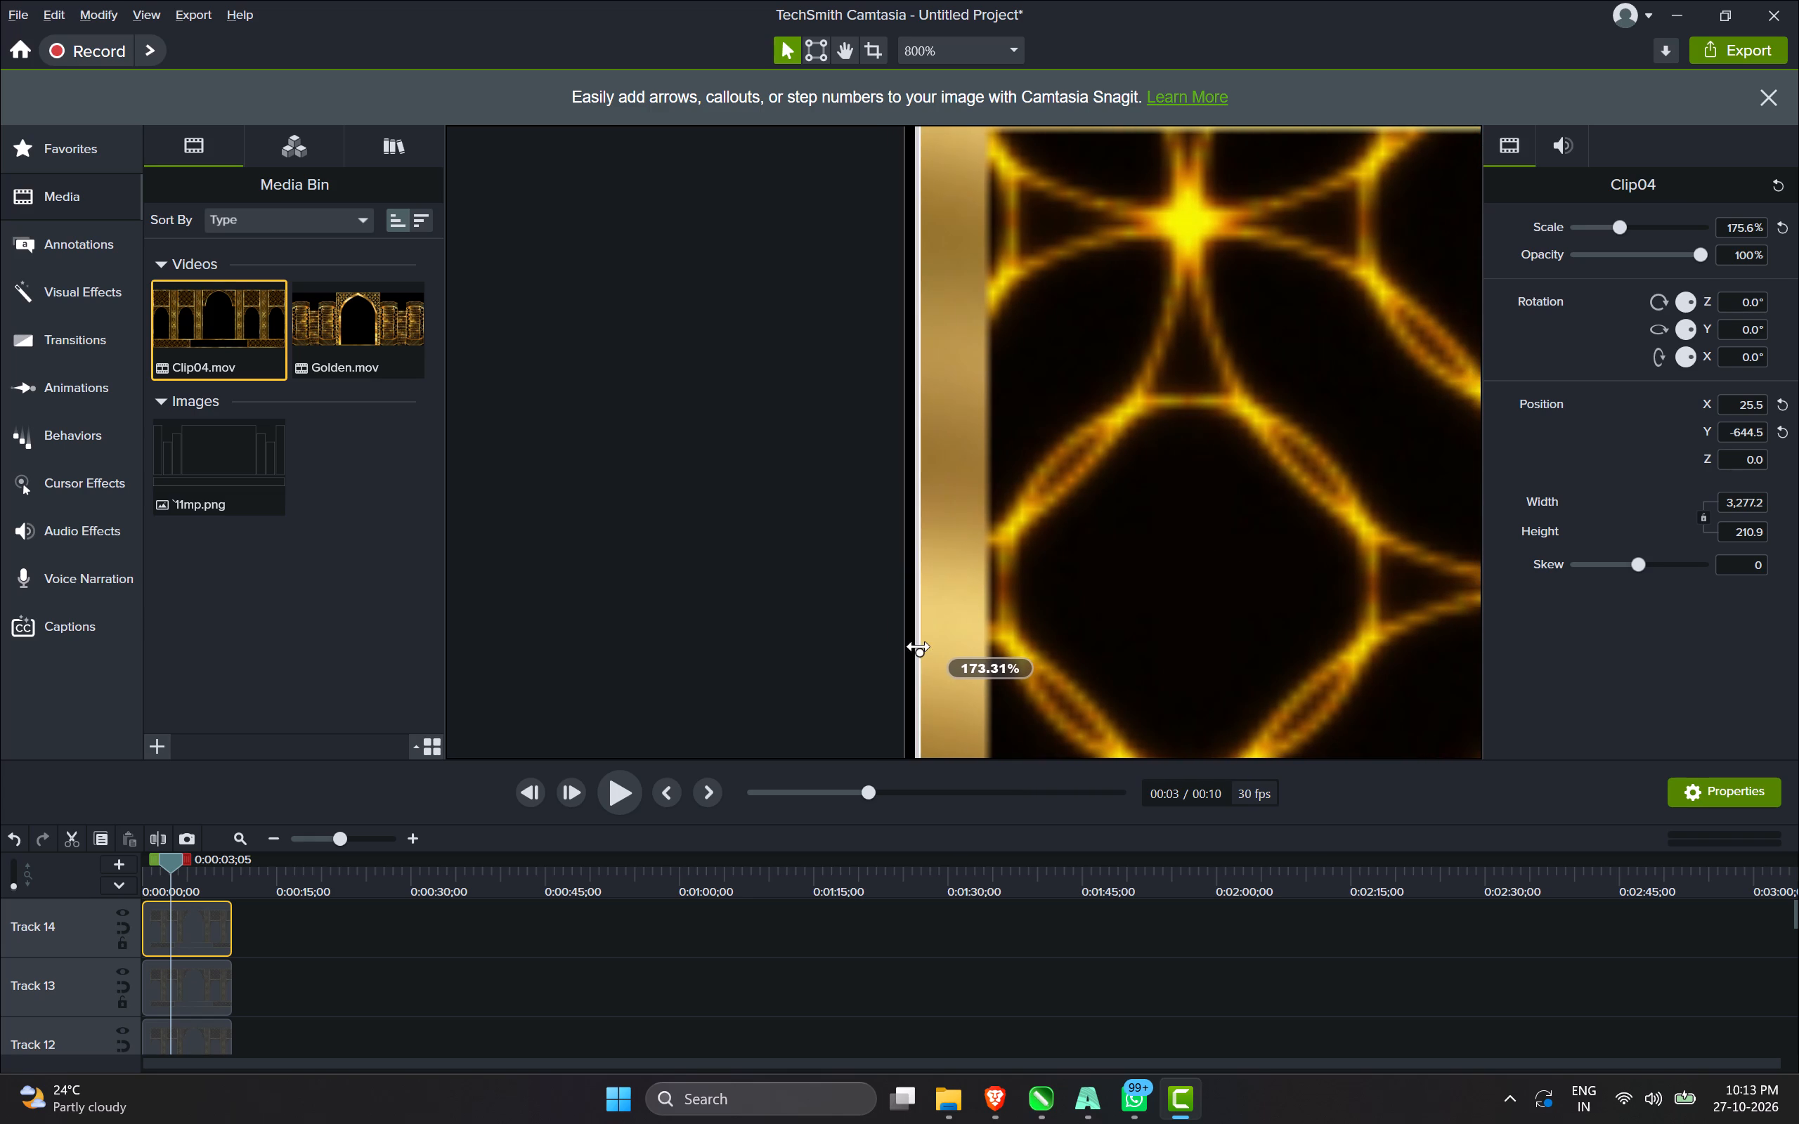
{"action": "left_click_drag", "start_coordinate": [918, 646], "coordinate": [916, 645]}
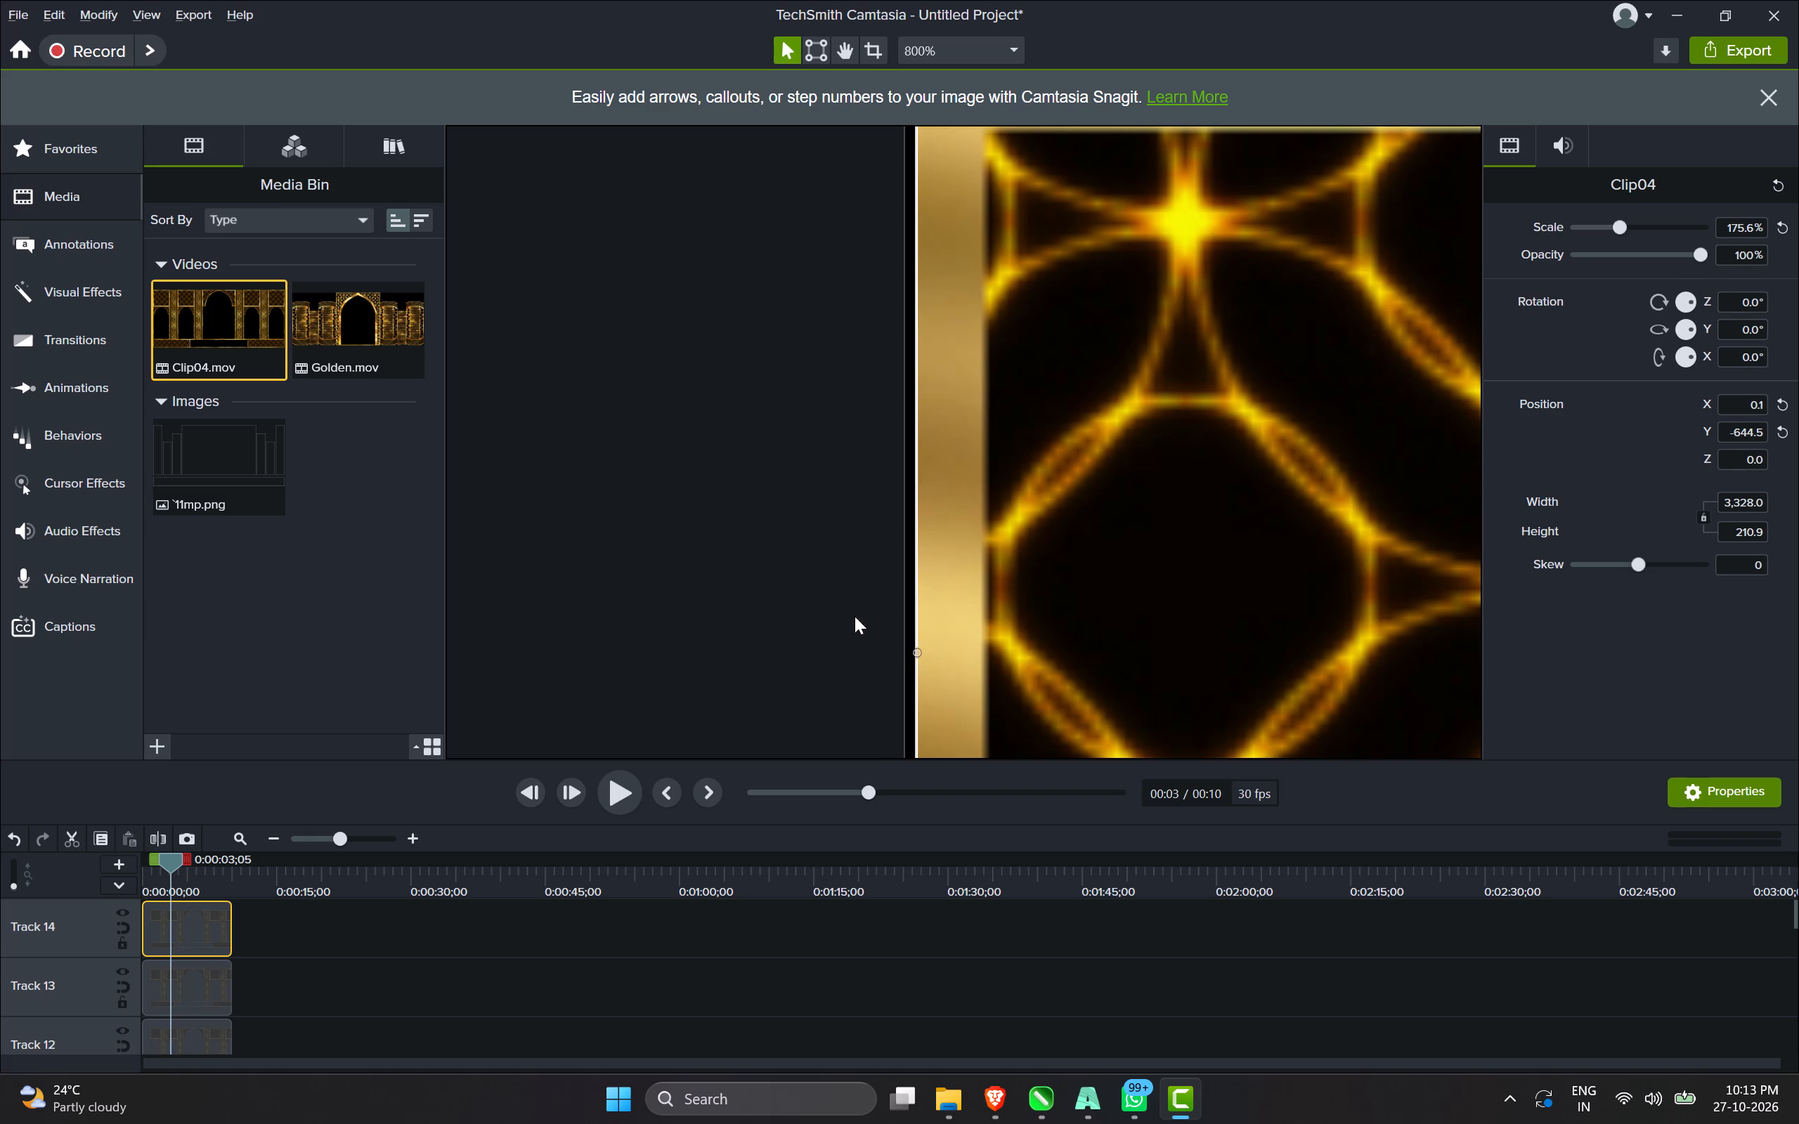
Group all the fitted part clips from Track 14 down to Track 3, leaving out the clip on Track 2.
{"action": "scroll", "coordinate": [824, 601], "scroll_direction": "down", "scroll_amount": 15}
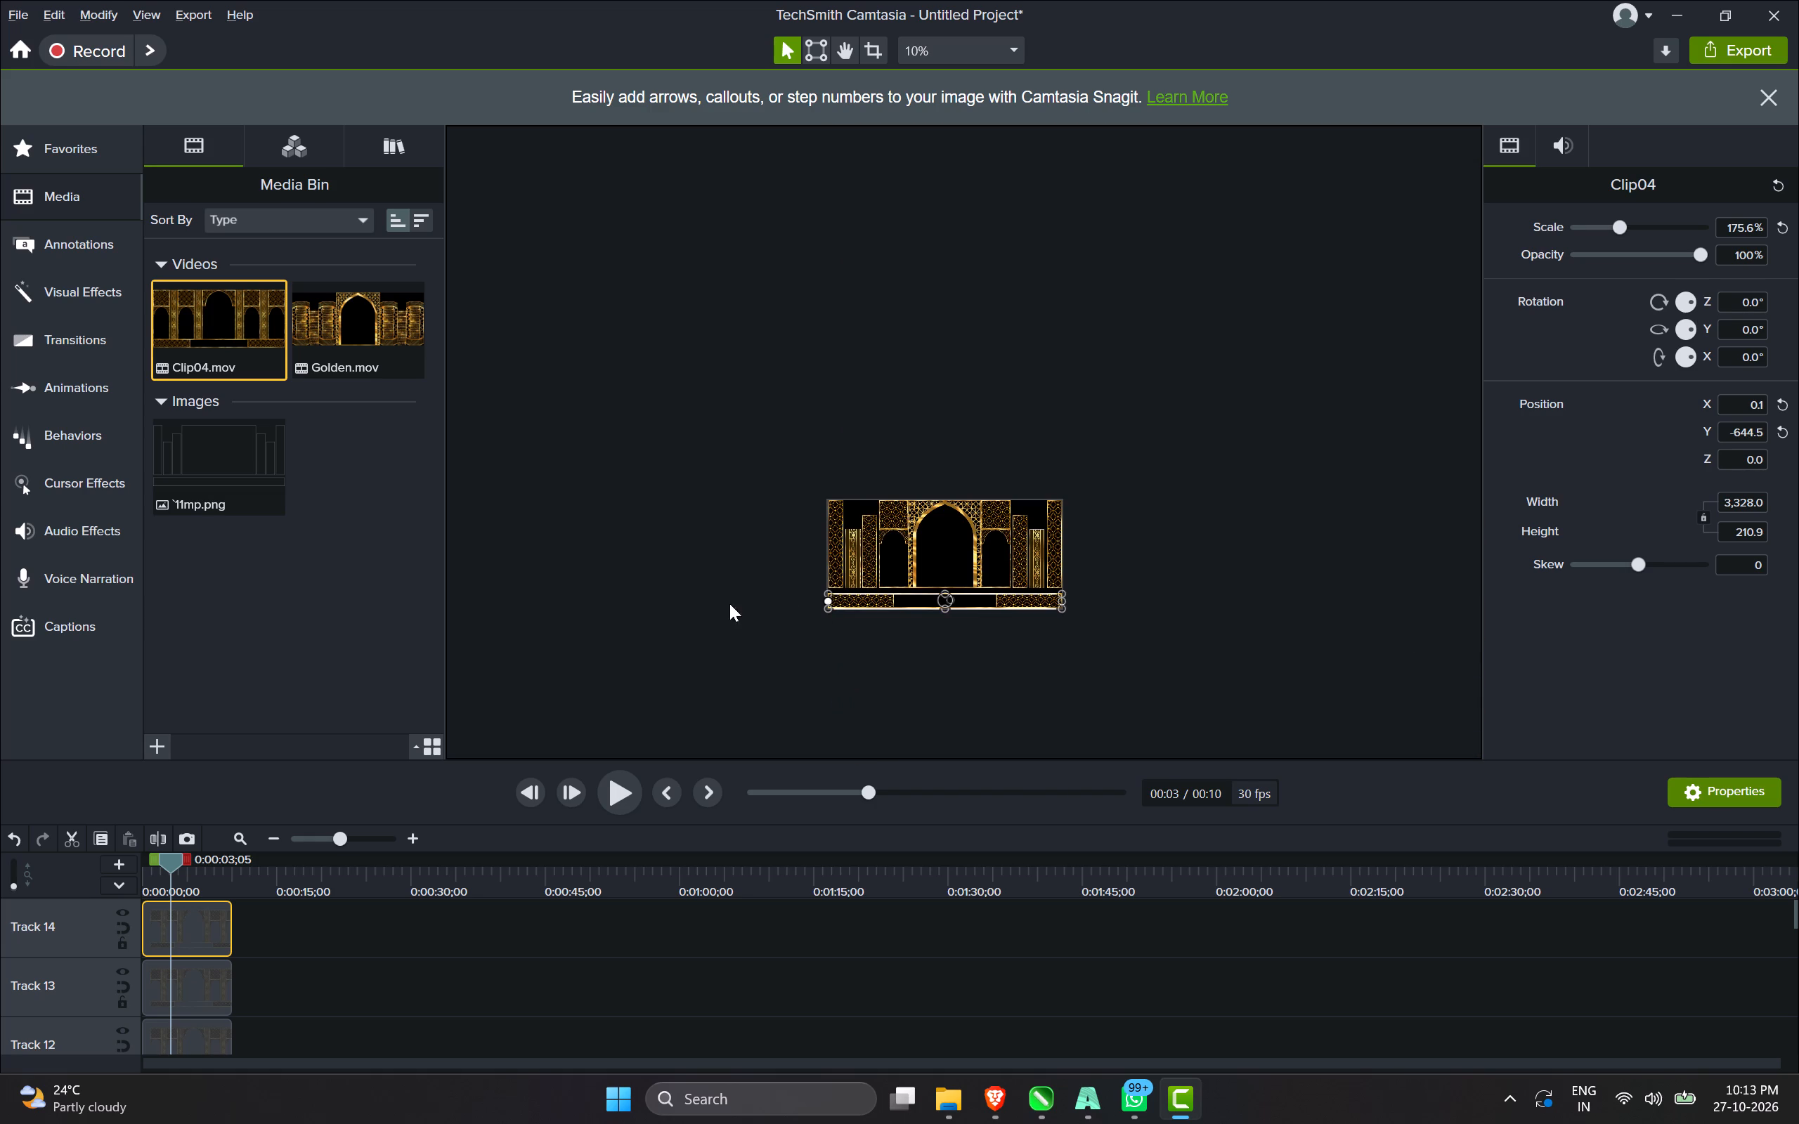
{"action": "left_click", "coordinate": [863, 680]}
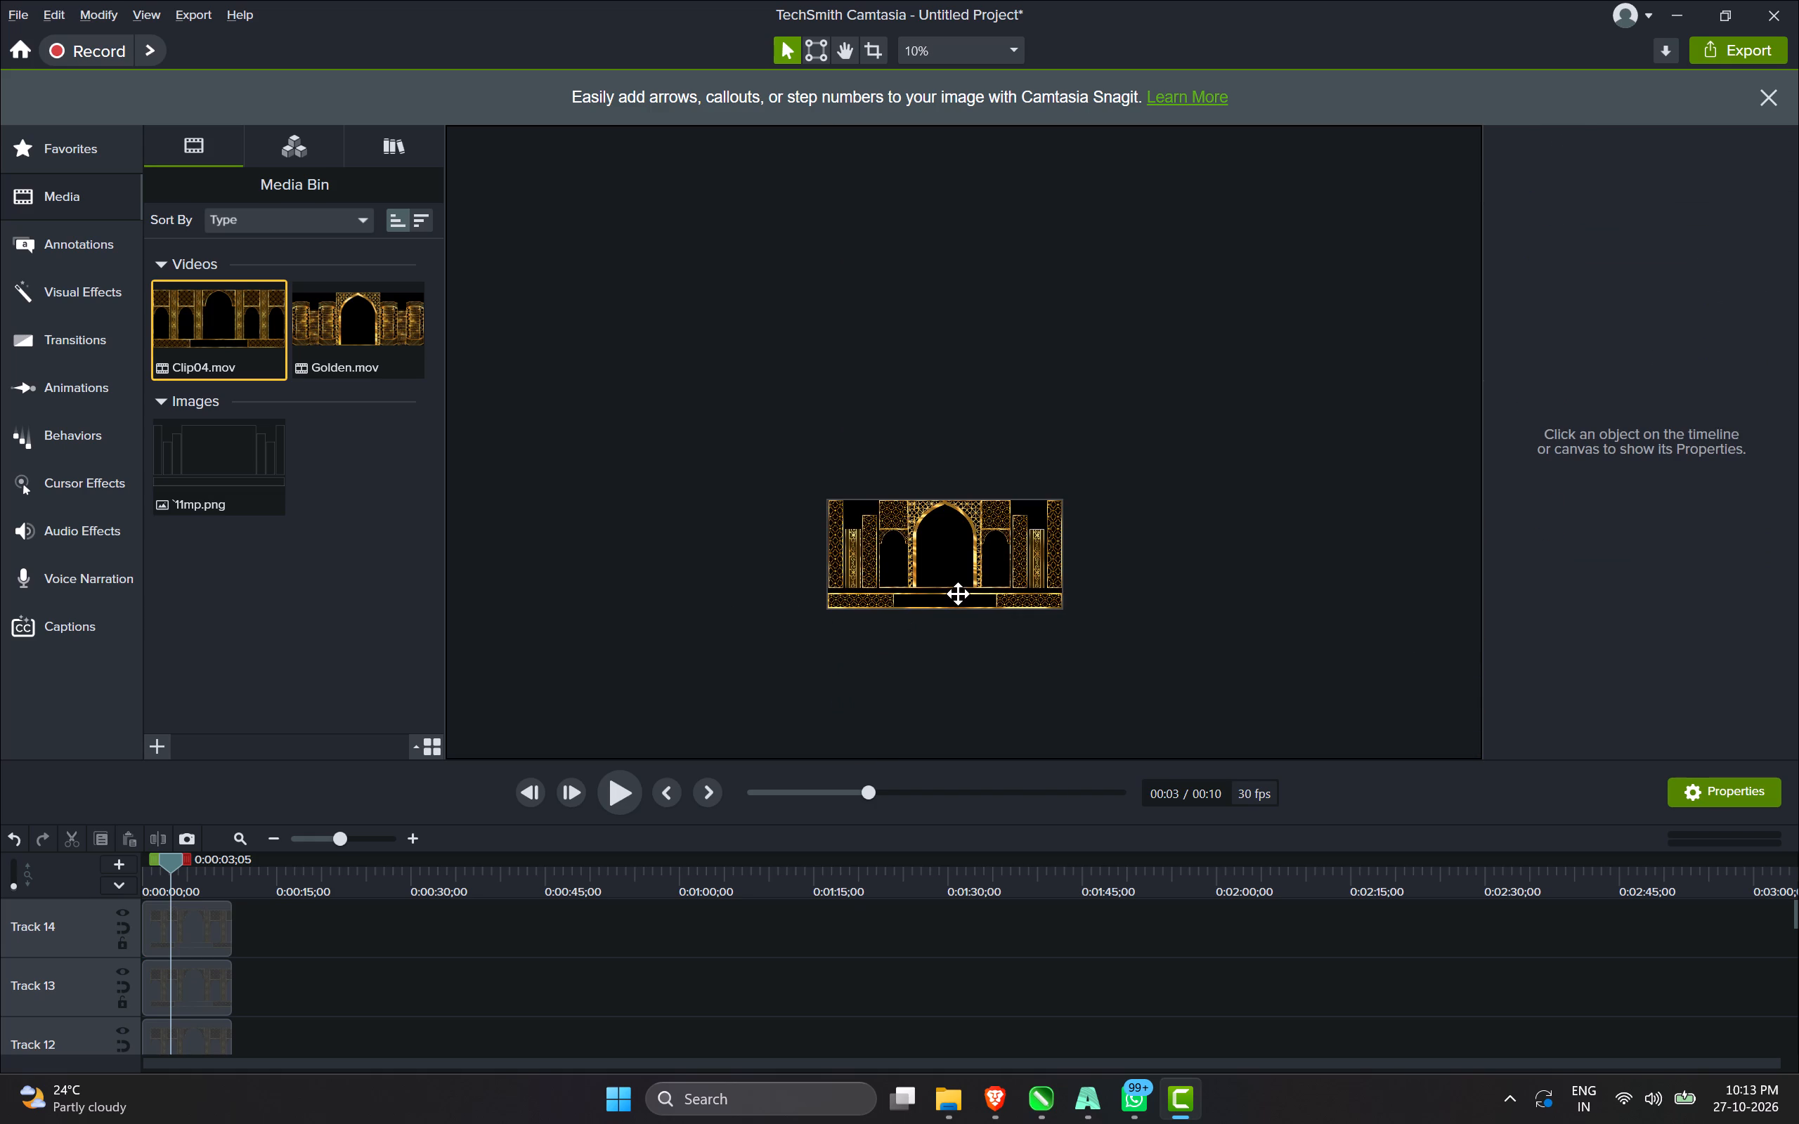
{"action": "scroll", "coordinate": [958, 594], "scroll_direction": "up", "scroll_amount": 1}
{"action": "scroll", "coordinate": [289, 986], "scroll_direction": "up", "scroll_amount": 4}
{"action": "left_click_drag", "start_coordinate": [284, 898], "coordinate": [143, 1100]}
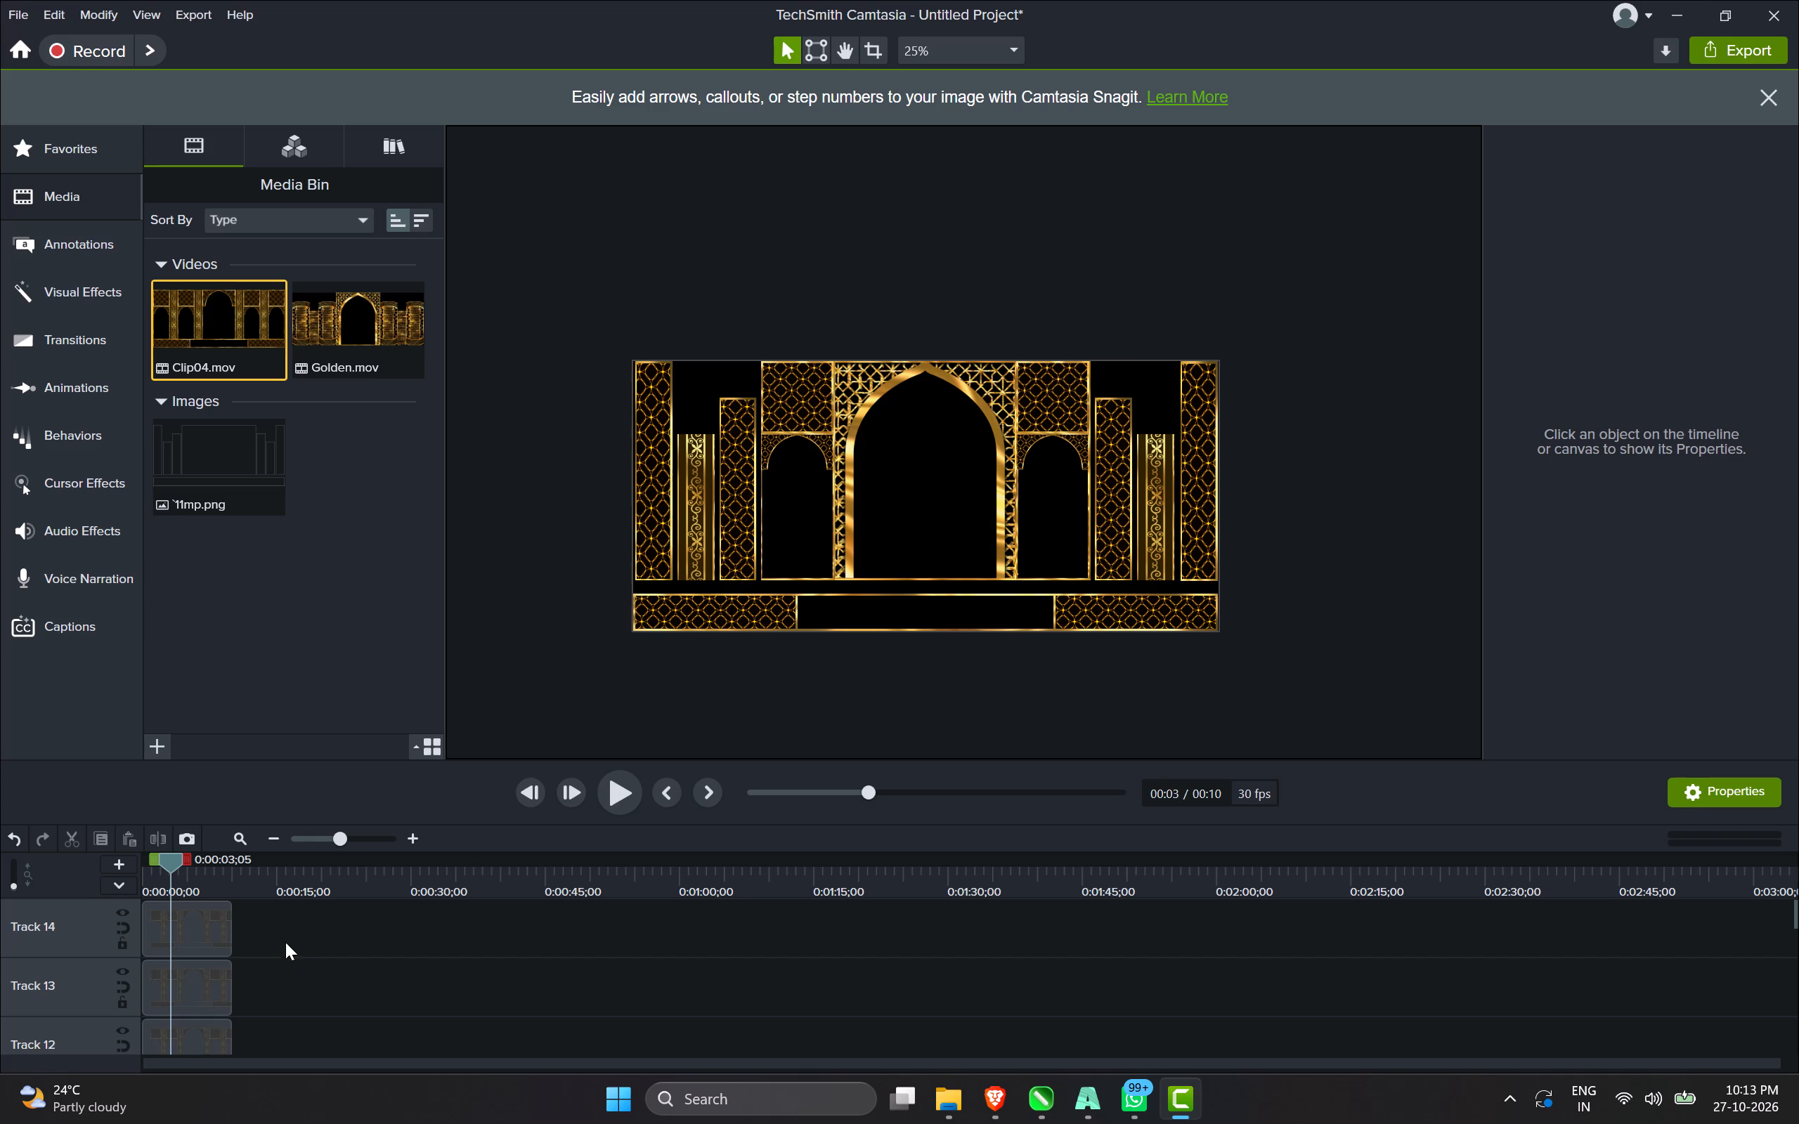
{"action": "left_click_drag", "start_coordinate": [287, 908], "coordinate": [178, 936]}
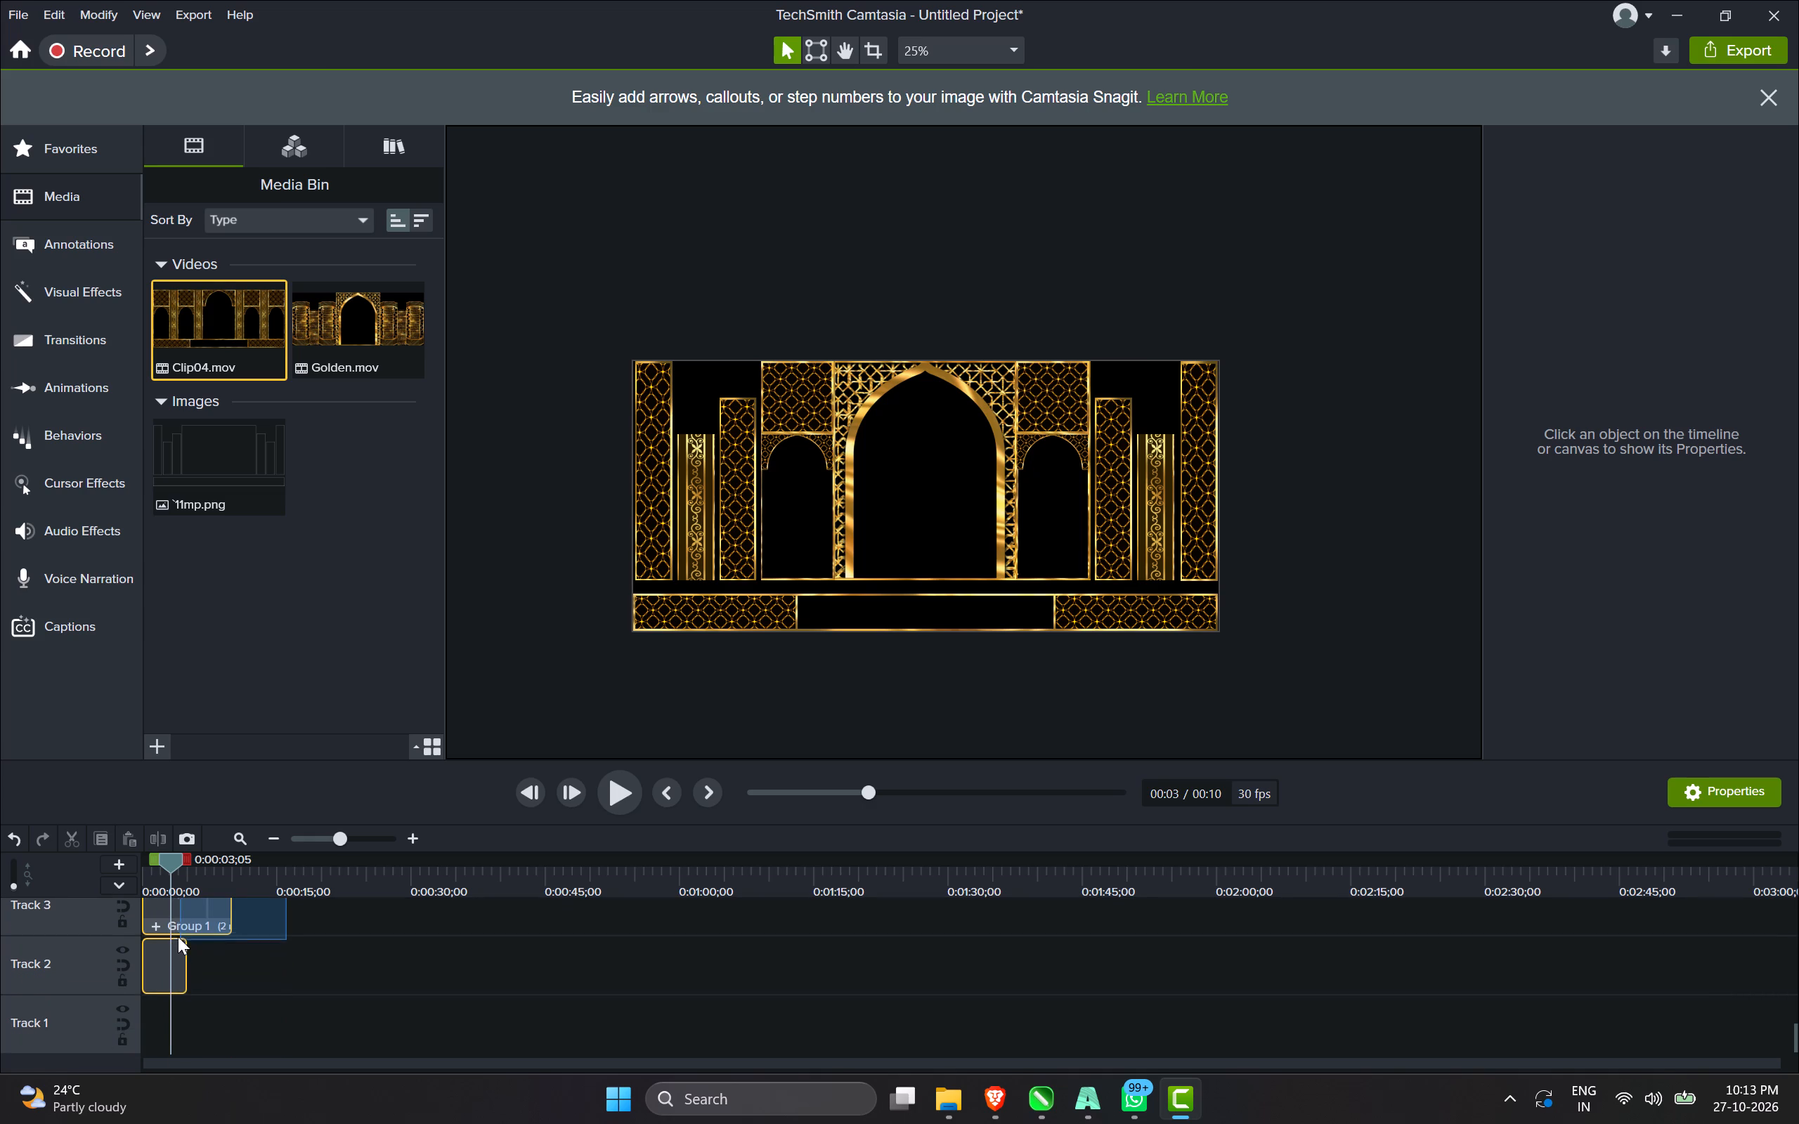
{"action": "left_click_drag", "start_coordinate": [178, 936], "coordinate": [178, 932]}
{"action": "key", "text": "ctrl+g"}
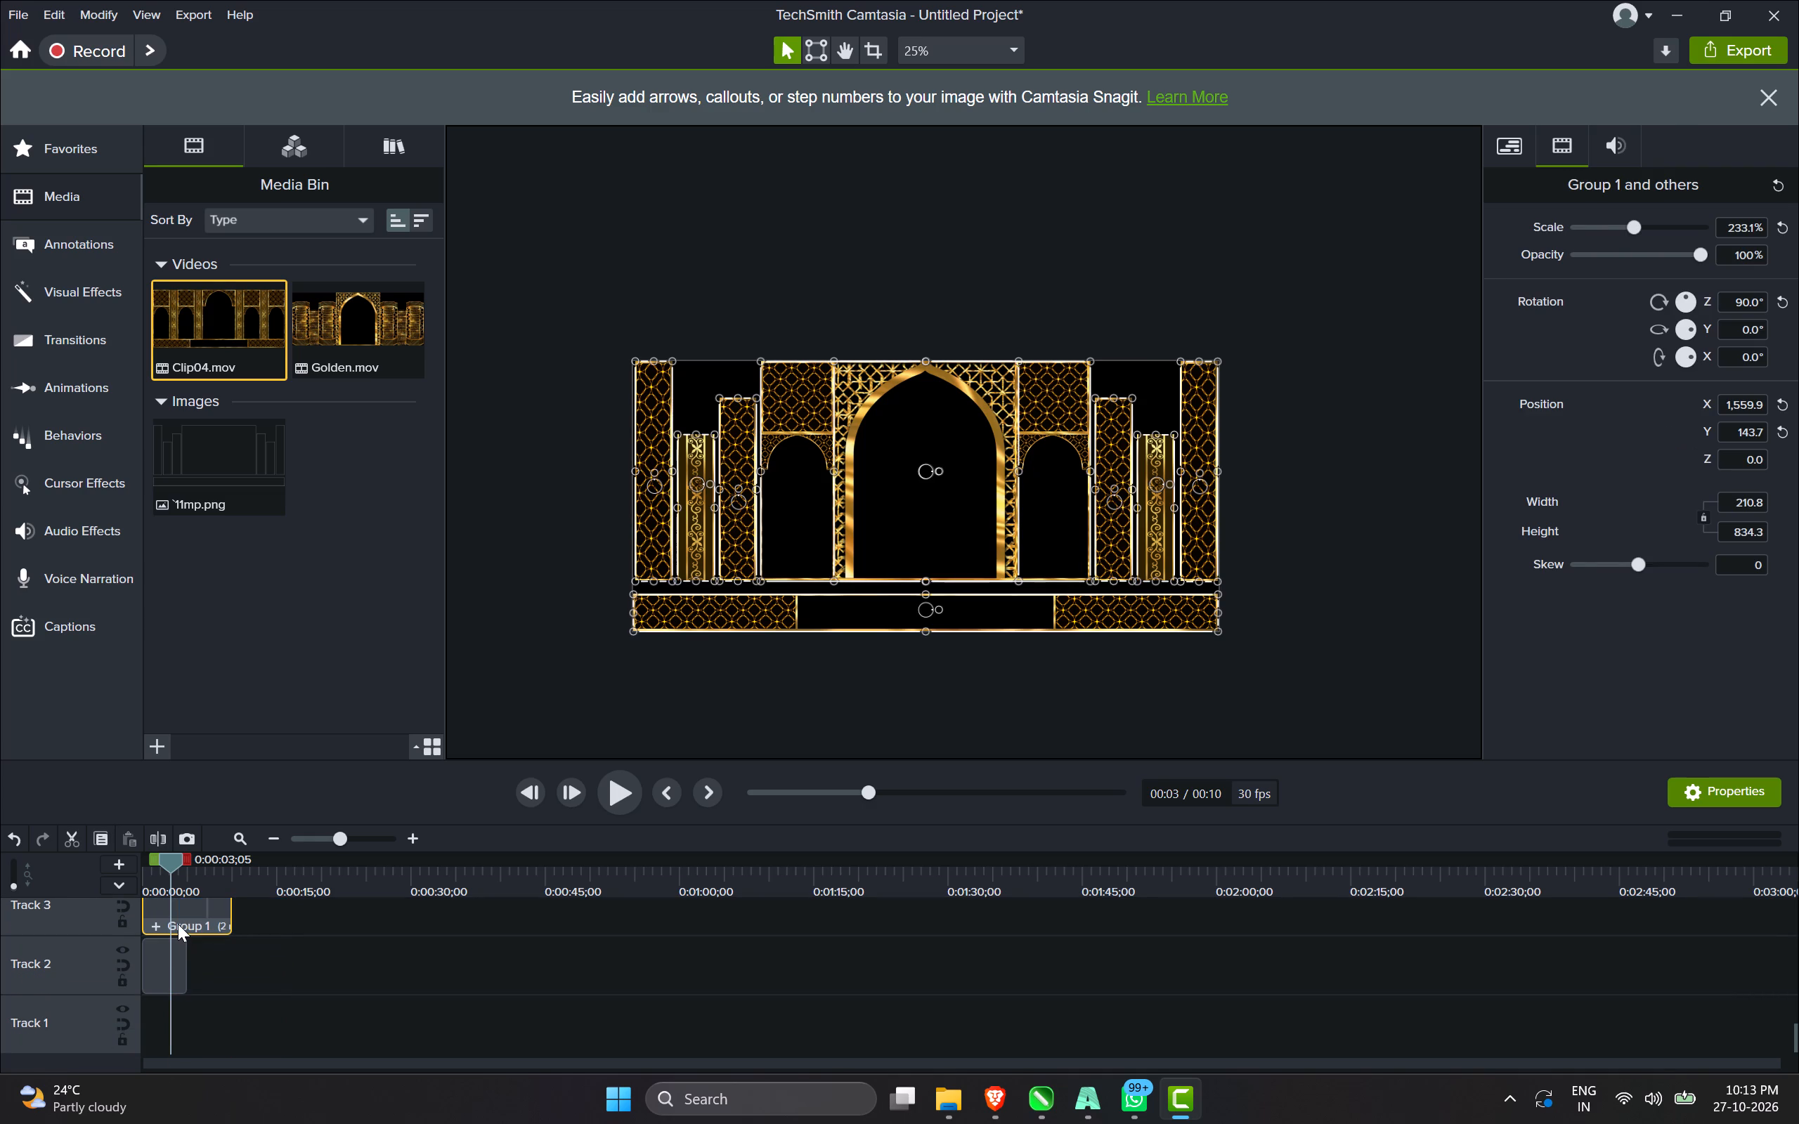
Move the new group of fitted parts up one track, and the `11mp outline image from Track 2 up to Track 3.
{"action": "left_click_drag", "start_coordinate": [183, 932], "coordinate": [183, 884]}
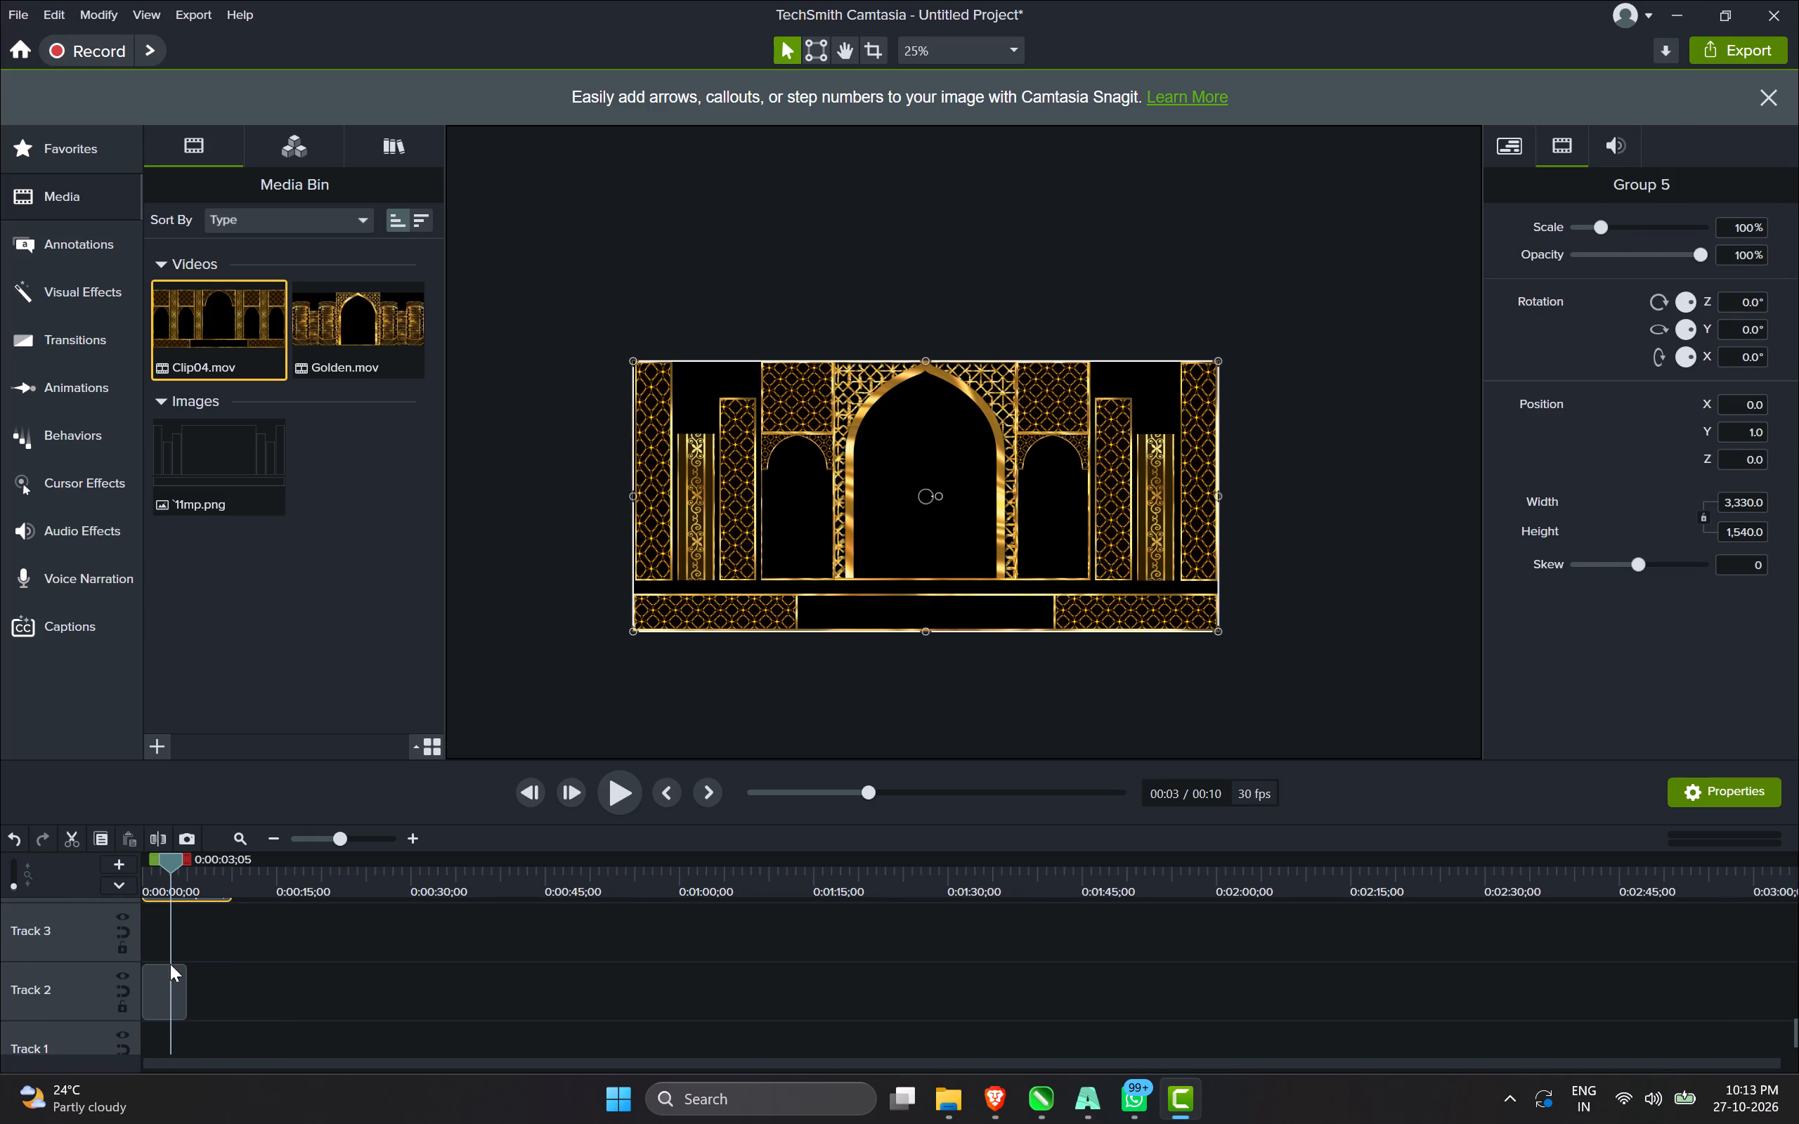
{"action": "left_click", "coordinate": [160, 997]}
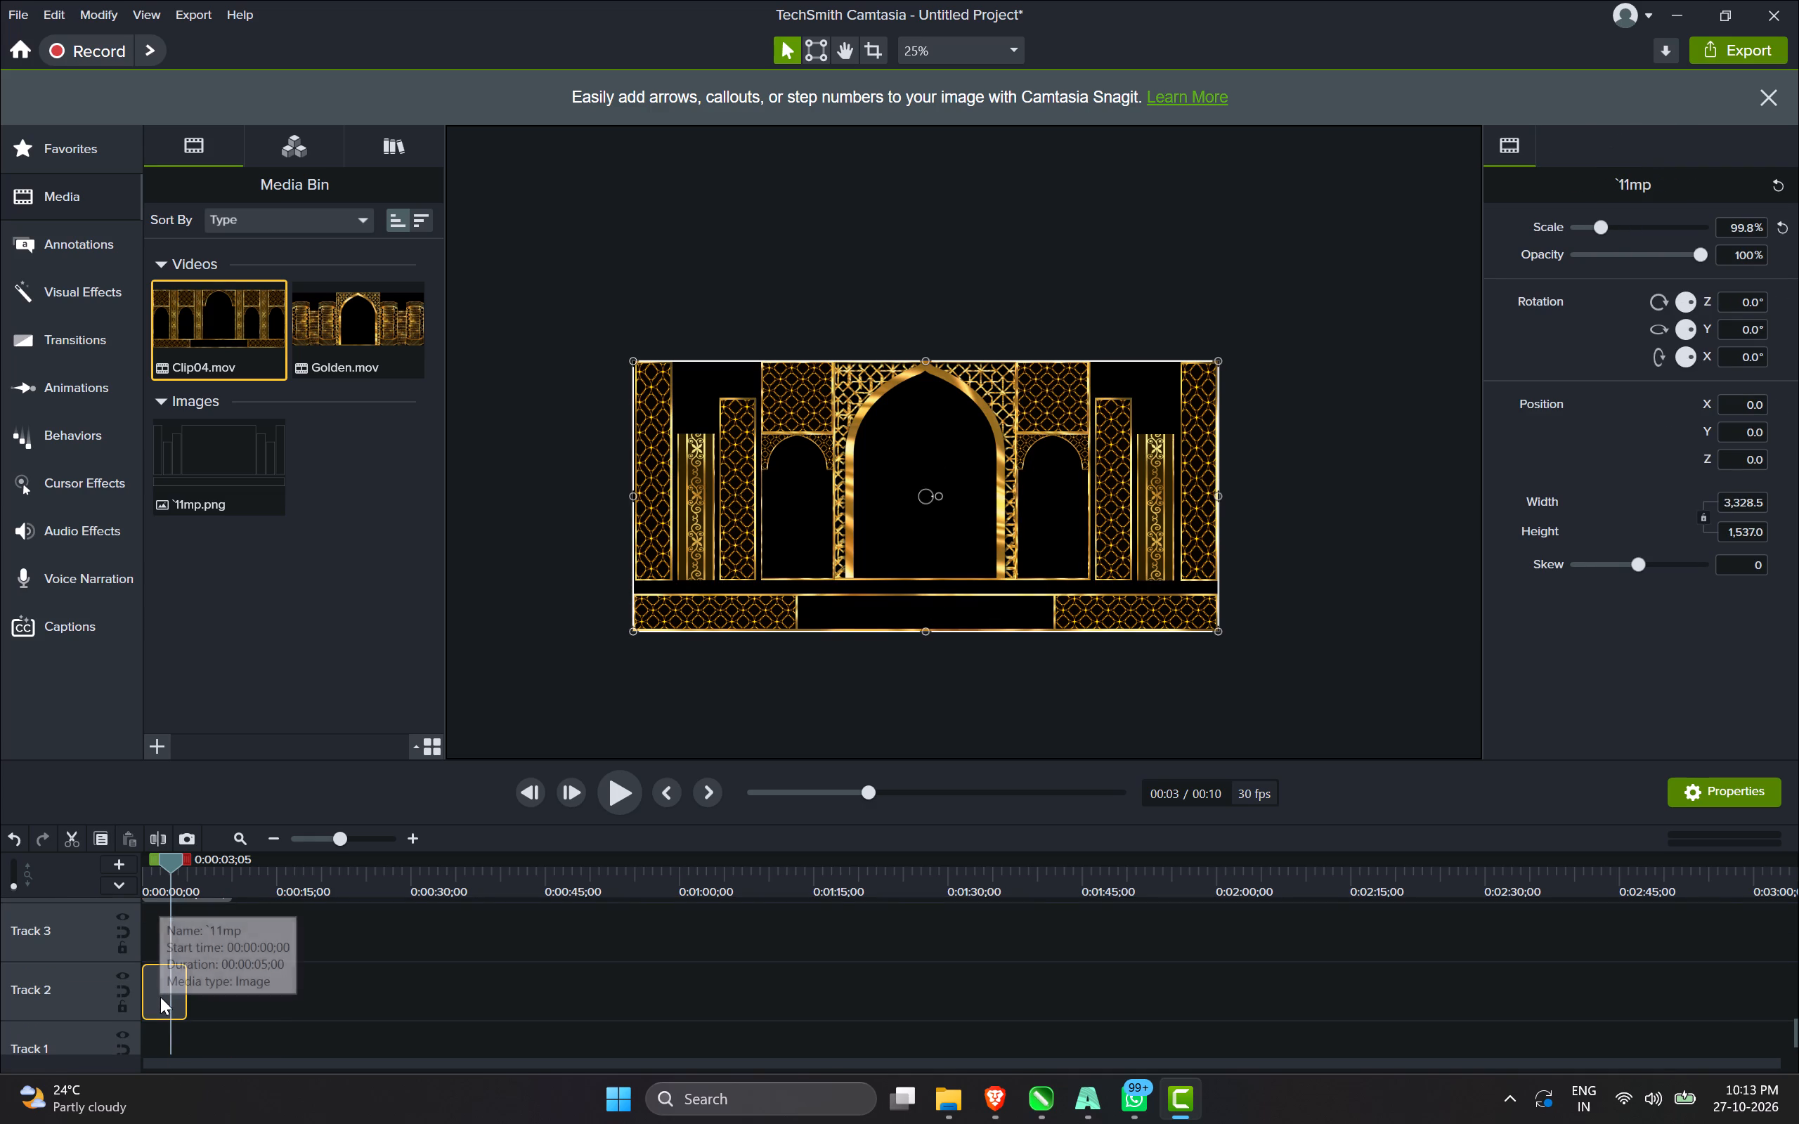
{"action": "left_click_drag", "start_coordinate": [160, 996], "coordinate": [160, 934]}
{"action": "left_click_drag", "start_coordinate": [164, 998], "coordinate": [160, 924]}
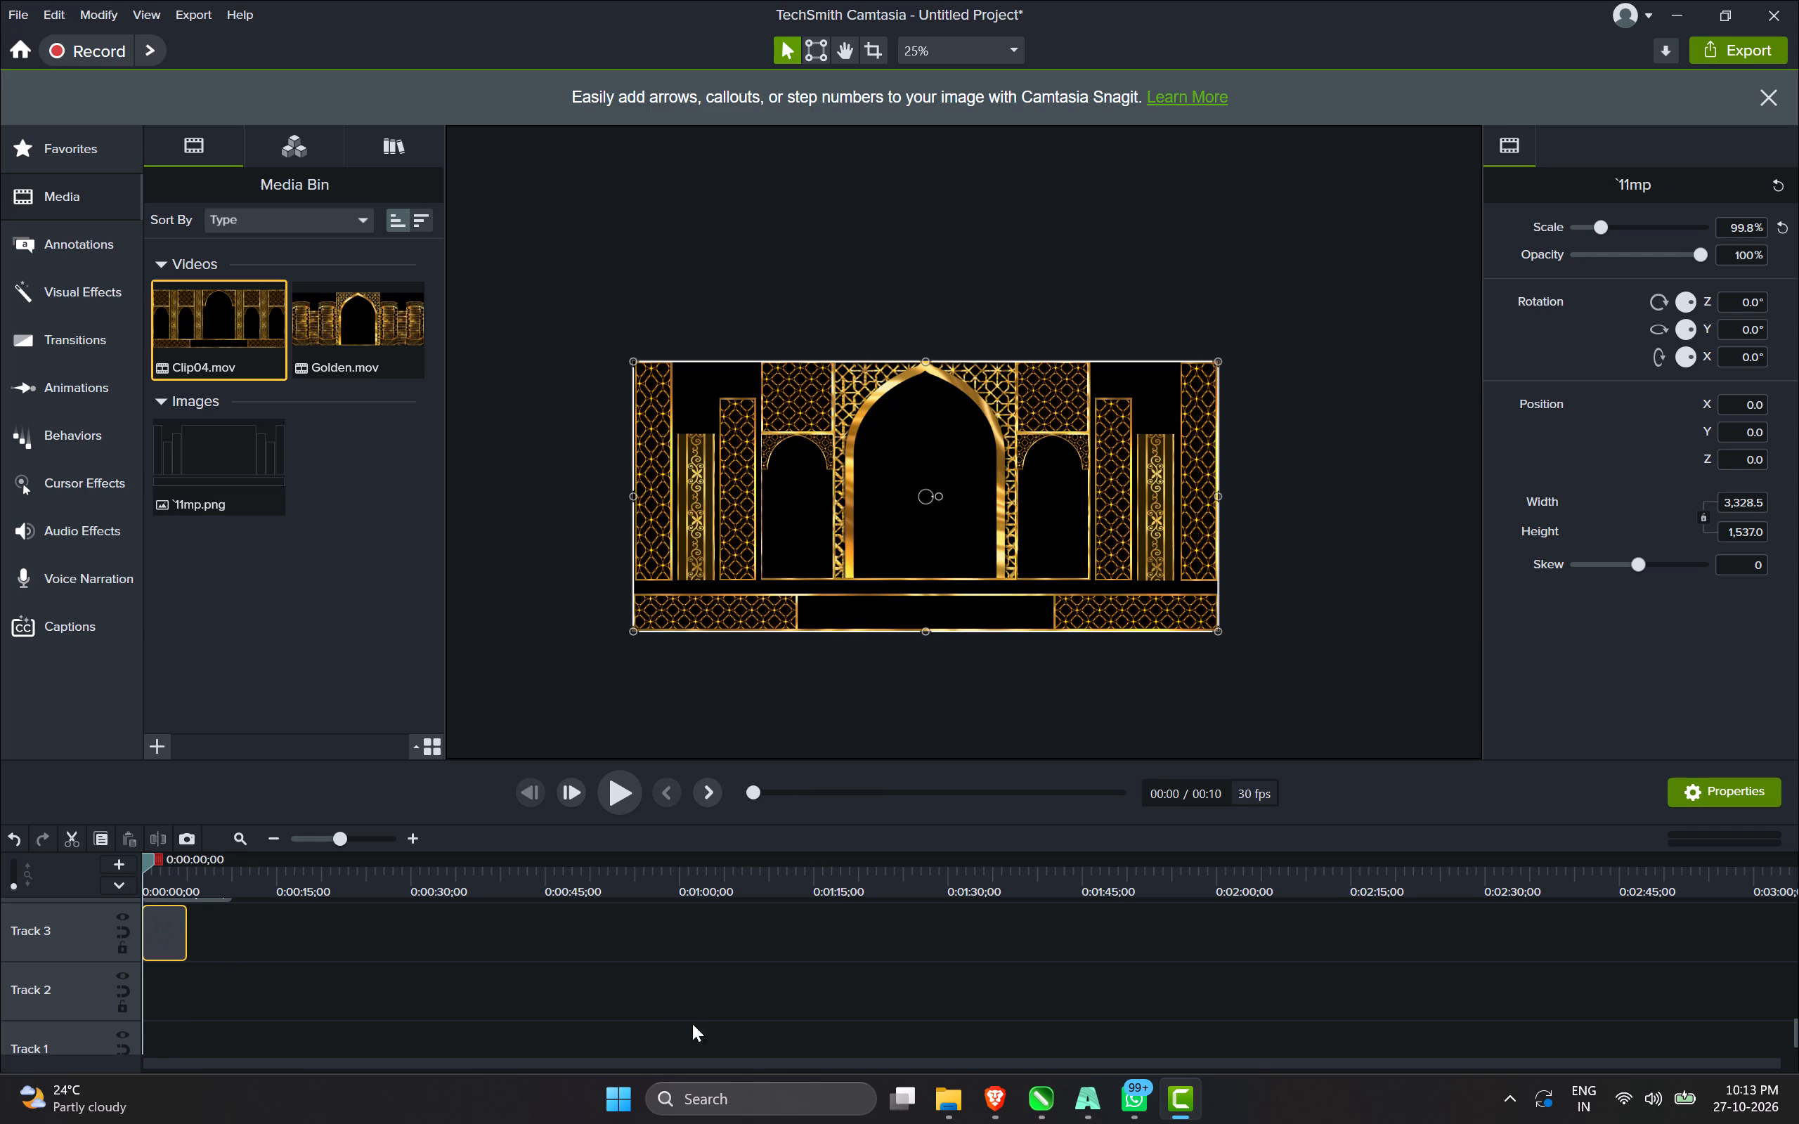
In File Explorer, look through the Particles and Glitter folders under D:\1 GRAPHICS for footage, previewing the abstract falling hexagon and circle particles clip.
{"action": "left_click", "coordinate": [937, 1086]}
{"action": "left_click", "coordinate": [590, 988]}
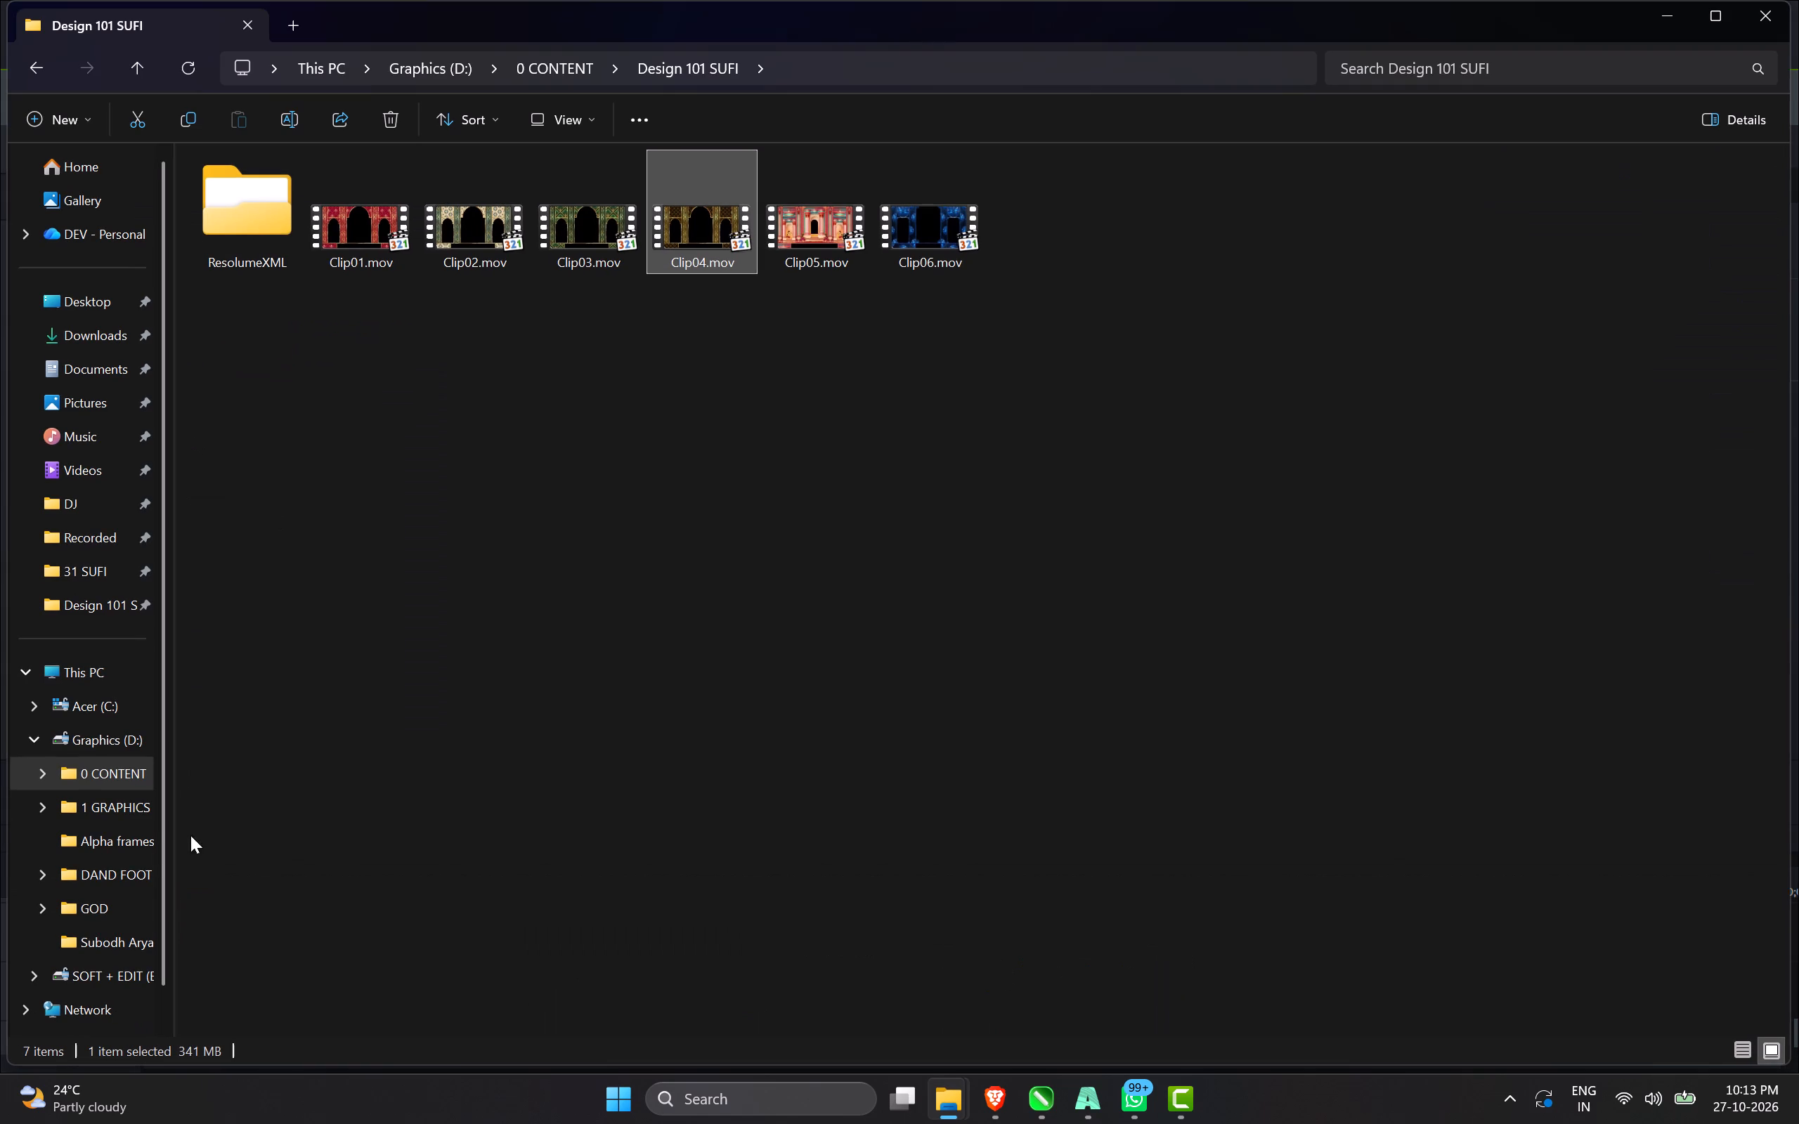
{"action": "left_click", "coordinate": [89, 736]}
{"action": "double_click", "coordinate": [512, 274]}
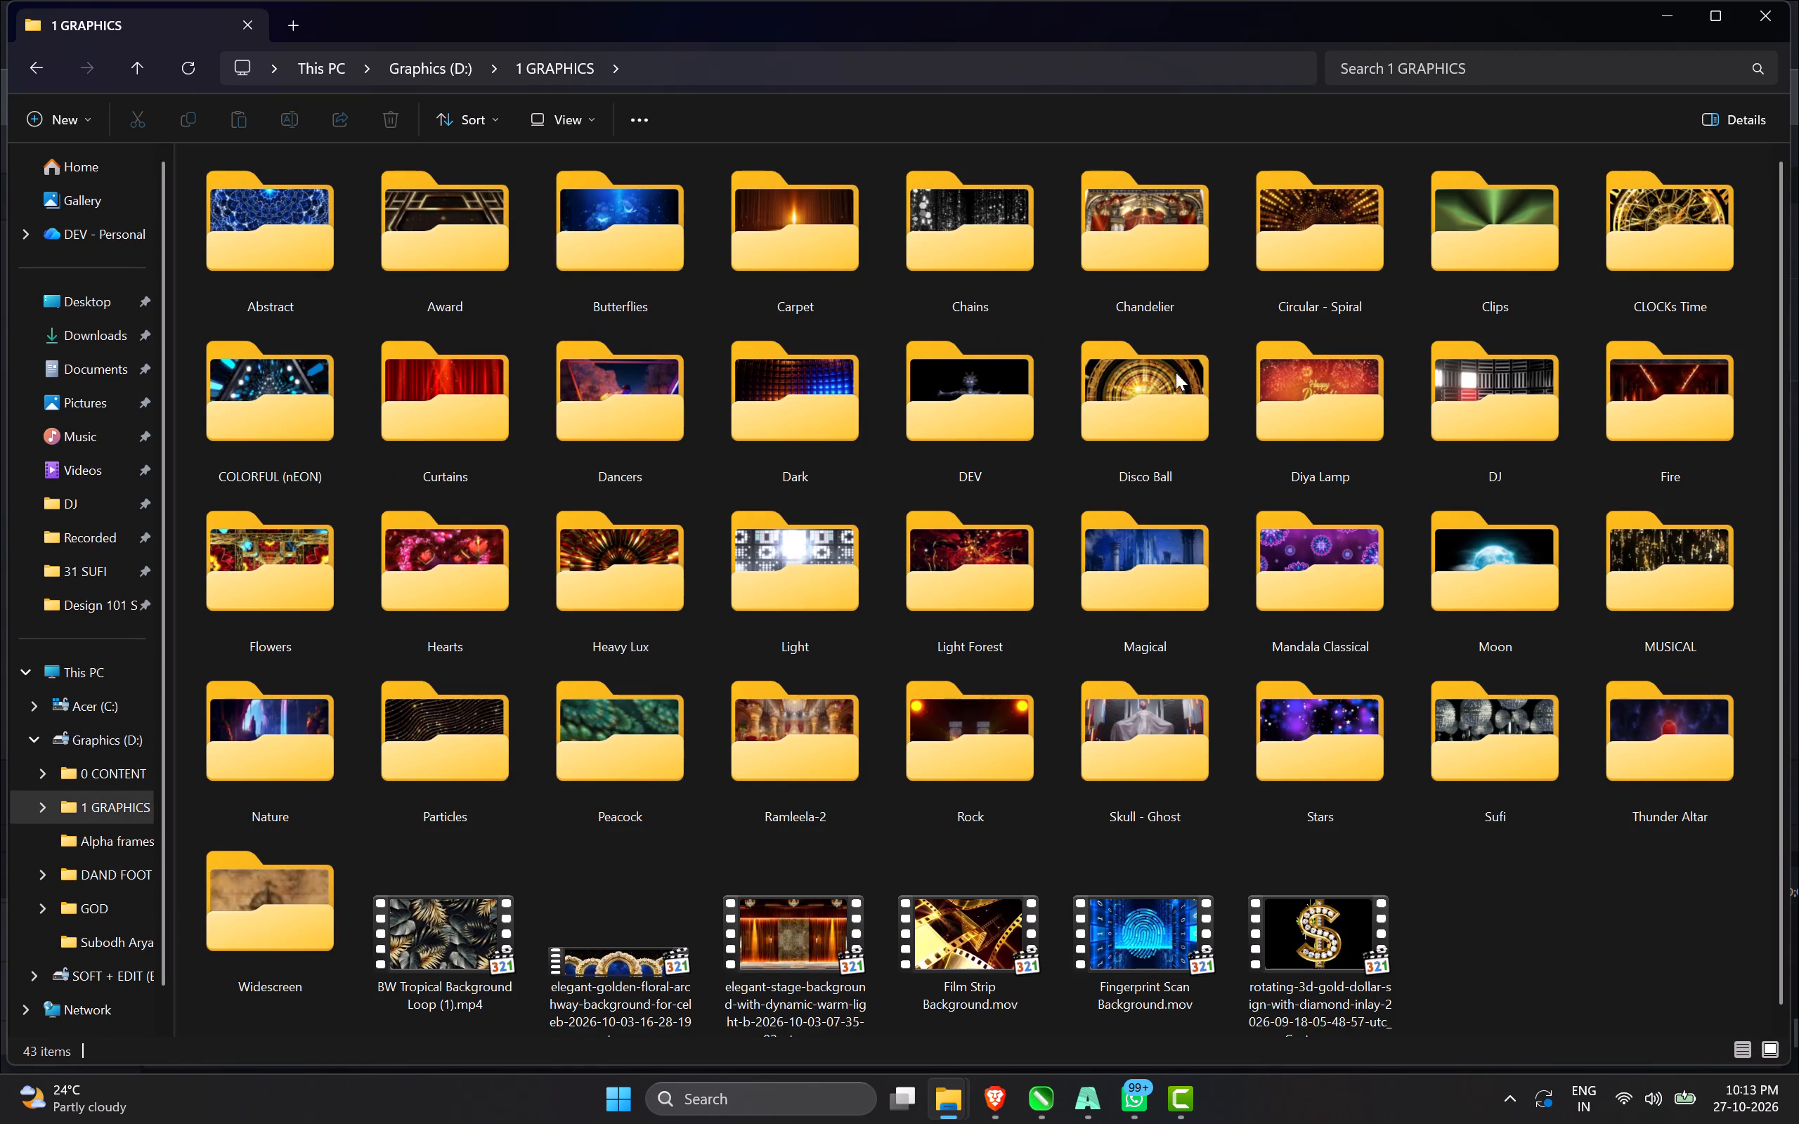
{"action": "left_click", "coordinate": [1592, 446]}
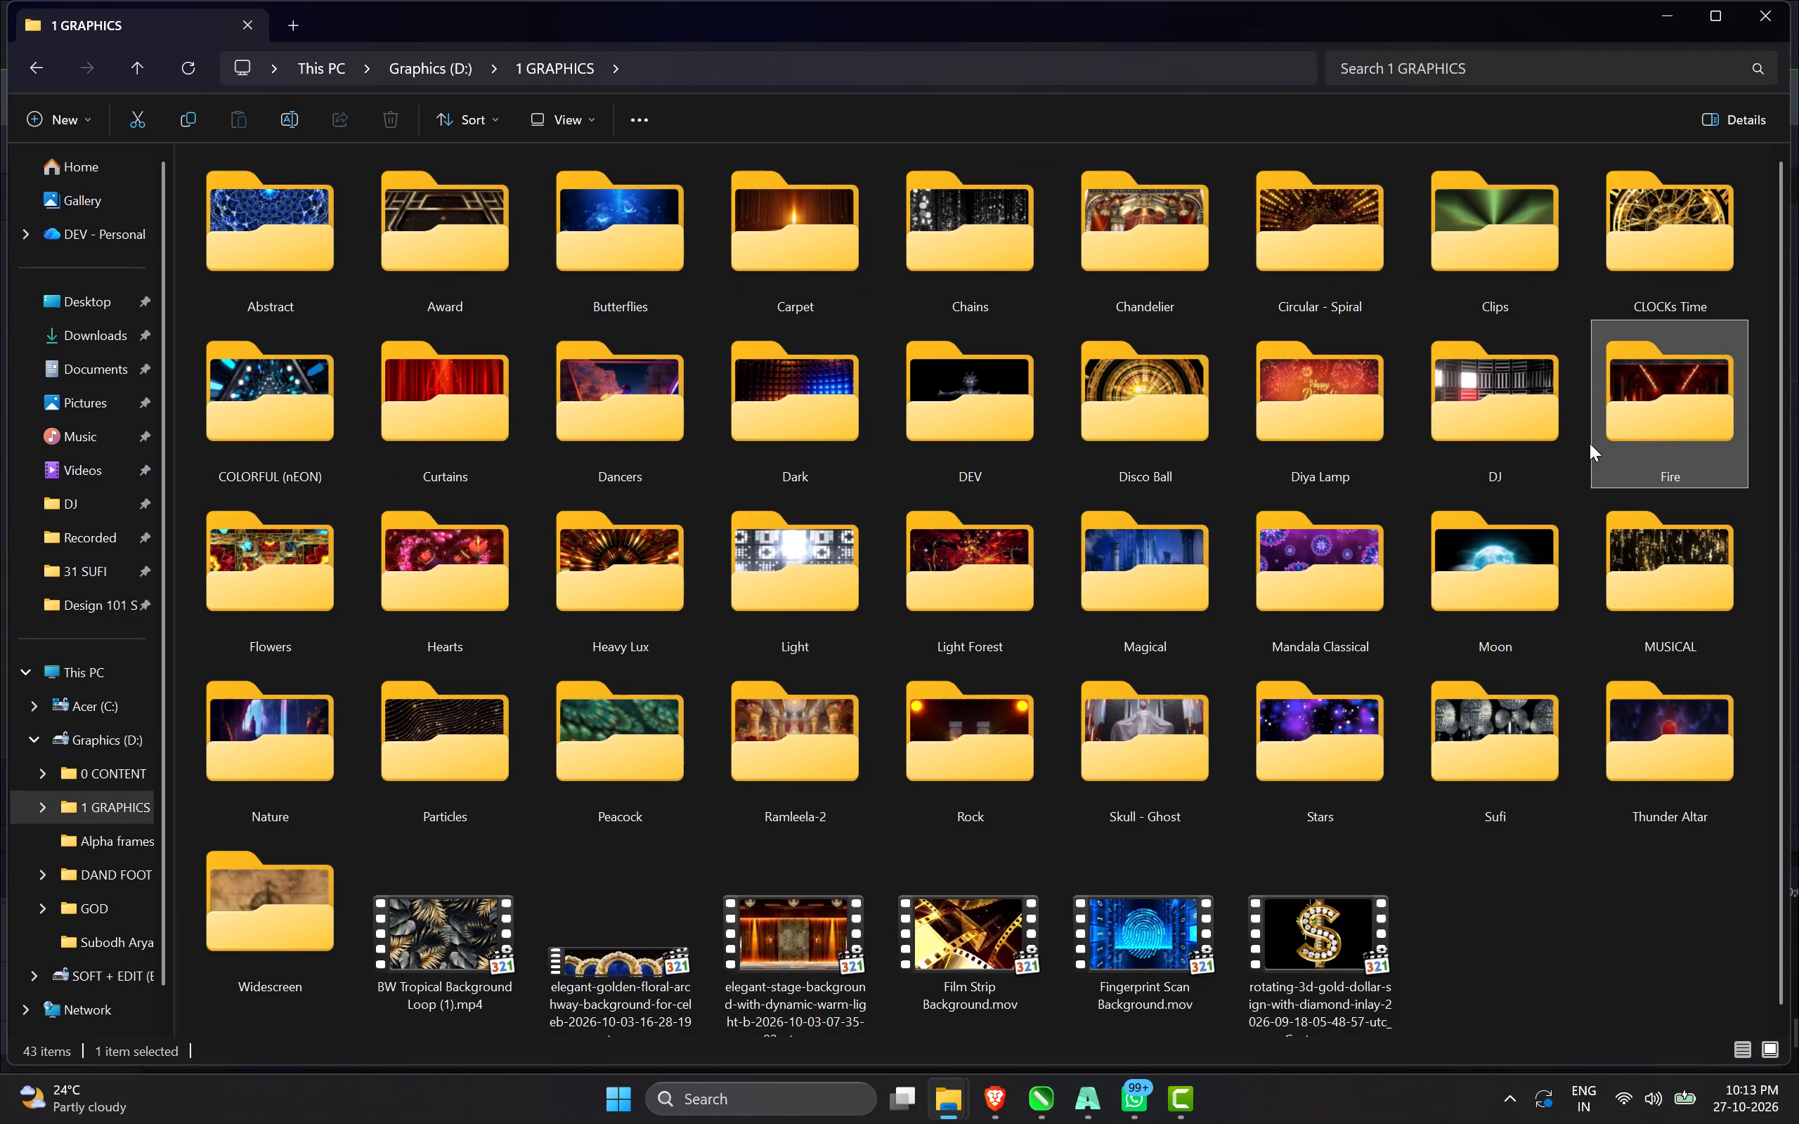
{"action": "key", "text": "p"}
{"action": "double_click", "coordinate": [479, 746]}
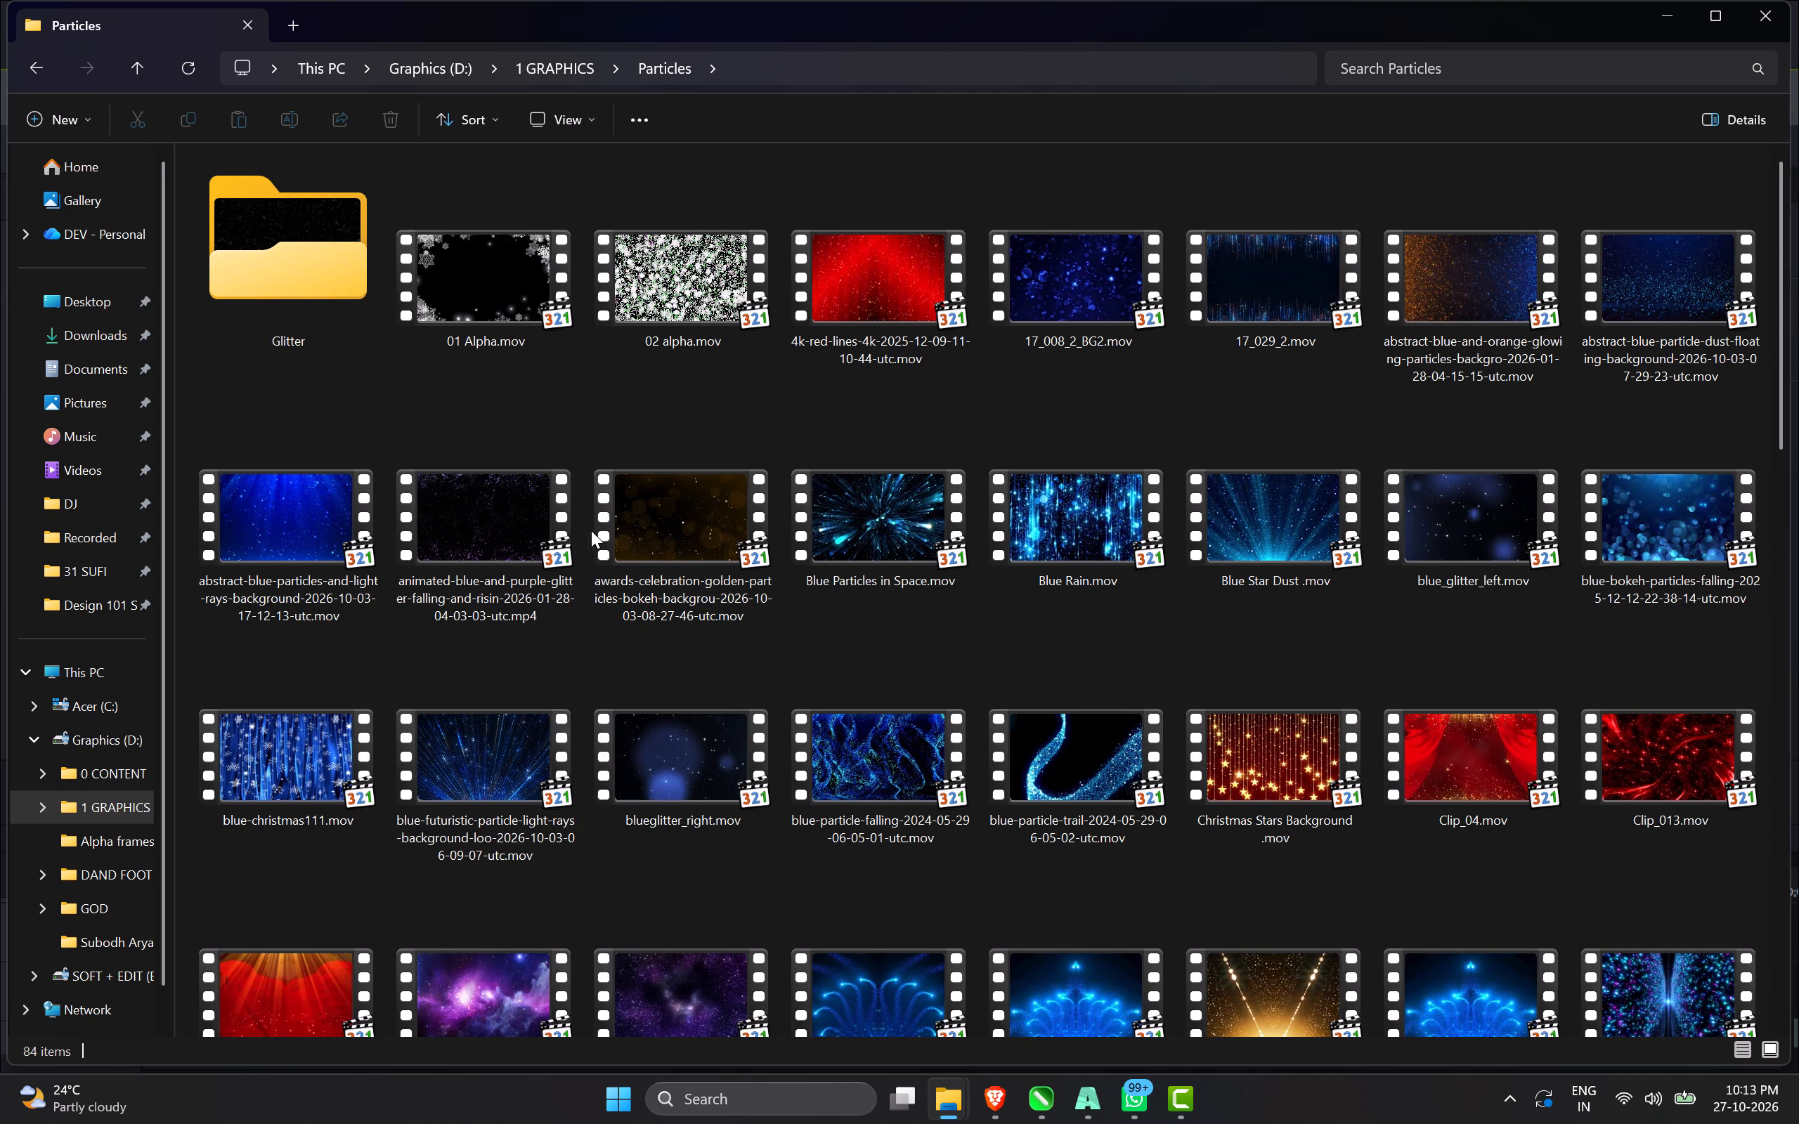
{"action": "double_click", "coordinate": [322, 283]}
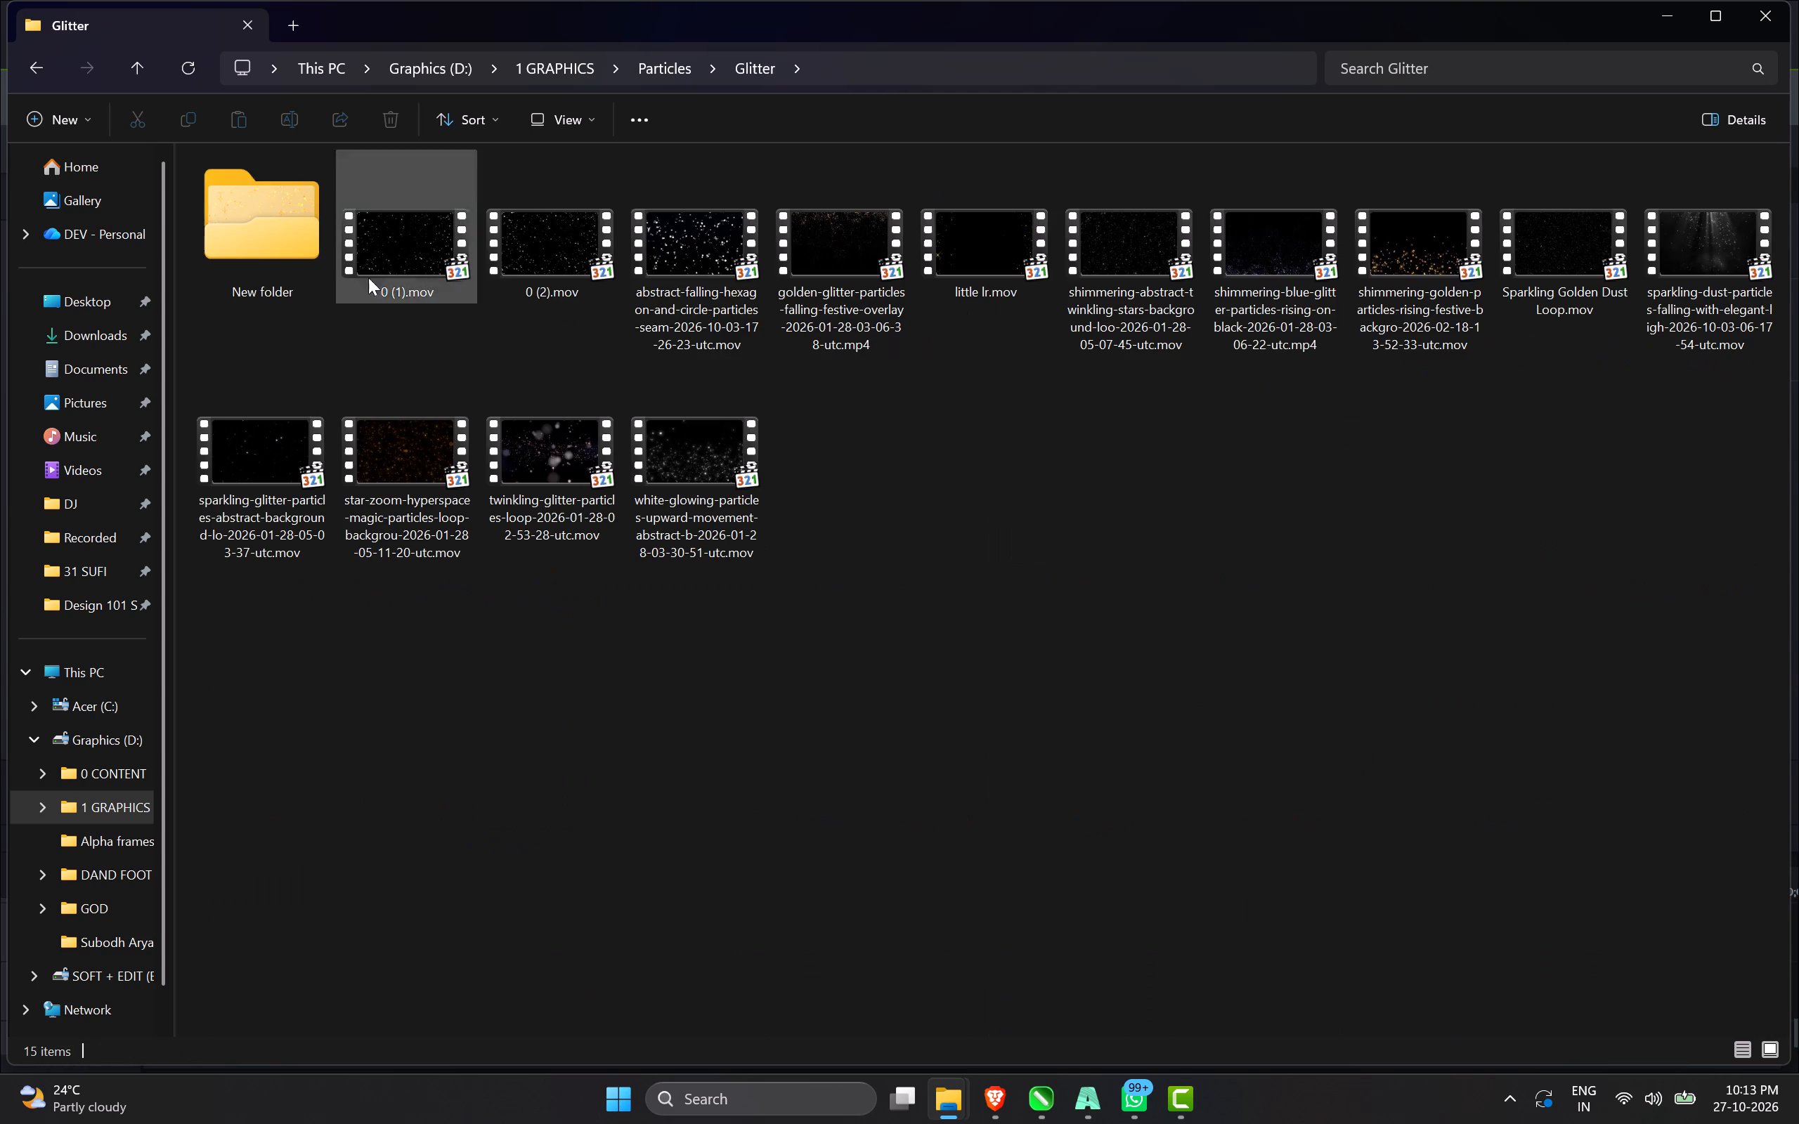
{"action": "double_click", "coordinate": [744, 222]}
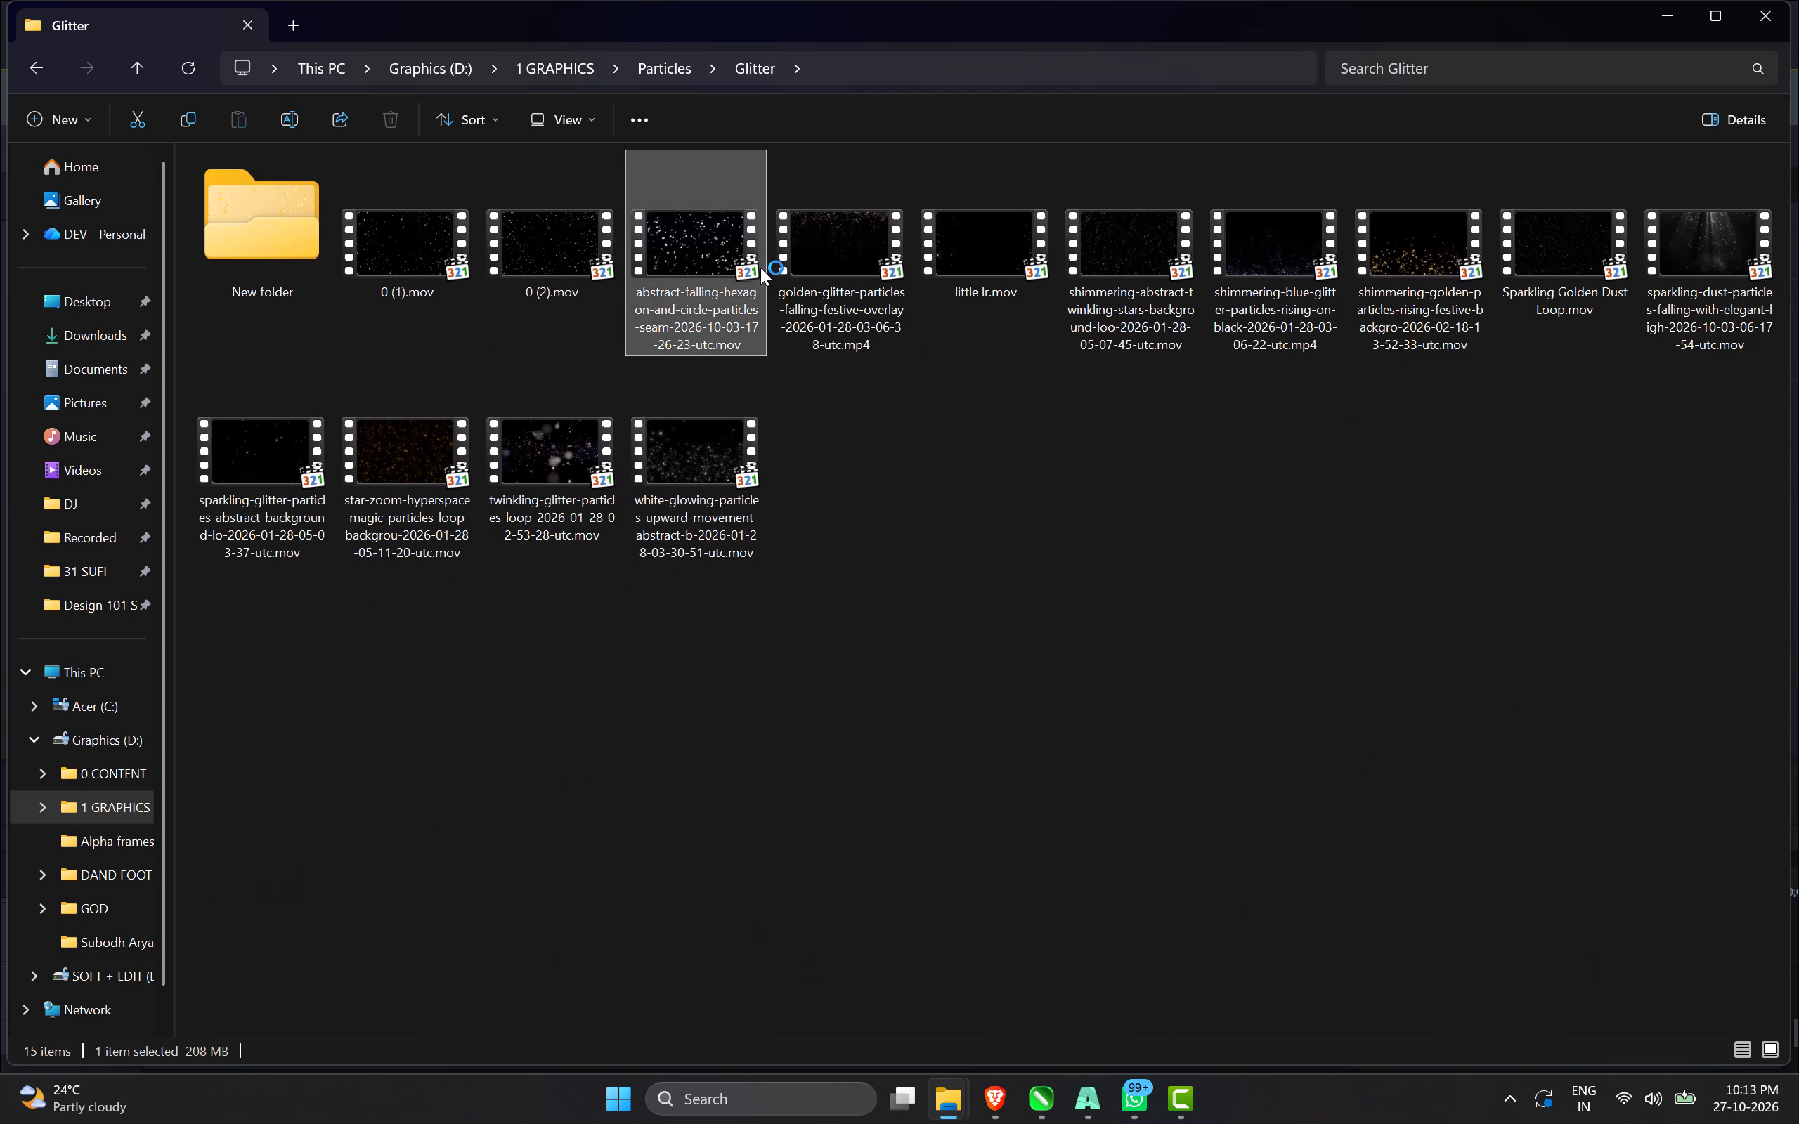
{"action": "left_click", "coordinate": [1540, 105]}
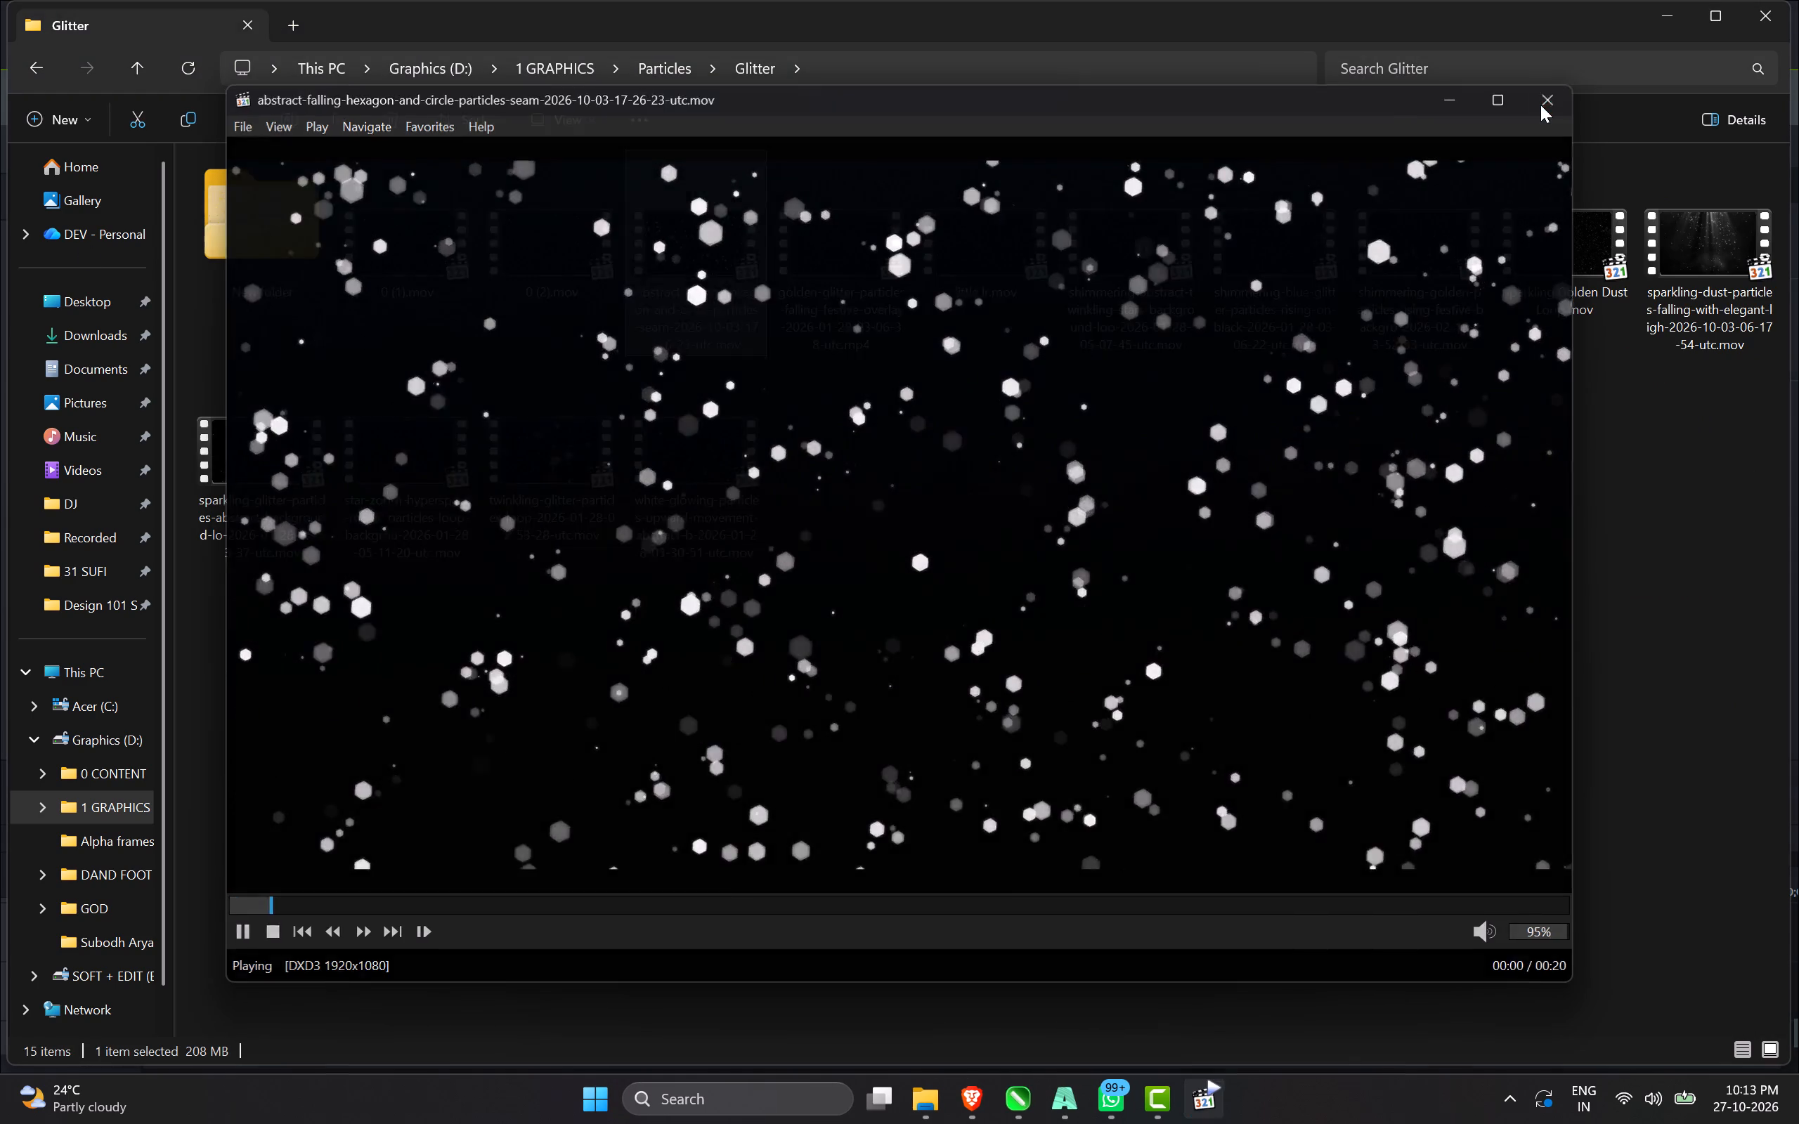
{"action": "left_click", "coordinate": [1514, 143]}
{"action": "scroll", "coordinate": [1489, 348], "scroll_direction": "down", "scroll_amount": 1}
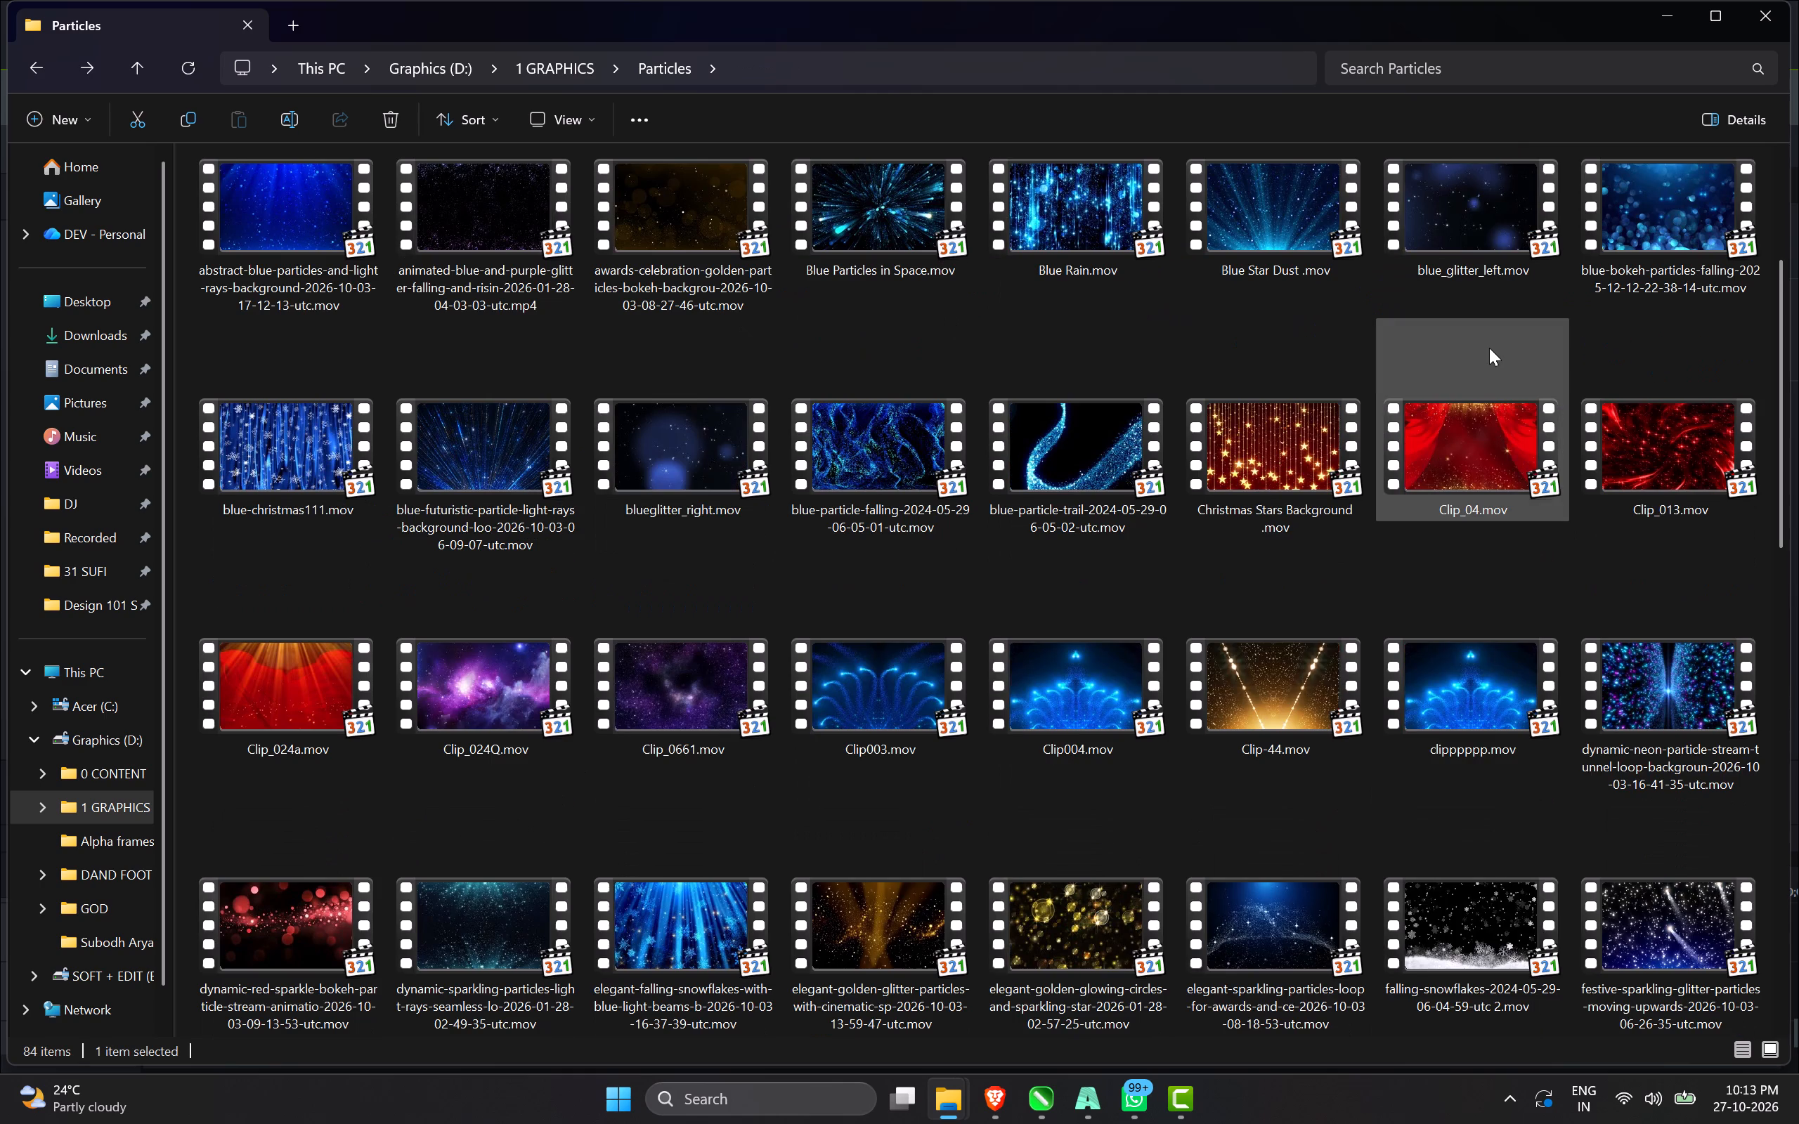
{"action": "scroll", "coordinate": [1439, 389], "scroll_direction": "down", "scroll_amount": 1}
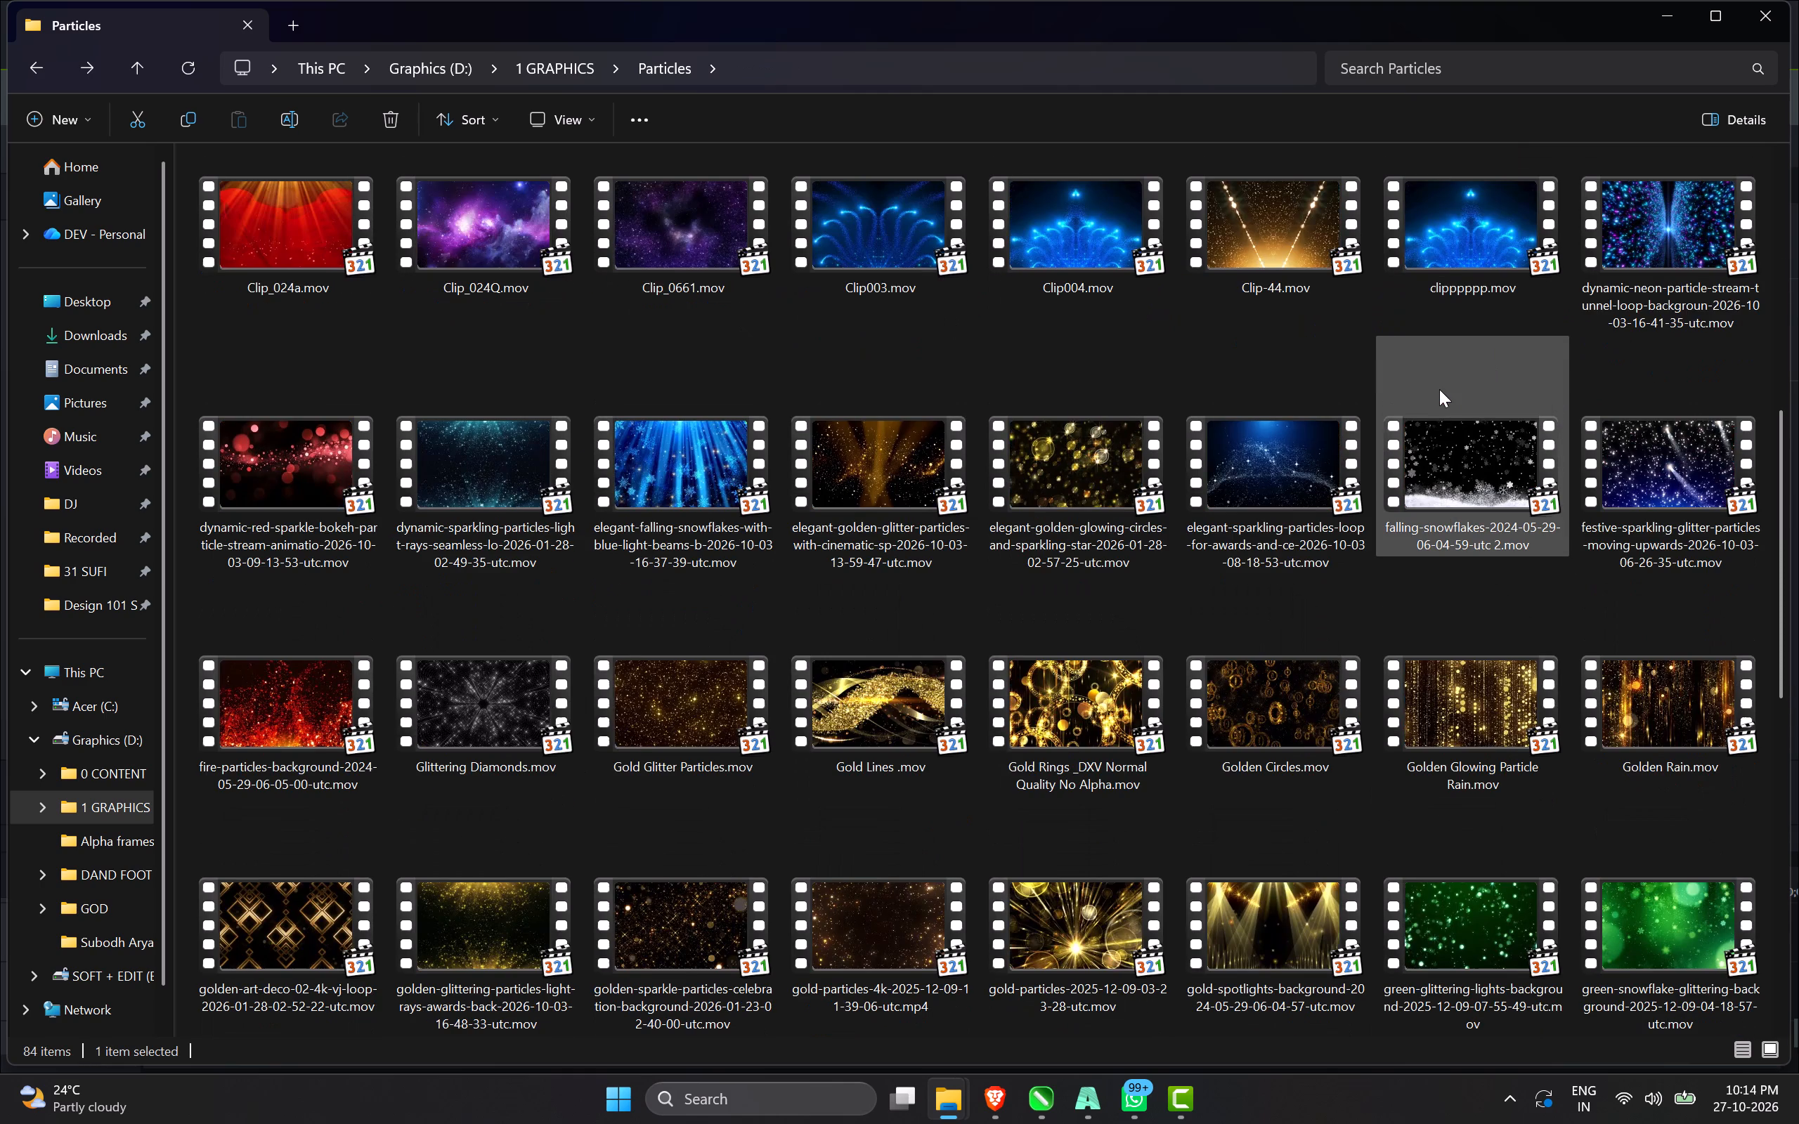
{"action": "left_click", "coordinate": [1214, 624]}
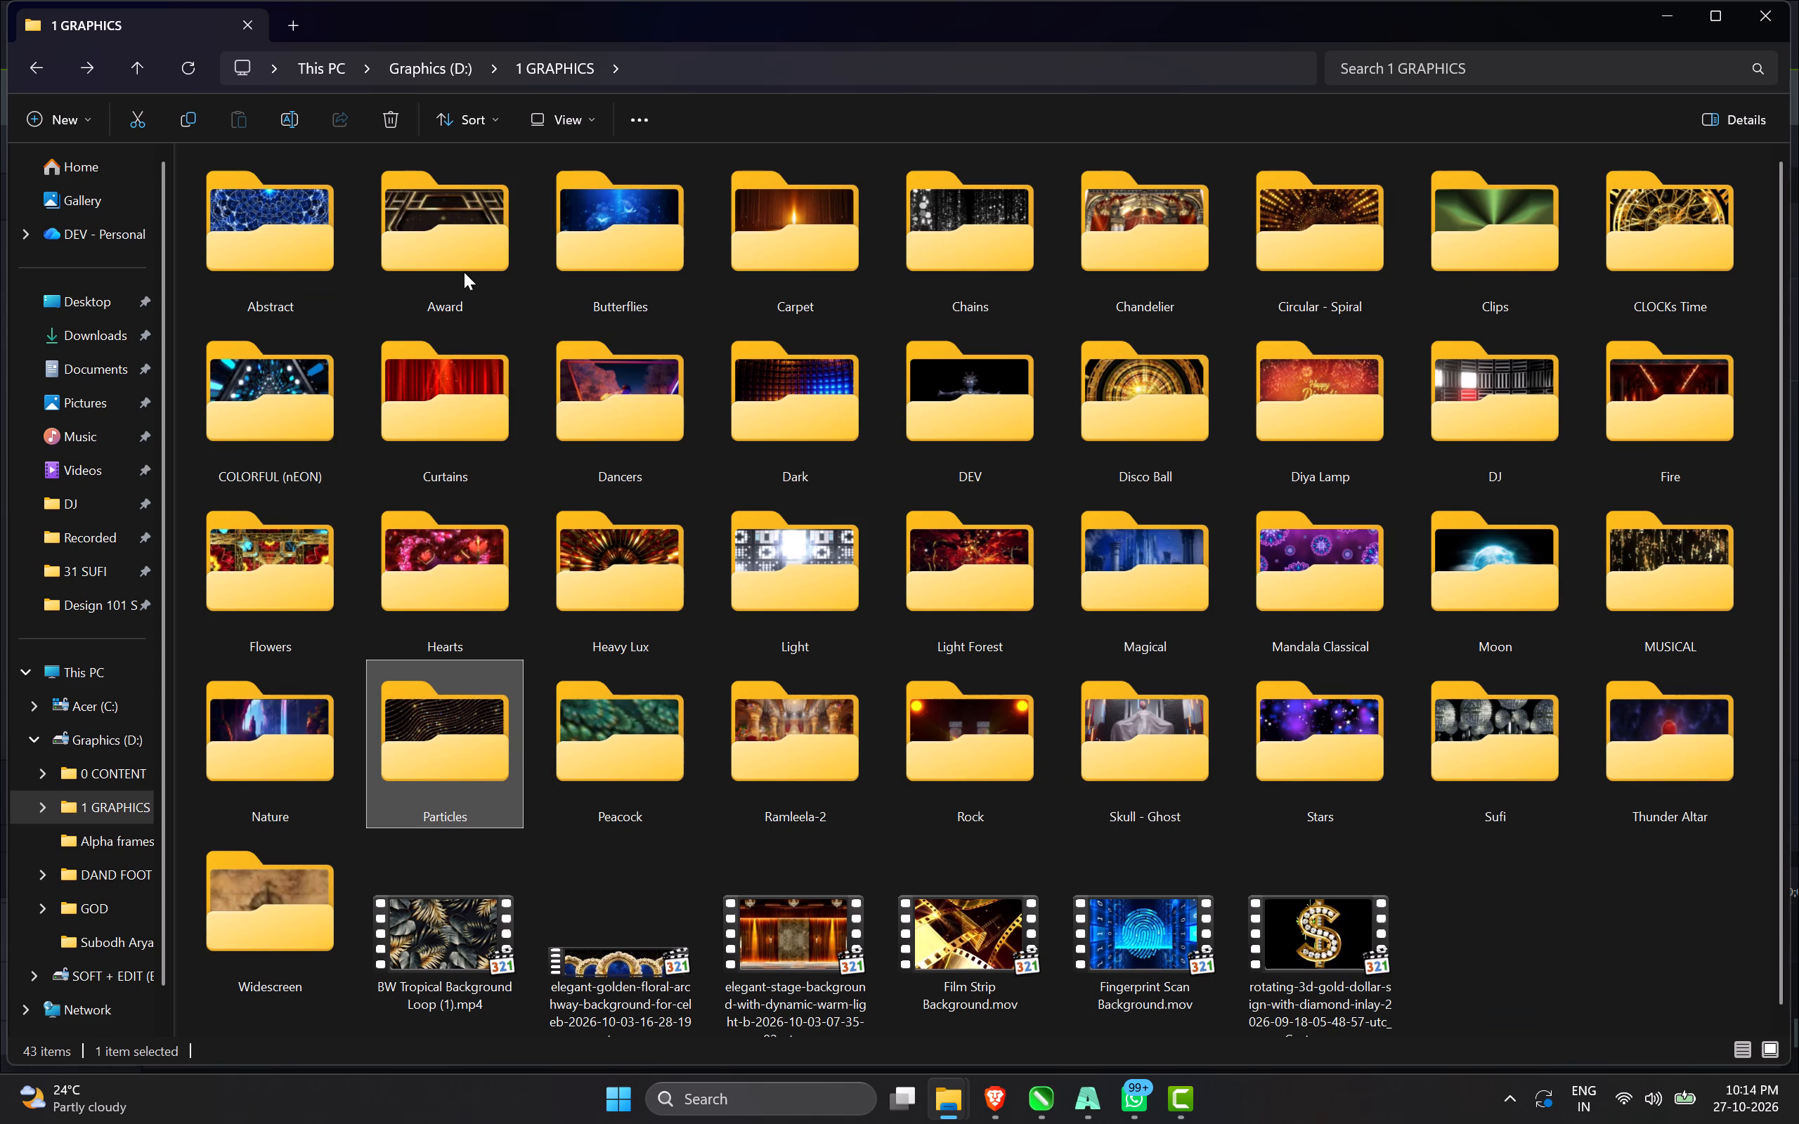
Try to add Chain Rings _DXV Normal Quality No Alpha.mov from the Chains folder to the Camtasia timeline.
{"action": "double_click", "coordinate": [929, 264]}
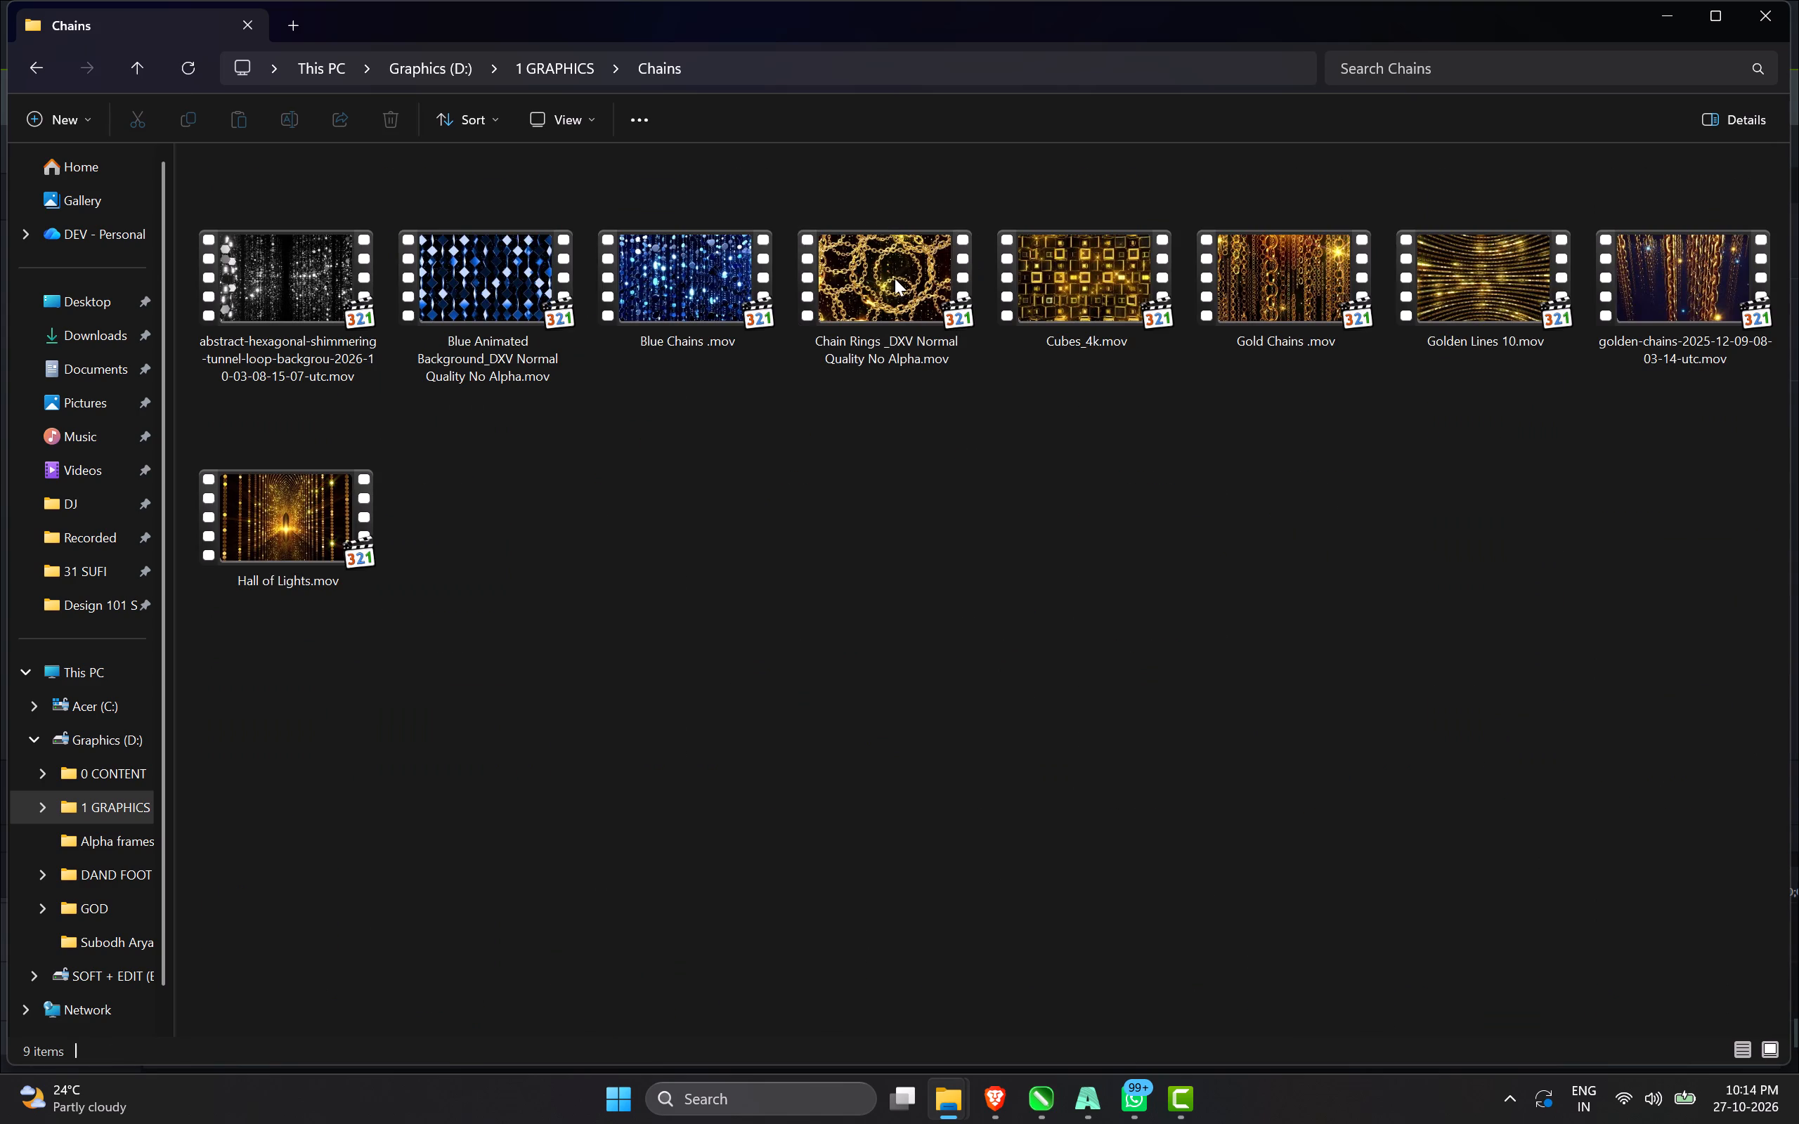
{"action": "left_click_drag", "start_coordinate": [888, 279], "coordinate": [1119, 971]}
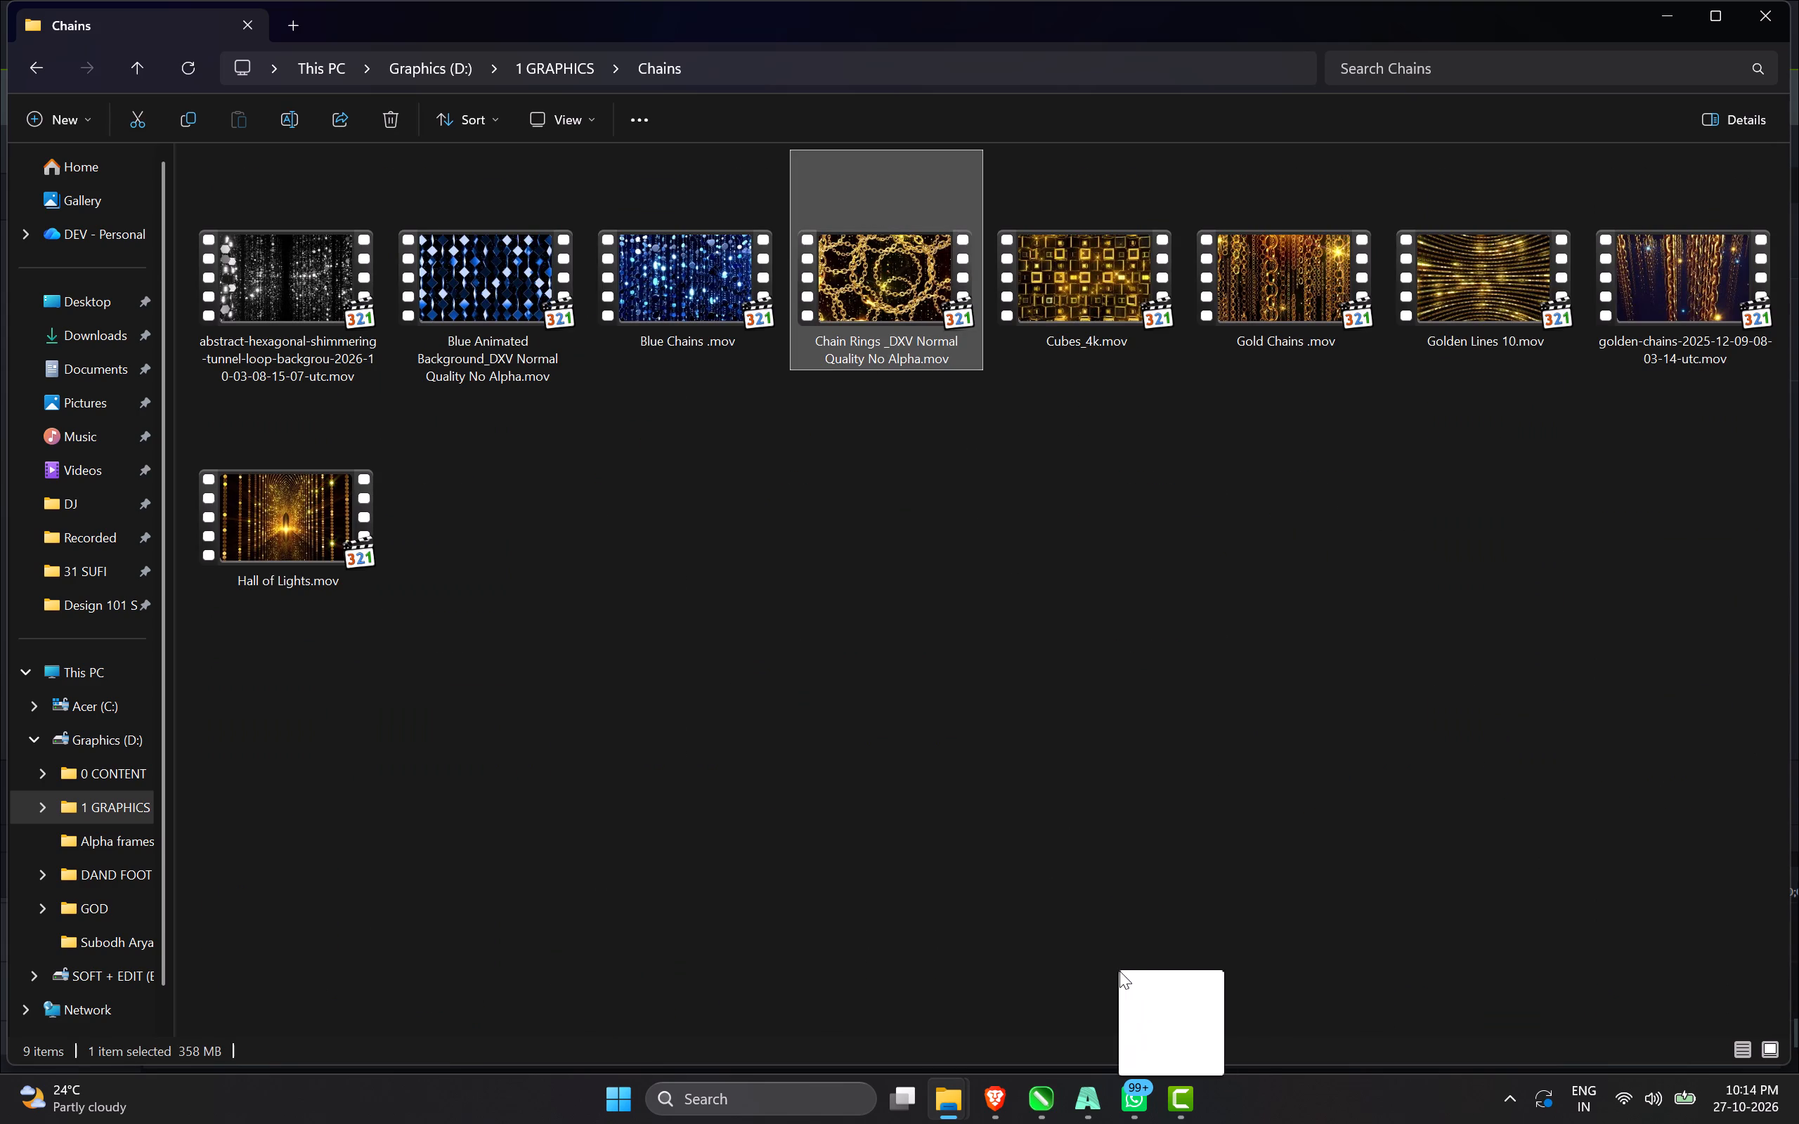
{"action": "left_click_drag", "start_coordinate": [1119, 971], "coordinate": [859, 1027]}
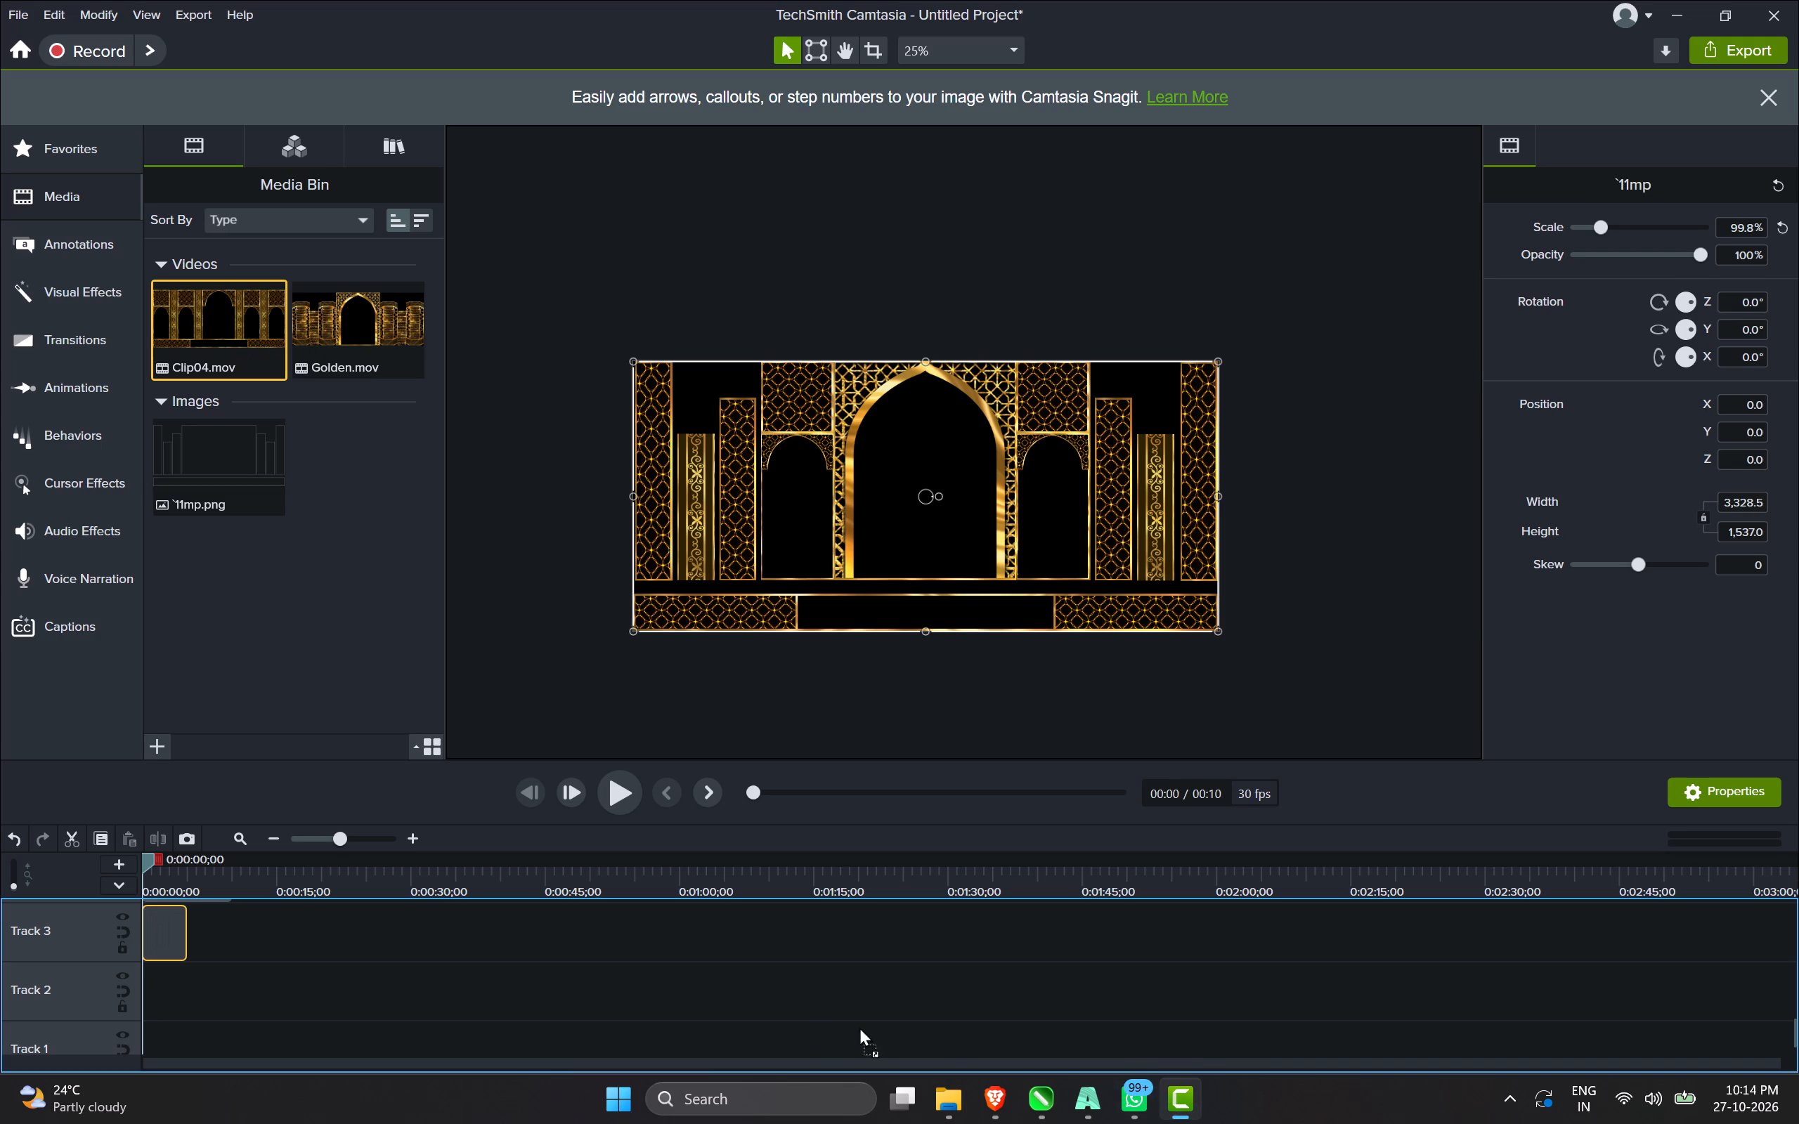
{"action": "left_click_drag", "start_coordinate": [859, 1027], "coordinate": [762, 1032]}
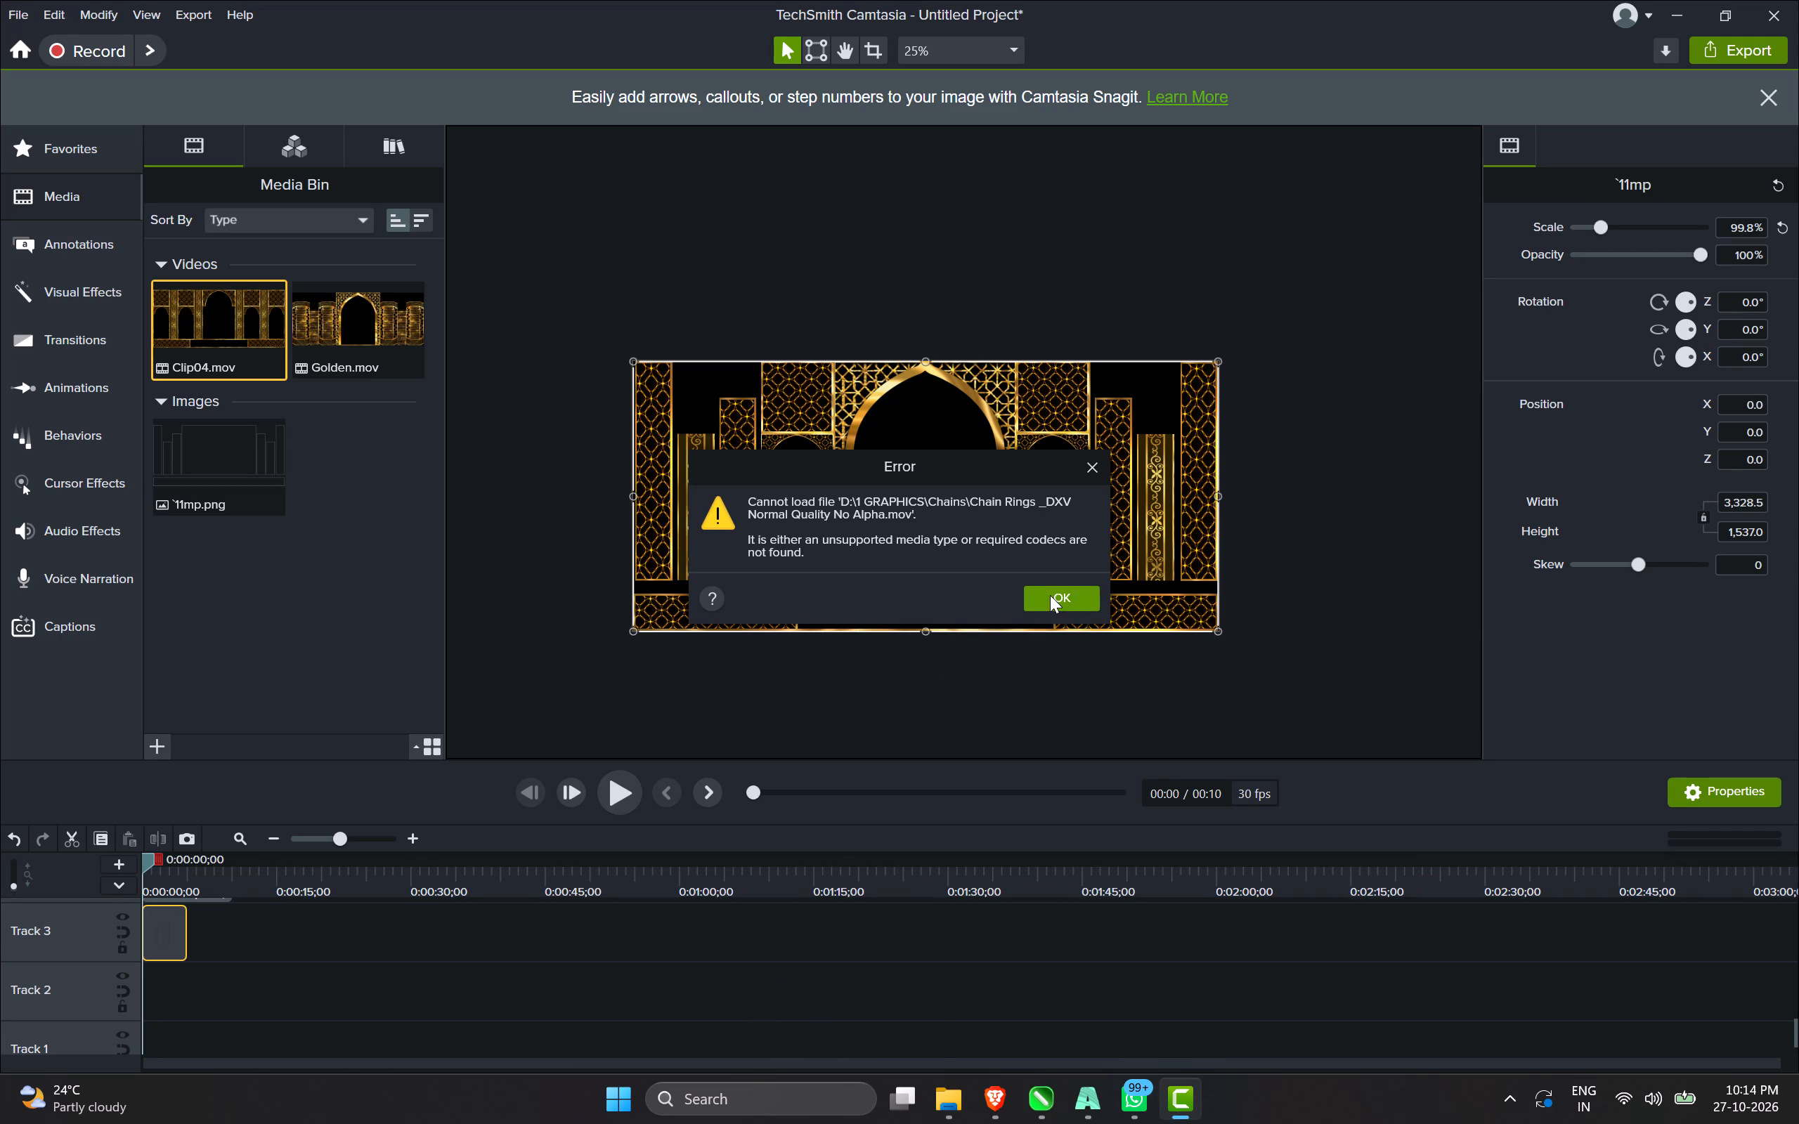
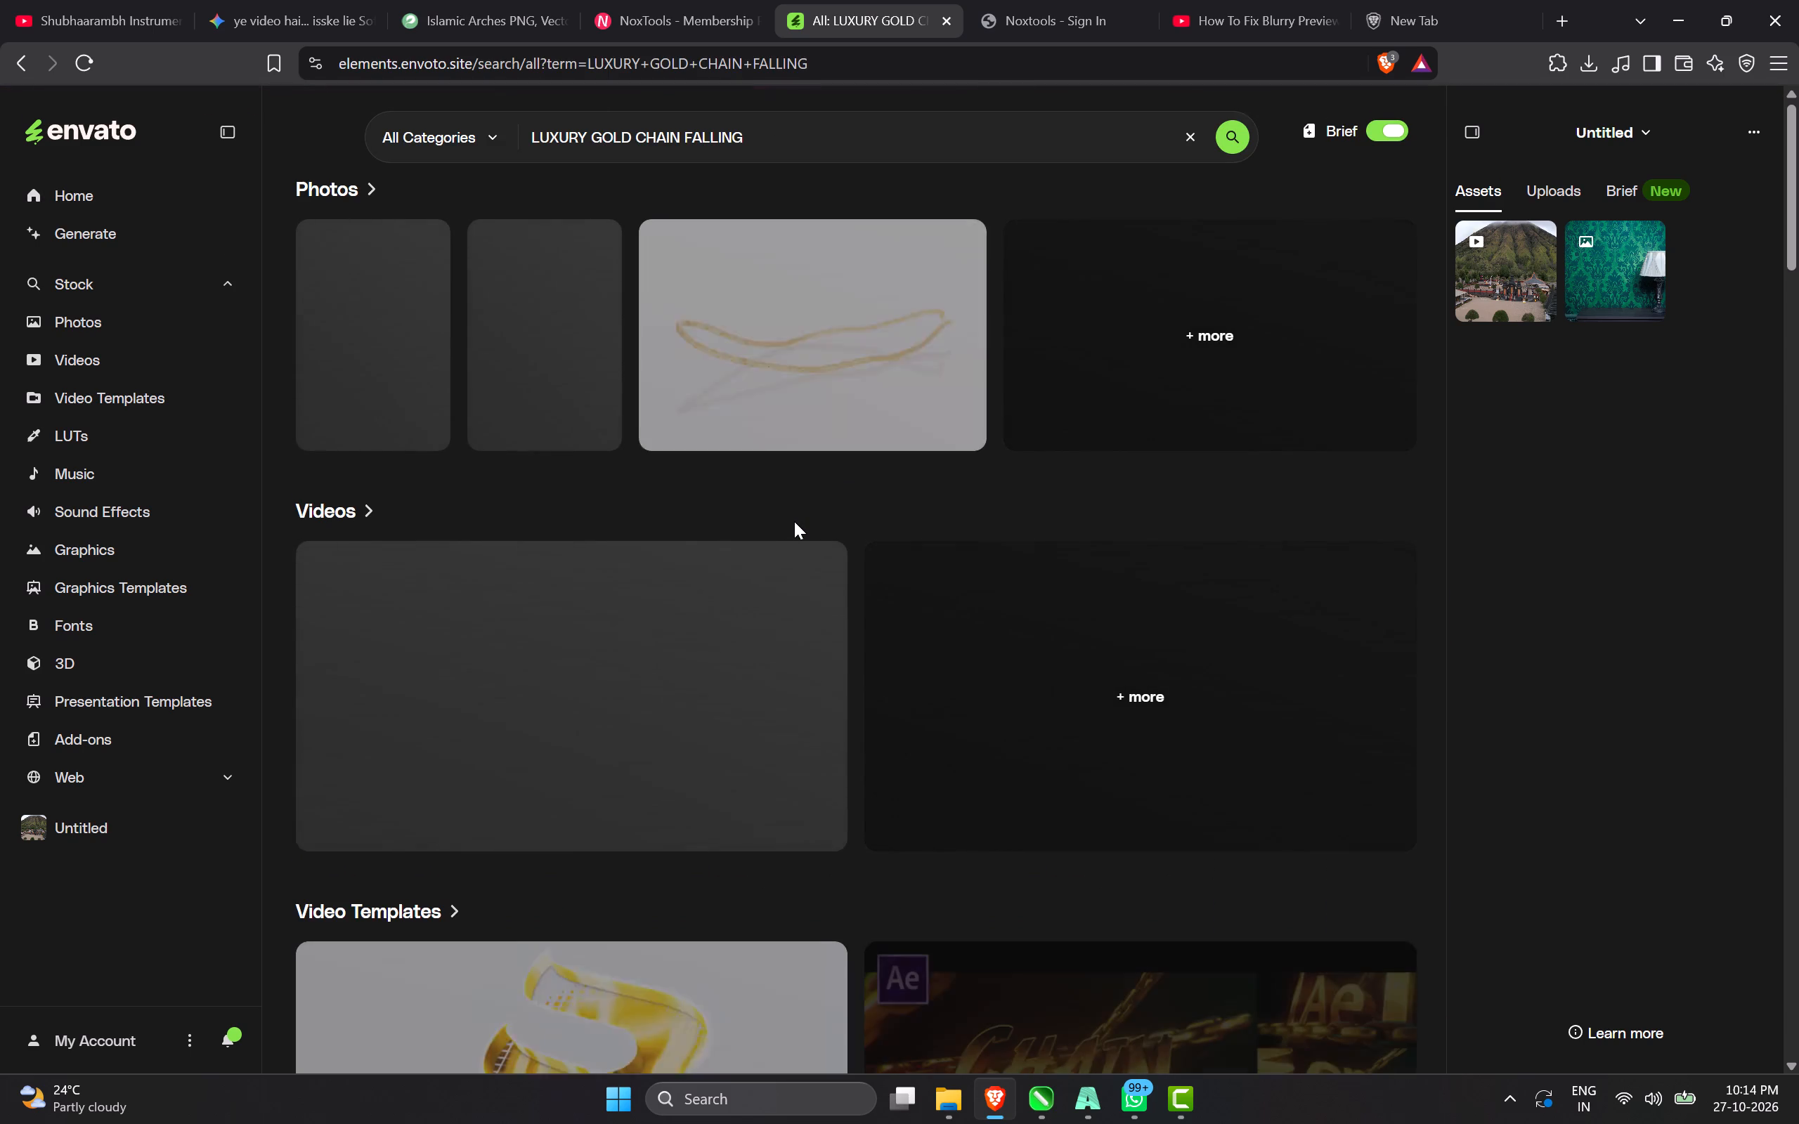
{"action": "scroll", "coordinate": [616, 521], "scroll_direction": "down", "scroll_amount": 1}
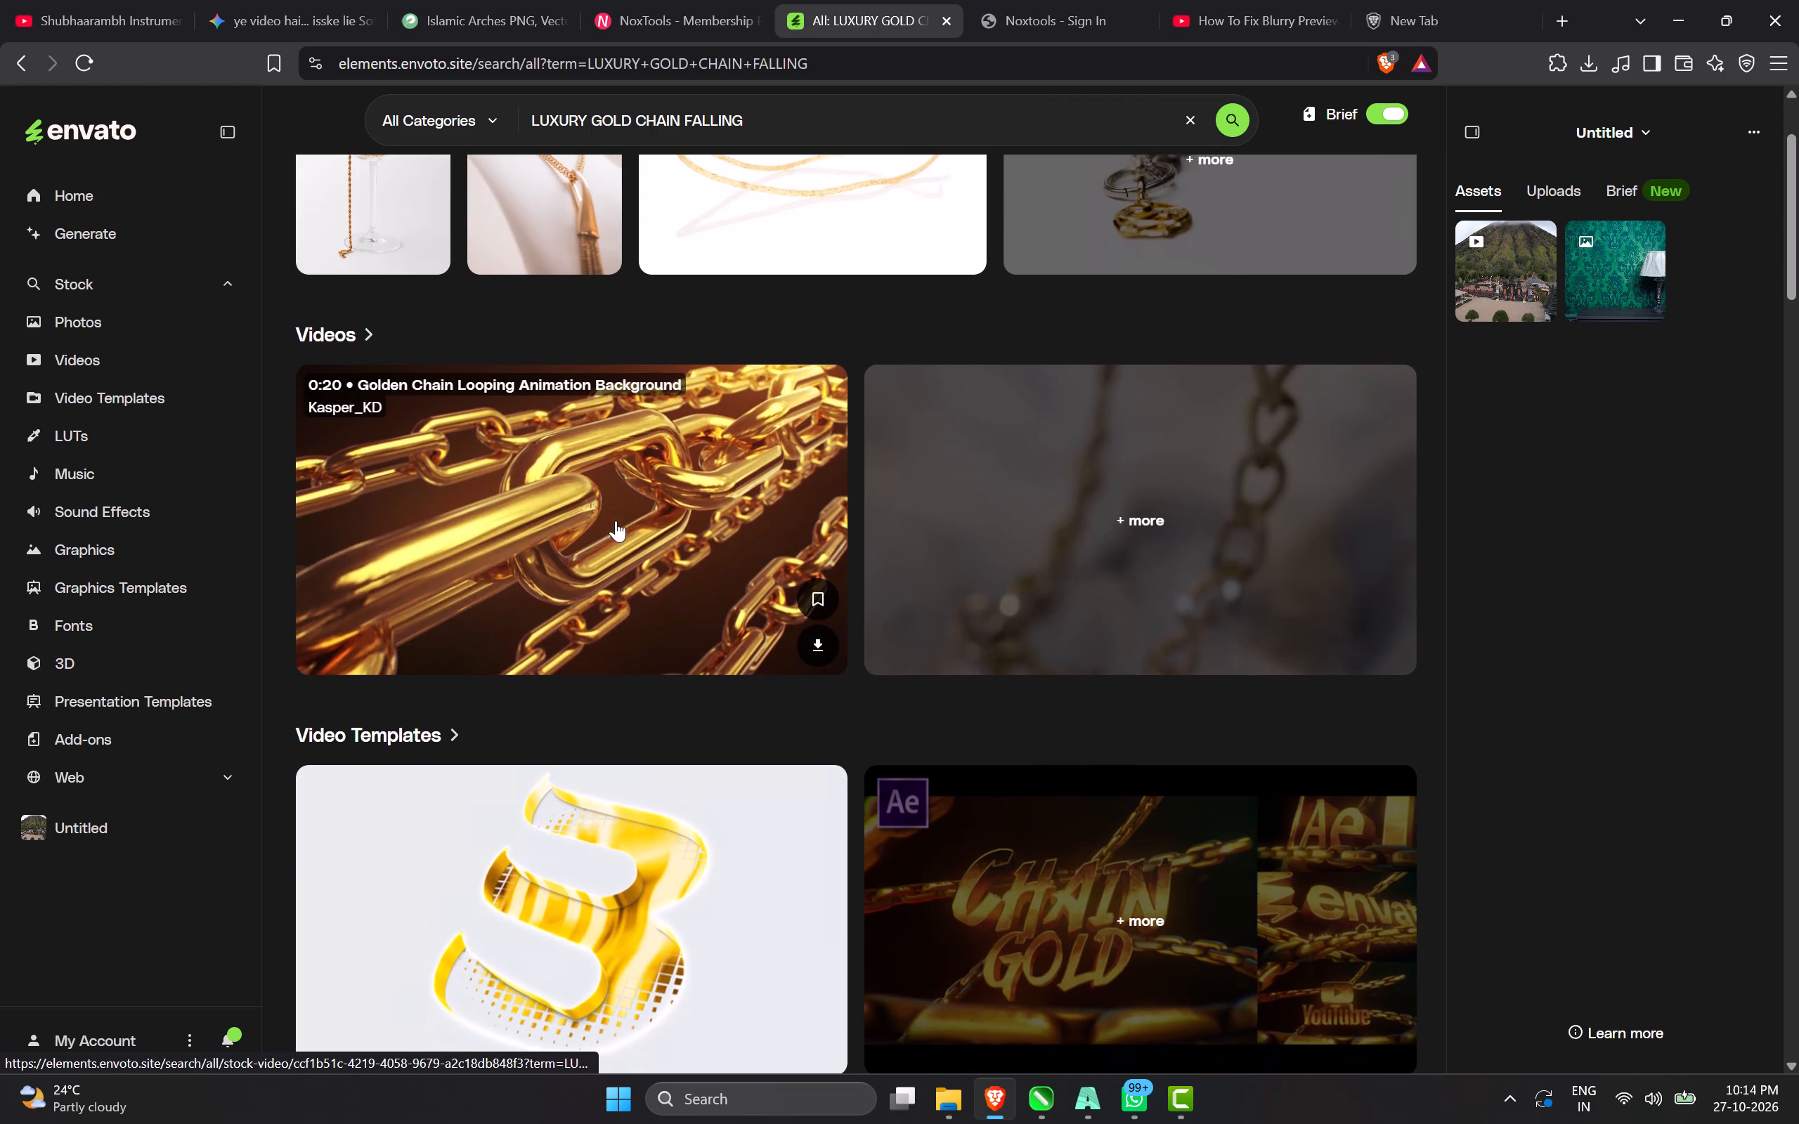
{"action": "scroll", "coordinate": [616, 521], "scroll_direction": "down", "scroll_amount": 1}
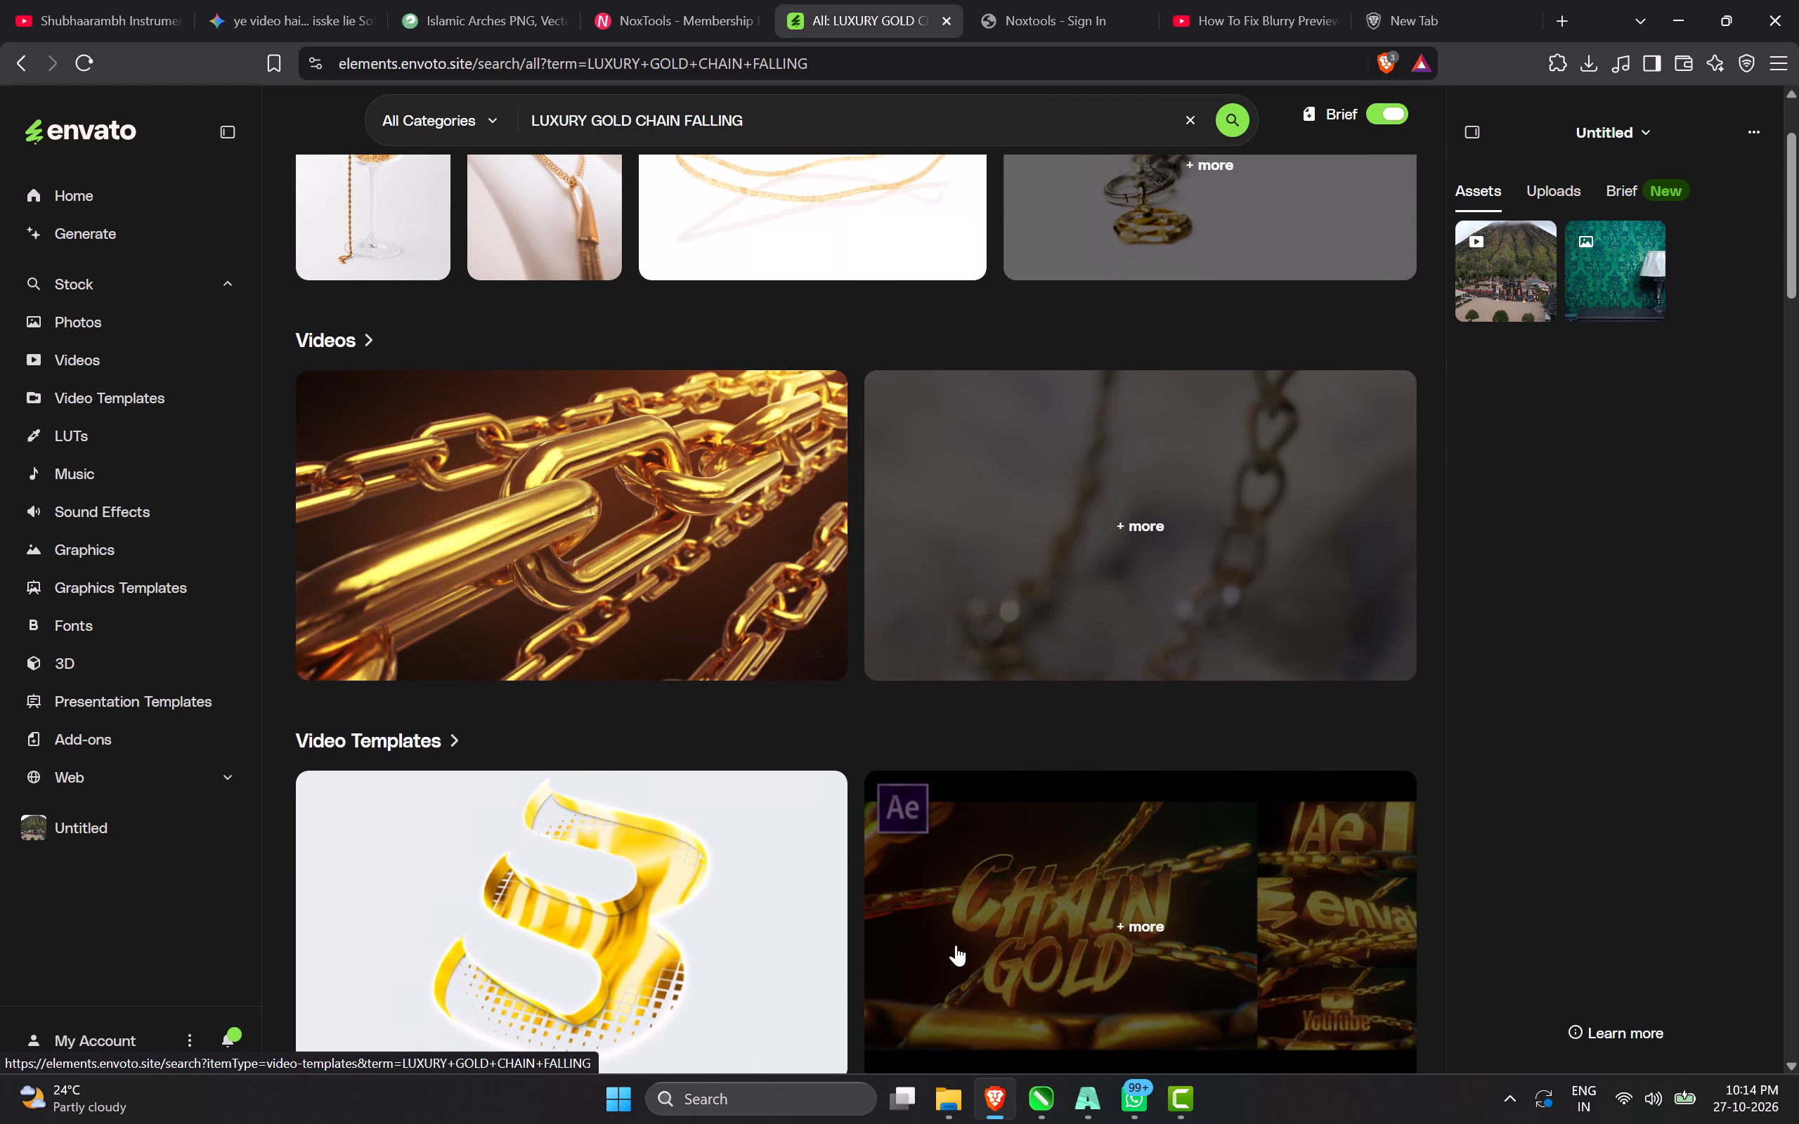
{"action": "left_click", "coordinate": [351, 334]}
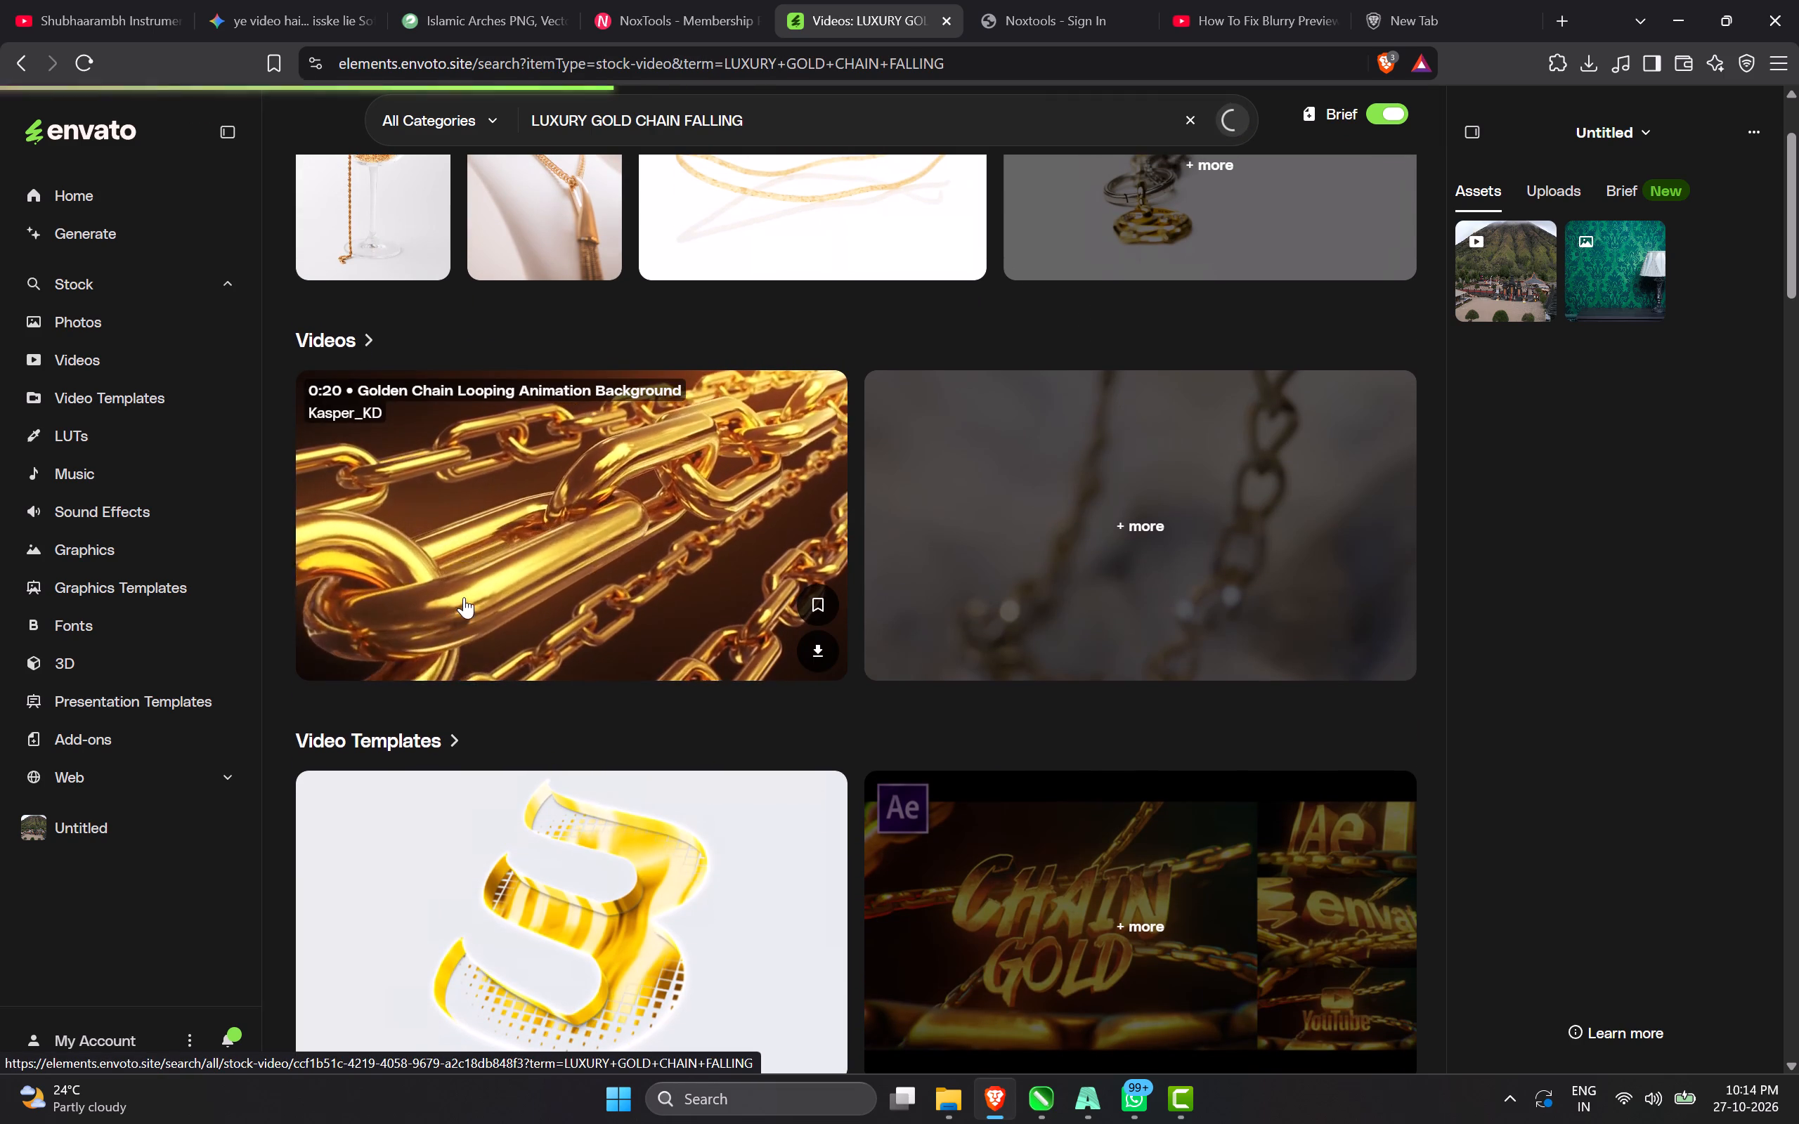
Look through the gold chain video results and open the Animated Gold Chains Background with Glitter Particles clip.
{"action": "scroll", "coordinate": [788, 841], "scroll_direction": "down", "scroll_amount": 1}
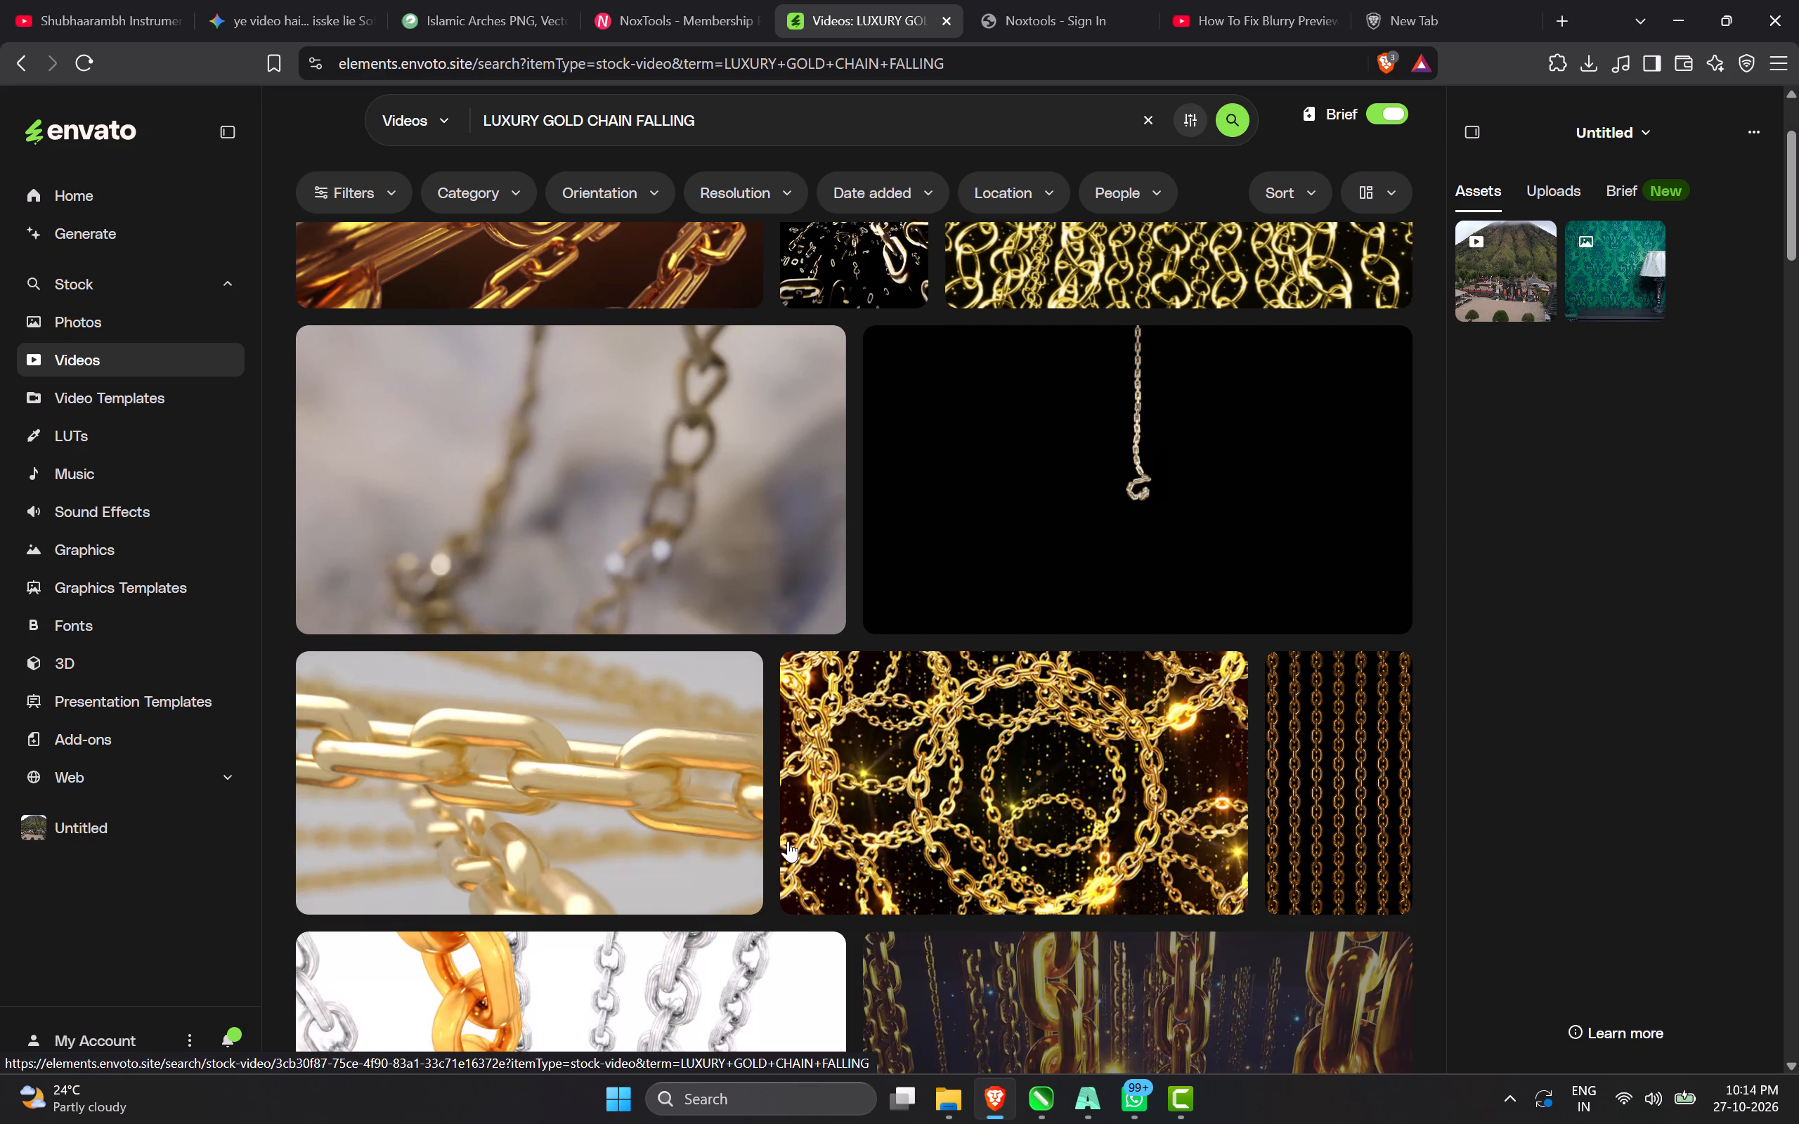
{"action": "scroll", "coordinate": [788, 841], "scroll_direction": "down", "scroll_amount": 1}
{"action": "scroll", "coordinate": [1001, 742], "scroll_direction": "down", "scroll_amount": 4}
{"action": "scroll", "coordinate": [1001, 742], "scroll_direction": "up", "scroll_amount": 3}
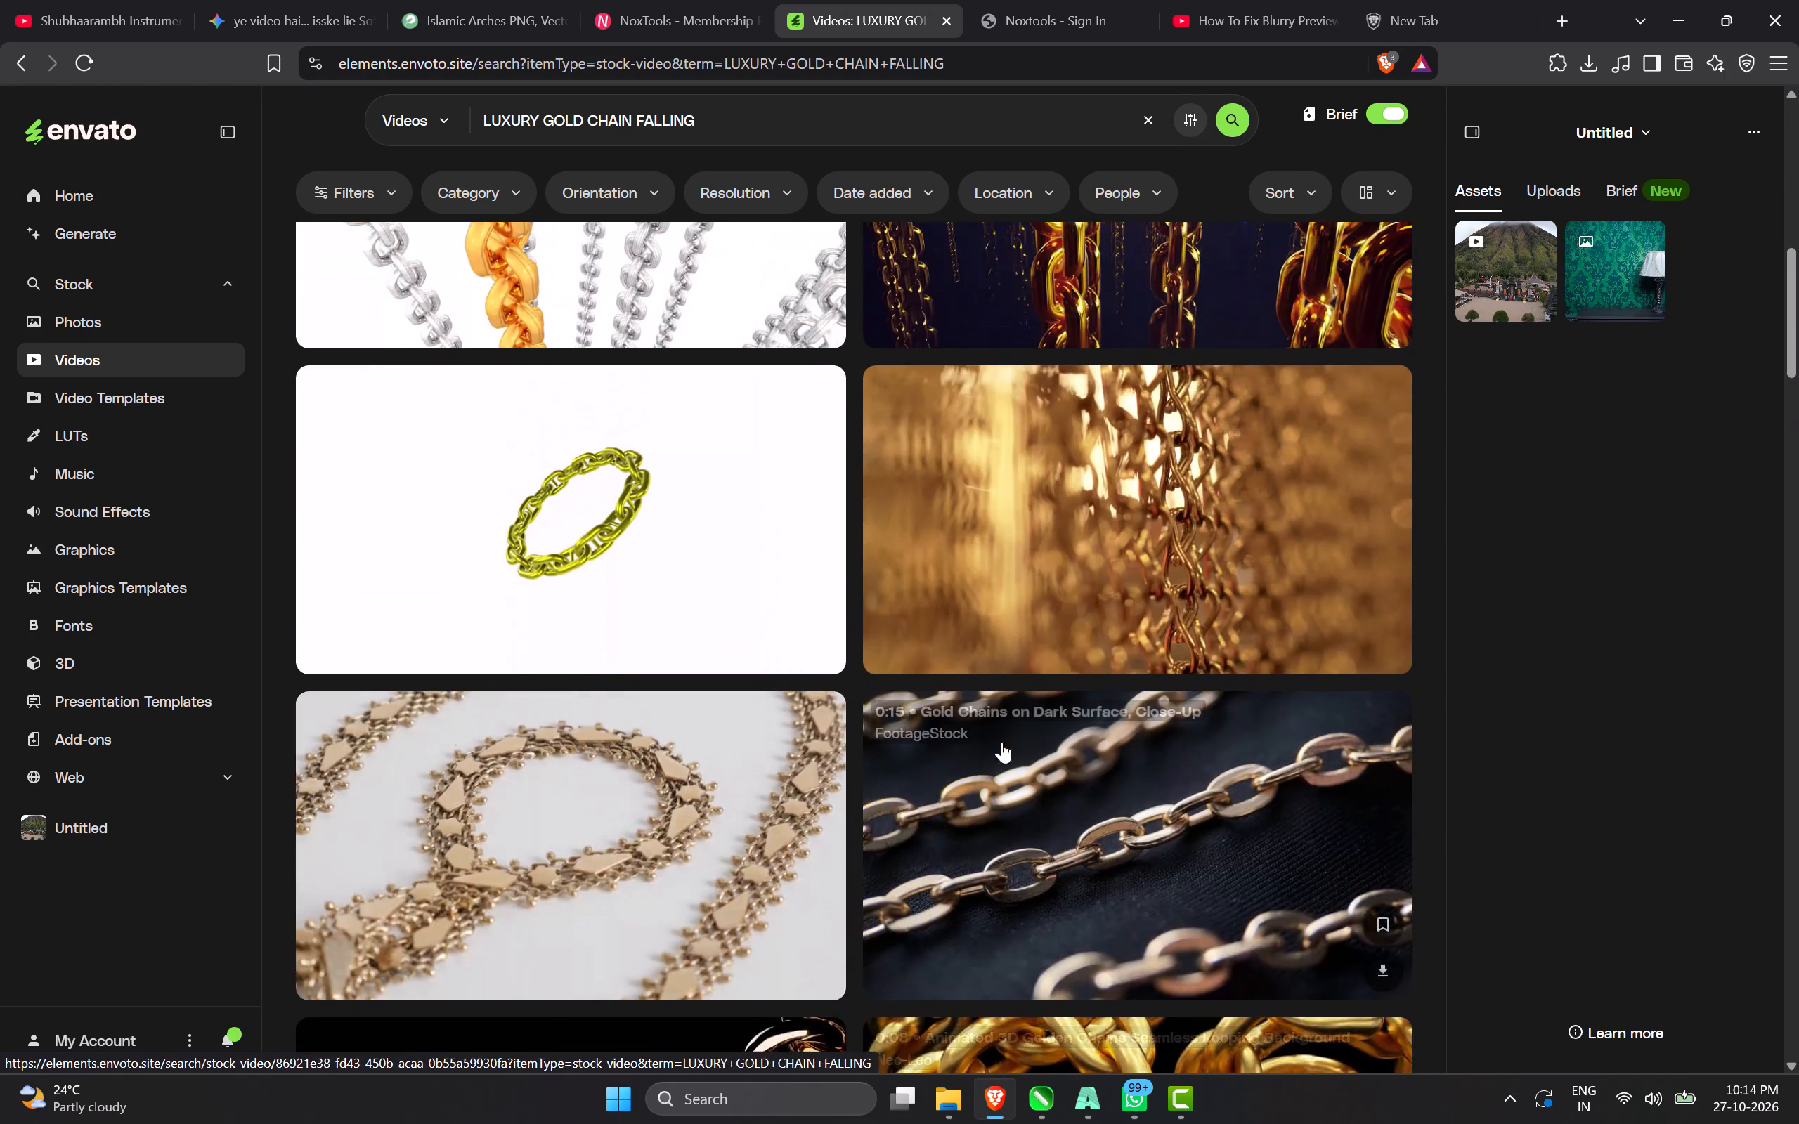
{"action": "scroll", "coordinate": [1001, 742], "scroll_direction": "up", "scroll_amount": 1}
{"action": "scroll", "coordinate": [1060, 416], "scroll_direction": "up", "scroll_amount": 1}
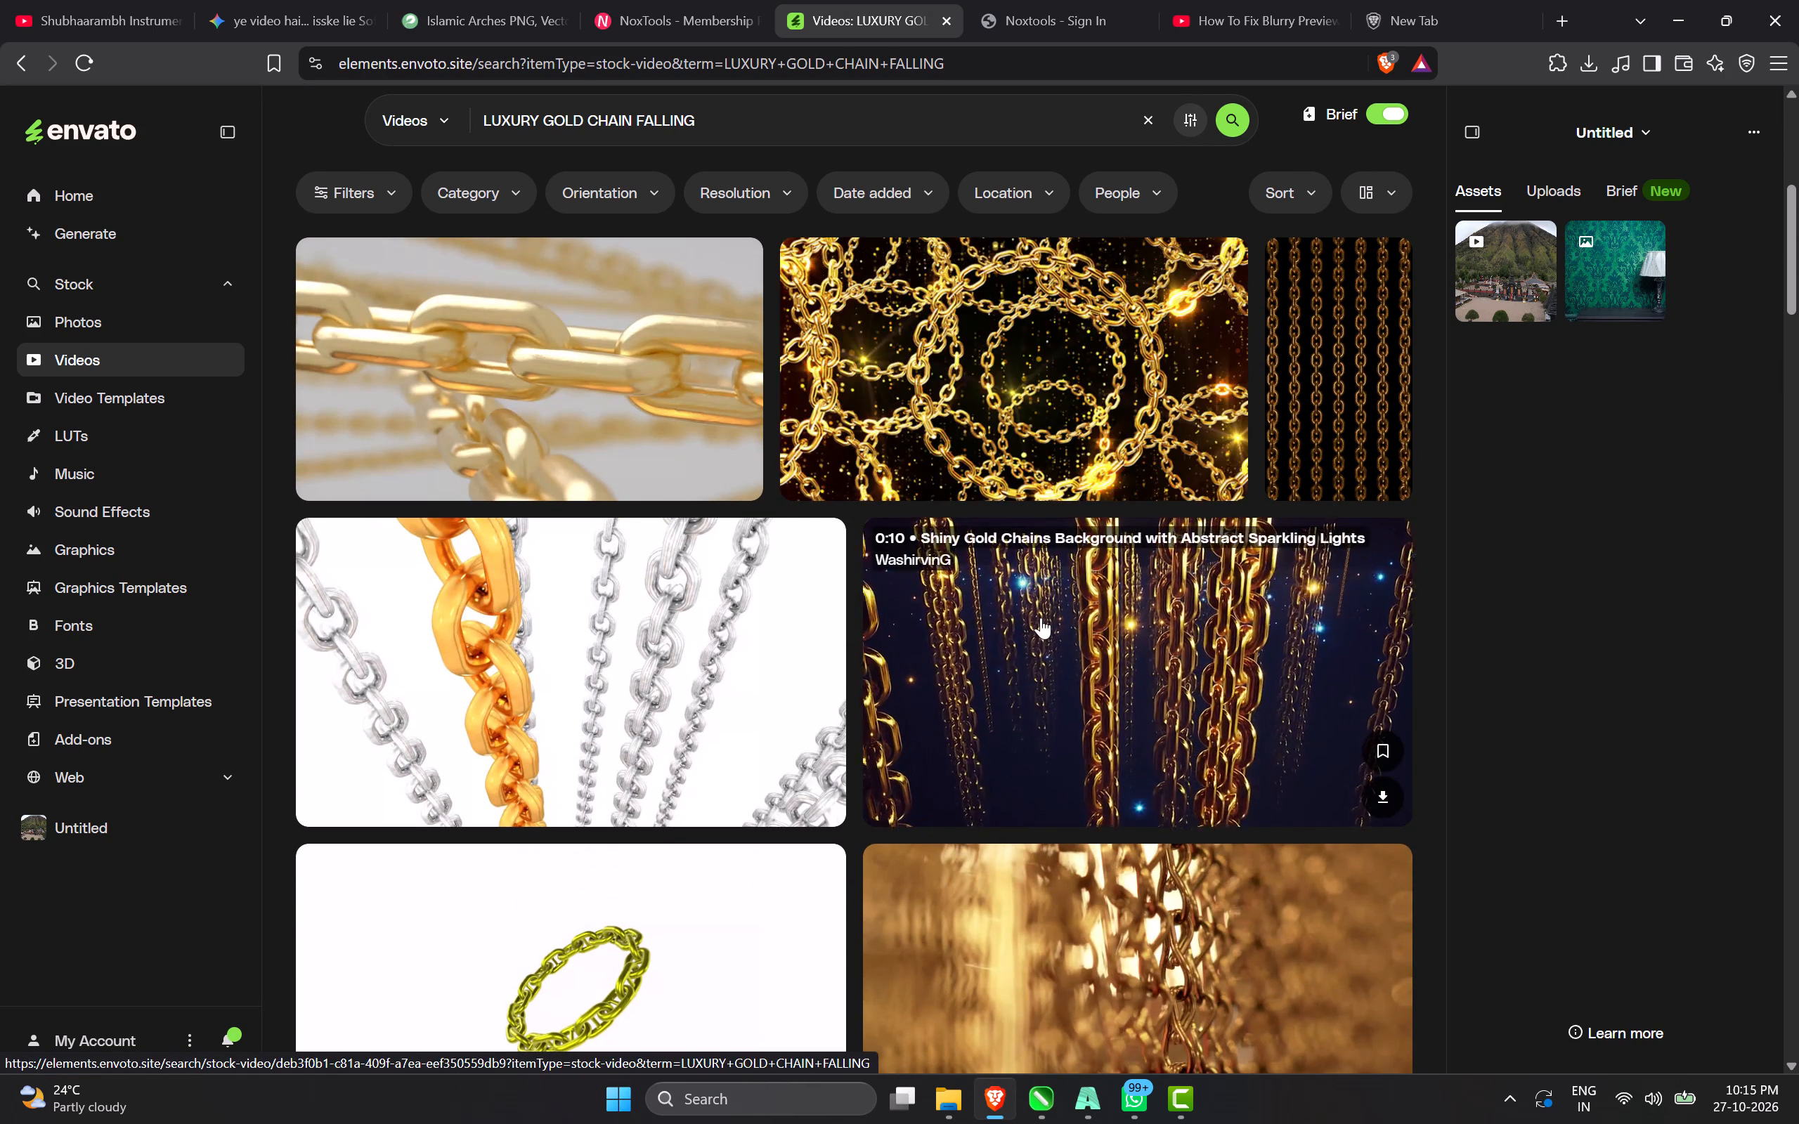
{"action": "left_click", "coordinate": [1009, 408]}
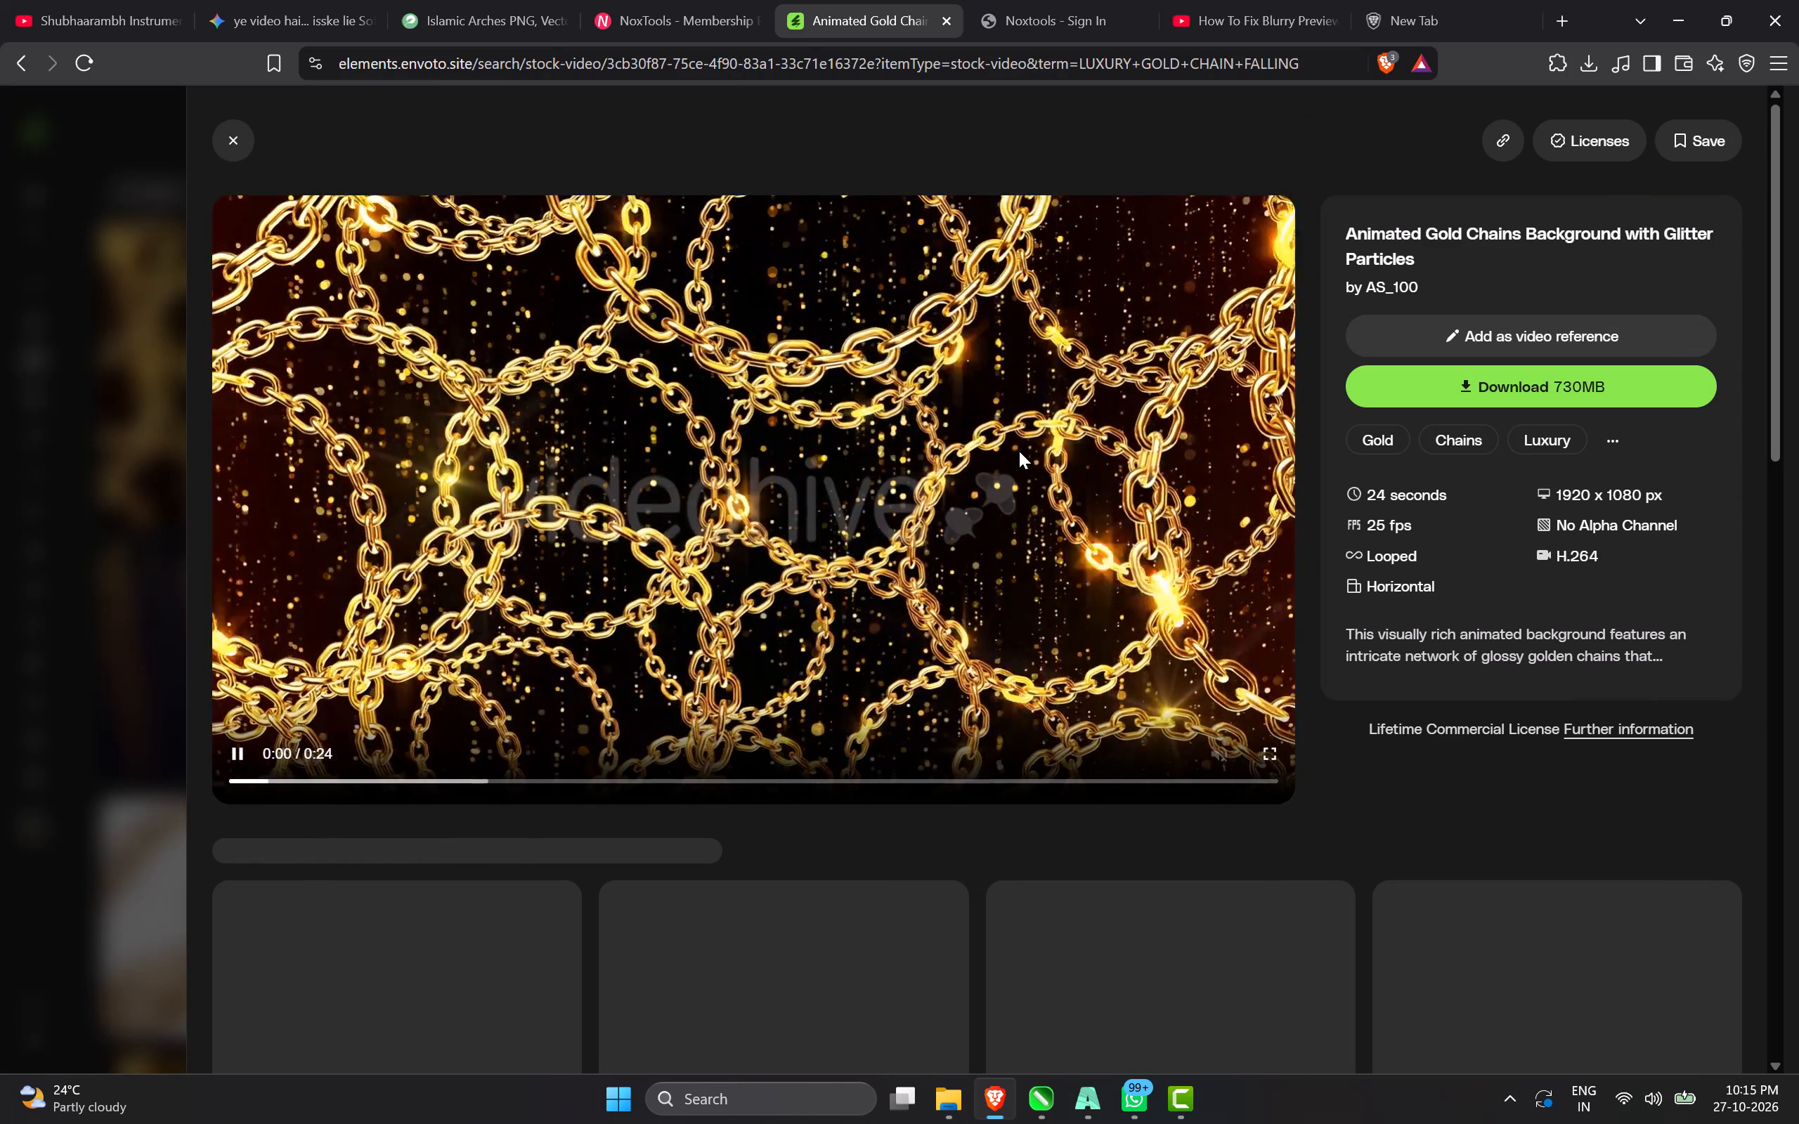
Browse the clips by AS_100 and the similar items below the preview for other golden chain or ring backgrounds.
{"action": "scroll", "coordinate": [1019, 451], "scroll_direction": "down", "scroll_amount": 1}
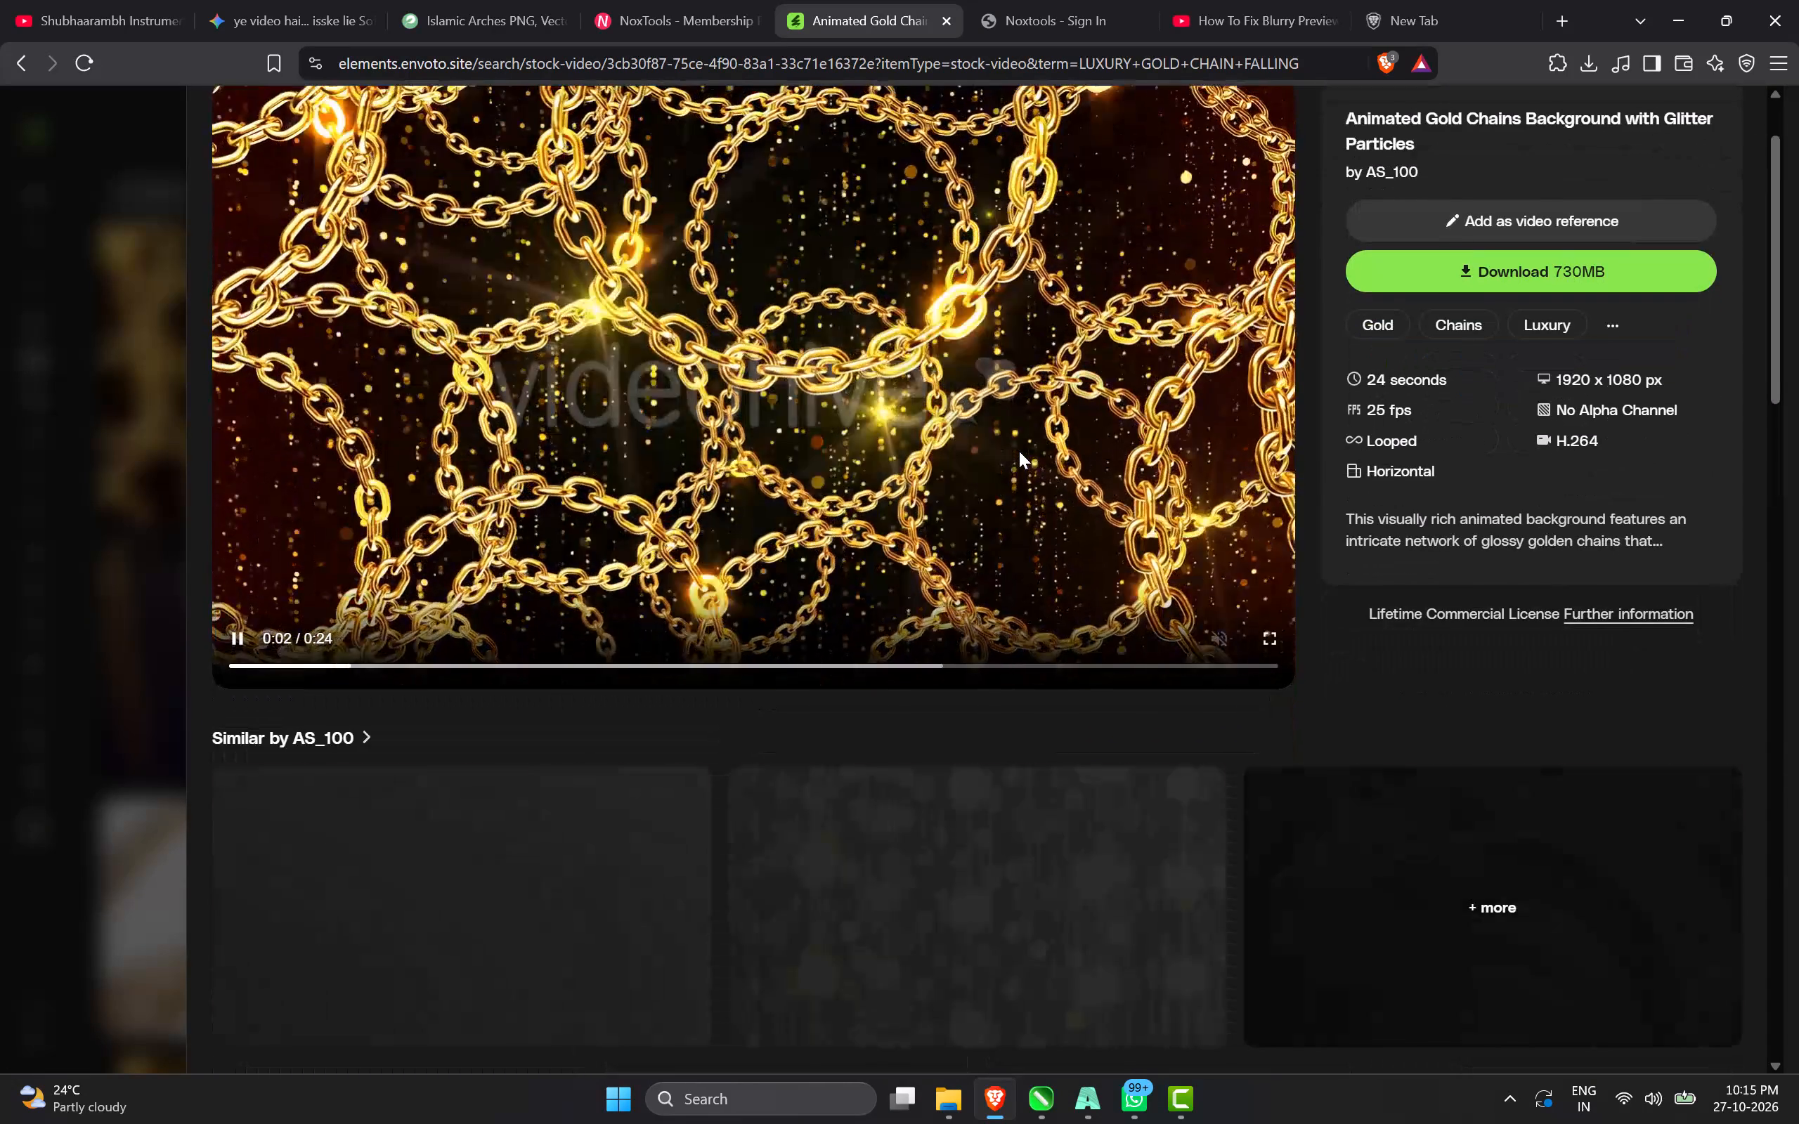
{"action": "scroll", "coordinate": [1019, 451], "scroll_direction": "down", "scroll_amount": 2}
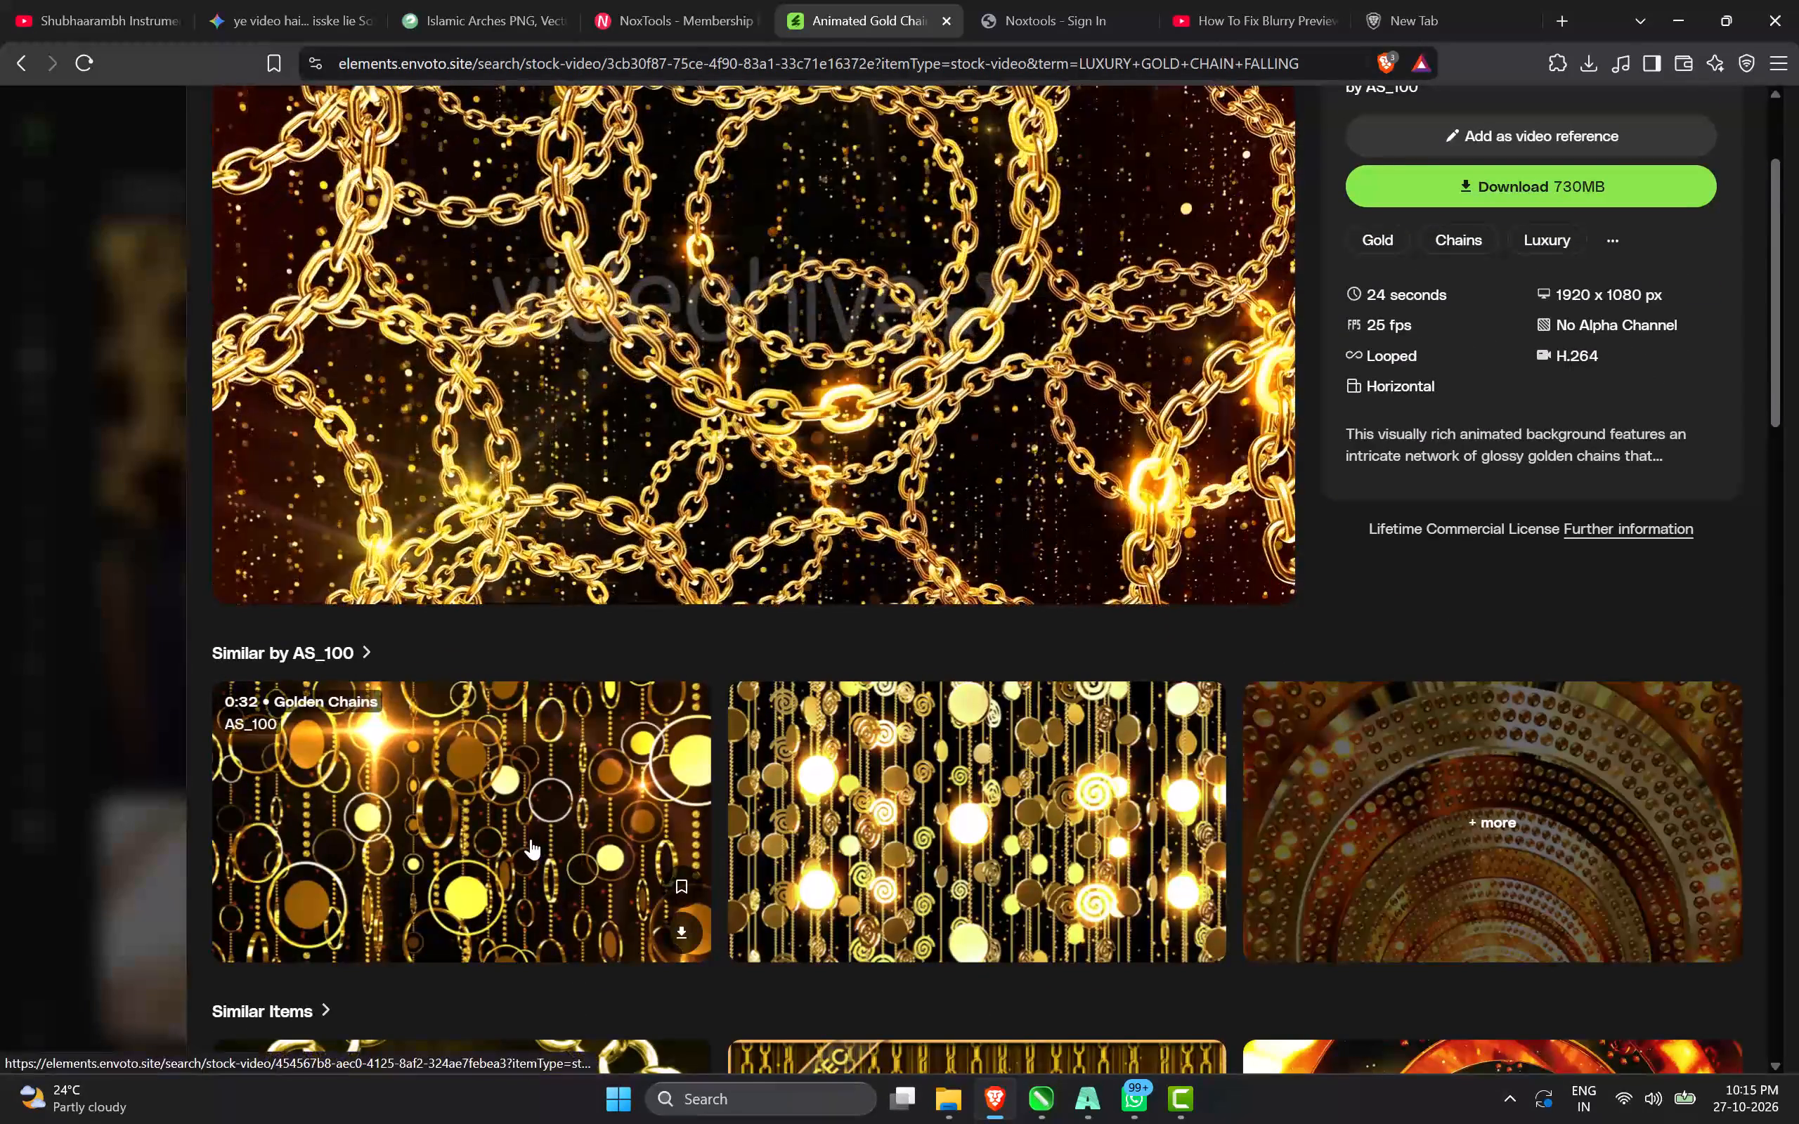
{"action": "scroll", "coordinate": [531, 839], "scroll_direction": "down", "scroll_amount": 7}
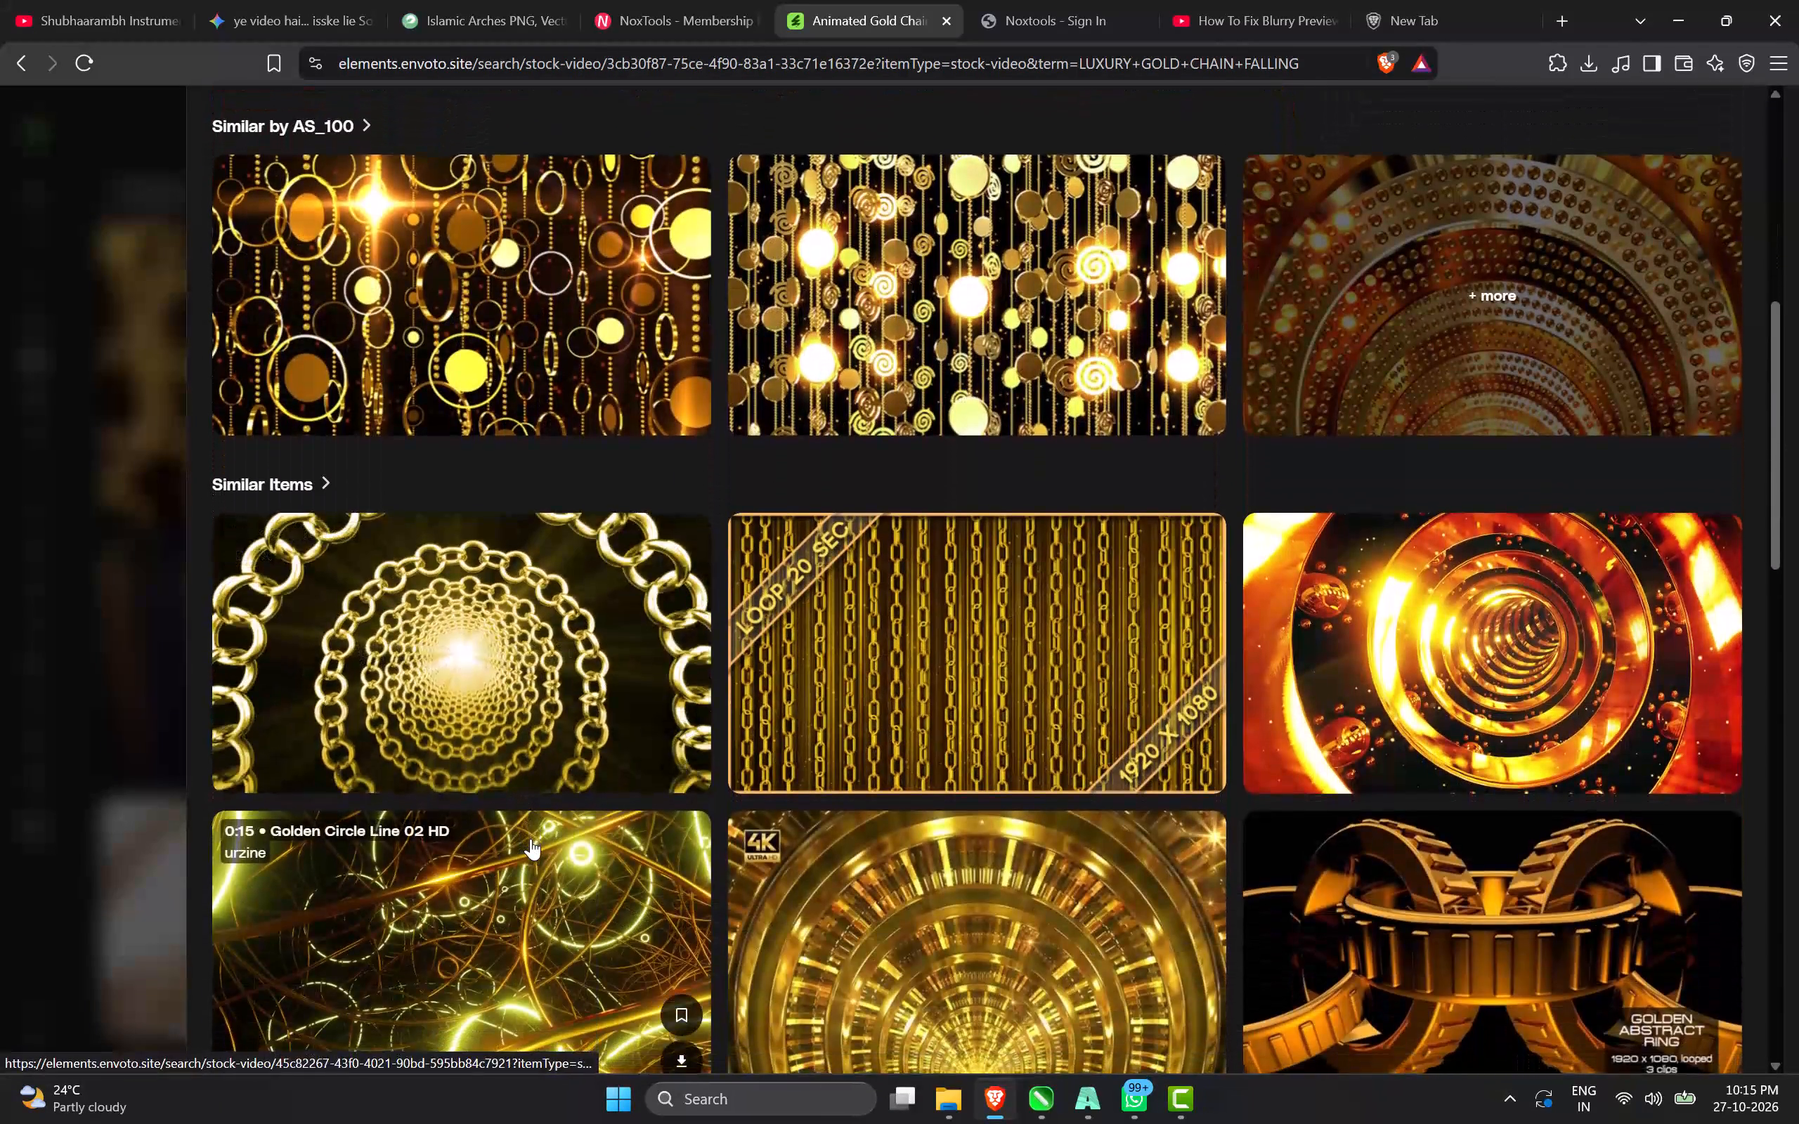
{"action": "scroll", "coordinate": [531, 839], "scroll_direction": "down", "scroll_amount": 3}
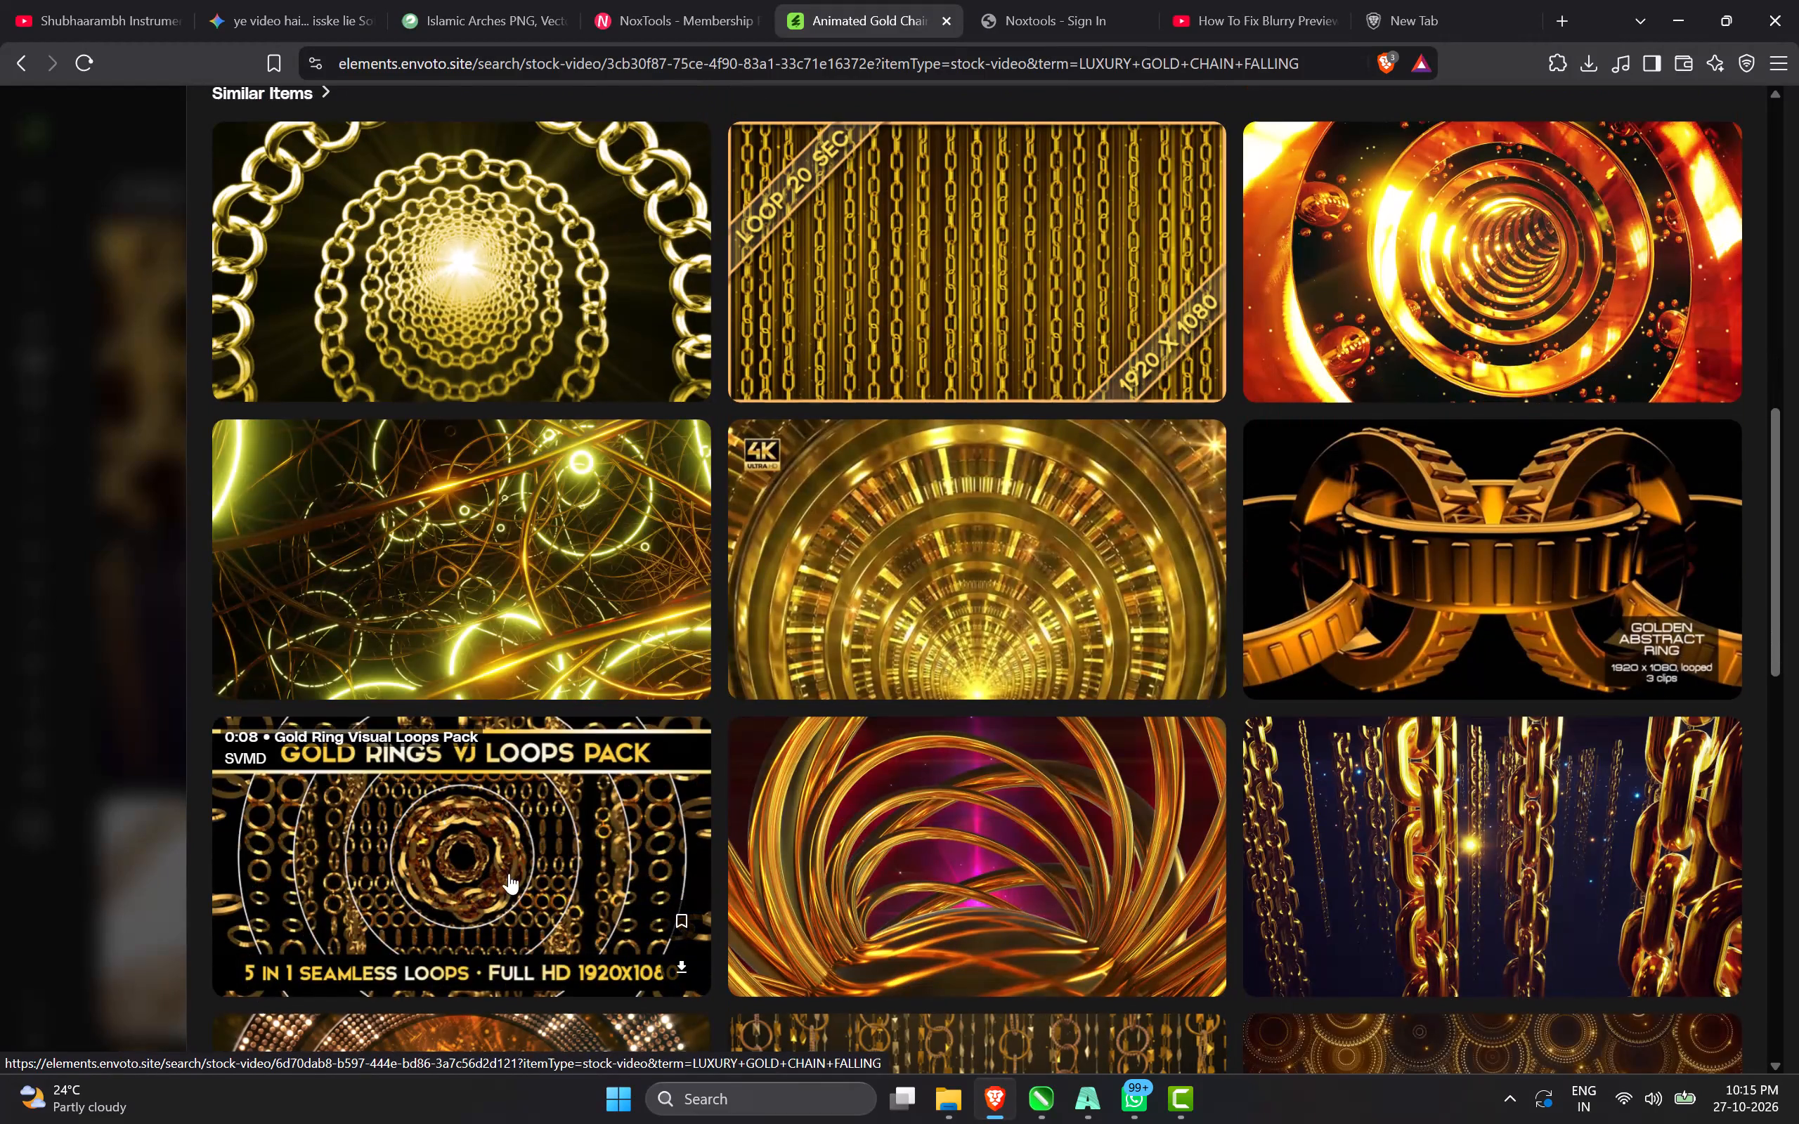
{"action": "scroll", "coordinate": [485, 903], "scroll_direction": "down", "scroll_amount": 3}
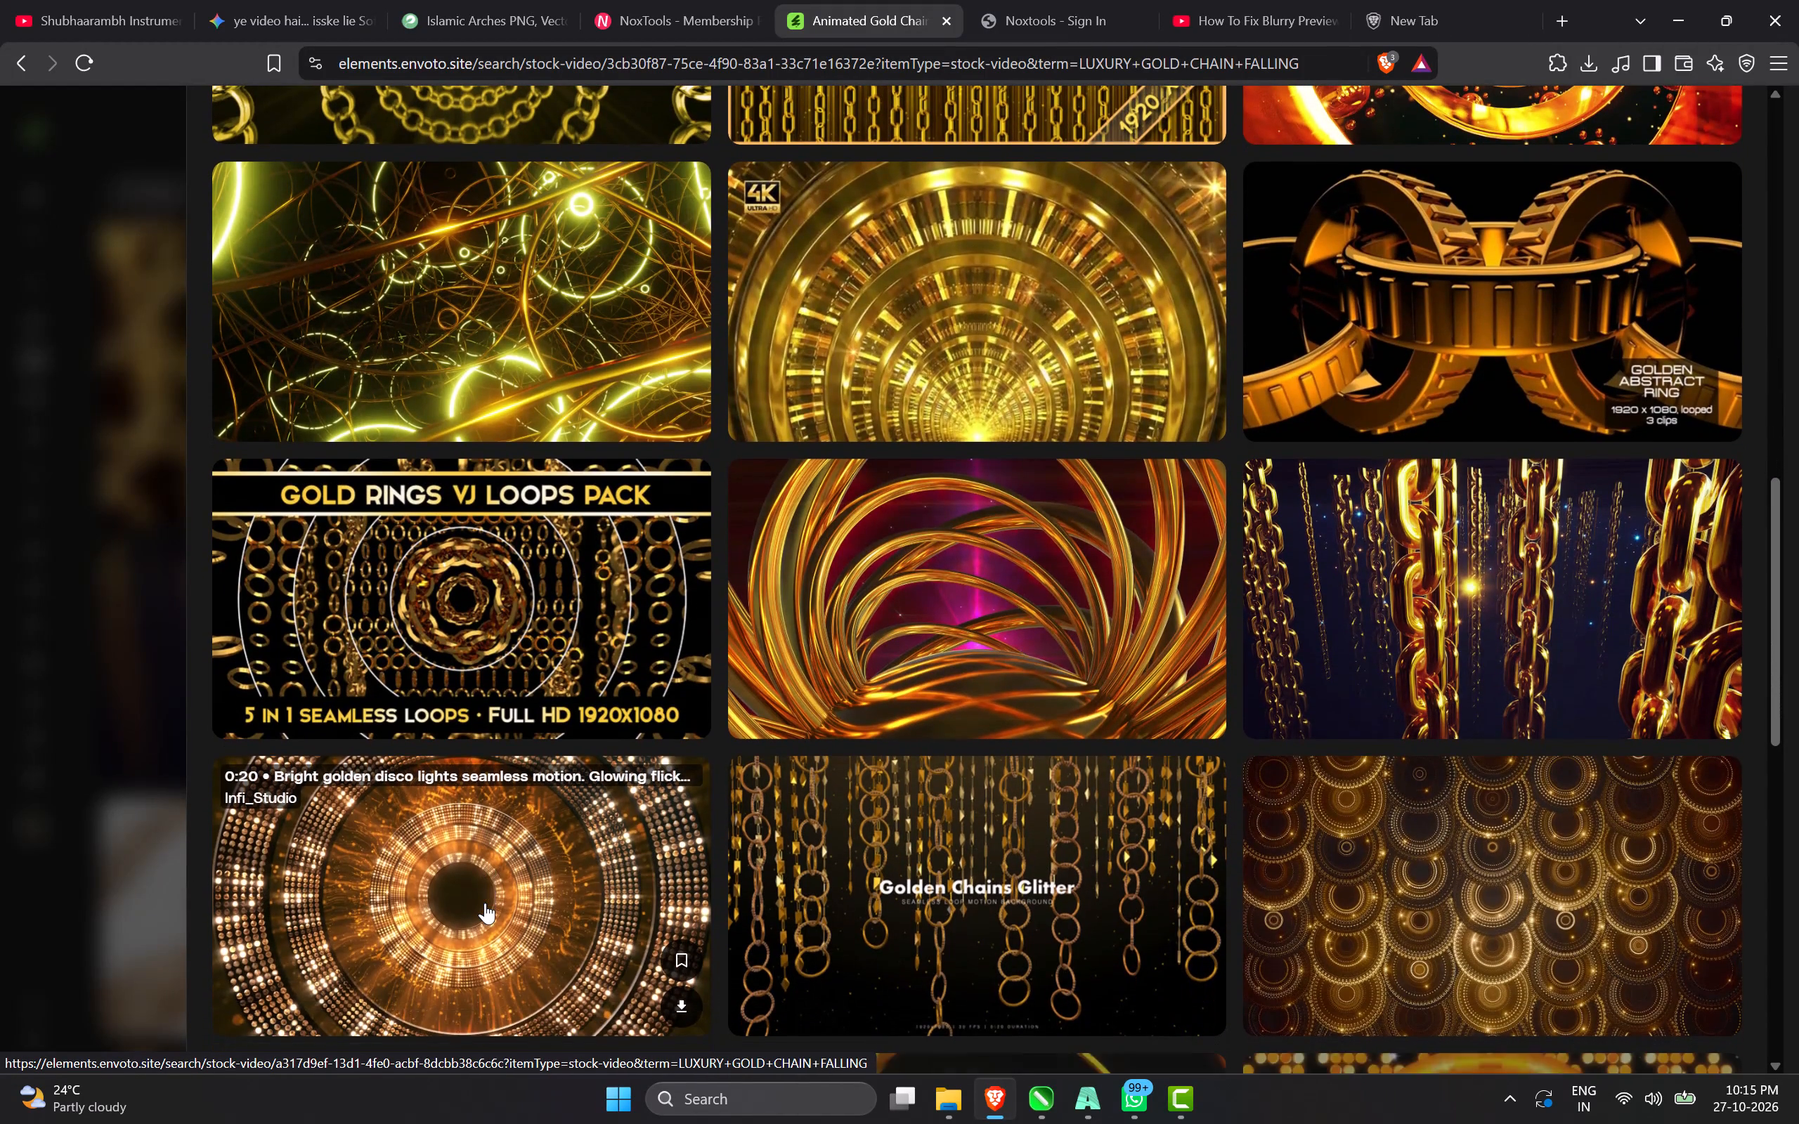
{"action": "scroll", "coordinate": [538, 901], "scroll_direction": "down", "scroll_amount": 5}
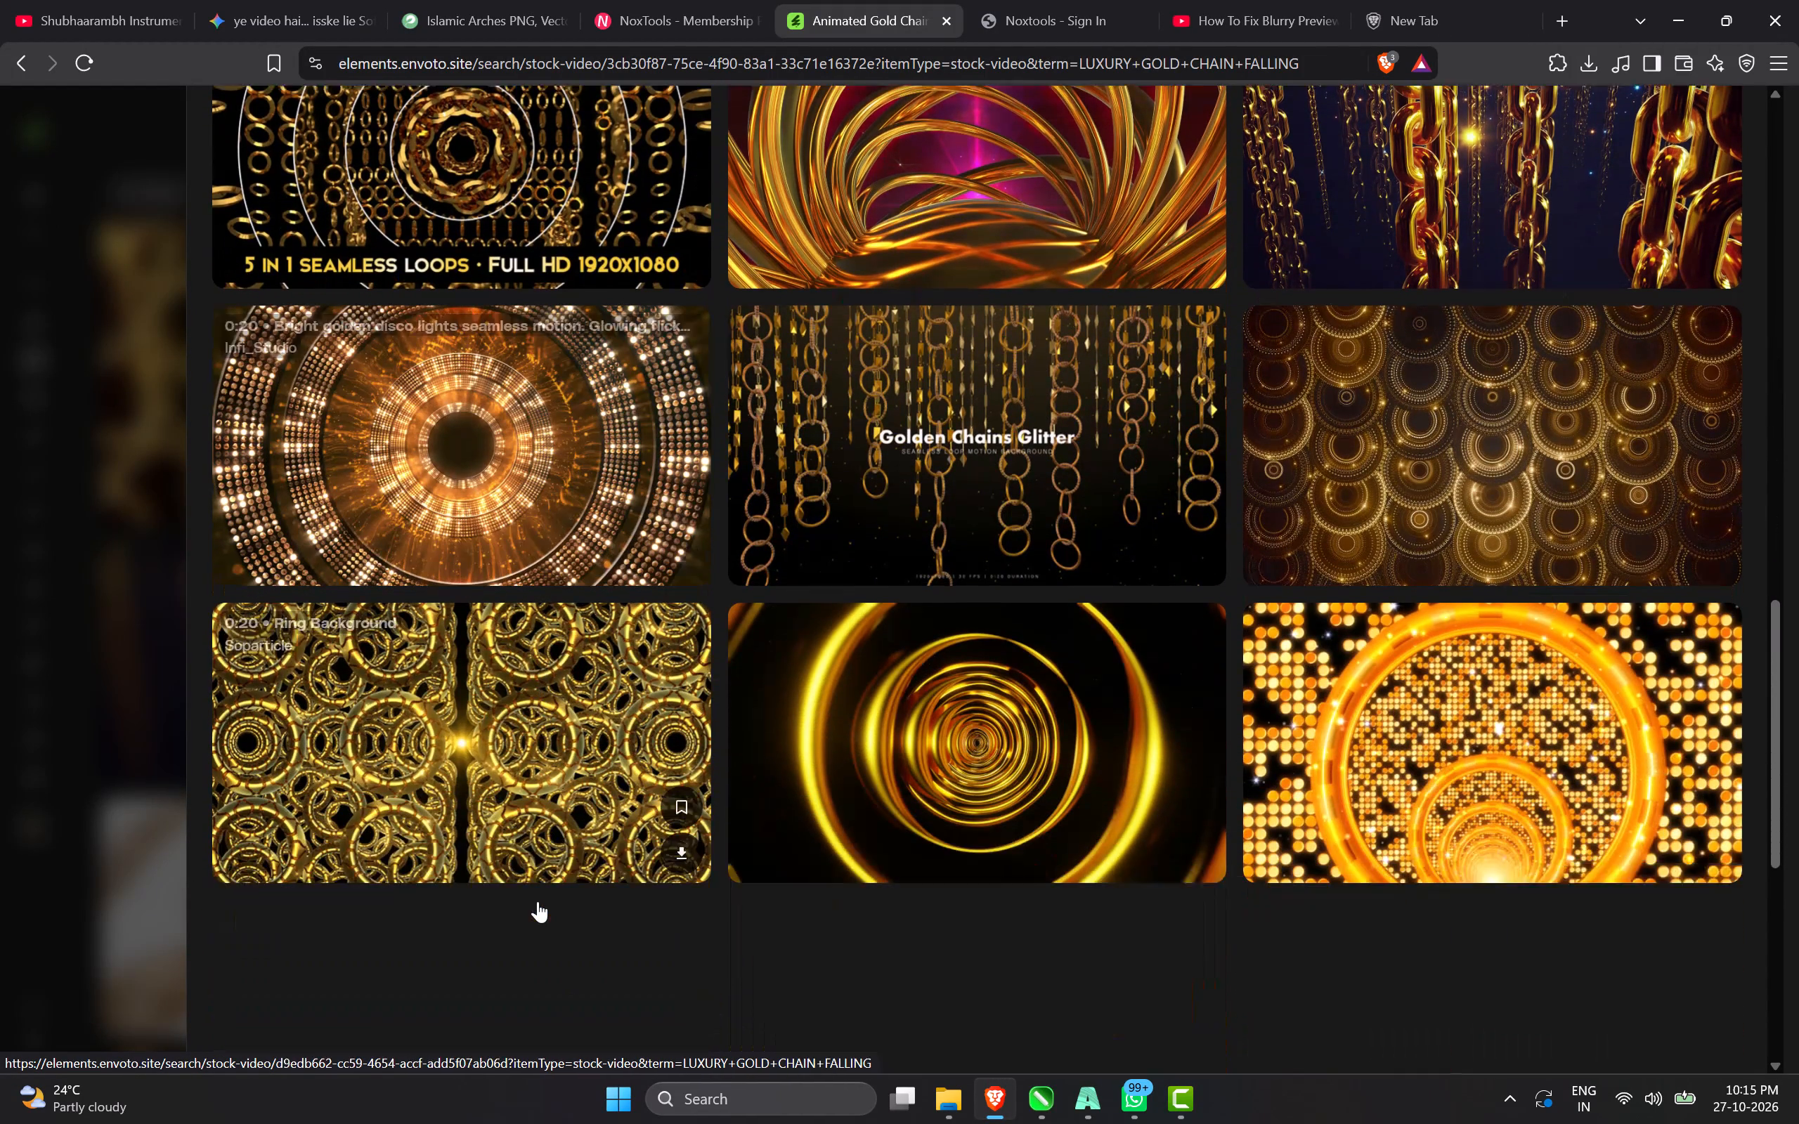
{"action": "scroll", "coordinate": [538, 901], "scroll_direction": "down", "scroll_amount": 1}
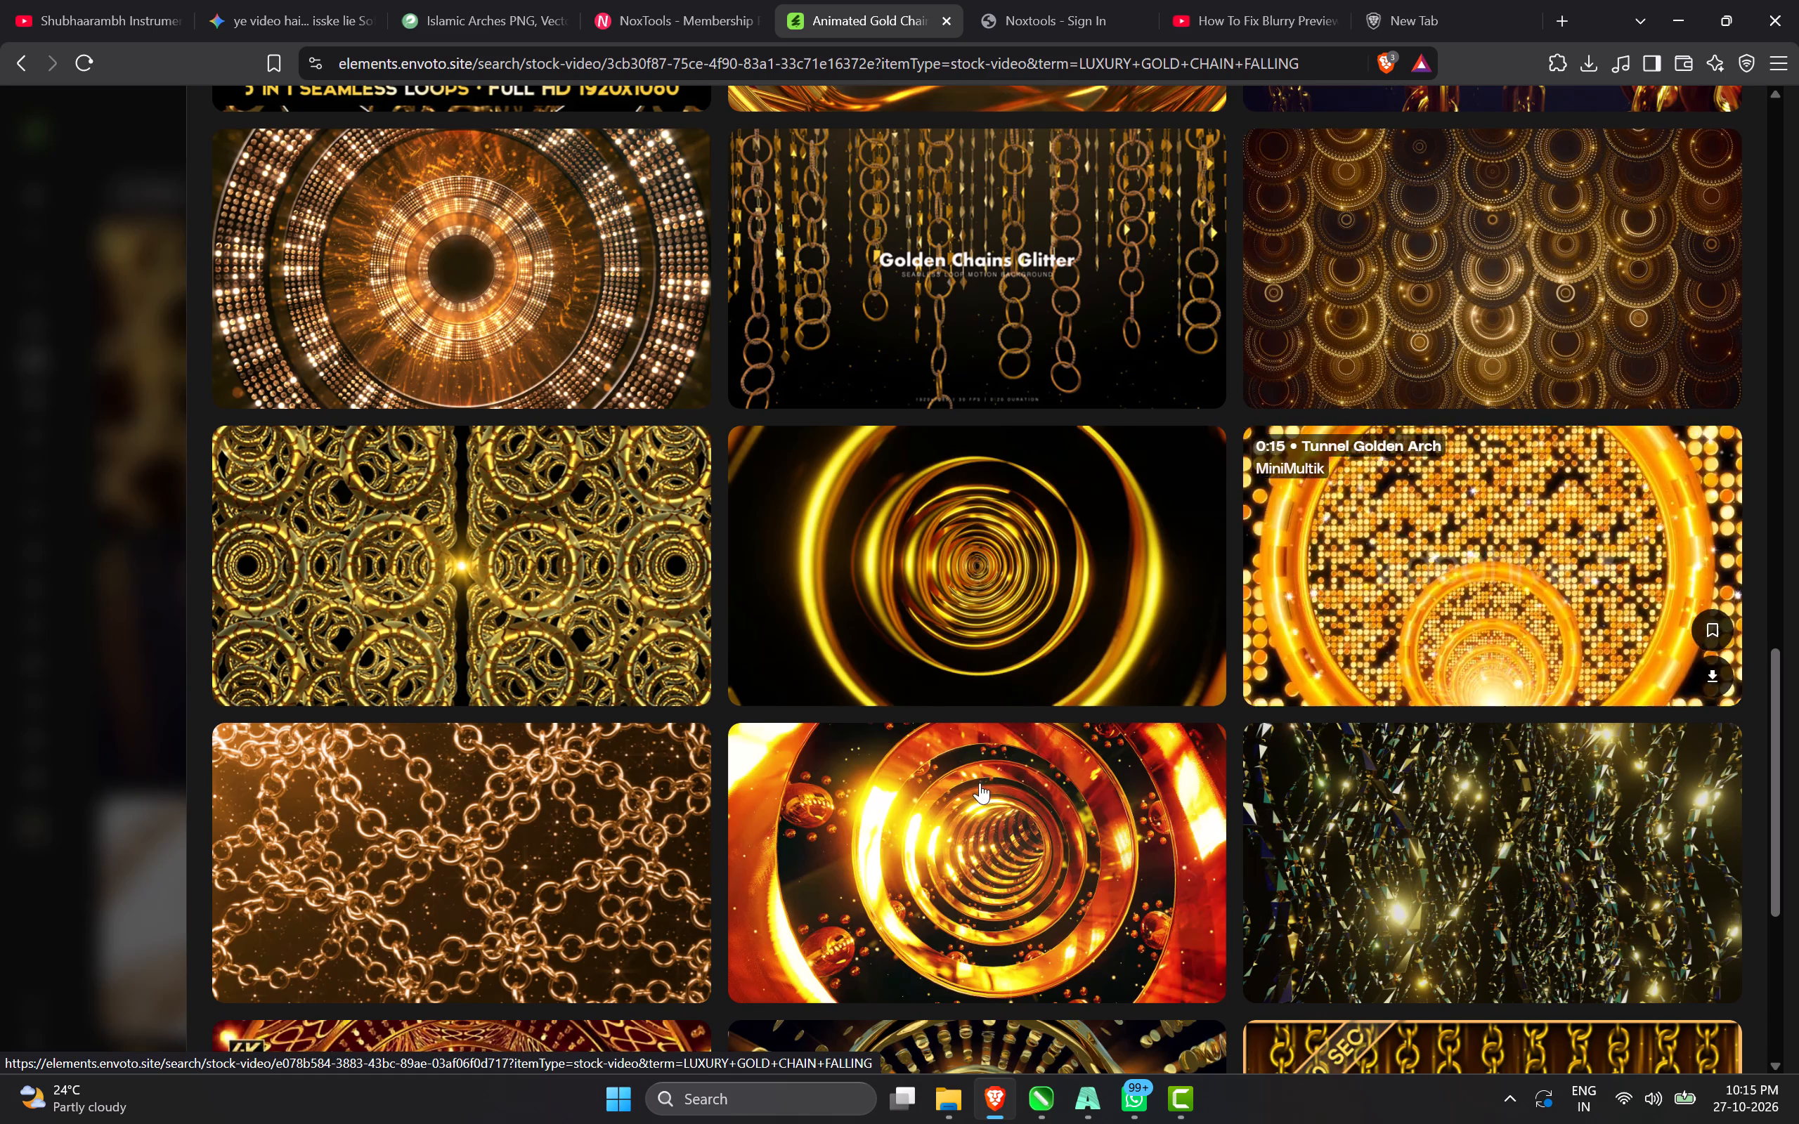
{"action": "scroll", "coordinate": [777, 870], "scroll_direction": "down", "scroll_amount": 2}
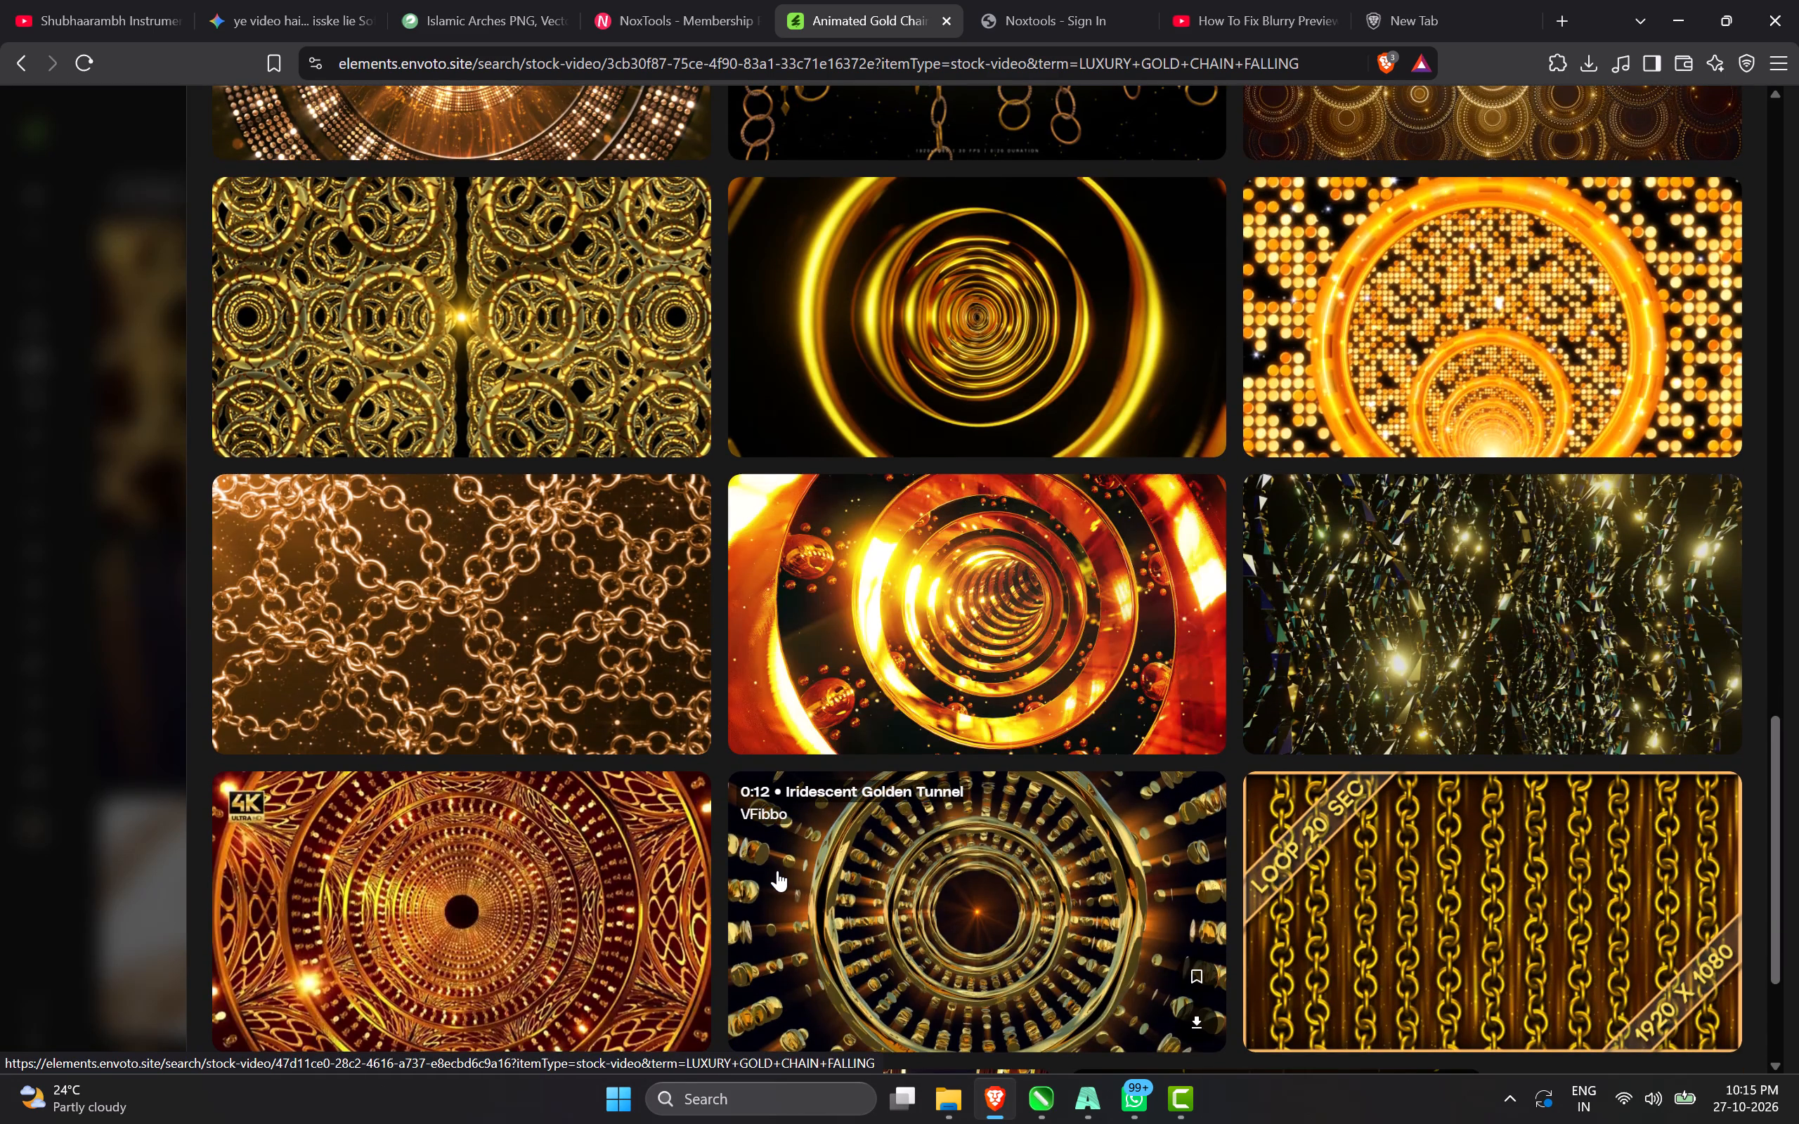
{"action": "scroll", "coordinate": [777, 870], "scroll_direction": "down", "scroll_amount": 3}
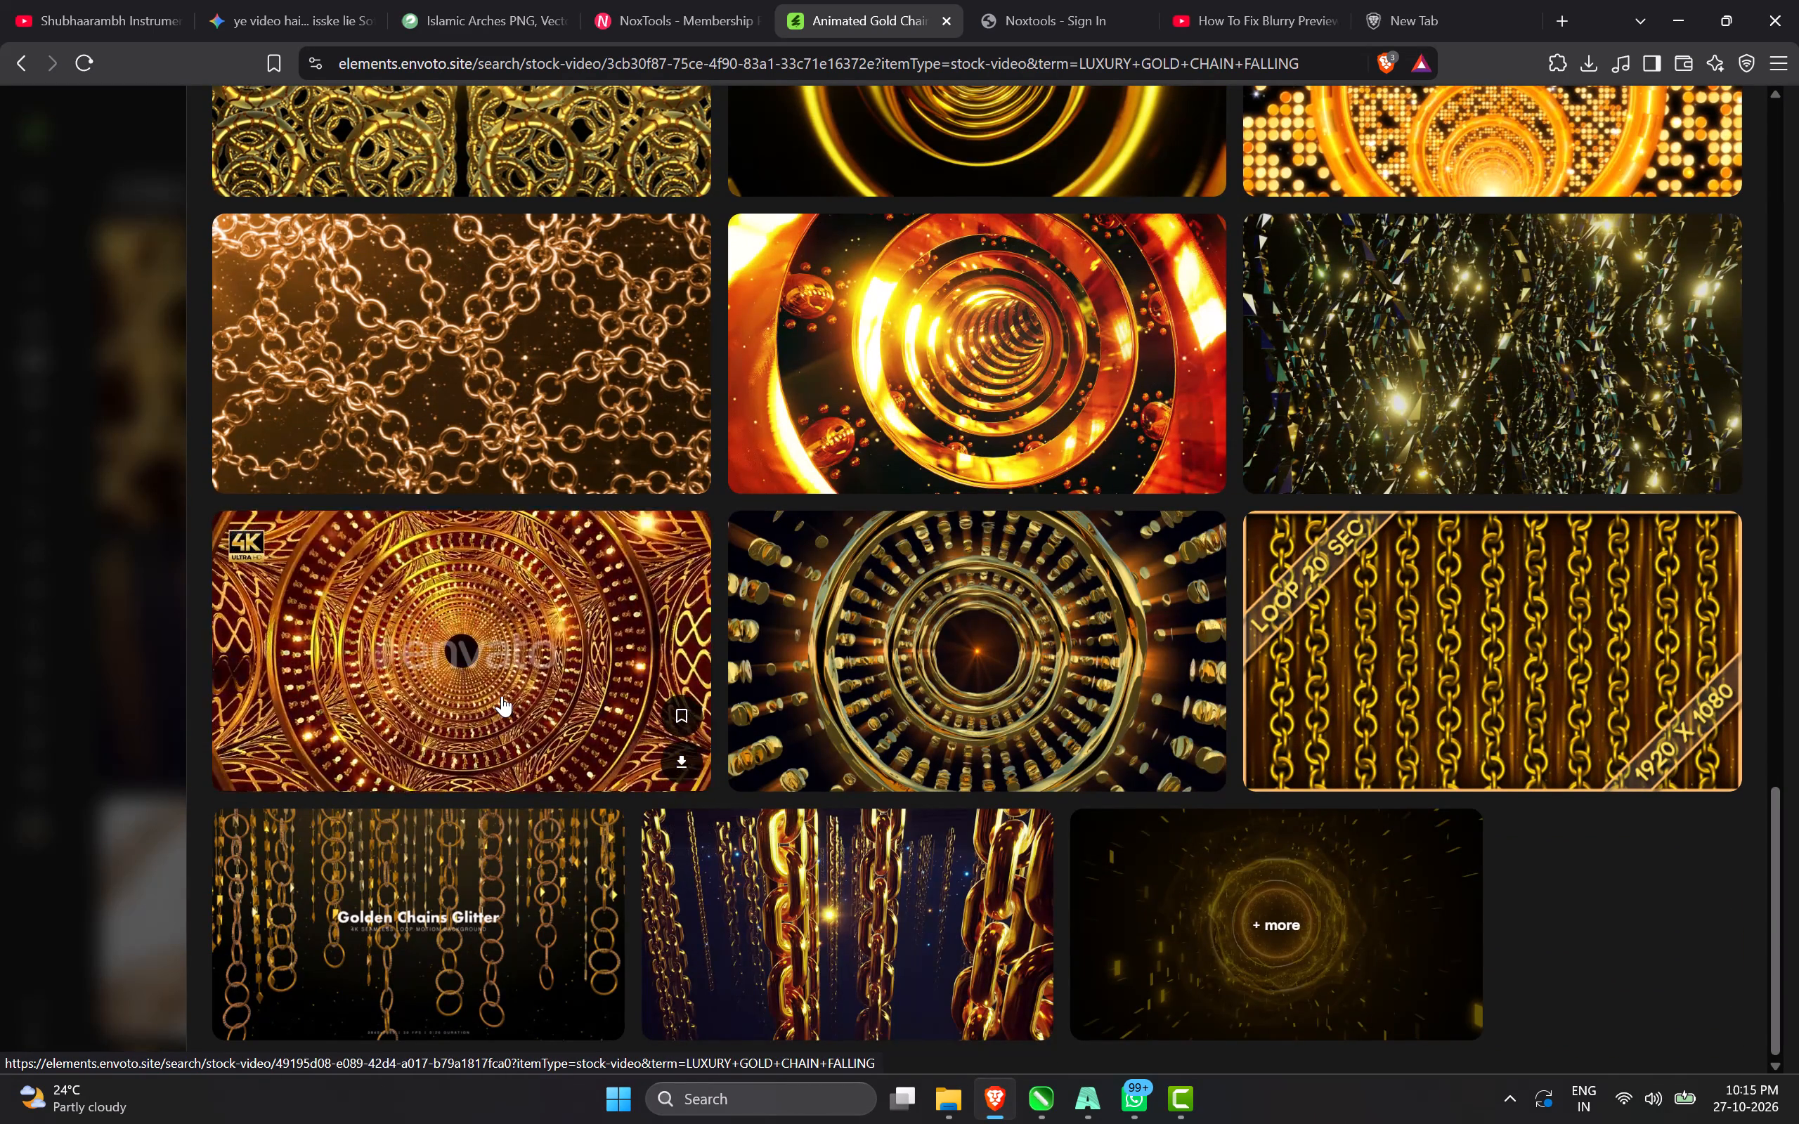
Download the Animated Gold Chains Background with Glitter Particles clip and save the file.
{"action": "scroll", "coordinate": [502, 695], "scroll_direction": "up", "scroll_amount": 11}
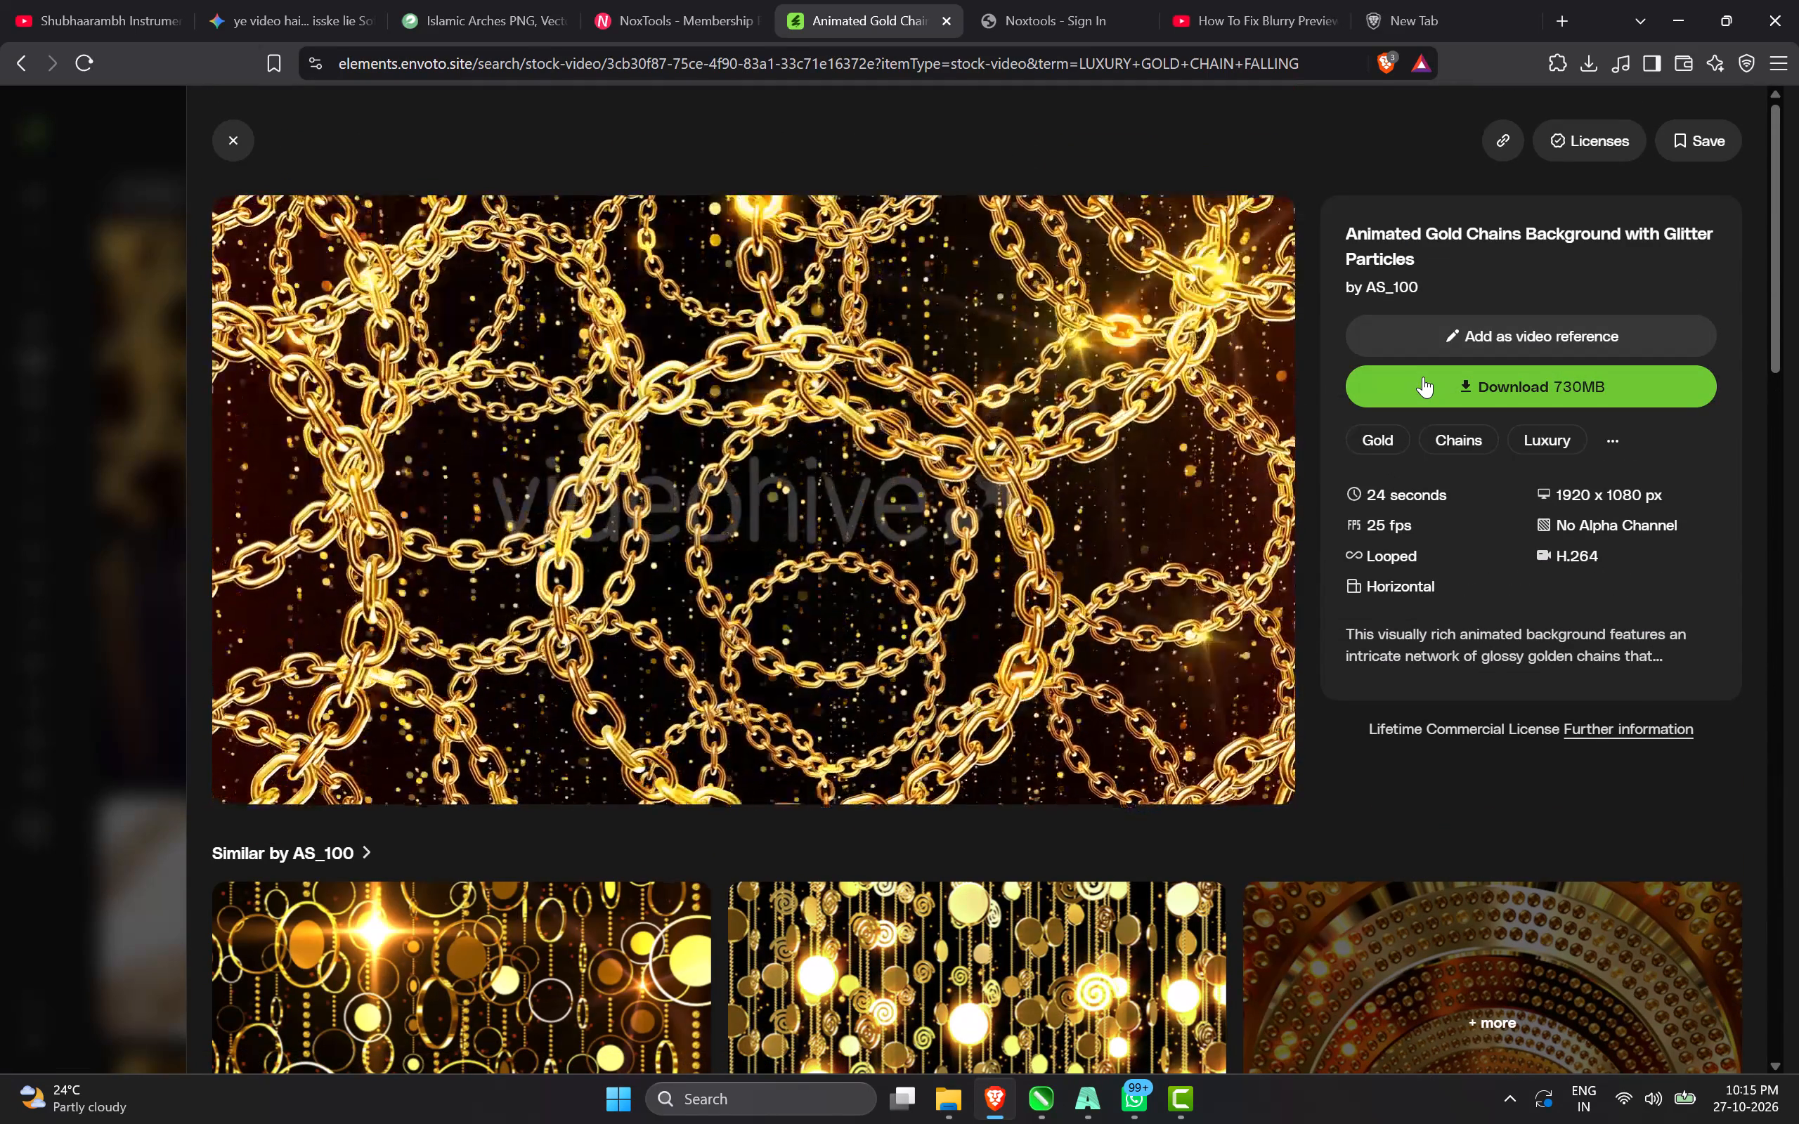
{"action": "left_click", "coordinate": [1423, 377]}
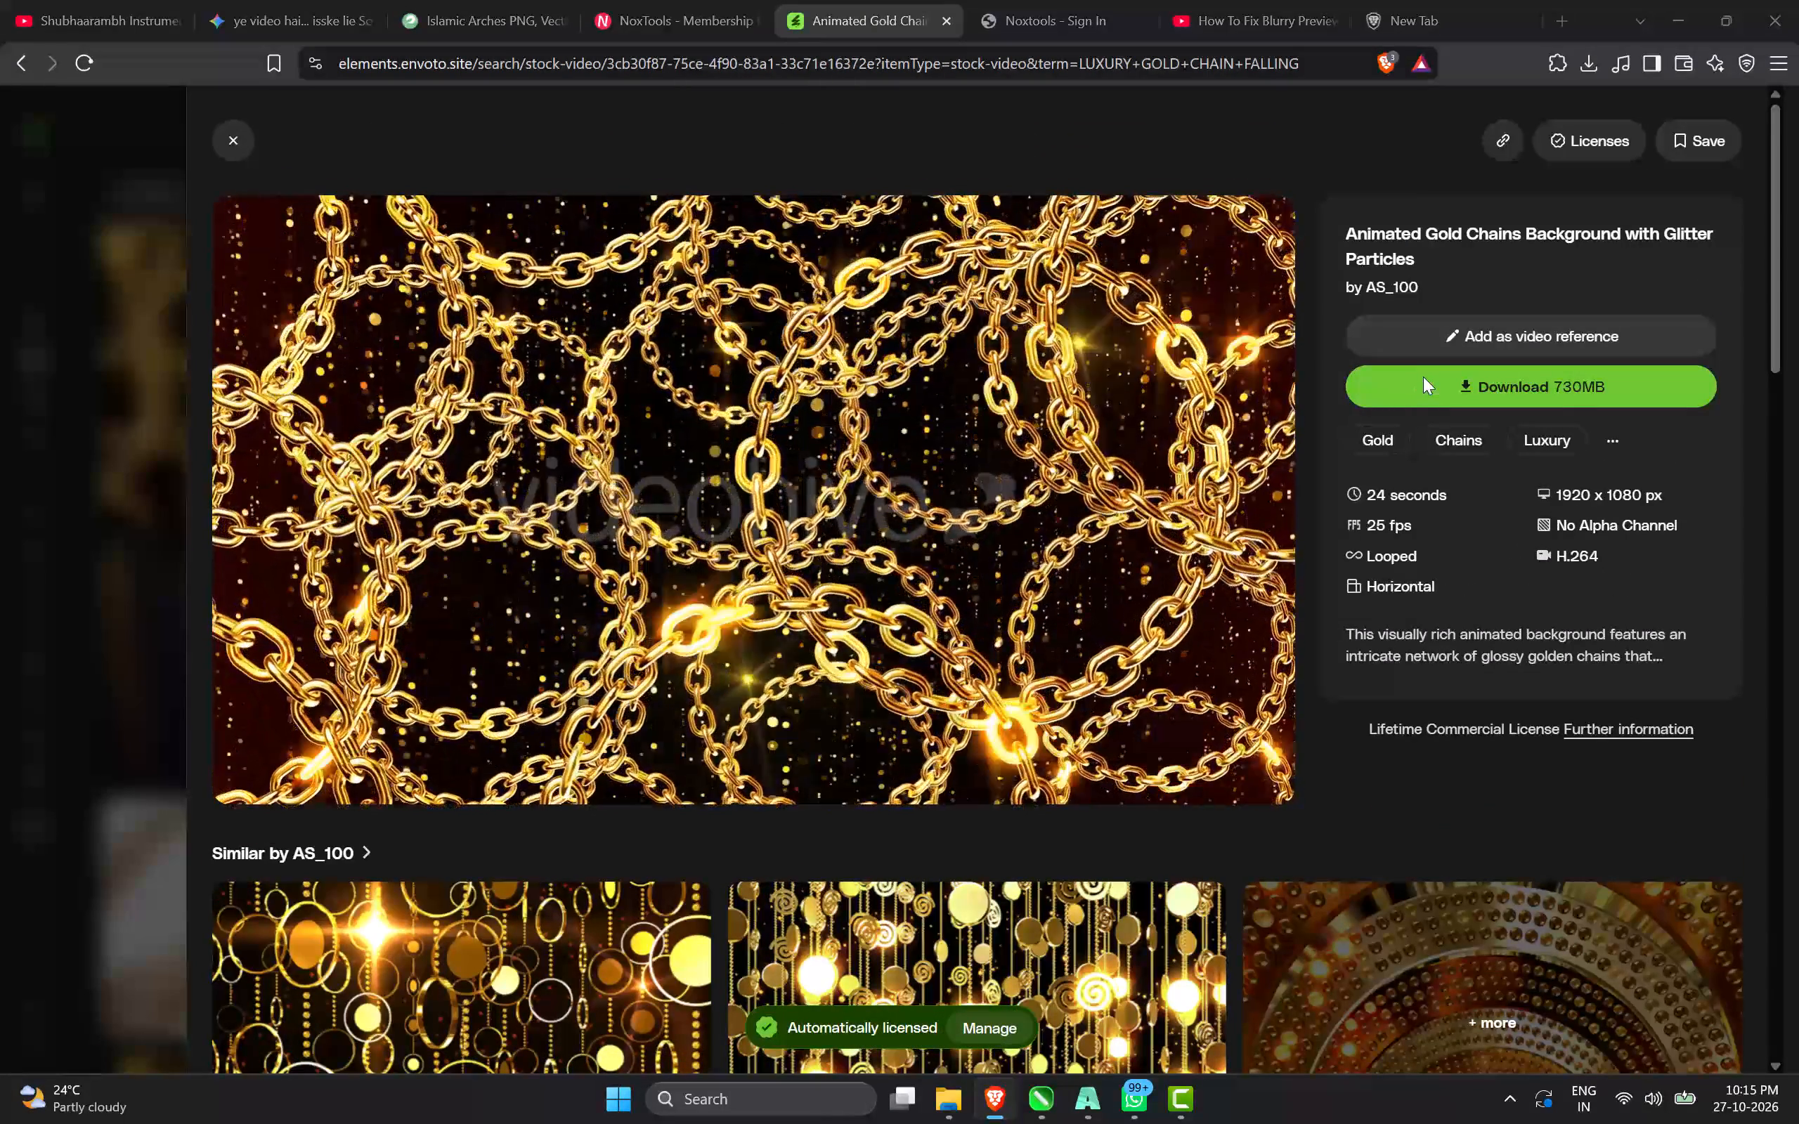
{"action": "left_click", "coordinate": [1618, 1029]}
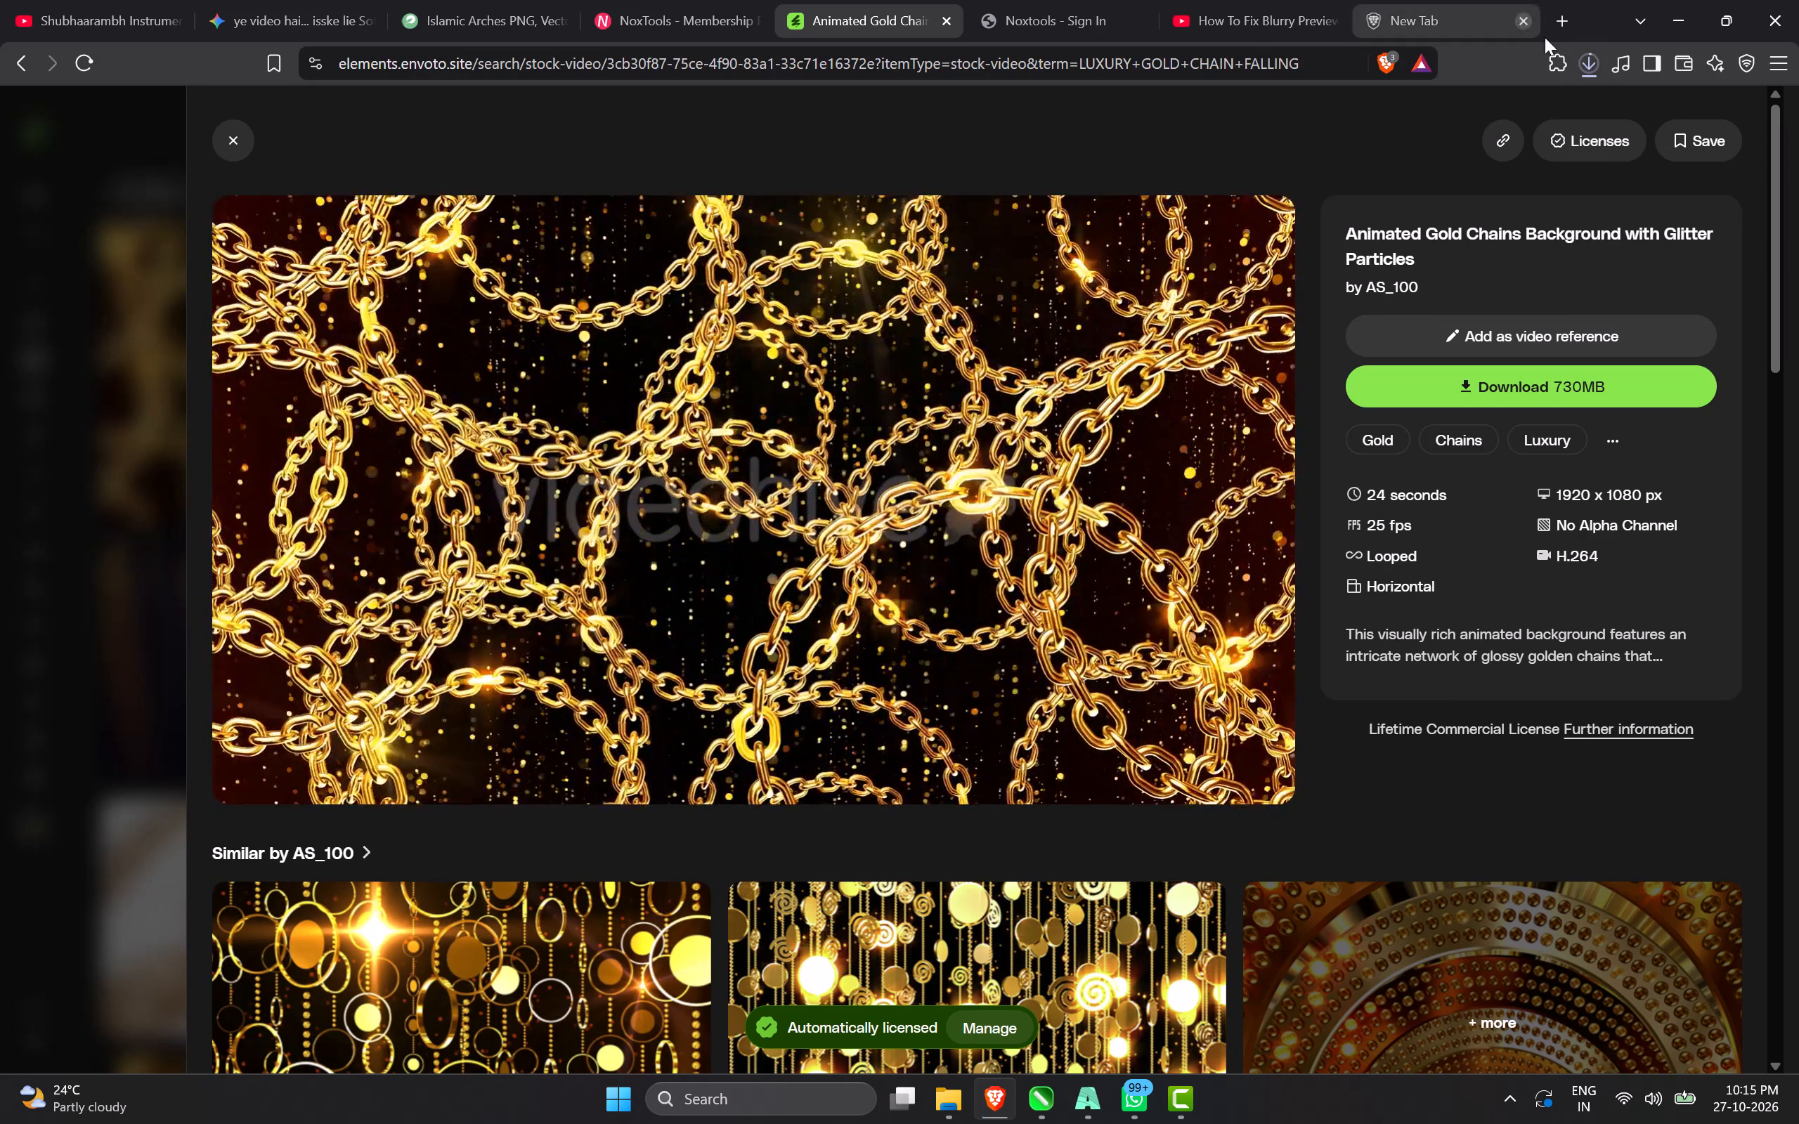
Open the full download history to check the gold chains clip's download progress.
{"action": "left_click", "coordinate": [1585, 65]}
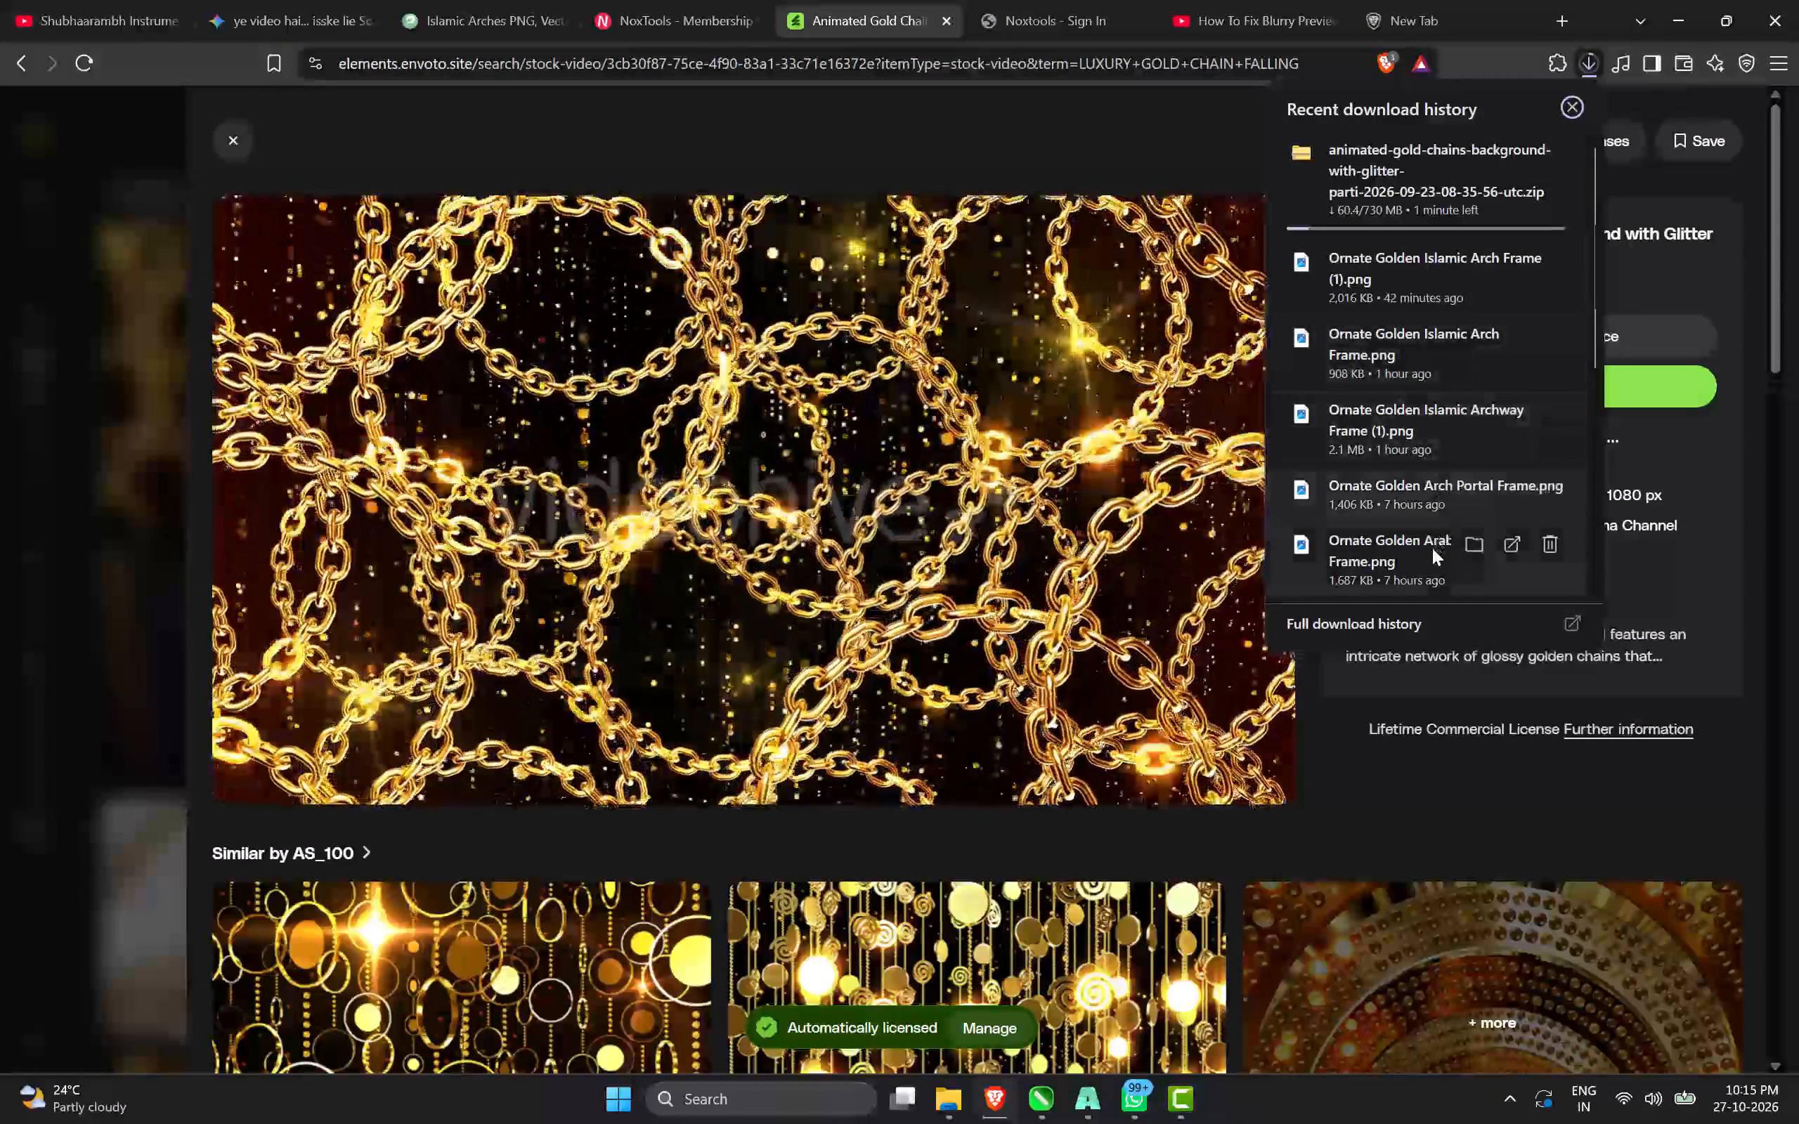
{"action": "left_click", "coordinate": [1422, 615]}
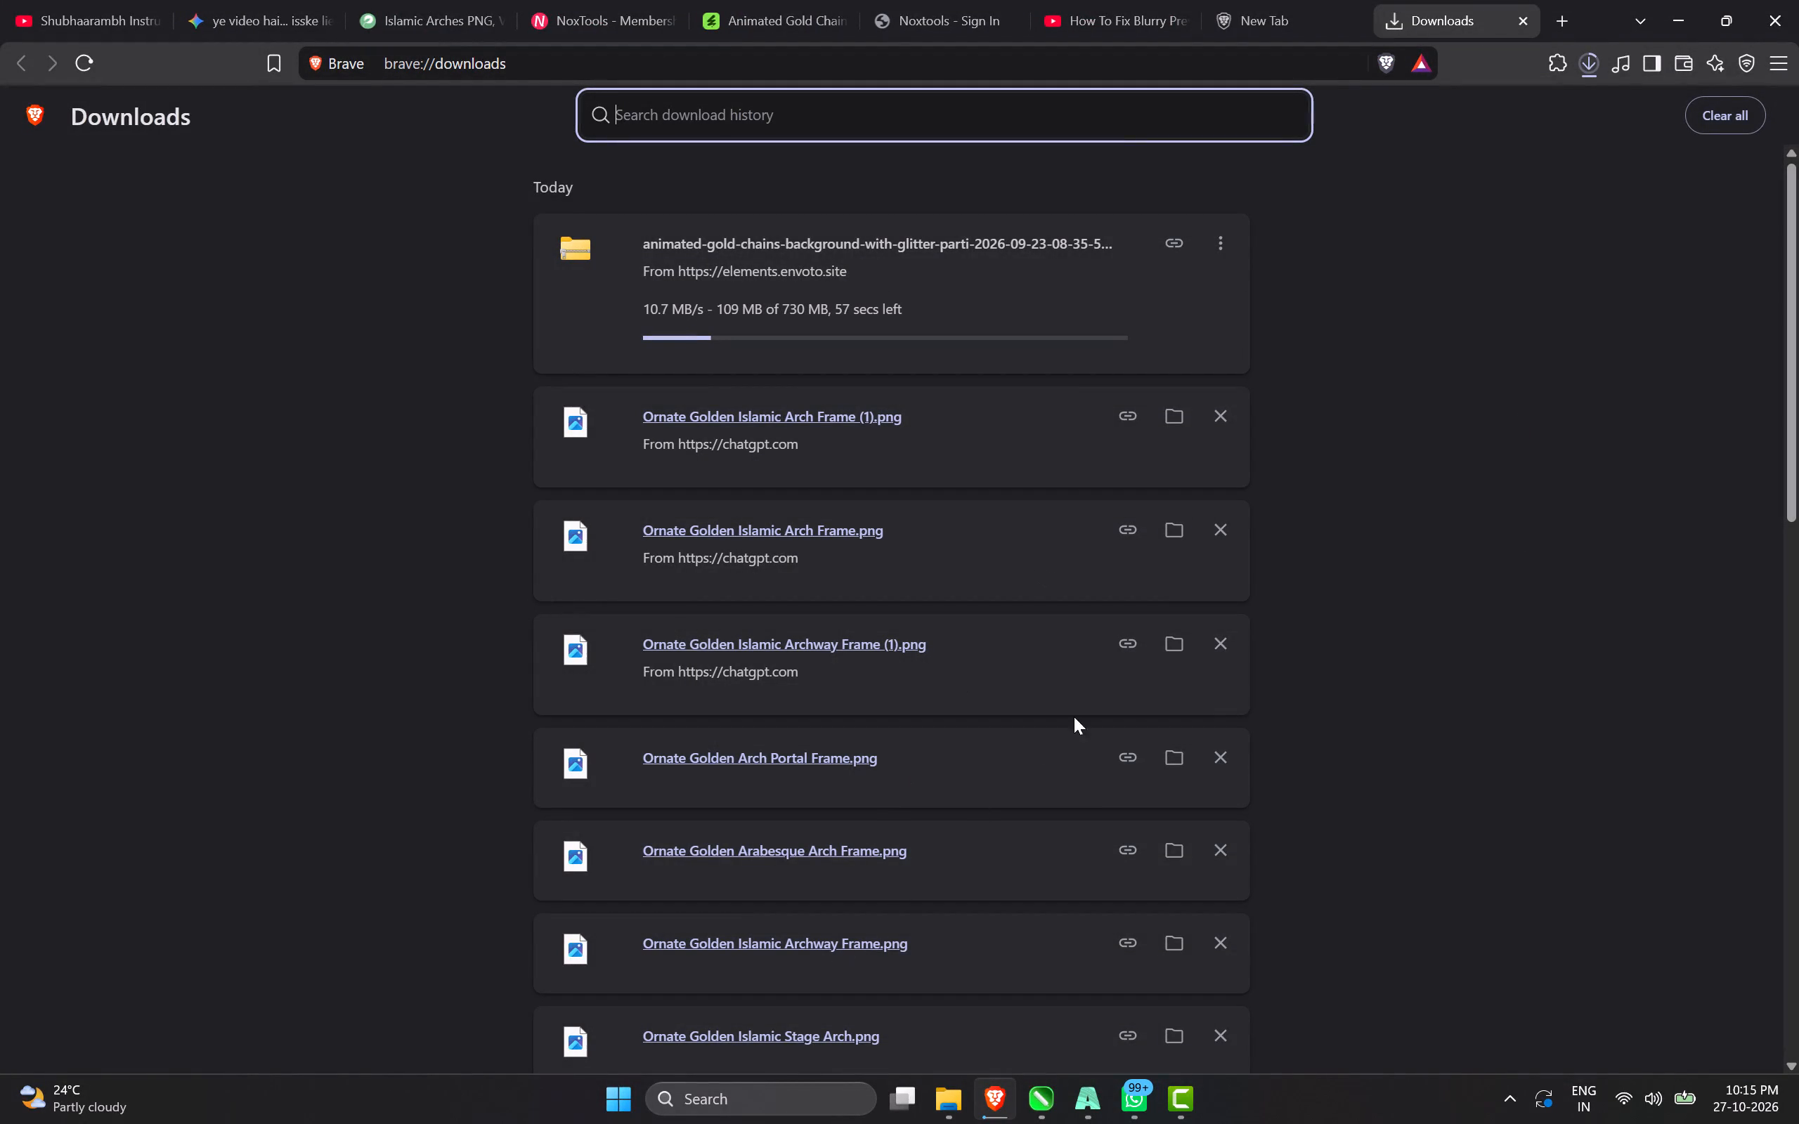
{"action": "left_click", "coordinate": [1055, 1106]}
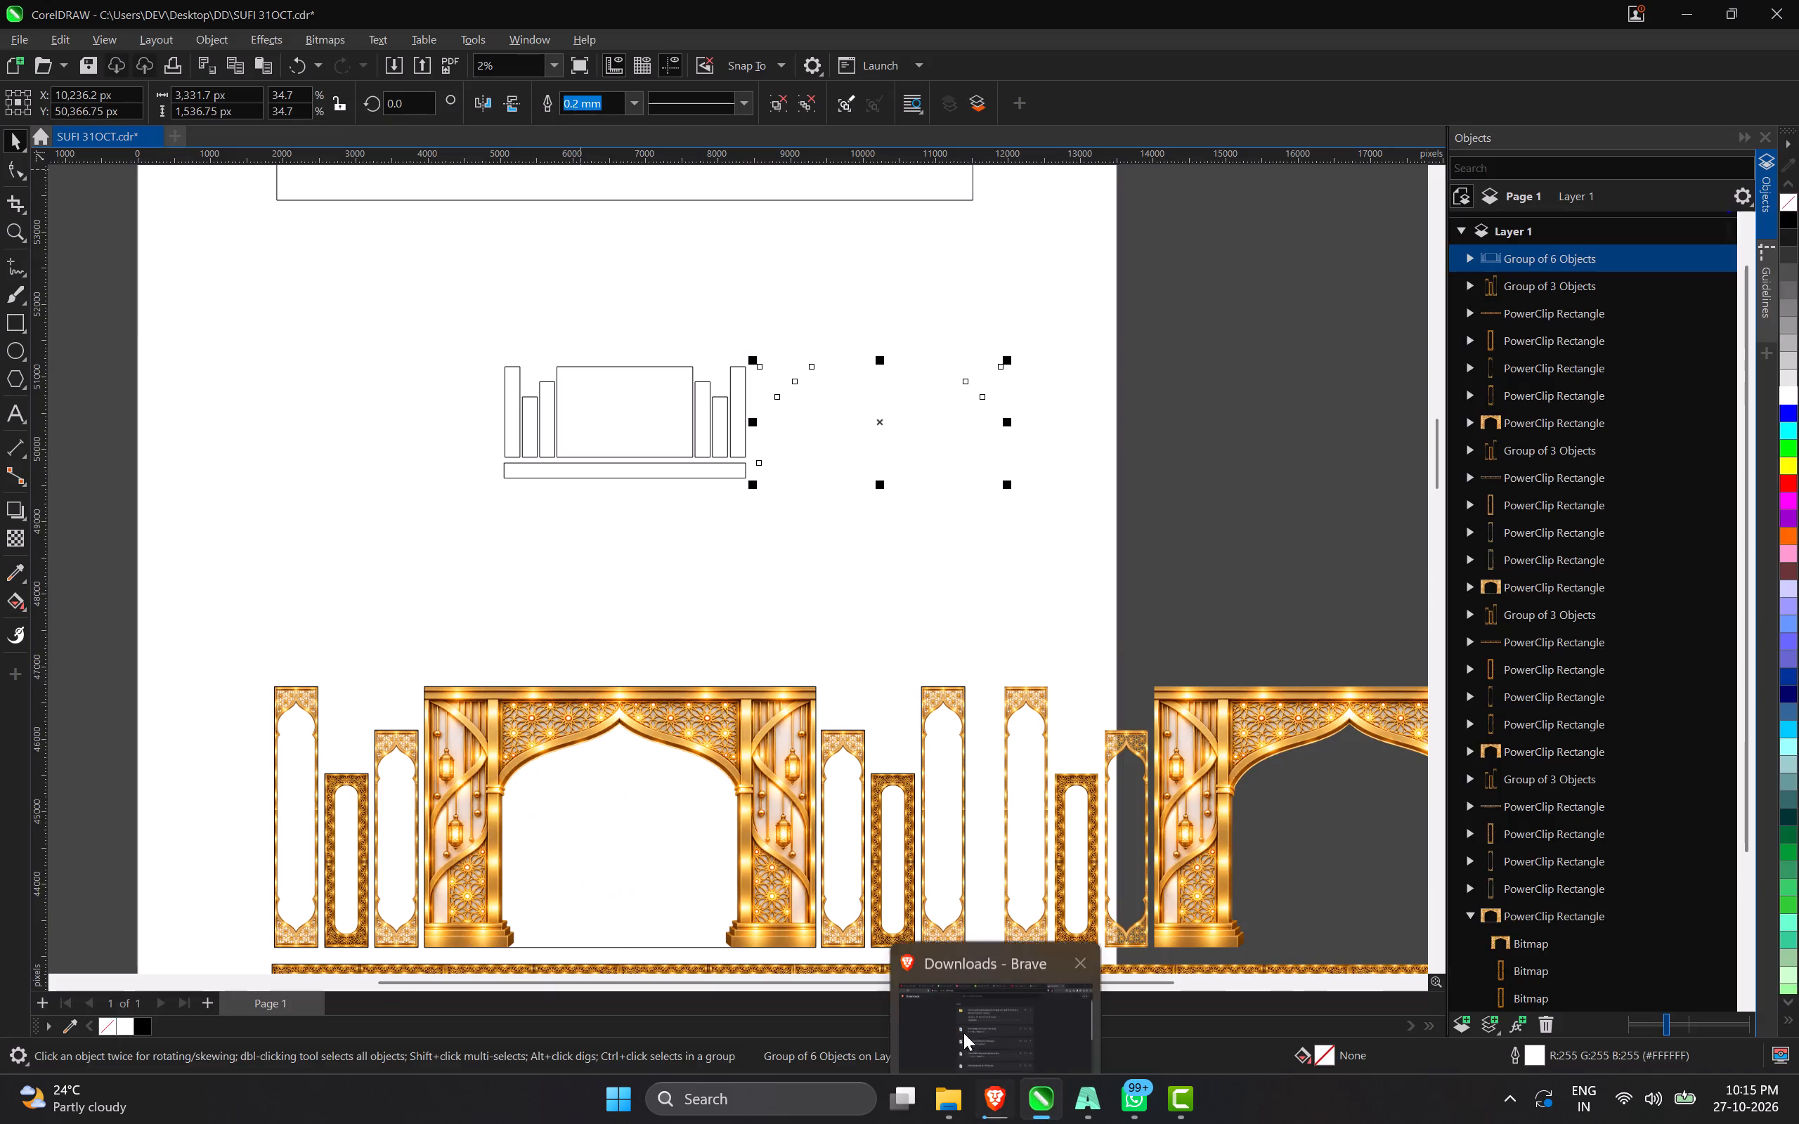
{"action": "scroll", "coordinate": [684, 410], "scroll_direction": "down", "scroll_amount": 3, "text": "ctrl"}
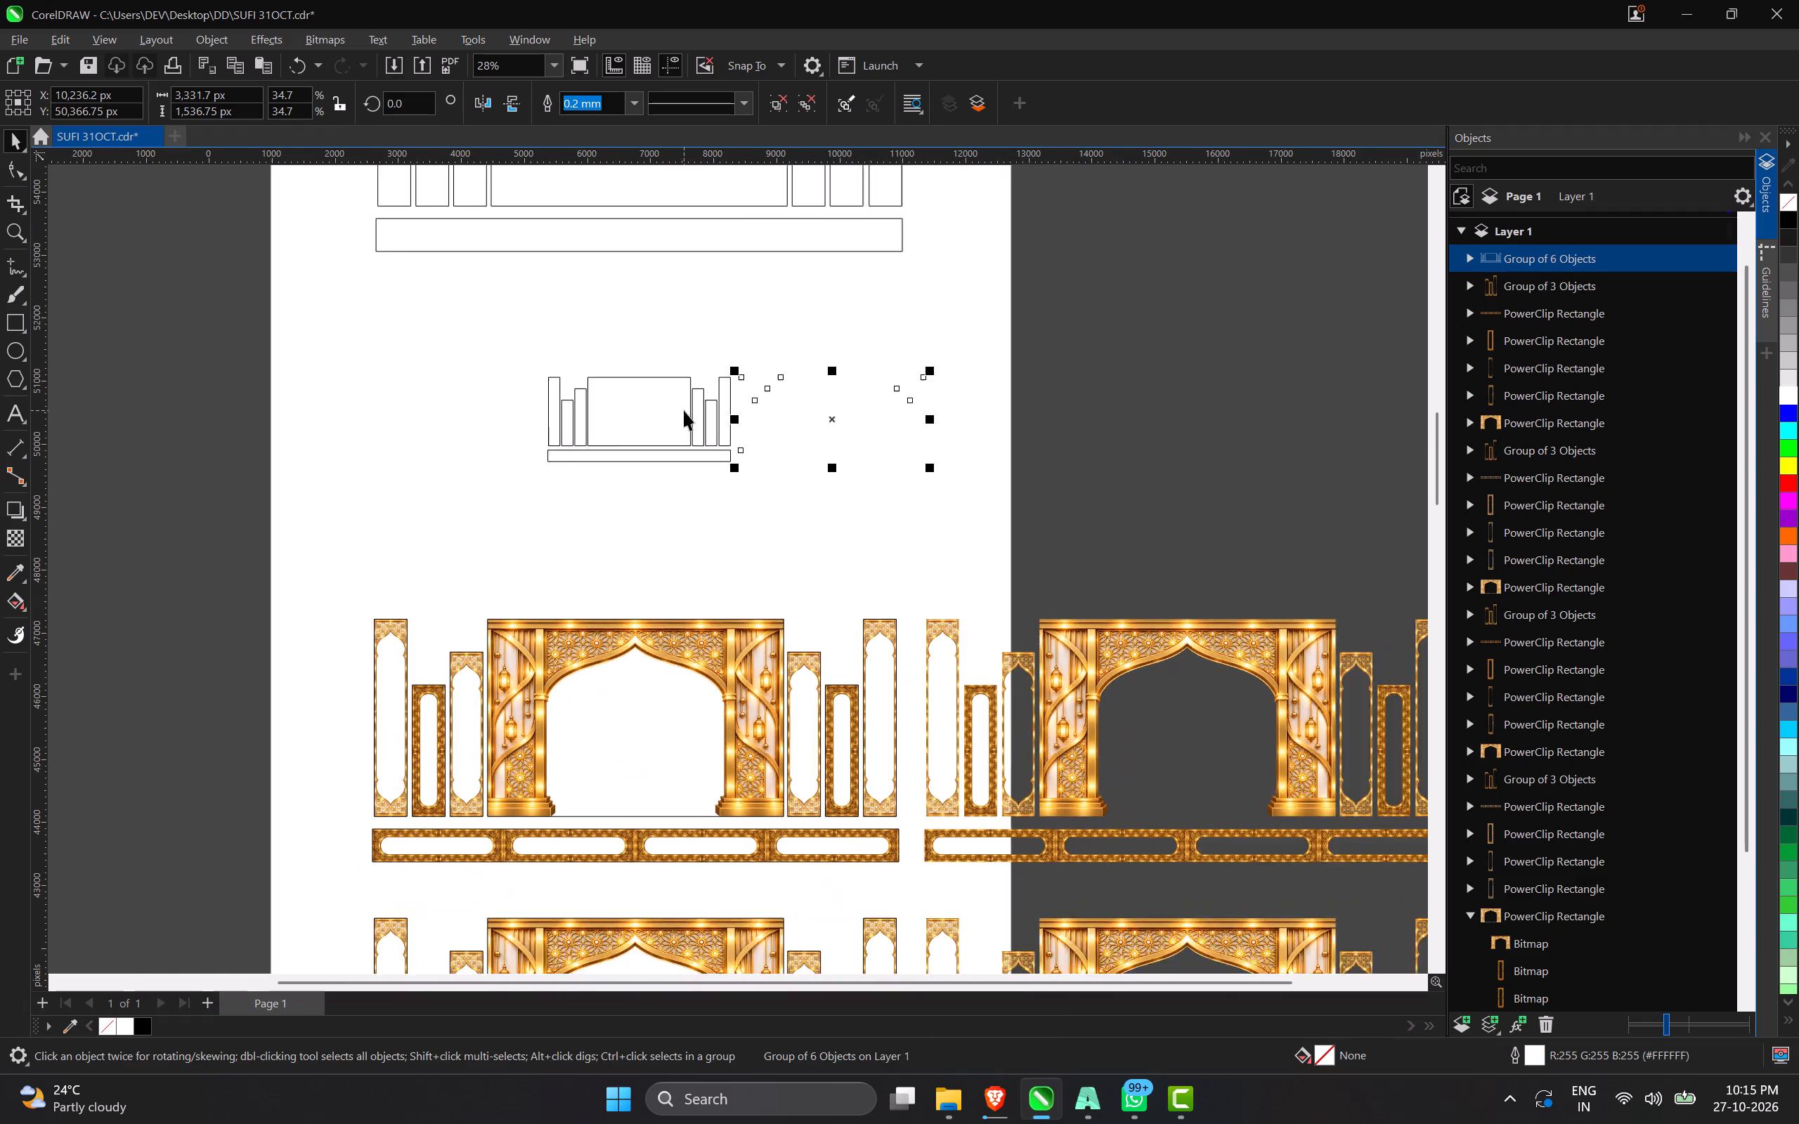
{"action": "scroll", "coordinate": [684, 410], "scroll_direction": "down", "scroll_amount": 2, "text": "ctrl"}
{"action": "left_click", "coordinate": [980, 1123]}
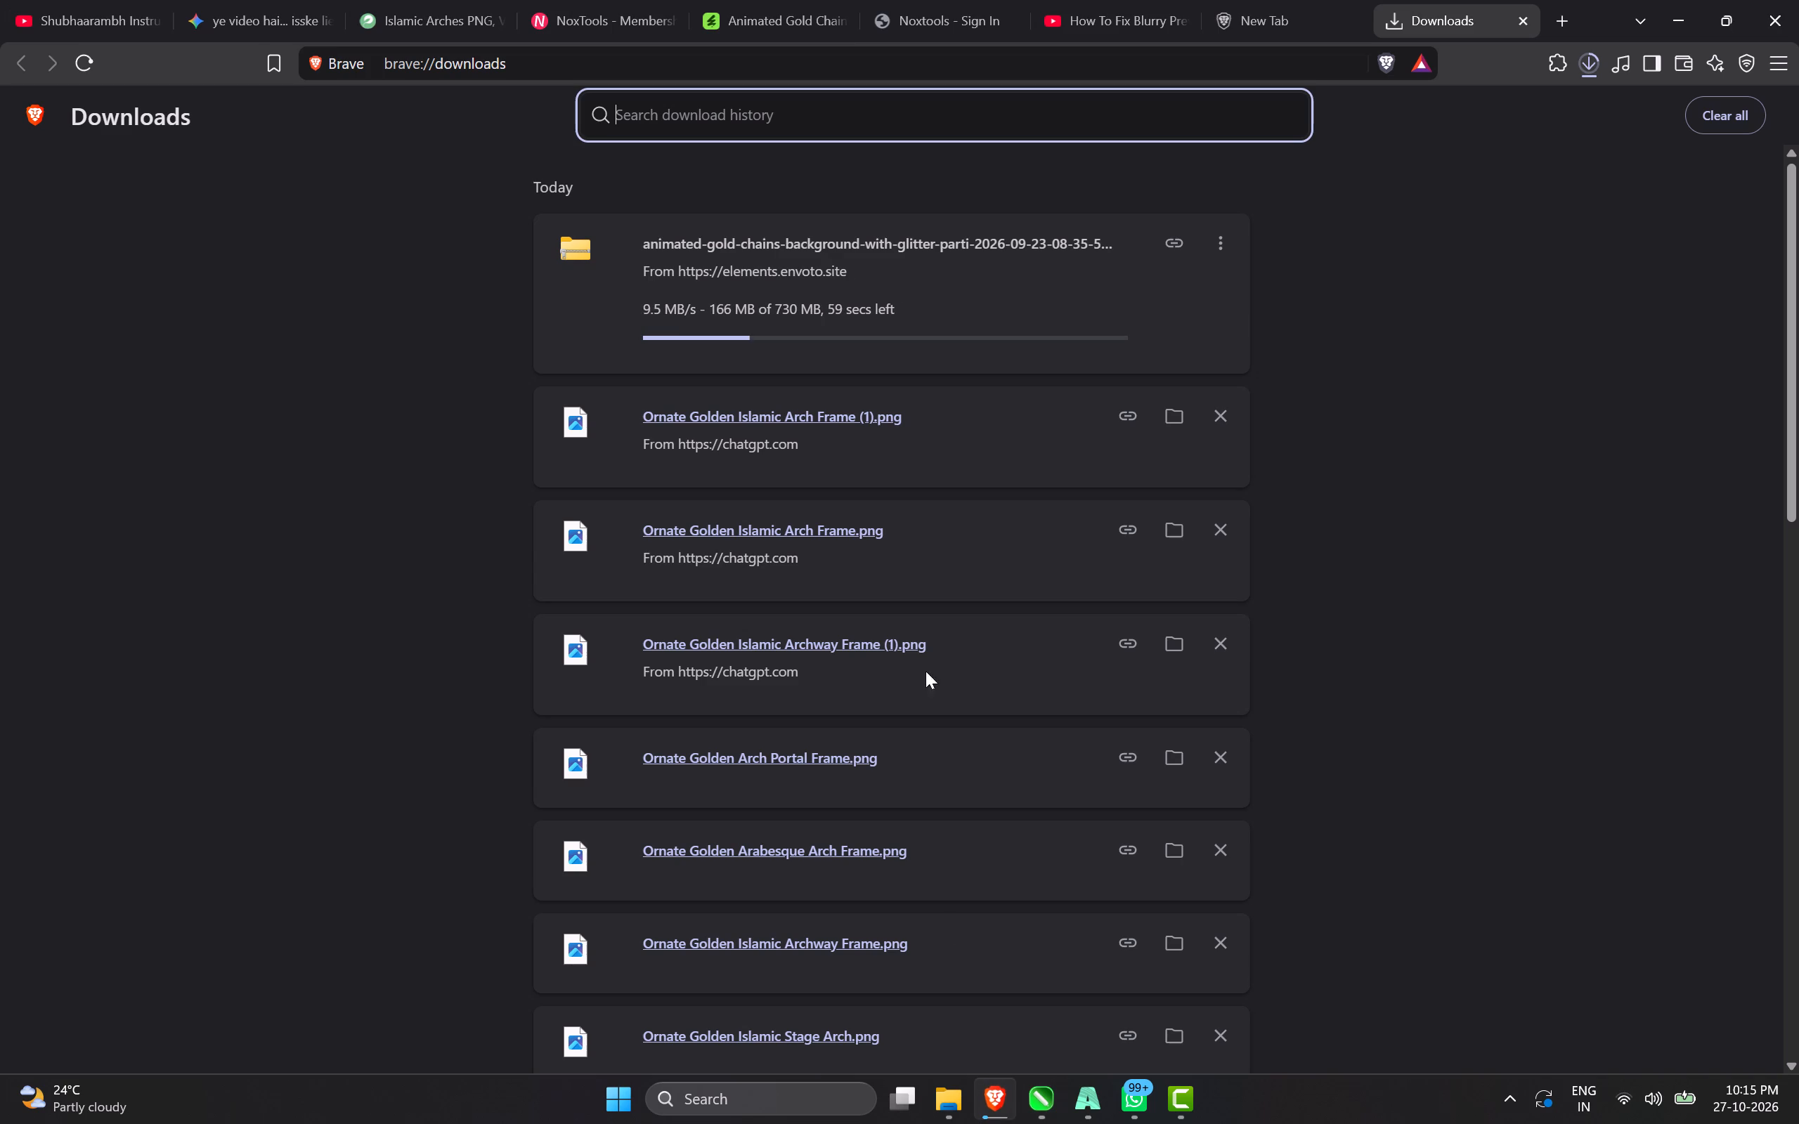
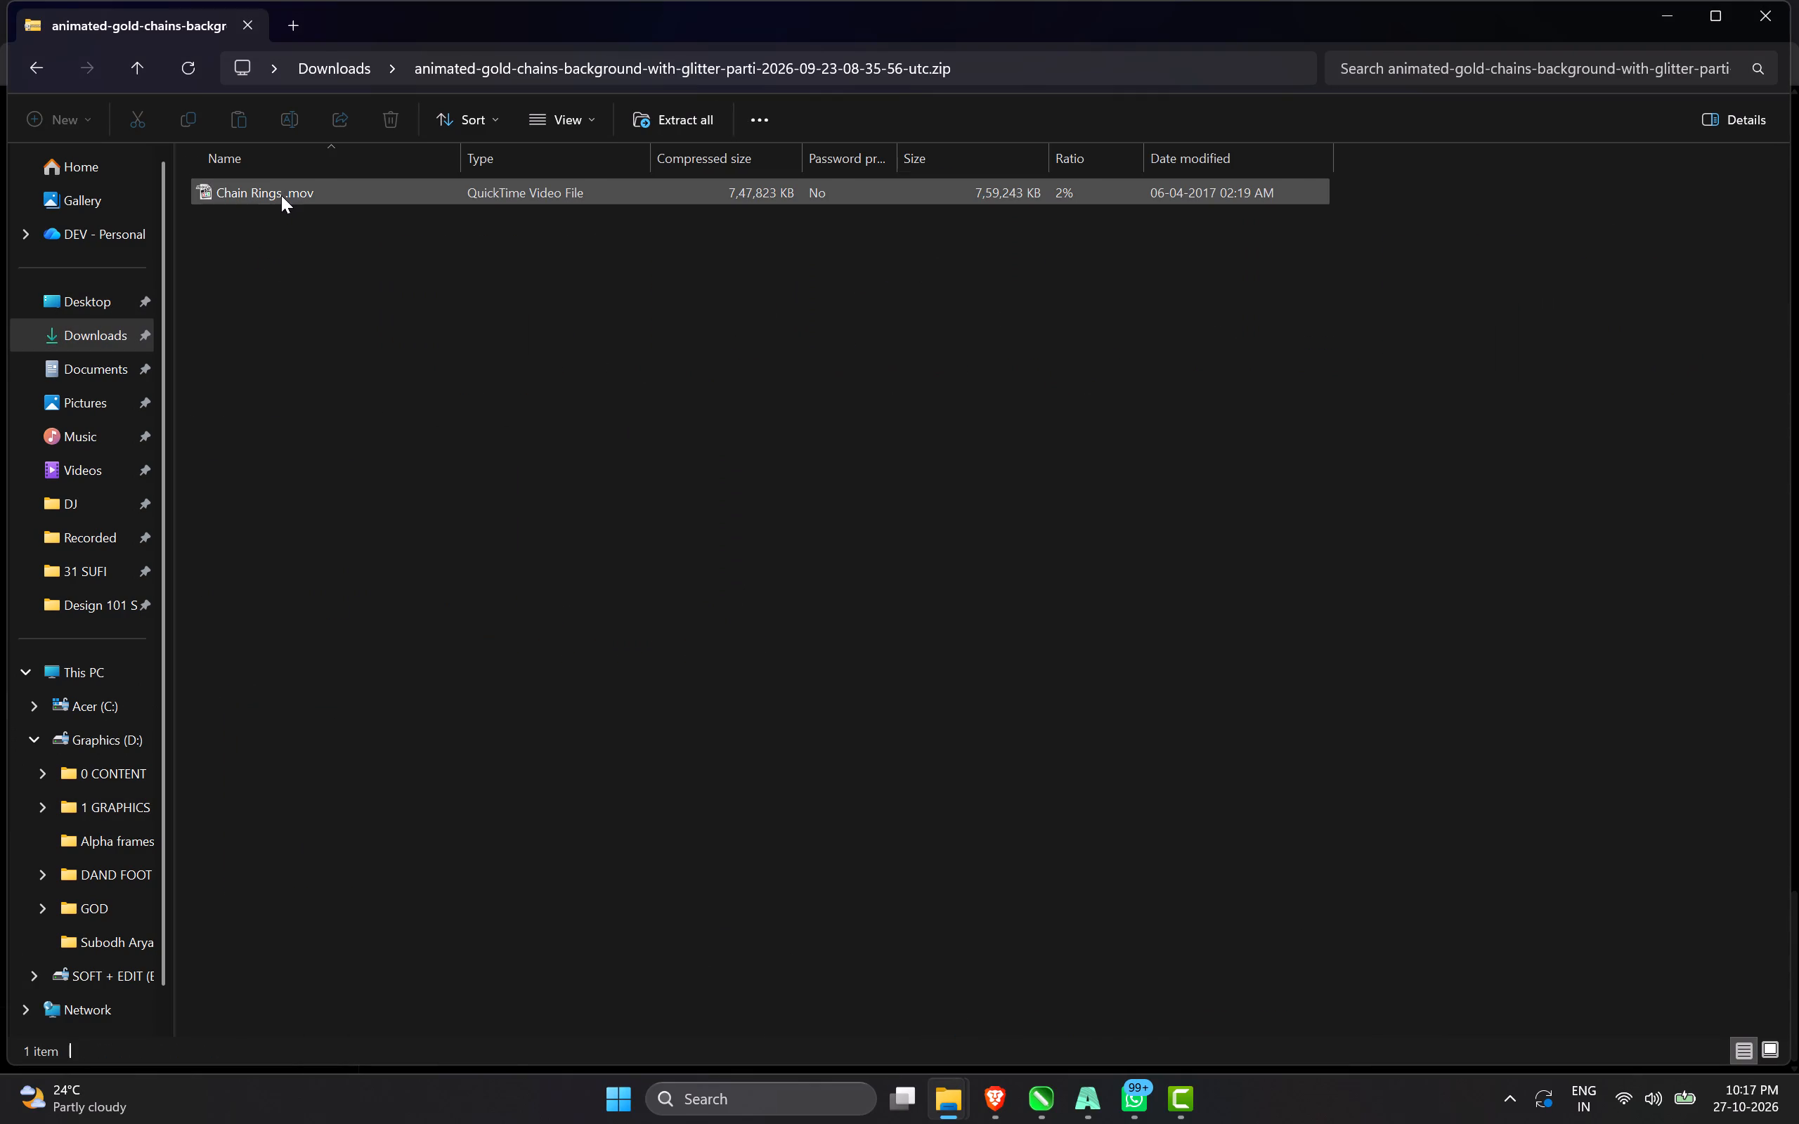
Move the Chain Rings .mov clip out of the gold chains zip archive into the Downloads folder.
{"action": "left_click", "coordinate": [281, 195]}
{"action": "key", "text": "ctrl+x"}
{"action": "key", "text": "BackSpace"}
{"action": "key", "text": "ctrl+v"}
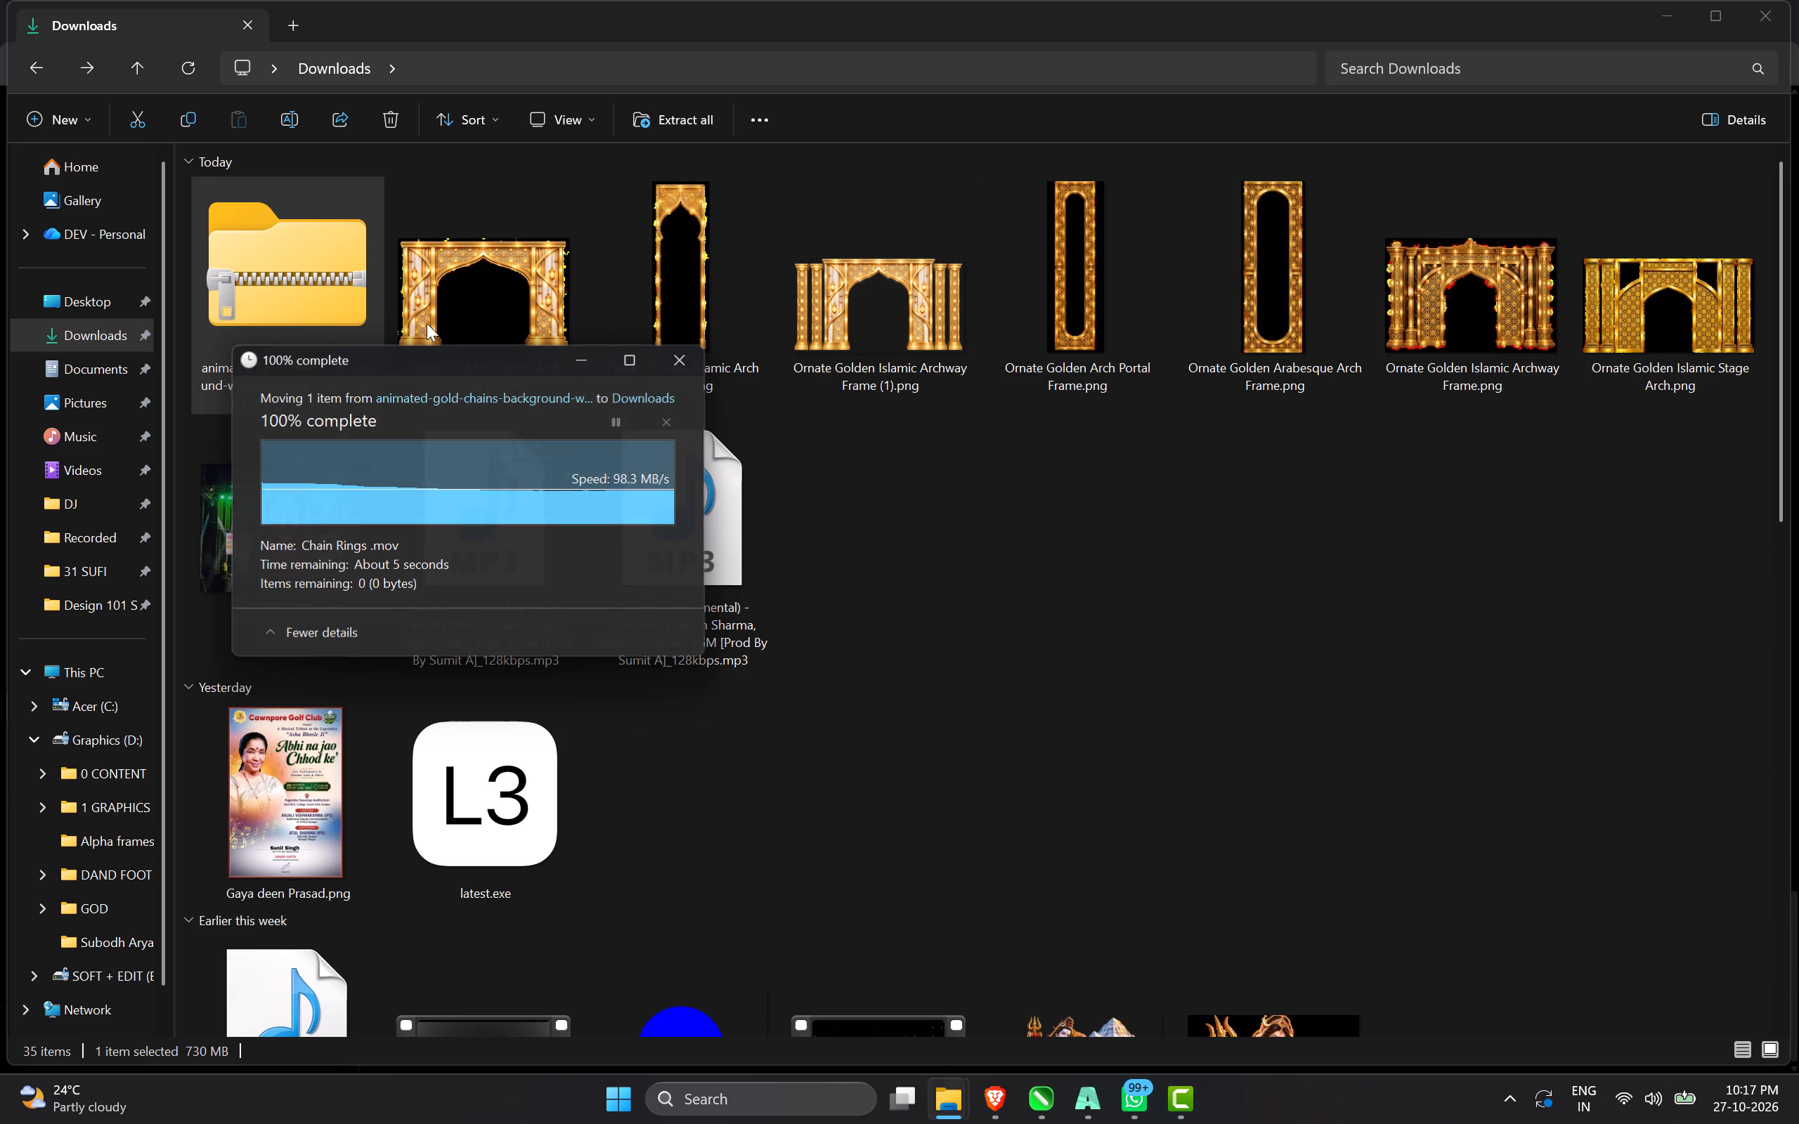
Pick up the extracted Chain Rings .mov clip in Downloads to bring it into another window.
{"action": "left_click", "coordinate": [488, 306]}
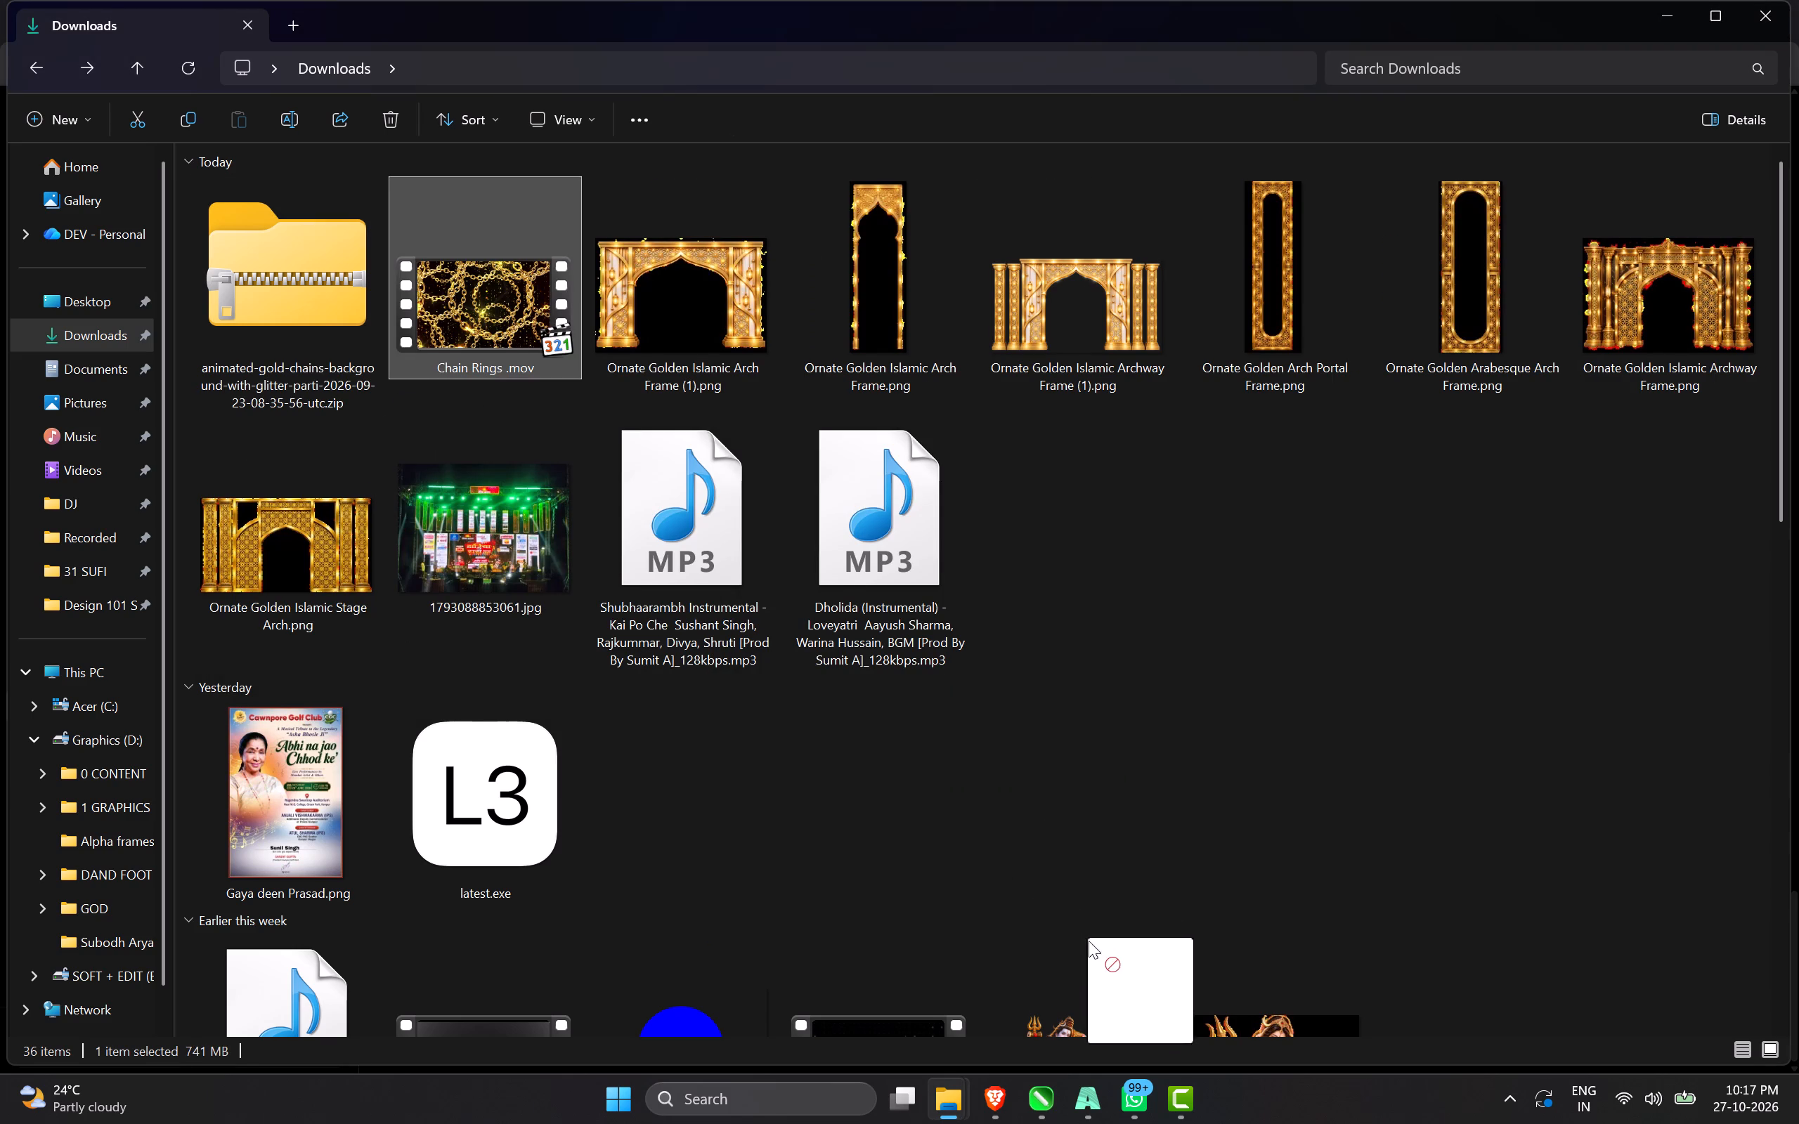
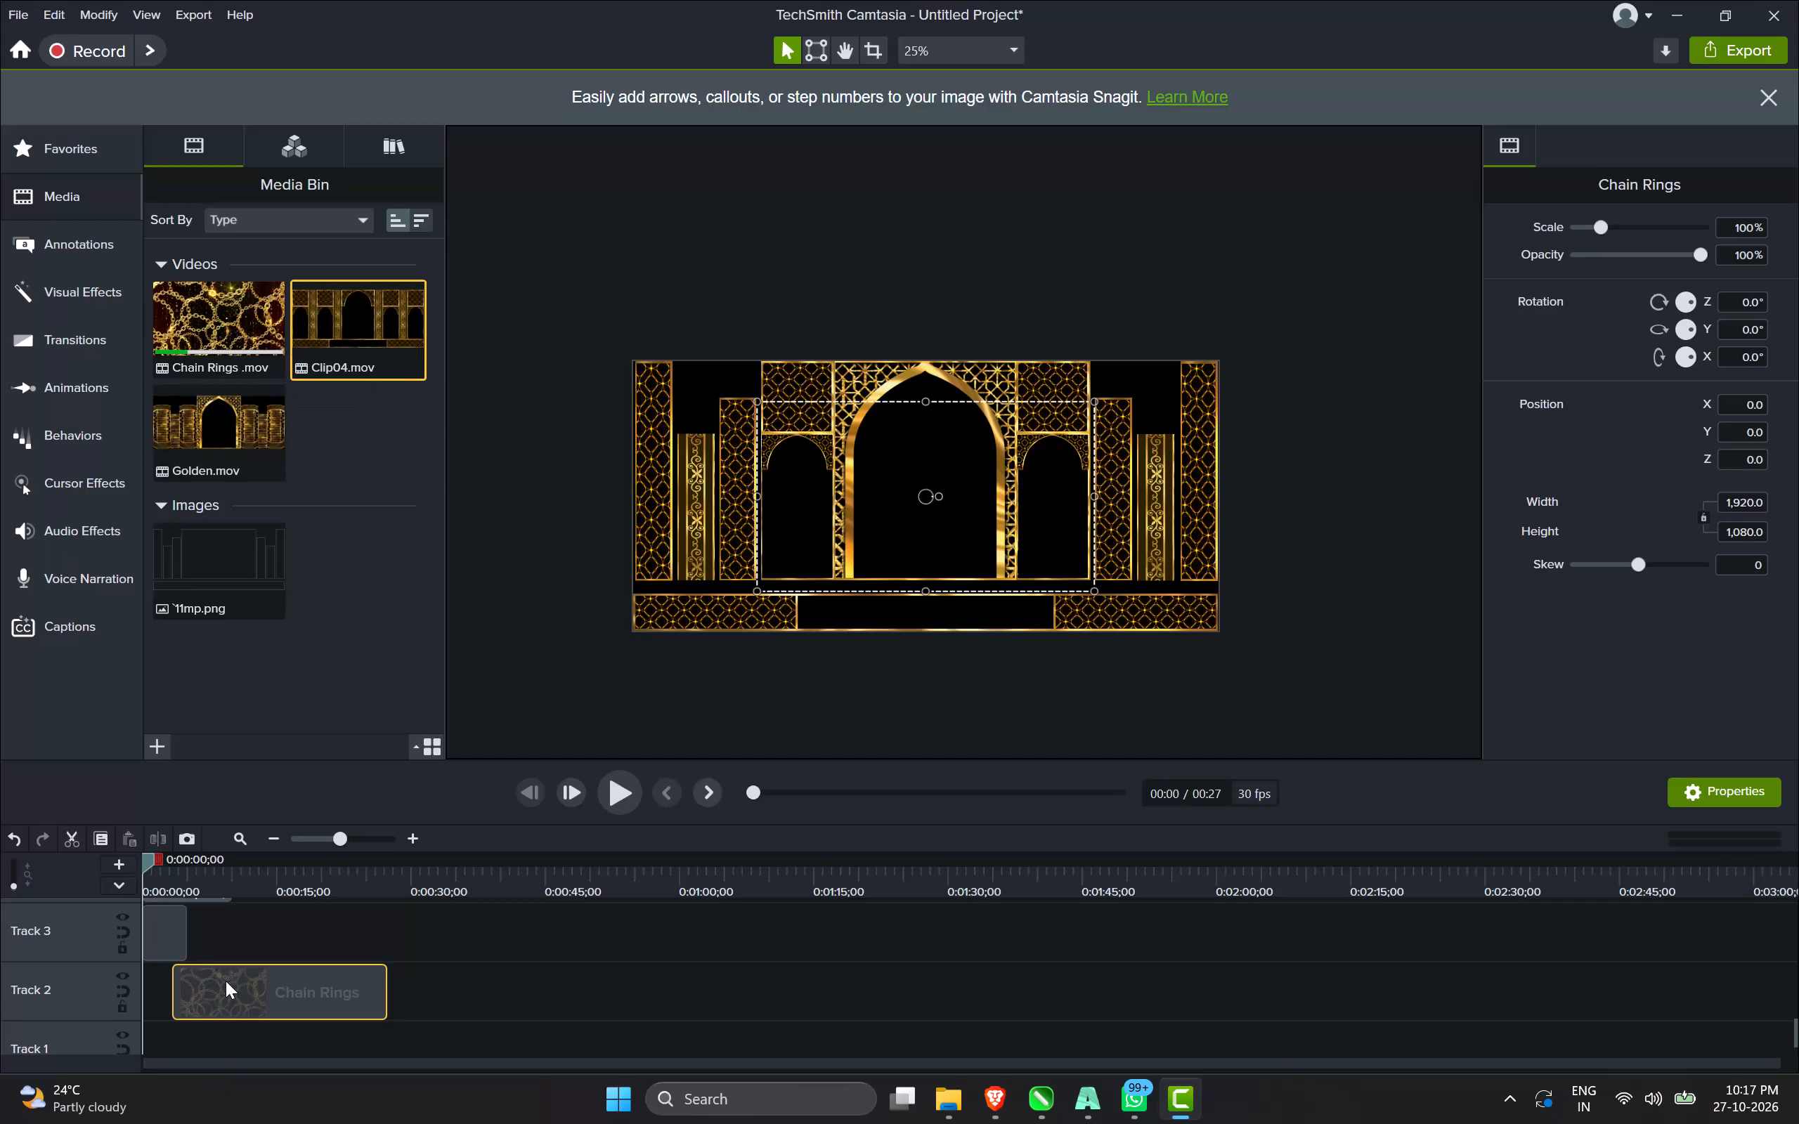
Move the Chain Rings clip on Track 2 to the very start of the timeline.
{"action": "left_click_drag", "start_coordinate": [226, 981], "coordinate": [140, 991]}
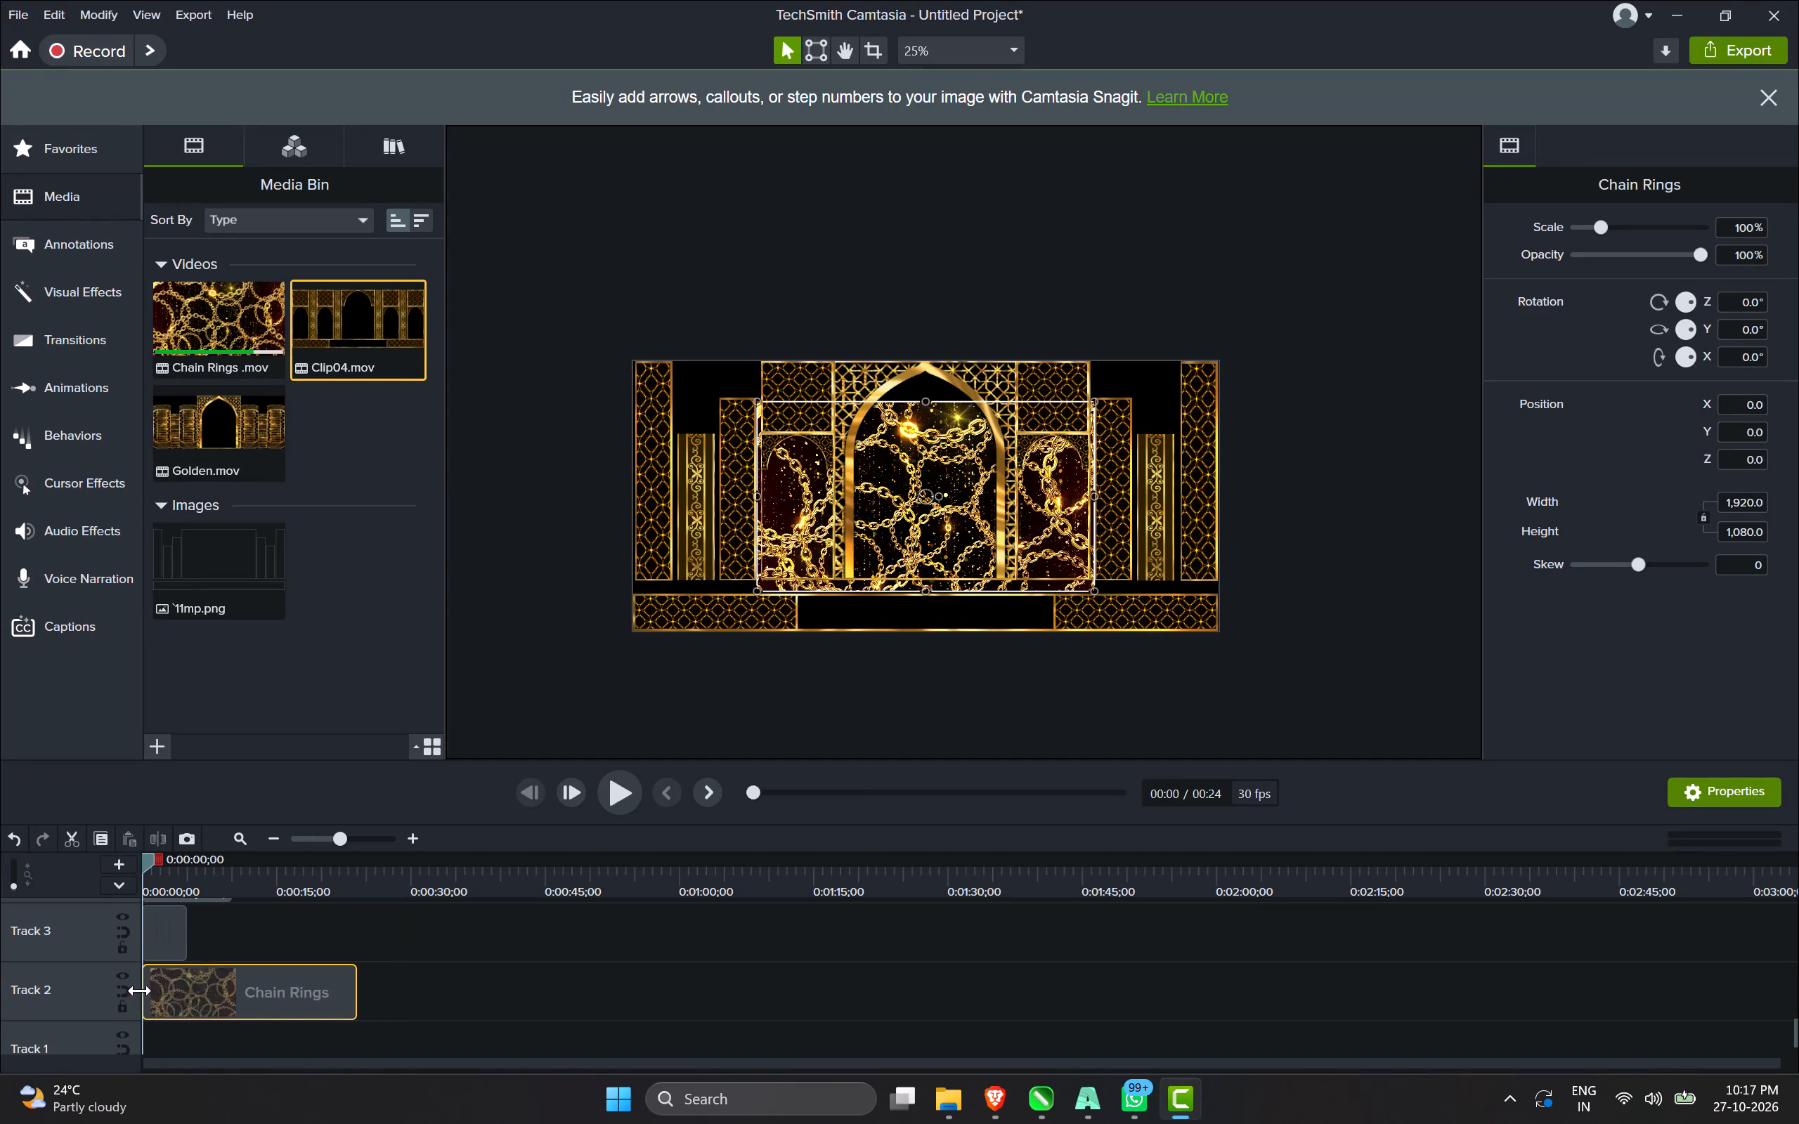
Duplicate the Group 5 clip and place the copy directly after the original on Track 4.
{"action": "scroll", "coordinate": [167, 993], "scroll_direction": "up", "scroll_amount": 2}
{"action": "left_click_drag", "start_coordinate": [243, 986], "coordinate": [210, 986]}
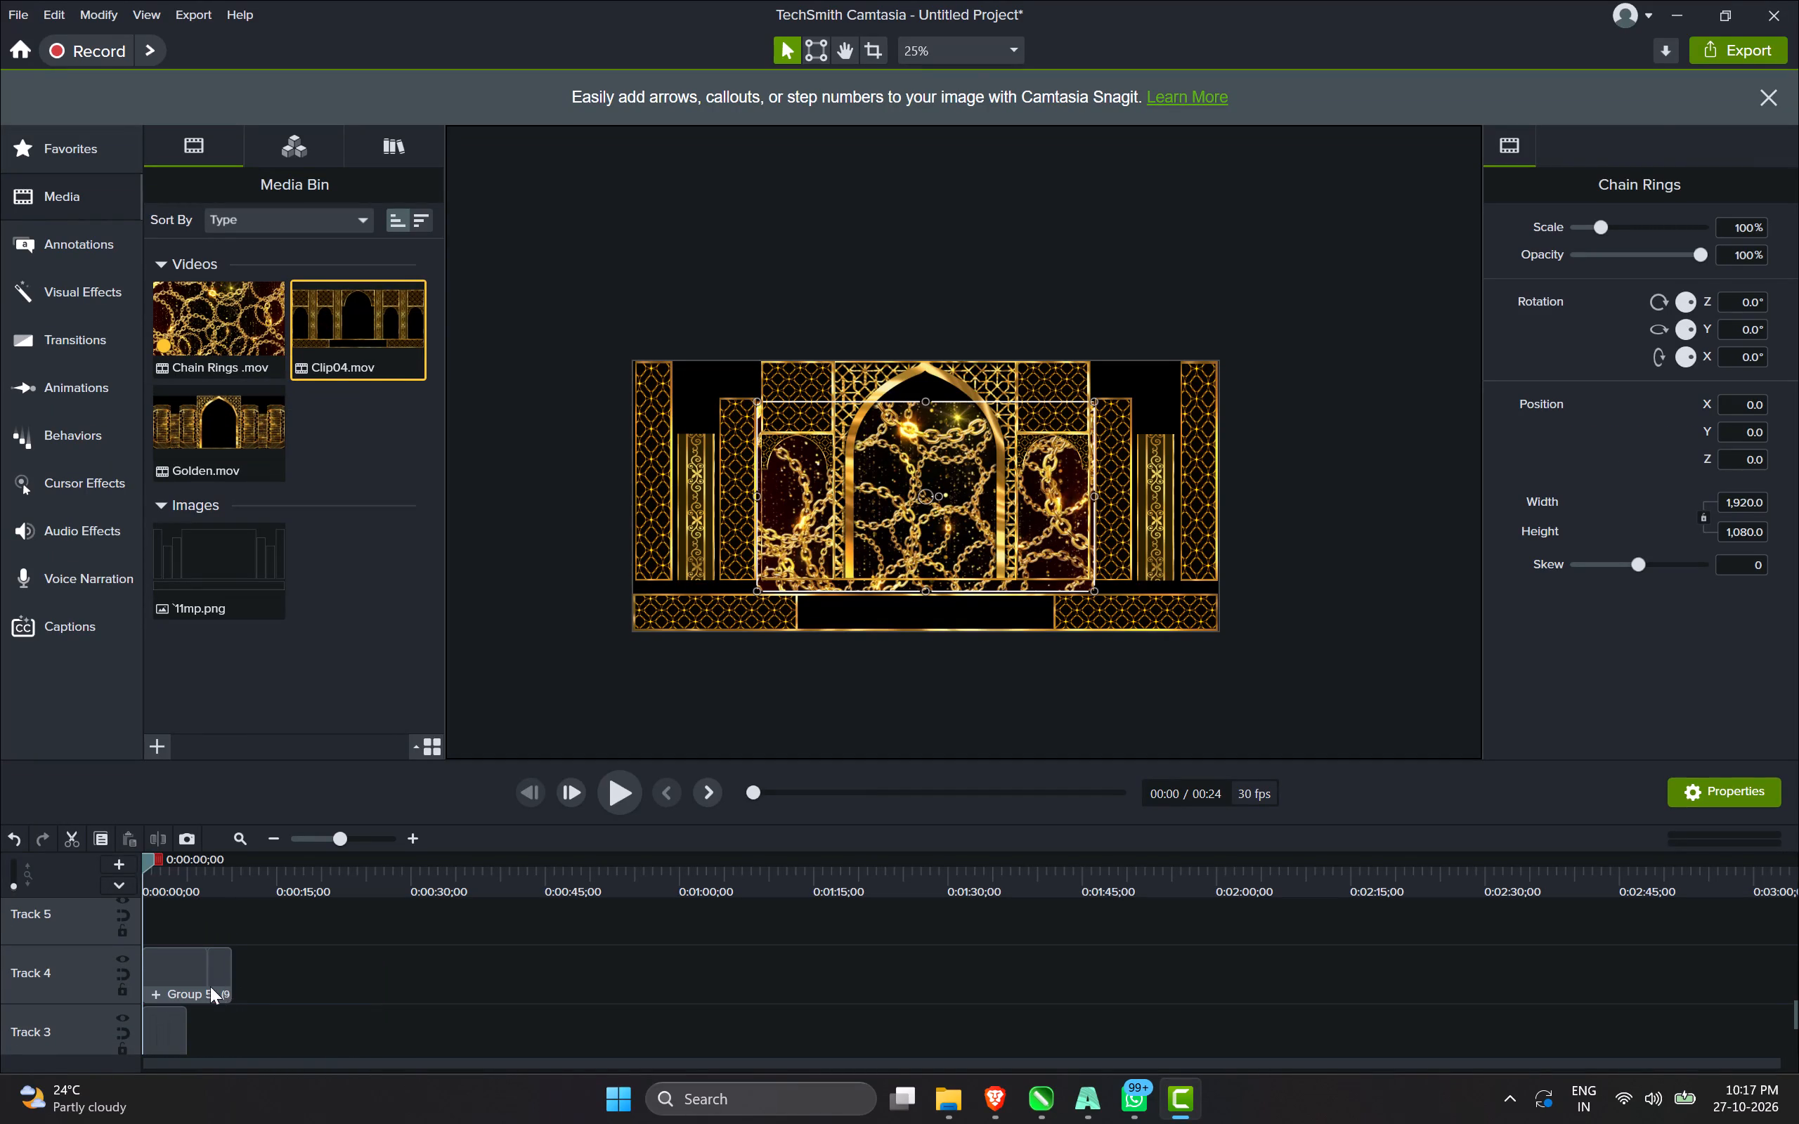
{"action": "left_click_drag", "start_coordinate": [210, 986], "coordinate": [184, 986]}
{"action": "scroll", "coordinate": [211, 929], "scroll_direction": "down", "scroll_amount": 1}
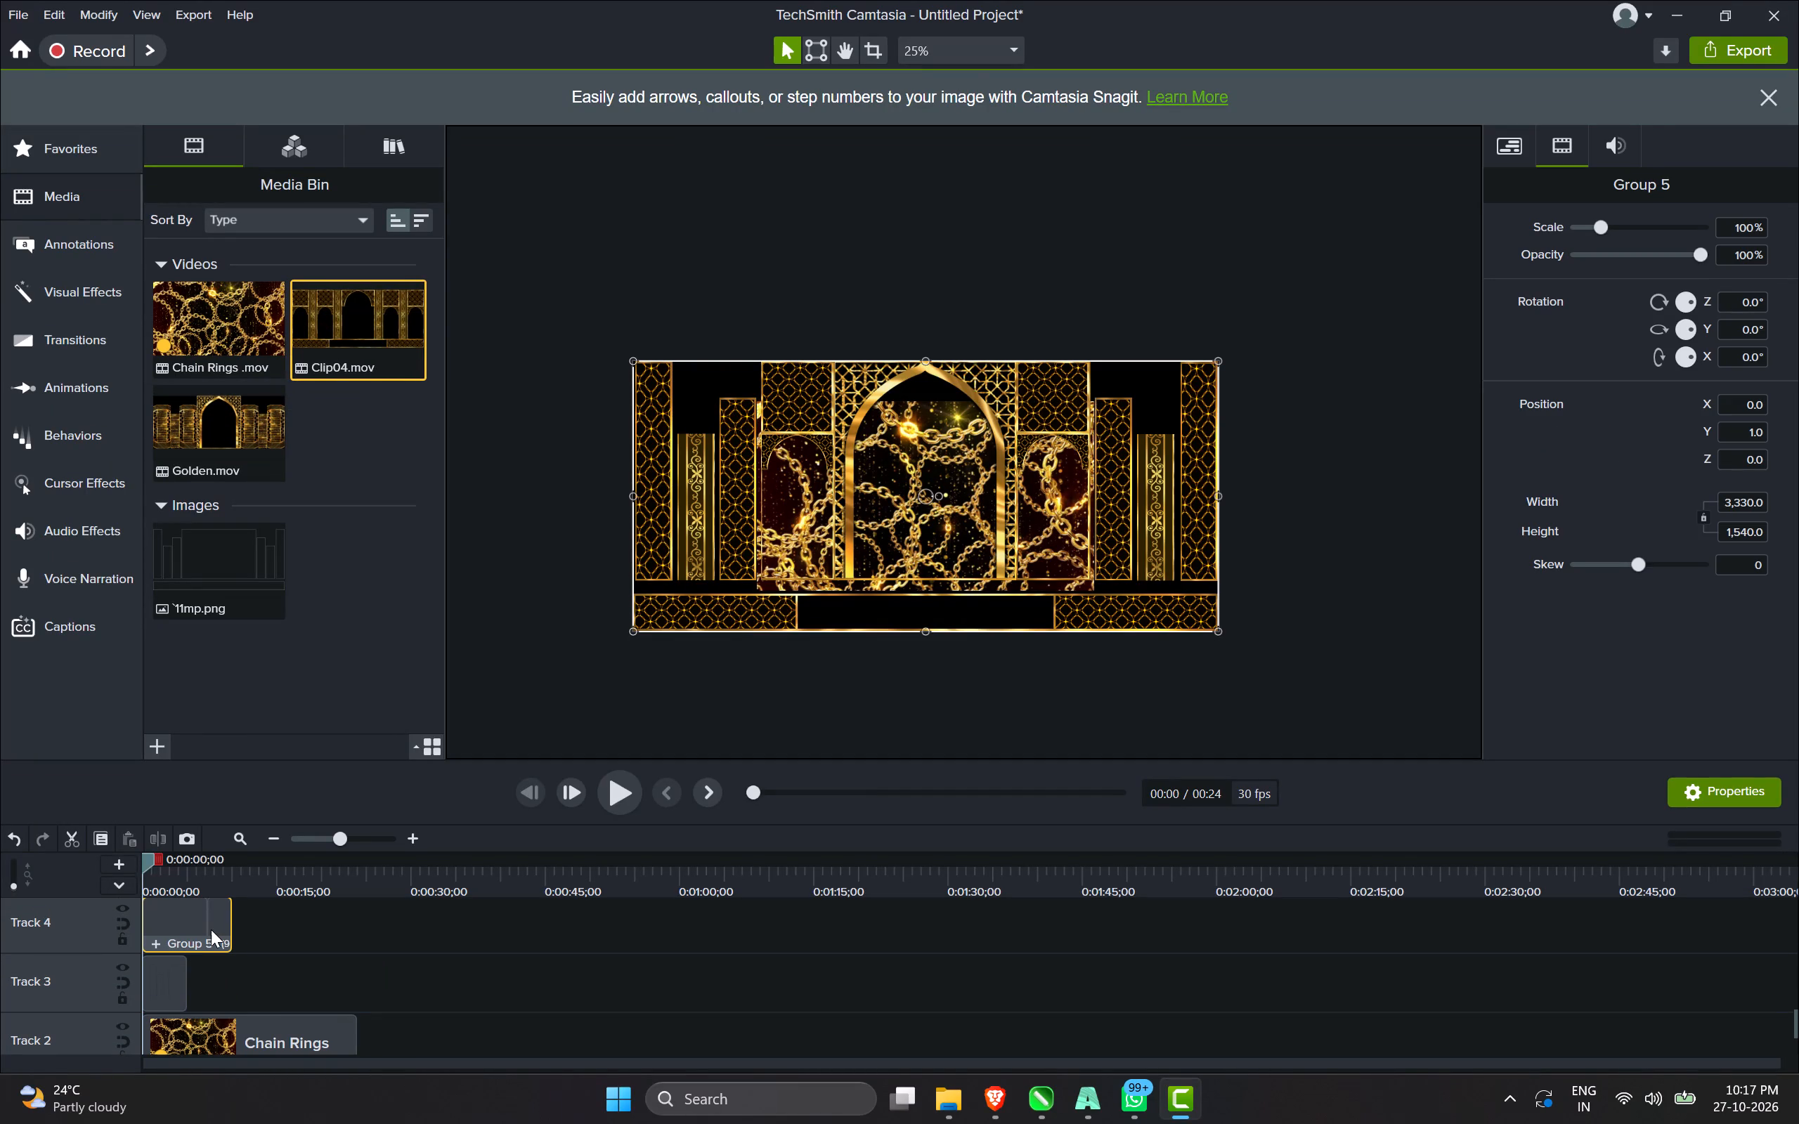
{"action": "key", "text": "ctrl+d"}
{"action": "scroll", "coordinate": [211, 930], "scroll_direction": "up", "scroll_amount": 2}
{"action": "left_click_drag", "start_coordinate": [198, 949], "coordinate": [306, 993]}
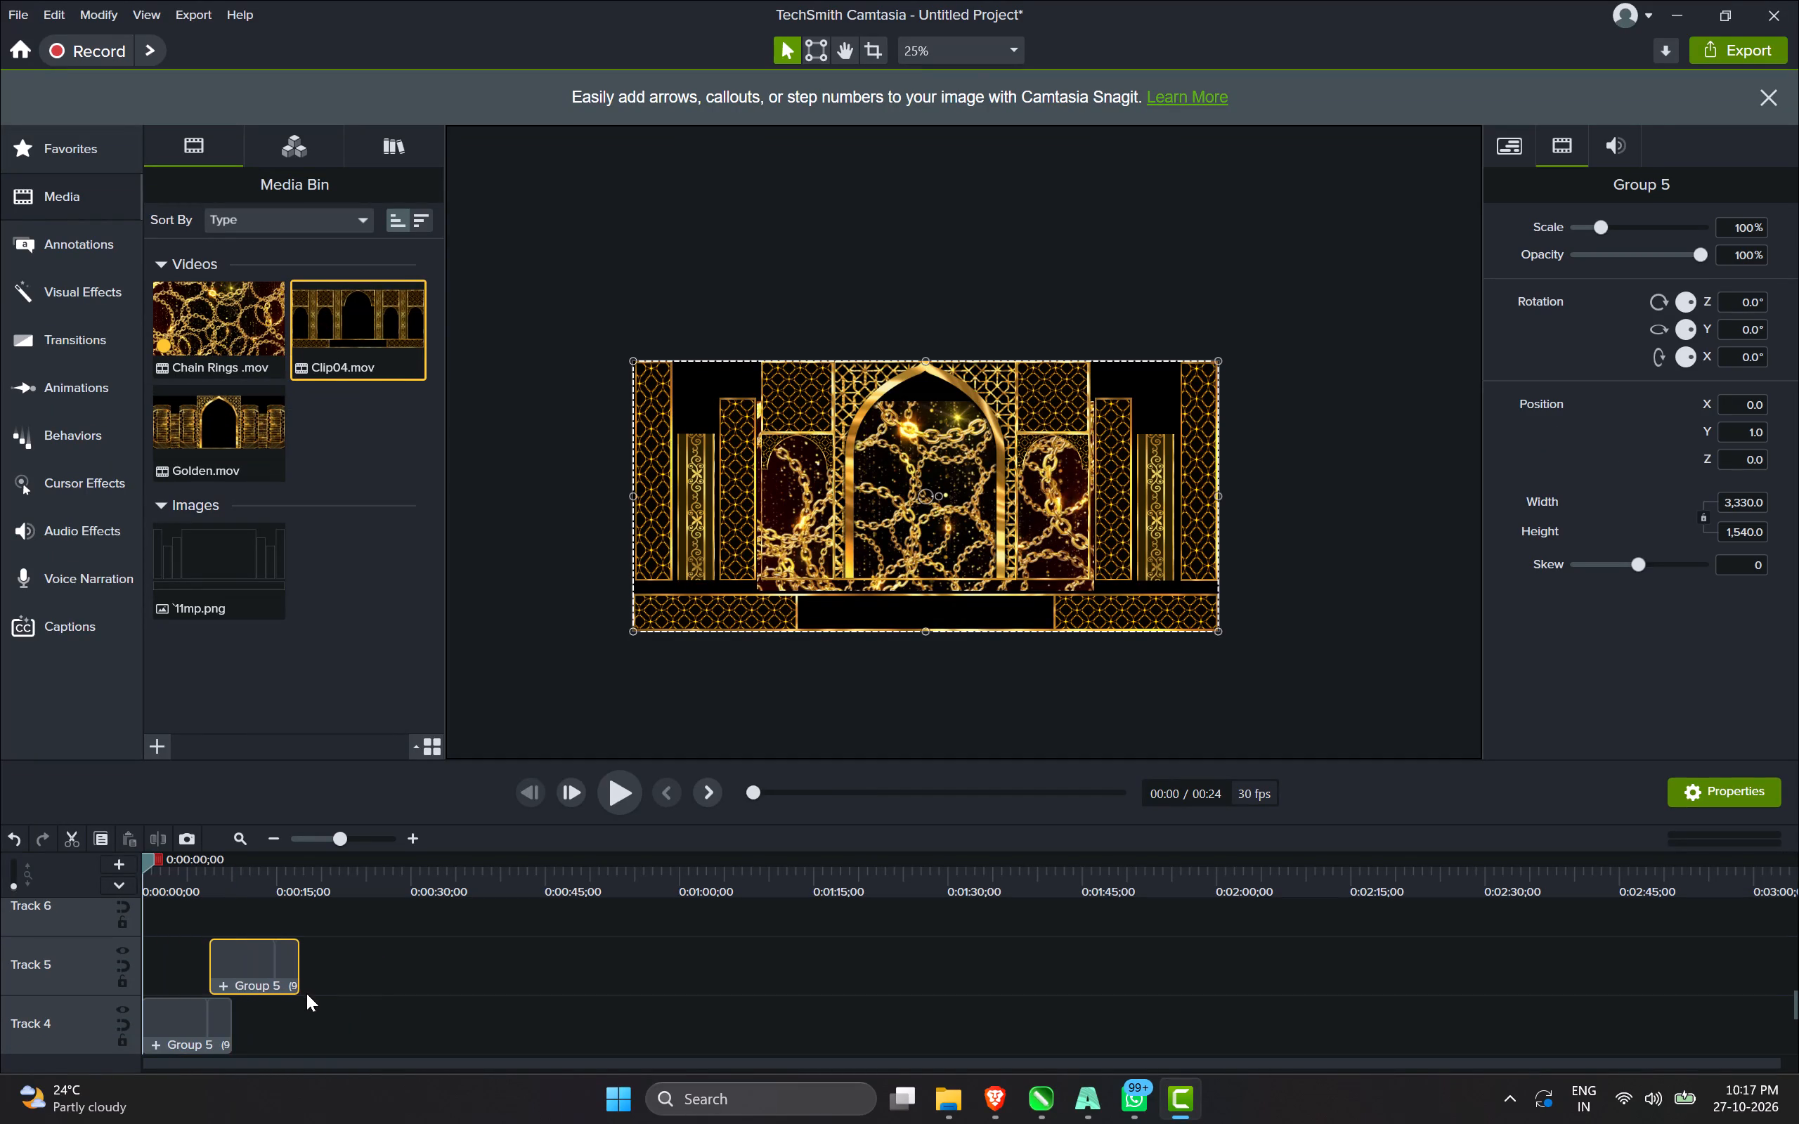
{"action": "left_click_drag", "start_coordinate": [306, 993], "coordinate": [259, 1033]}
{"action": "scroll", "coordinate": [259, 1020], "scroll_direction": "down", "scroll_amount": 2}
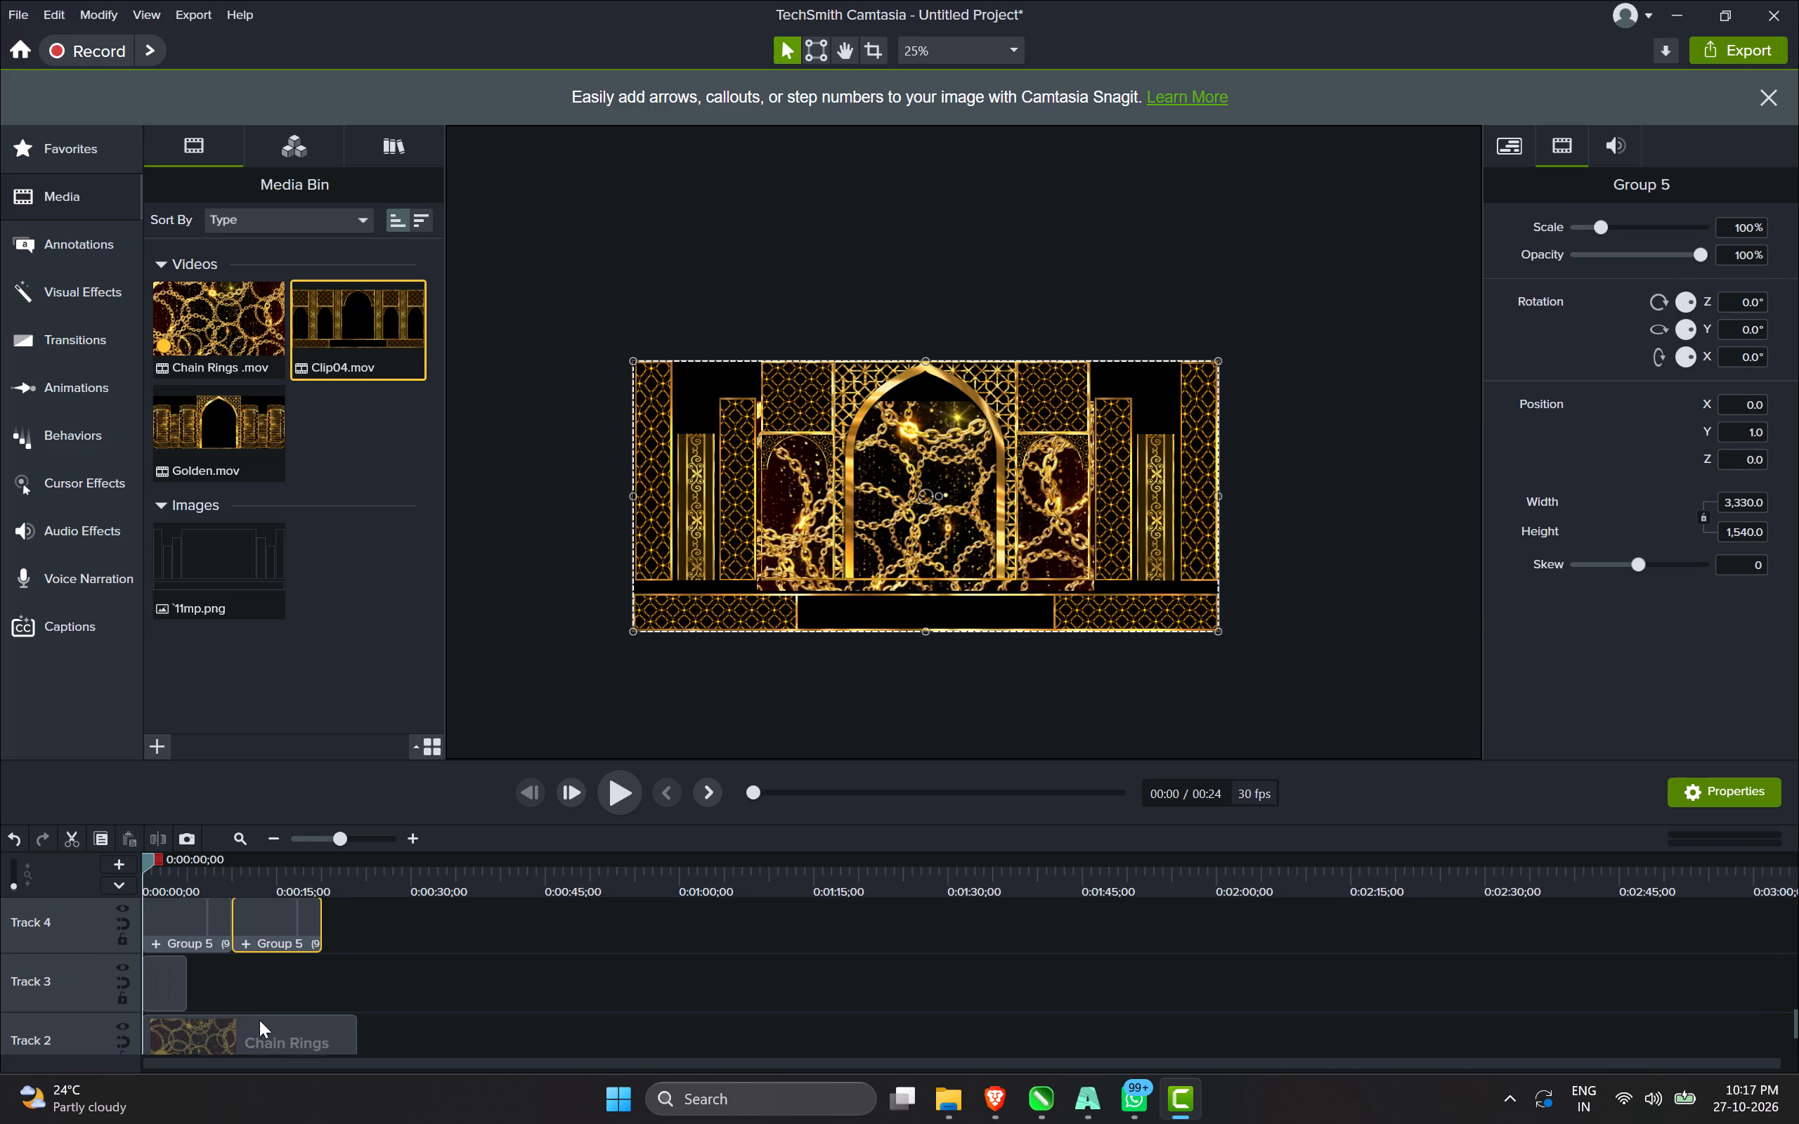
Duplicate Group 5 after the existing copies on Track 4 and trim it to end with the Chain Rings clip.
{"action": "key", "text": "ctrl+d"}
{"action": "scroll", "coordinate": [282, 955], "scroll_direction": "up", "scroll_amount": 1}
{"action": "left_click_drag", "start_coordinate": [282, 916], "coordinate": [382, 943]}
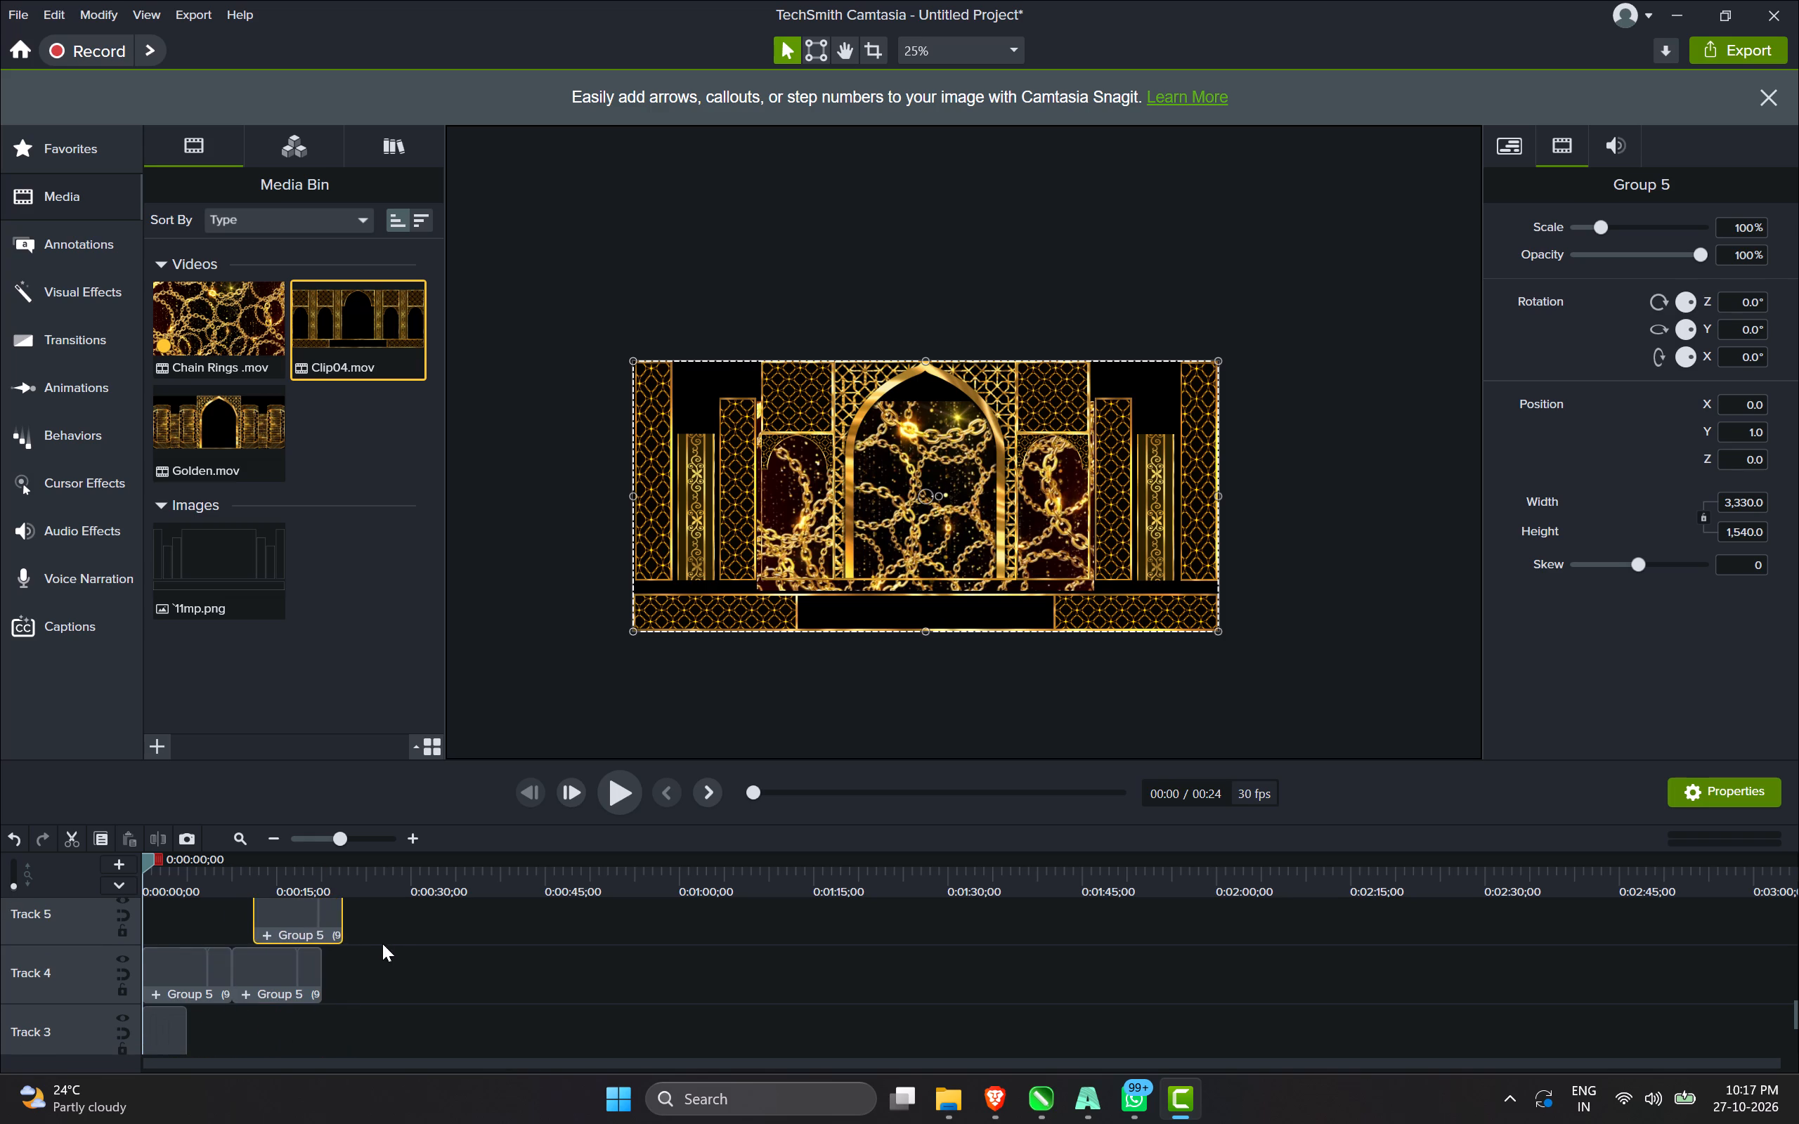
{"action": "left_click_drag", "start_coordinate": [382, 943], "coordinate": [357, 991]}
{"action": "scroll", "coordinate": [363, 978], "scroll_direction": "down", "scroll_amount": 1}
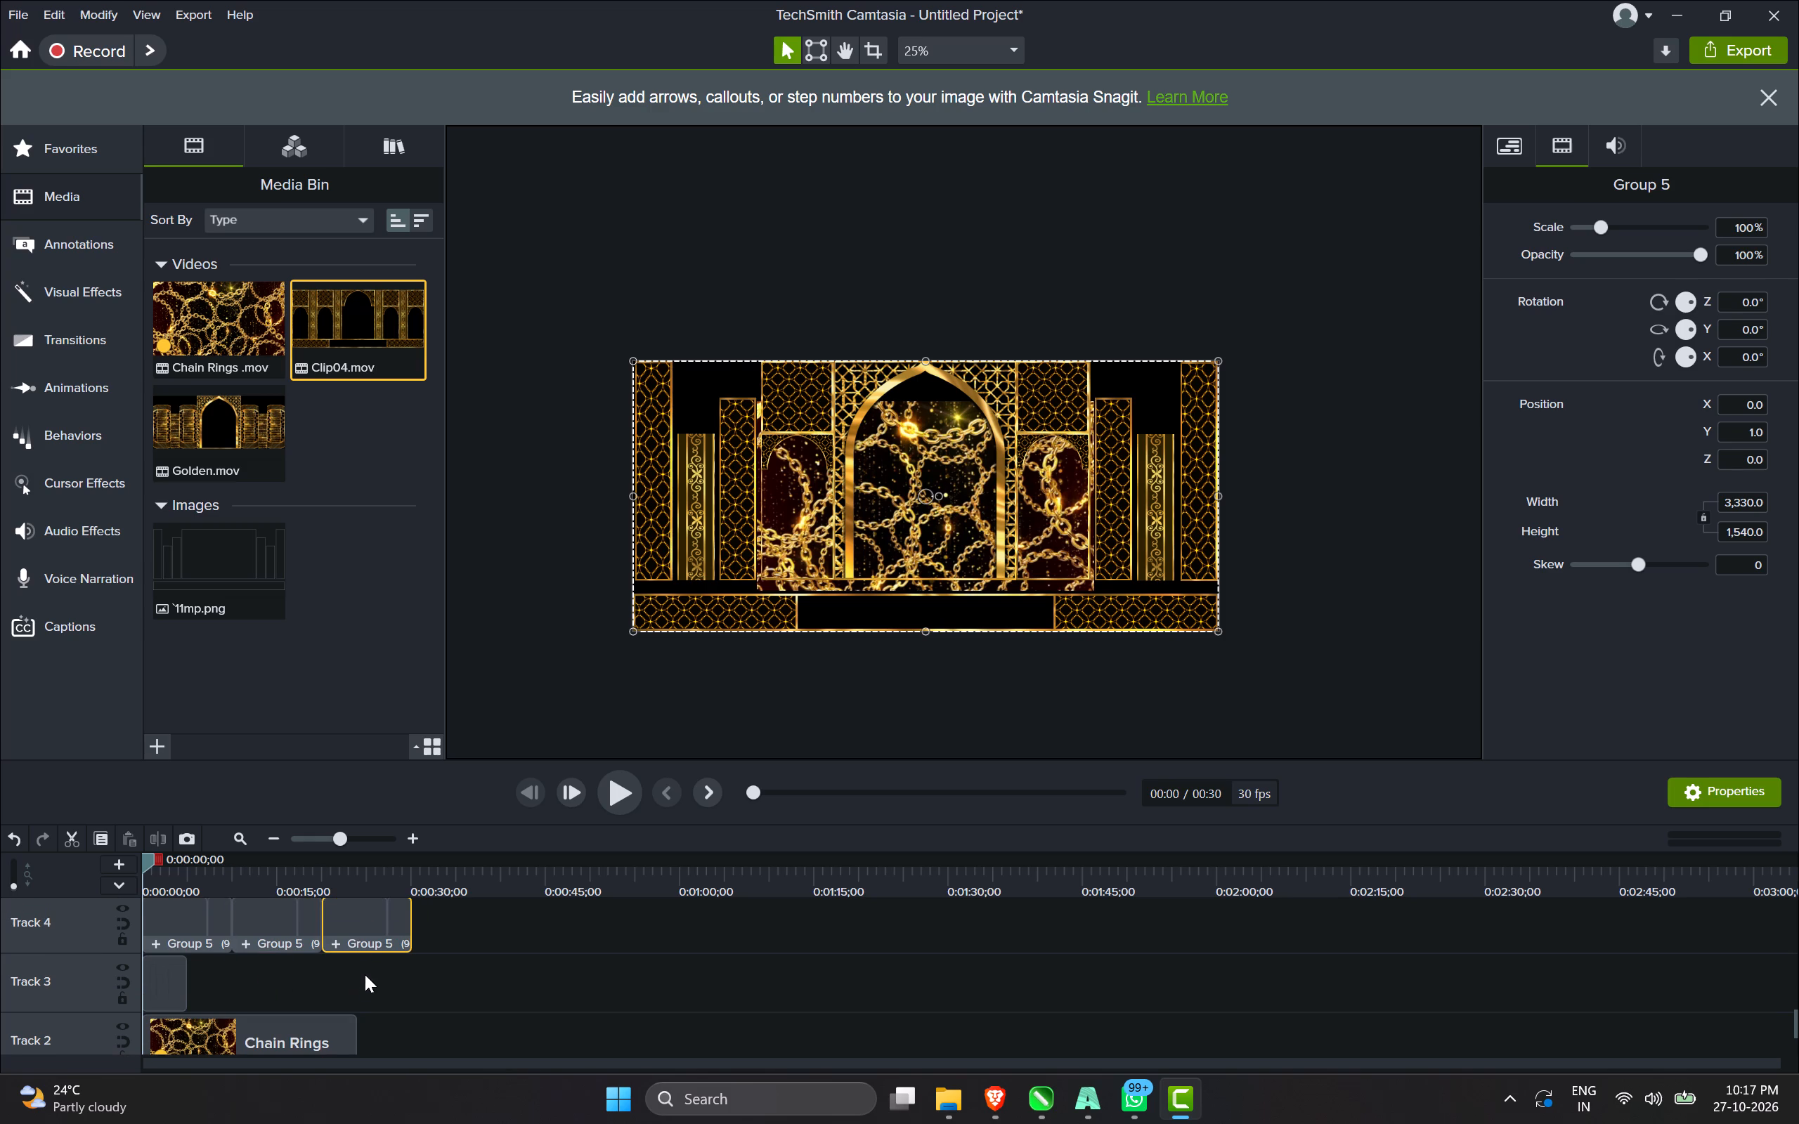
{"action": "left_click_drag", "start_coordinate": [411, 929], "coordinate": [368, 941]}
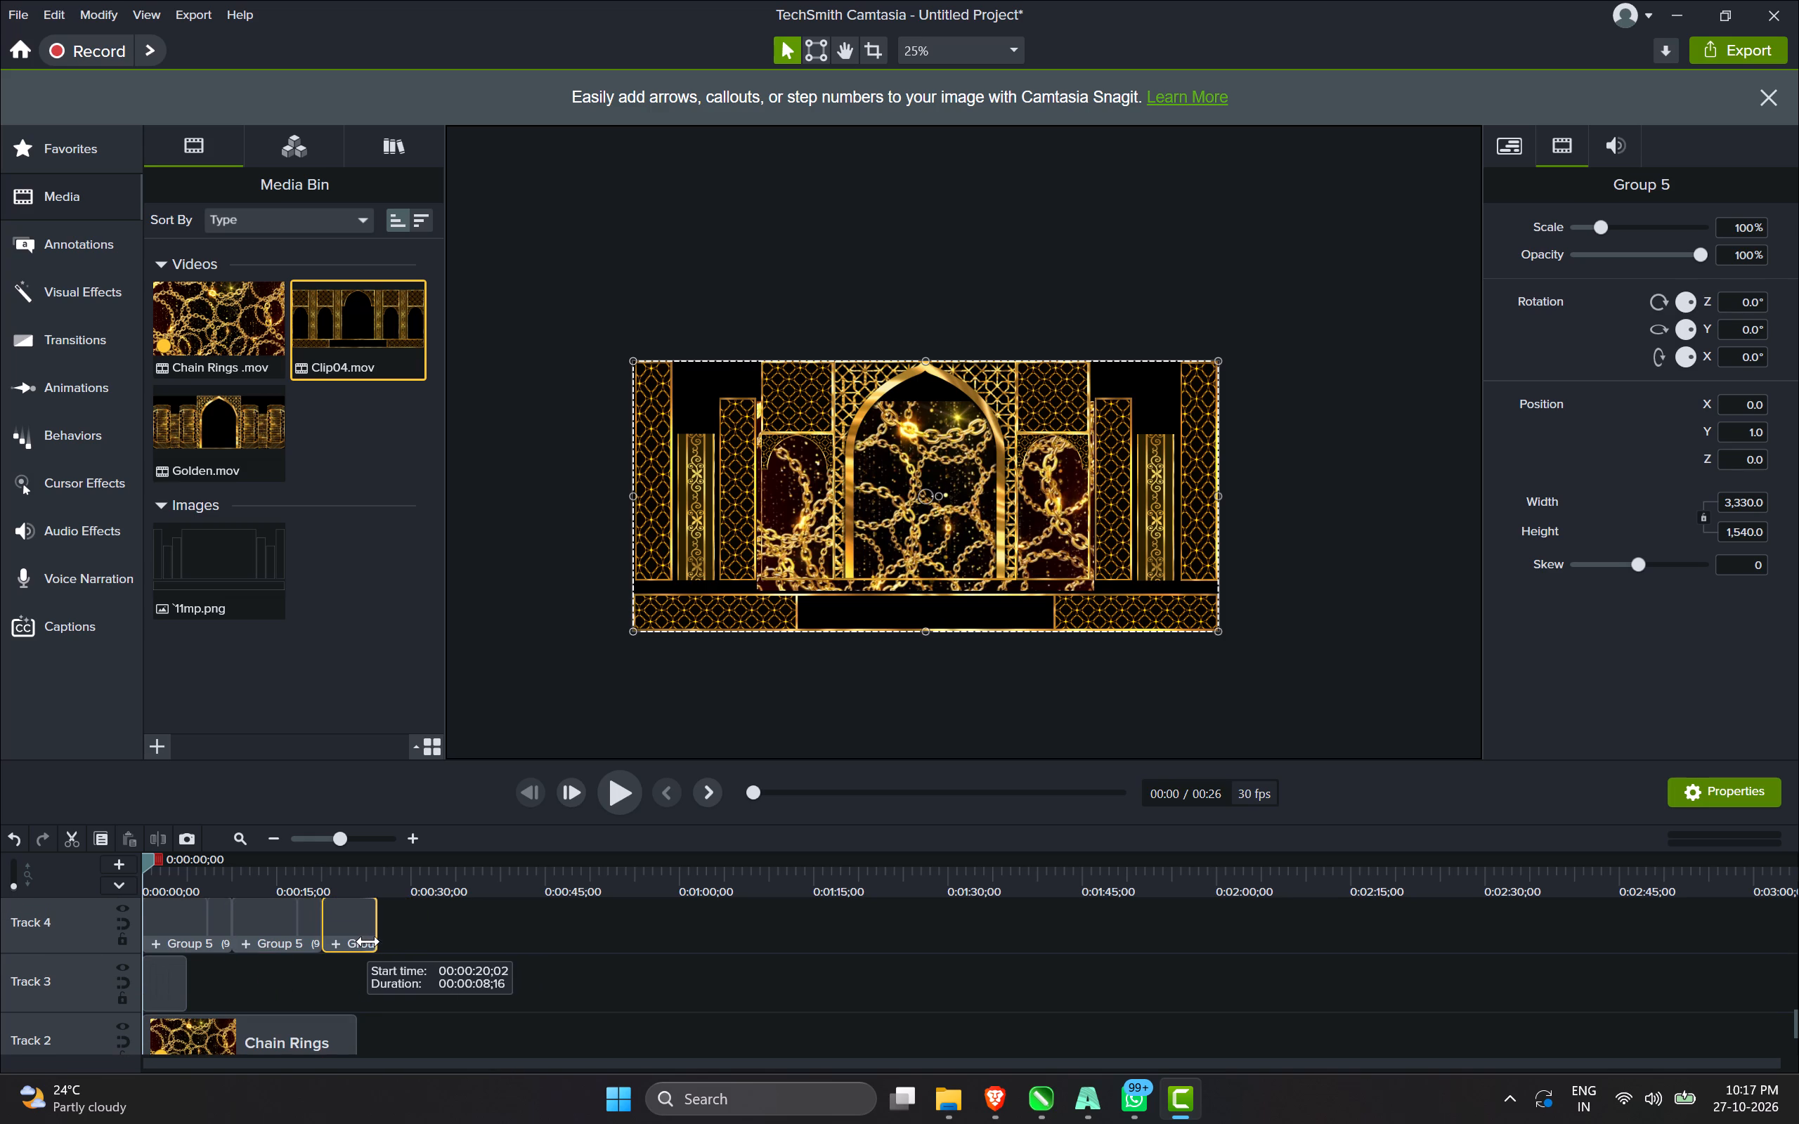
{"action": "left_click_drag", "start_coordinate": [368, 941], "coordinate": [361, 942]}
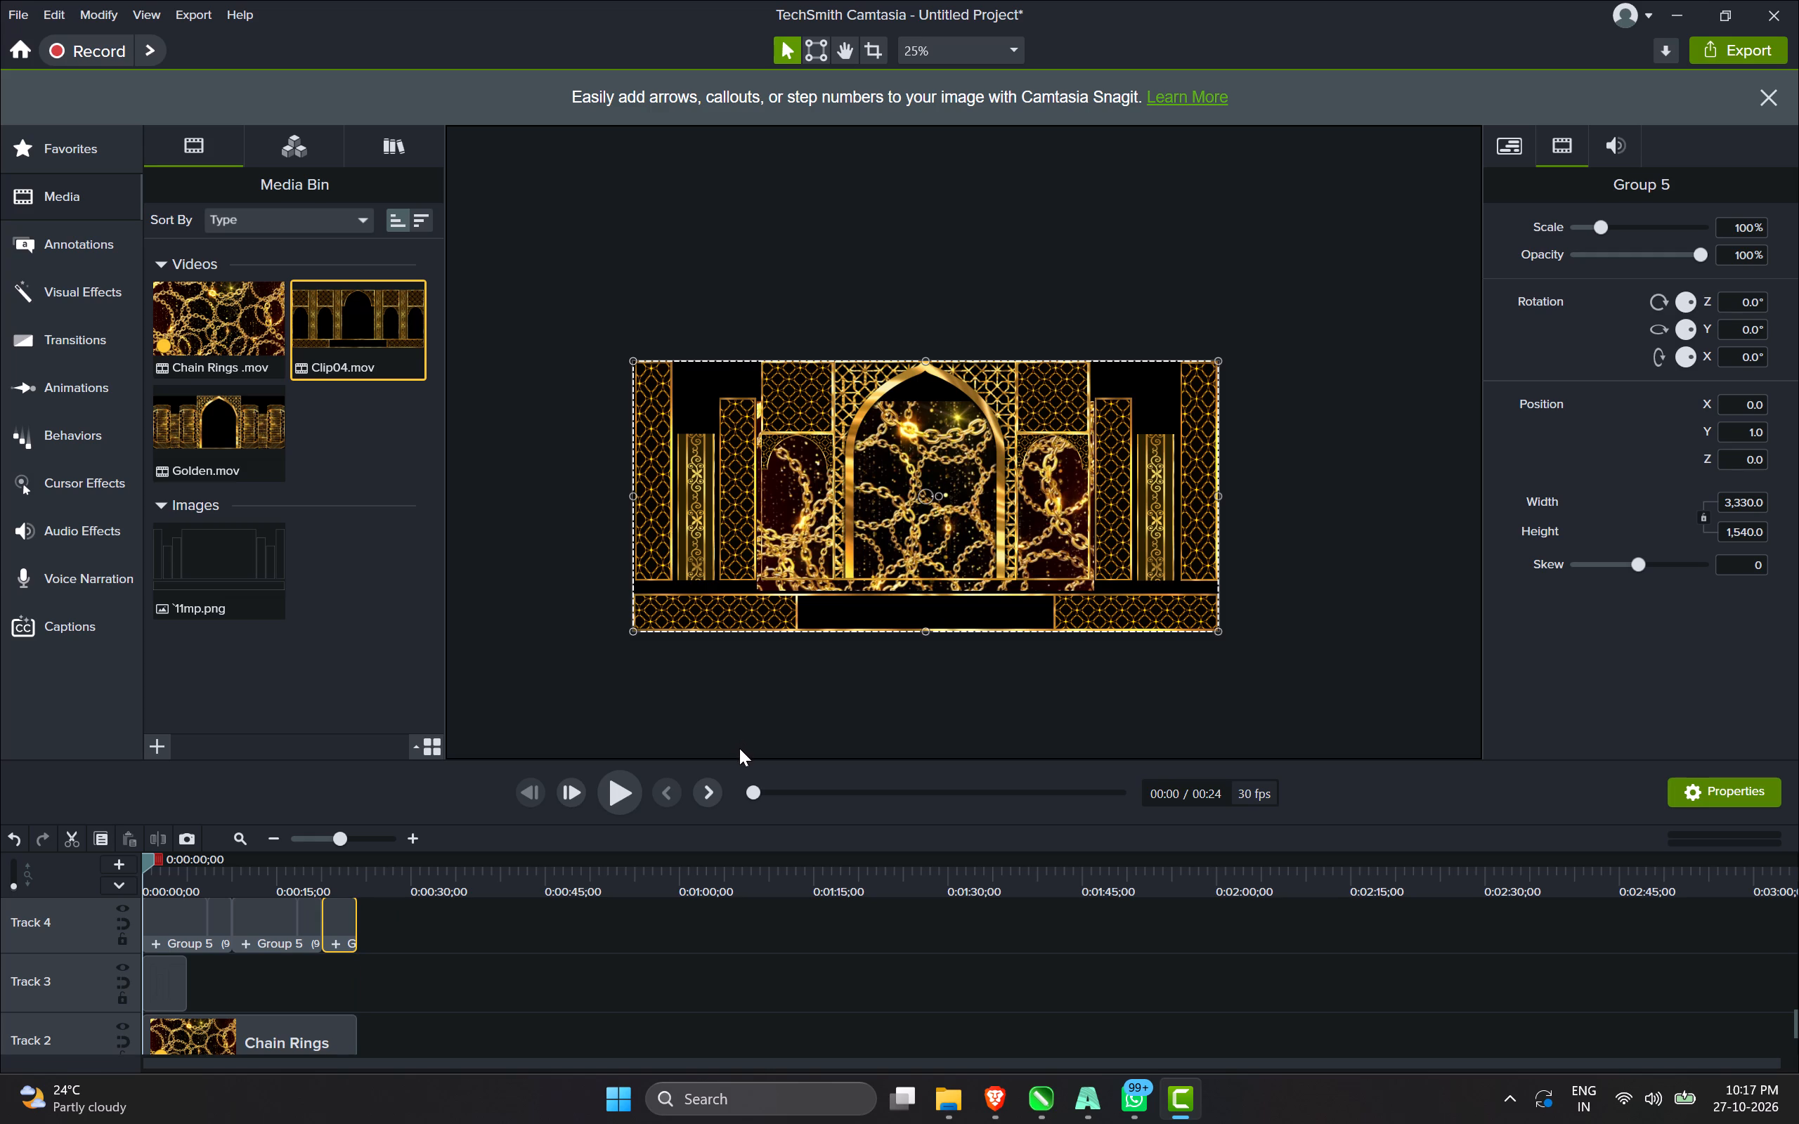
Nudge the Chain Rings clip up to about Y 65.7 so its lower edge meets the arch panels' base.
{"action": "left_click", "coordinate": [254, 1031]}
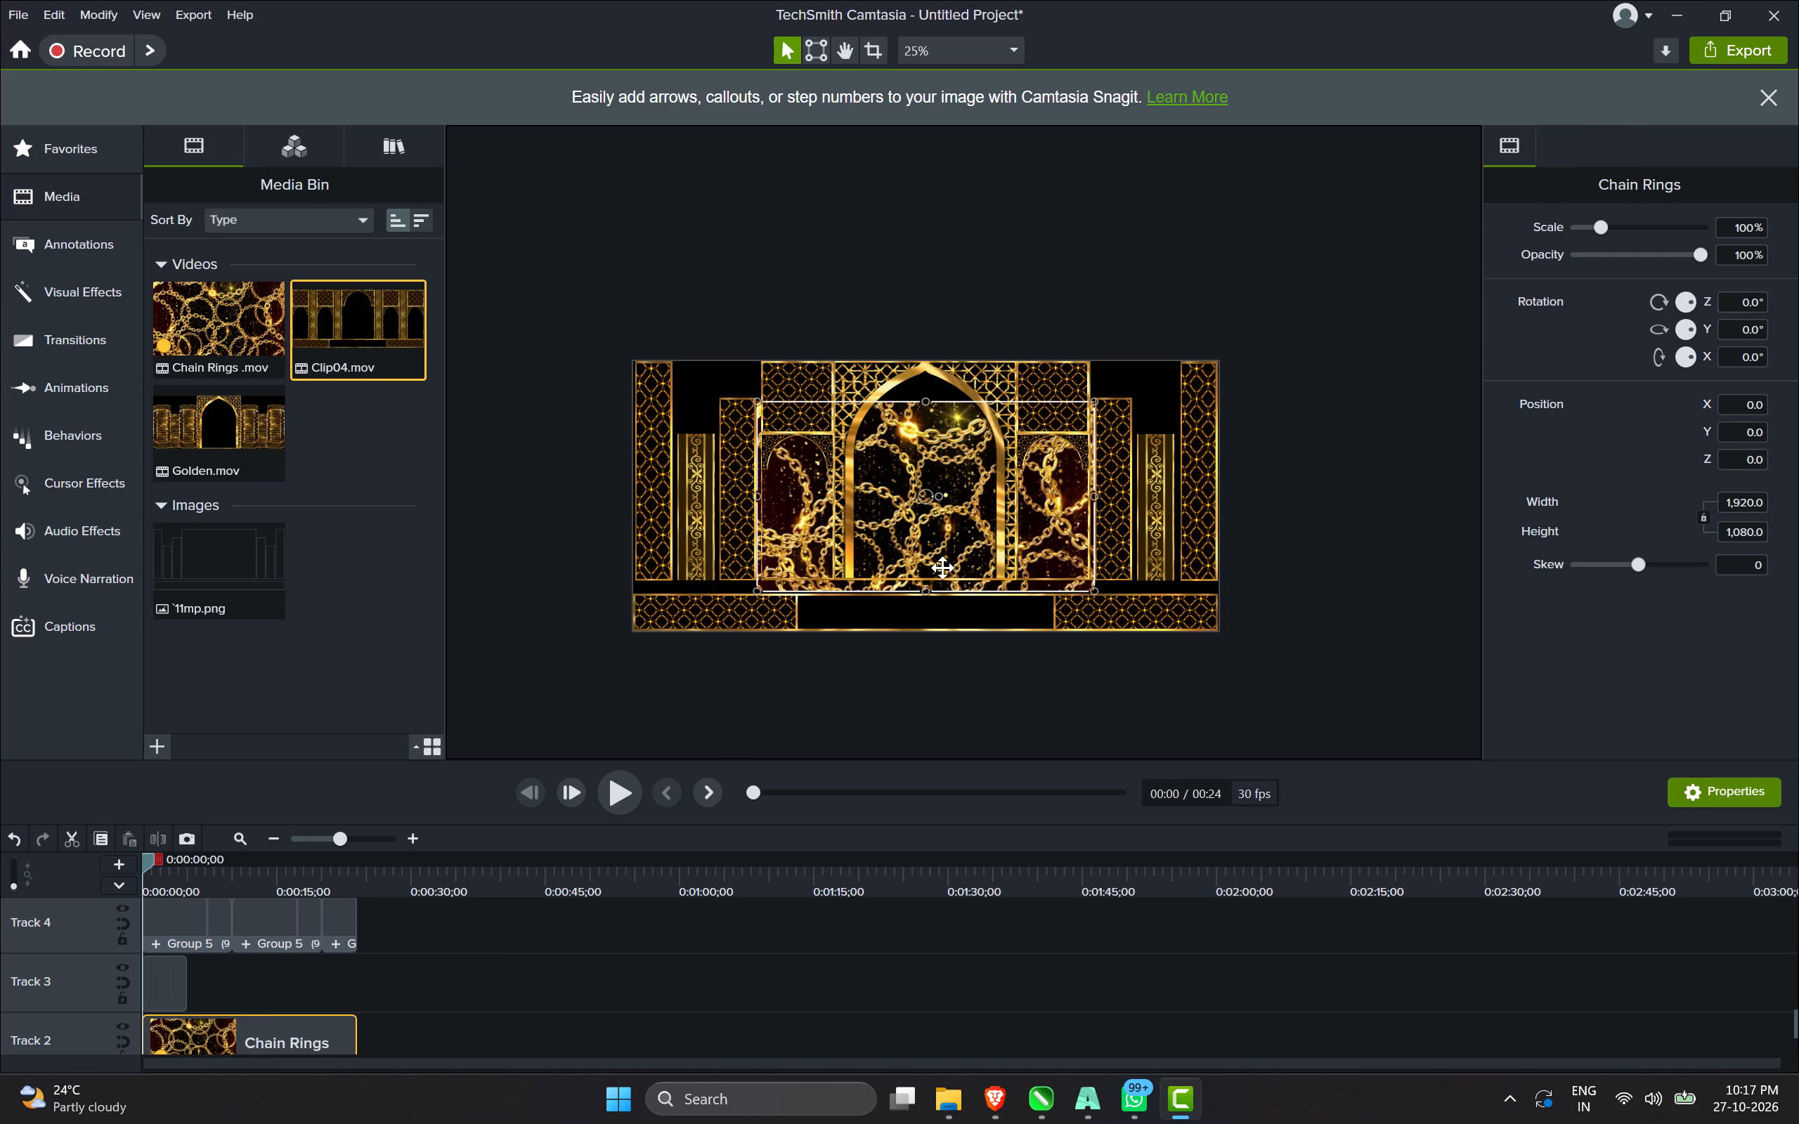
{"action": "scroll", "coordinate": [941, 567], "scroll_direction": "up", "scroll_amount": 1}
{"action": "key", "text": "Up"}
{"action": "key", "text": "Up"}
{"action": "key", "text": "Up"}
{"action": "key", "text": "Up"}
{"action": "key", "text": "Up"}
{"action": "key", "text": "Up"}
{"action": "key", "text": "Up"}
{"action": "key", "text": "Up"}
{"action": "key", "text": "Up"}
{"action": "key", "text": "Up"}
{"action": "key", "text": "Up"}
{"action": "key", "text": "Up"}
{"action": "key", "text": "Up"}
{"action": "key", "text": "Up"}
{"action": "key", "text": "Up"}
{"action": "key", "text": "Up"}
{"action": "key", "text": "Up"}
{"action": "key", "text": "Up"}
{"action": "key", "text": "Up"}
{"action": "key", "text": "Up"}
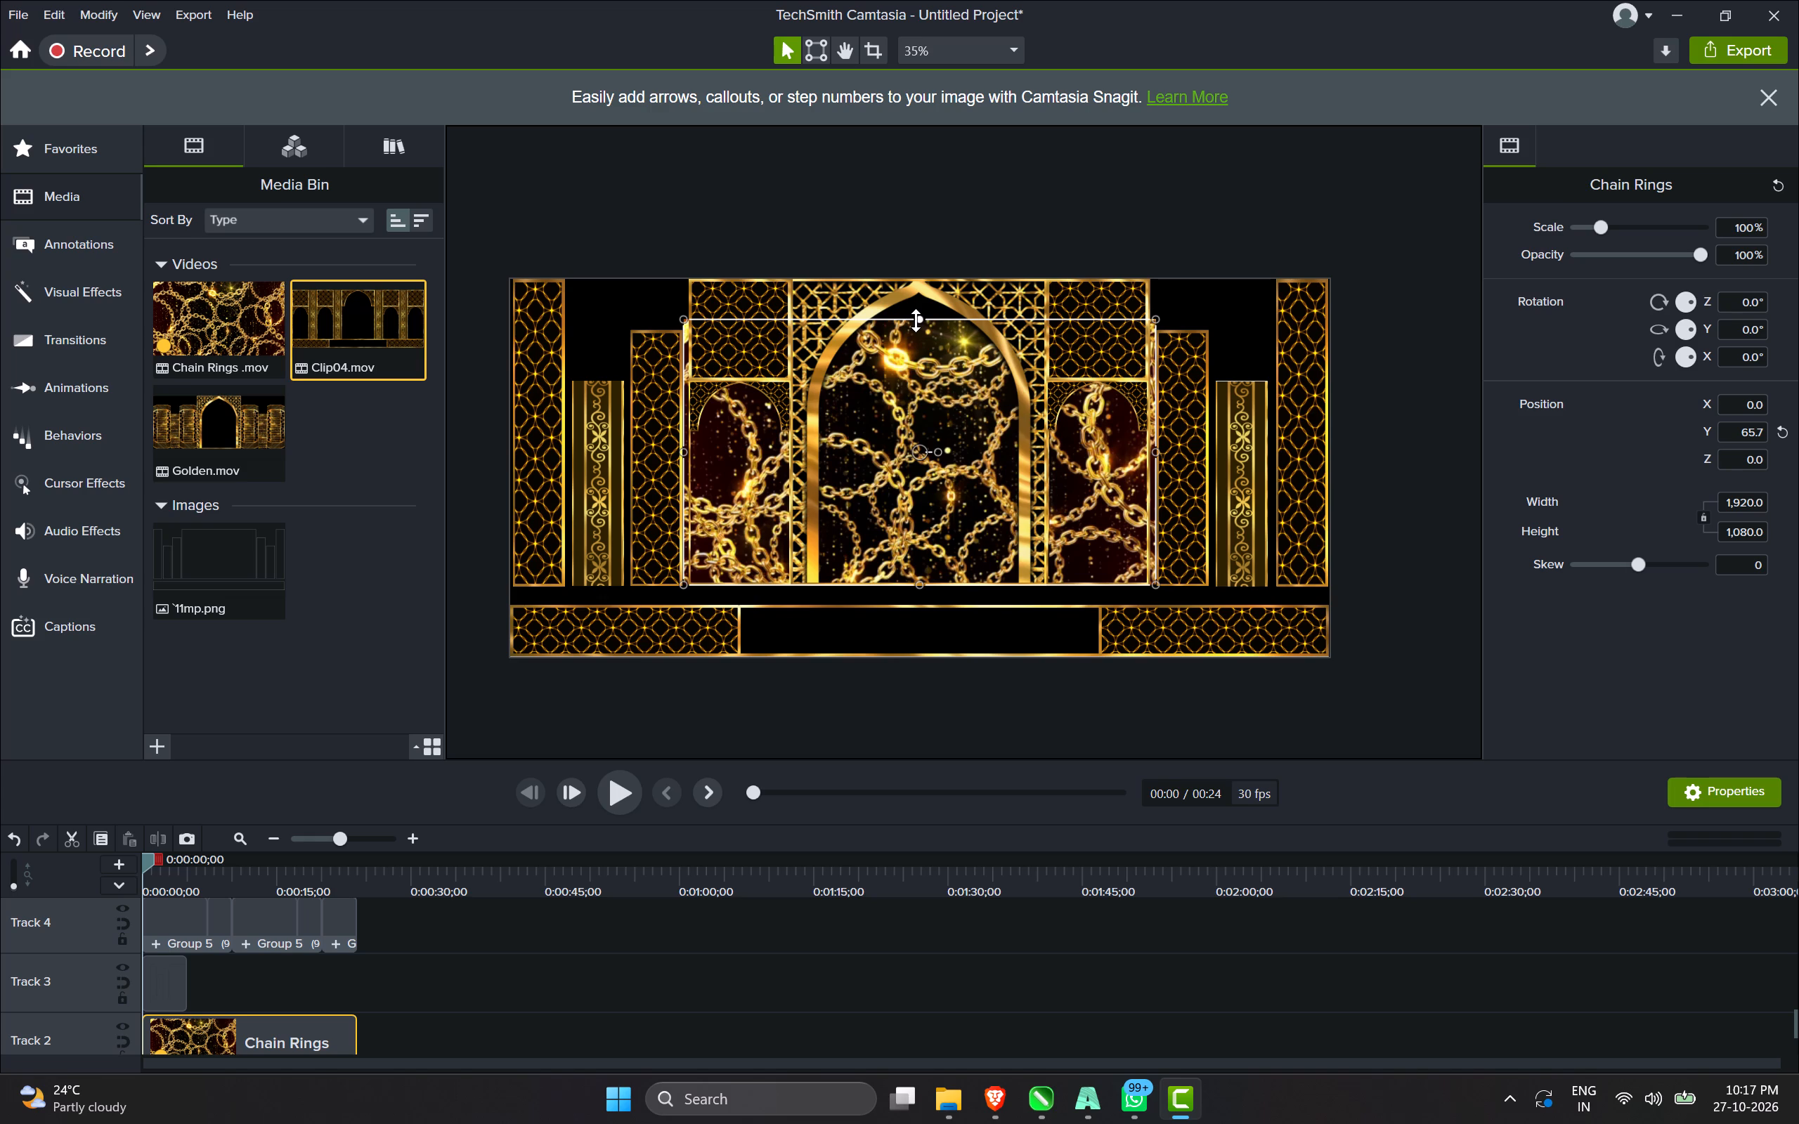
Enlarge the Chain Rings clip upward to about 115.1% so it reaches the canvas's top edge.
{"action": "left_click_drag", "start_coordinate": [916, 320], "coordinate": [916, 301], "text": "shift"}
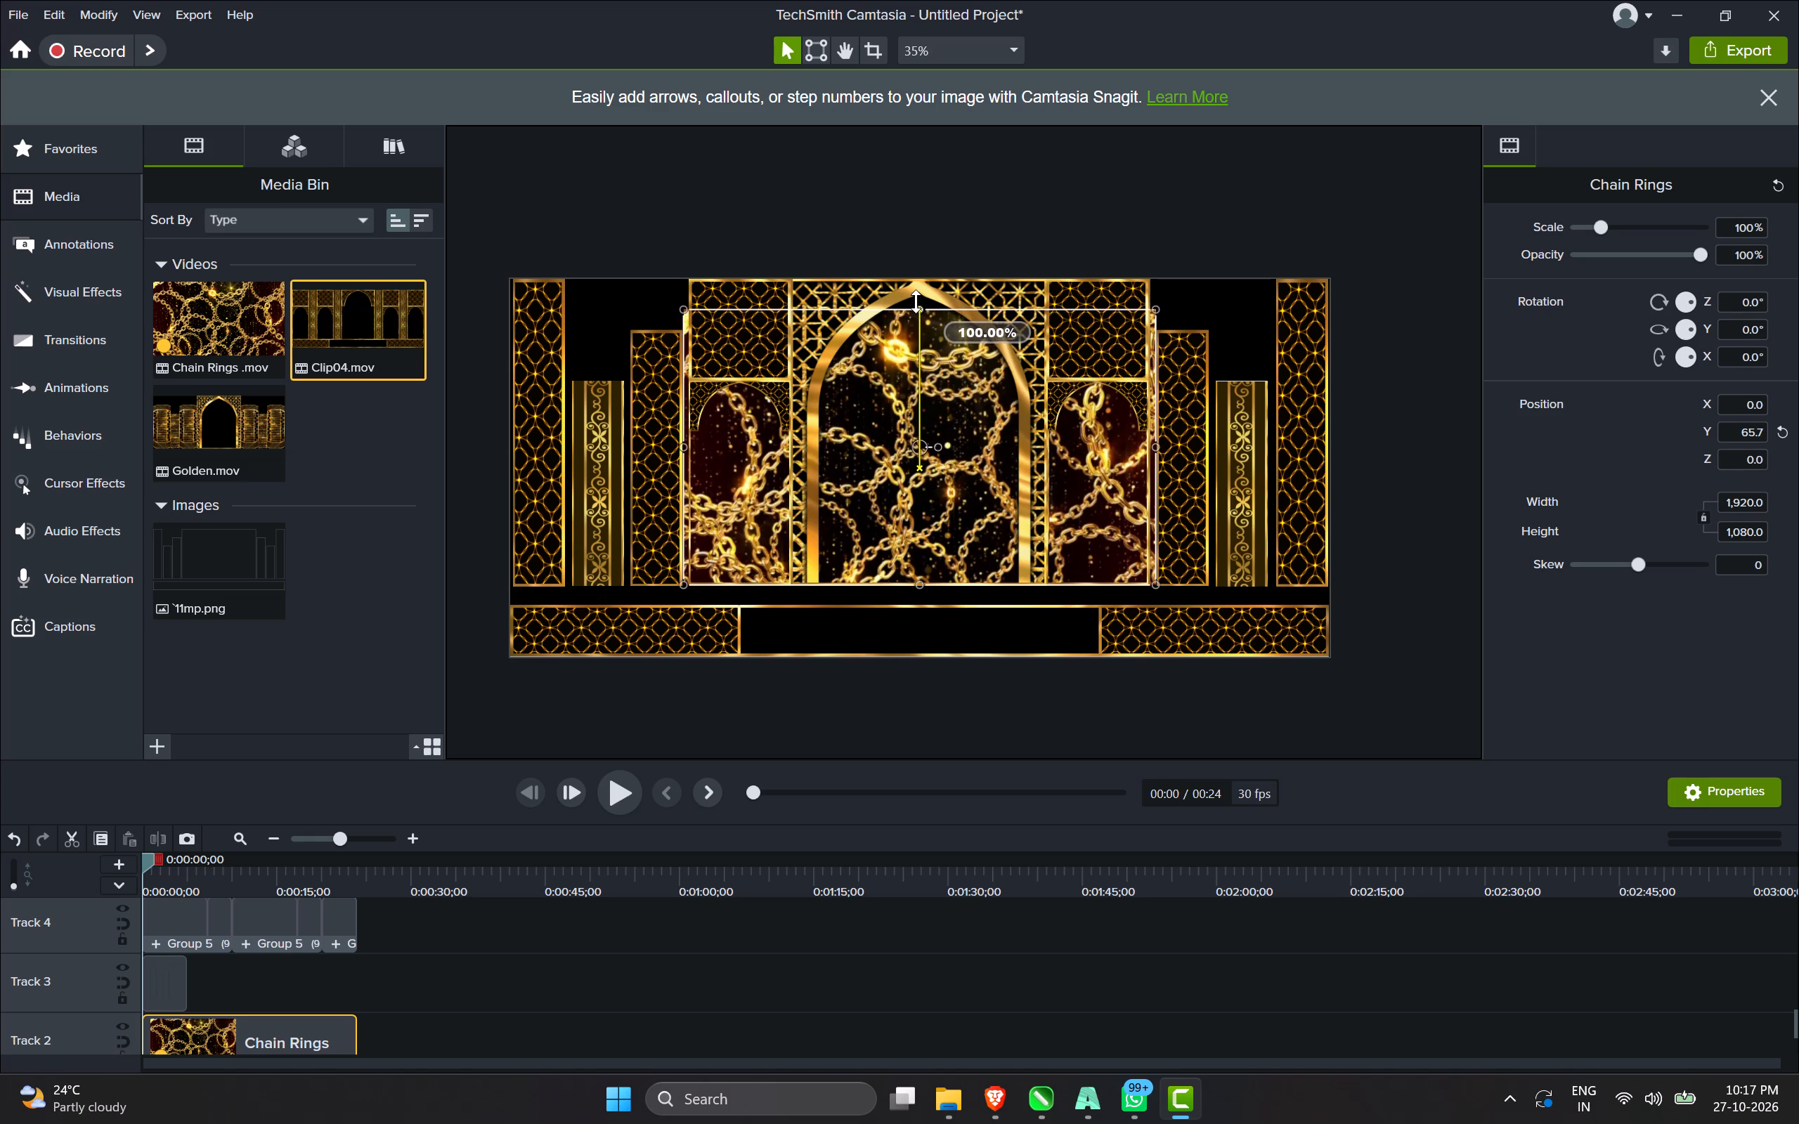
{"action": "left_click_drag", "start_coordinate": [916, 301], "coordinate": [916, 299], "text": "shift"}
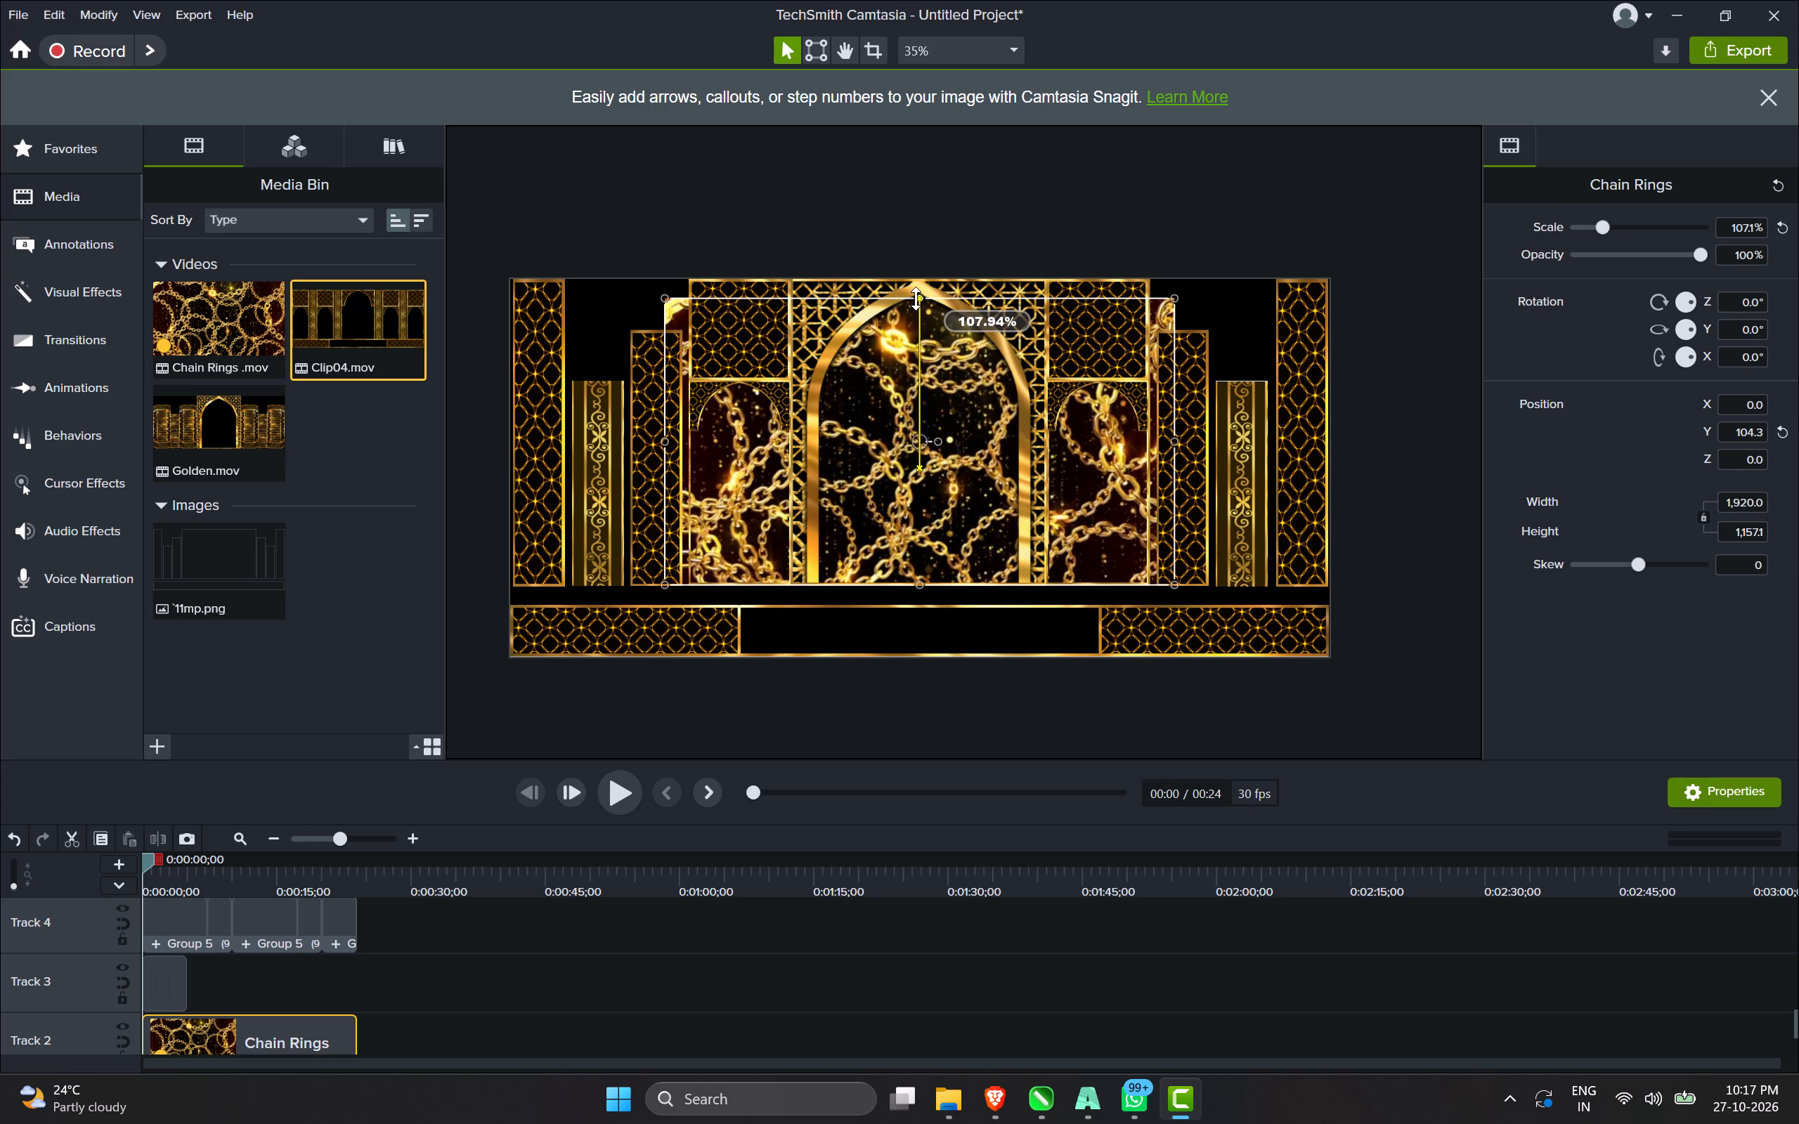
{"action": "left_click_drag", "start_coordinate": [916, 299], "coordinate": [916, 294], "text": "shift"}
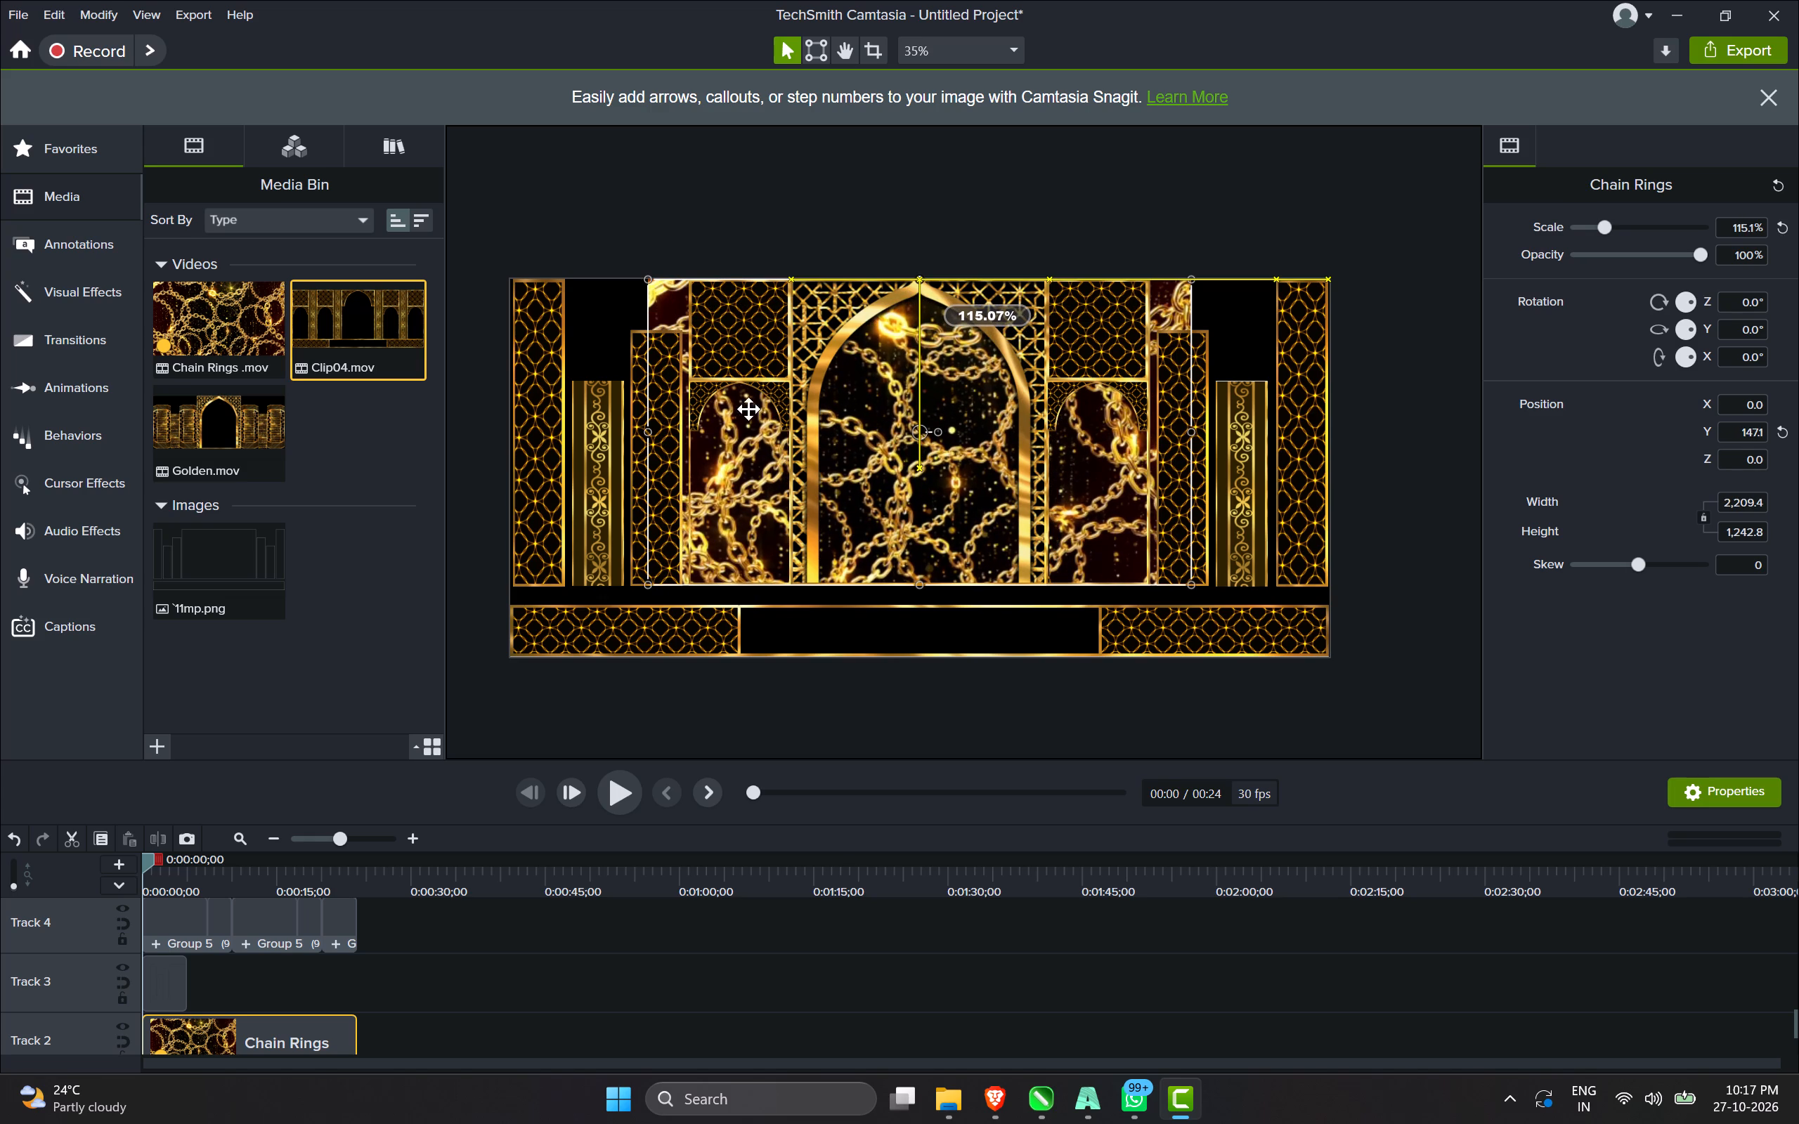
Crop the Chain Rings clip's left side to the outer edge of the left arch panel, about 2,043.7 wide.
{"action": "left_click_drag", "start_coordinate": [645, 431], "coordinate": [646, 431], "text": "alt"}
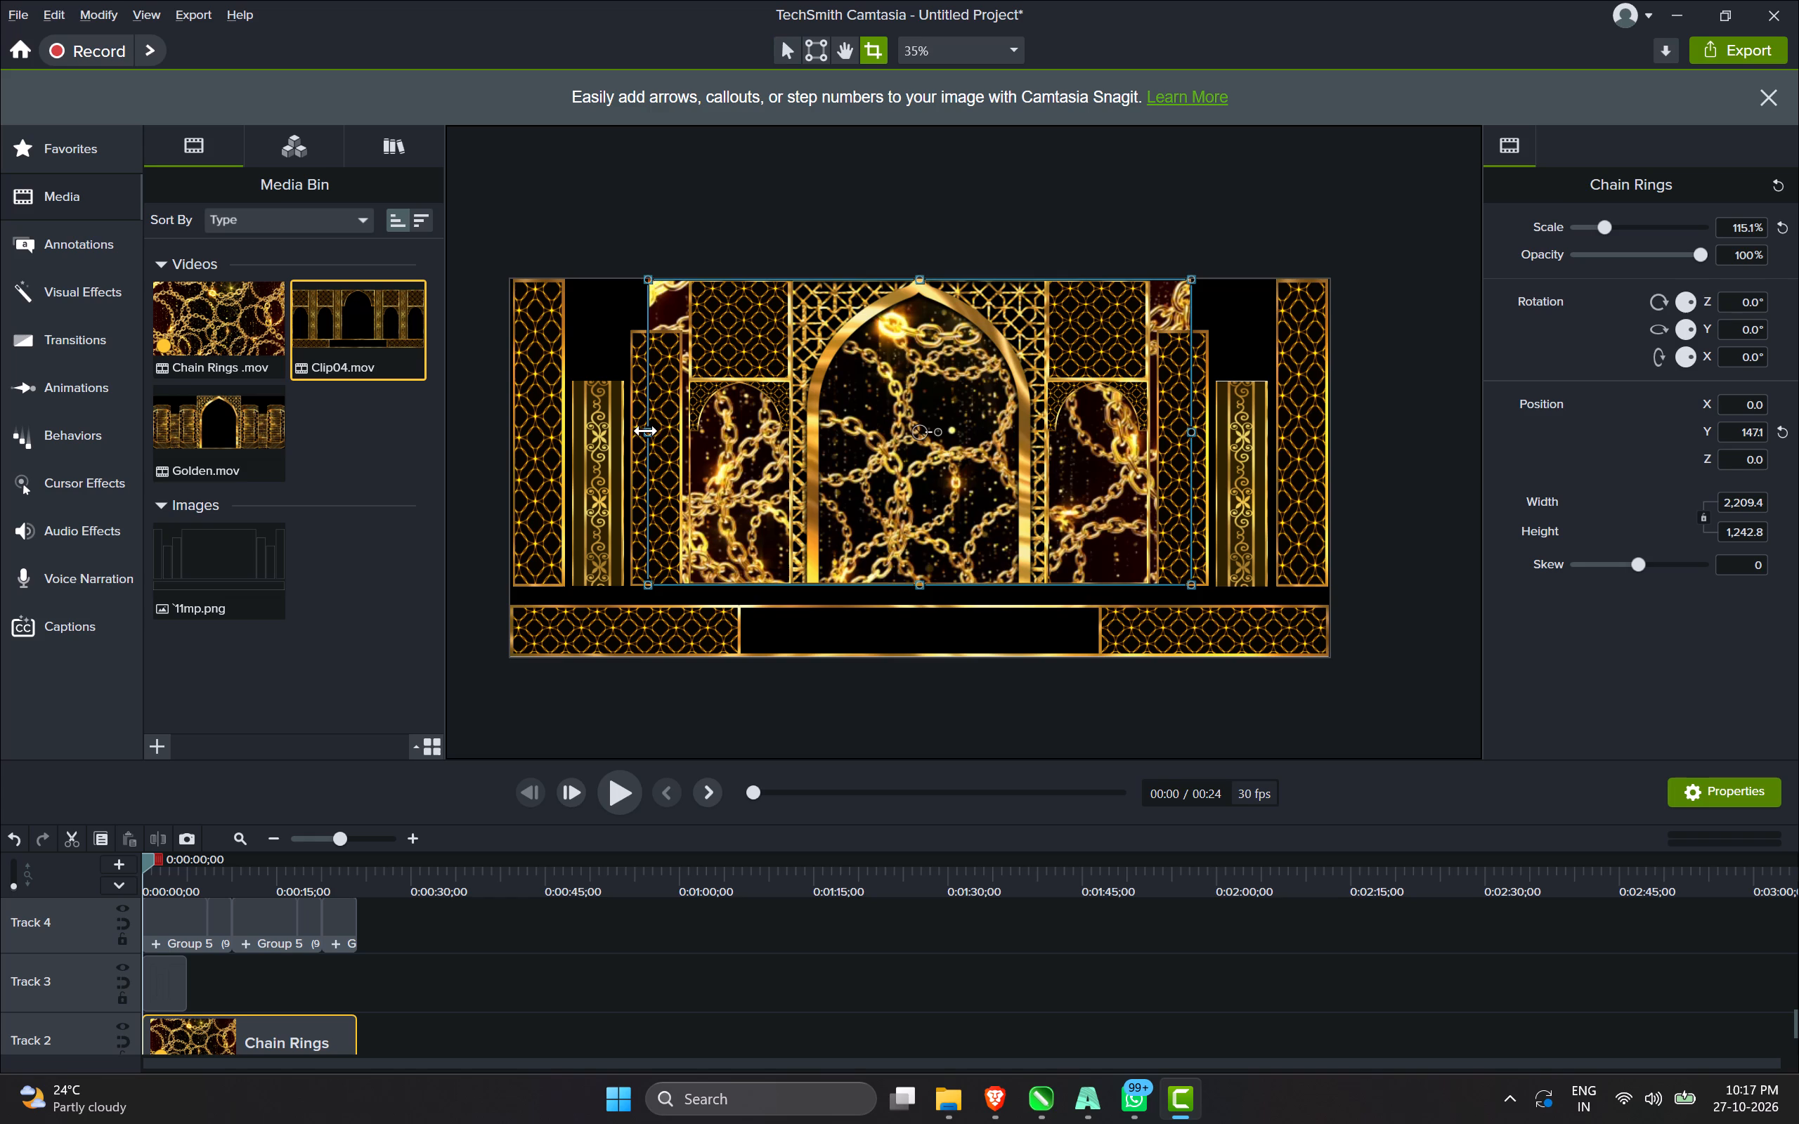
{"action": "left_click_drag", "start_coordinate": [646, 431], "coordinate": [668, 433], "text": "alt"}
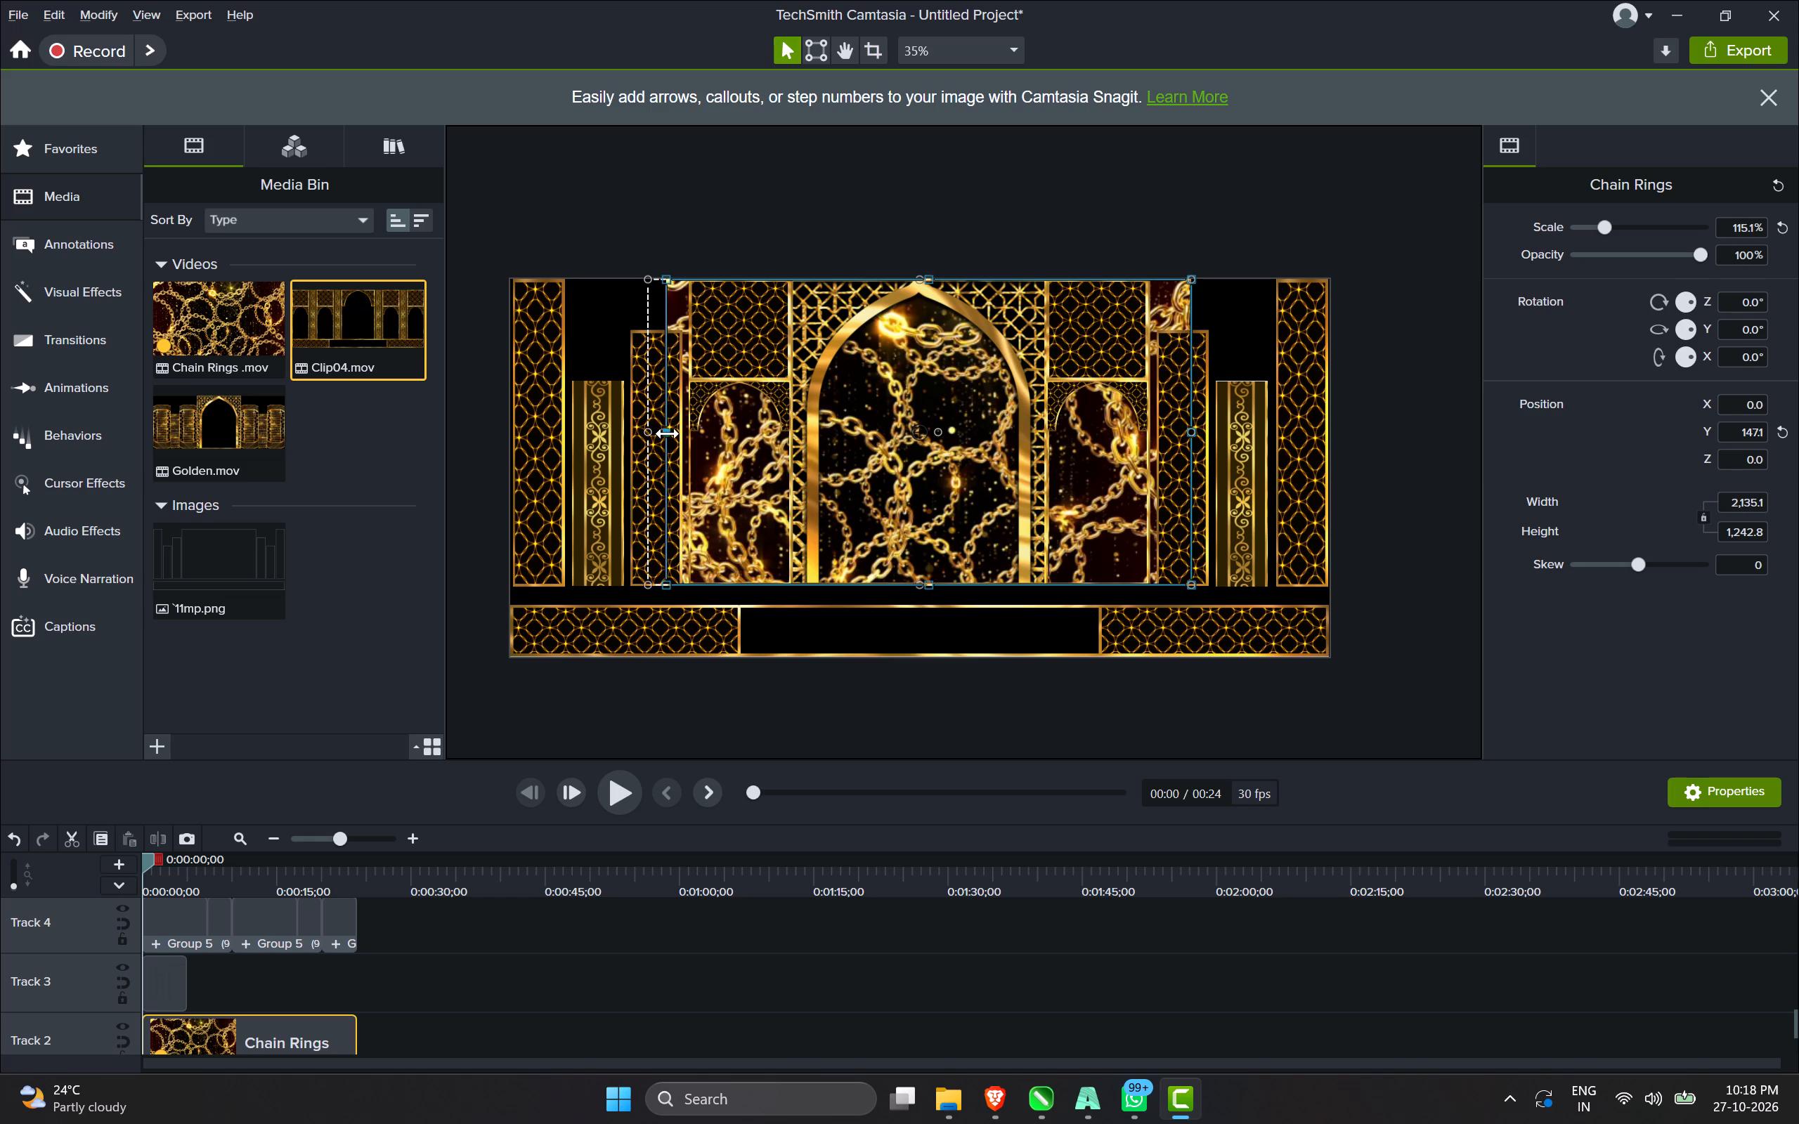
{"action": "left_click_drag", "start_coordinate": [668, 433], "coordinate": [669, 433], "text": "alt"}
{"action": "scroll", "coordinate": [670, 431], "scroll_direction": "up", "scroll_amount": 1}
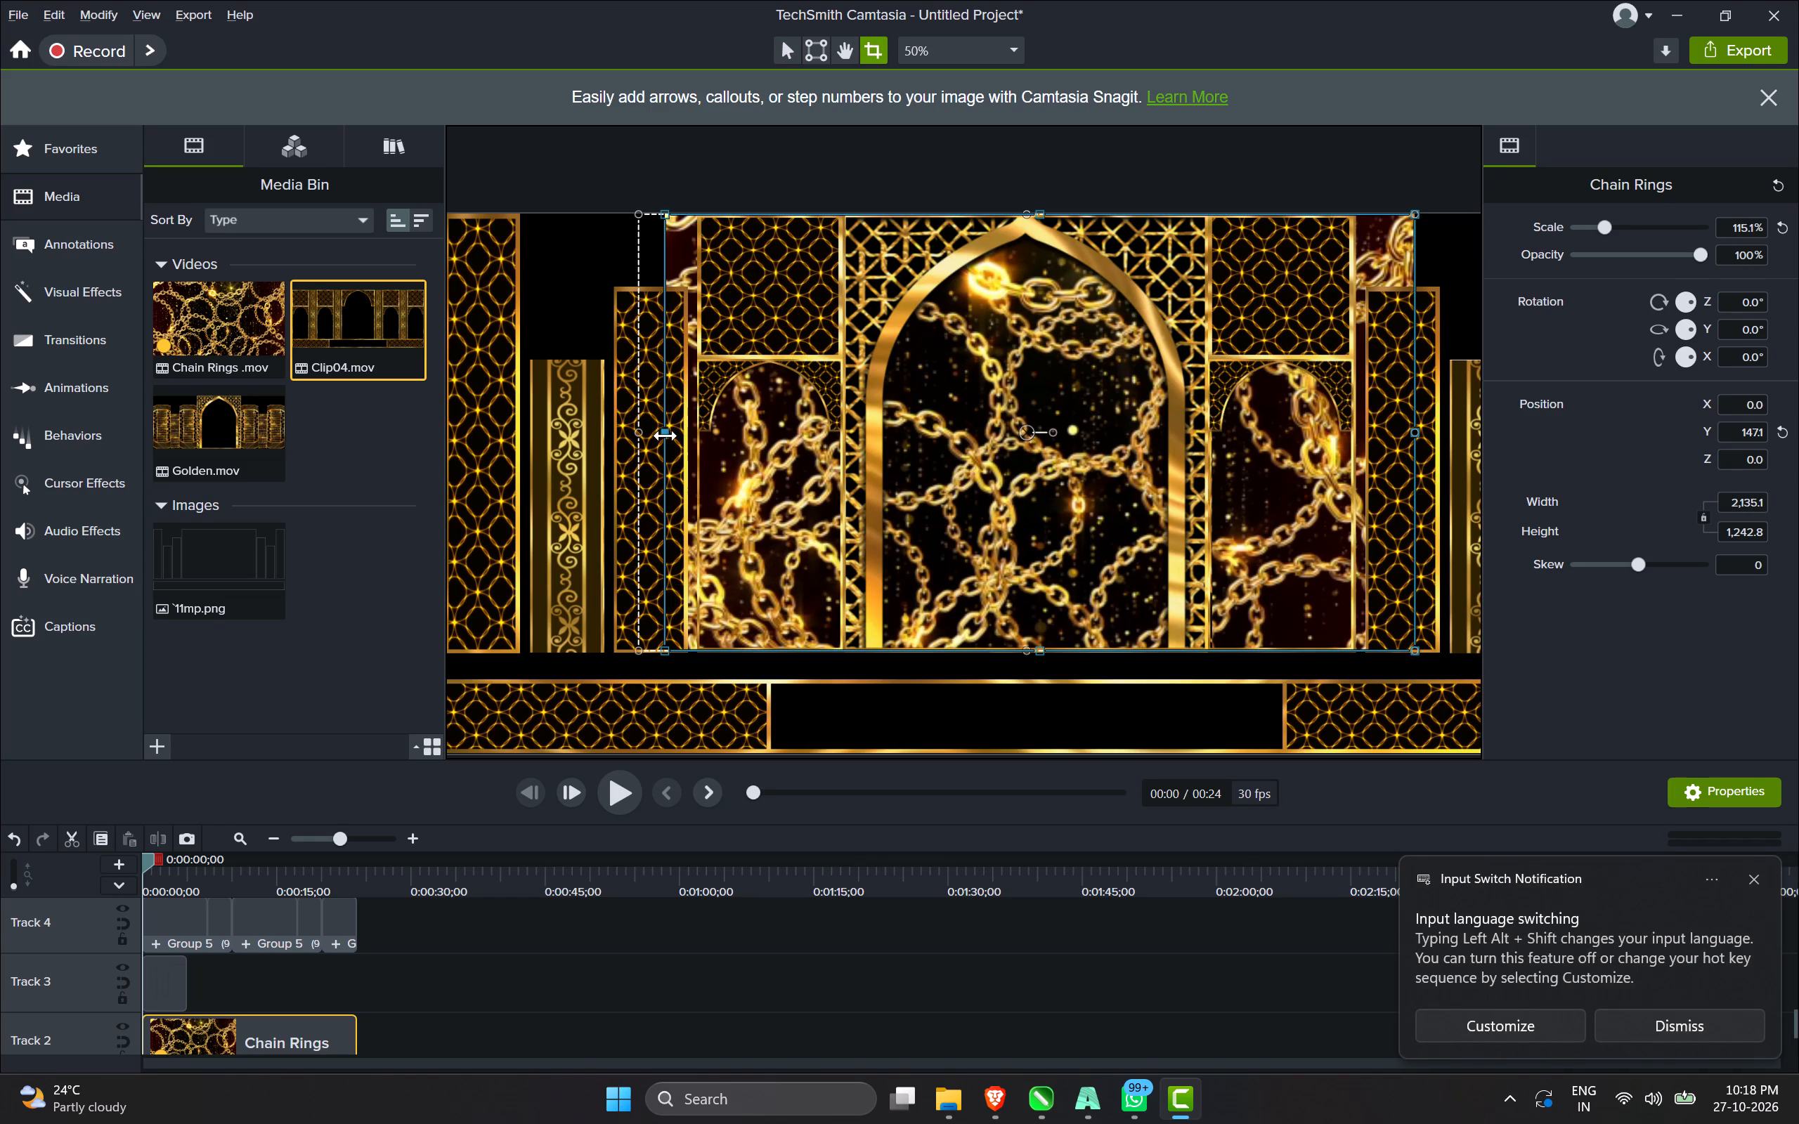
{"action": "left_click_drag", "start_coordinate": [665, 433], "coordinate": [677, 436], "text": "alt"}
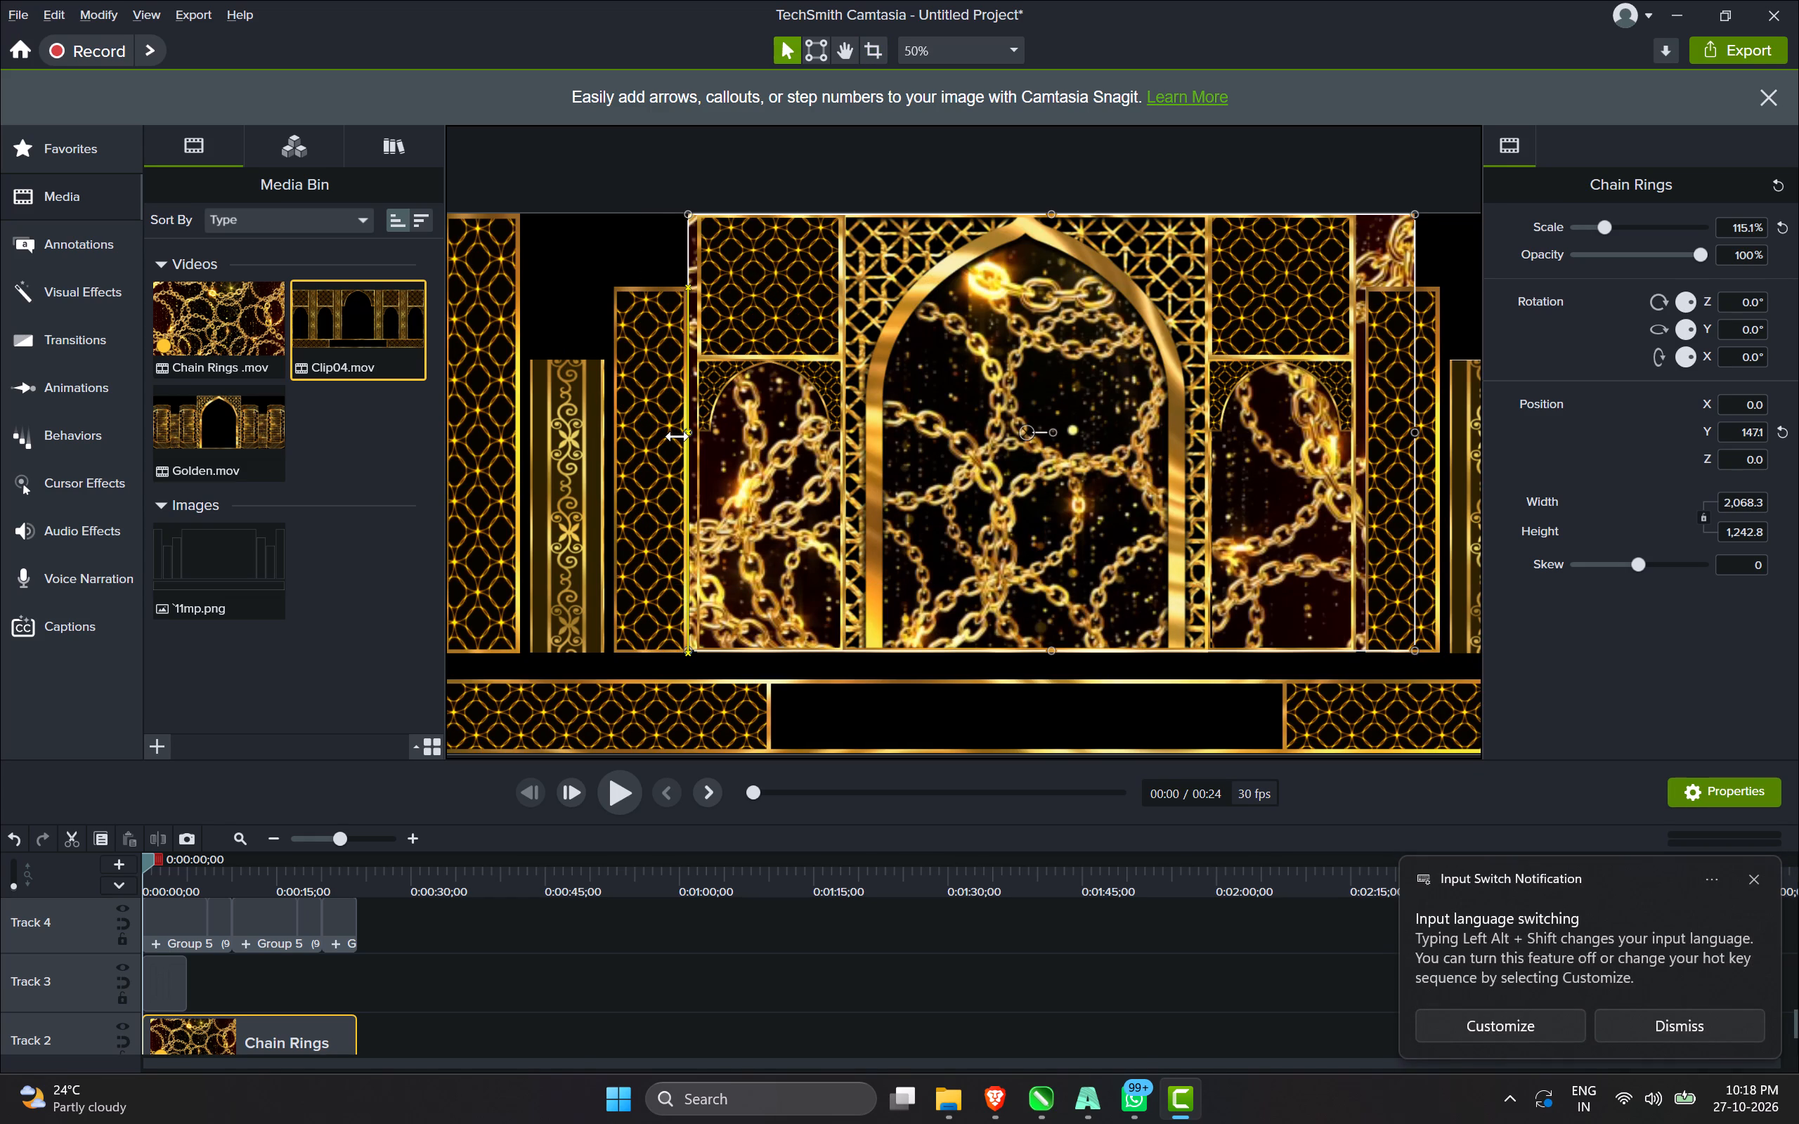
{"action": "left_click_drag", "start_coordinate": [677, 436], "coordinate": [678, 436], "text": "alt"}
{"action": "scroll", "coordinate": [679, 436], "scroll_direction": "up", "scroll_amount": 4}
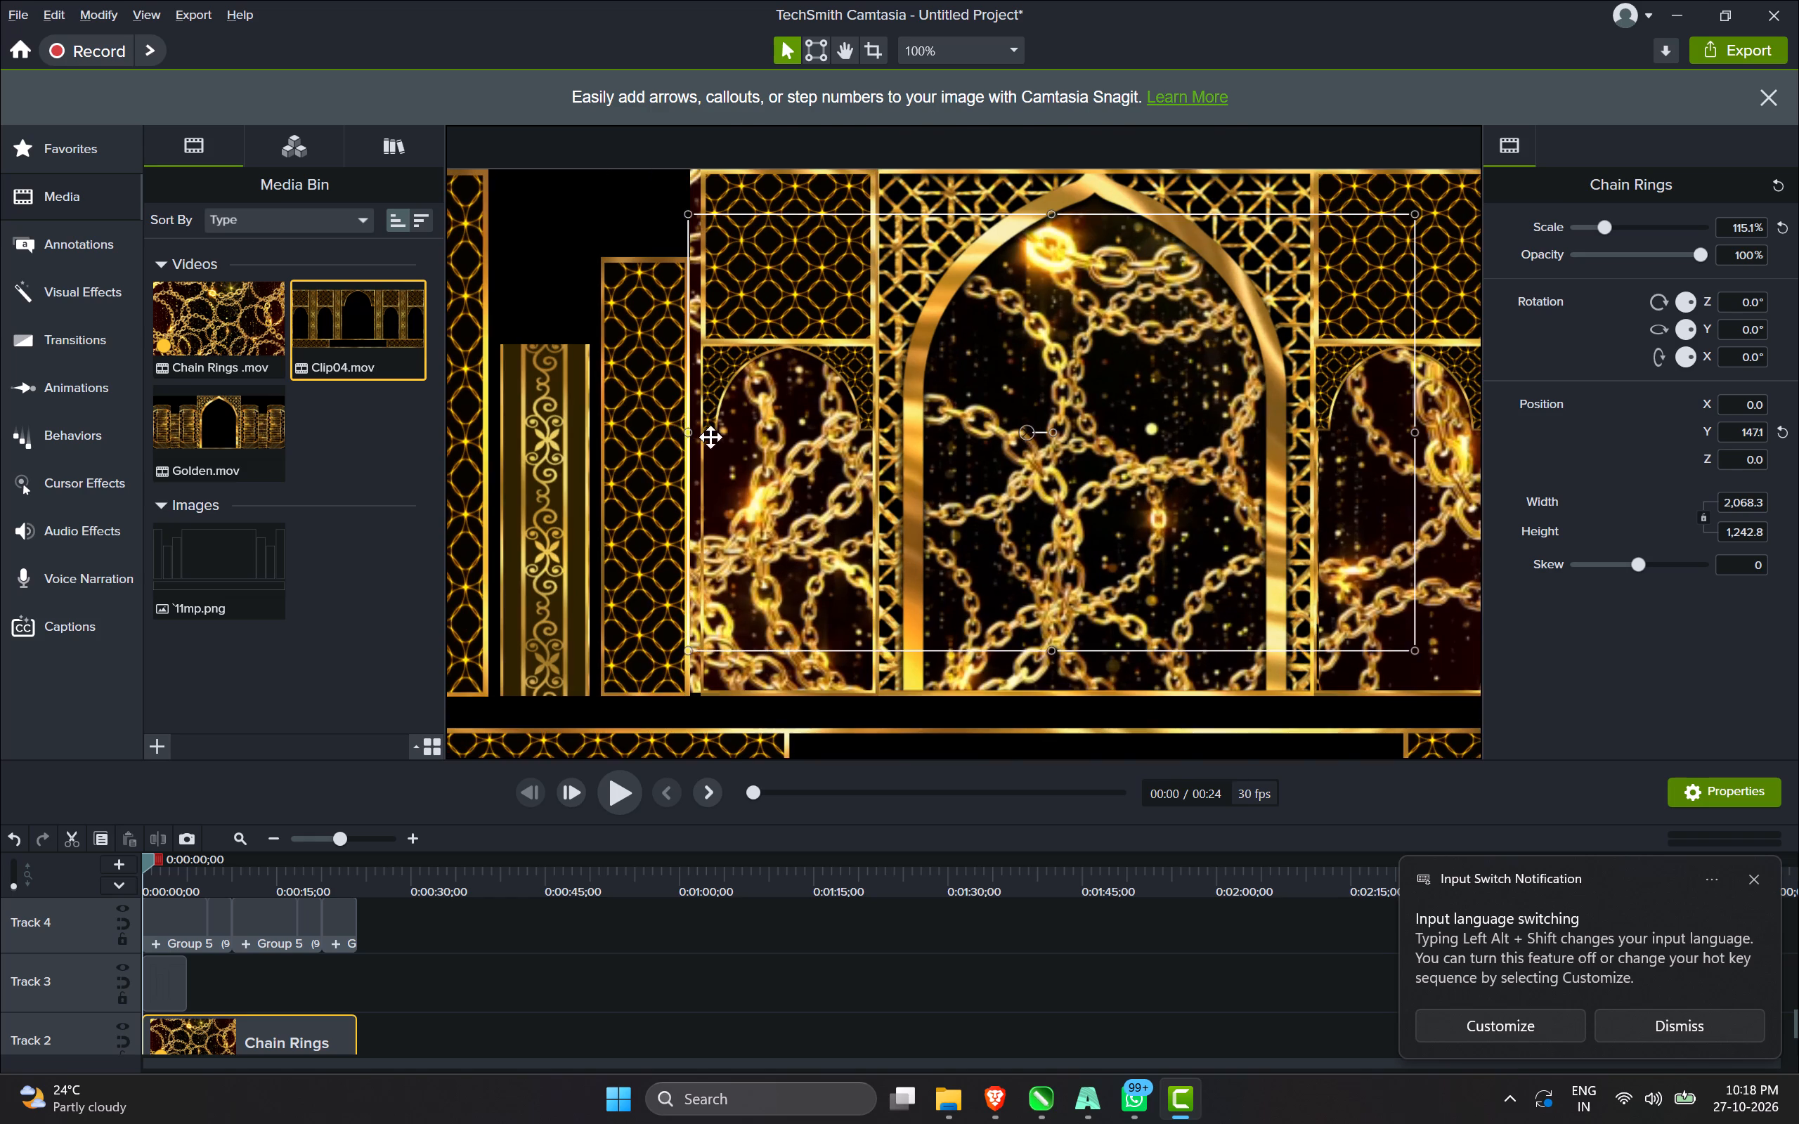
{"action": "left_click_drag", "start_coordinate": [698, 429], "coordinate": [715, 431], "text": "alt"}
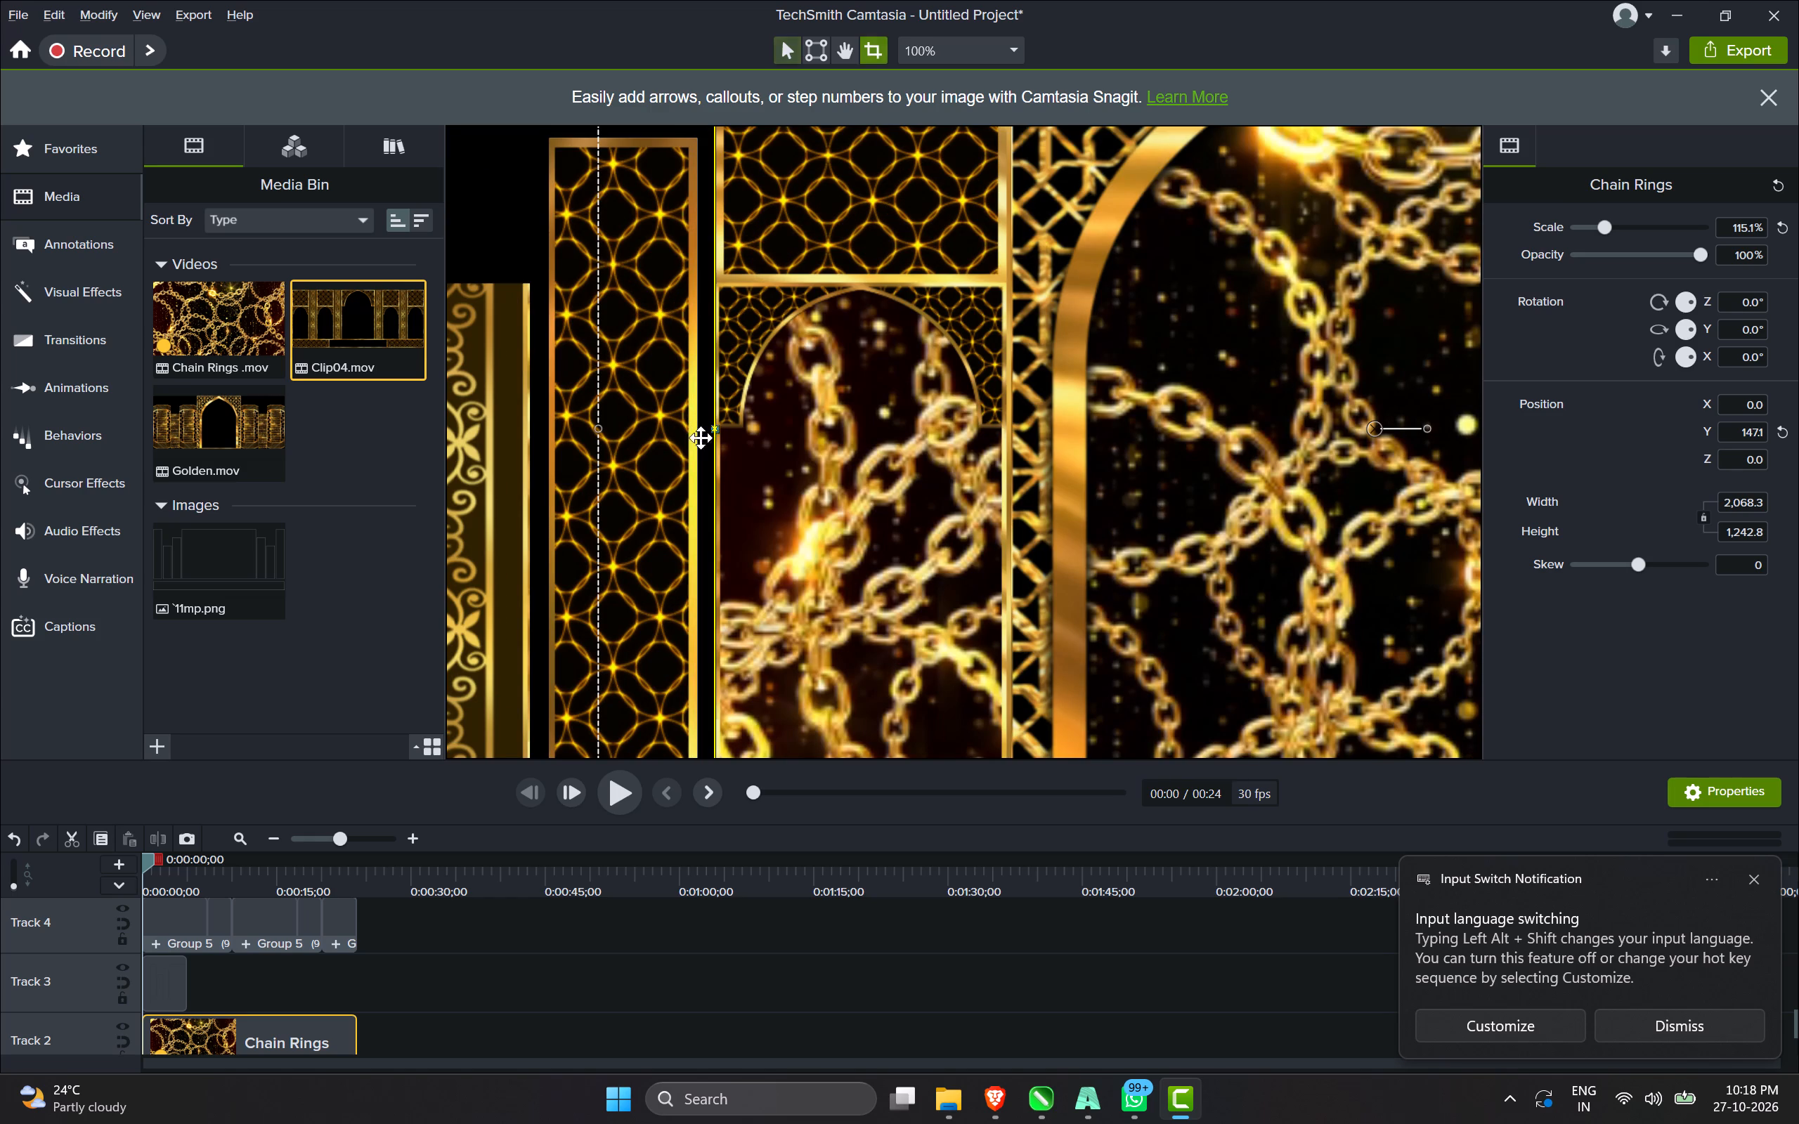
Crop the Chain Rings clip's right side to the outer edge of the right arch panel, about 1,875.8 wide.
{"action": "scroll", "coordinate": [681, 445], "scroll_direction": "down", "scroll_amount": 5}
{"action": "scroll", "coordinate": [1205, 465], "scroll_direction": "up", "scroll_amount": 2}
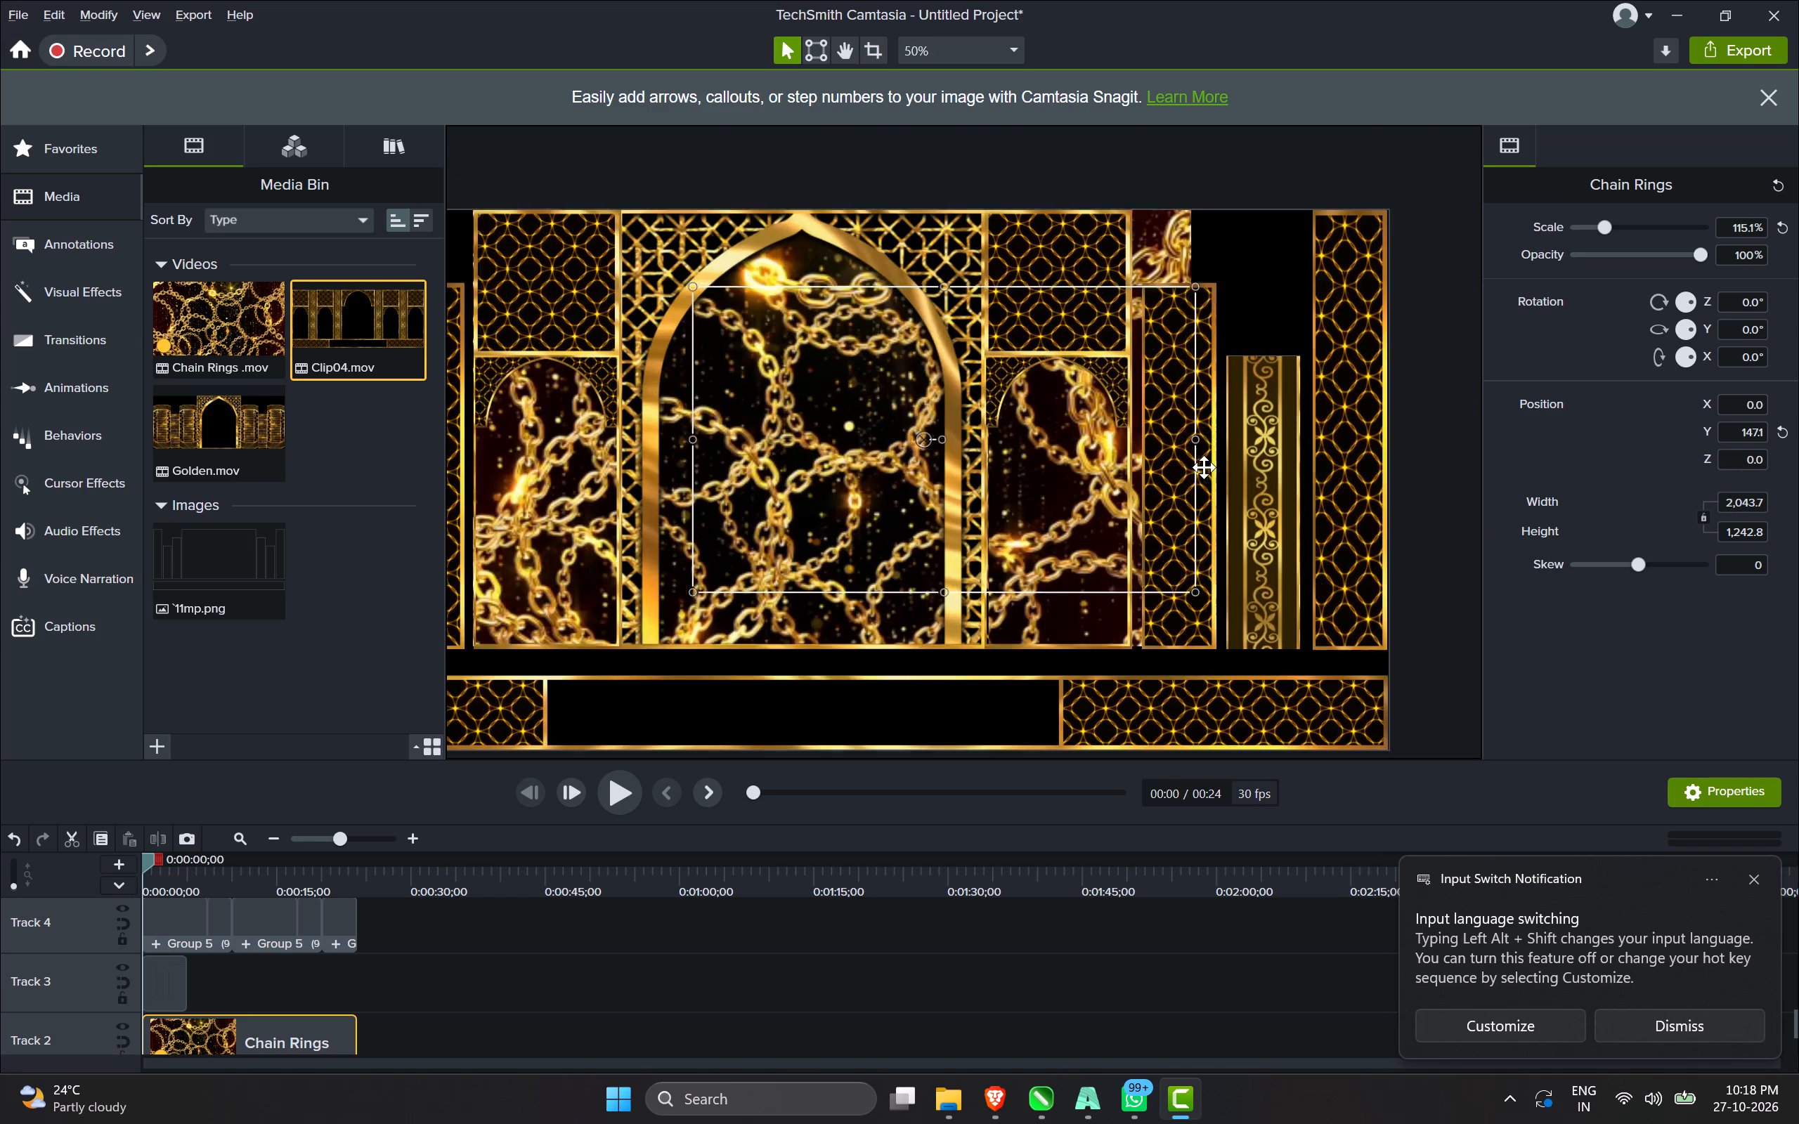
{"action": "scroll", "coordinate": [1204, 467], "scroll_direction": "up", "scroll_amount": 2}
{"action": "left_click_drag", "start_coordinate": [1185, 405], "coordinate": [1128, 409], "text": "alt"}
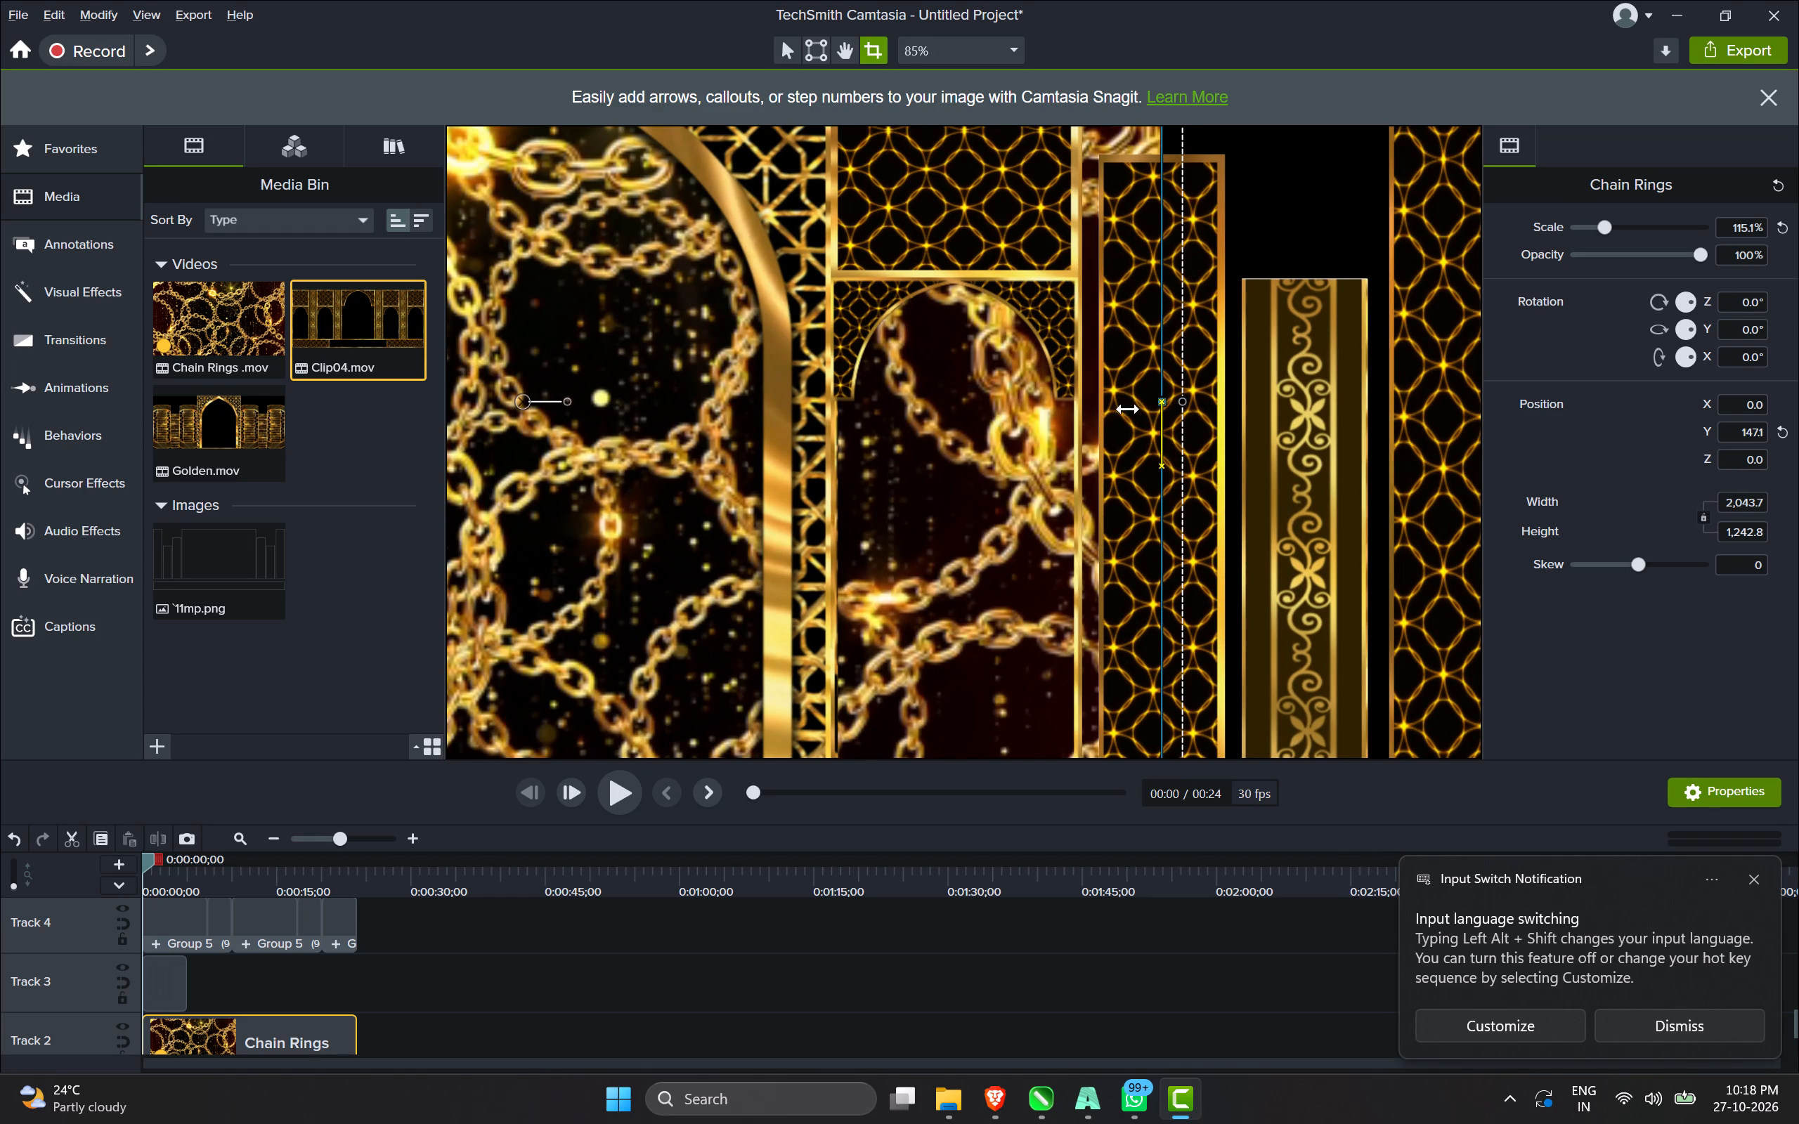
{"action": "left_click_drag", "start_coordinate": [1128, 409], "coordinate": [1083, 415], "text": "alt"}
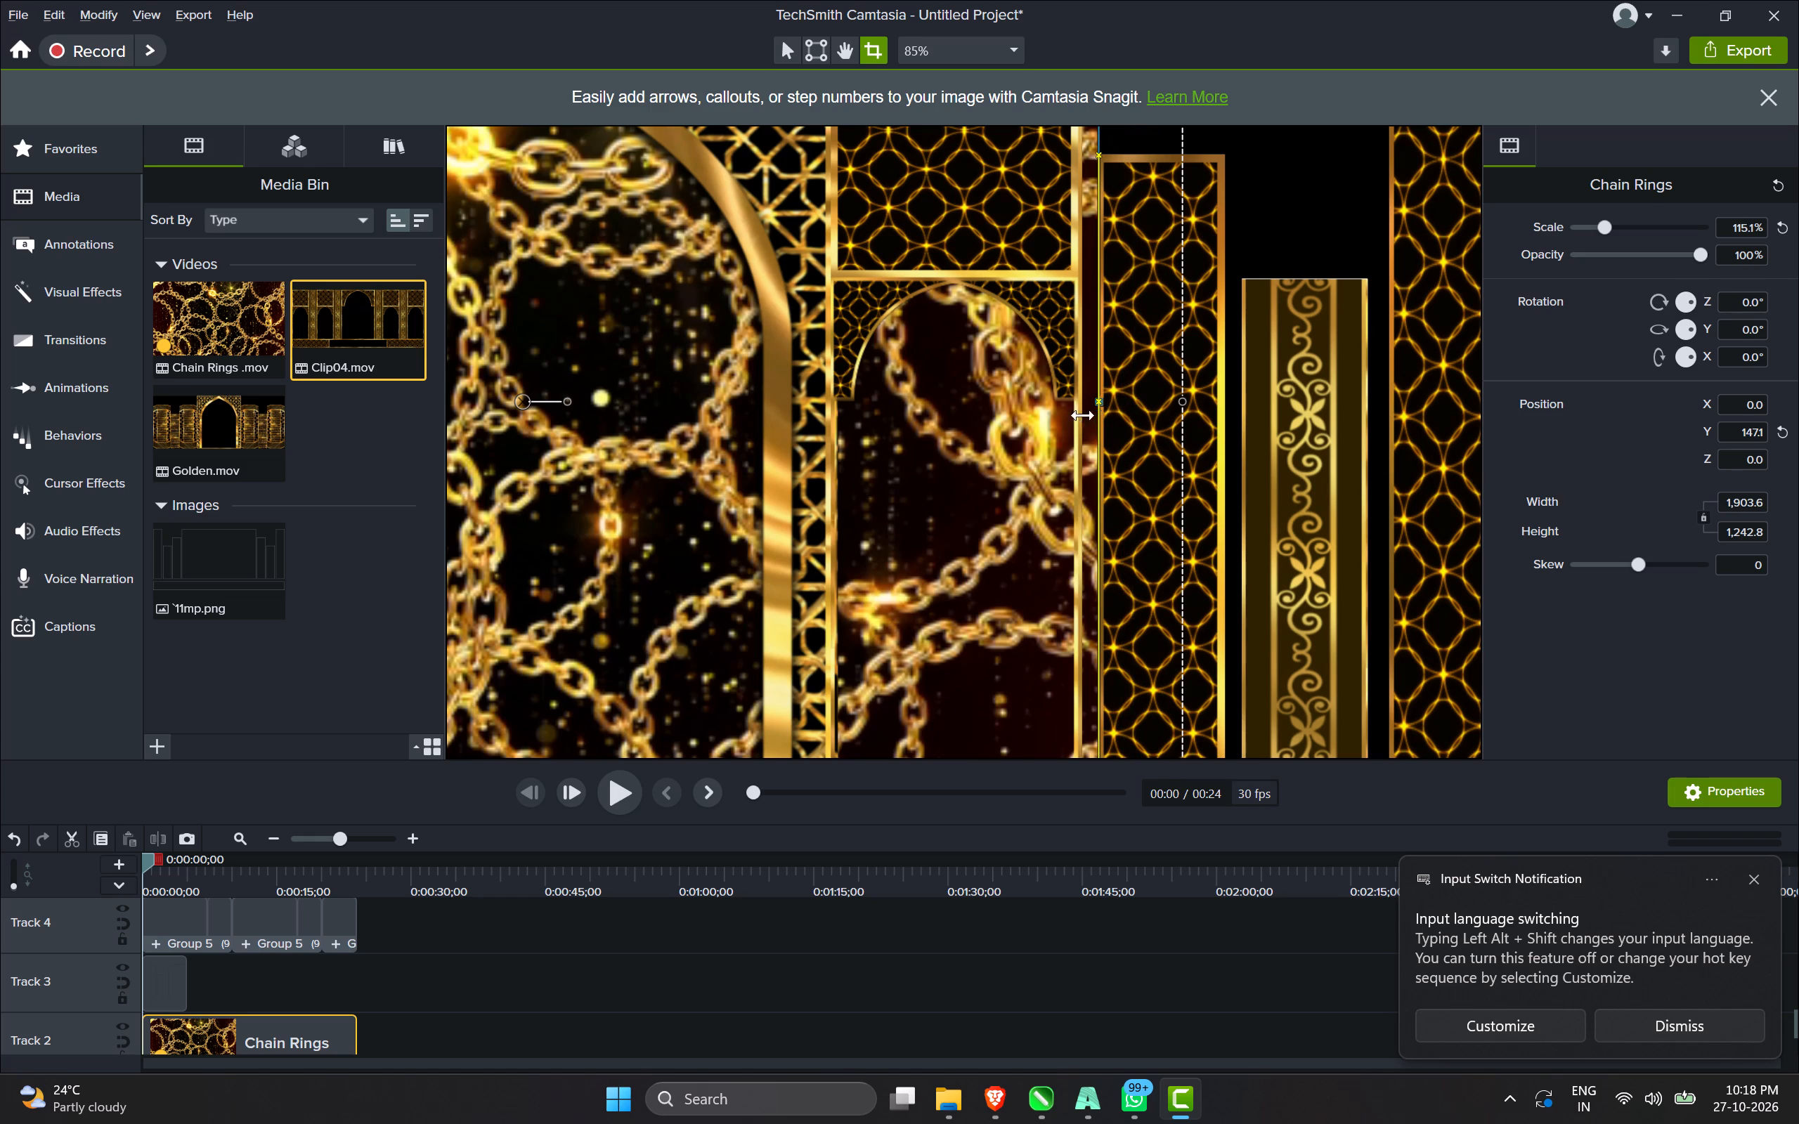
{"action": "left_click_drag", "start_coordinate": [1083, 415], "coordinate": [1079, 417], "text": "alt"}
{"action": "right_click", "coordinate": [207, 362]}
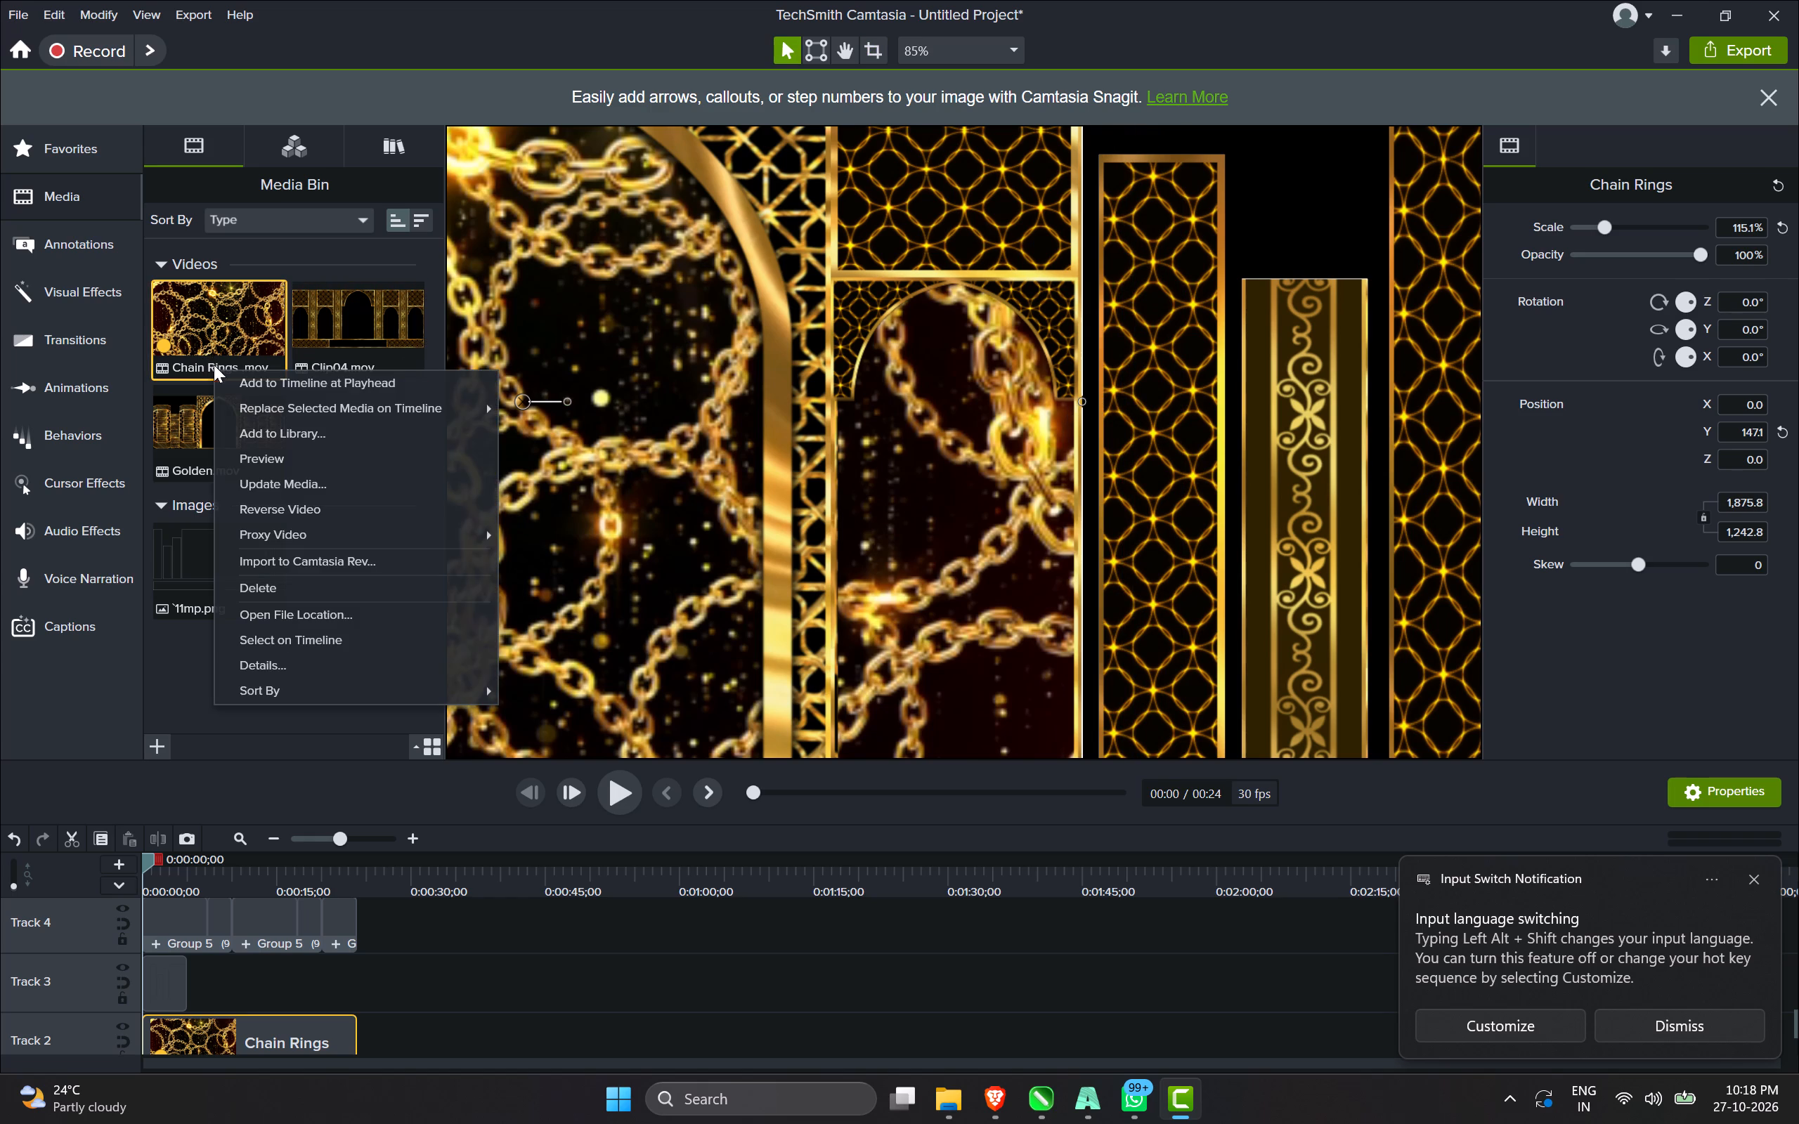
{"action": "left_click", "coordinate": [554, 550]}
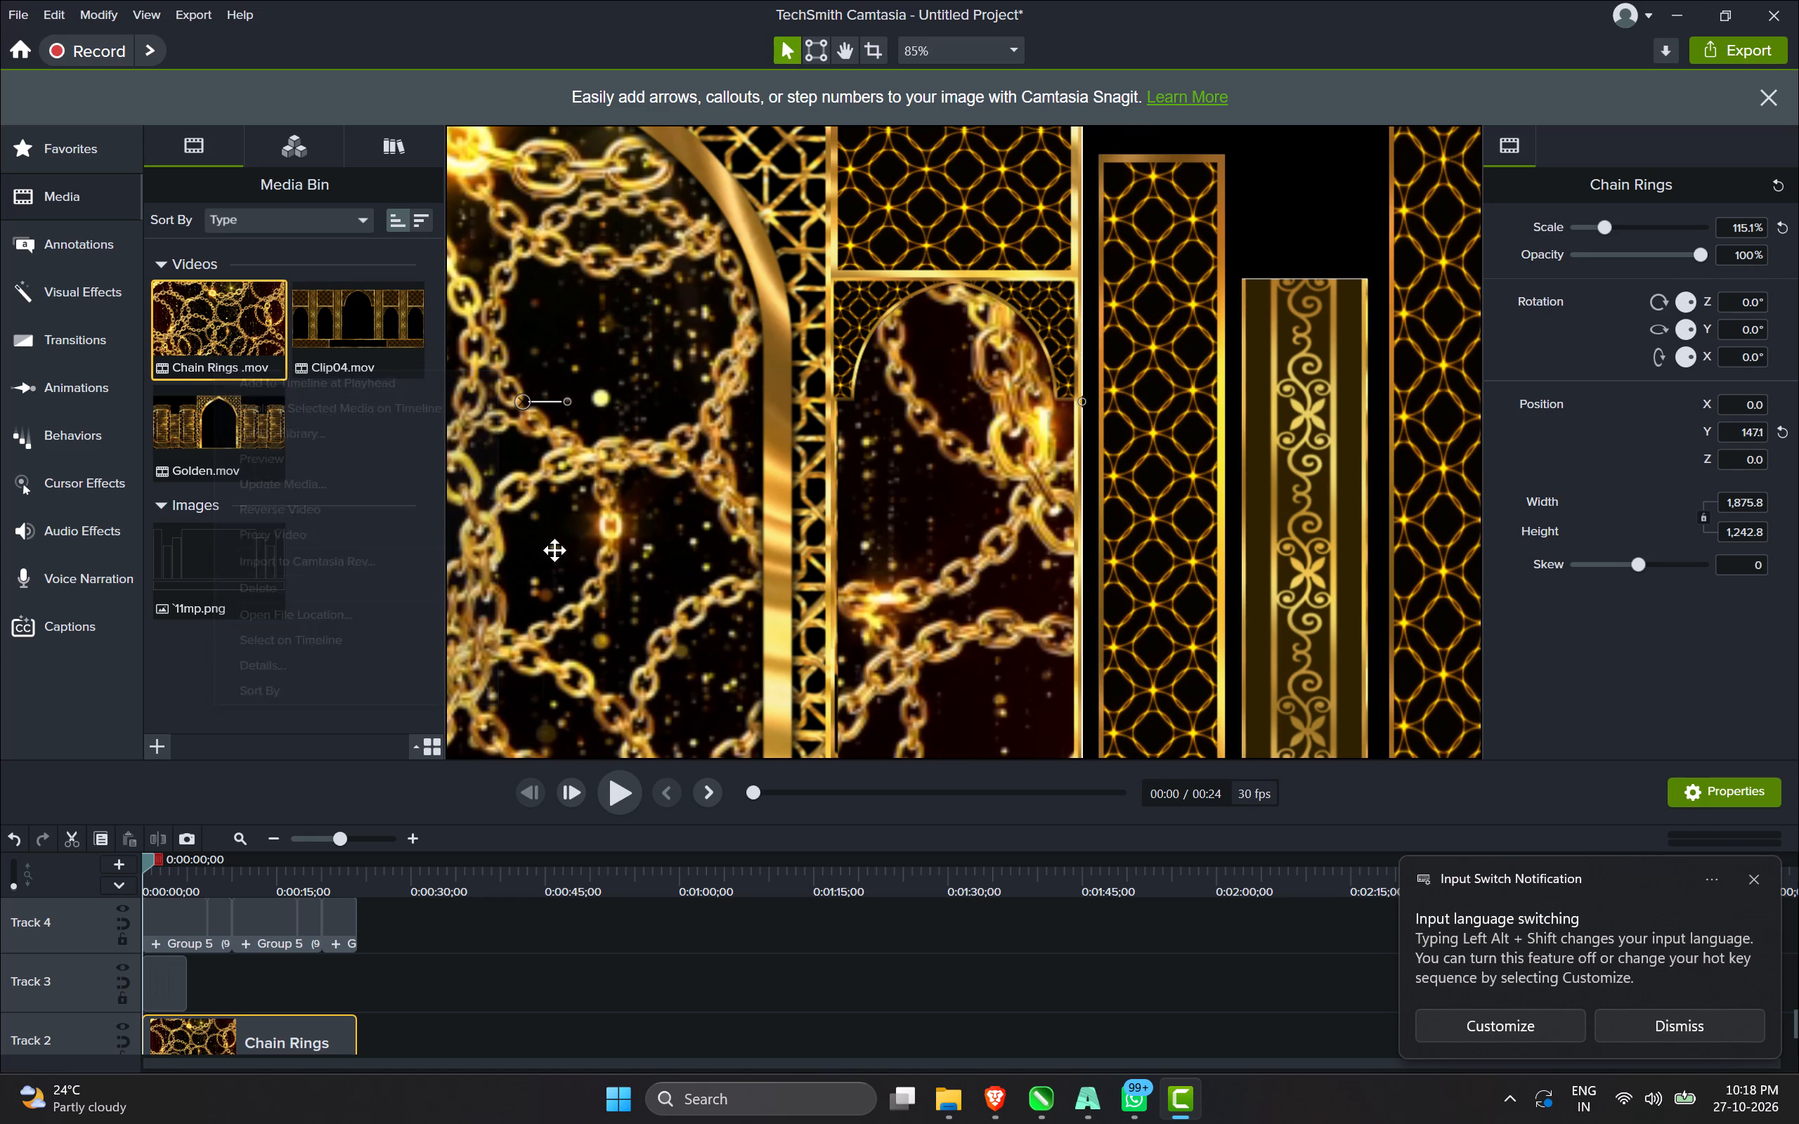
Play back the first seconds of the composition to check the chains behind the arches.
{"action": "scroll", "coordinate": [1115, 414], "scroll_direction": "down", "scroll_amount": 3}
{"action": "scroll", "coordinate": [966, 388], "scroll_direction": "down", "scroll_amount": 1}
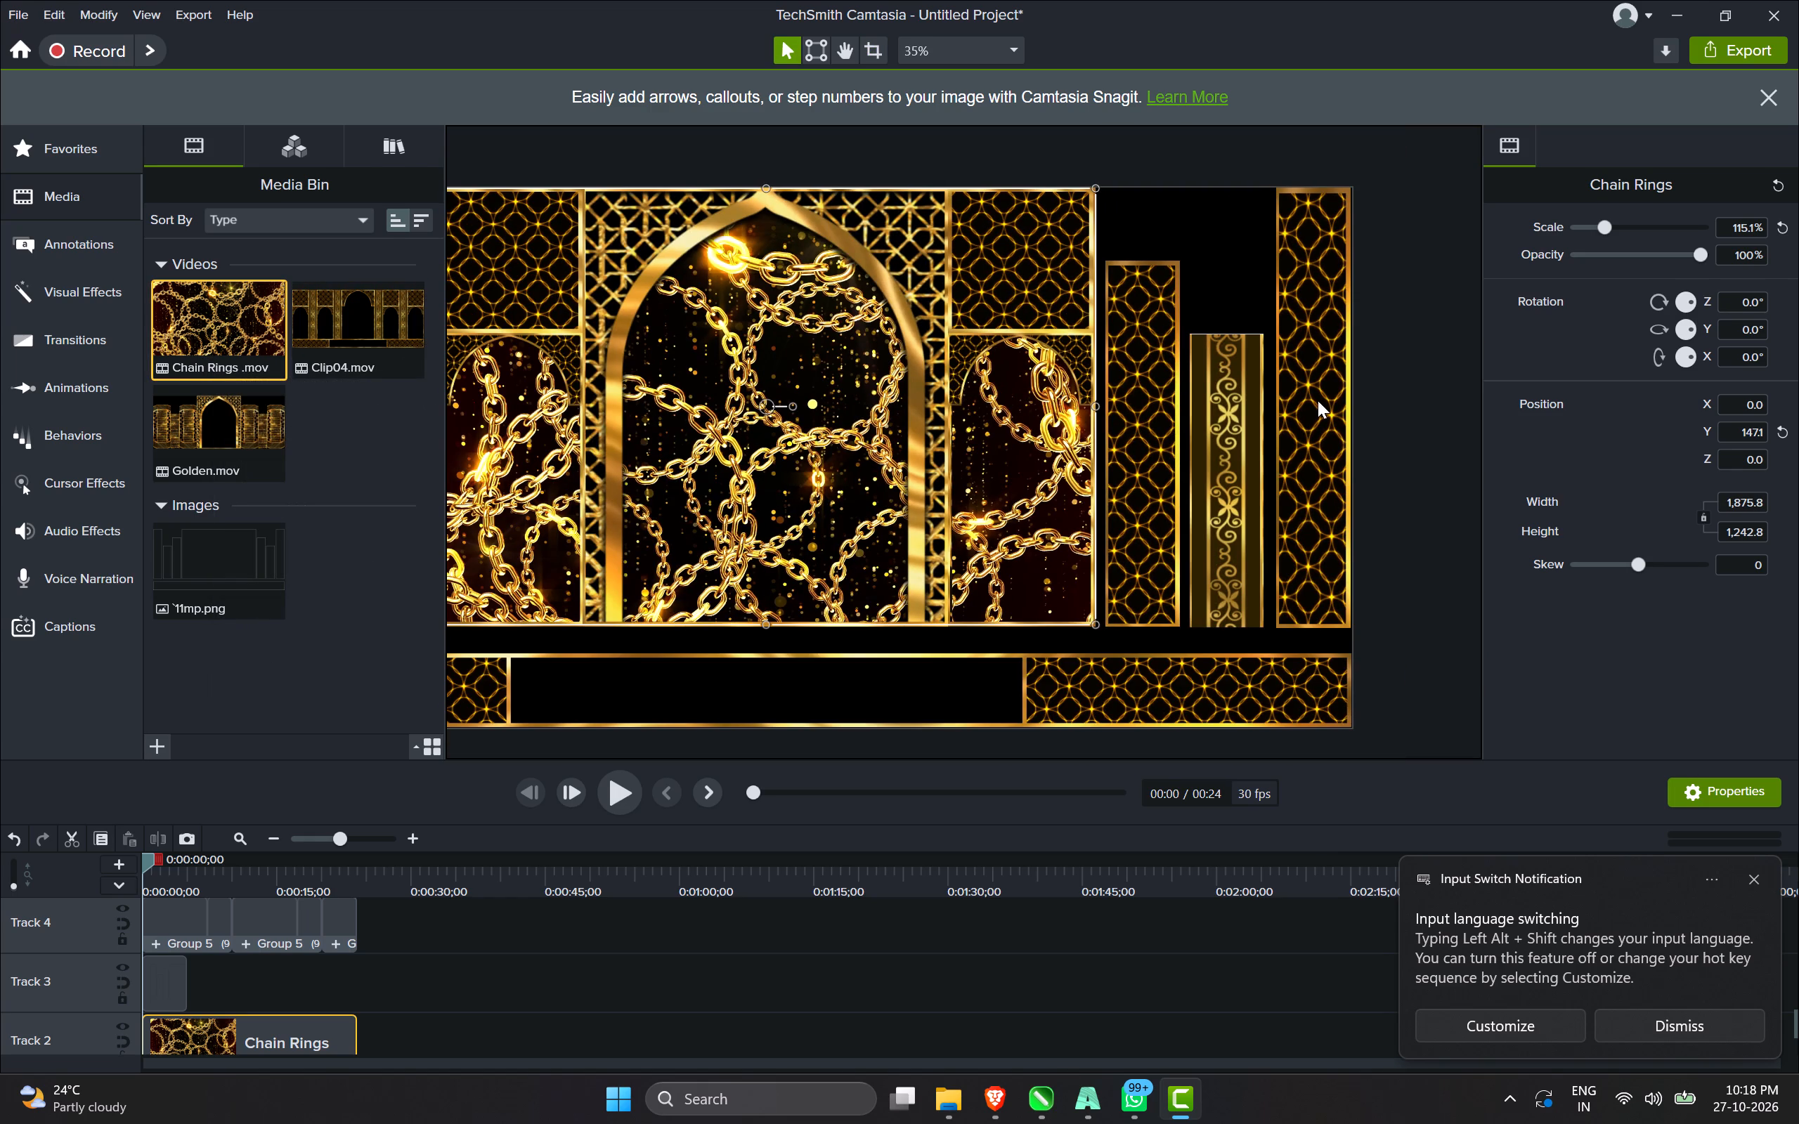
{"action": "left_click", "coordinate": [1318, 400]}
{"action": "scroll", "coordinate": [1001, 362], "scroll_direction": "down", "scroll_amount": 1}
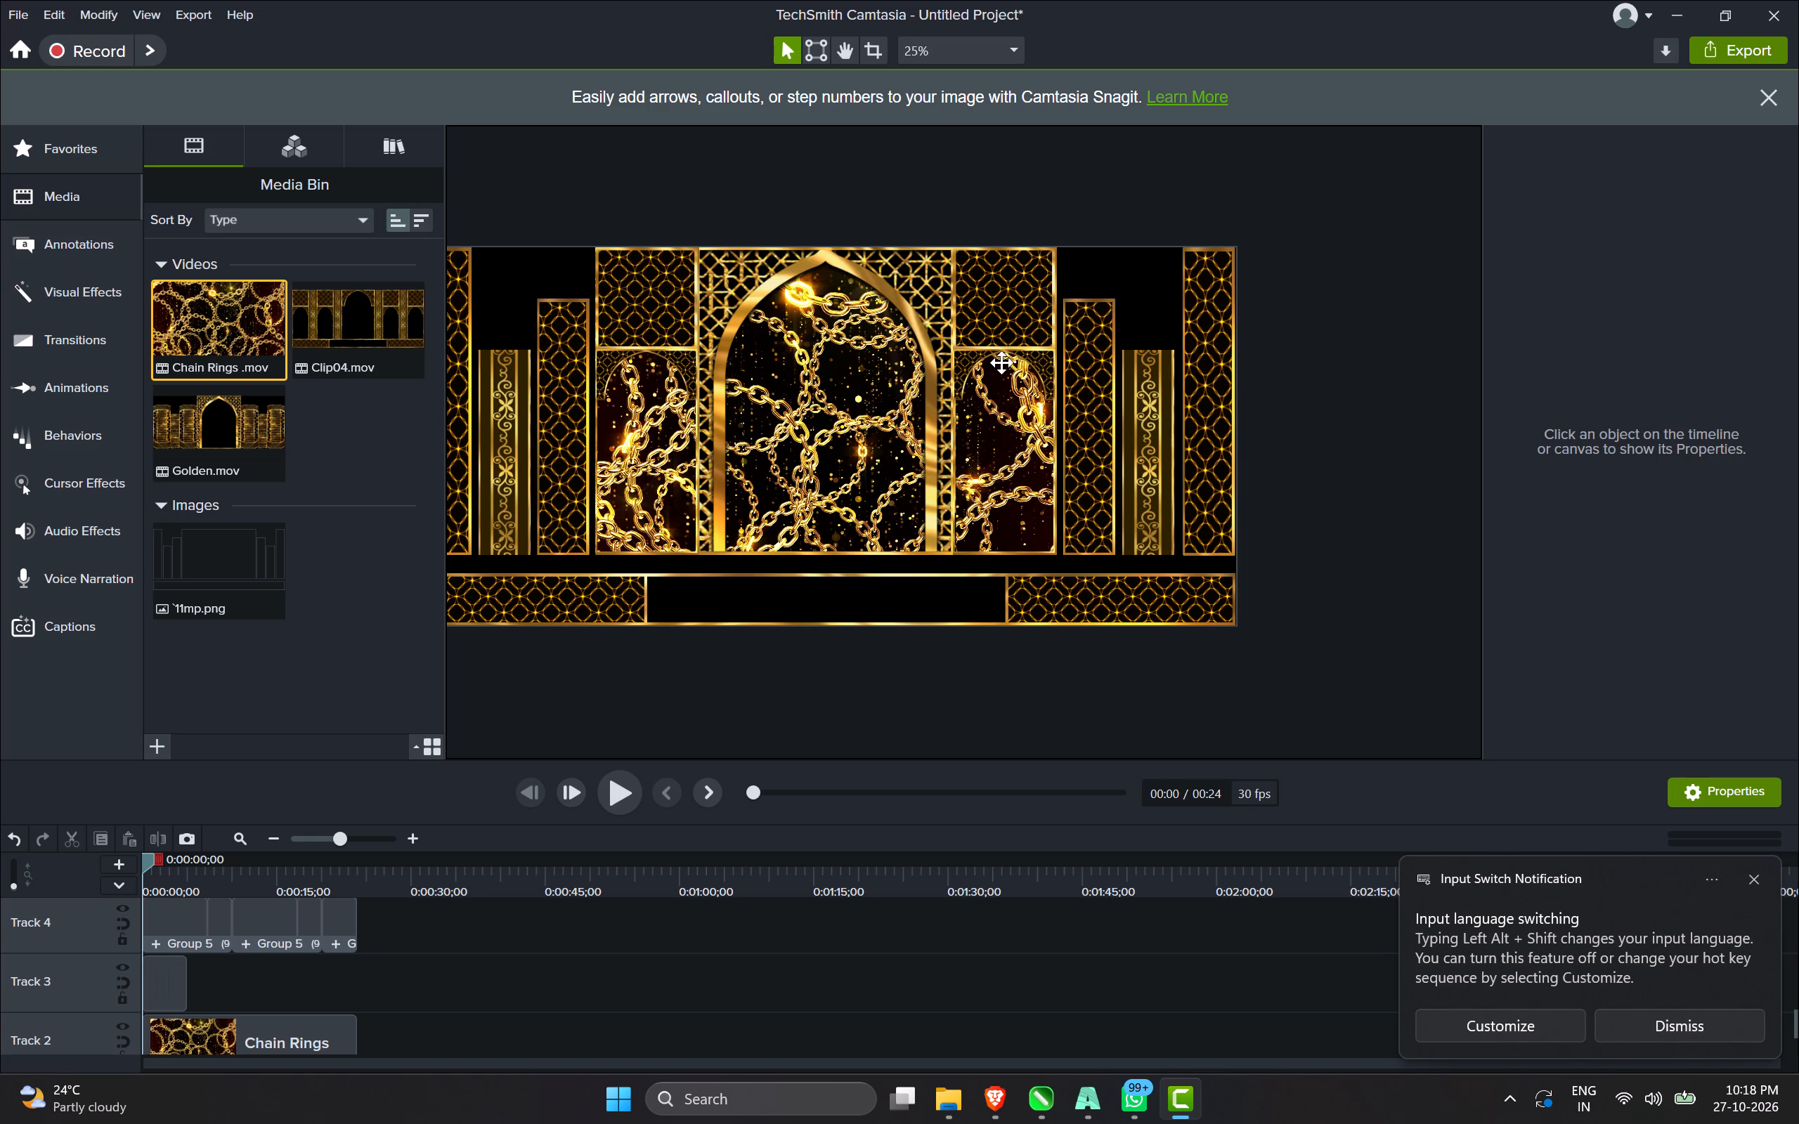
{"action": "key", "text": "space"}
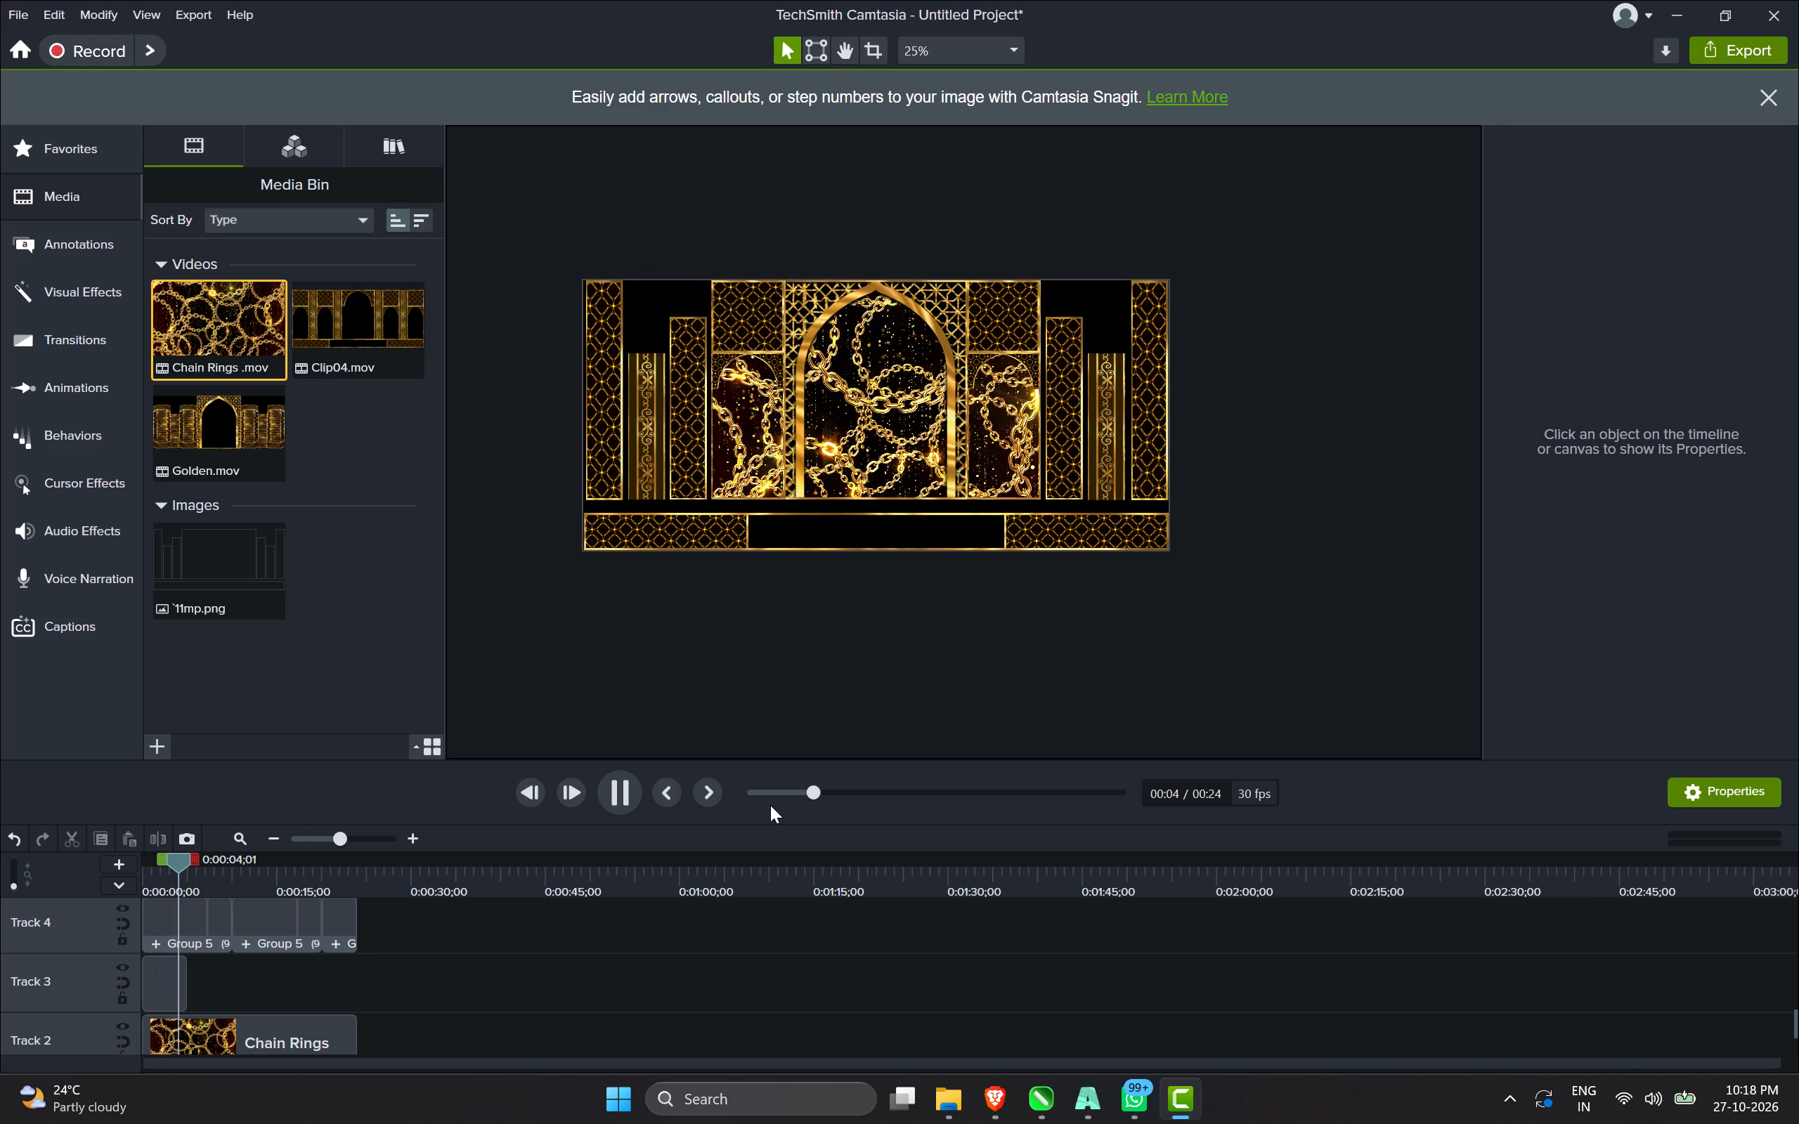
{"action": "key", "text": "space"}
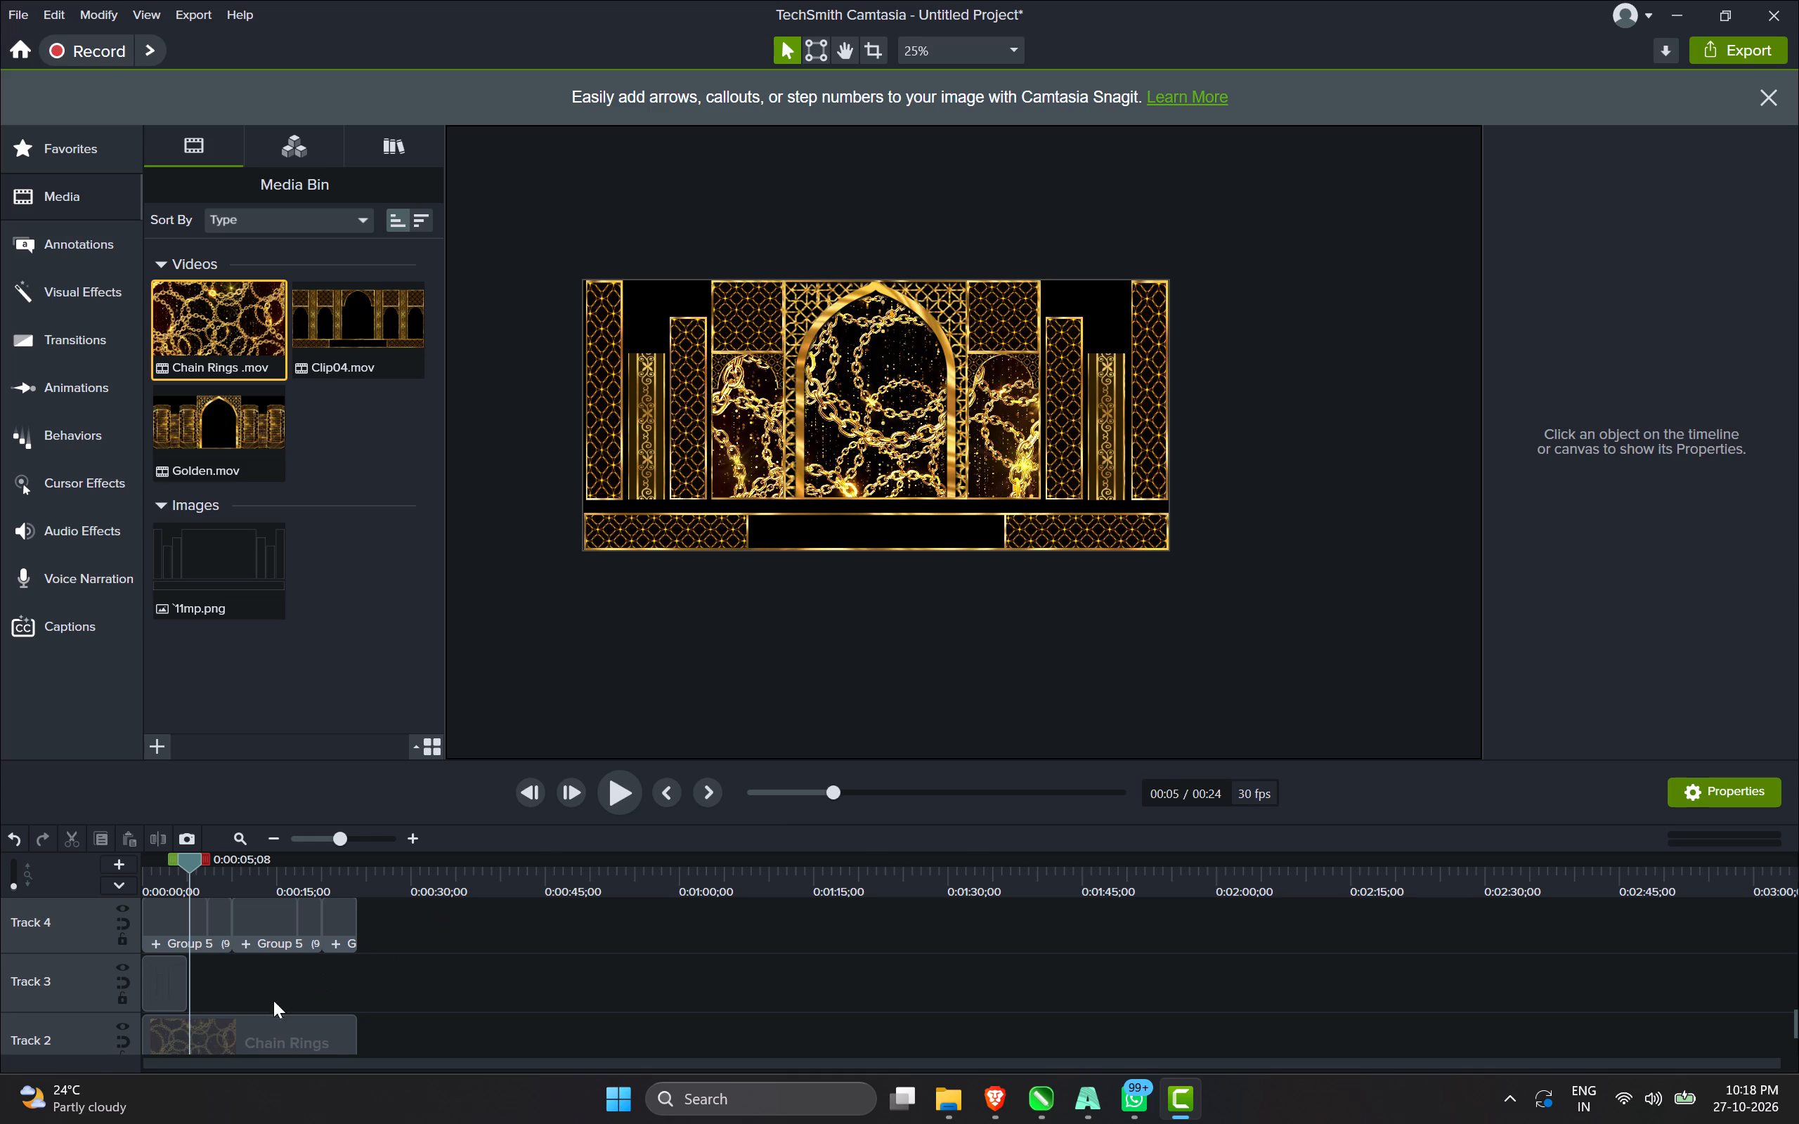
Delete the 11mp stage-outline image from Track 3.
{"action": "left_click", "coordinate": [267, 1022]}
{"action": "scroll", "coordinate": [271, 1014], "scroll_direction": "down", "scroll_amount": 1}
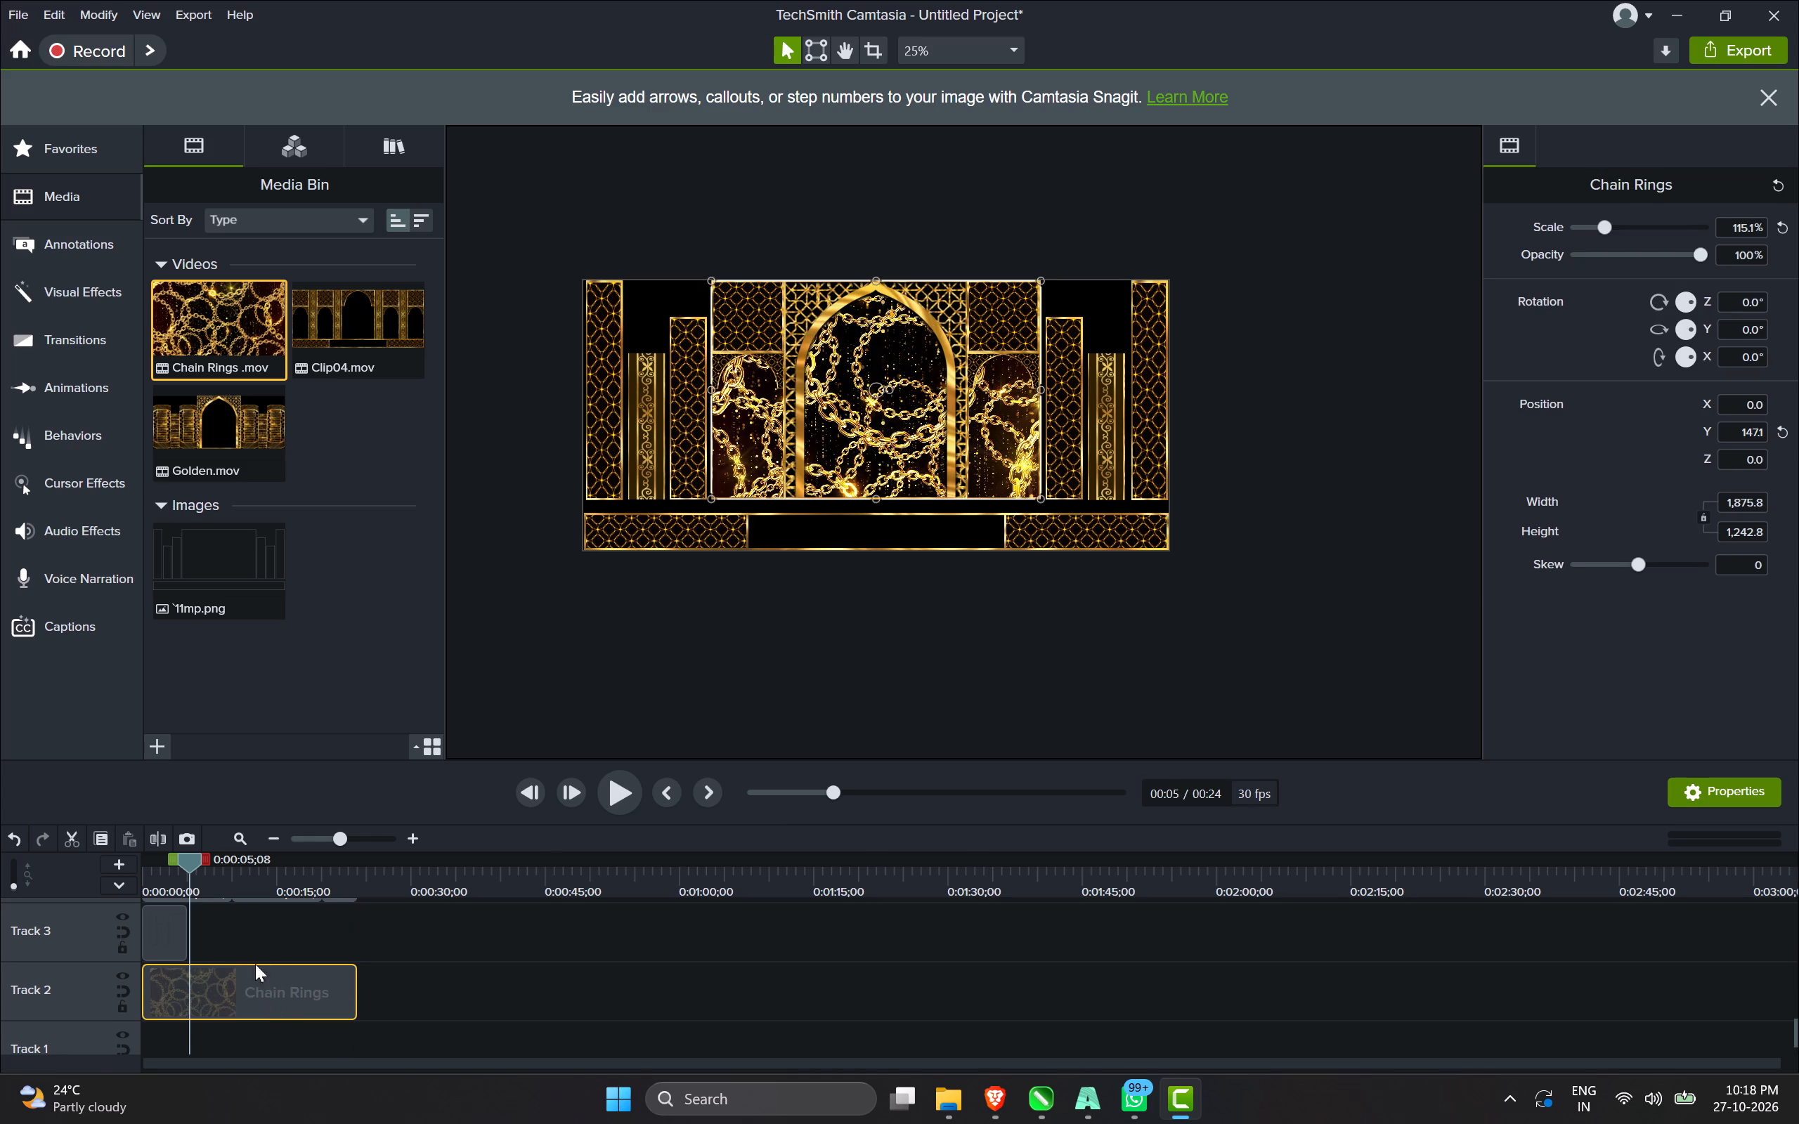
{"action": "left_click_drag", "start_coordinate": [238, 929], "coordinate": [167, 937]}
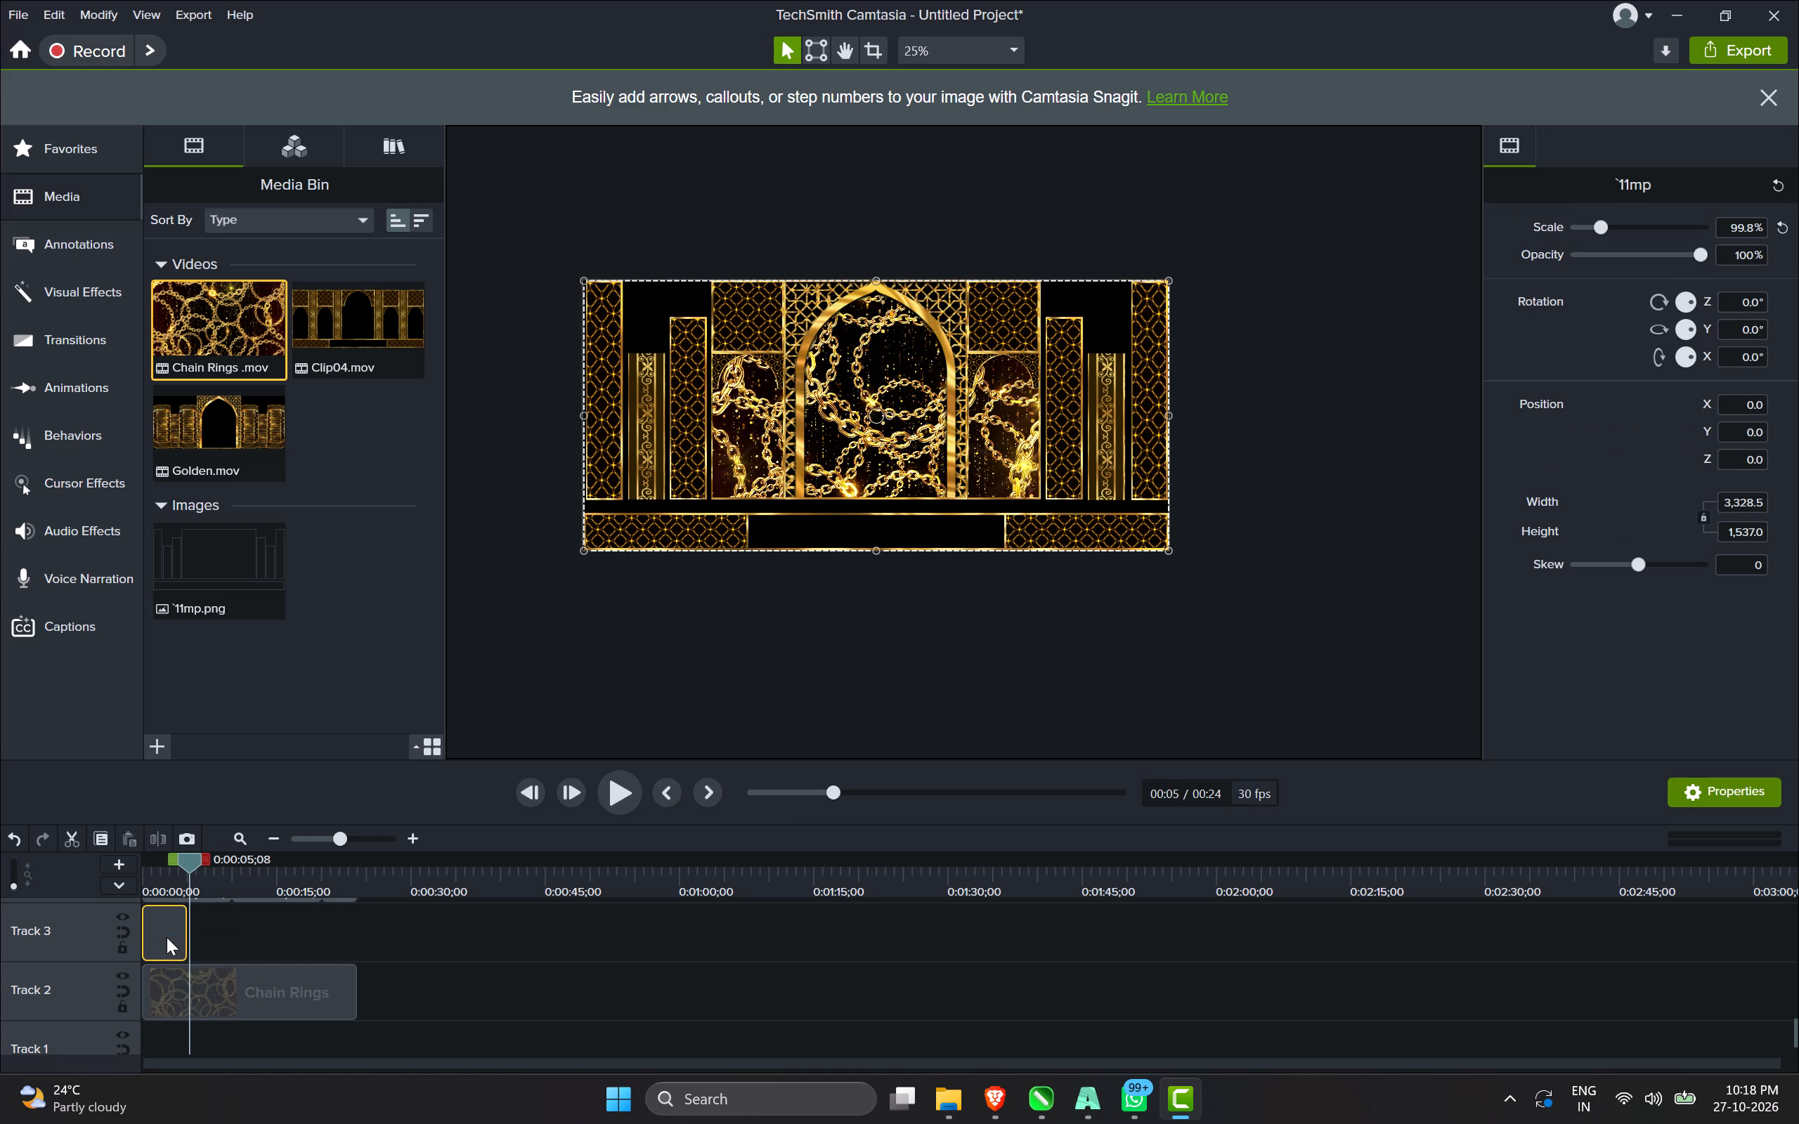
{"action": "key", "text": "Delete"}
Duplicate the Chain Rings clip onto Track 3 and move the copy down to the canvas's bottom edge, Y -147.1.
{"action": "left_click", "coordinate": [176, 969]}
{"action": "key", "text": "ctrl+d"}
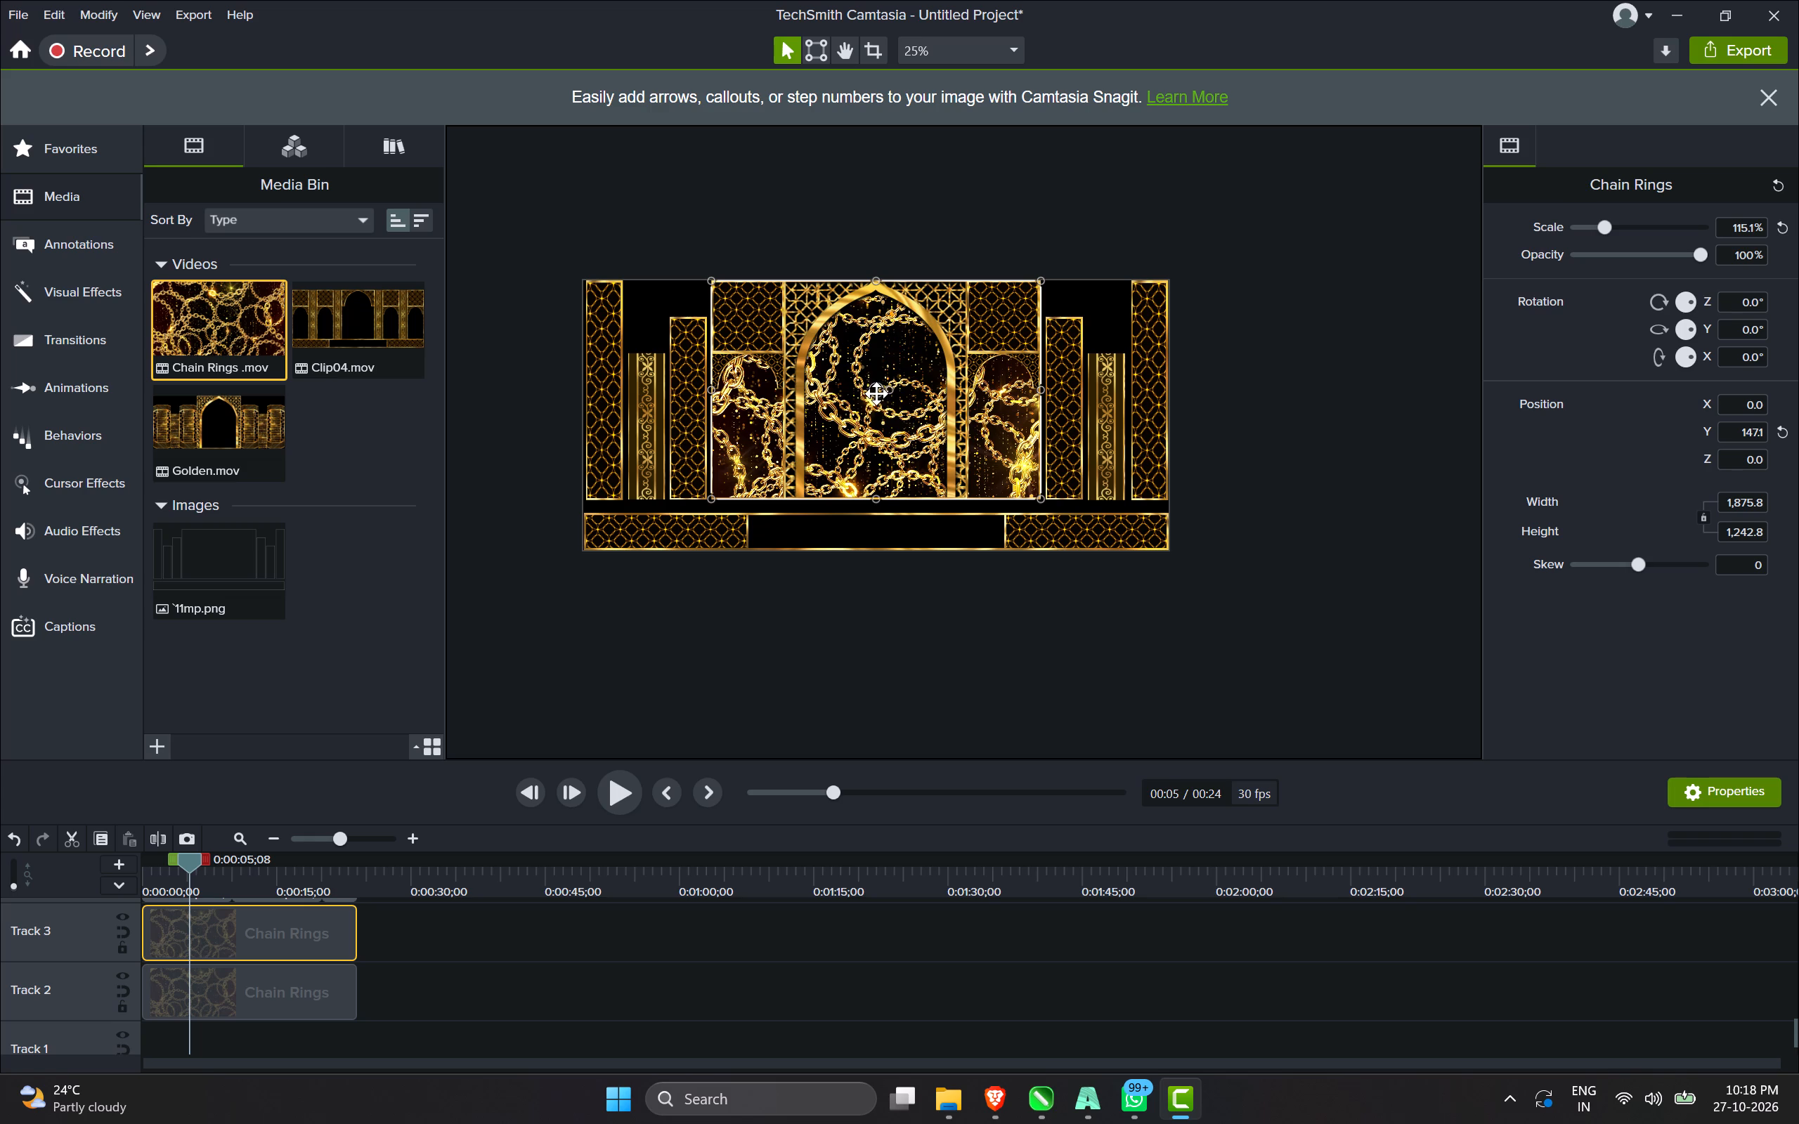
{"action": "left_click_drag", "start_coordinate": [876, 393], "coordinate": [875, 439]}
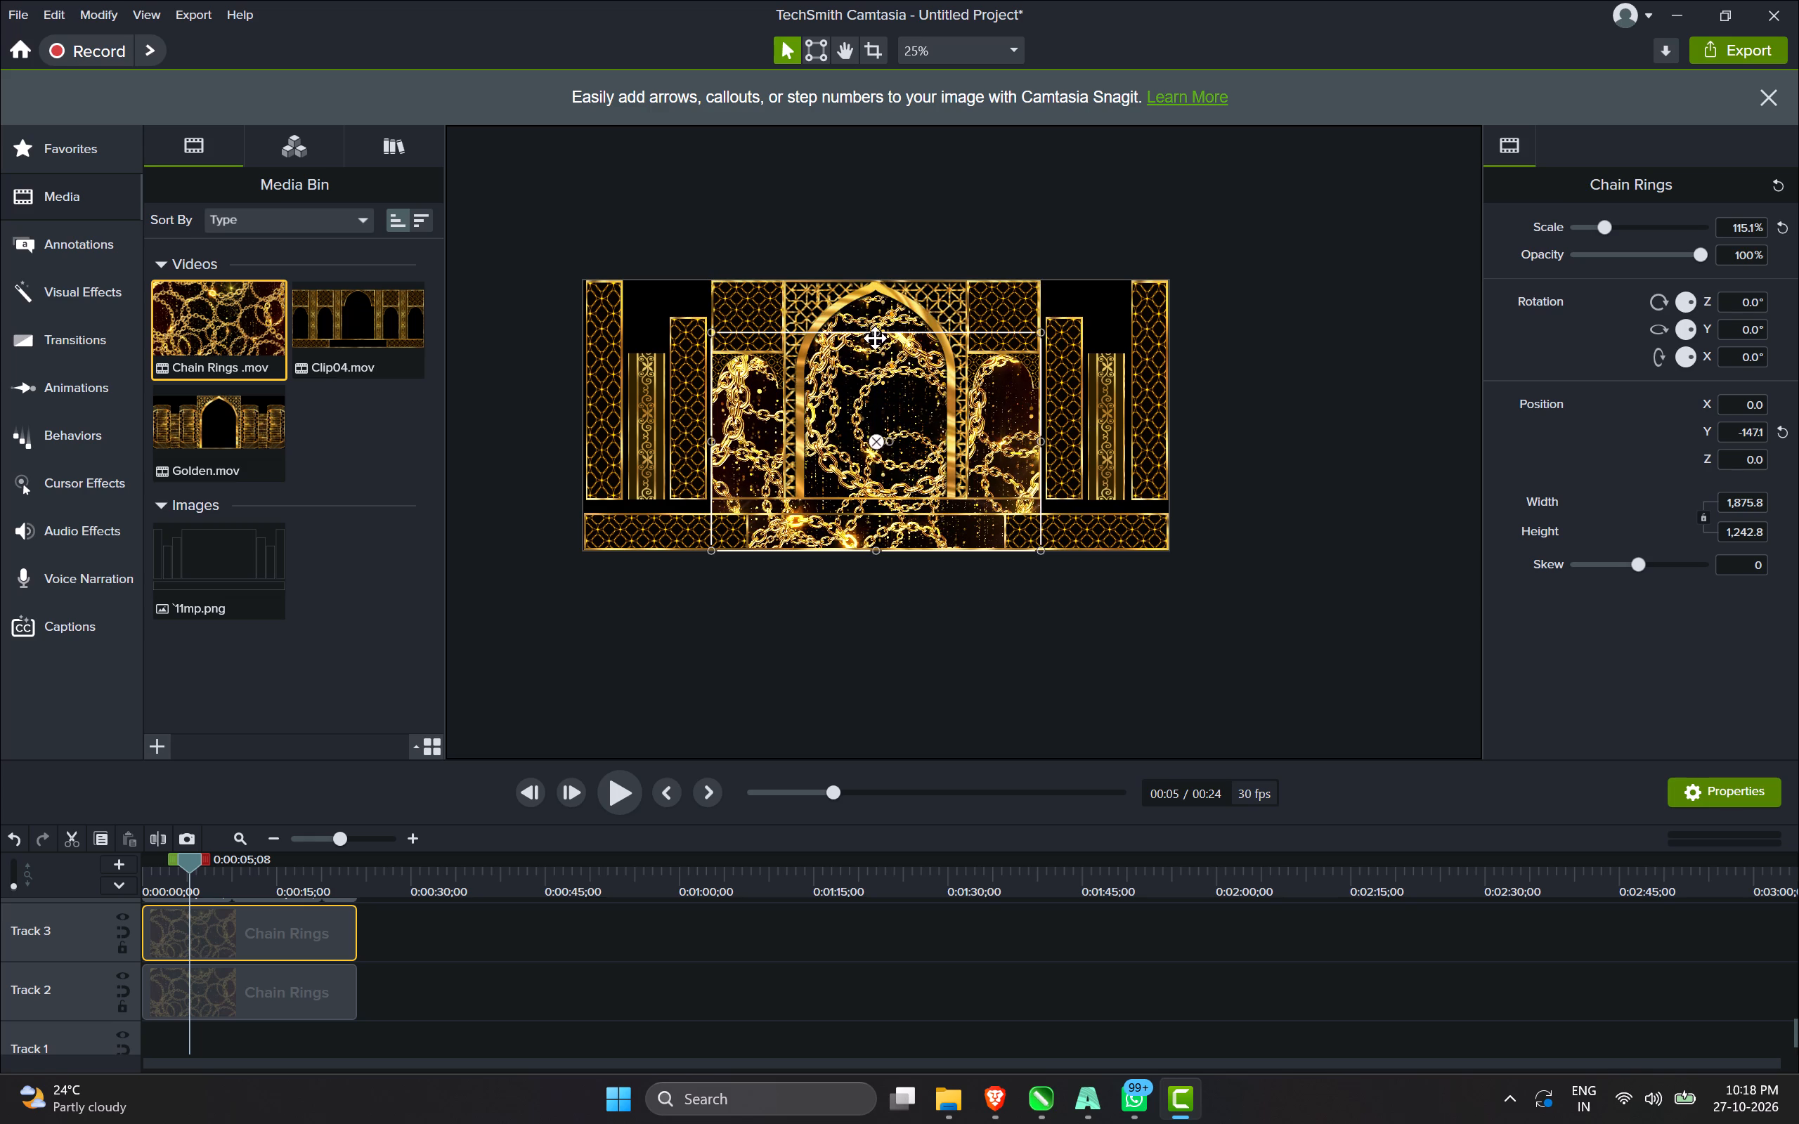
Crop the top of the Chain Rings copy down to the base strip, about 210.9 high.
{"action": "left_click_drag", "start_coordinate": [875, 334], "coordinate": [876, 417], "text": "alt"}
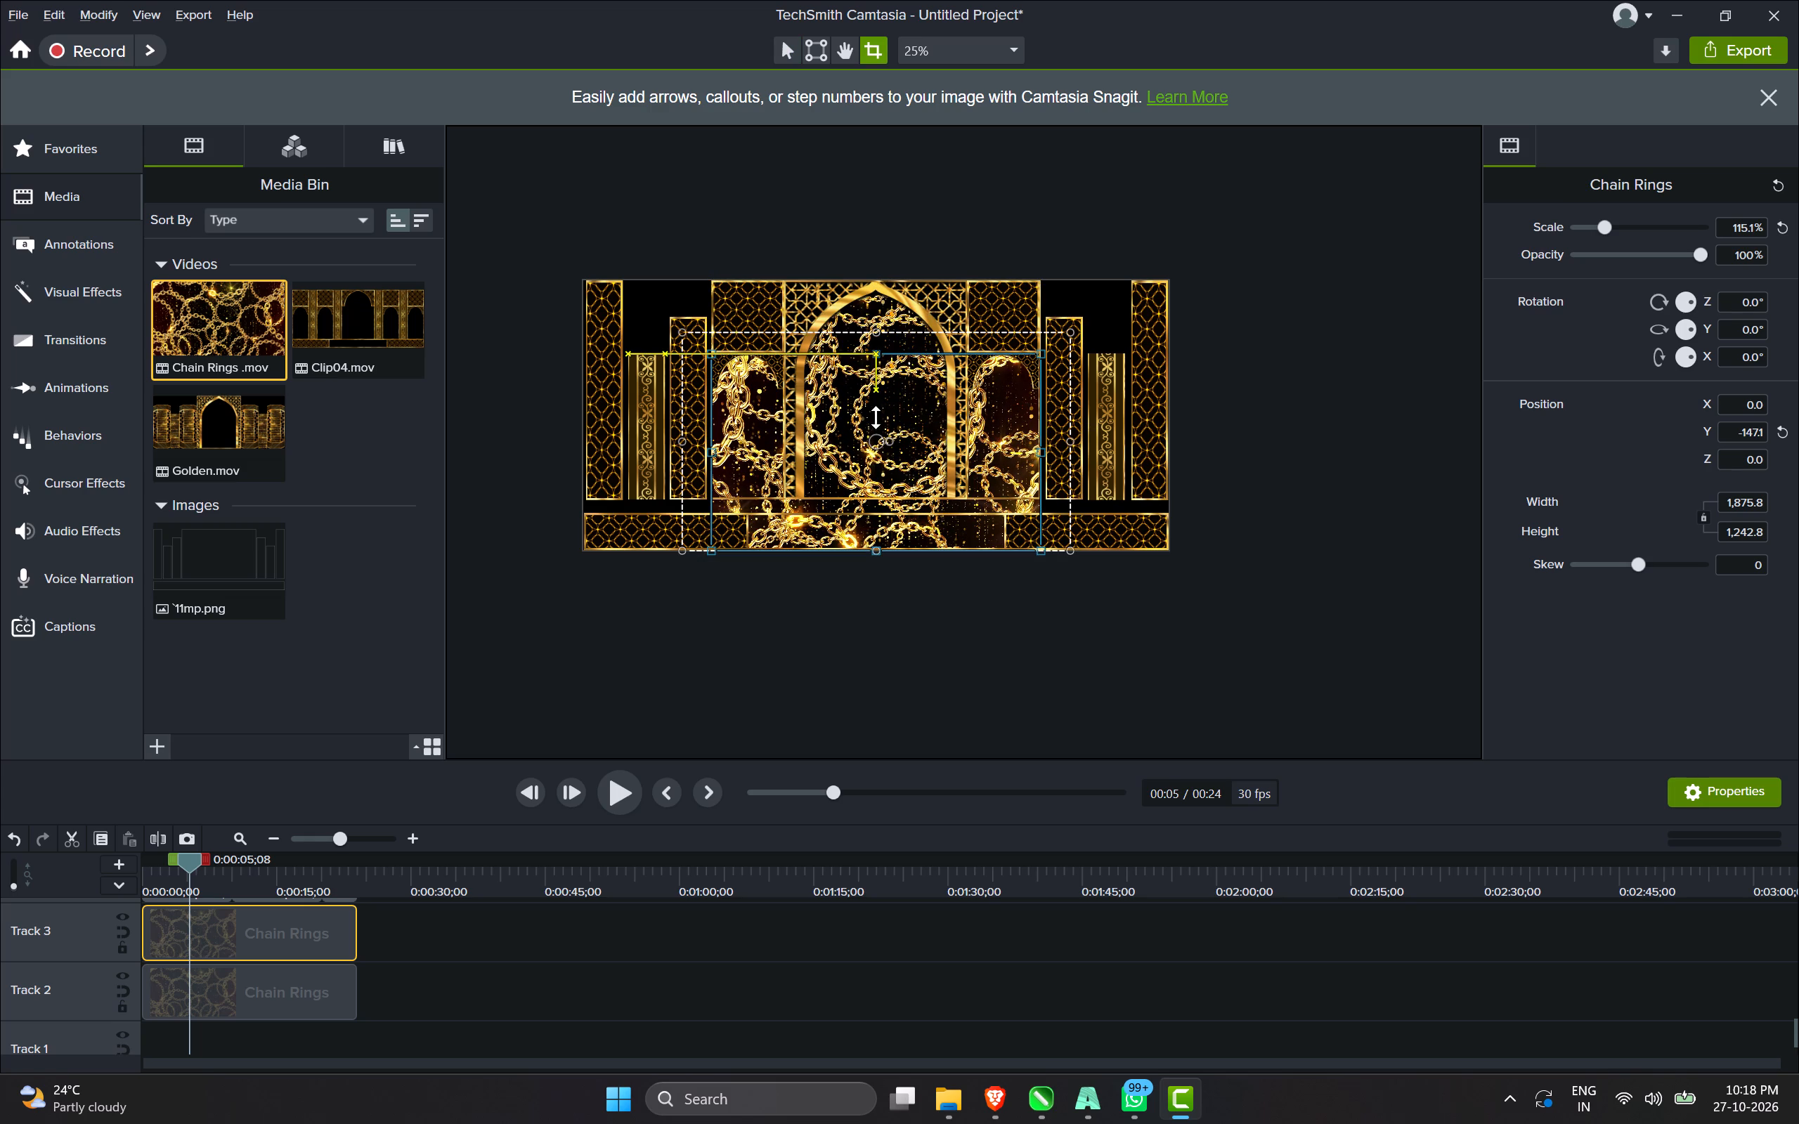
{"action": "left_click_drag", "start_coordinate": [876, 417], "coordinate": [876, 516], "text": "alt"}
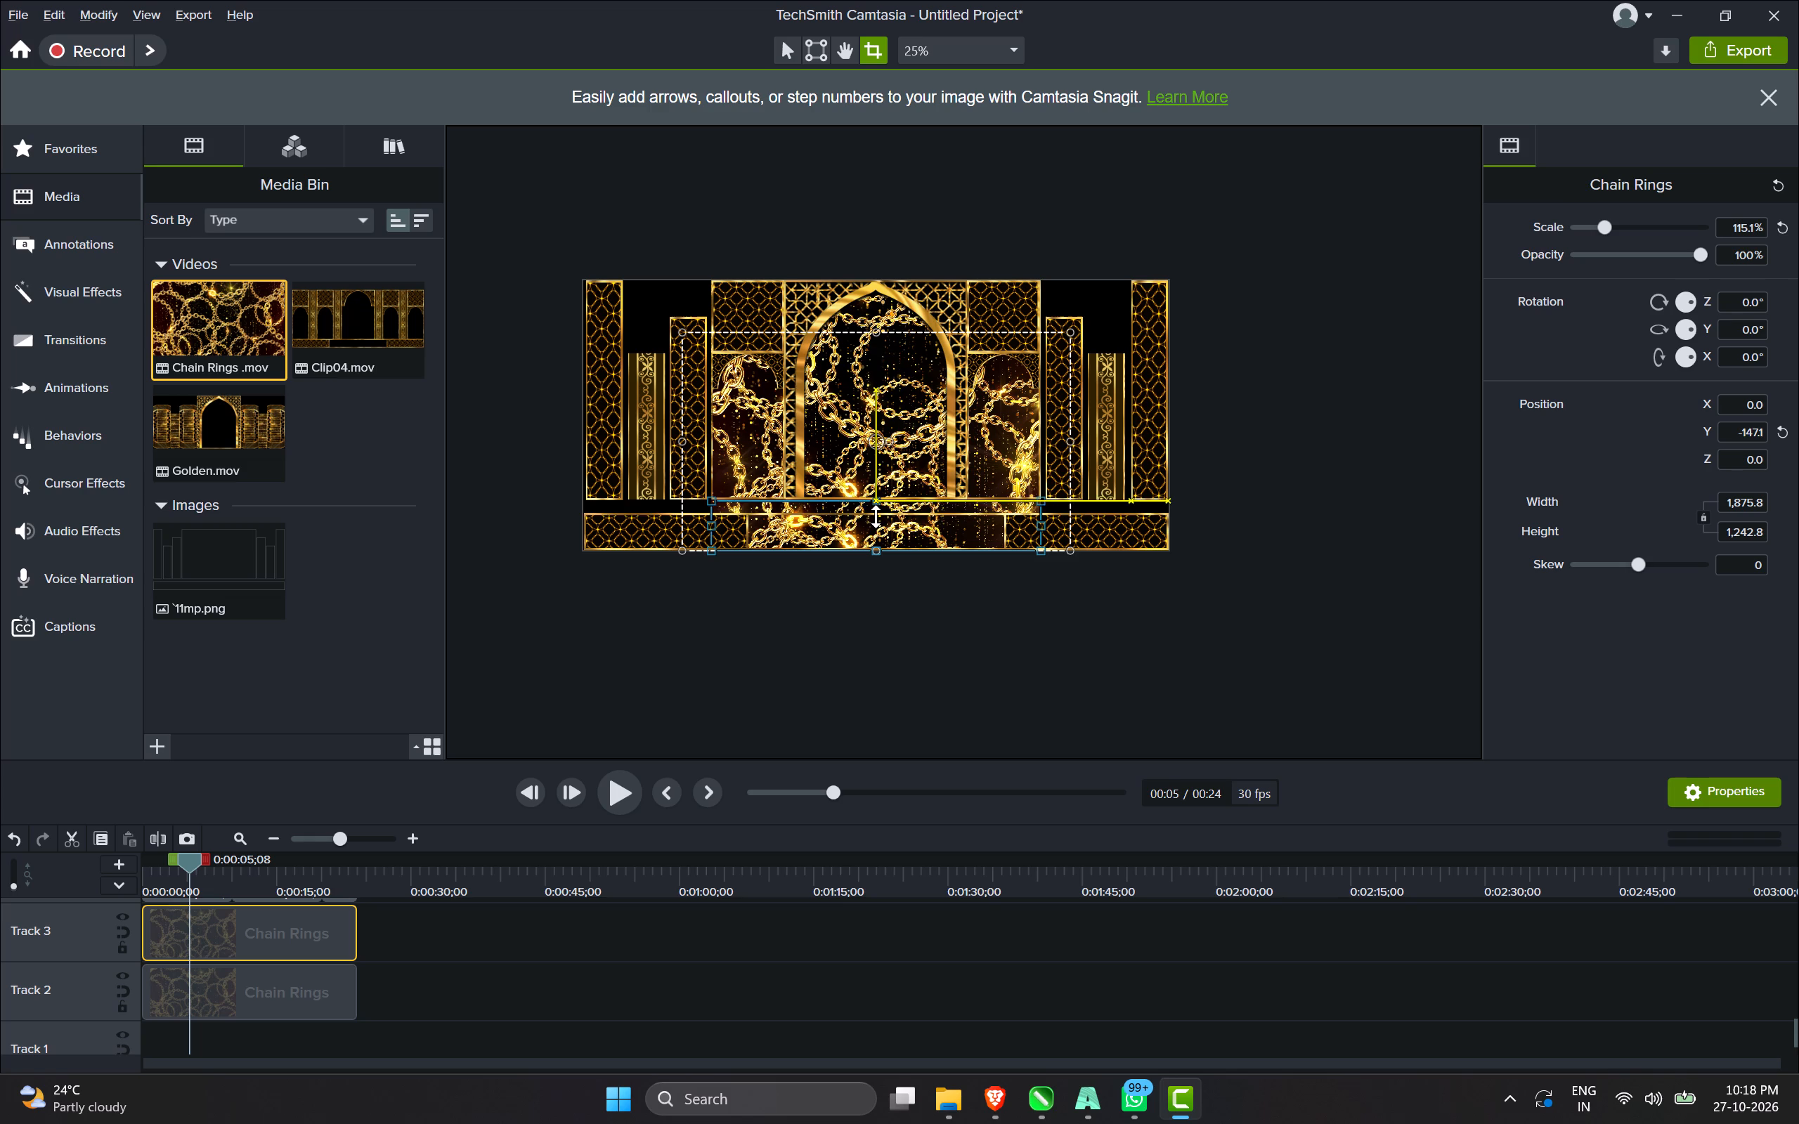
{"action": "left_click_drag", "start_coordinate": [876, 516], "coordinate": [876, 518], "text": "alt"}
Start a local file export of the composition and name the file set 2.
{"action": "left_click", "coordinate": [1712, 45]}
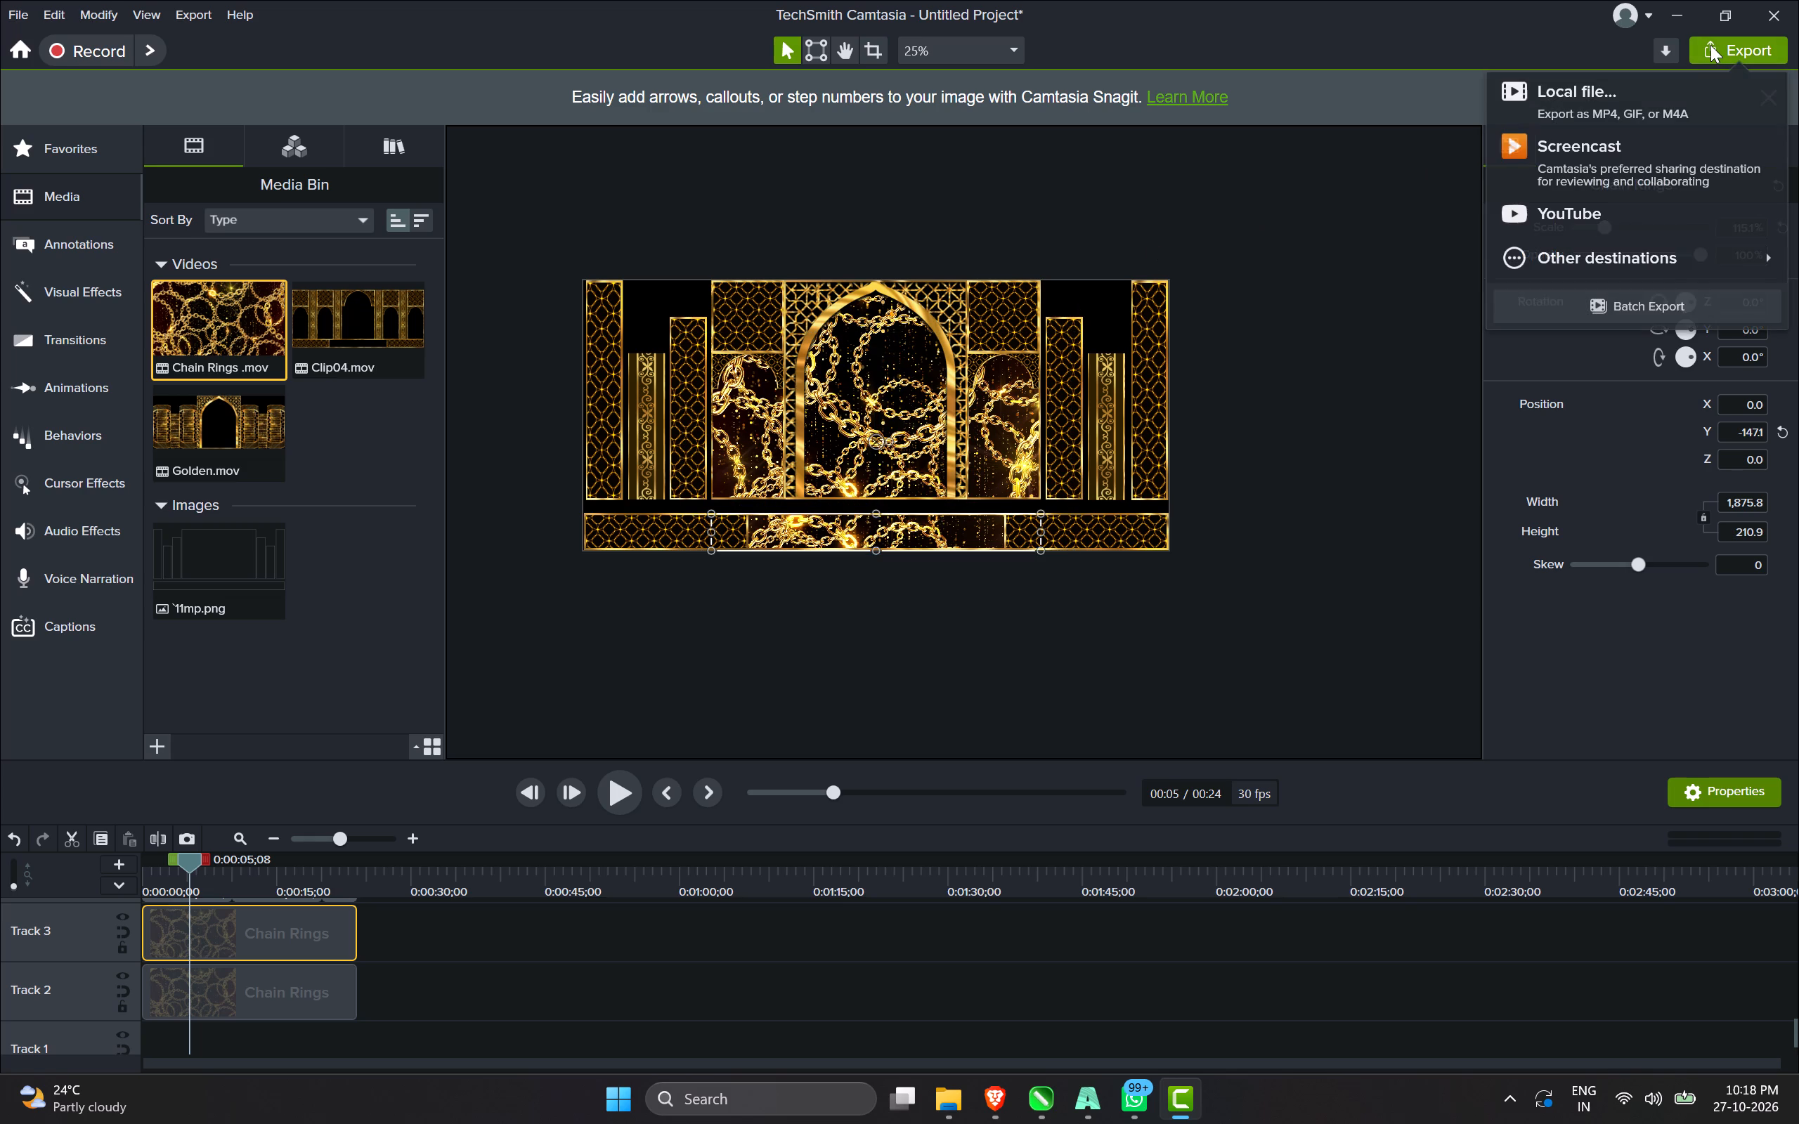
{"action": "left_click", "coordinate": [1685, 90]}
{"action": "left_click", "coordinate": [760, 492]}
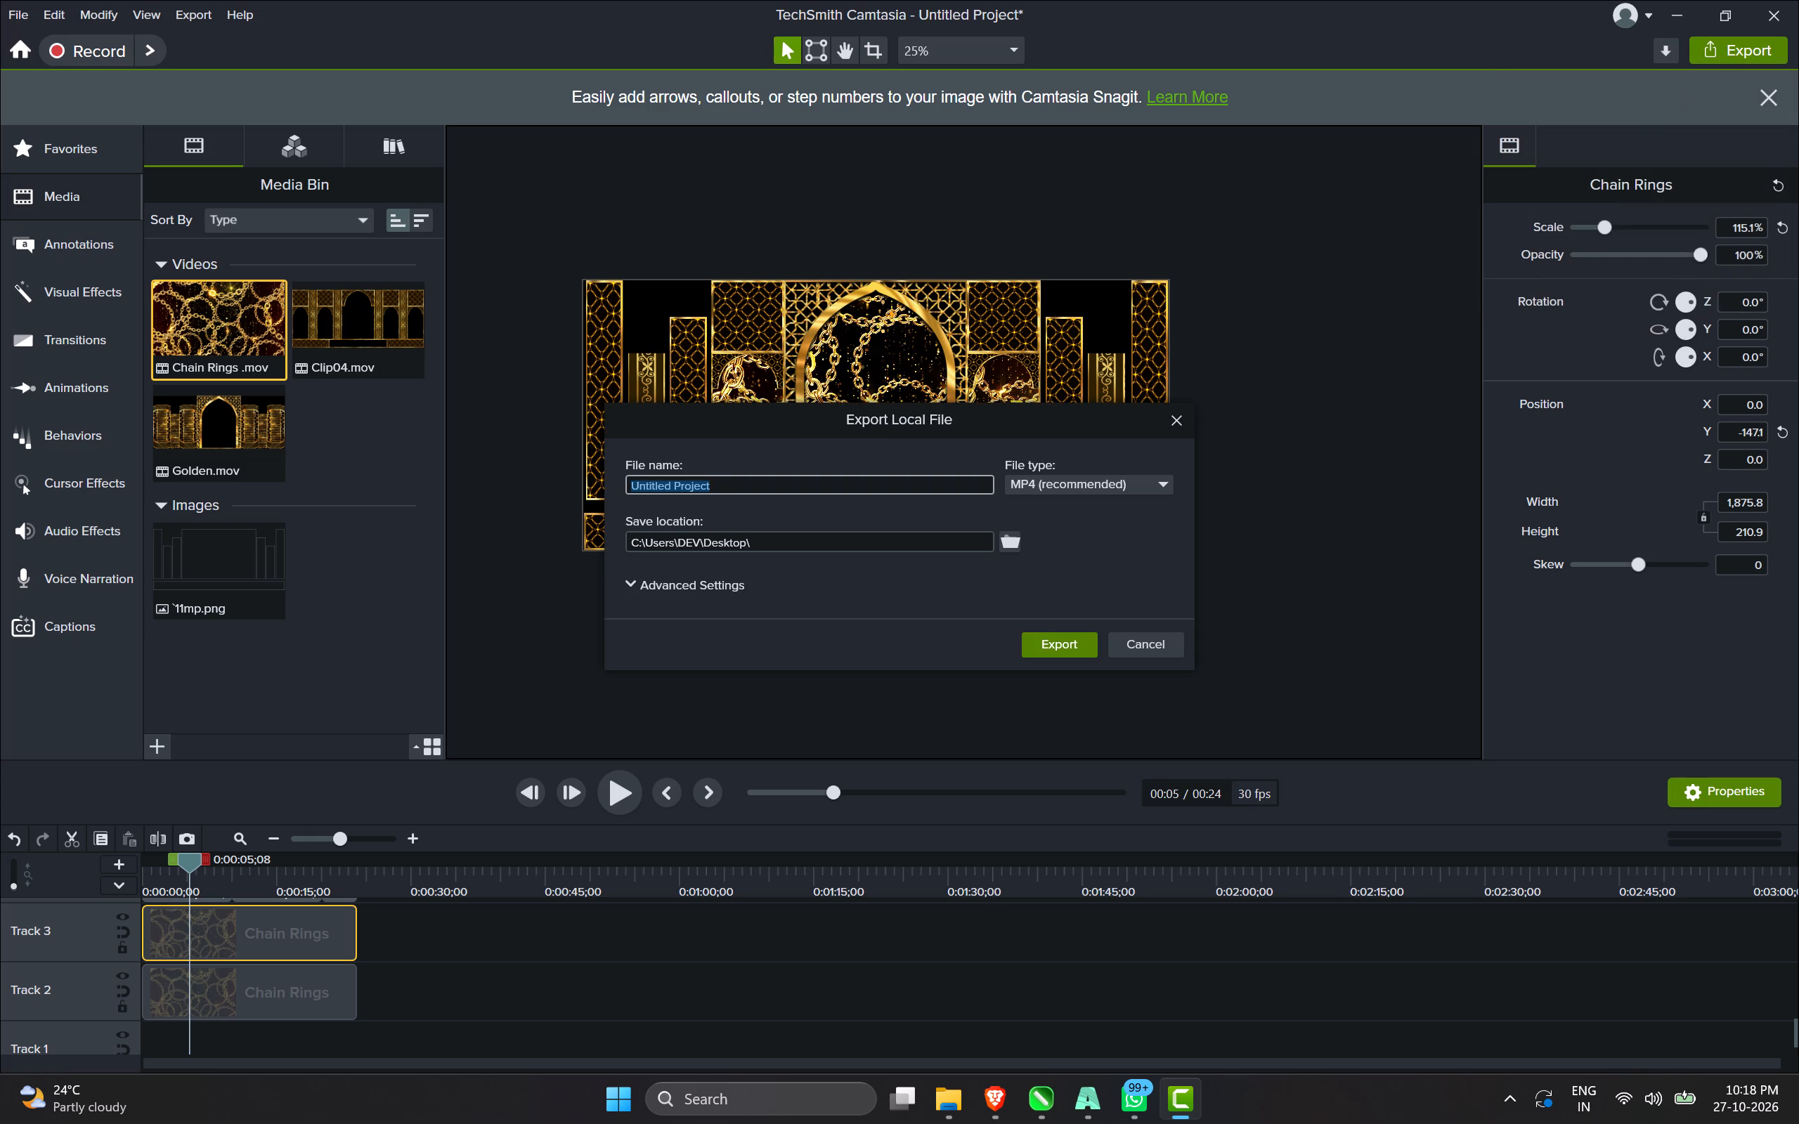
{"action": "type", "text": "set 2"}
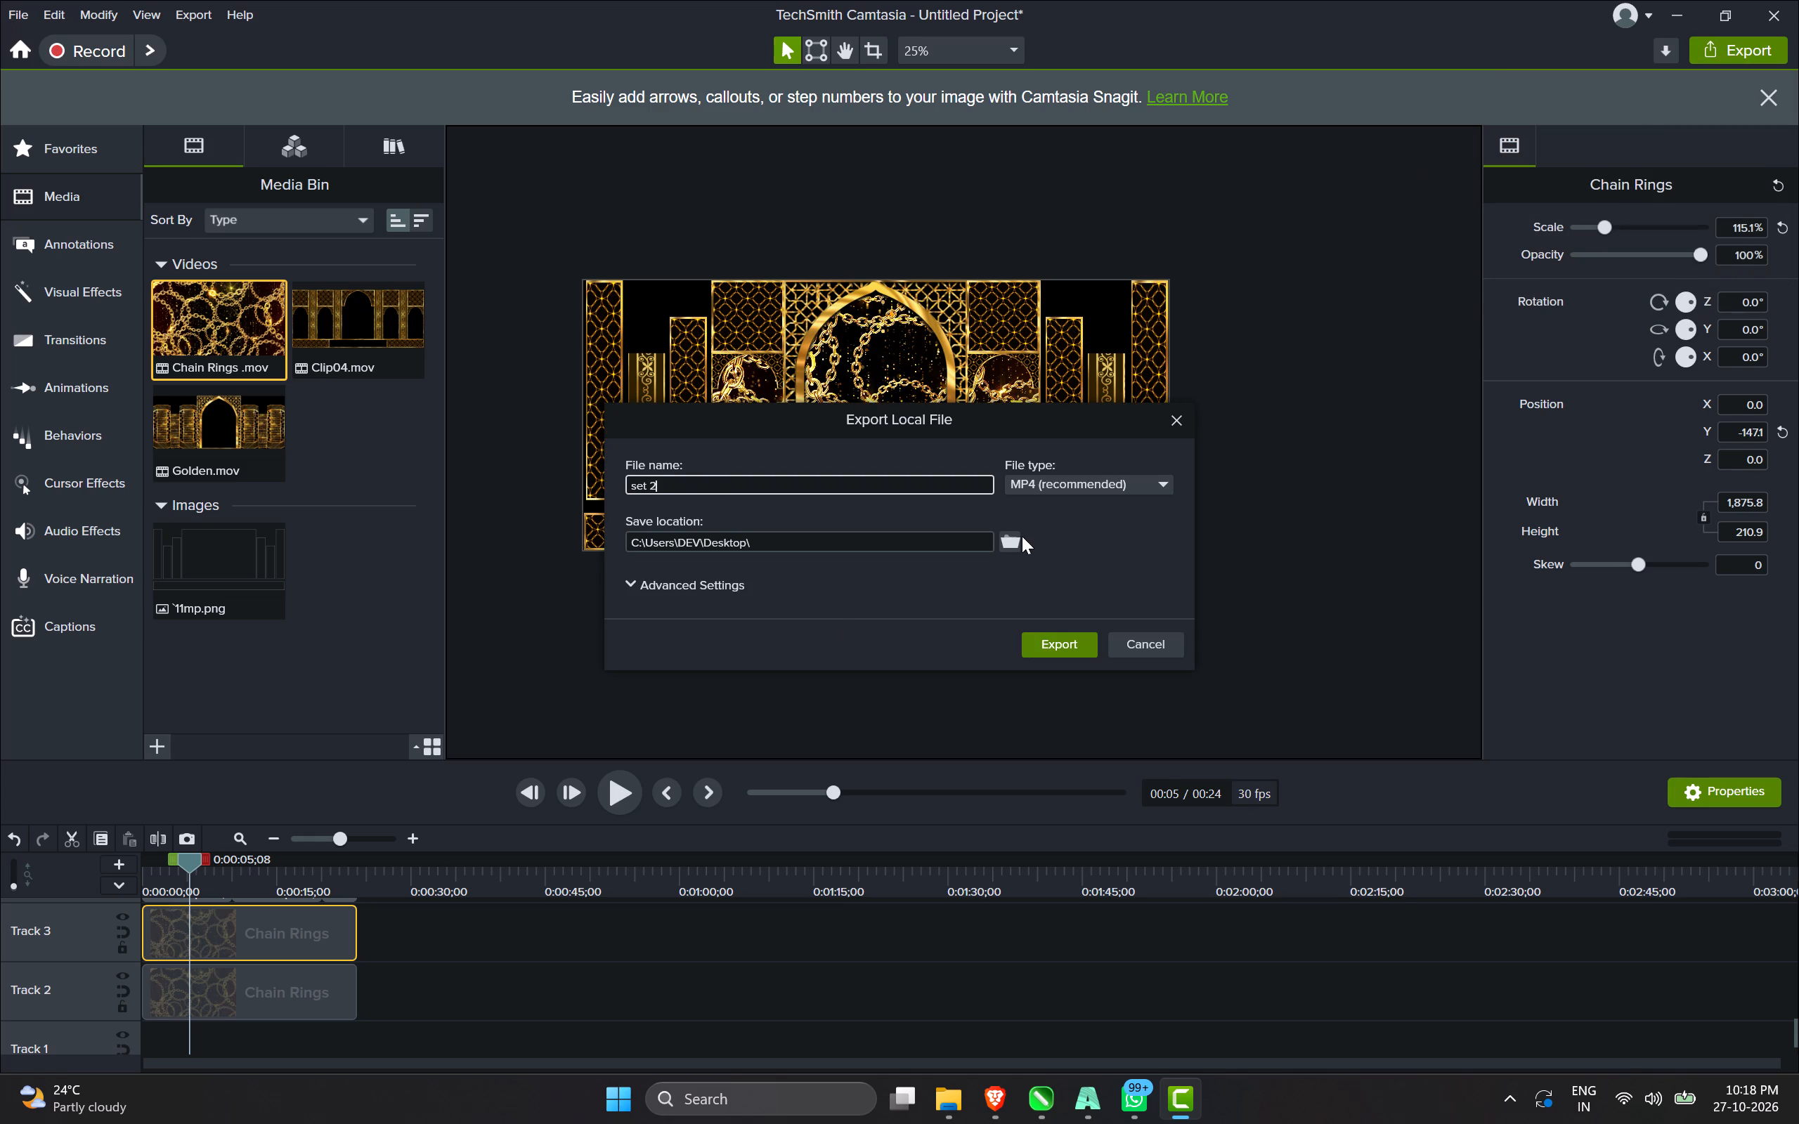
Set the export's save location to the 31 SUFI folder on the Desktop.
{"action": "left_click", "coordinate": [1022, 536]}
{"action": "left_click", "coordinate": [1013, 544]}
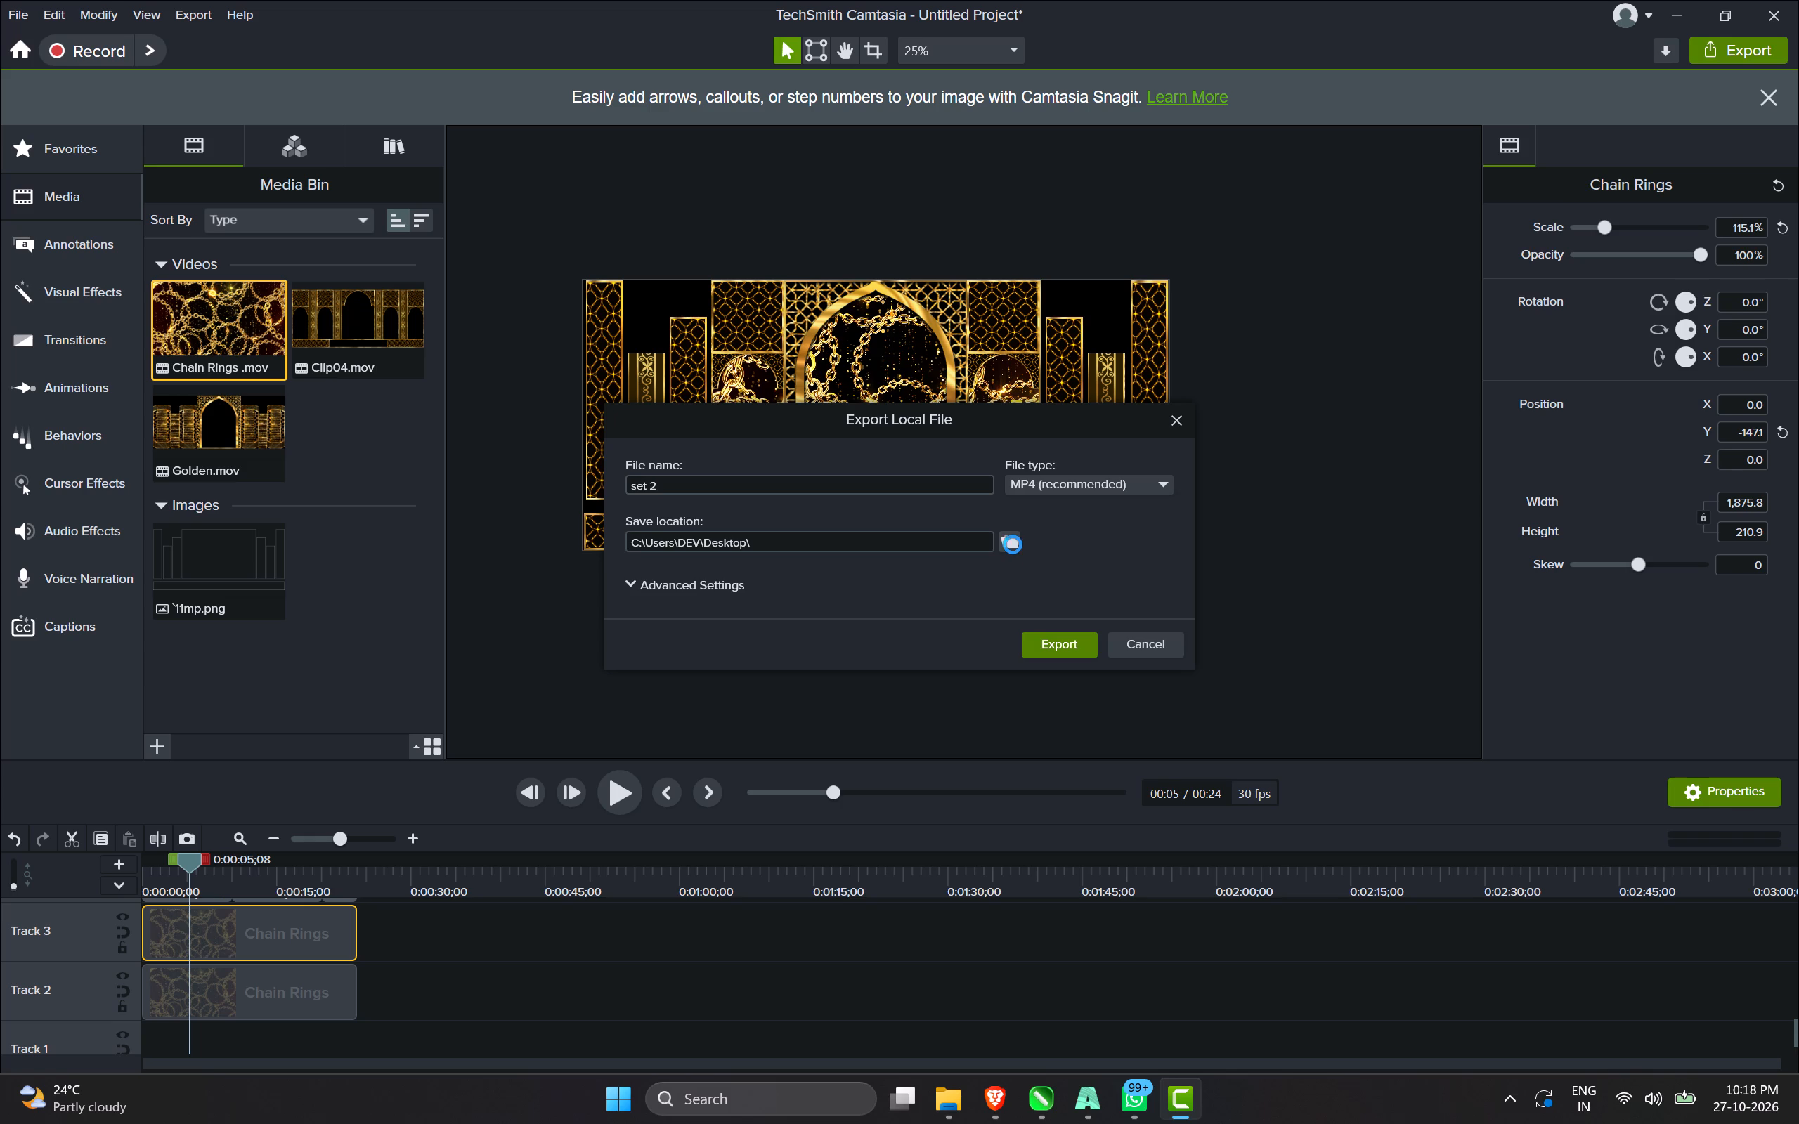
{"action": "left_click", "coordinate": [74, 202]}
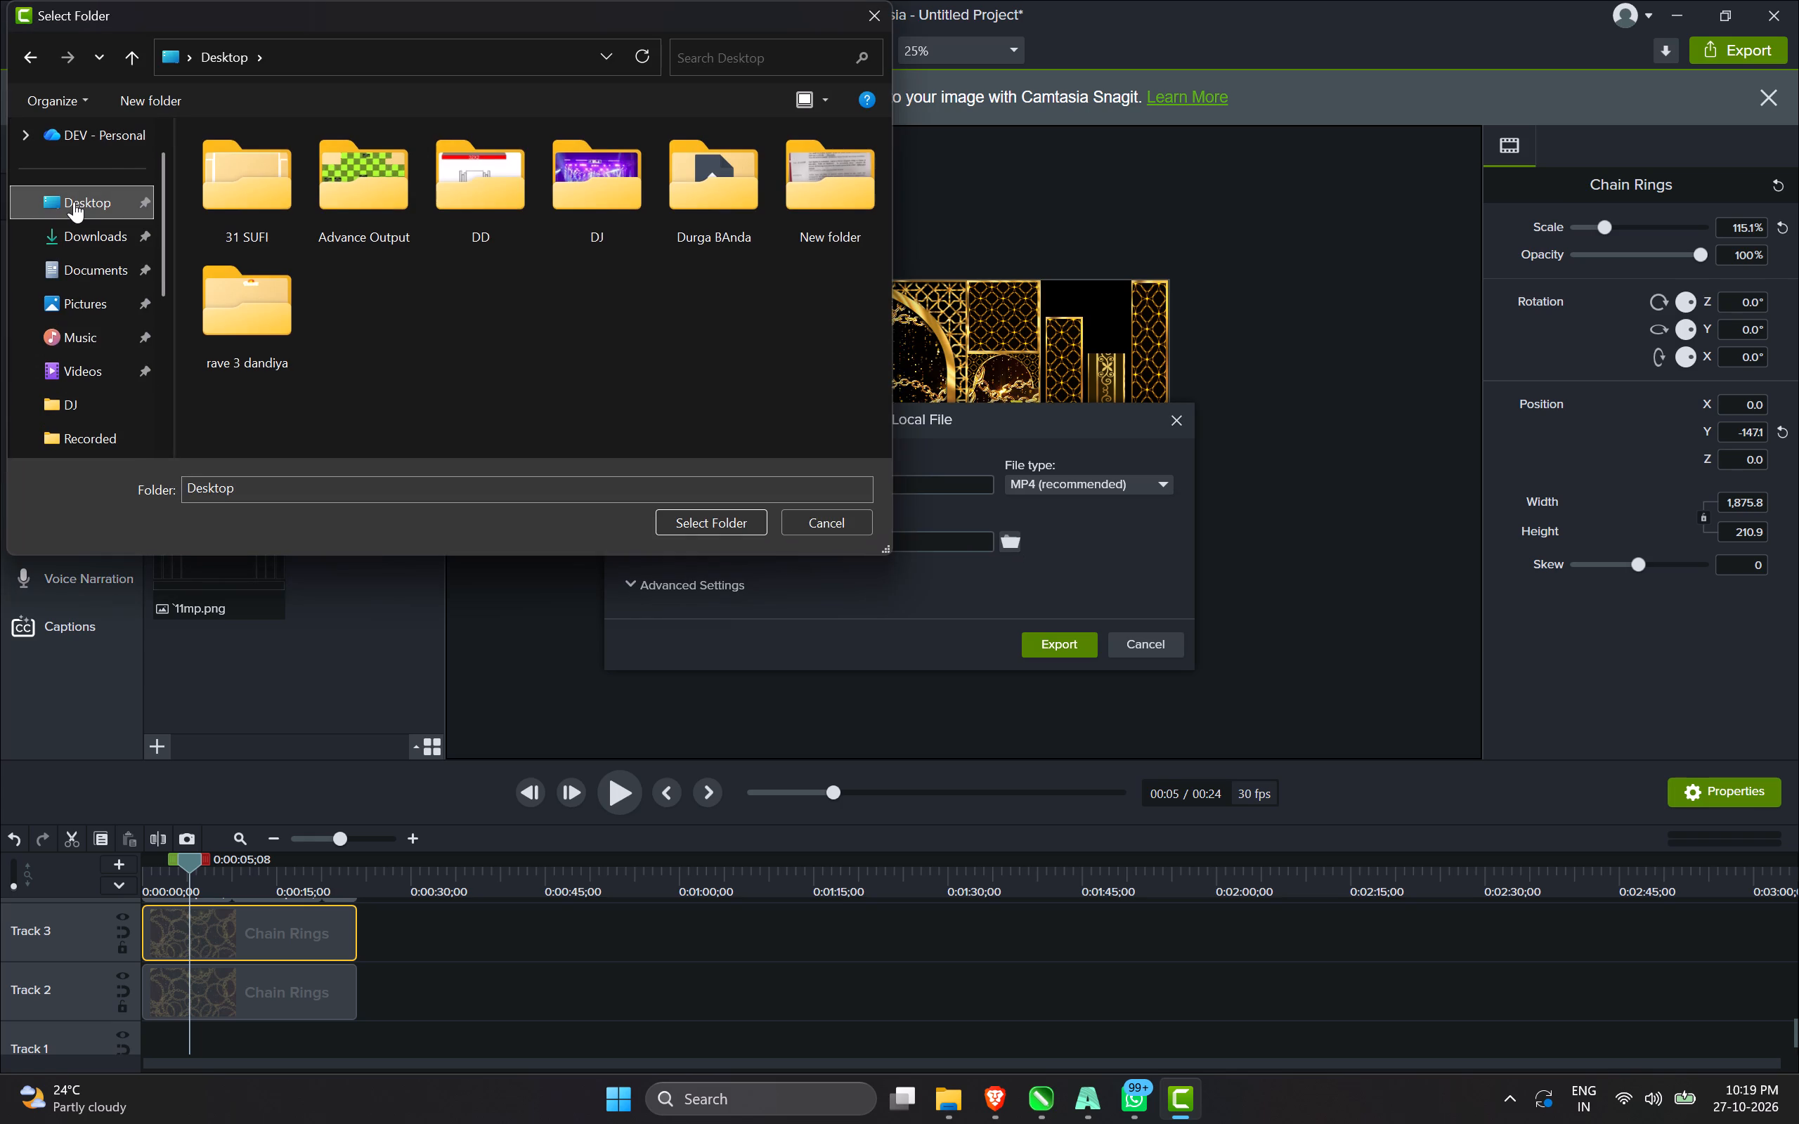
{"action": "double_click", "coordinate": [217, 194]}
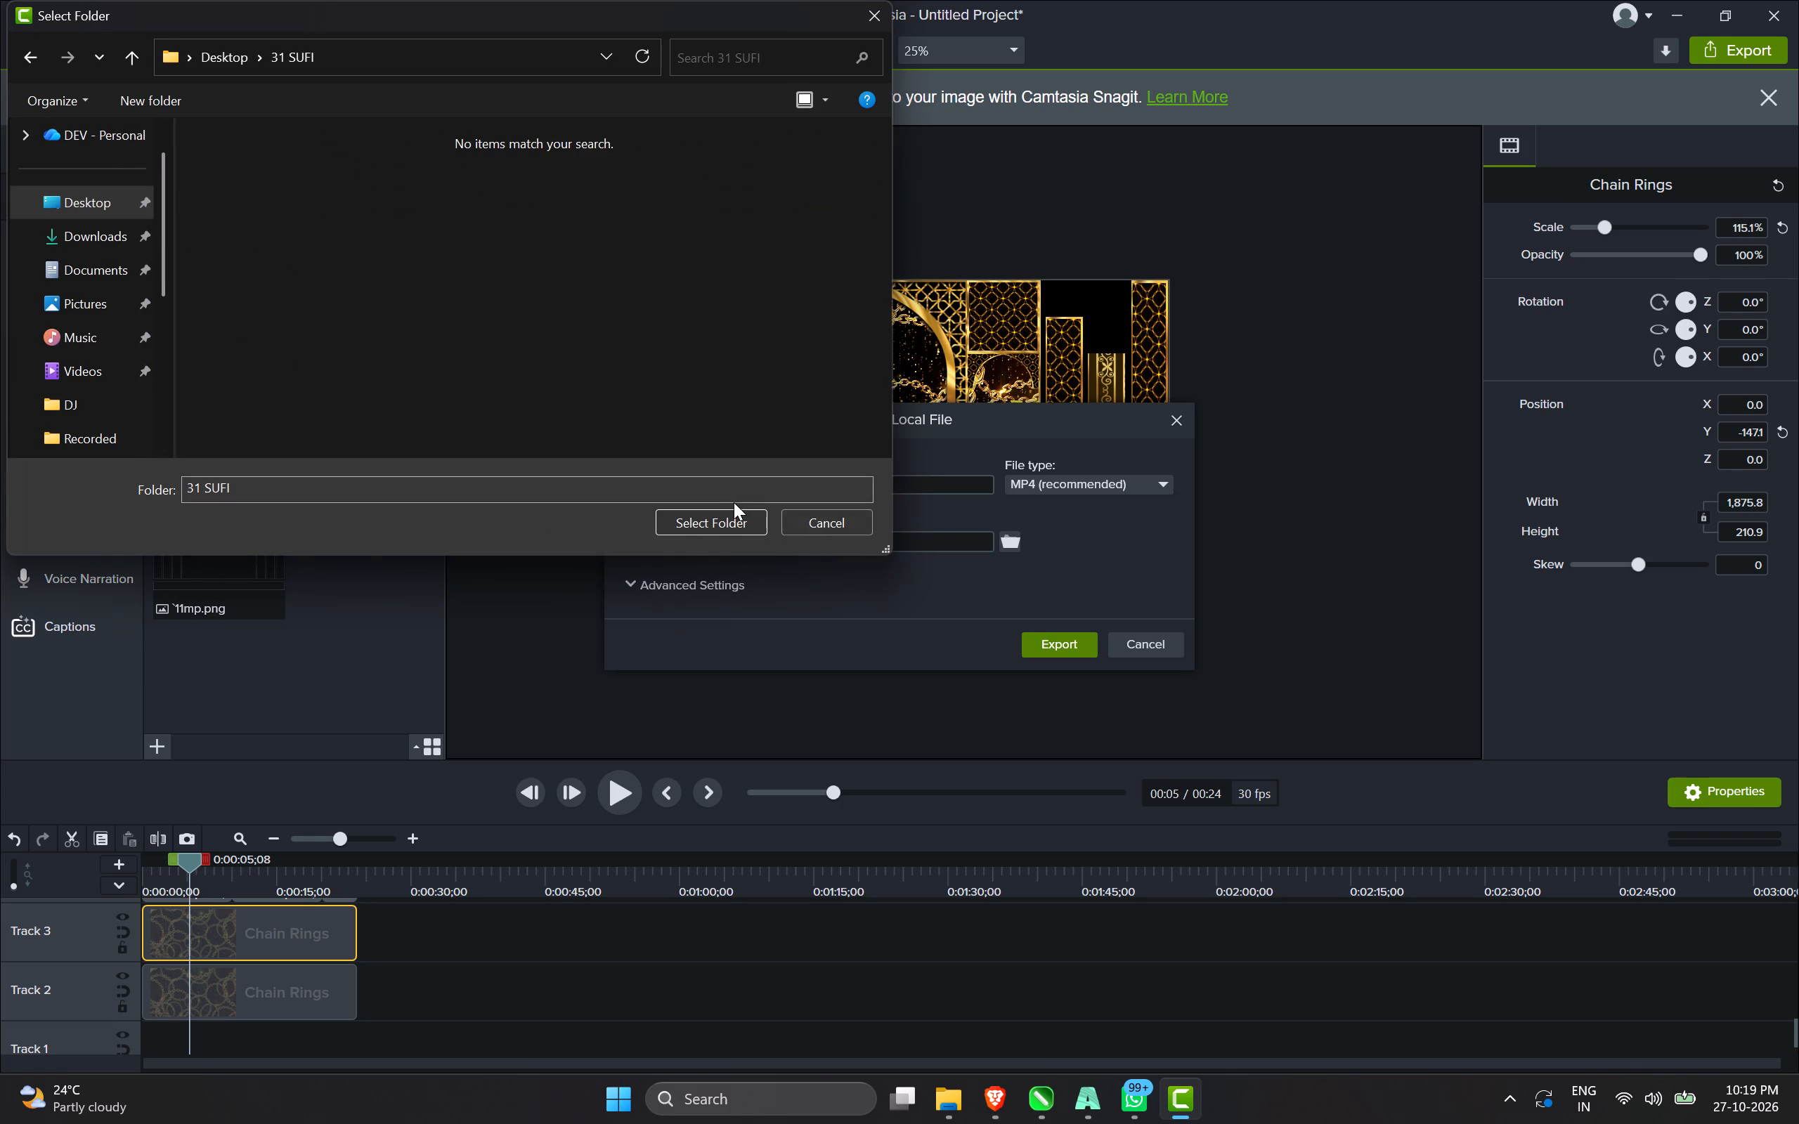
{"action": "left_click", "coordinate": [734, 511]}
Apply the Custom preset in the MP4 export's advanced settings.
{"action": "left_click", "coordinate": [1076, 483]}
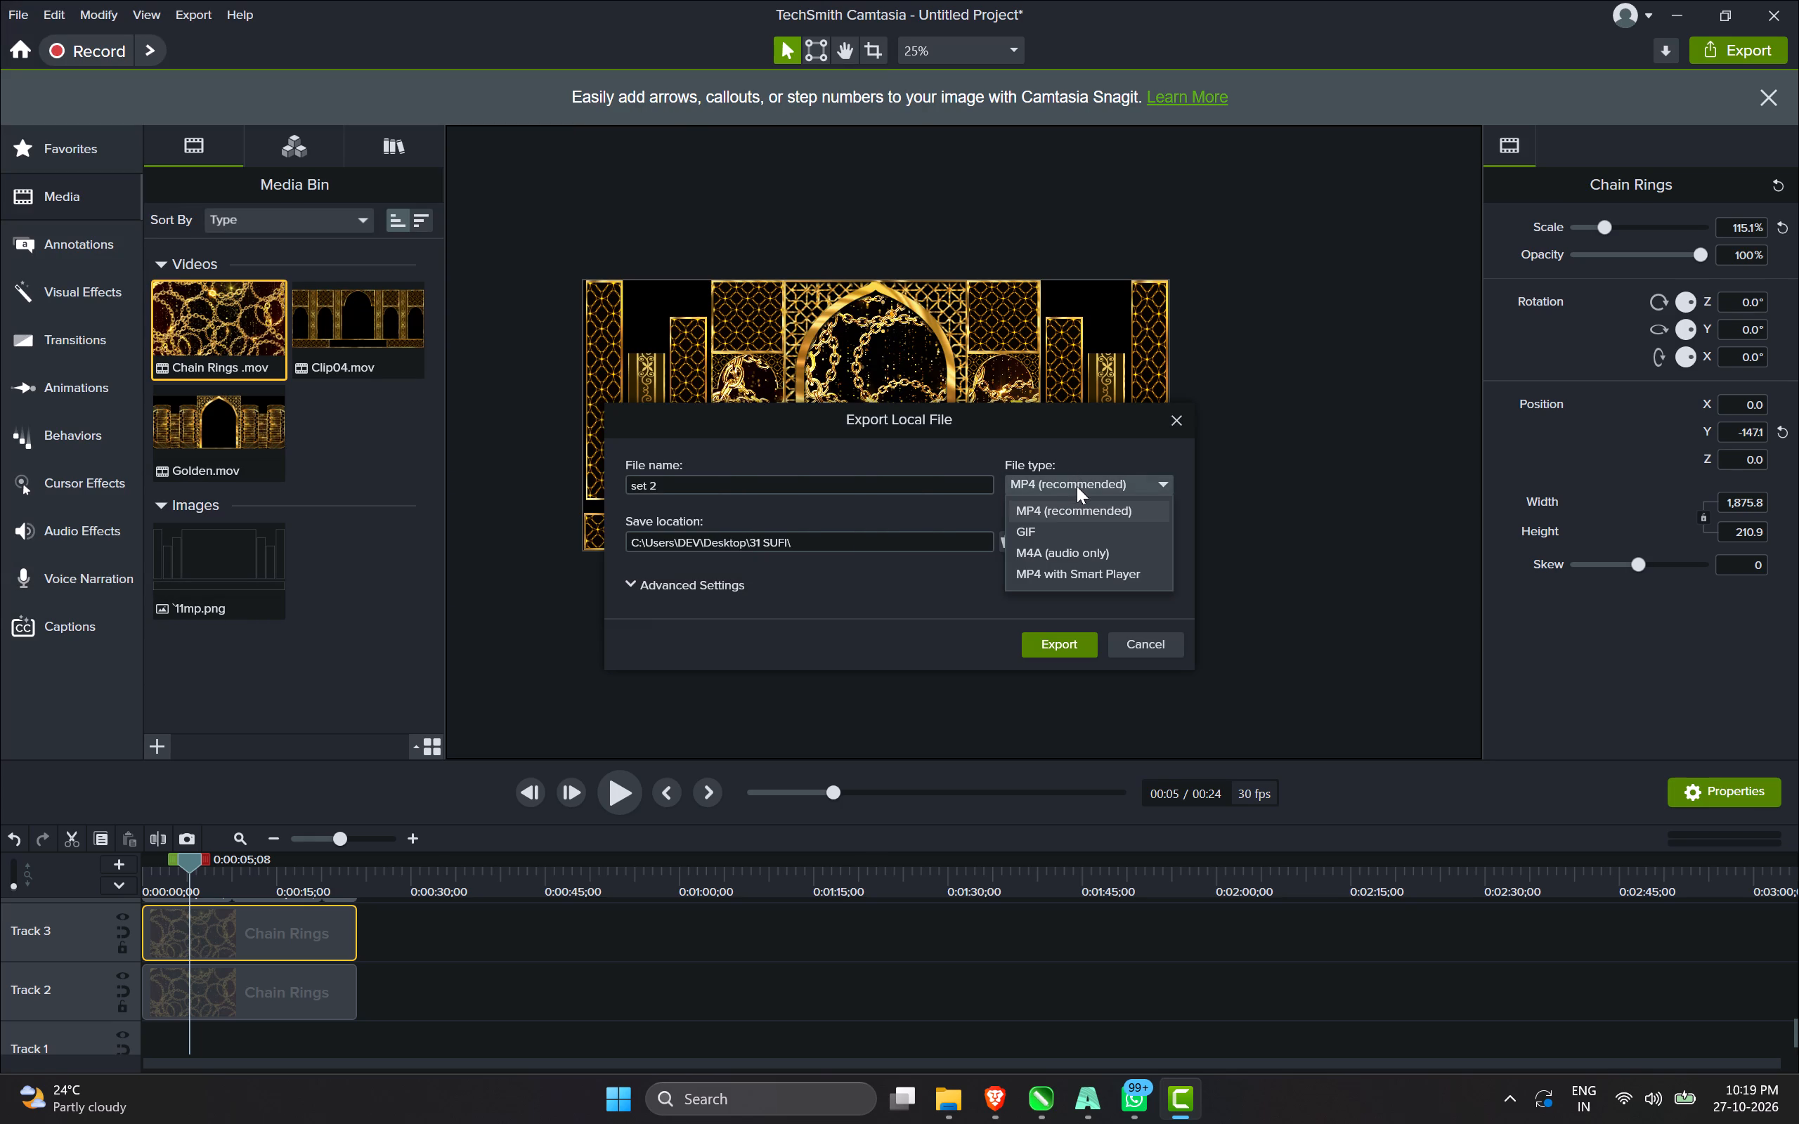
{"action": "left_click", "coordinate": [1077, 486]}
{"action": "left_click", "coordinate": [712, 592]}
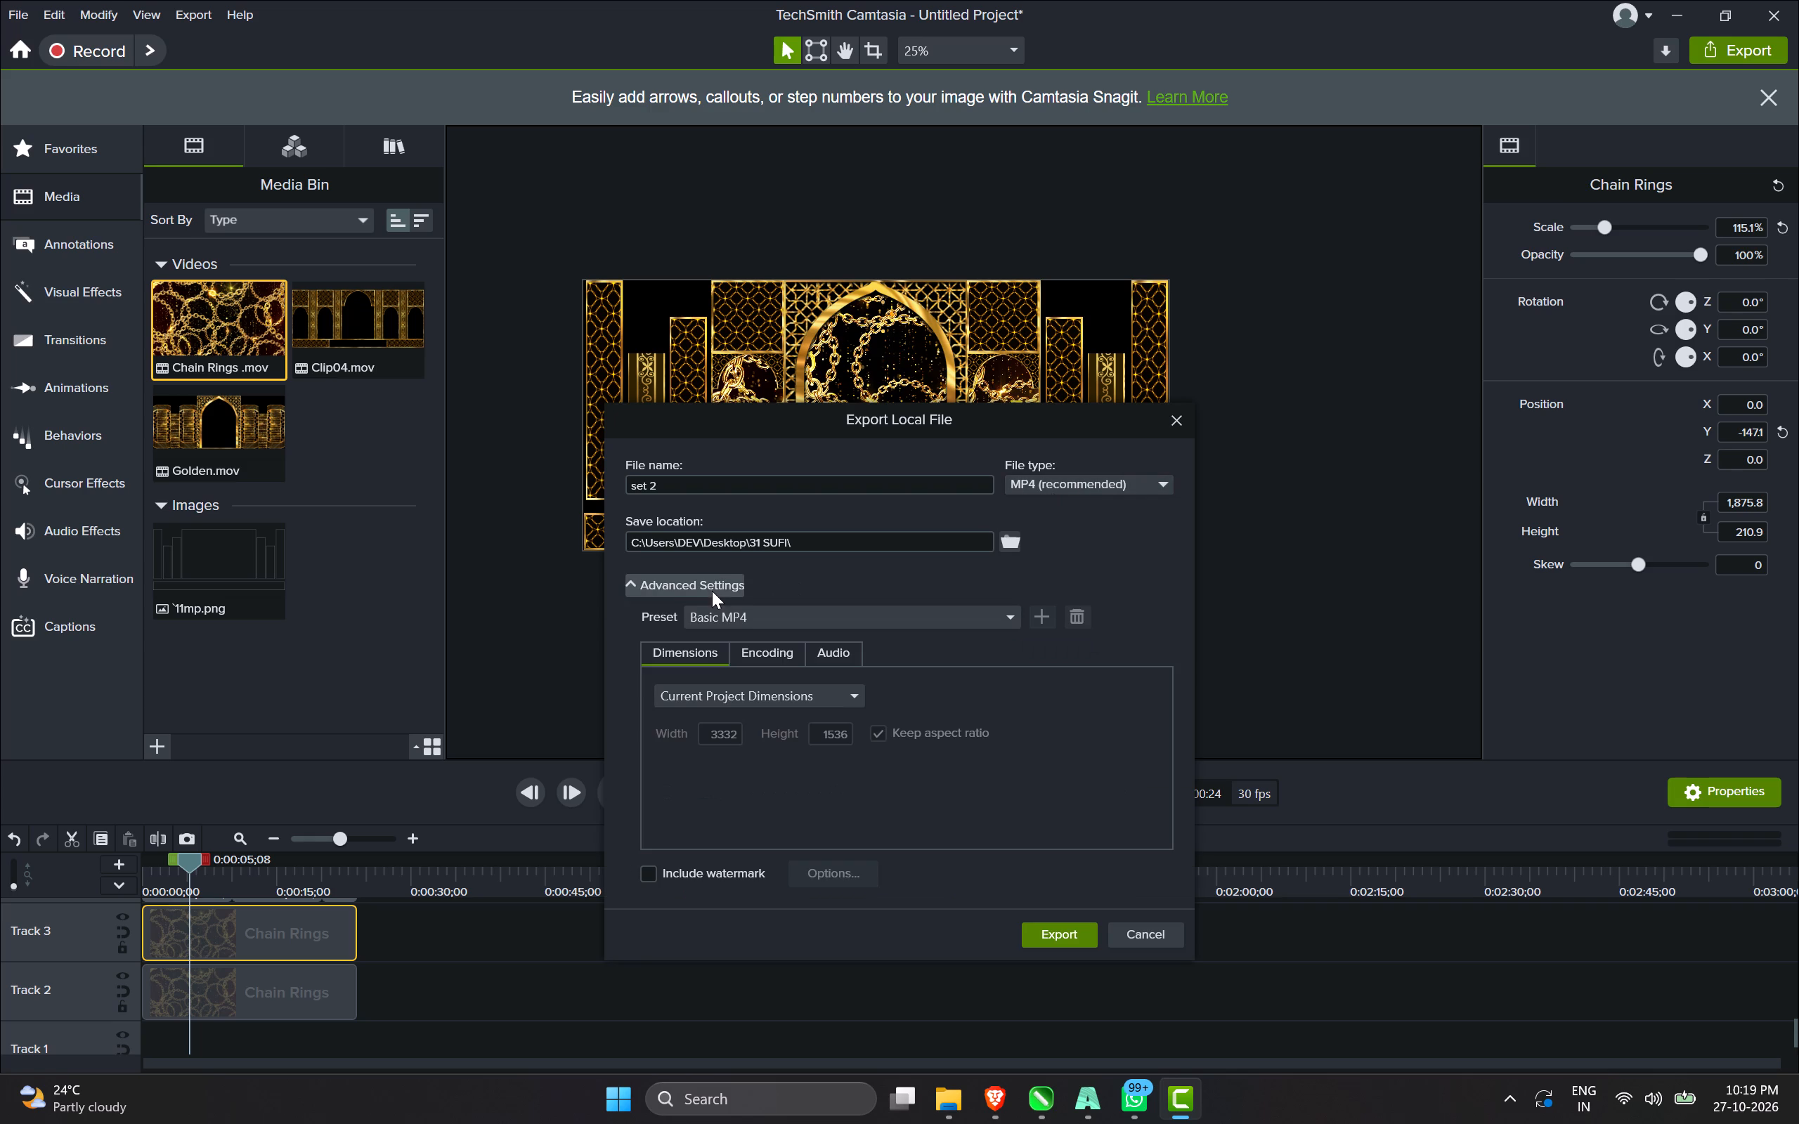
{"action": "left_click", "coordinate": [778, 612]}
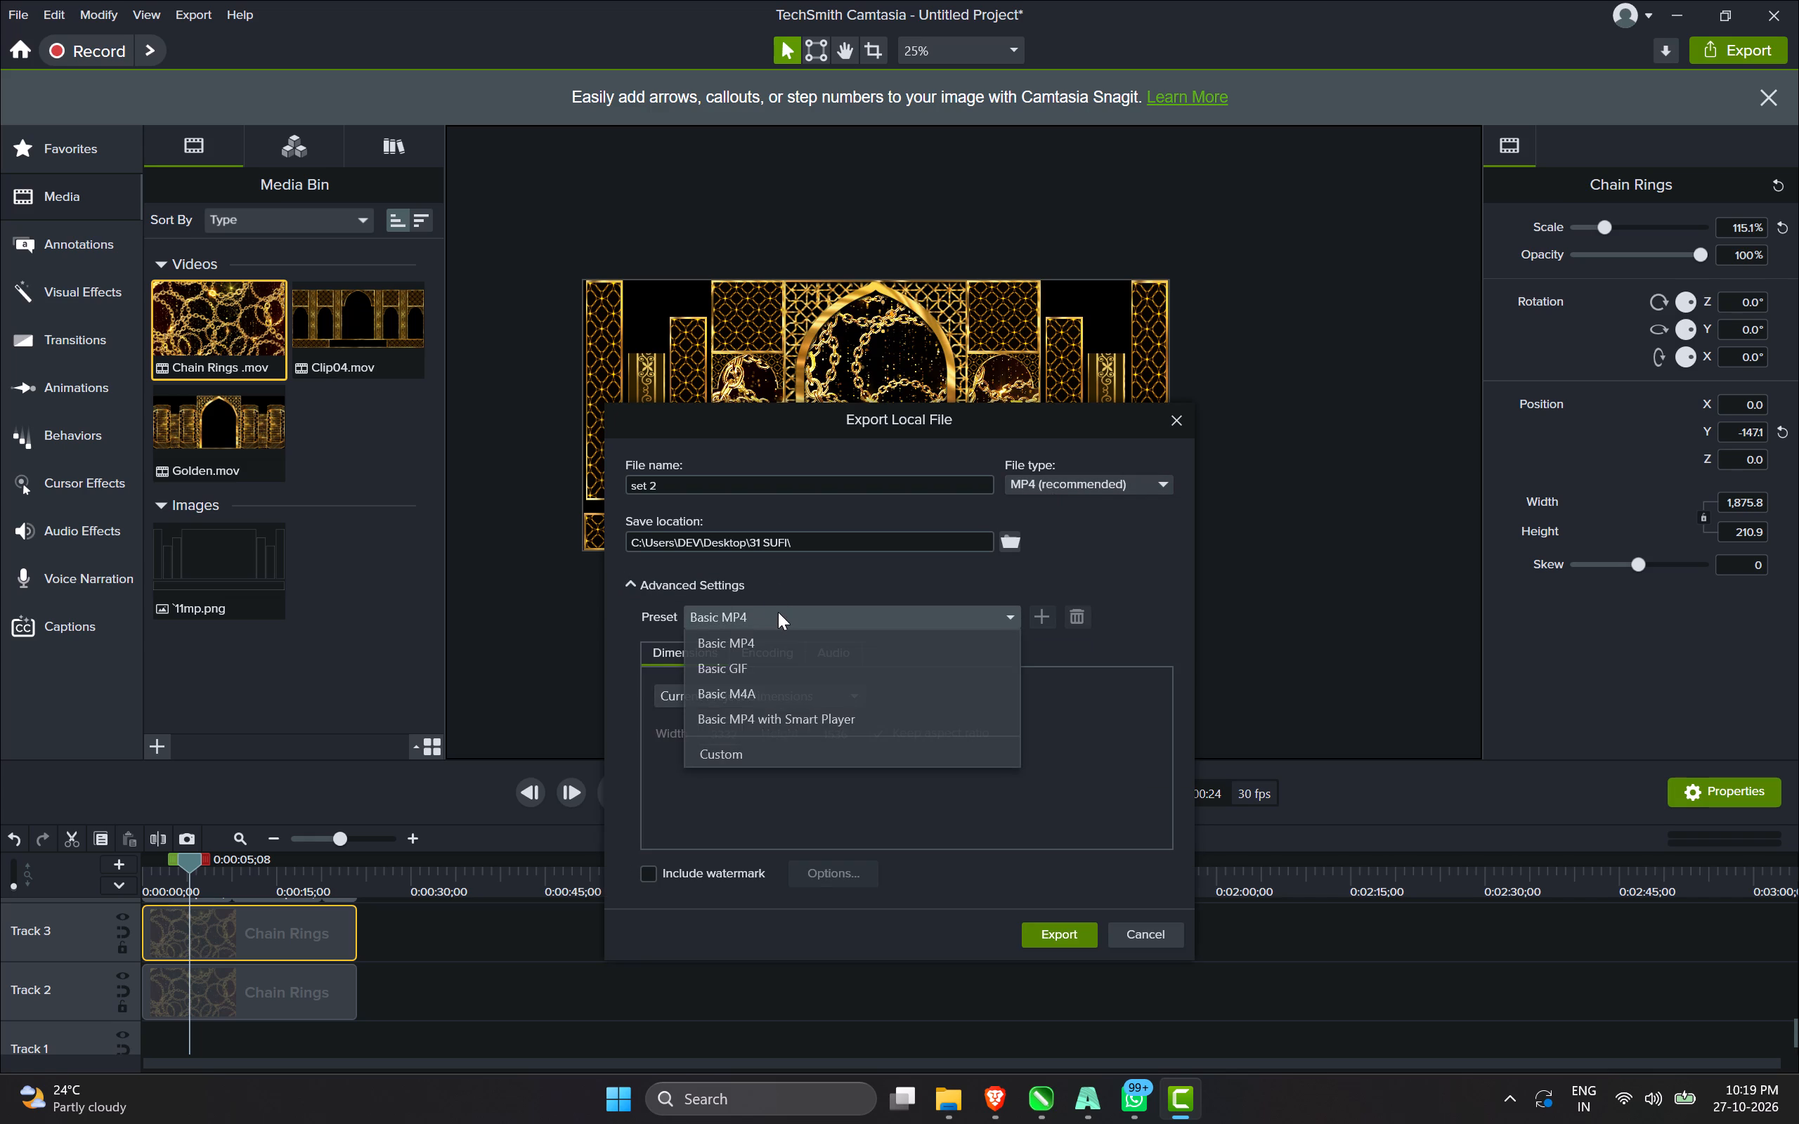
{"action": "left_click", "coordinate": [762, 750]}
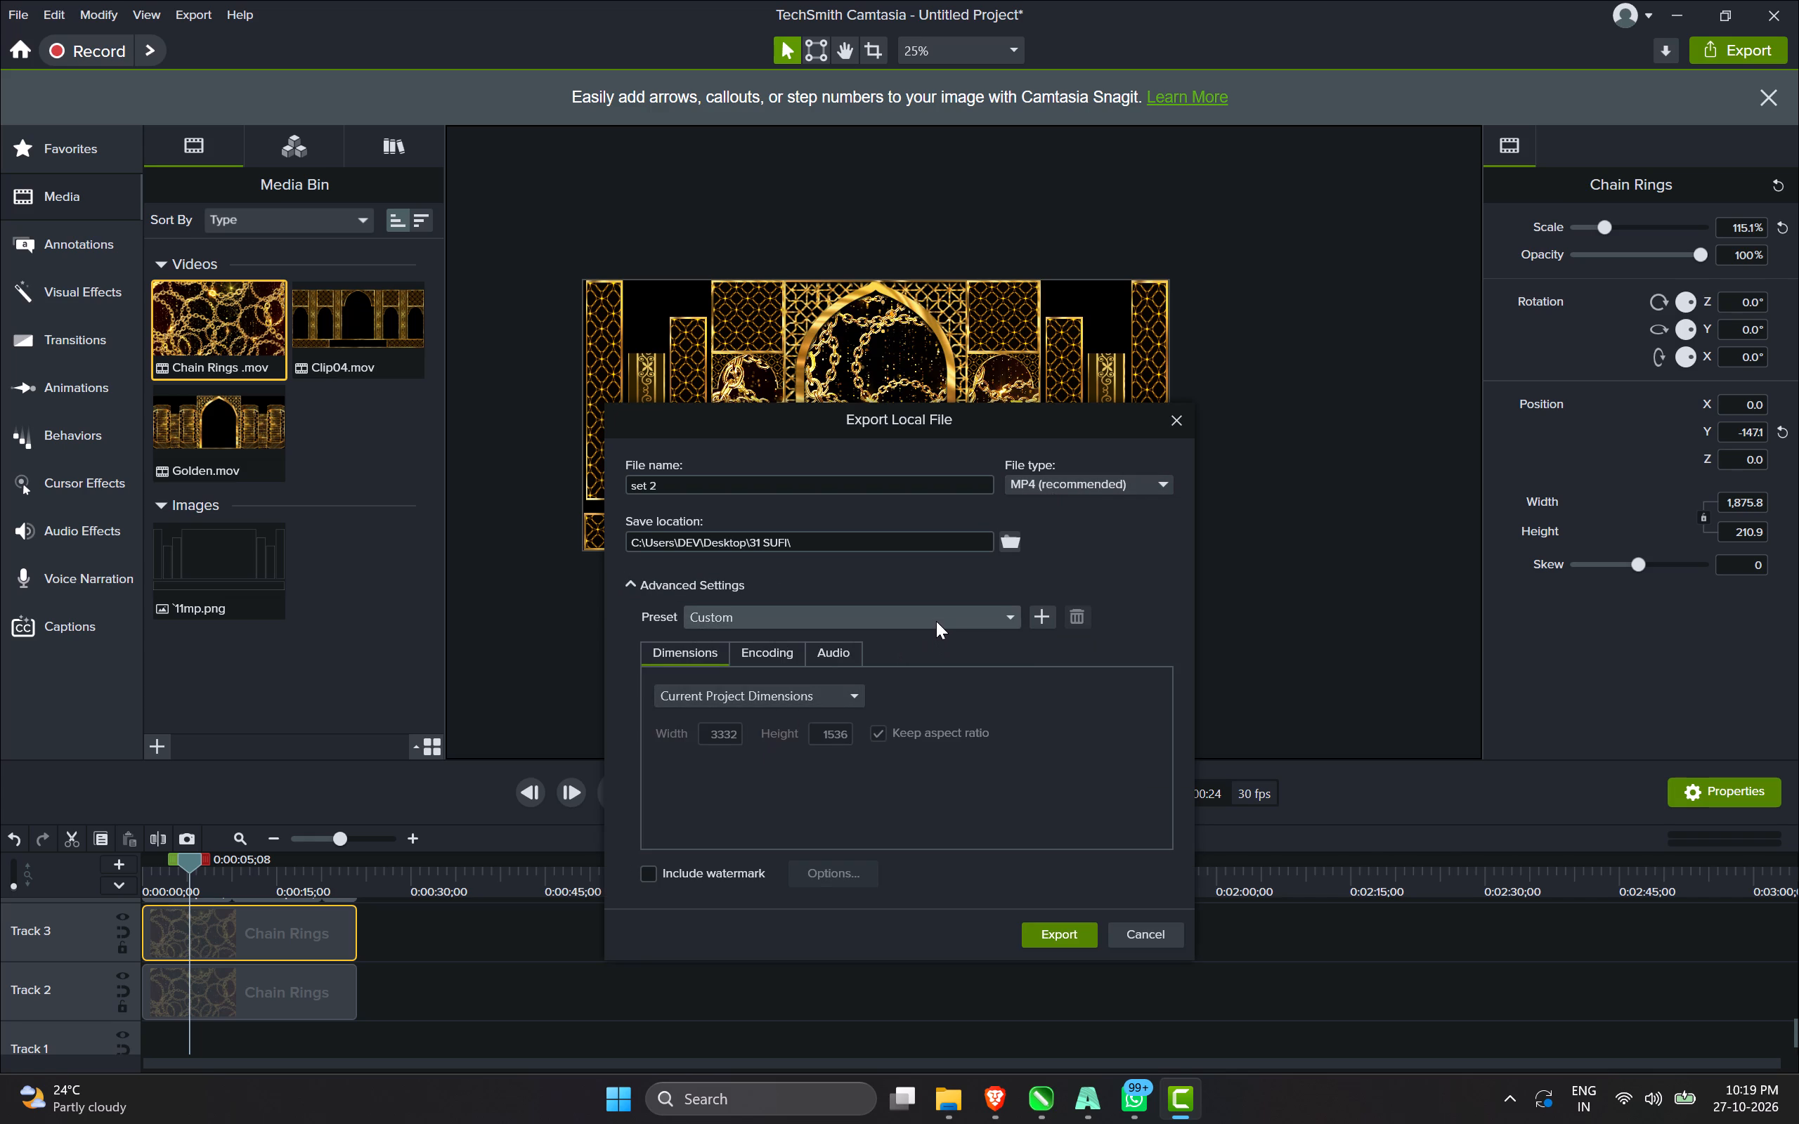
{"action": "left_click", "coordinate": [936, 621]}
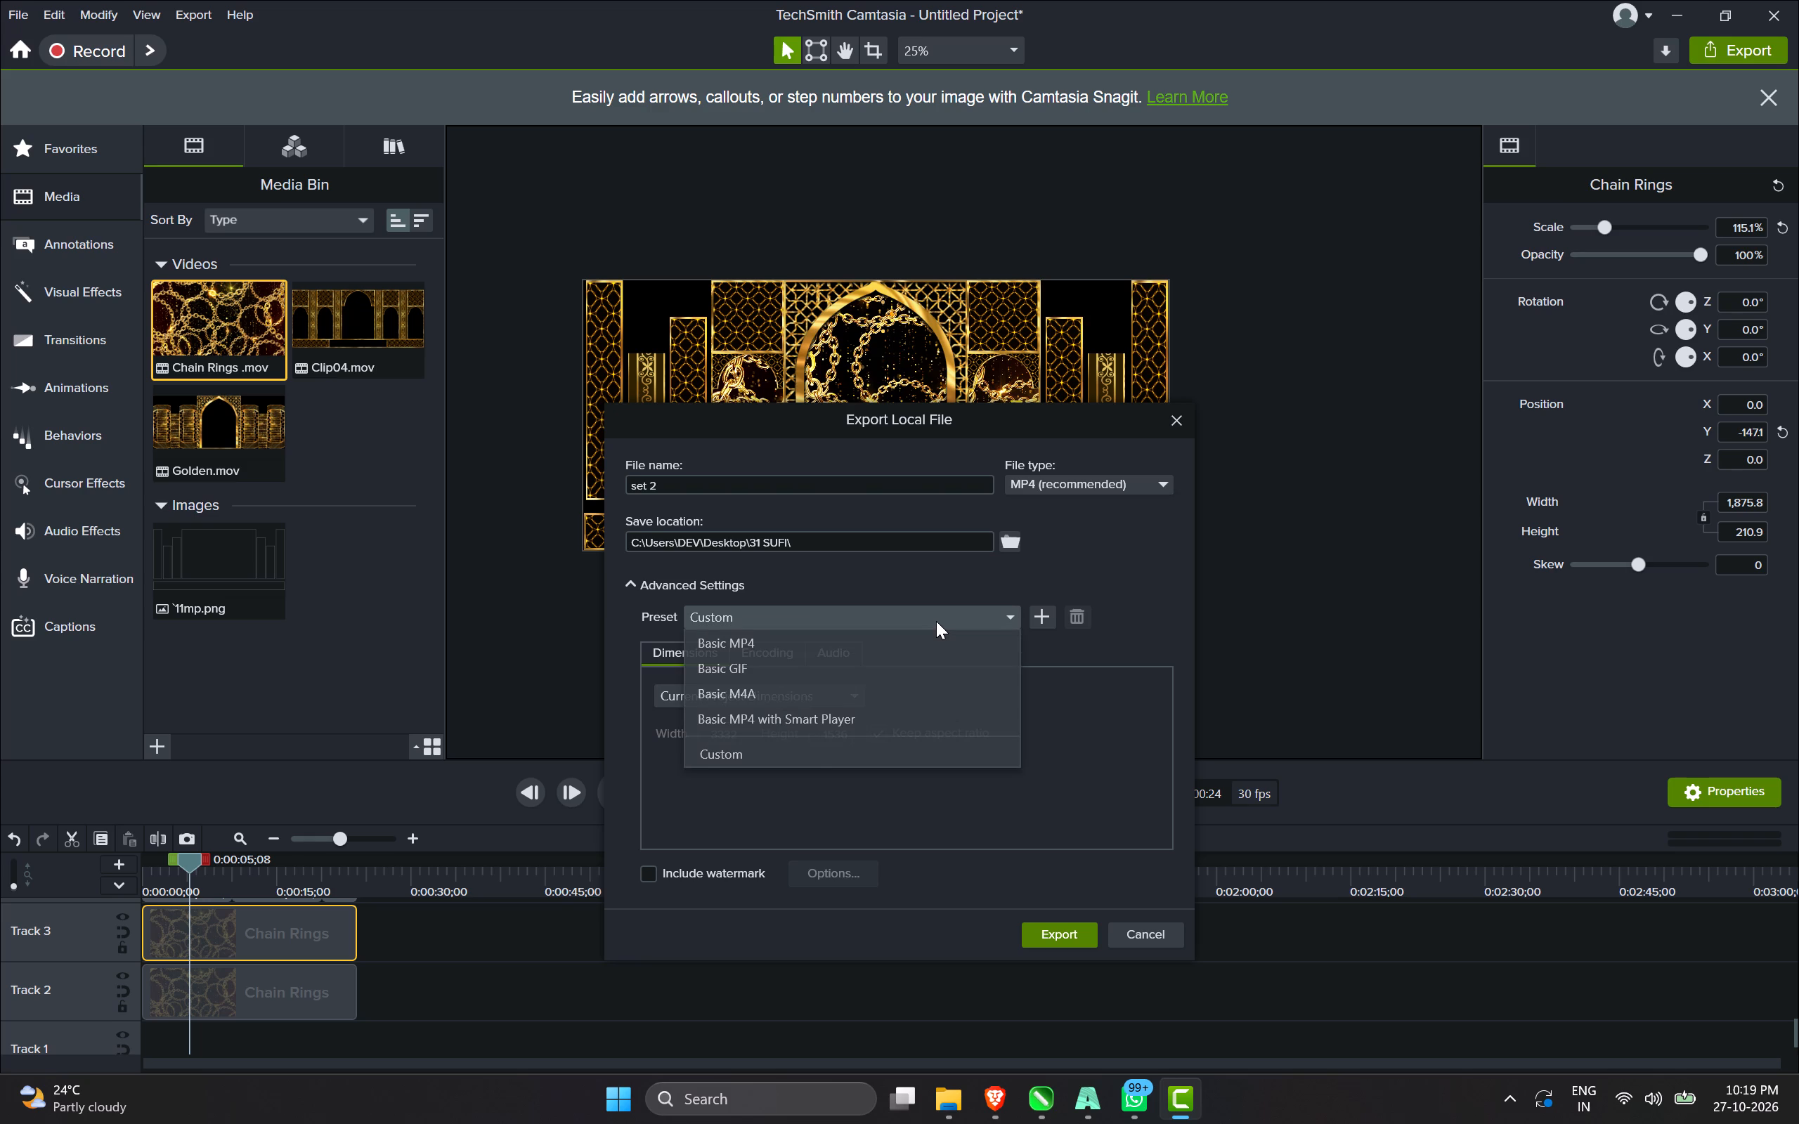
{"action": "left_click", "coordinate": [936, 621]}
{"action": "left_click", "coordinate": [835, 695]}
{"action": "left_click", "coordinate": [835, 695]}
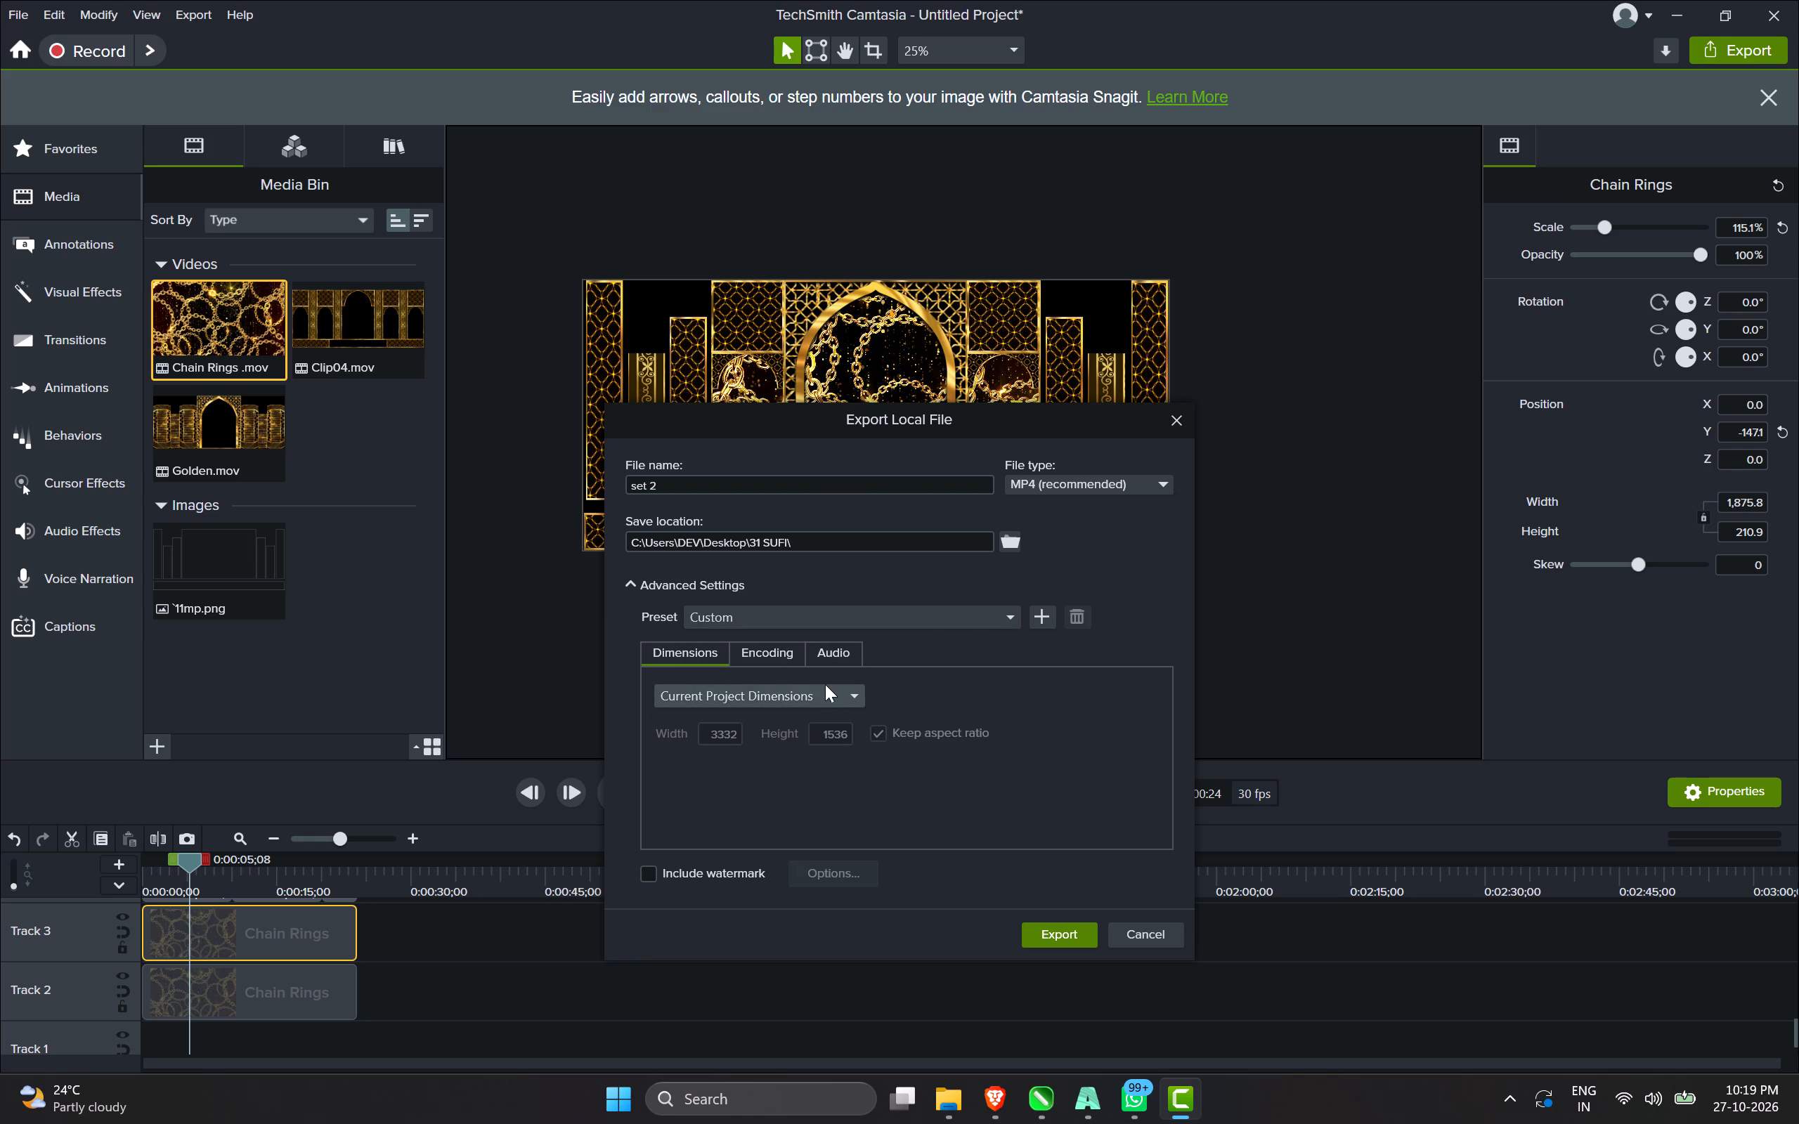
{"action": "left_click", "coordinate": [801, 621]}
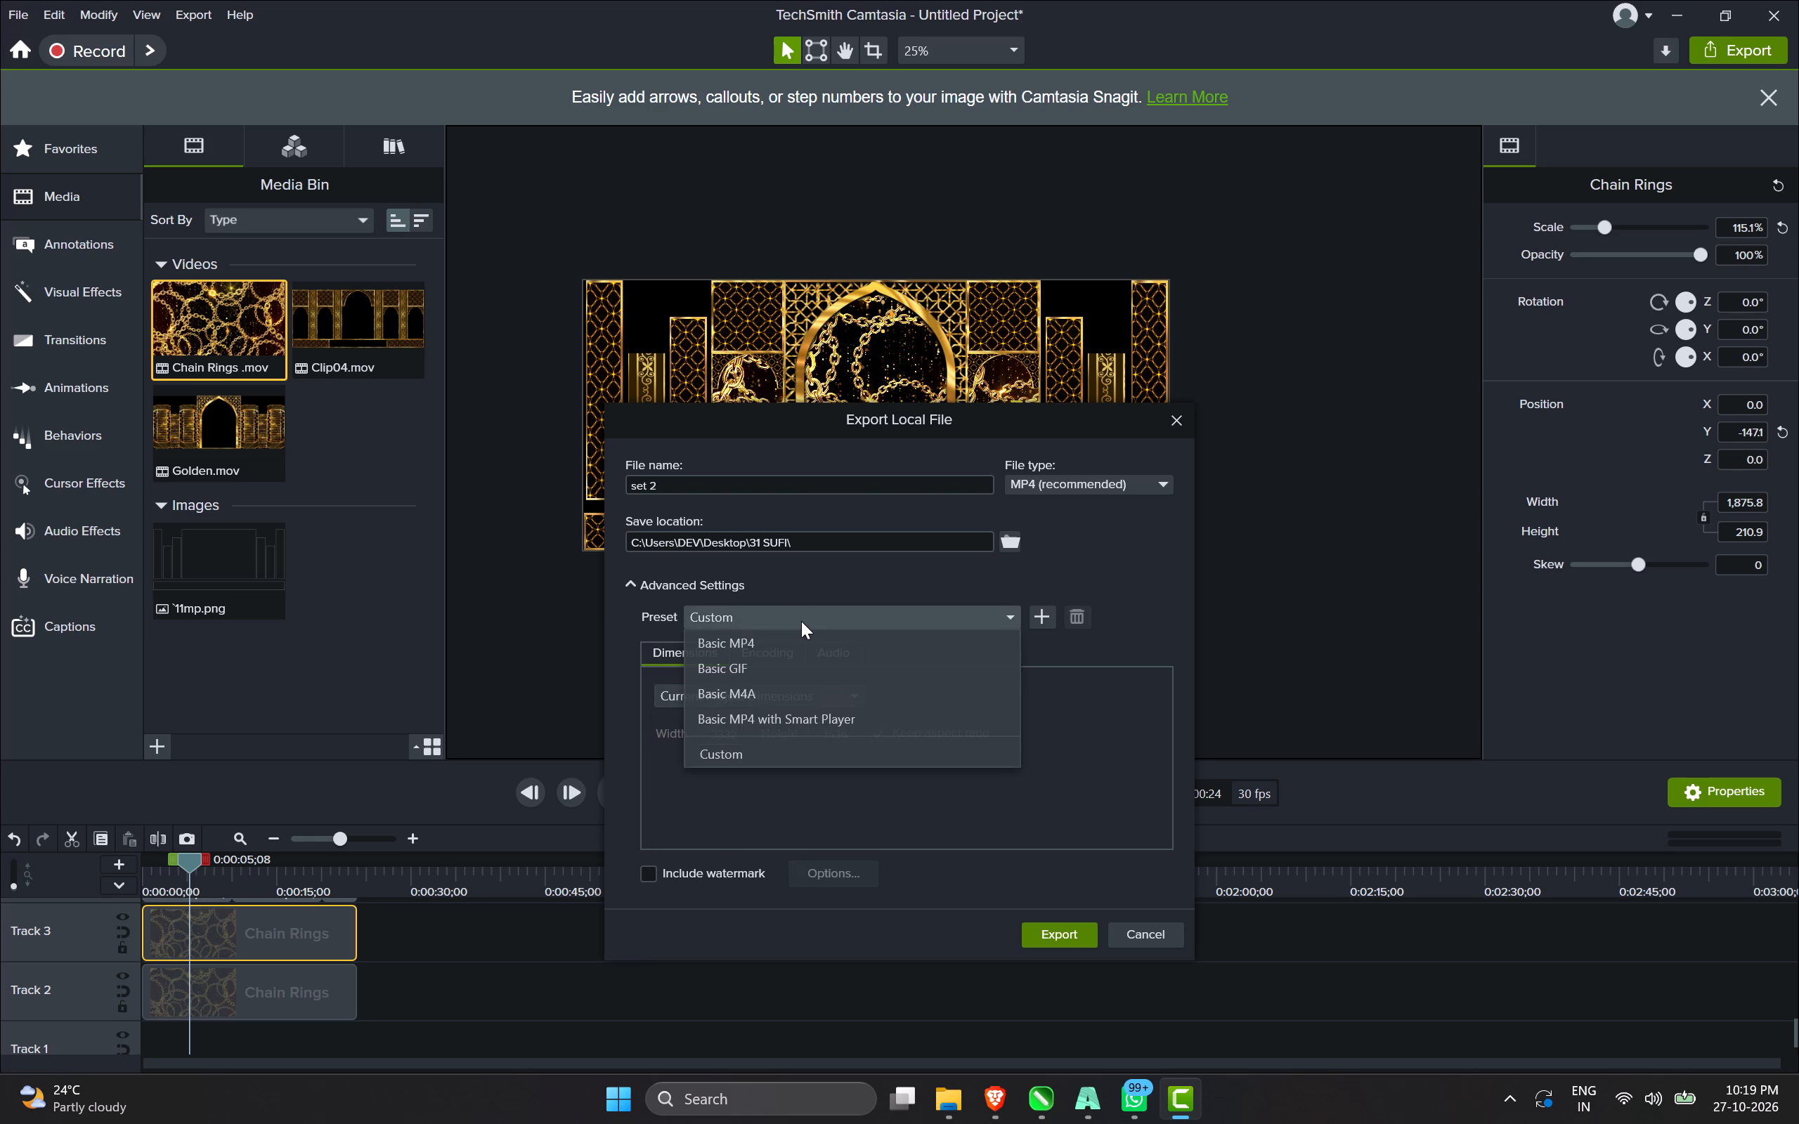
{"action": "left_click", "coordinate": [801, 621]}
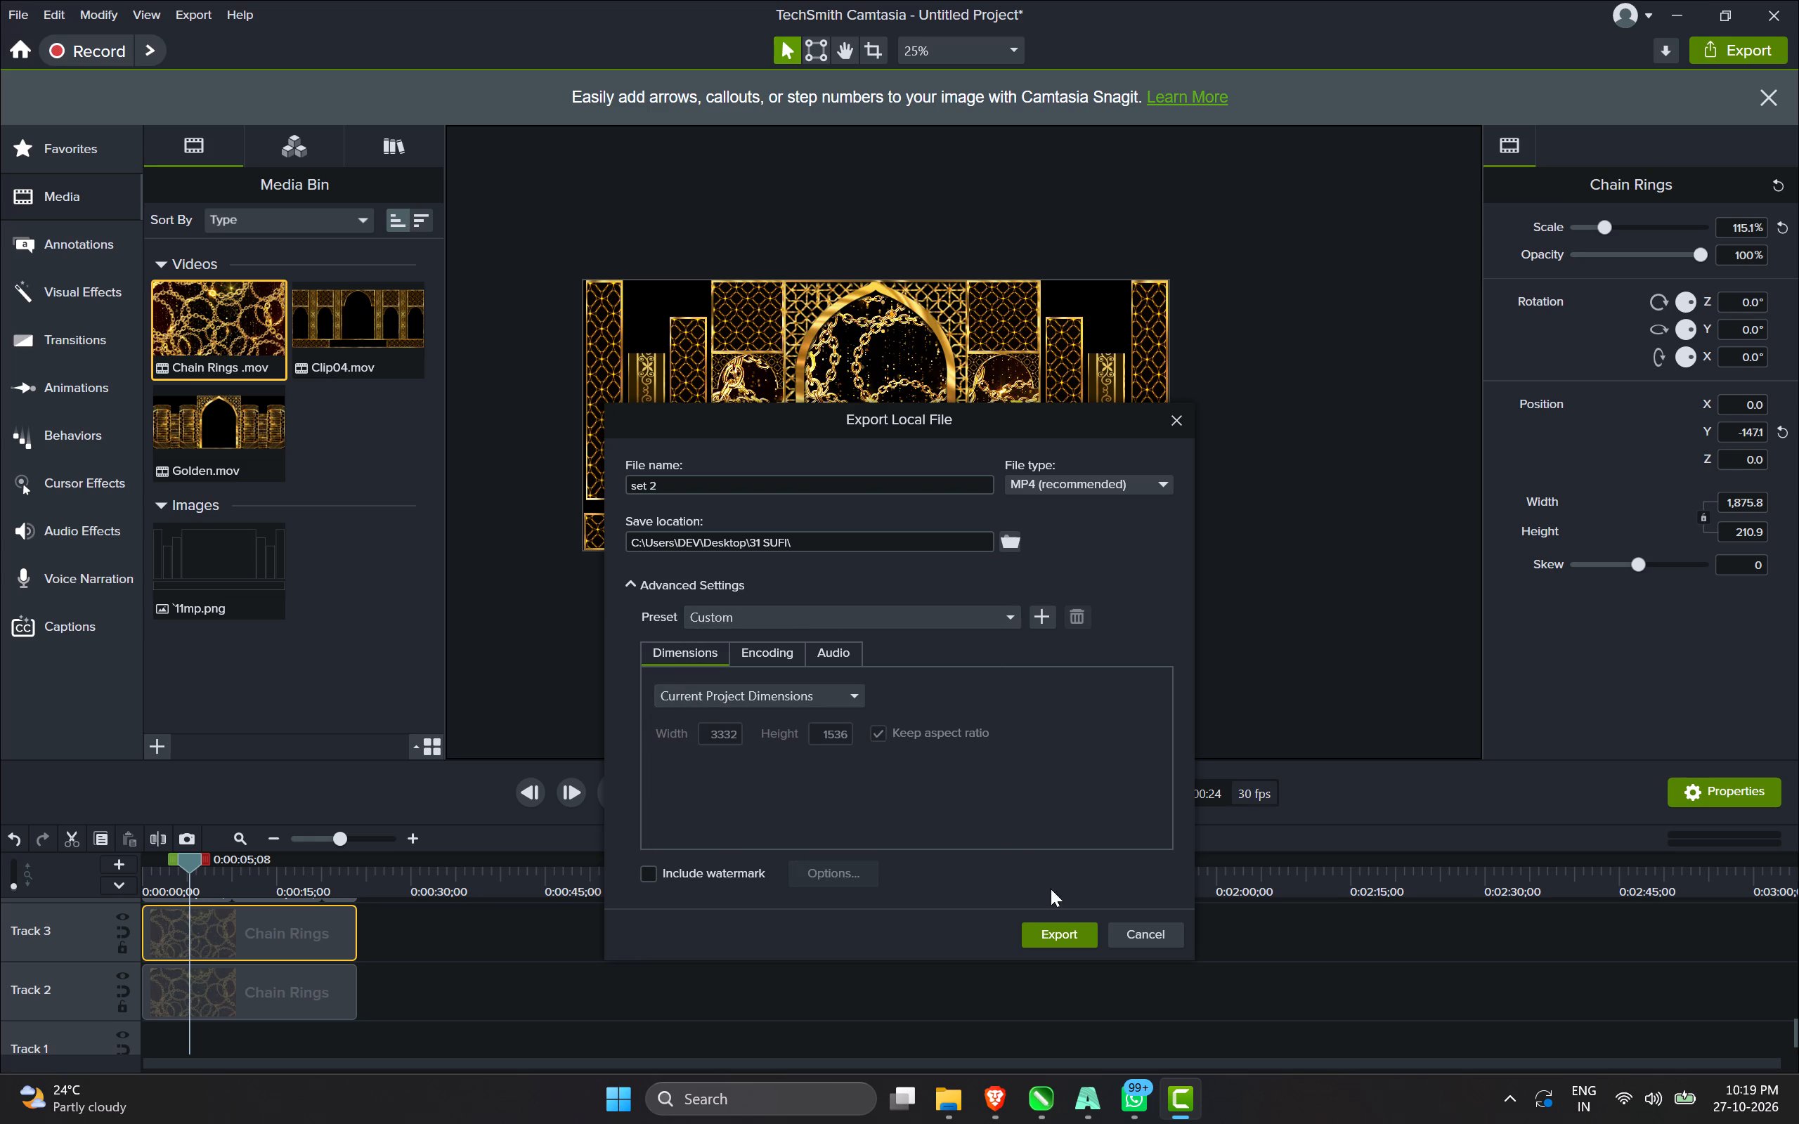